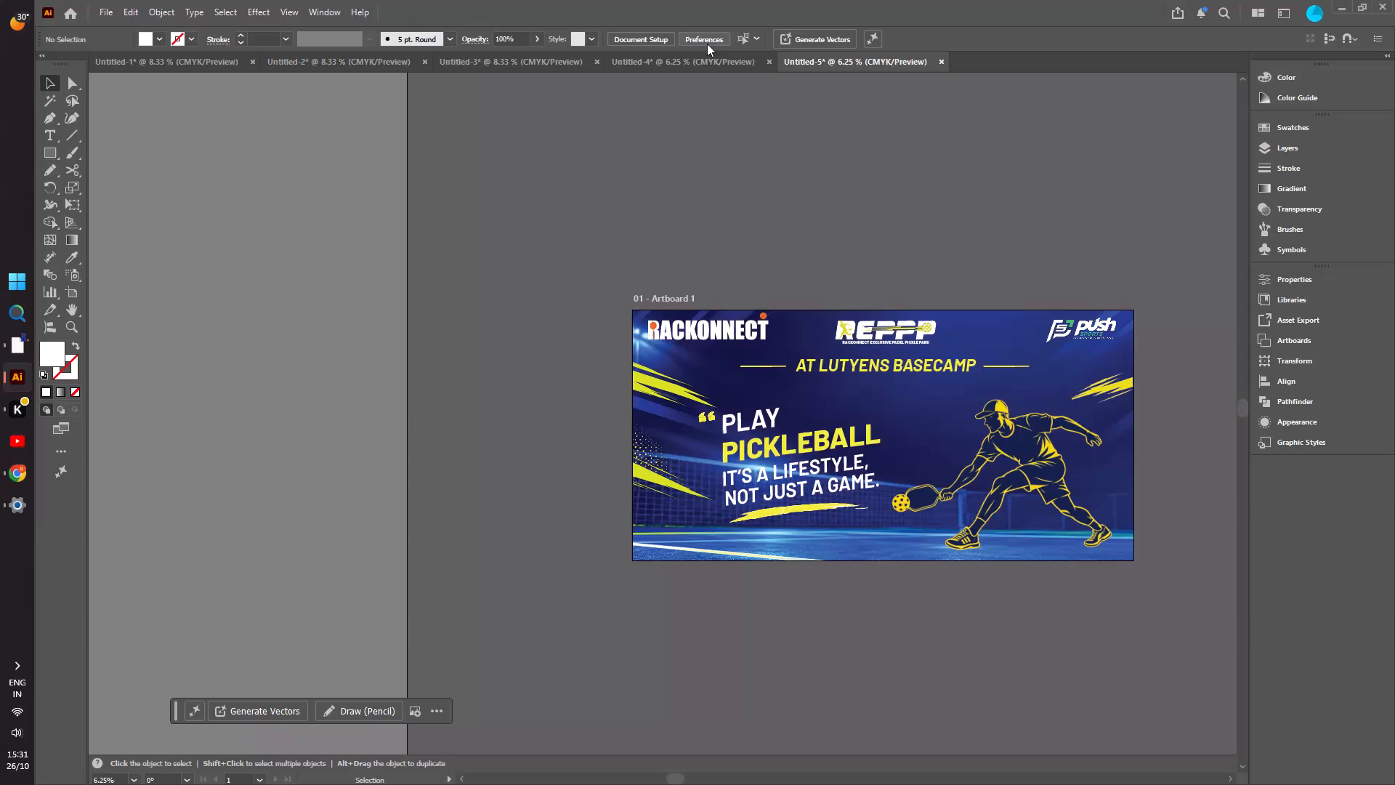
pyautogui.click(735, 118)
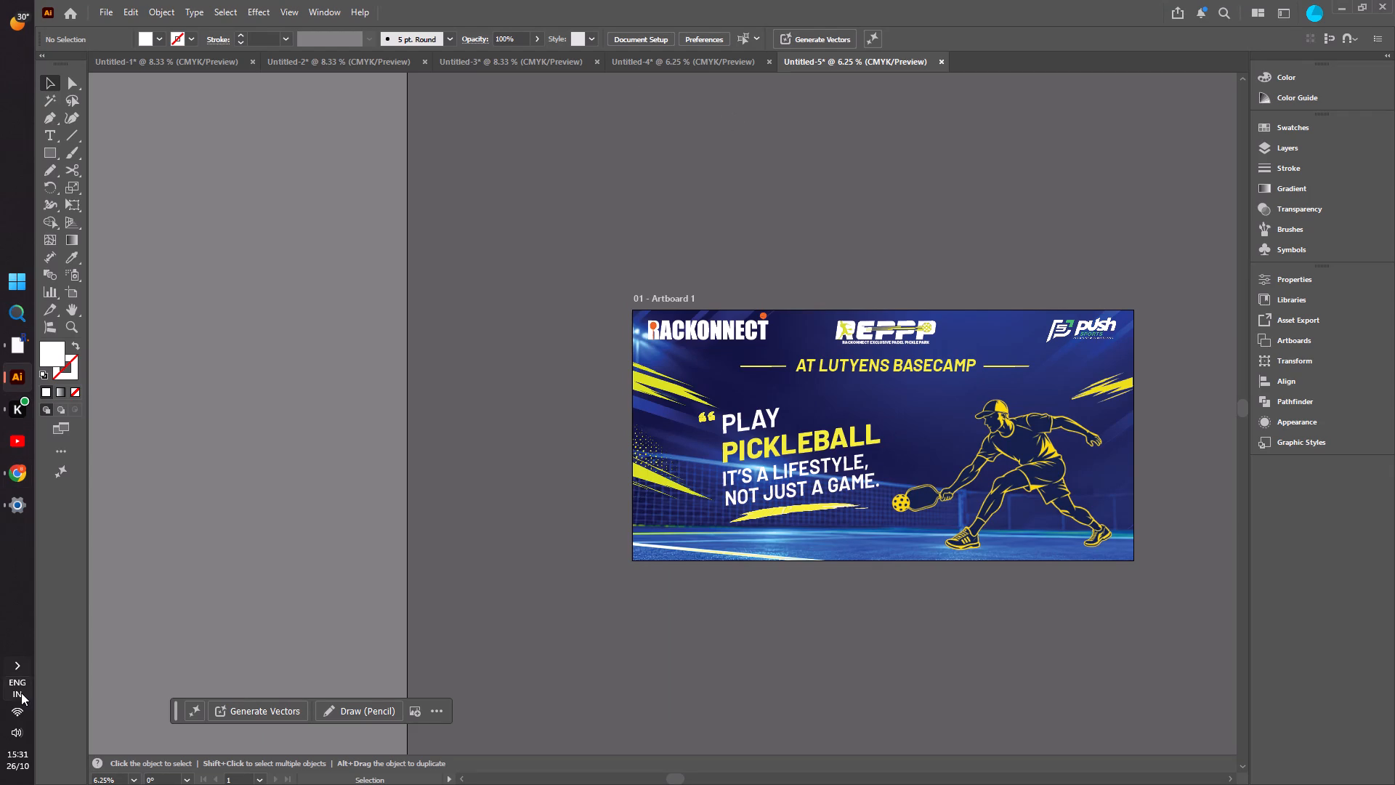
# Switch to the Windows Bluetooth device settings and turn Bluetooth off.
pyautogui.click(17, 667)
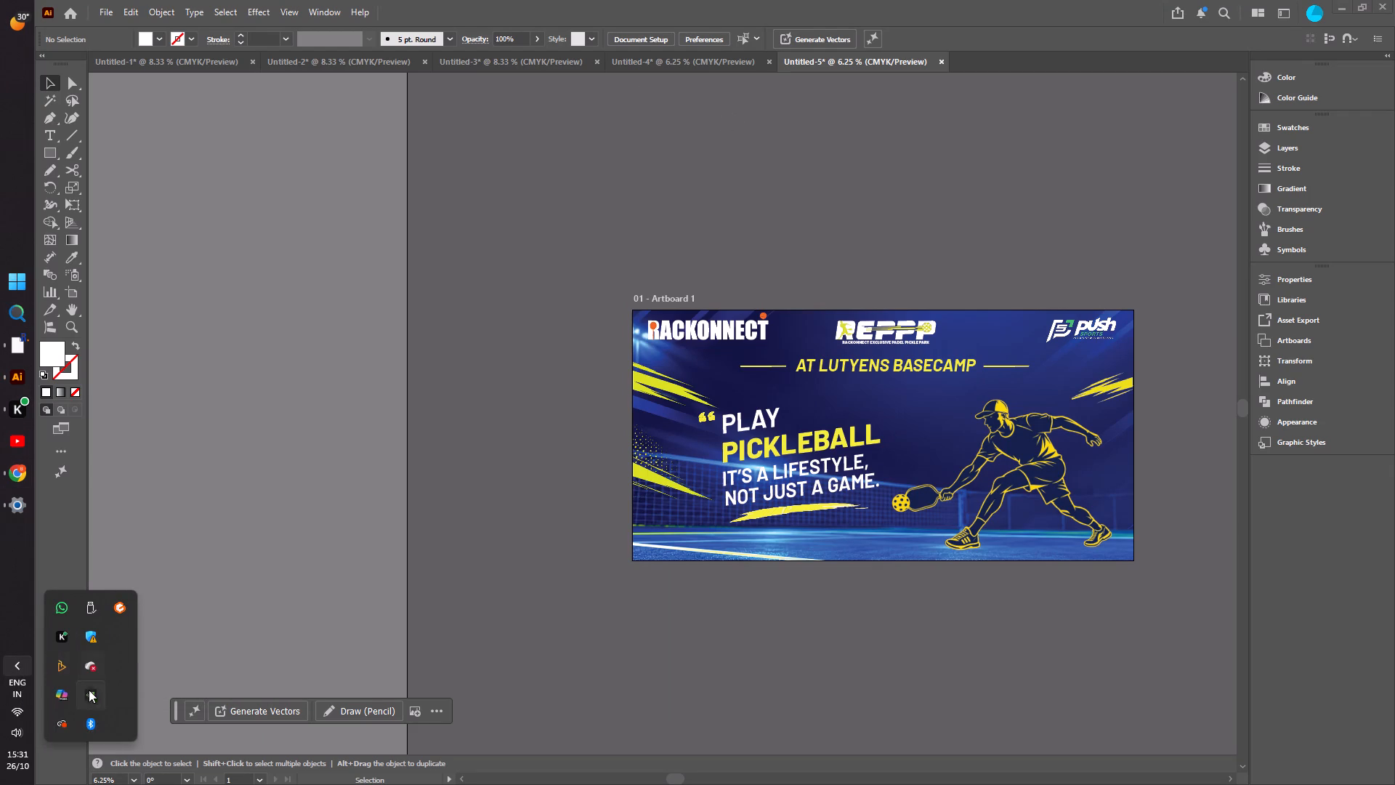
pyautogui.click(88, 717)
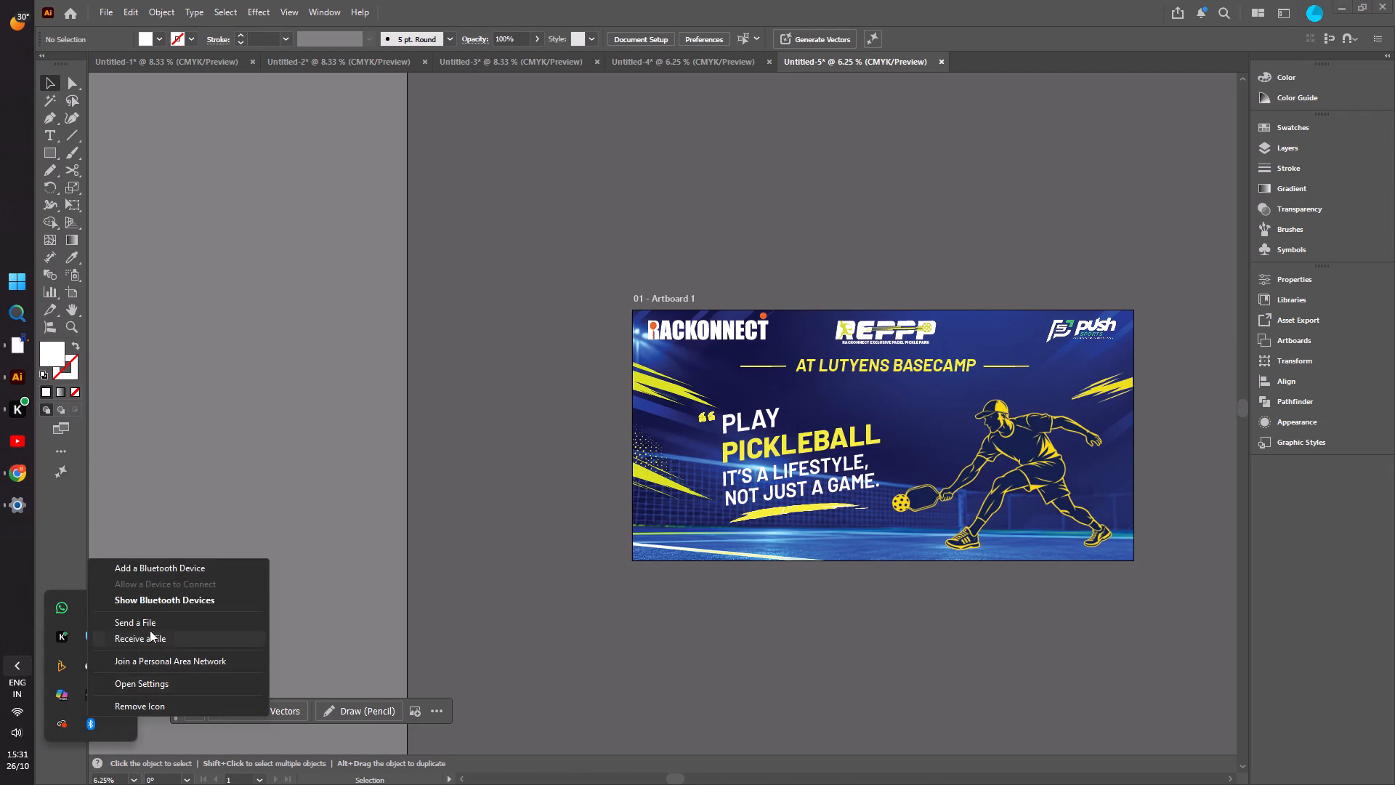
pyautogui.click(152, 568)
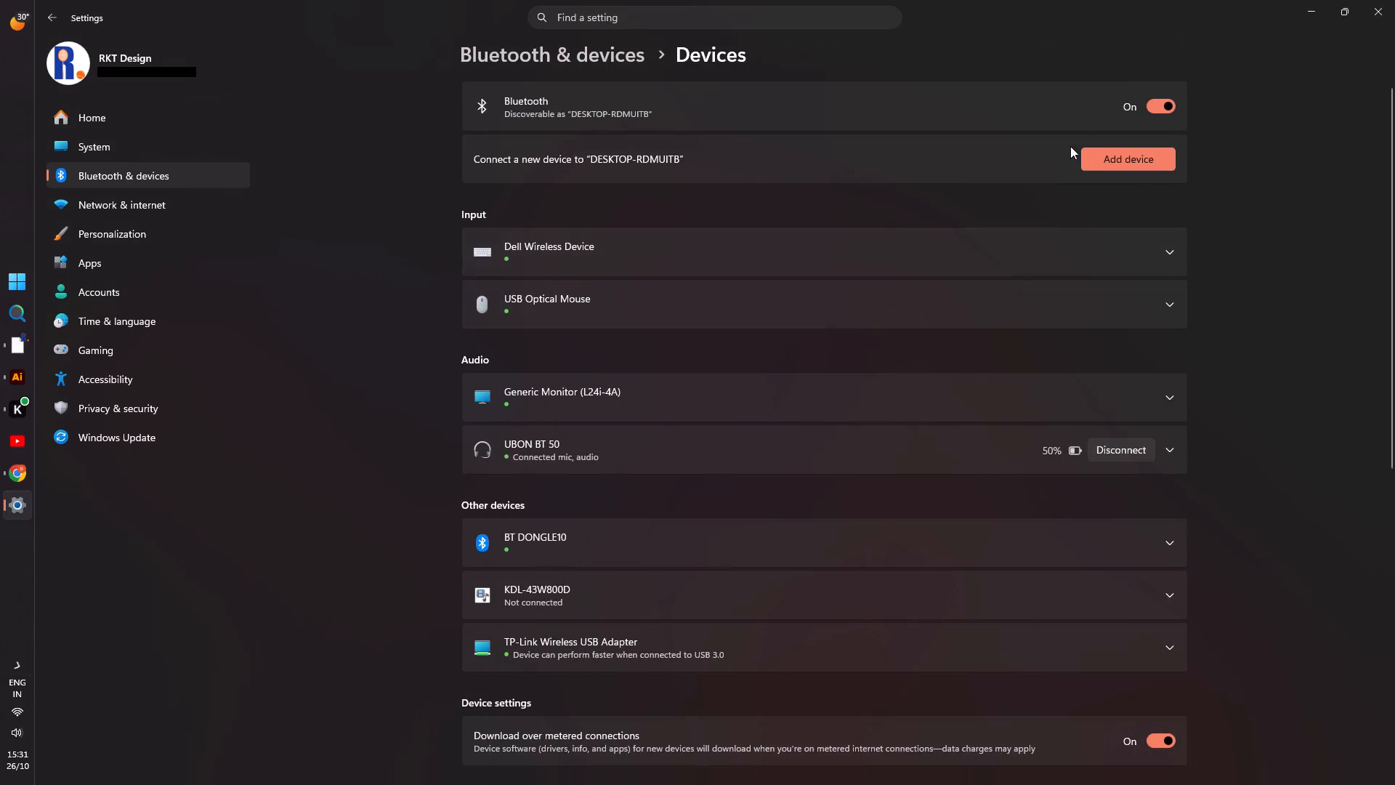
pyautogui.click(1170, 108)
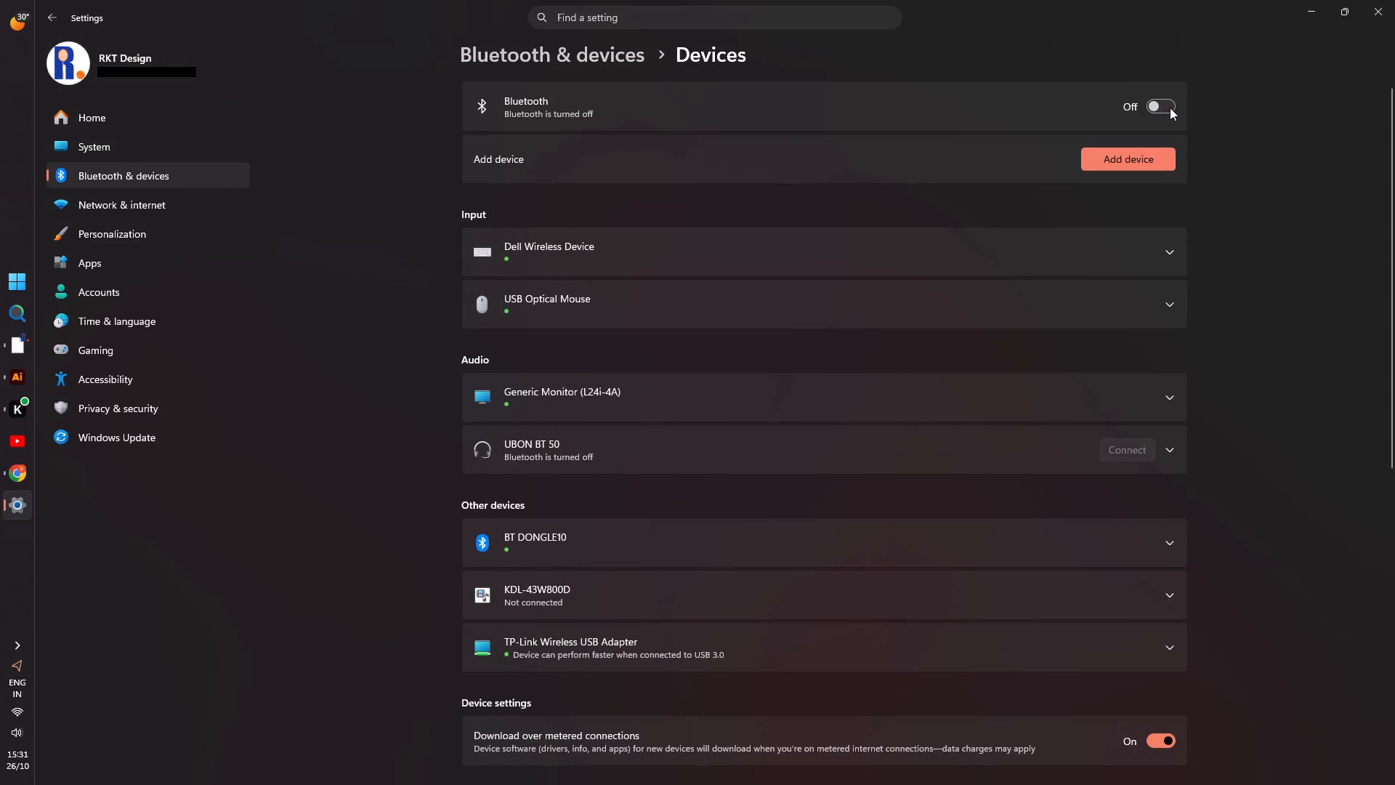
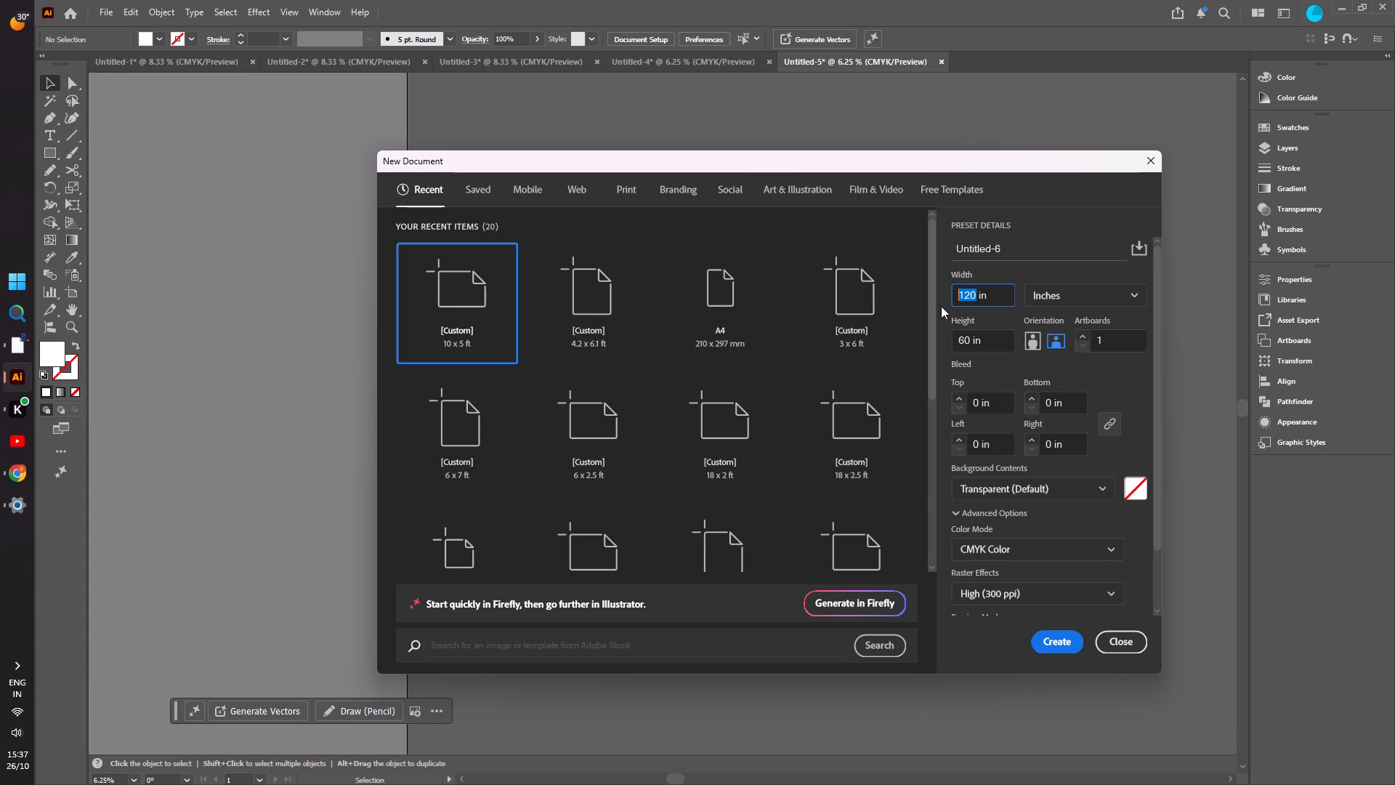
pyautogui.write('156')
pyautogui.moveTo(972, 347); pyautogui.dragTo(961, 347)
pyautogui.moveTo(974, 341); pyautogui.dragTo(938, 344)
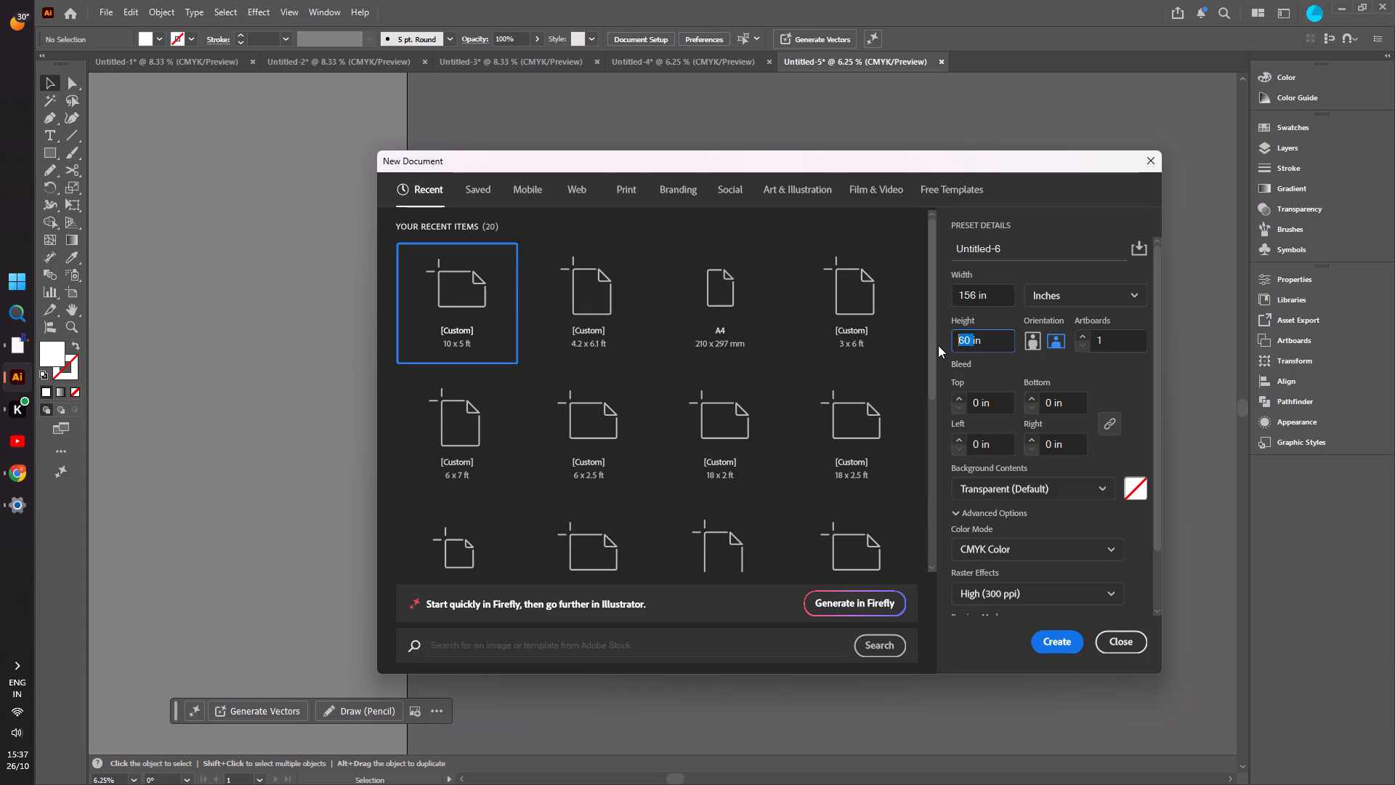
pyautogui.write('58')
pyautogui.press('space')
pyautogui.click(1049, 645)
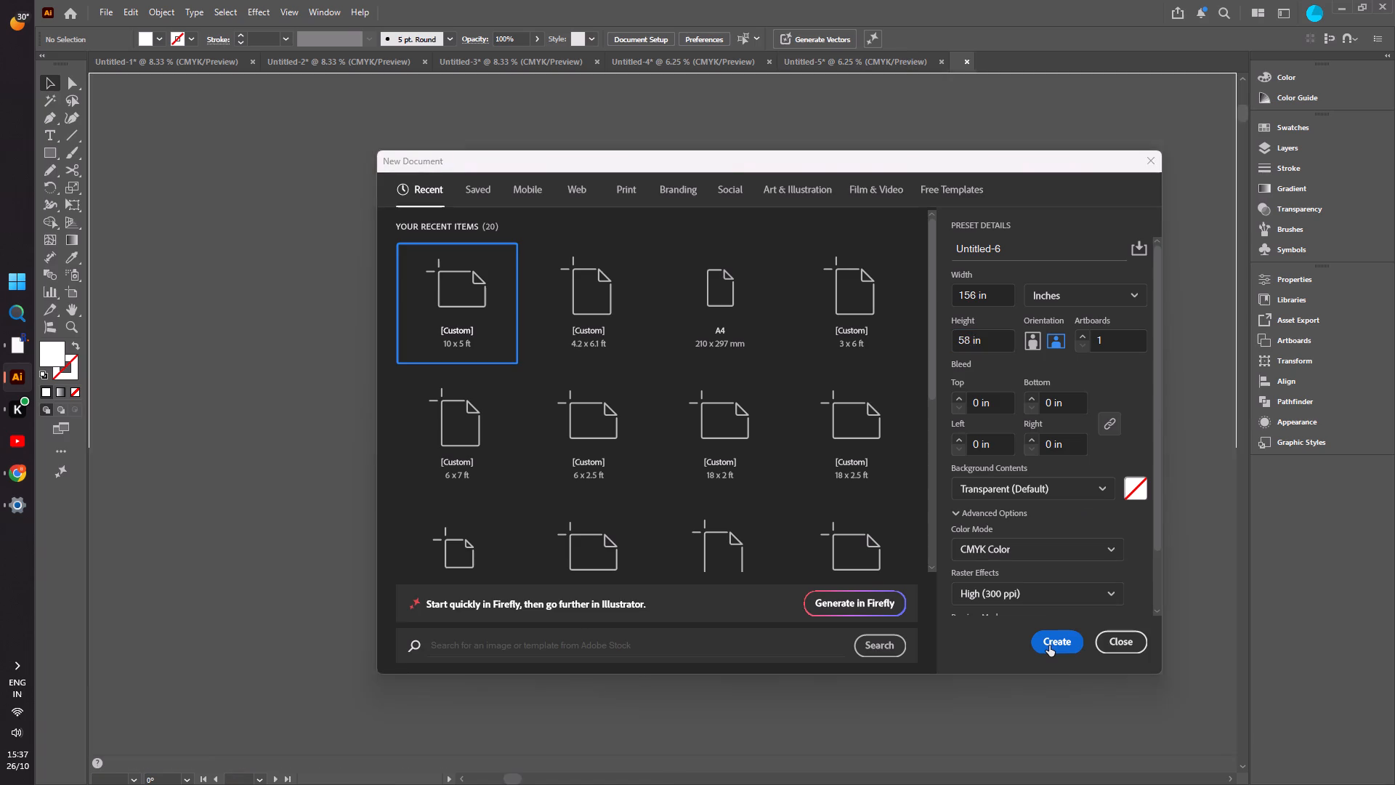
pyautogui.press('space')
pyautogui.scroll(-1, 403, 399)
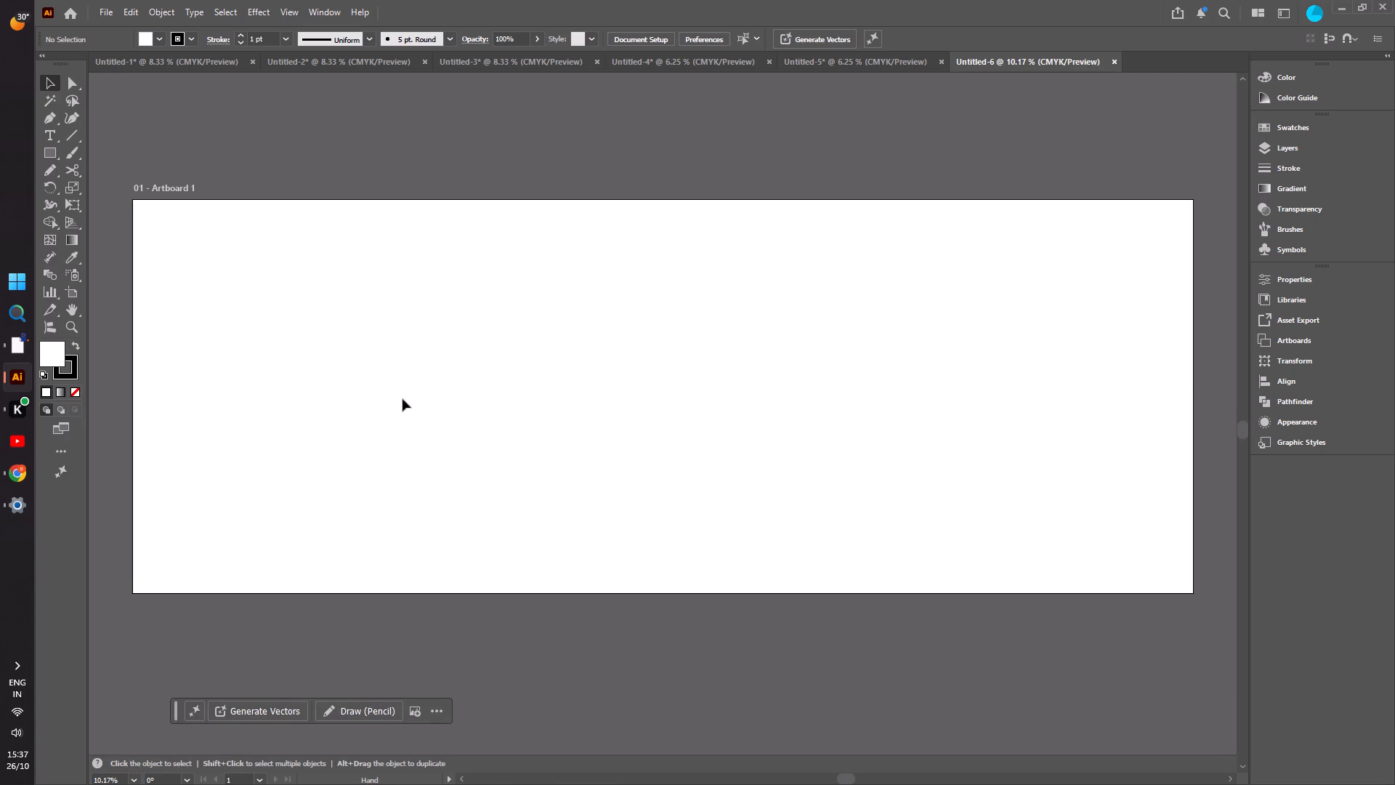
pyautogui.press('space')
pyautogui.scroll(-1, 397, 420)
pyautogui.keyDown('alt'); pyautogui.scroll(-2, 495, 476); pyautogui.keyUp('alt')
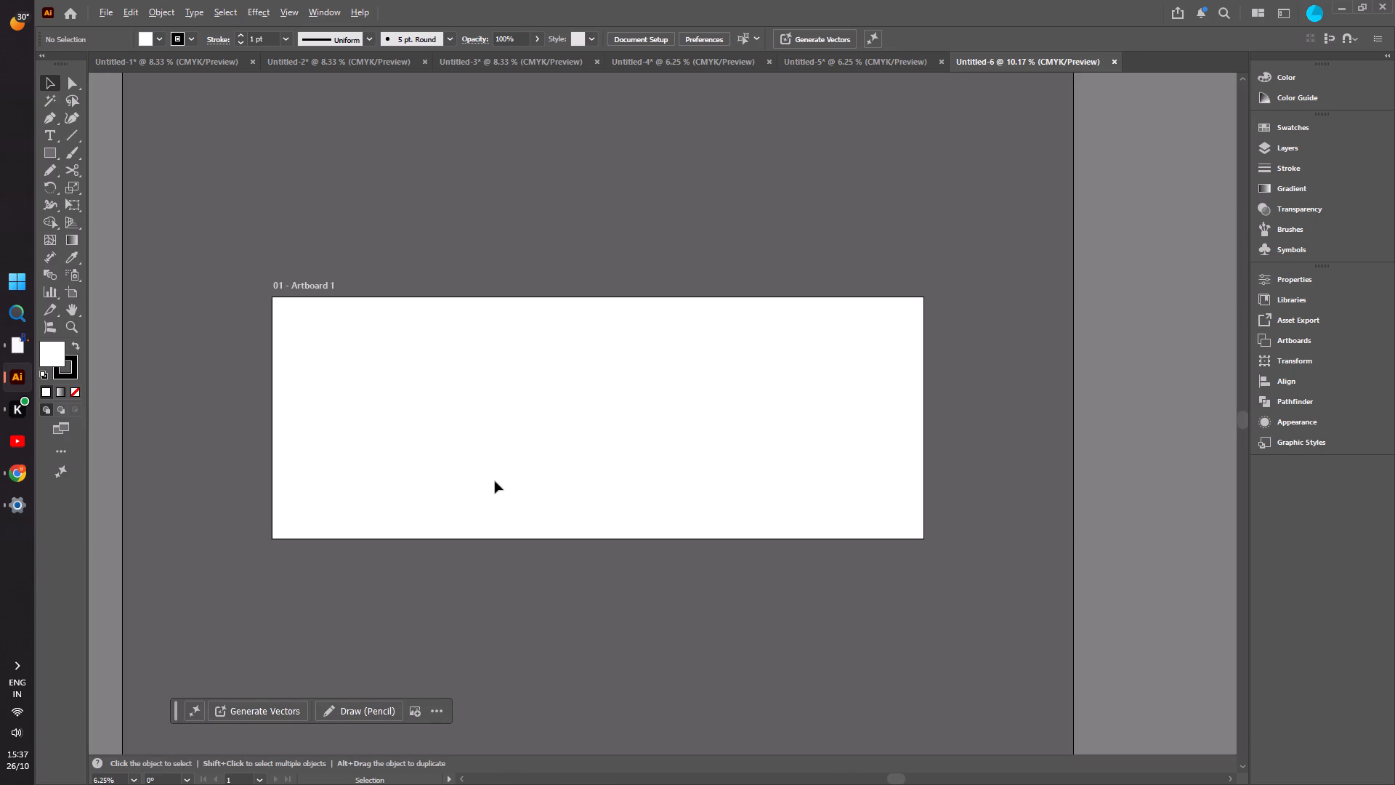
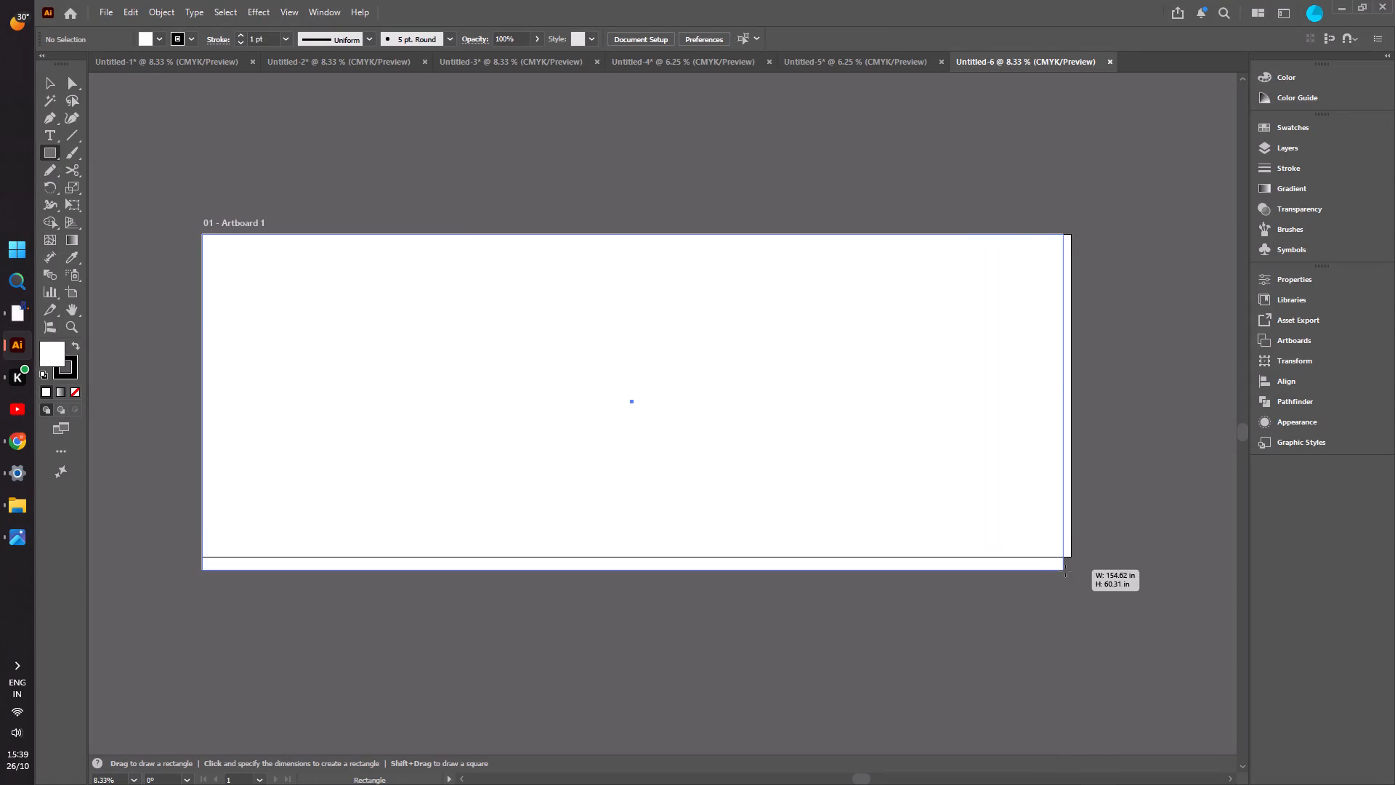
# Draw a 156 x 58 in rectangle that covers the whole artboard exactly.
pyautogui.moveTo(1065, 571); pyautogui.dragTo(1072, 557)
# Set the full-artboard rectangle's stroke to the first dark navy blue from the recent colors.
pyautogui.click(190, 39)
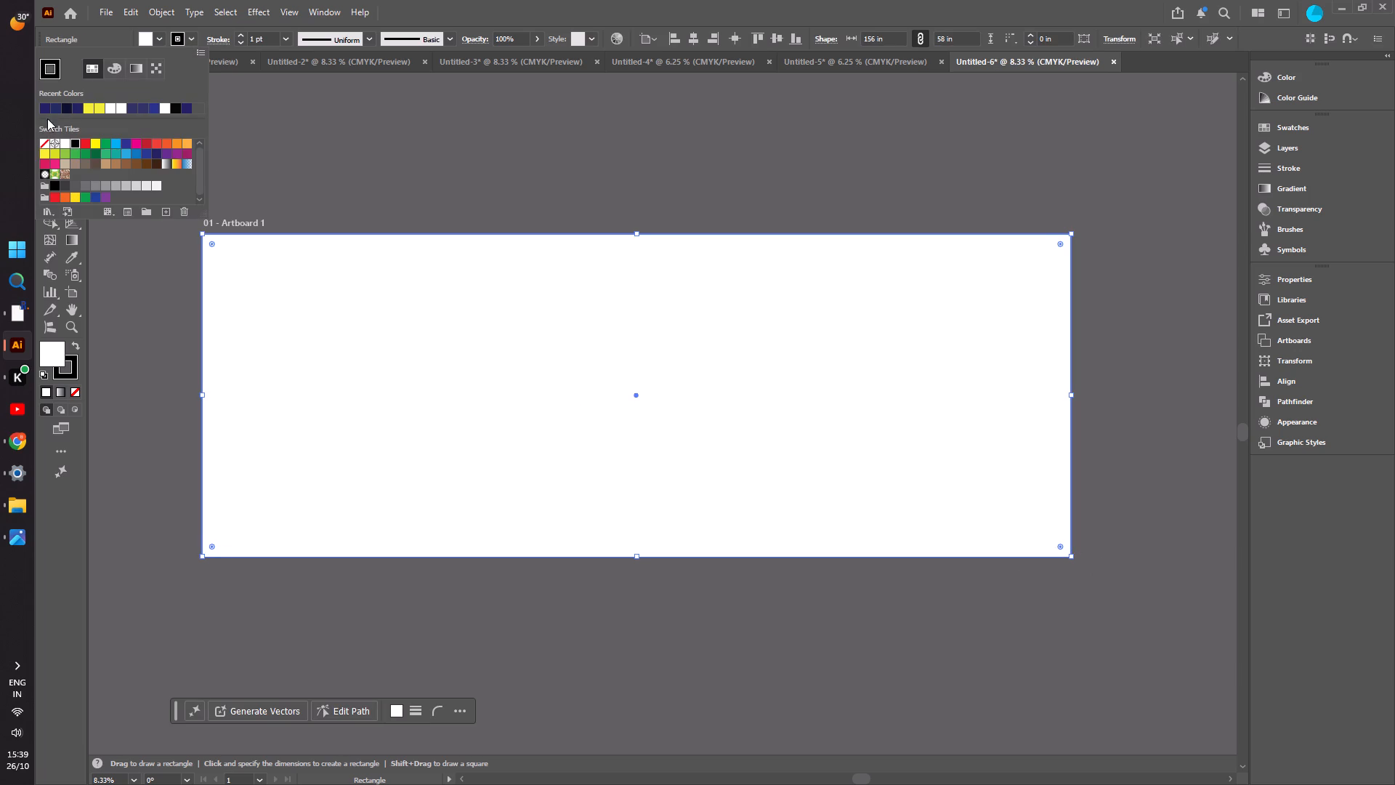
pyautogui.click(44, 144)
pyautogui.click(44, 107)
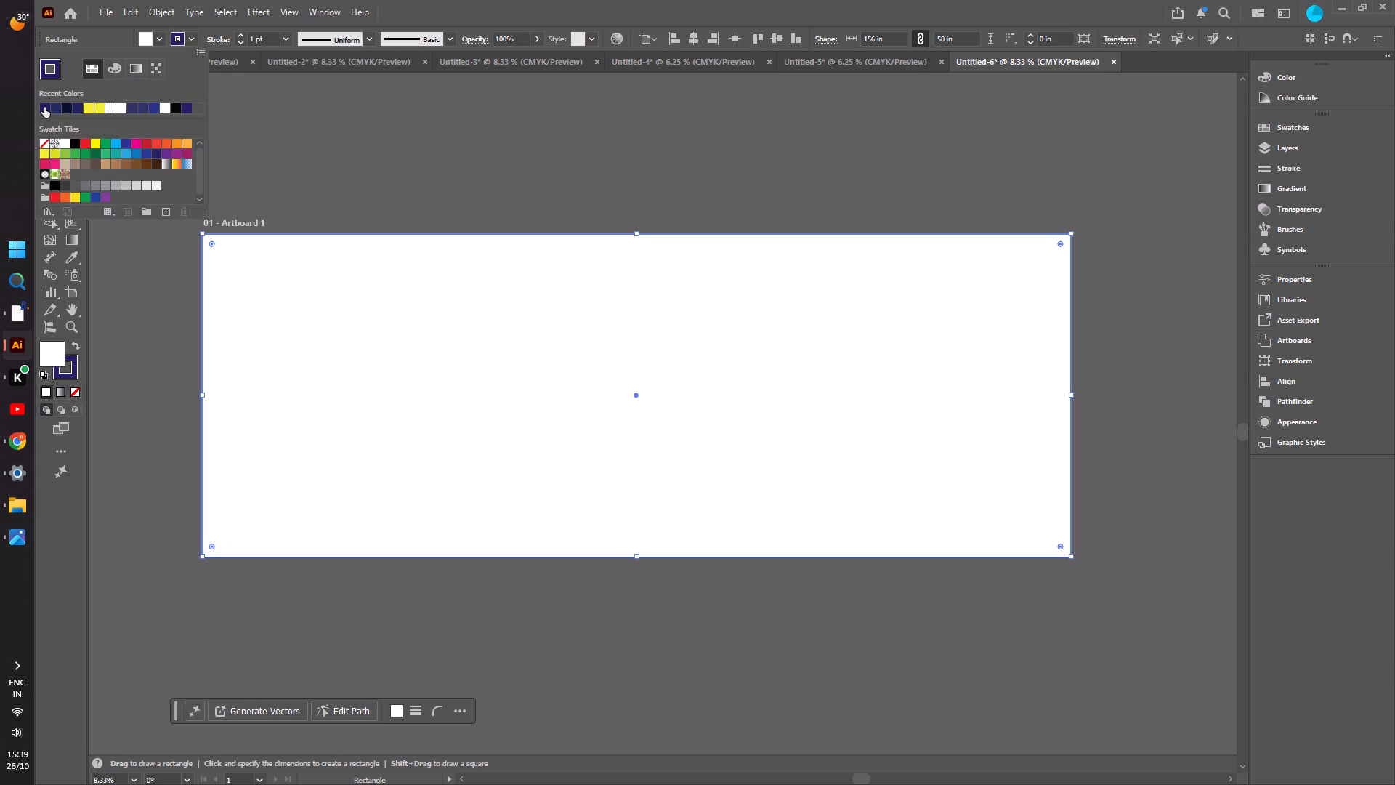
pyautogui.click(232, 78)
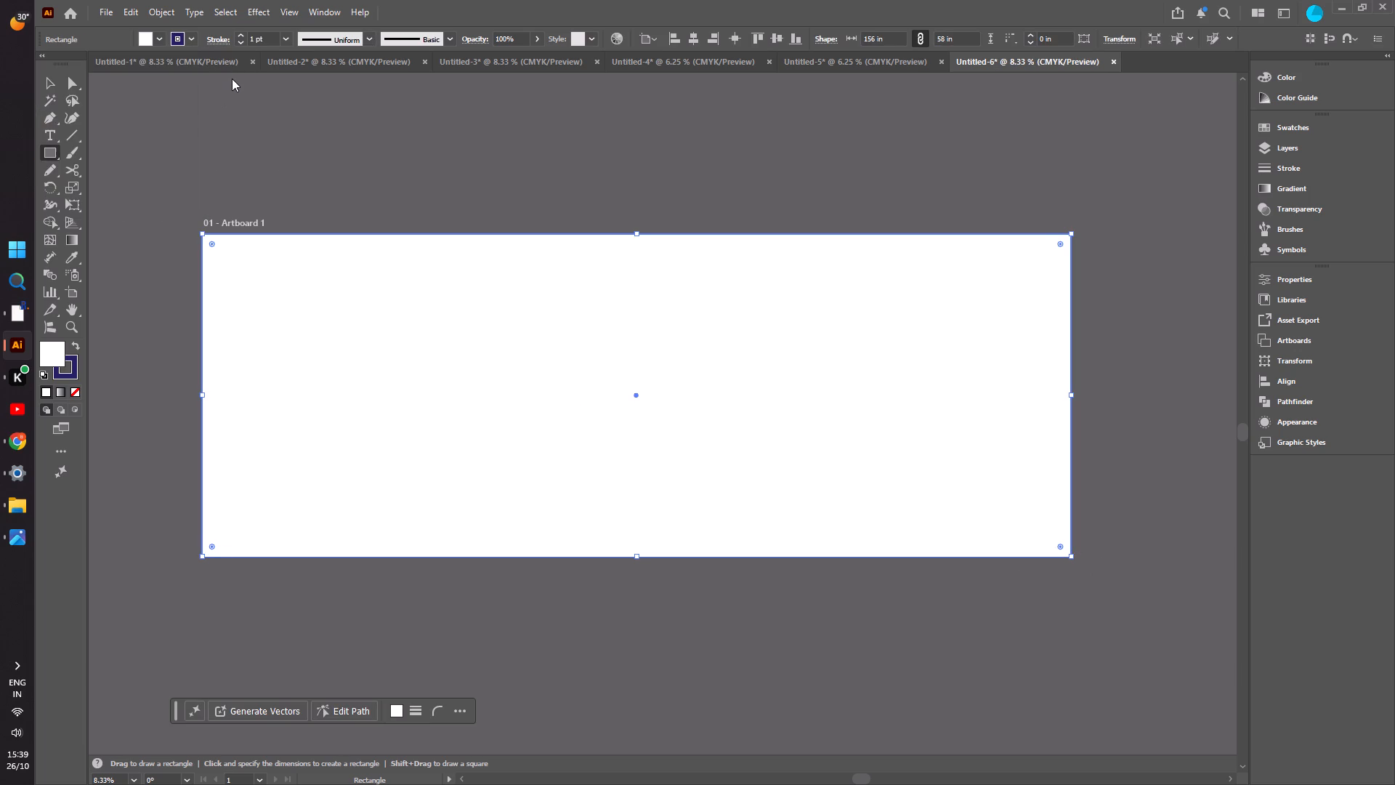
# Fill the full-artboard rectangle with the first dark navy blue from the recent colors.
pyautogui.click(139, 41)
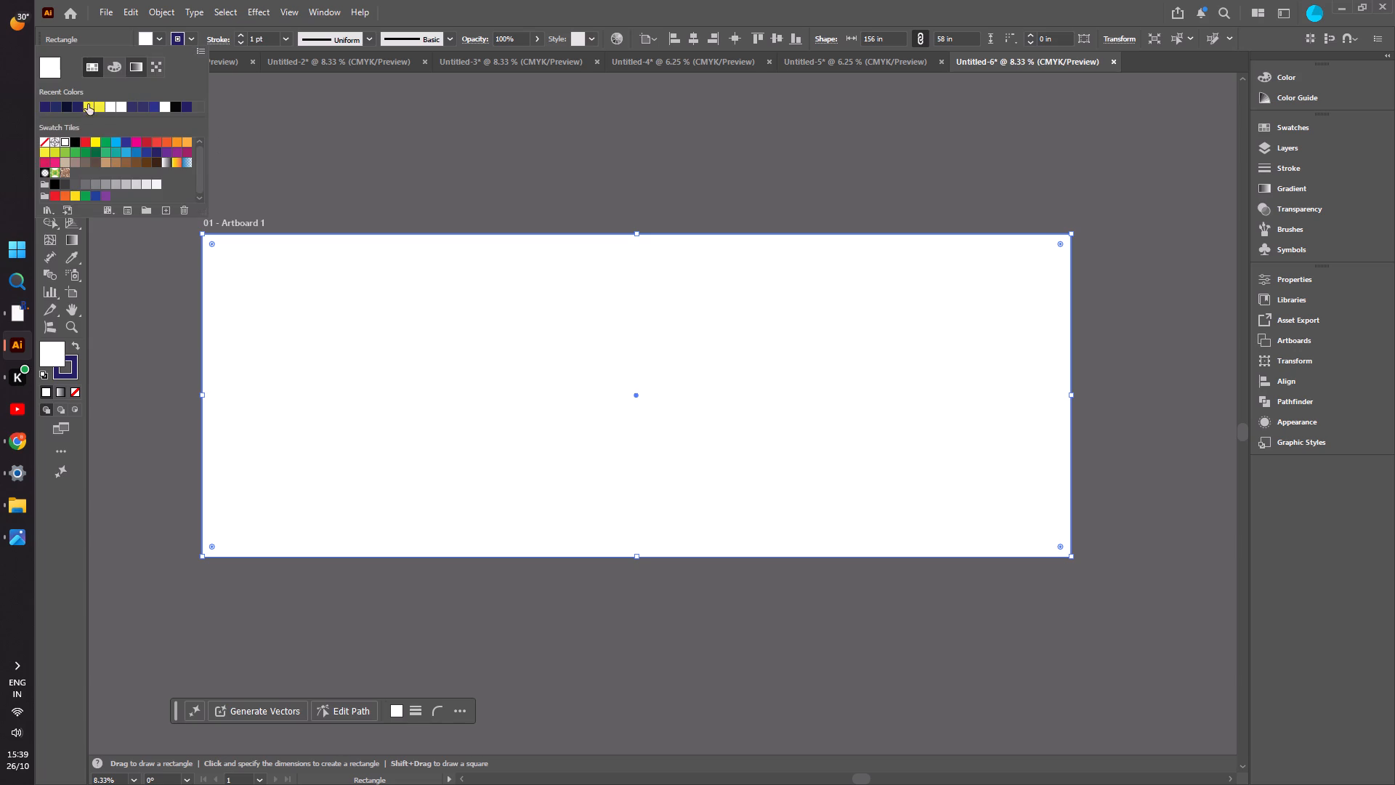
pyautogui.click(46, 109)
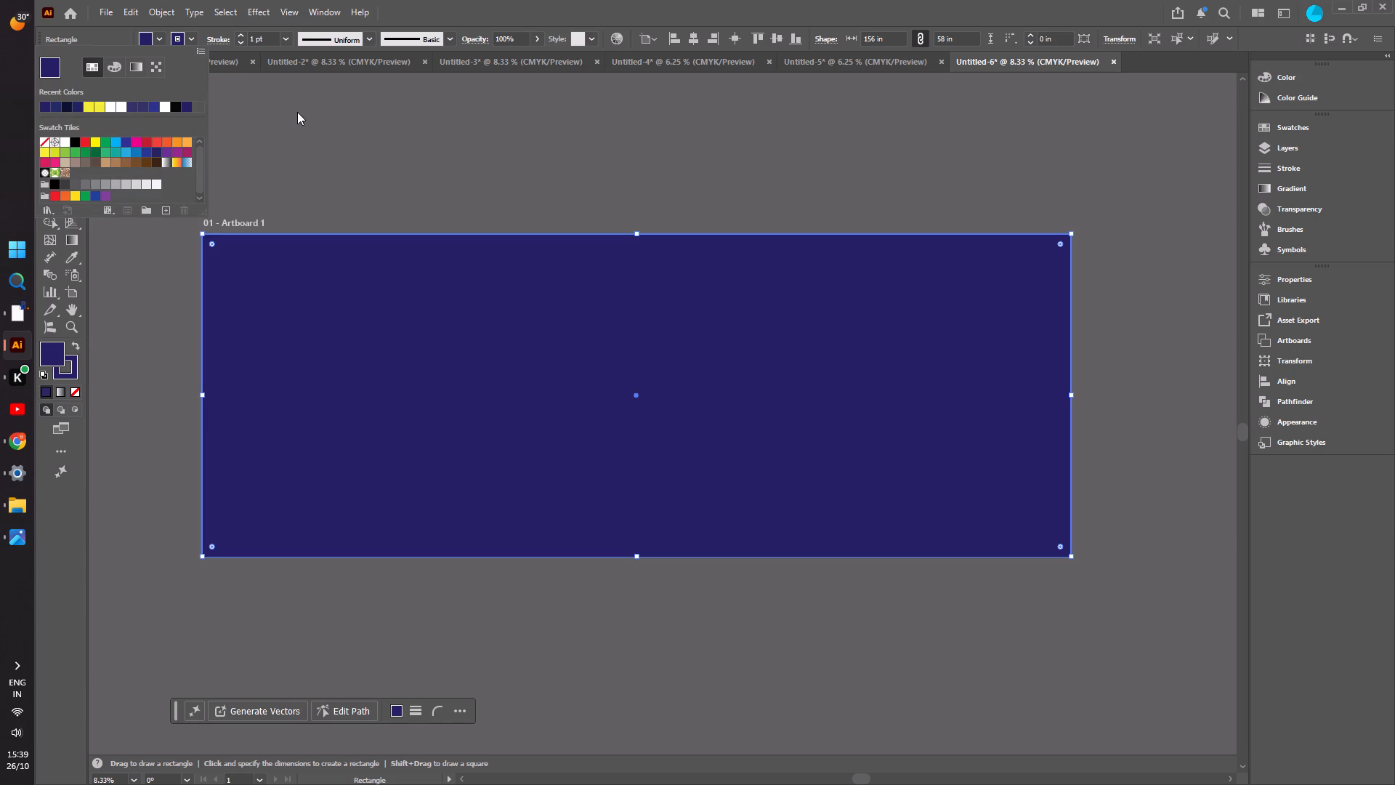
pyautogui.click(252, 73)
# Set the navy background rectangle's stroke to None and leave the rectangle deselected.
pyautogui.click(48, 81)
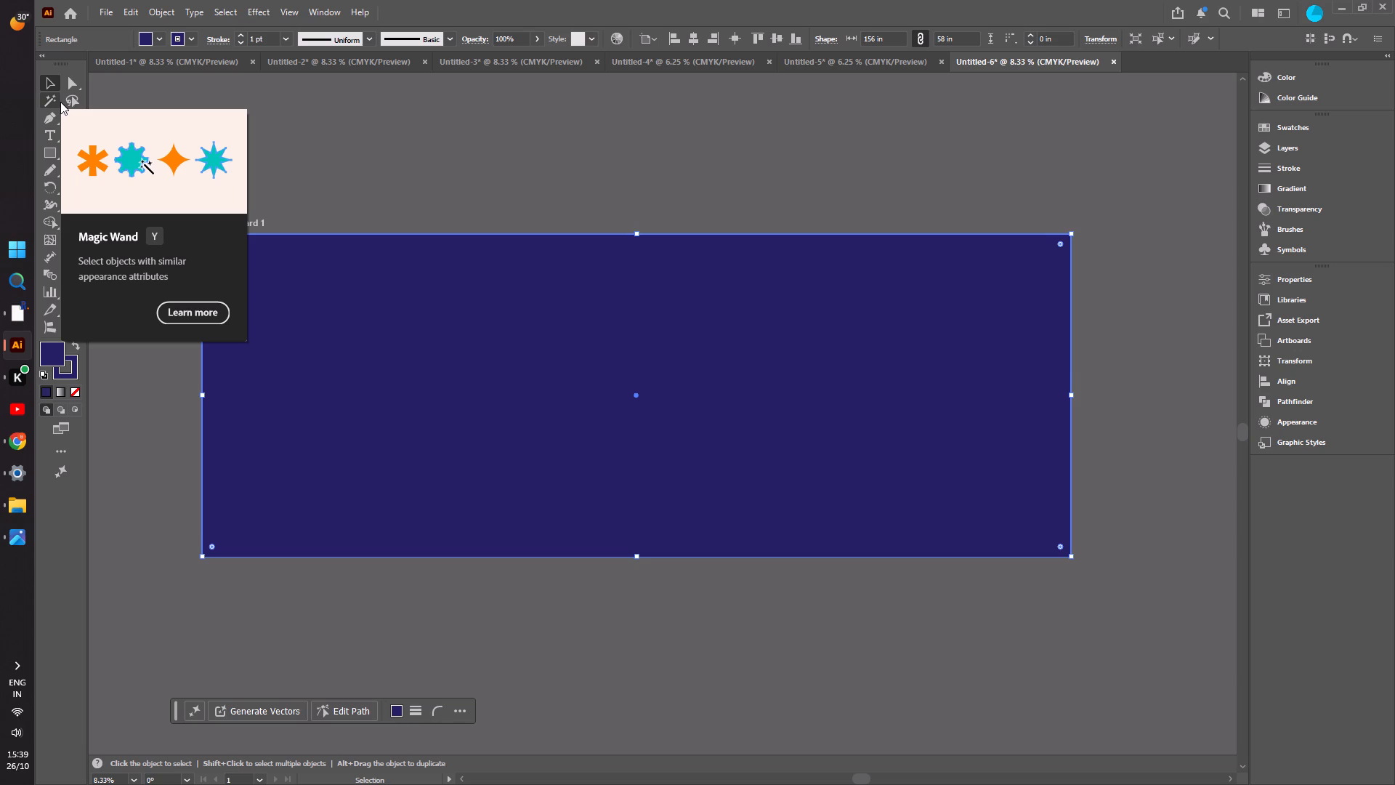
pyautogui.click(612, 172)
pyautogui.click(541, 326)
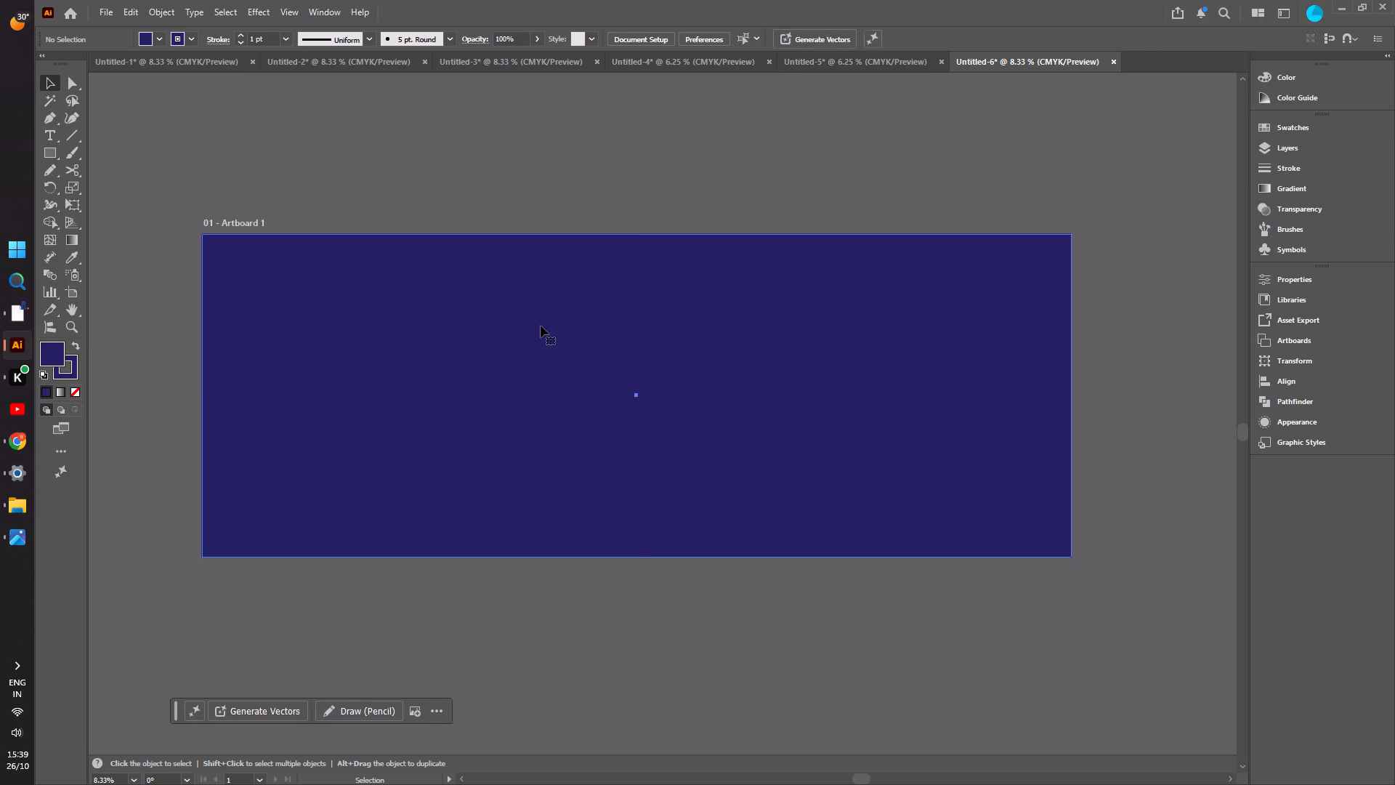
pyautogui.click(187, 36)
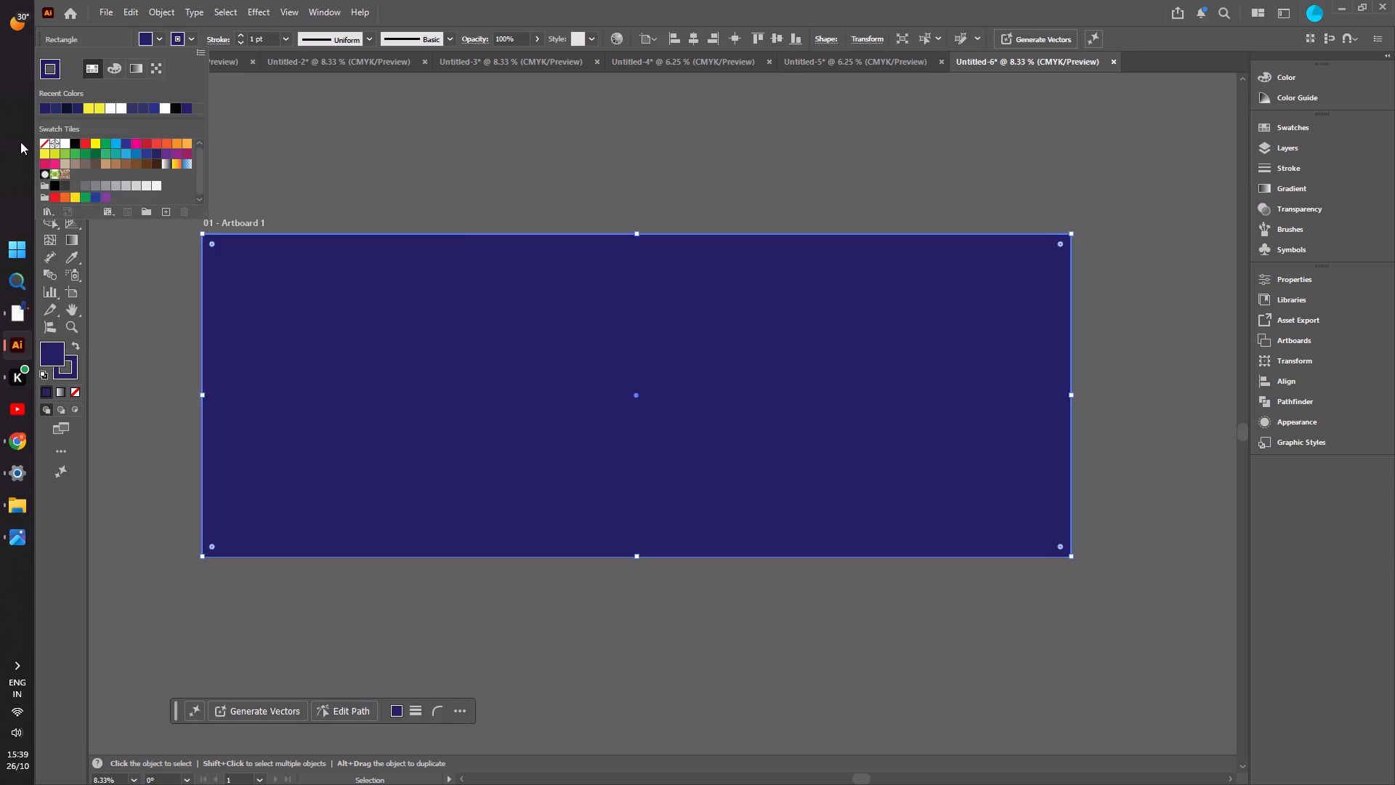
pyautogui.click(42, 139)
pyautogui.doubleClick(381, 148)
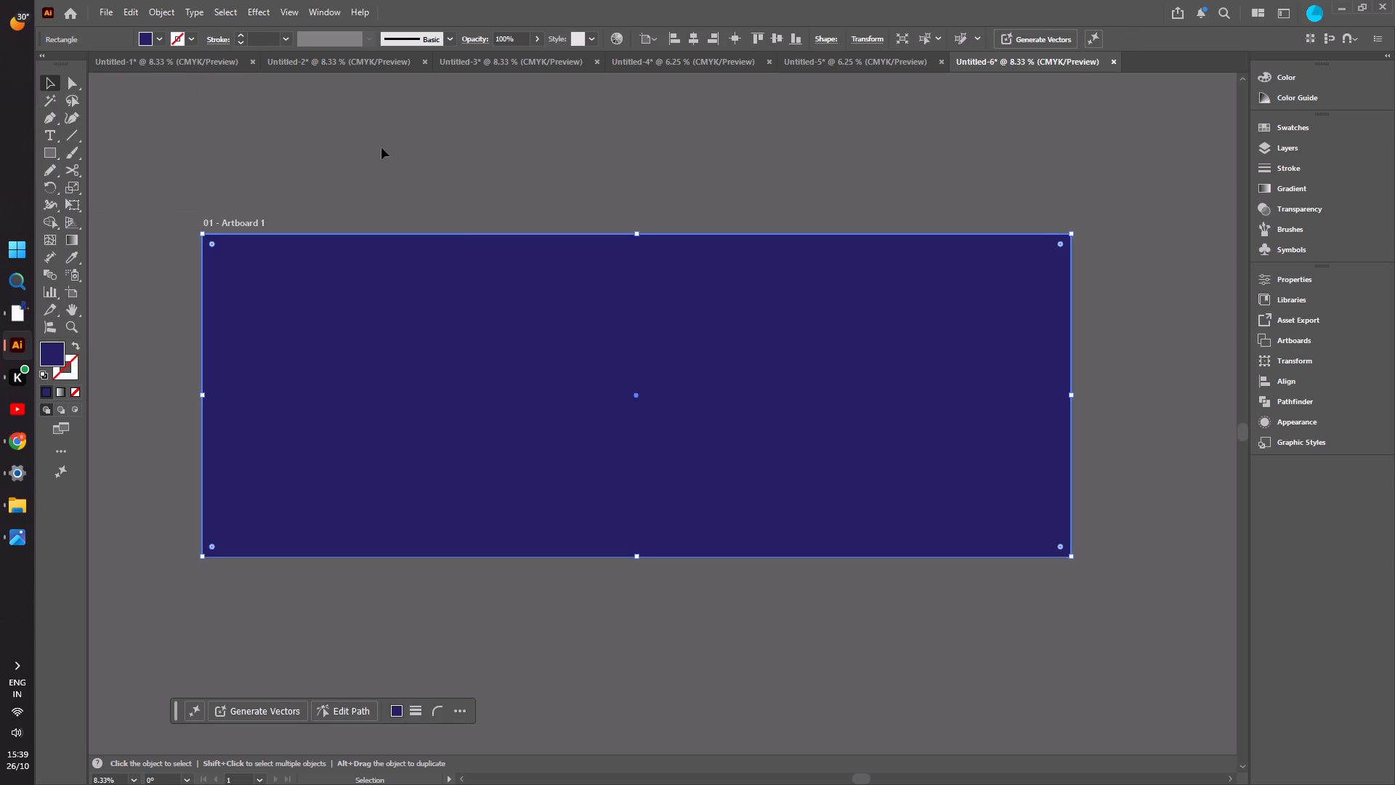
pyautogui.click(360, 272)
pyautogui.click(352, 132)
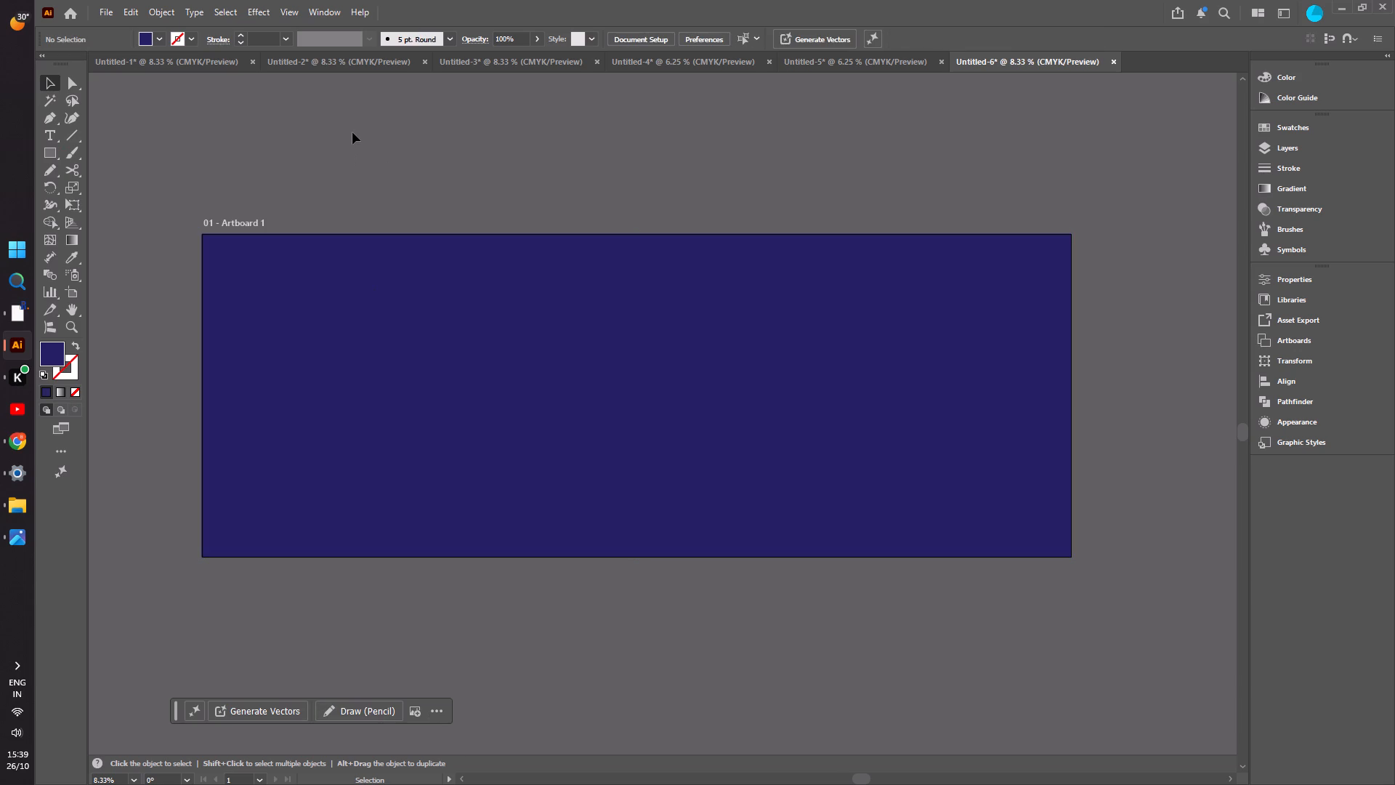
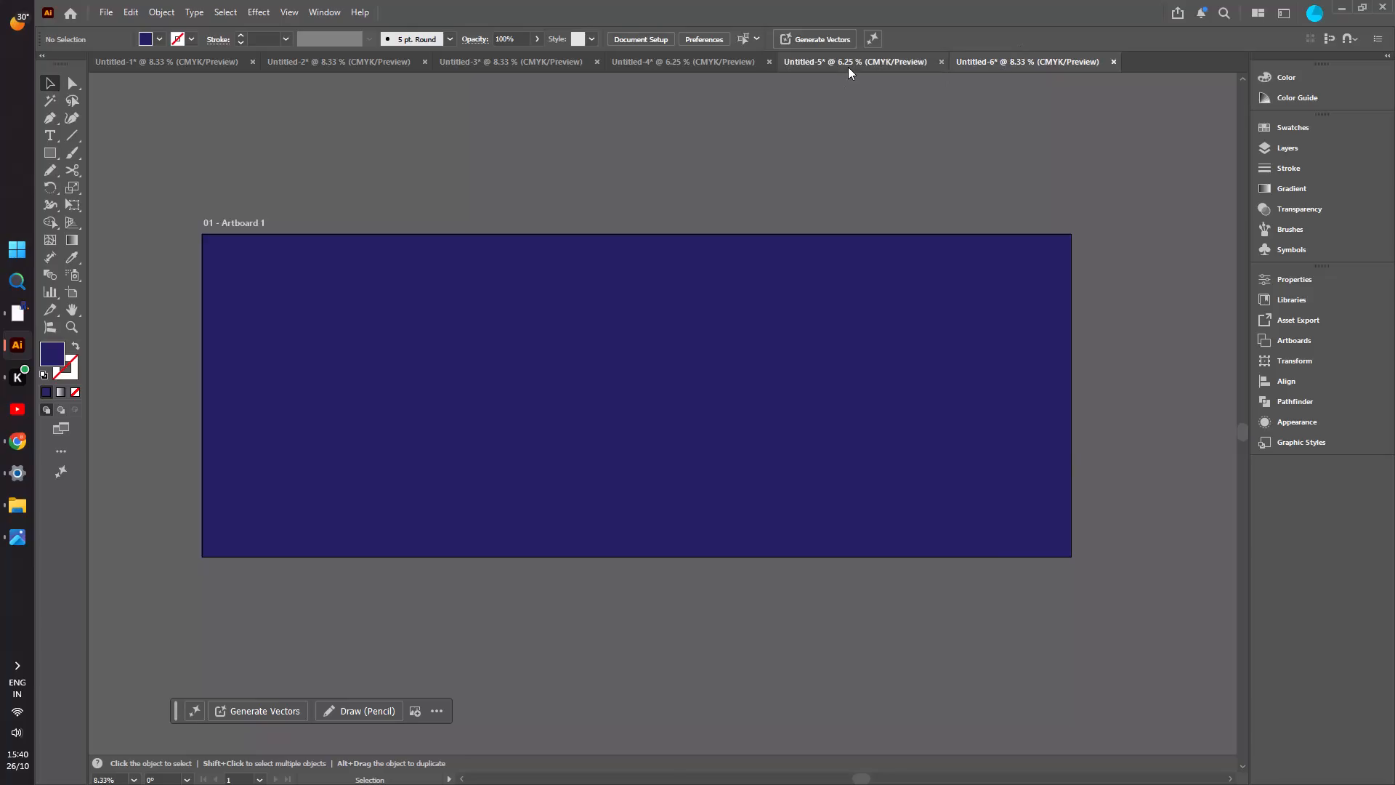
# Open the "Pickleball Rally Poster Collection" image from the Khan Market design folder on the Desktop.
pyautogui.click(848, 67)
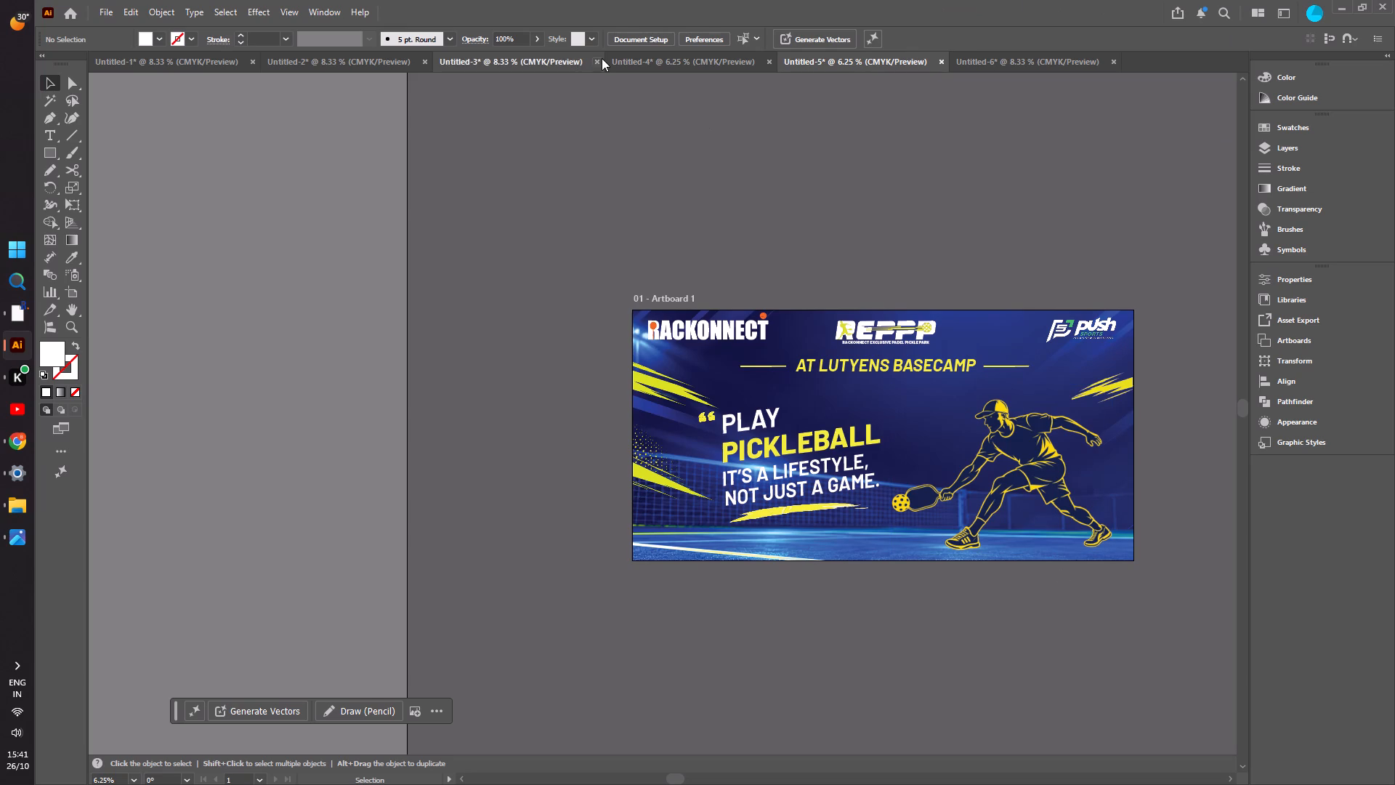
pyautogui.click(552, 154)
pyautogui.click(105, 12)
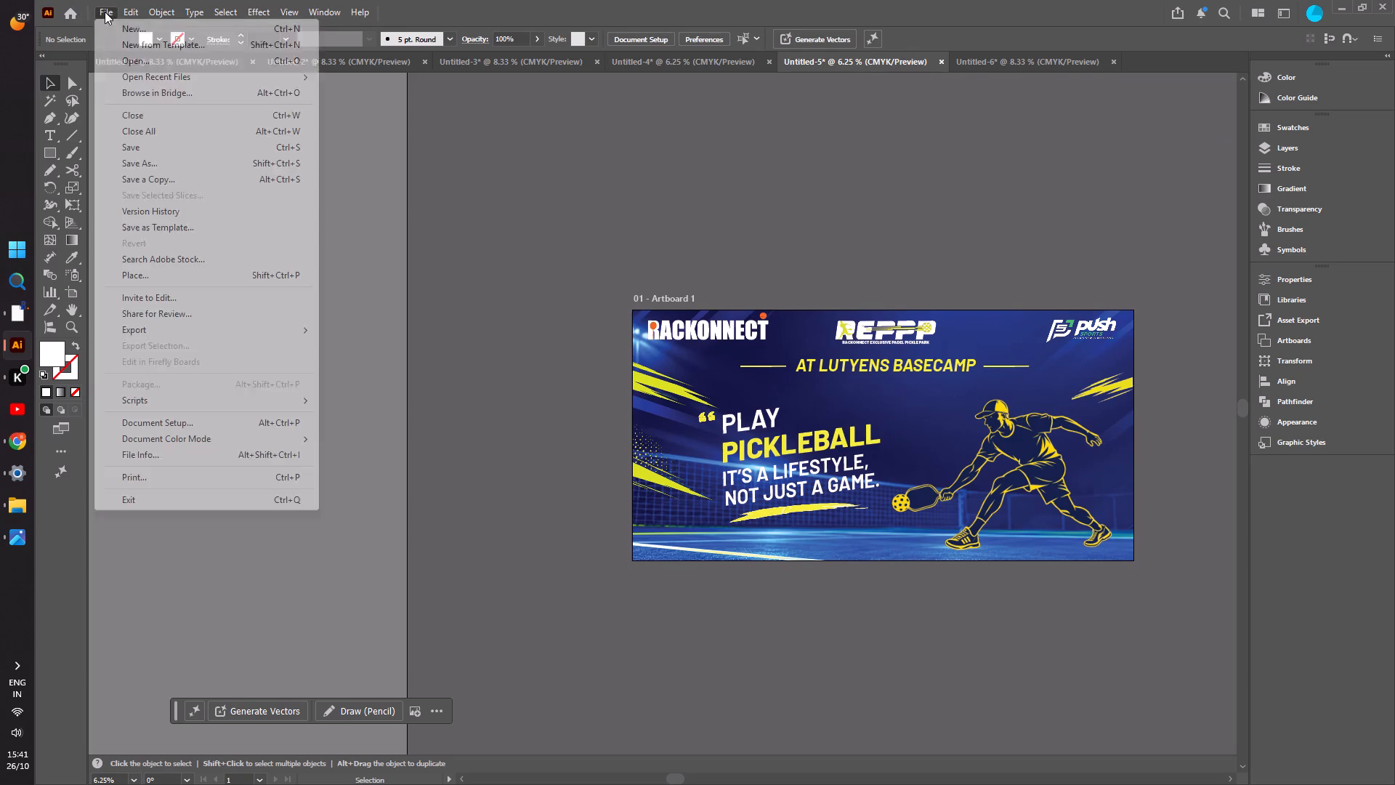
pyautogui.click(161, 54)
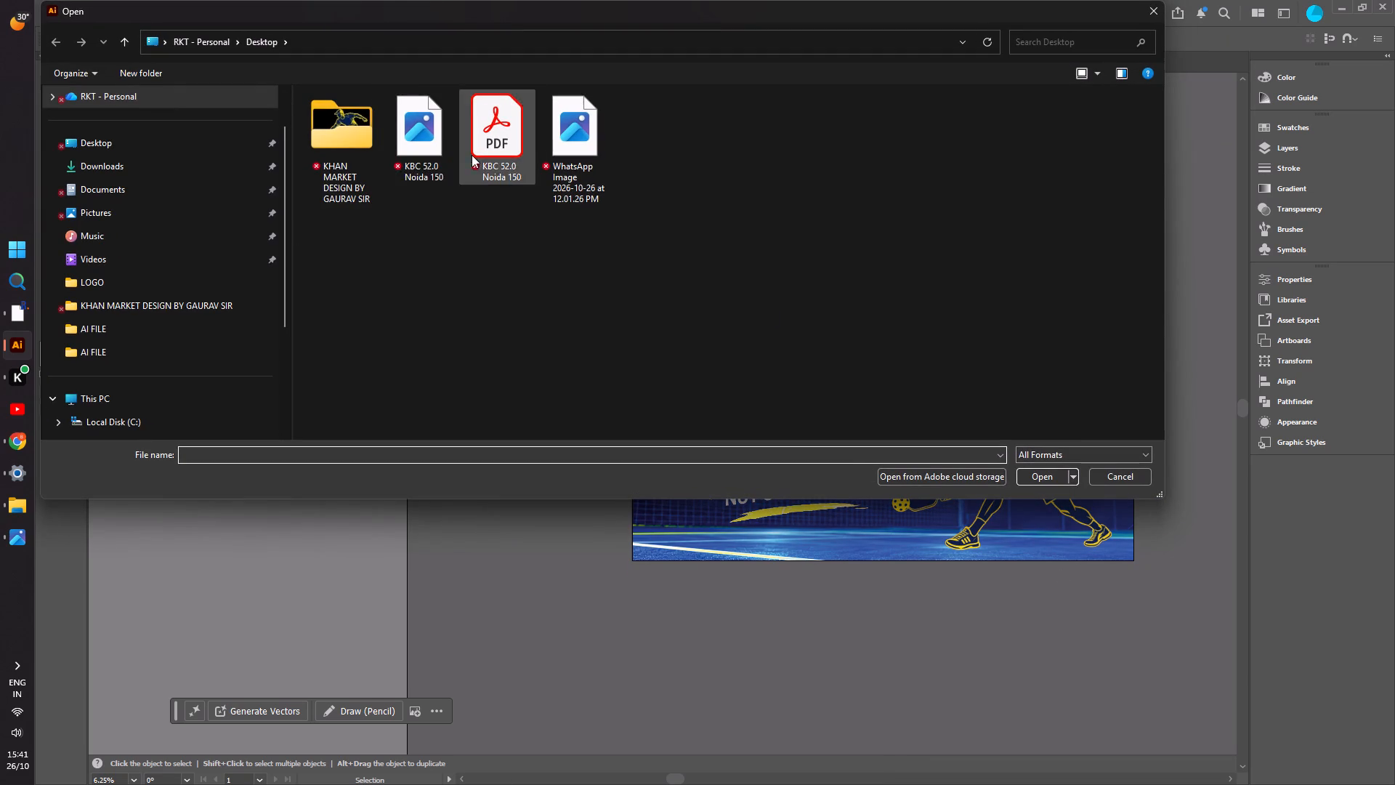
pyautogui.doubleClick(346, 140)
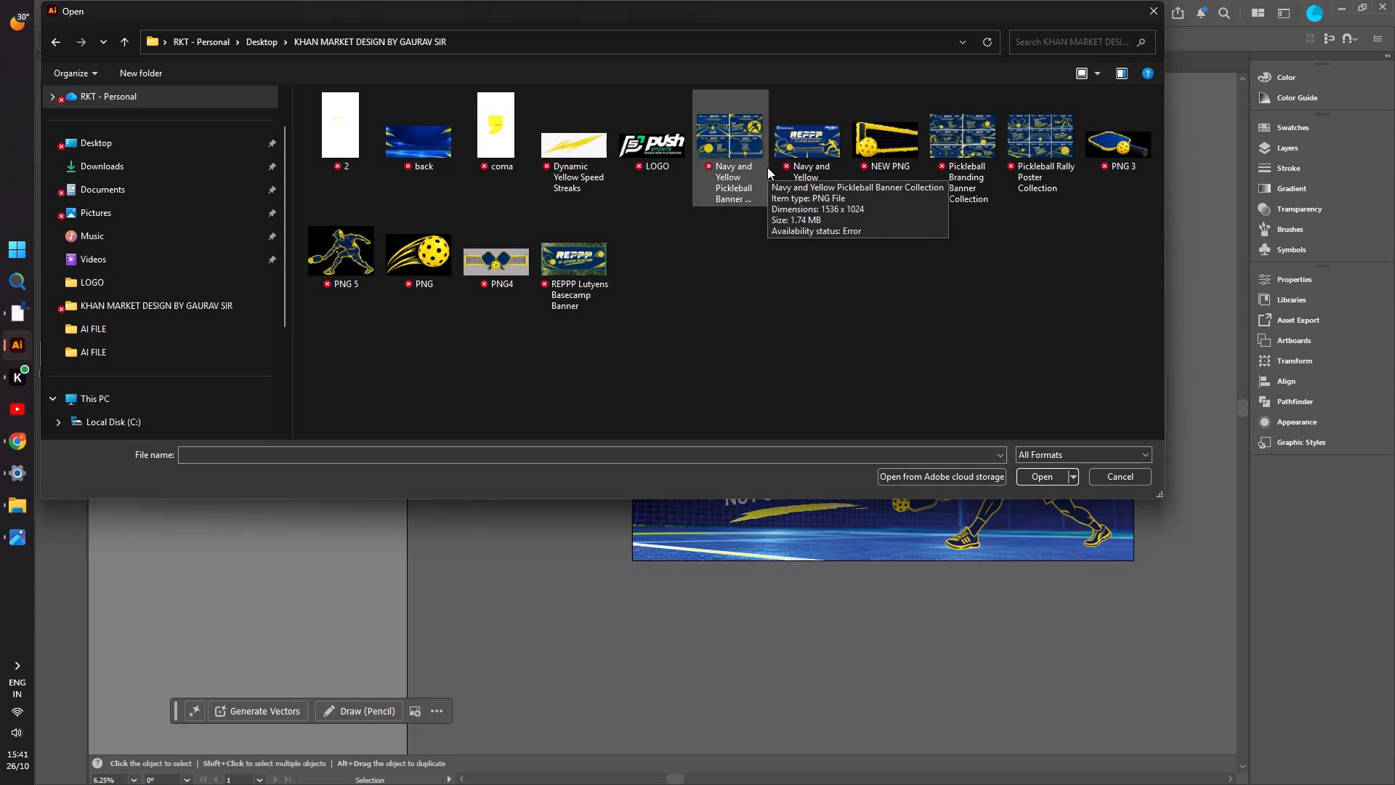
pyautogui.click(1047, 152)
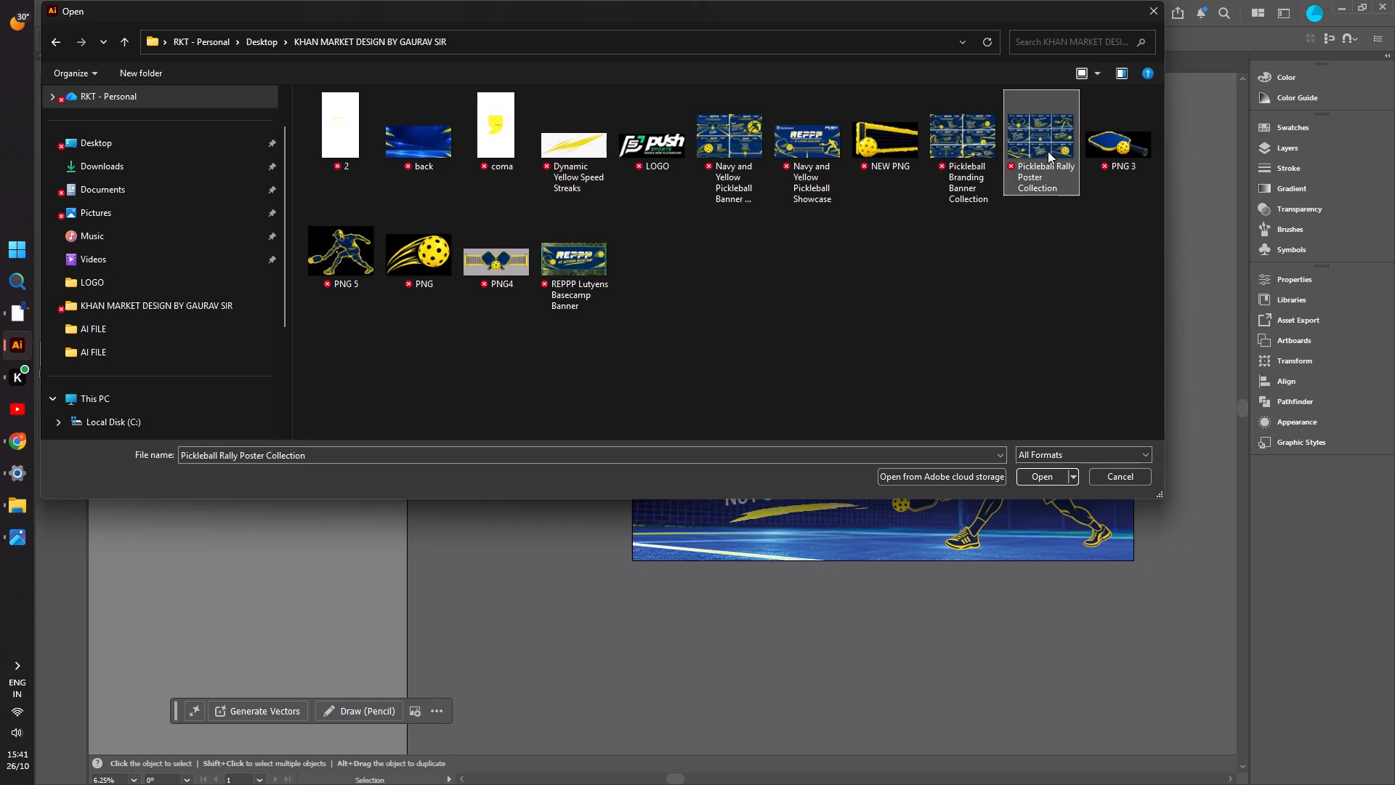
pyautogui.click(1035, 473)
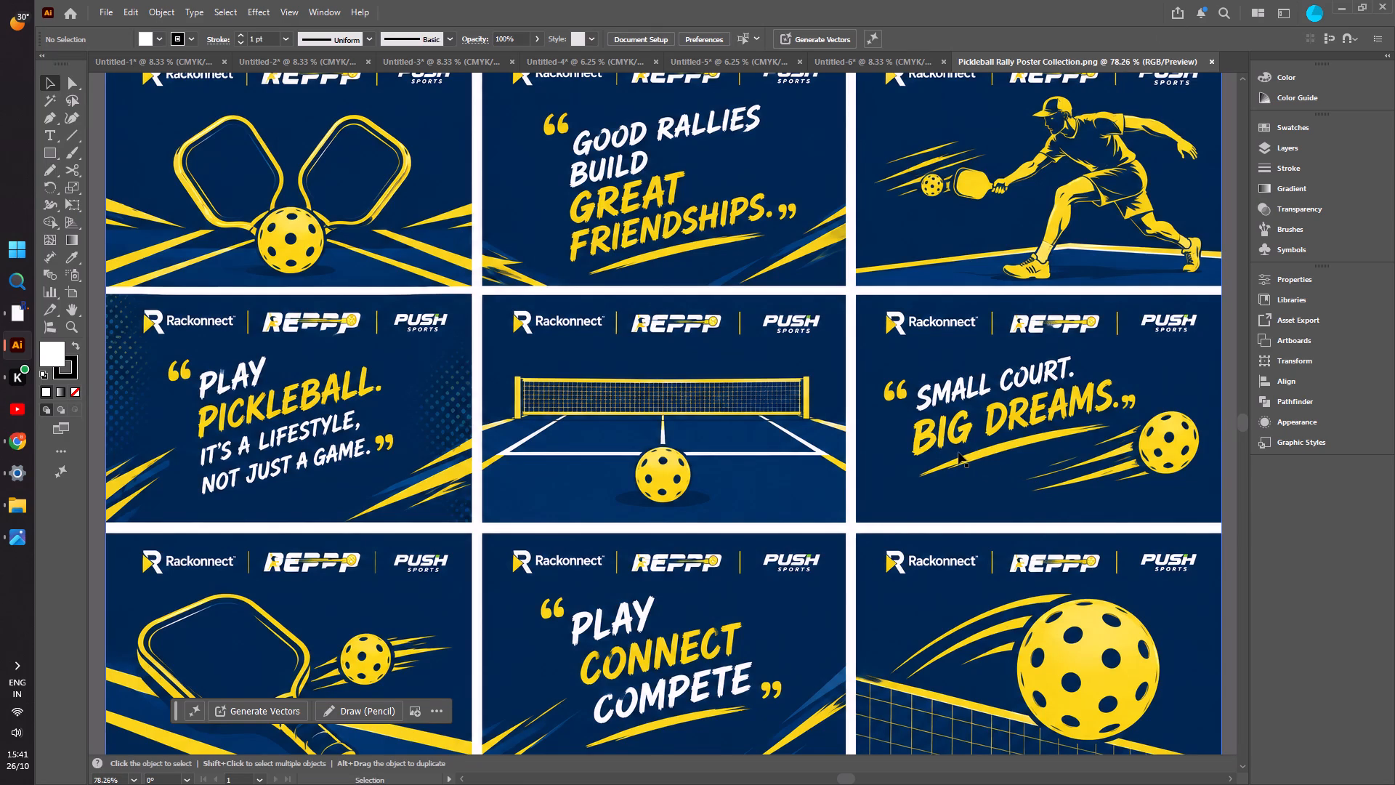
# Look over the poster designs in the Pickleball Rally Poster Collection as reference for the banner layout.
pyautogui.scroll(4, 958, 452)
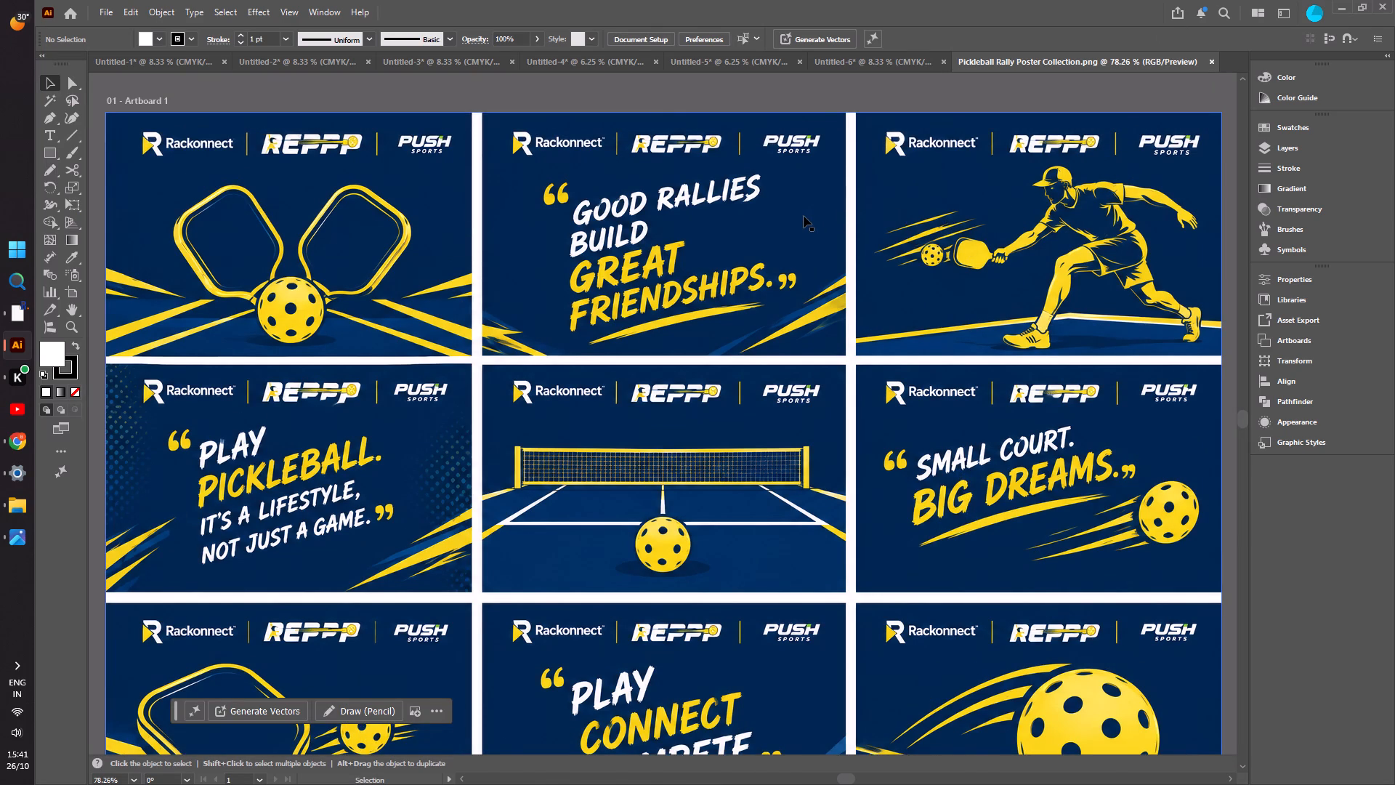
pyautogui.scroll(-9, 804, 219)
pyautogui.scroll(5, 804, 223)
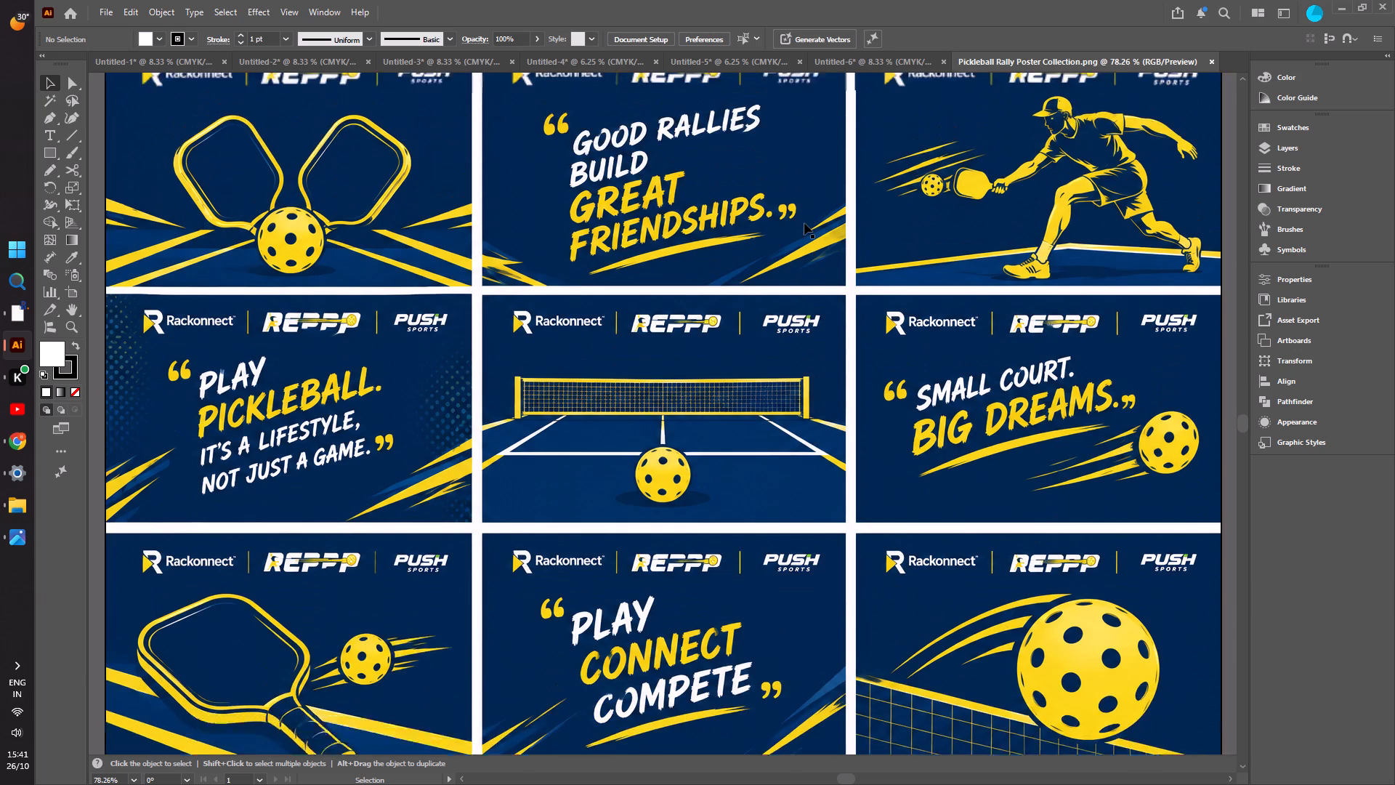
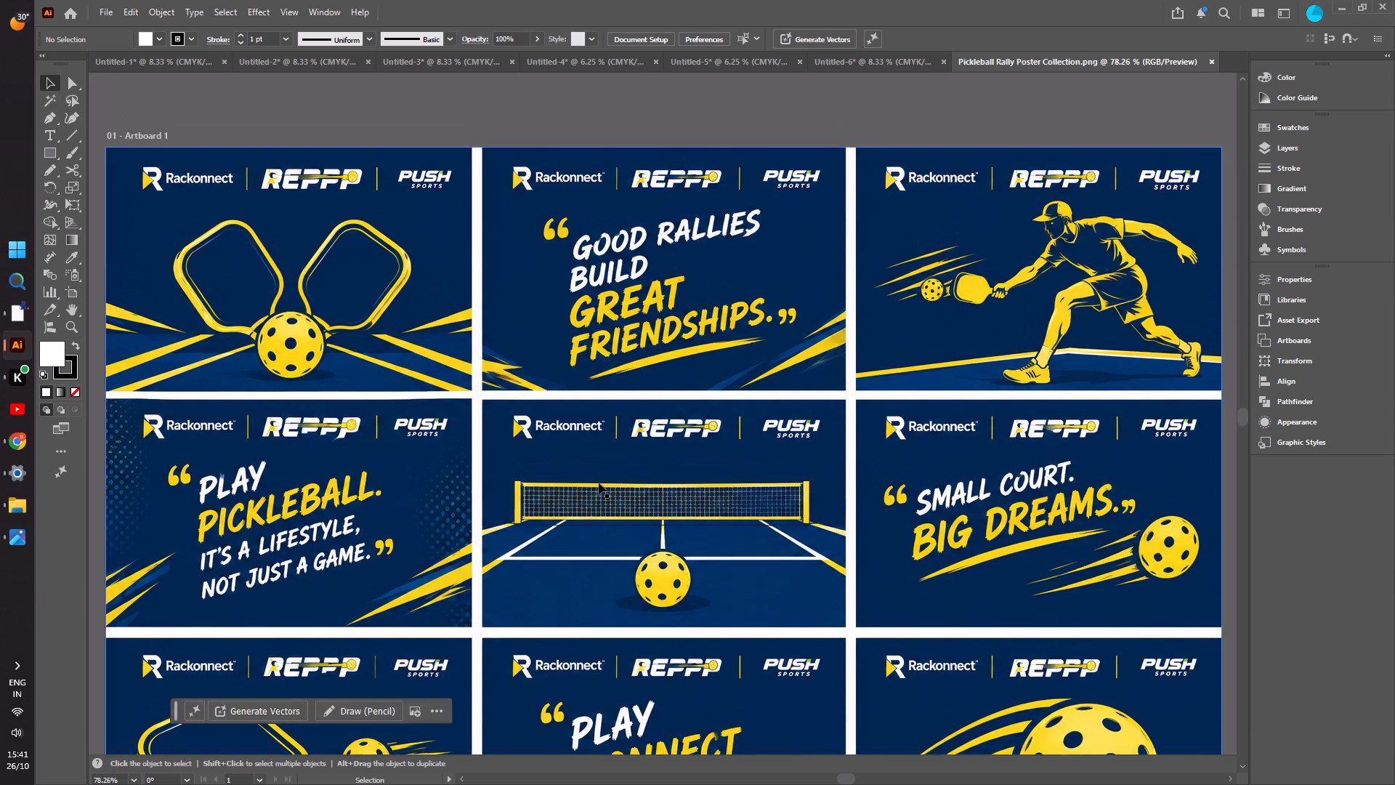
# Open the "Pickleball Branding Banner Collection" image from the Khan Market design folder.
pyautogui.scroll(3, 599, 483)
pyautogui.scroll(-16, 599, 483)
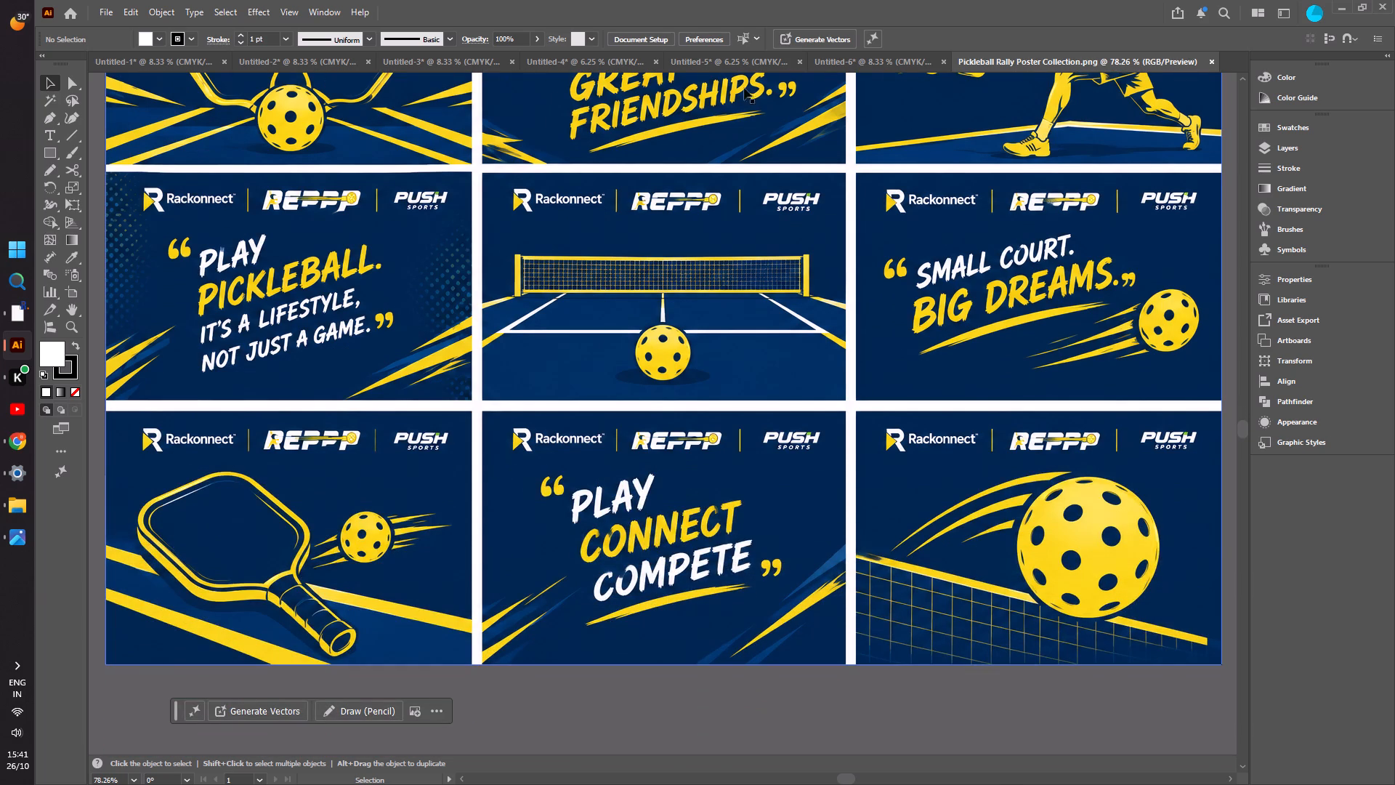
pyautogui.click(102, 15)
pyautogui.click(147, 55)
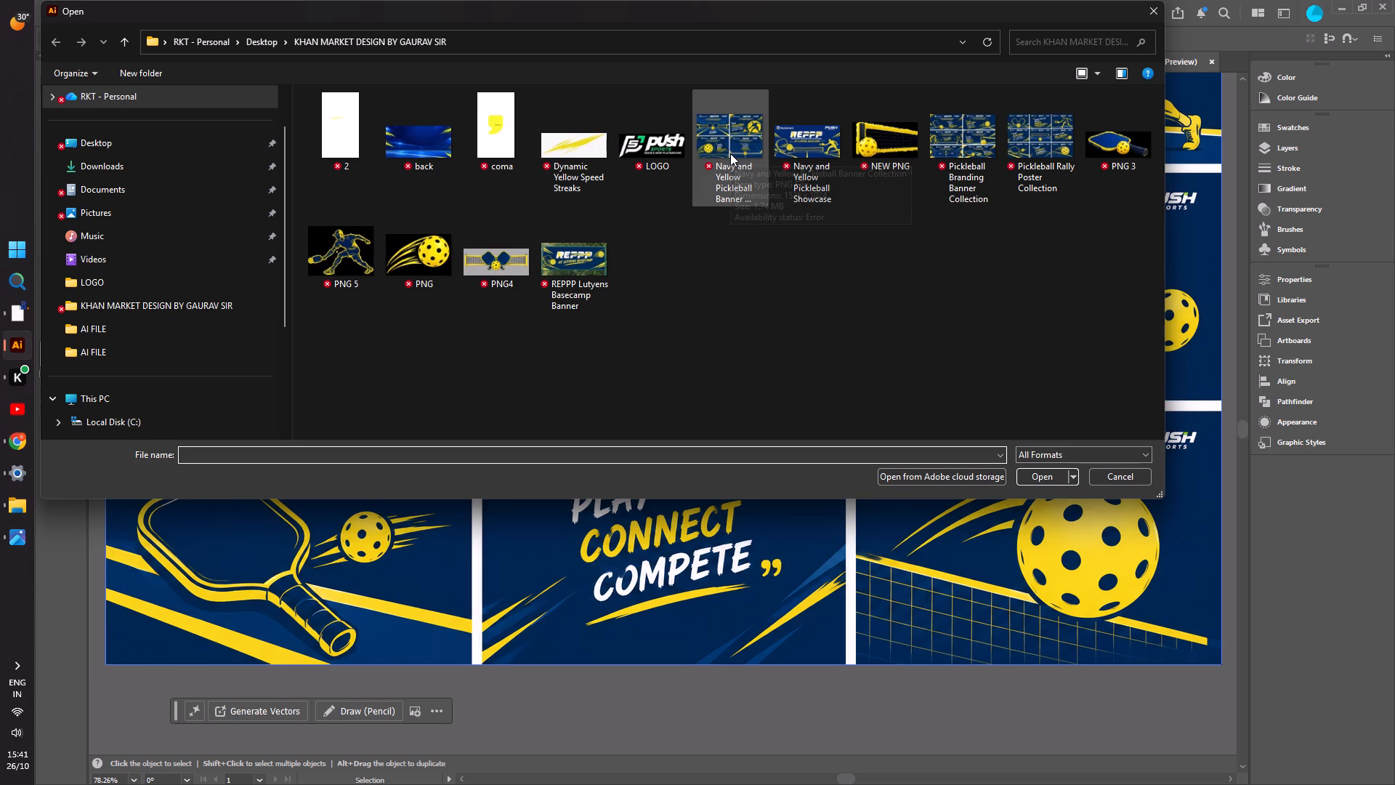
pyautogui.click(987, 150)
pyautogui.click(1054, 486)
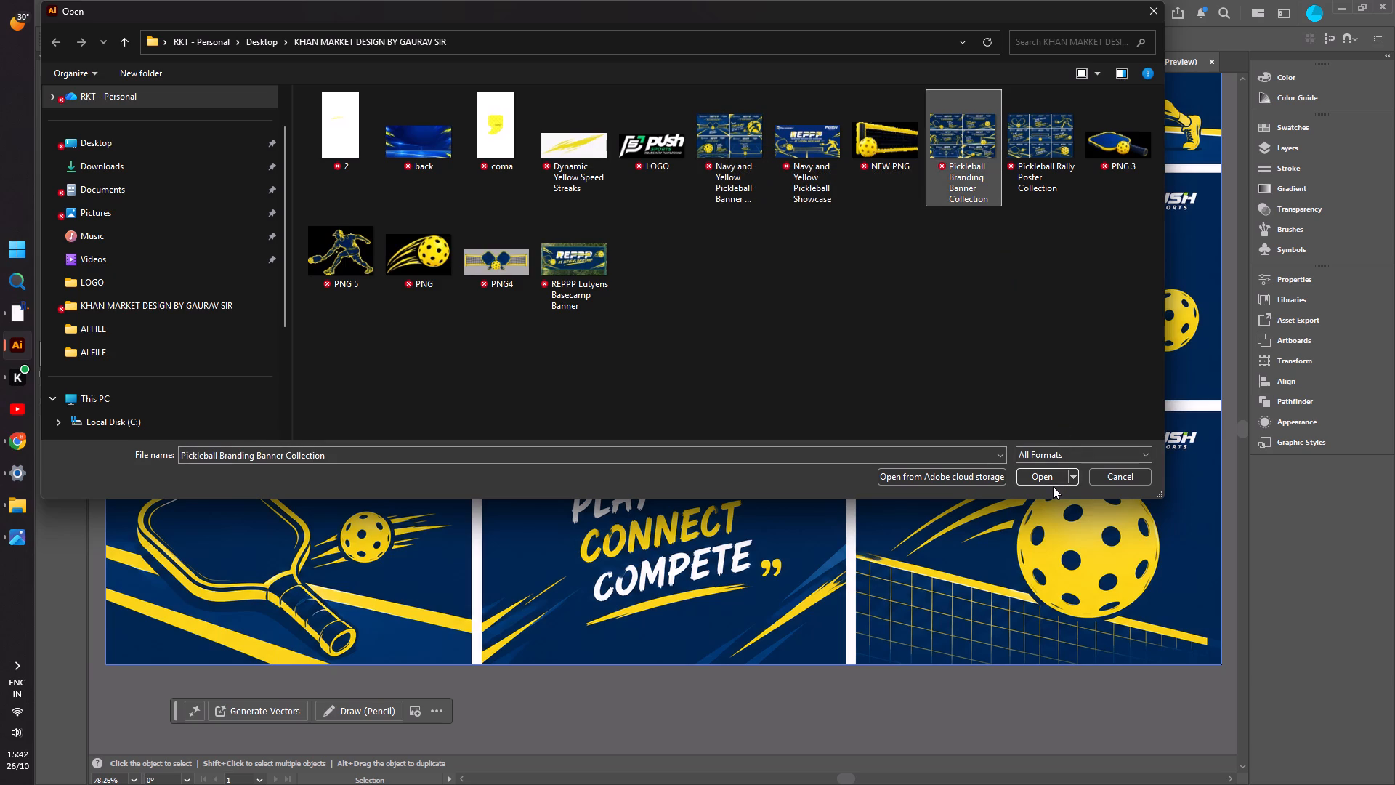
pyautogui.click(1046, 468)
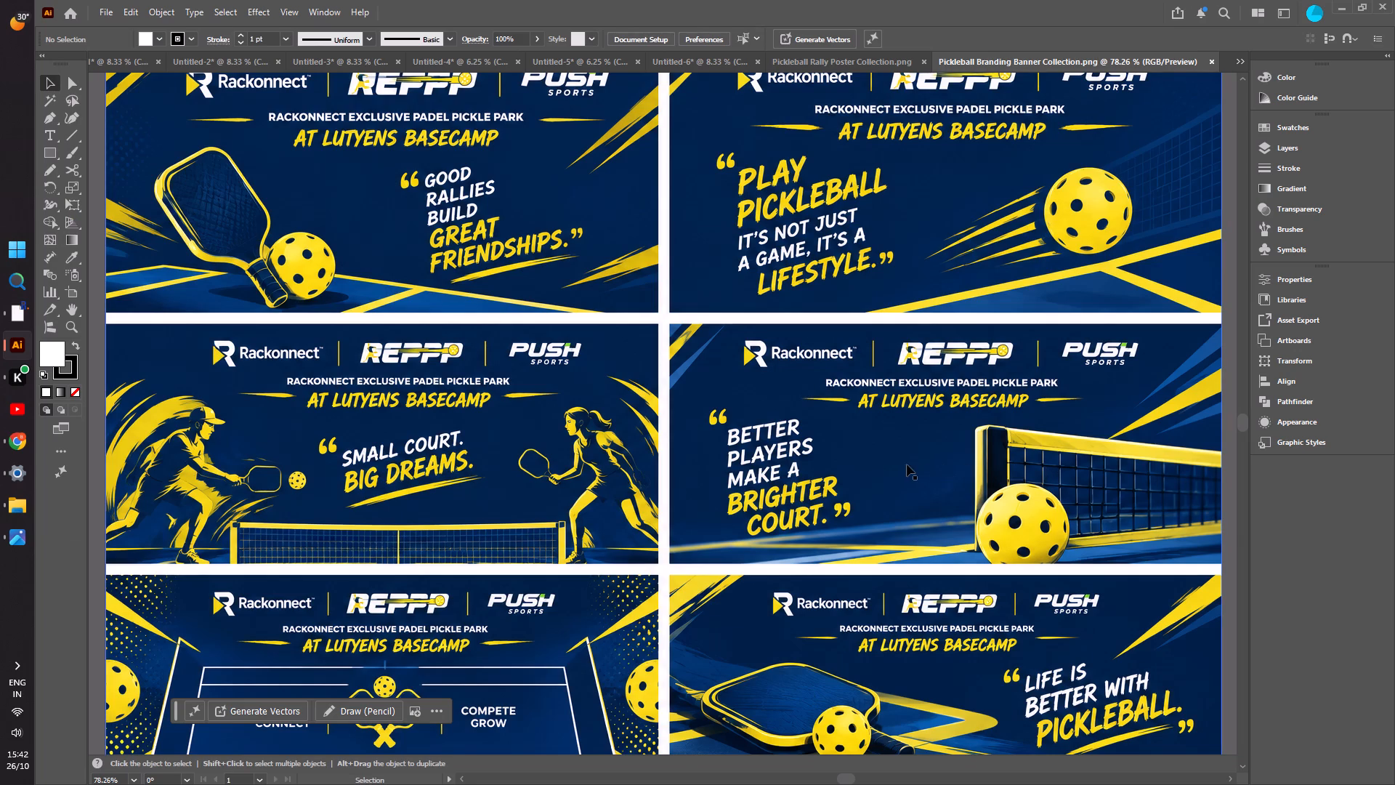
# Copy a screen snip of the ponytailed woman player from the "Small Court. Big Dreams." banner.
pyautogui.scroll(-3, 894, 464)
pyautogui.scroll(1, 894, 464)
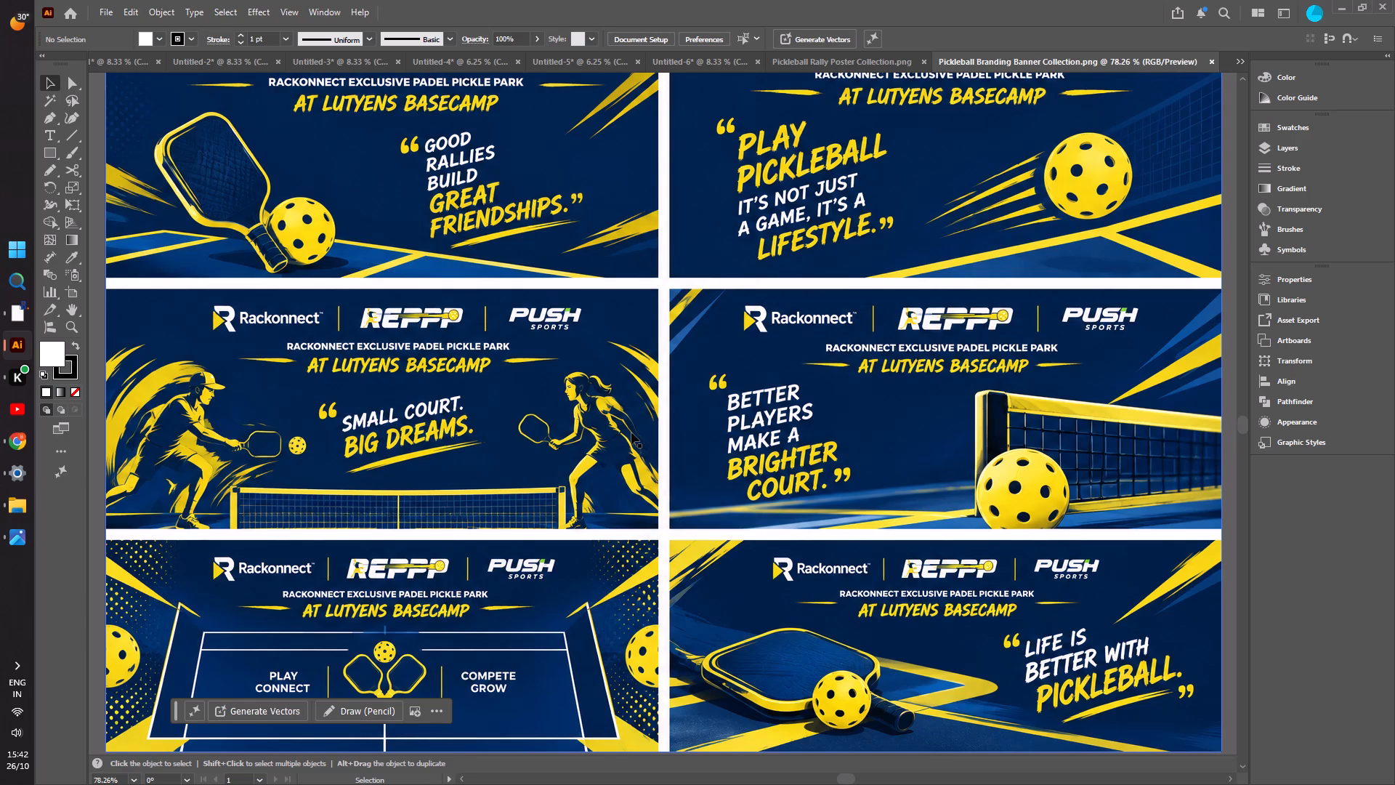
pyautogui.press('shift+super+s')
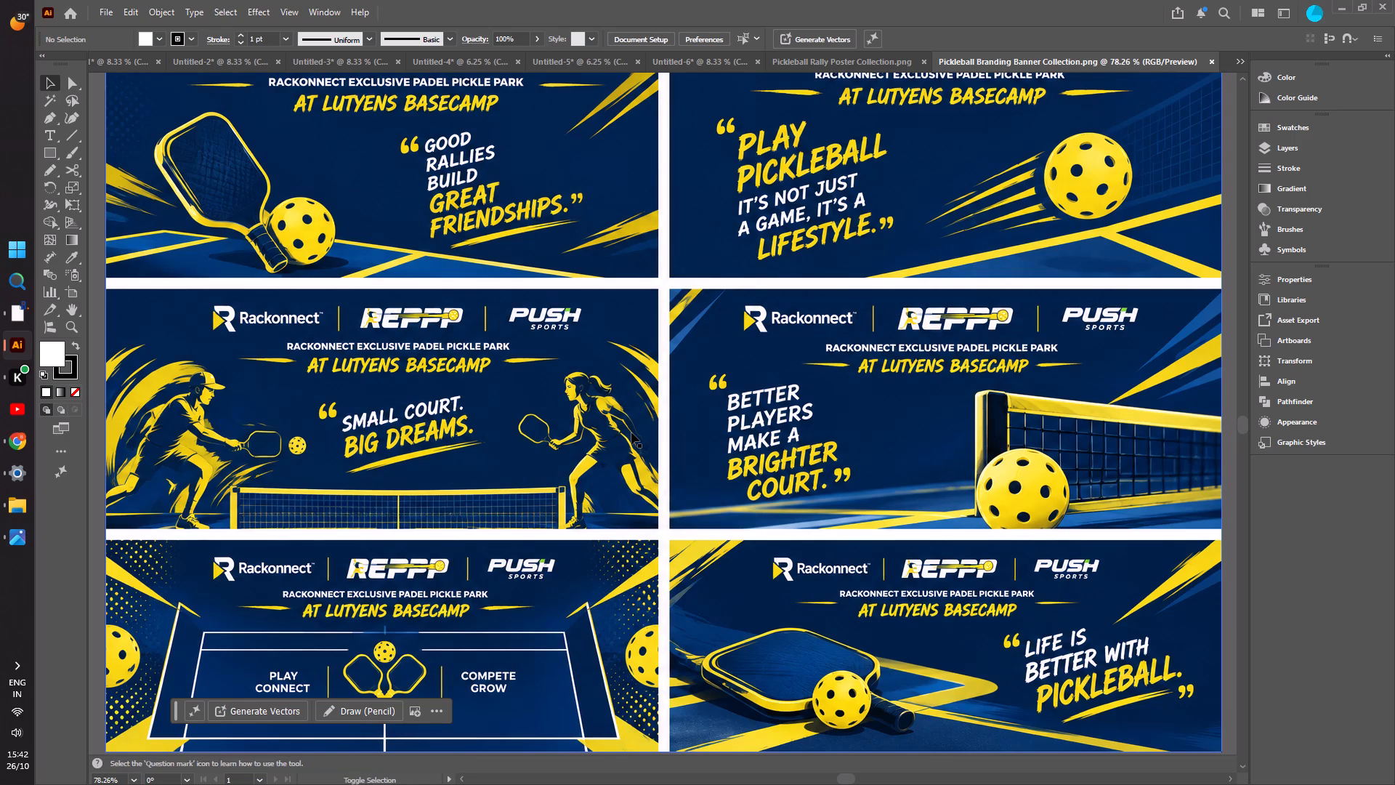
pyautogui.moveTo(514, 351); pyautogui.dragTo(658, 526)
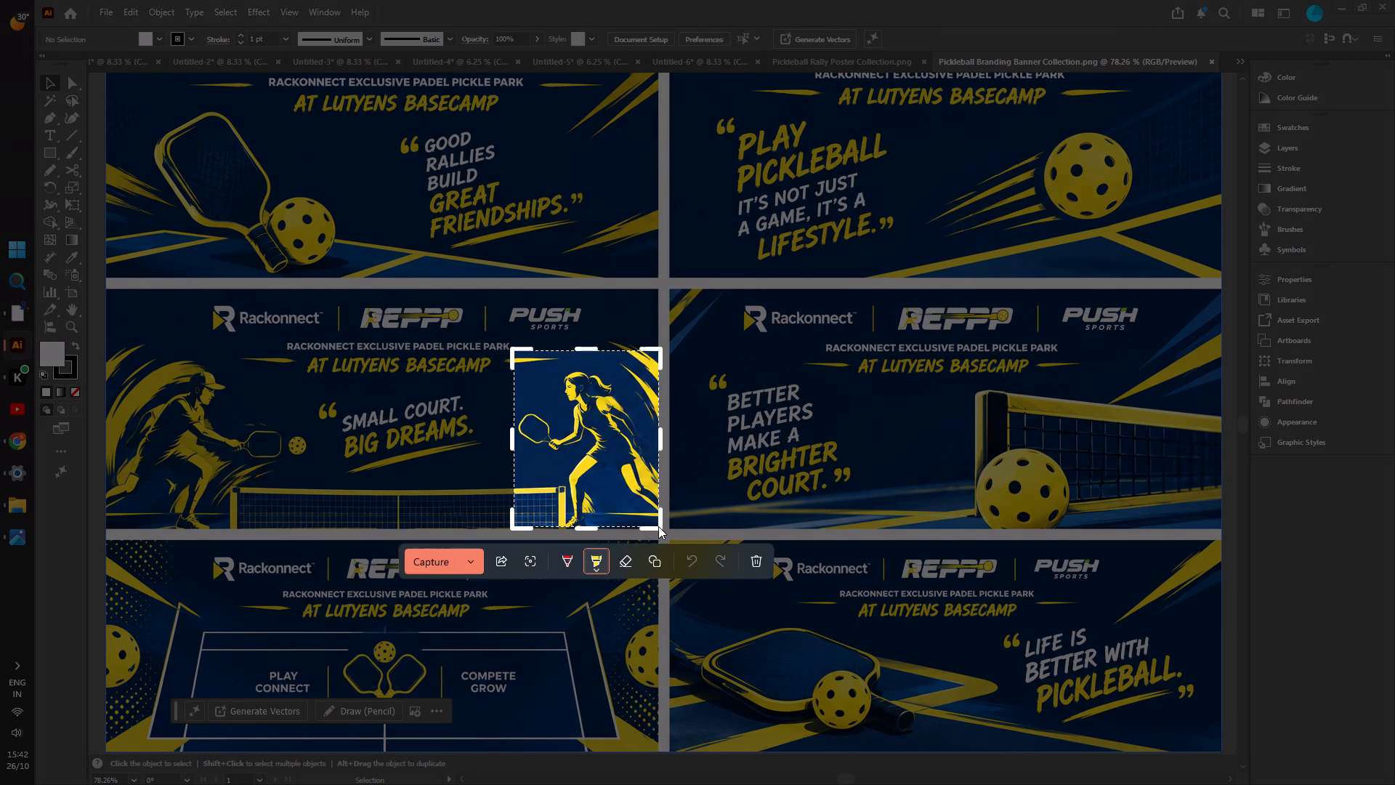
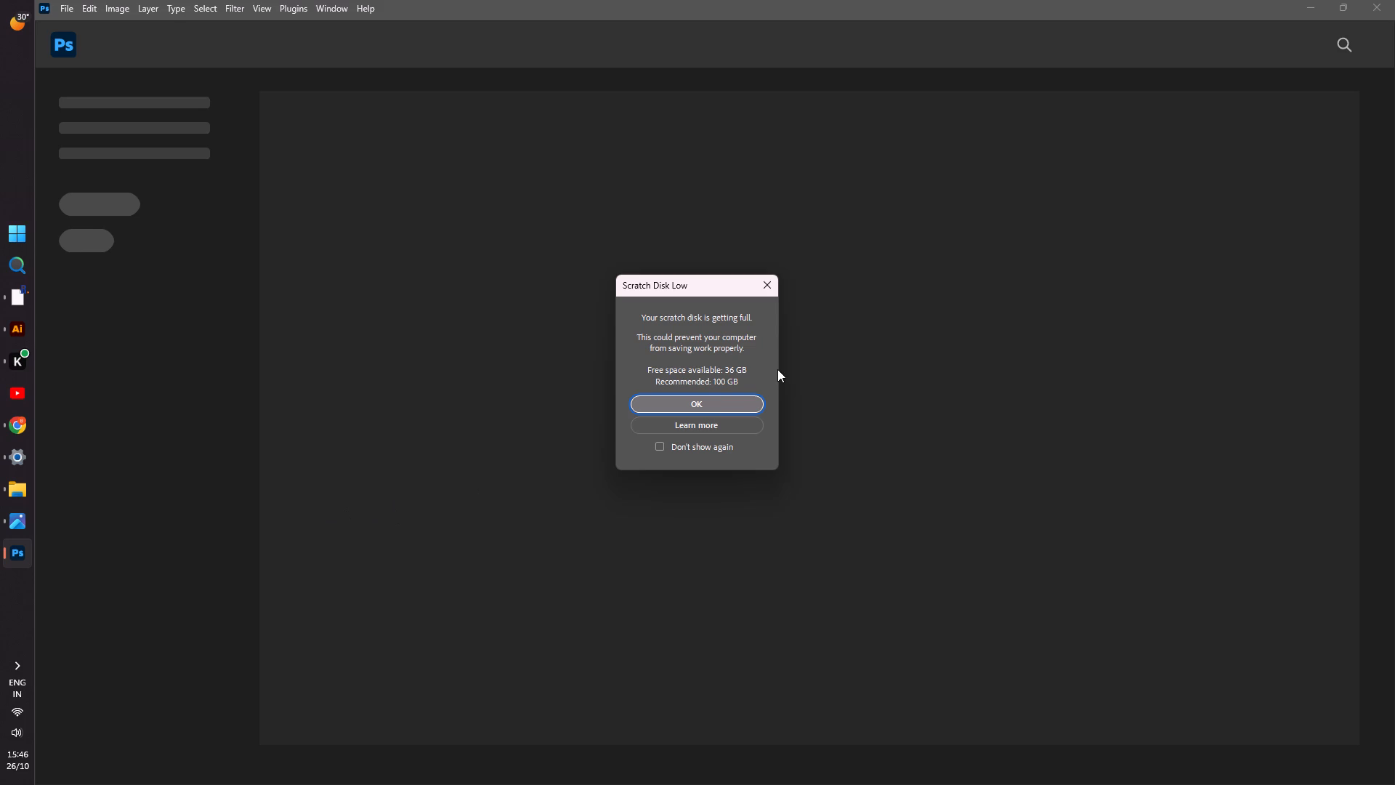
pyautogui.click(710, 401)
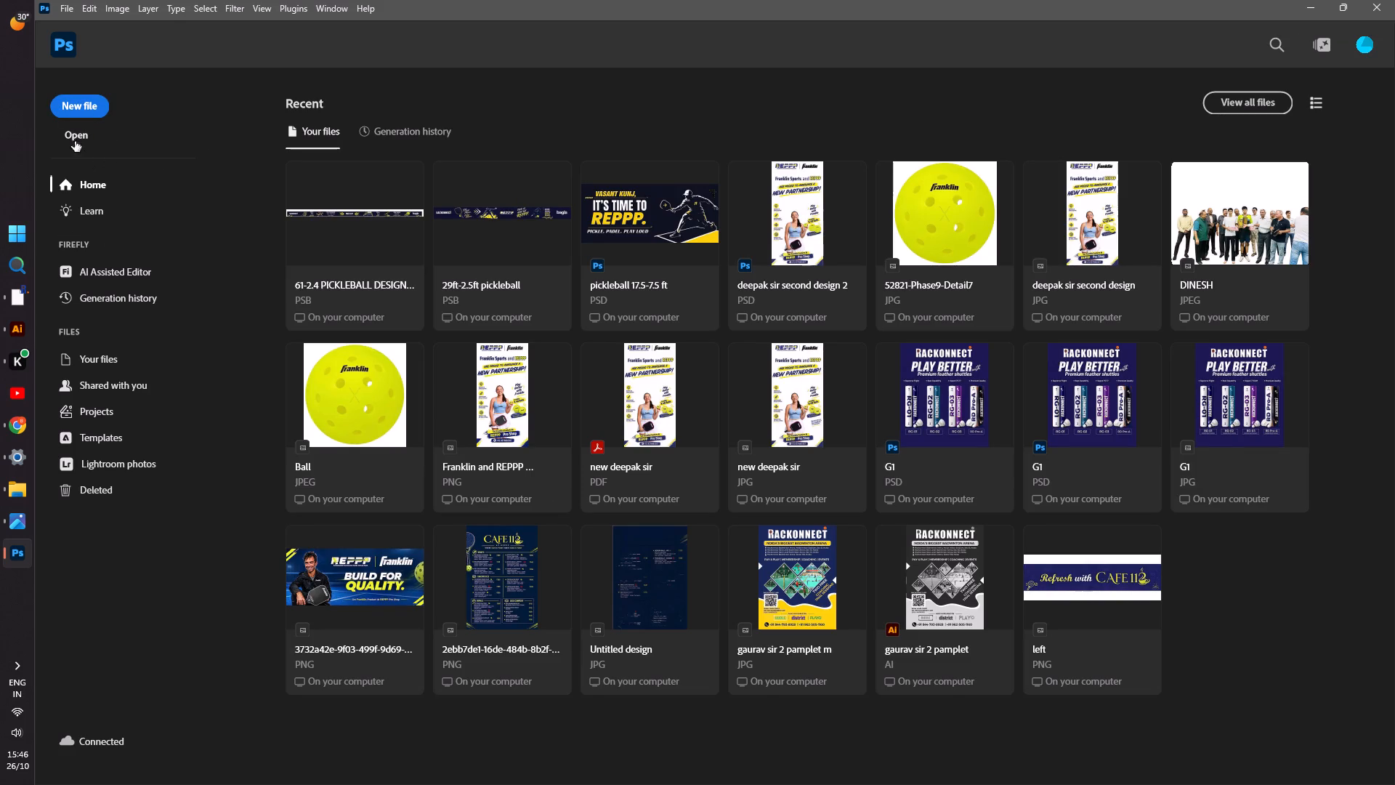
pyautogui.click(66, 133)
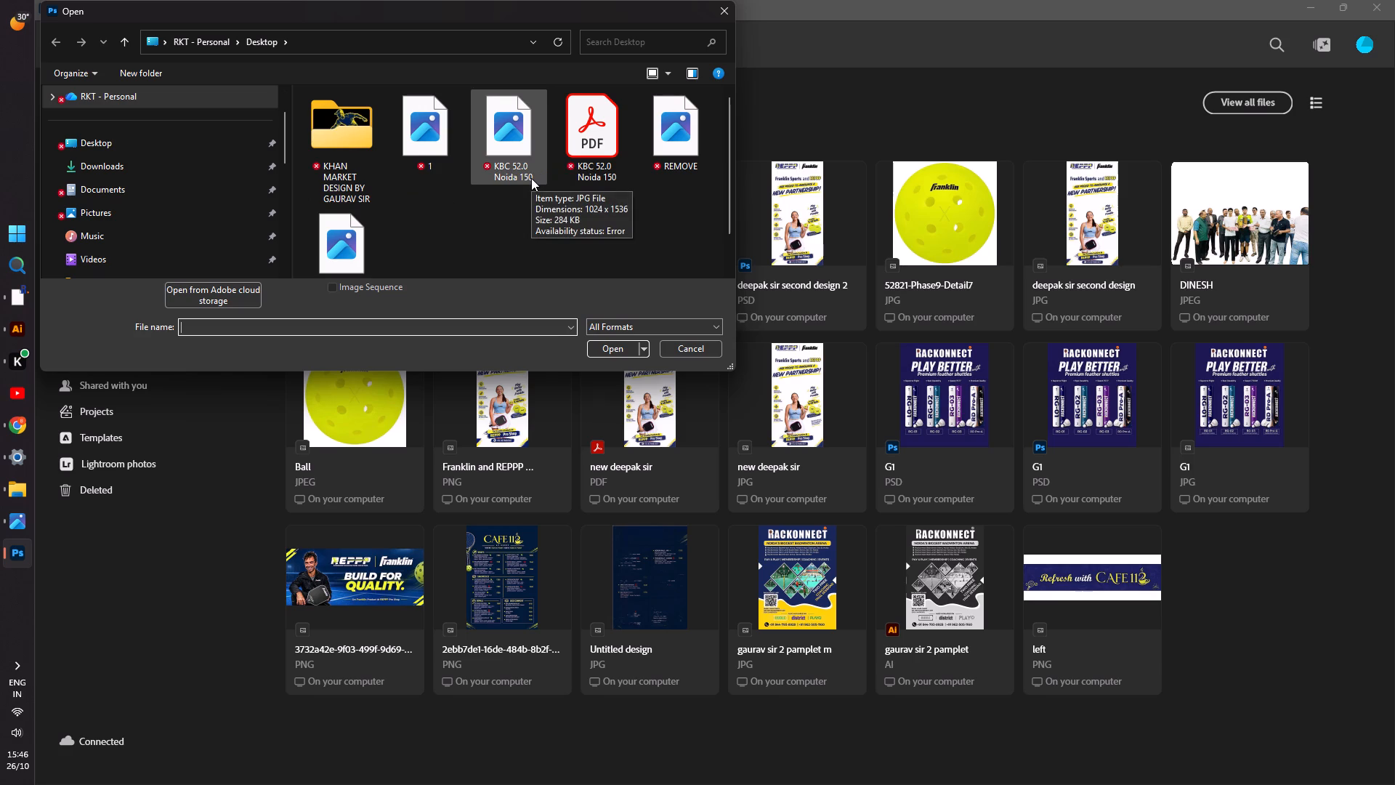
pyautogui.click(658, 145)
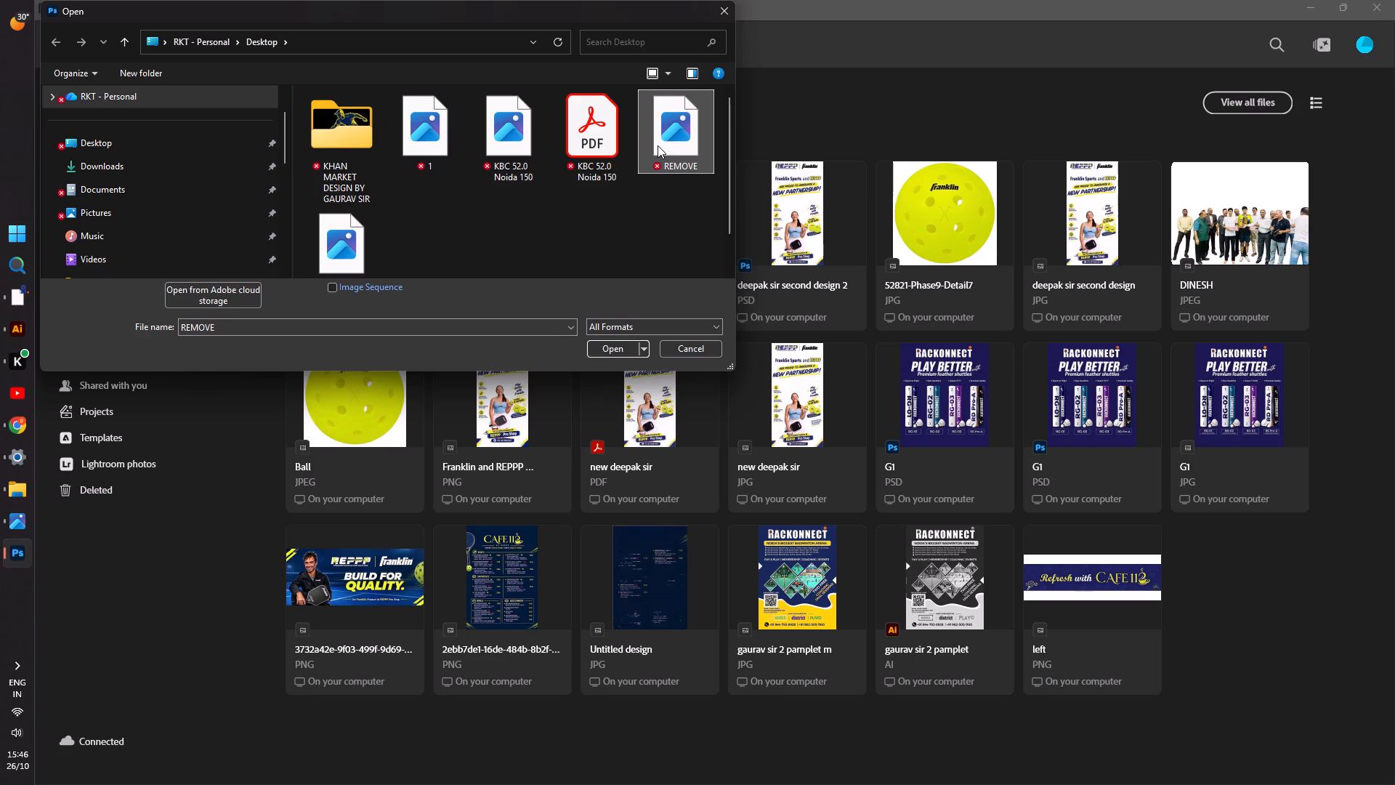
pyautogui.click(618, 347)
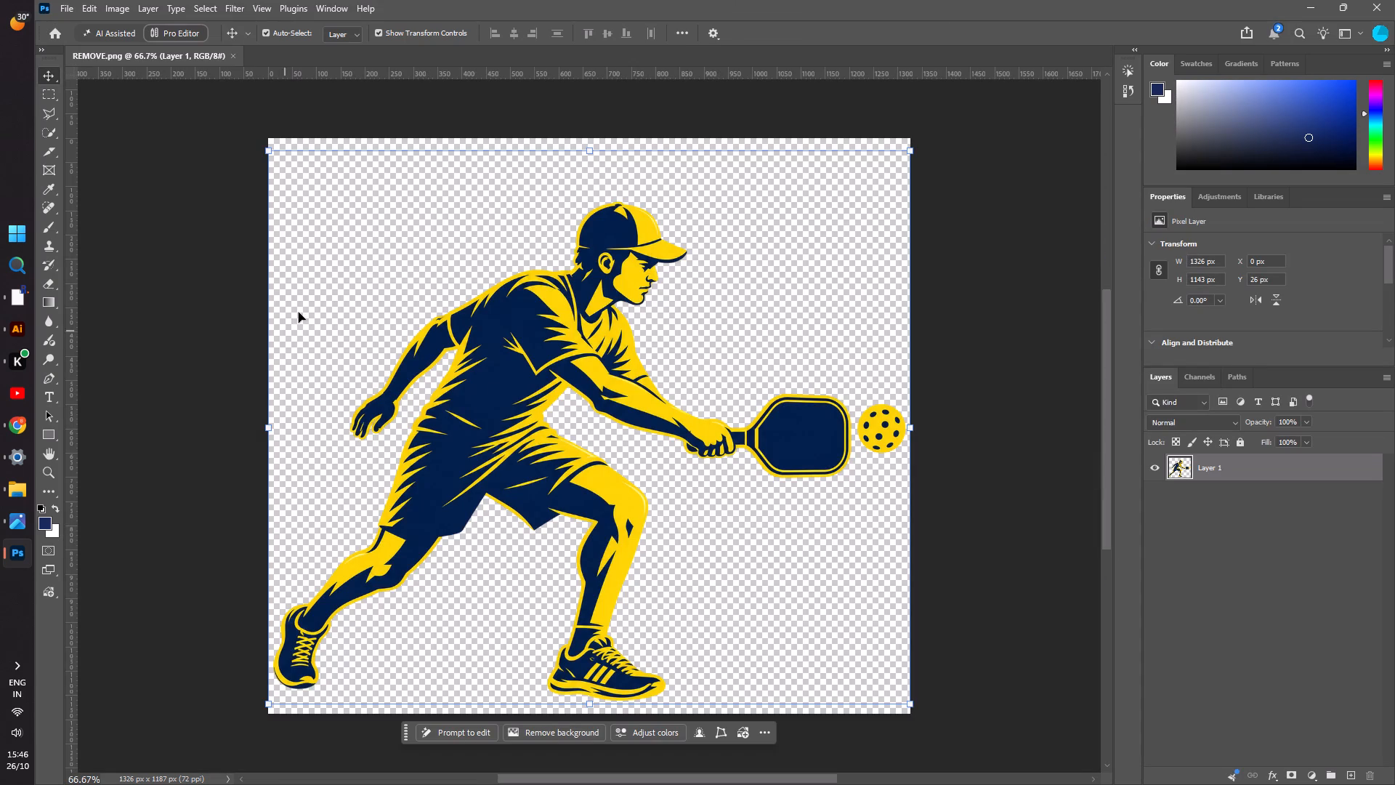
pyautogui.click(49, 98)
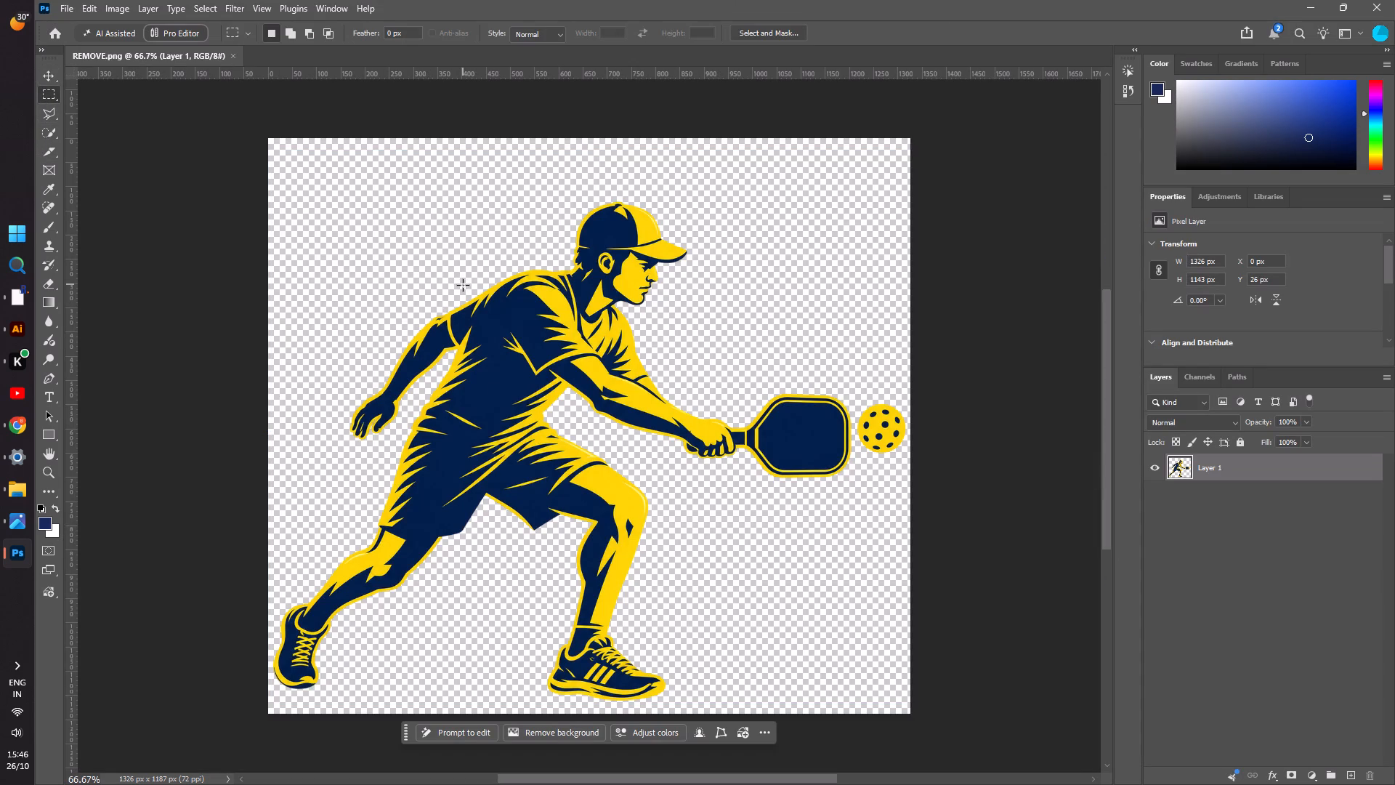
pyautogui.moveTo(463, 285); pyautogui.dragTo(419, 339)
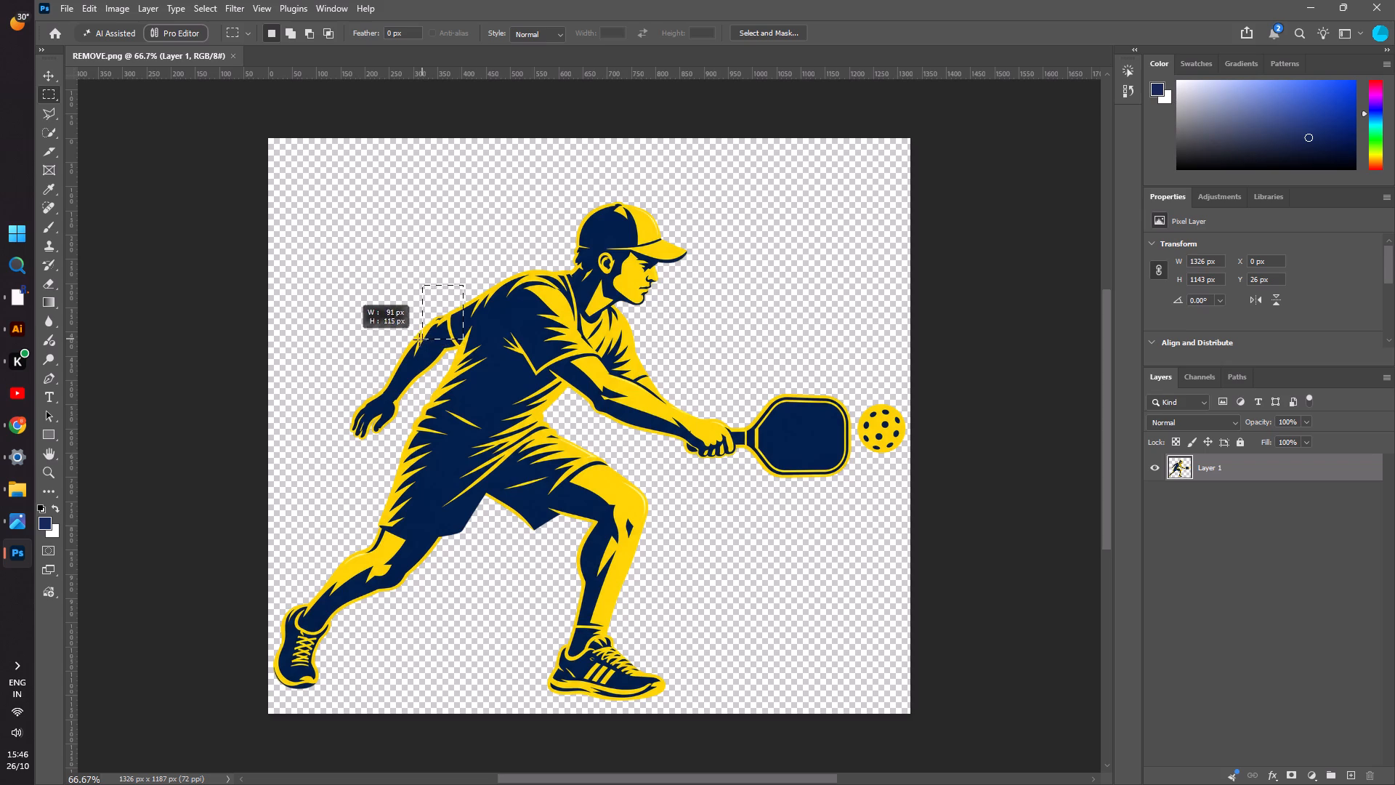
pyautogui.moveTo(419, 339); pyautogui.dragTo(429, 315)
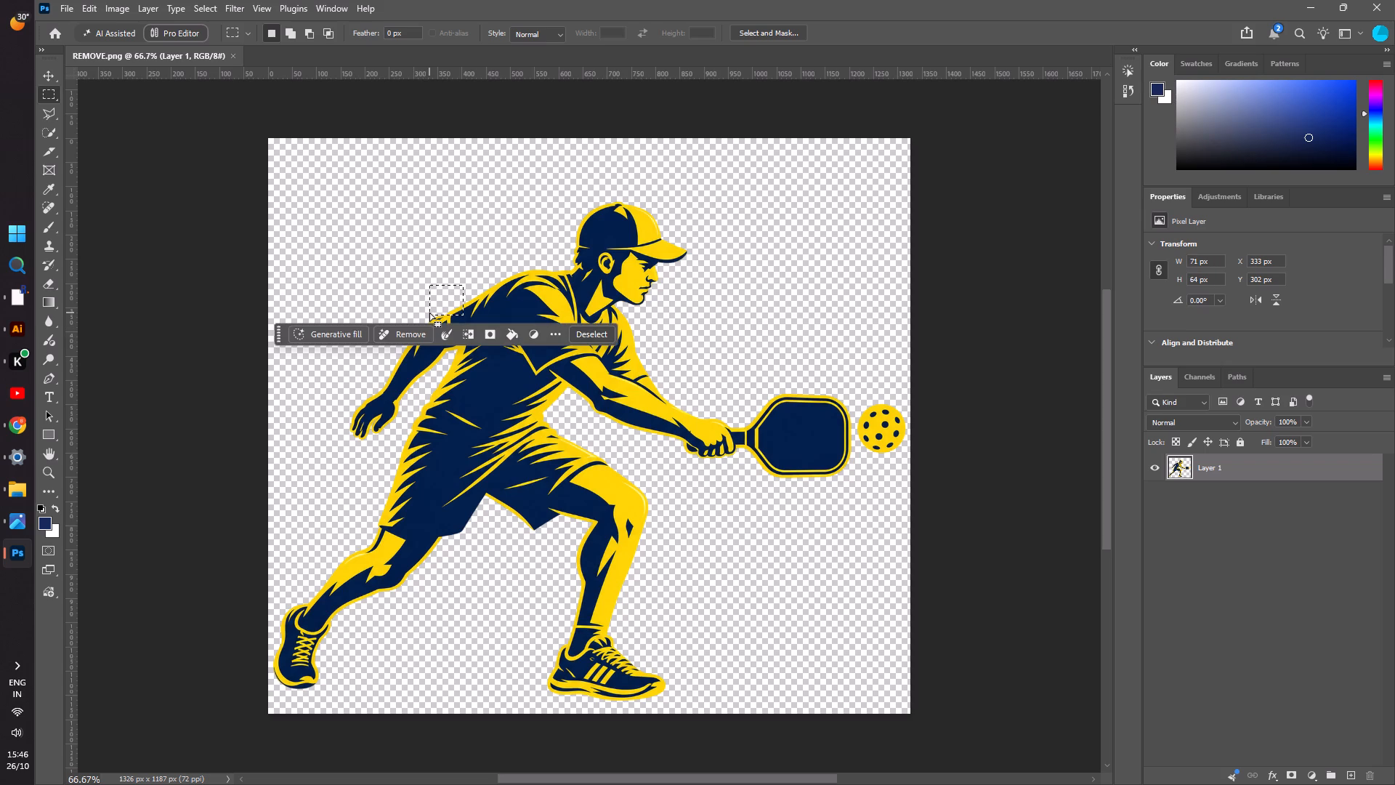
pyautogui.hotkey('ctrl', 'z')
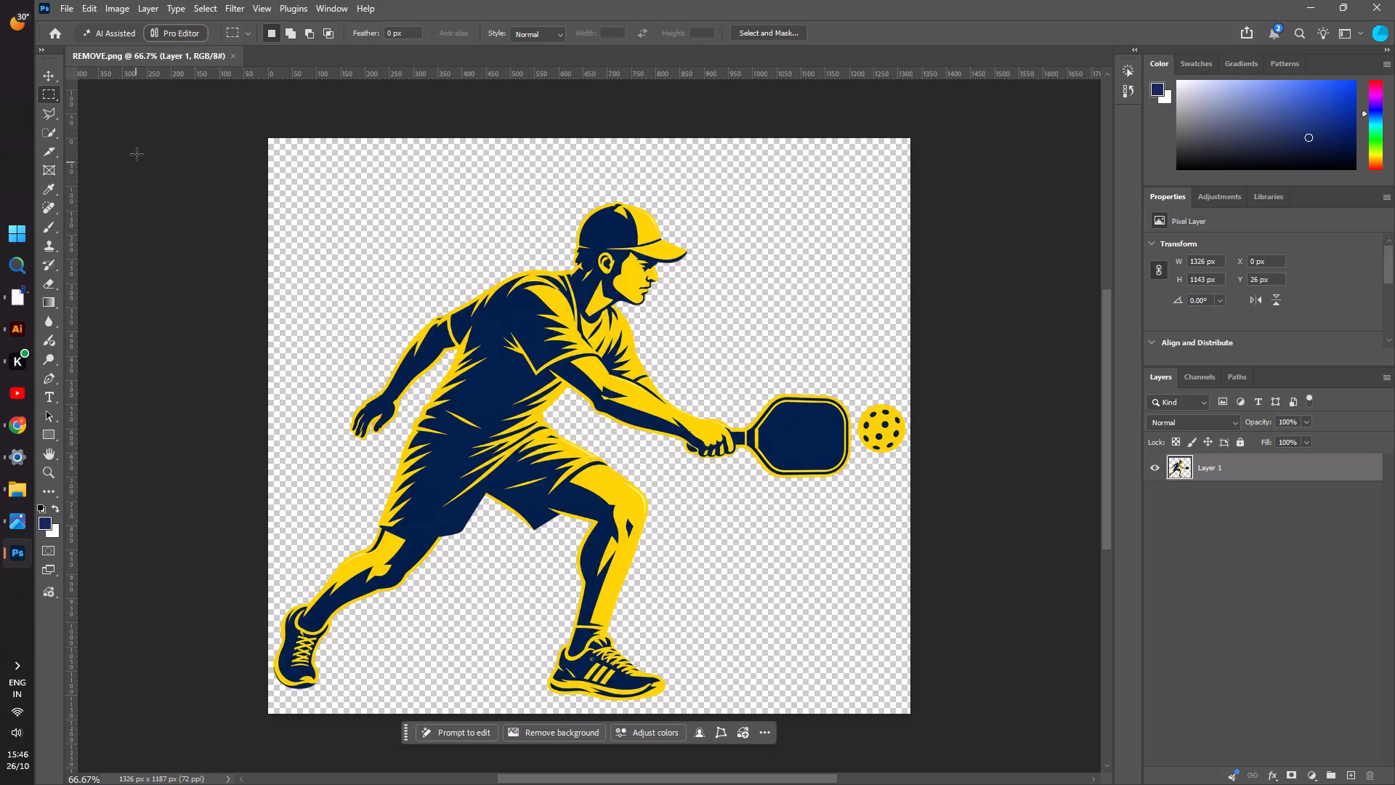
# Select the player's trailing rear arm, from sleeve to hand, with the Quick Selection tool, delete it, and clear the selection.
pyautogui.click(46, 133)
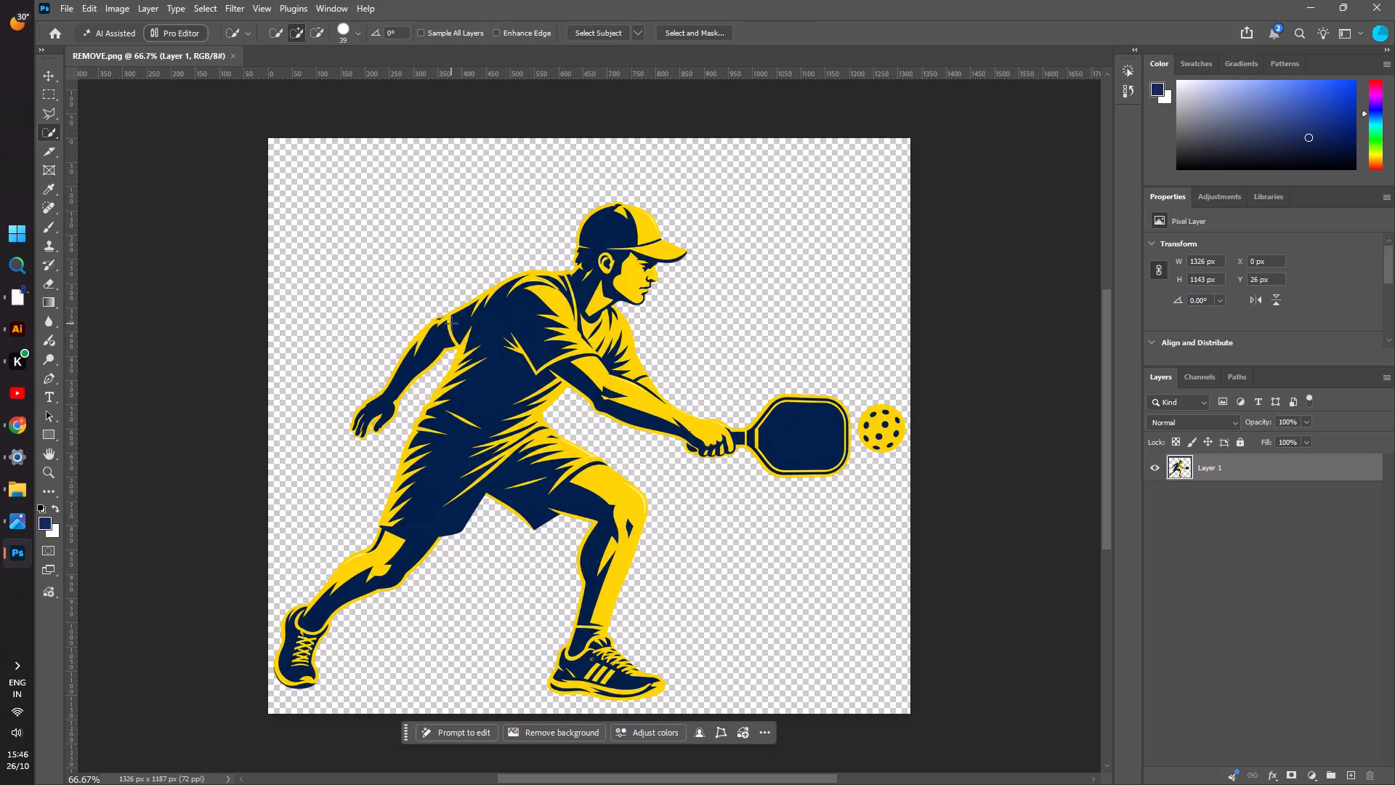
pyautogui.moveTo(458, 320); pyautogui.dragTo(434, 327)
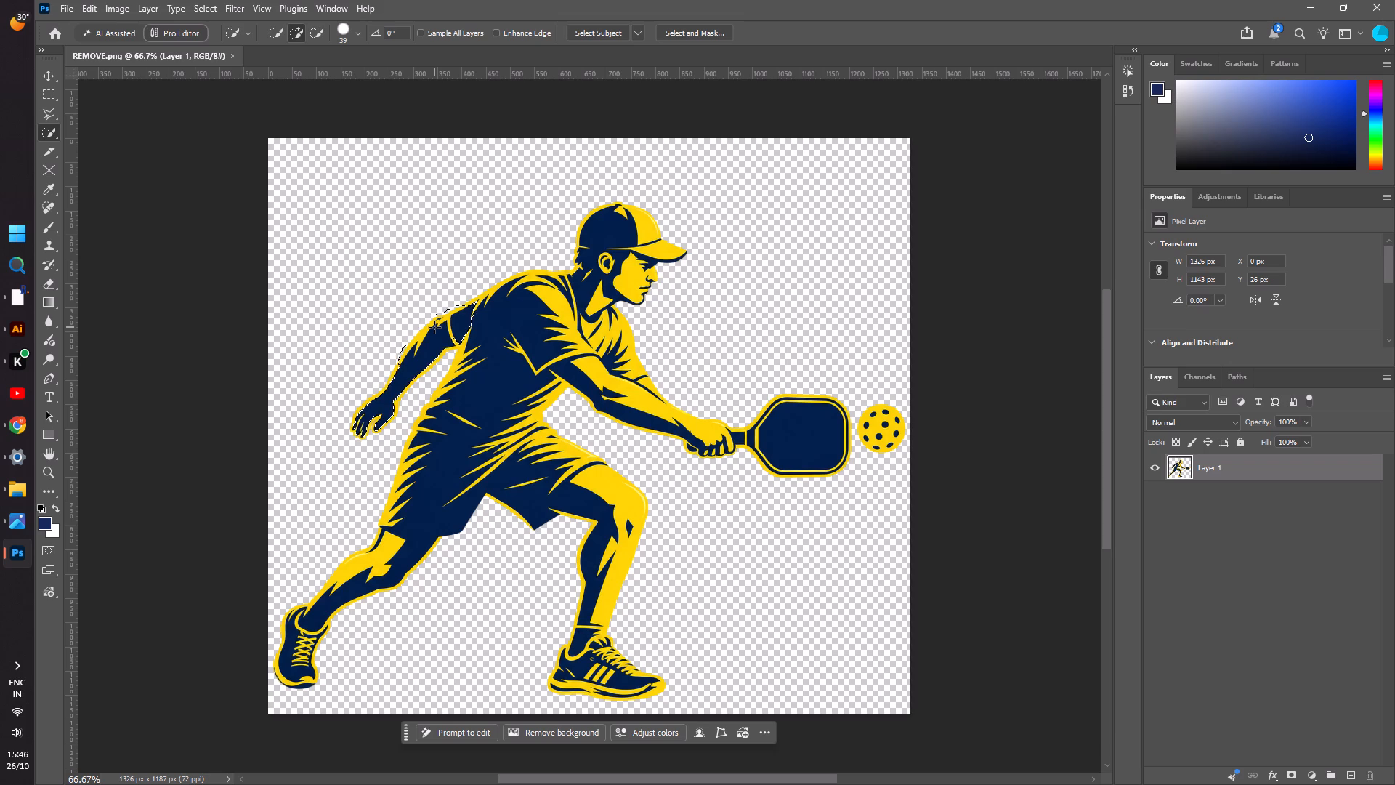
pyautogui.moveTo(434, 327); pyautogui.dragTo(387, 383)
pyautogui.moveTo(387, 383); pyautogui.dragTo(394, 406)
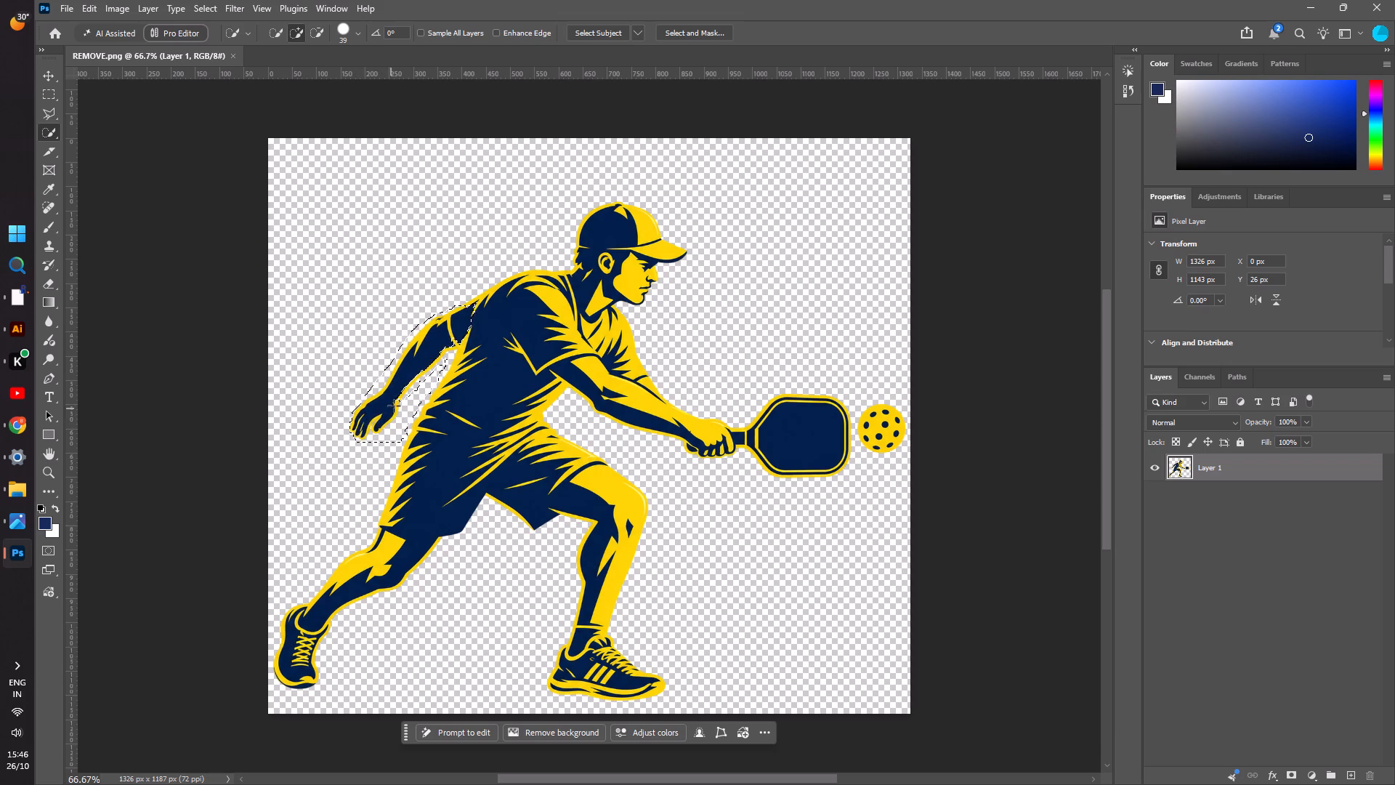
pyautogui.moveTo(394, 406); pyautogui.dragTo(435, 350)
pyautogui.moveTo(435, 350); pyautogui.dragTo(459, 319)
pyautogui.moveTo(459, 319); pyautogui.dragTo(461, 305)
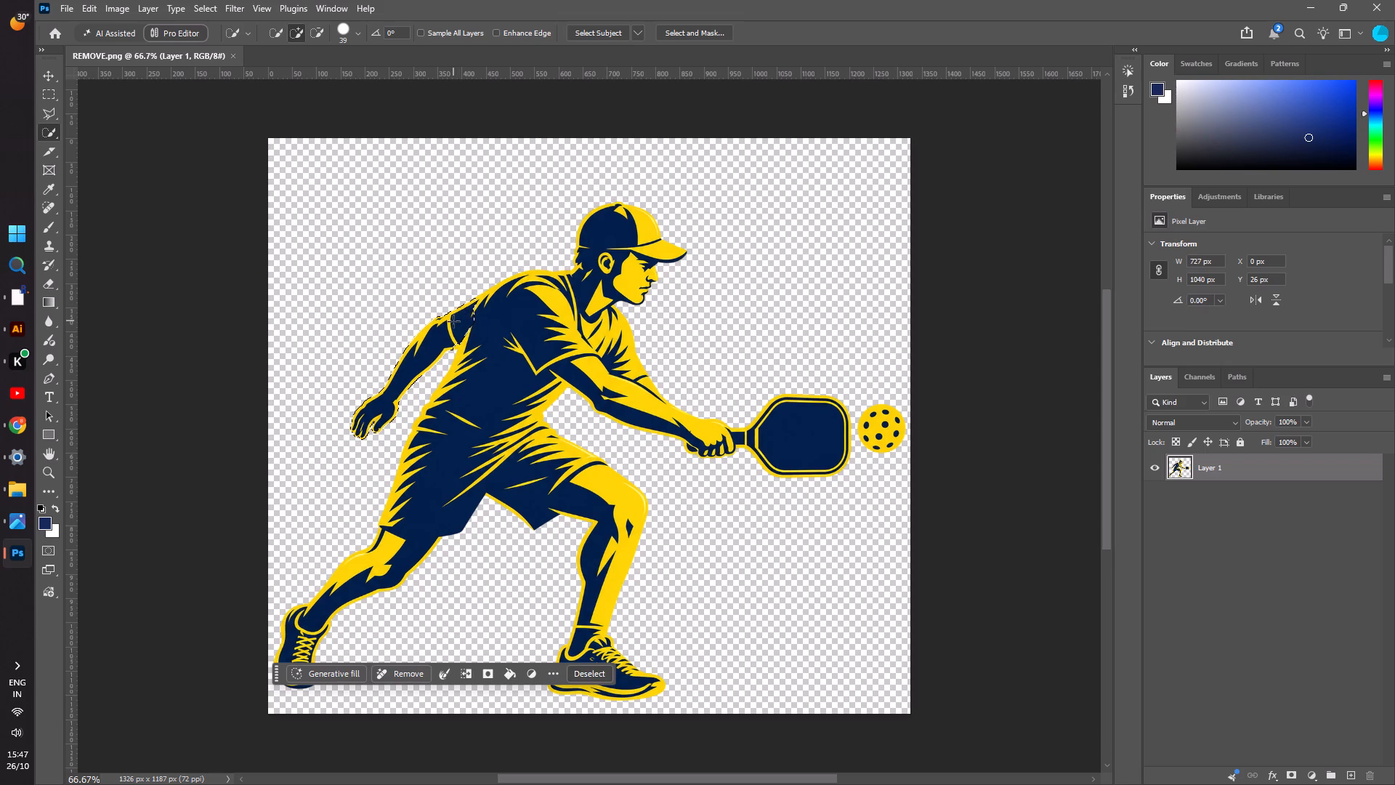
pyautogui.press('Delete')
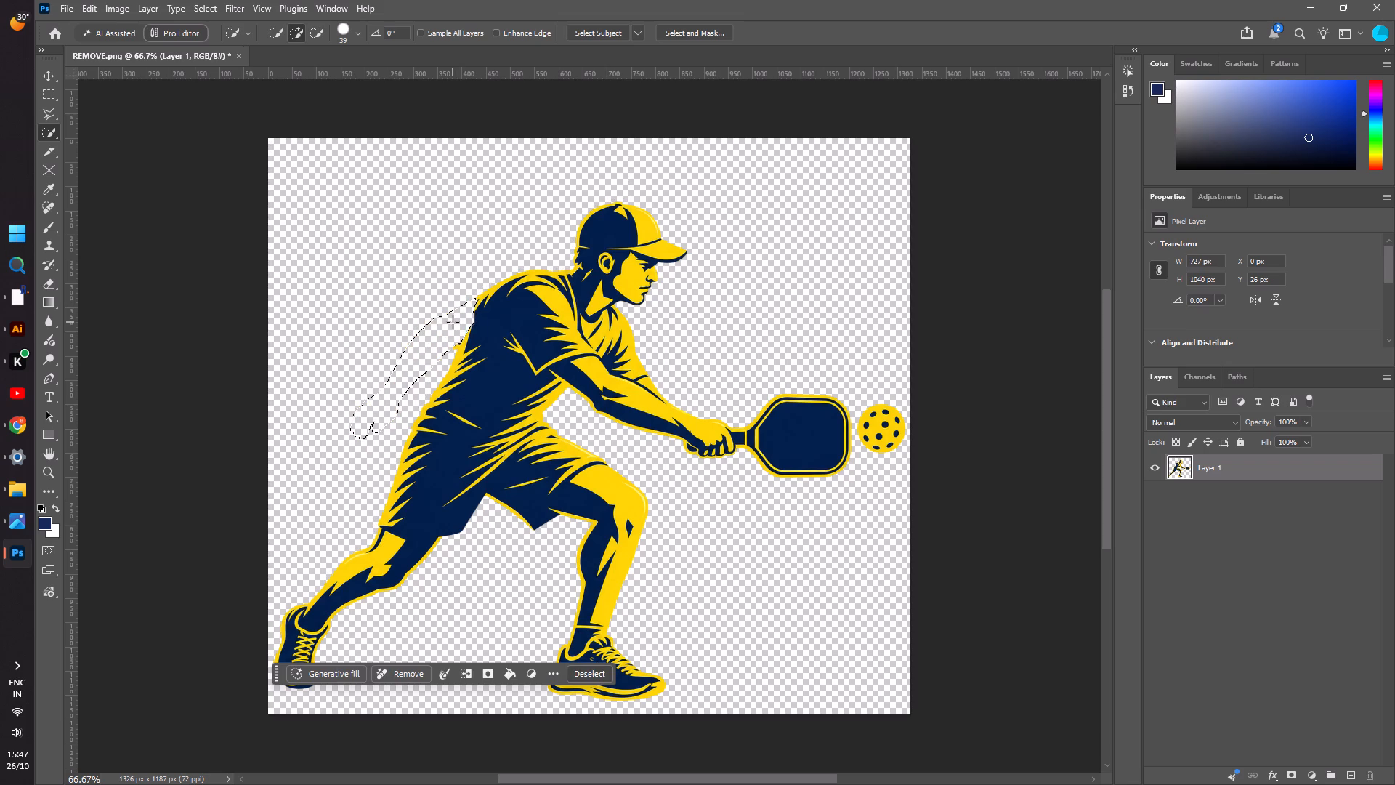
pyautogui.hotkey('ctrl', 'd')
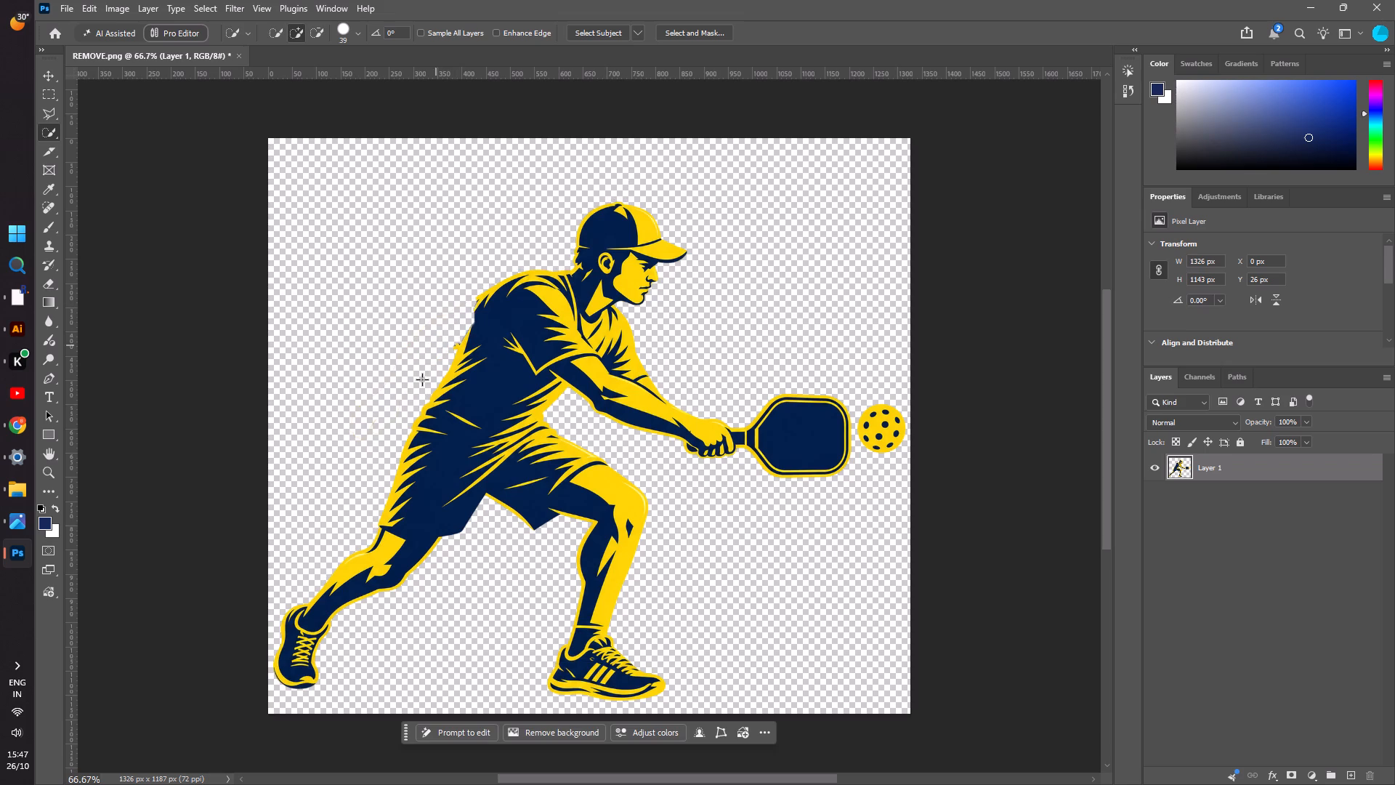
pyautogui.click(47, 76)
pyautogui.click(129, 102)
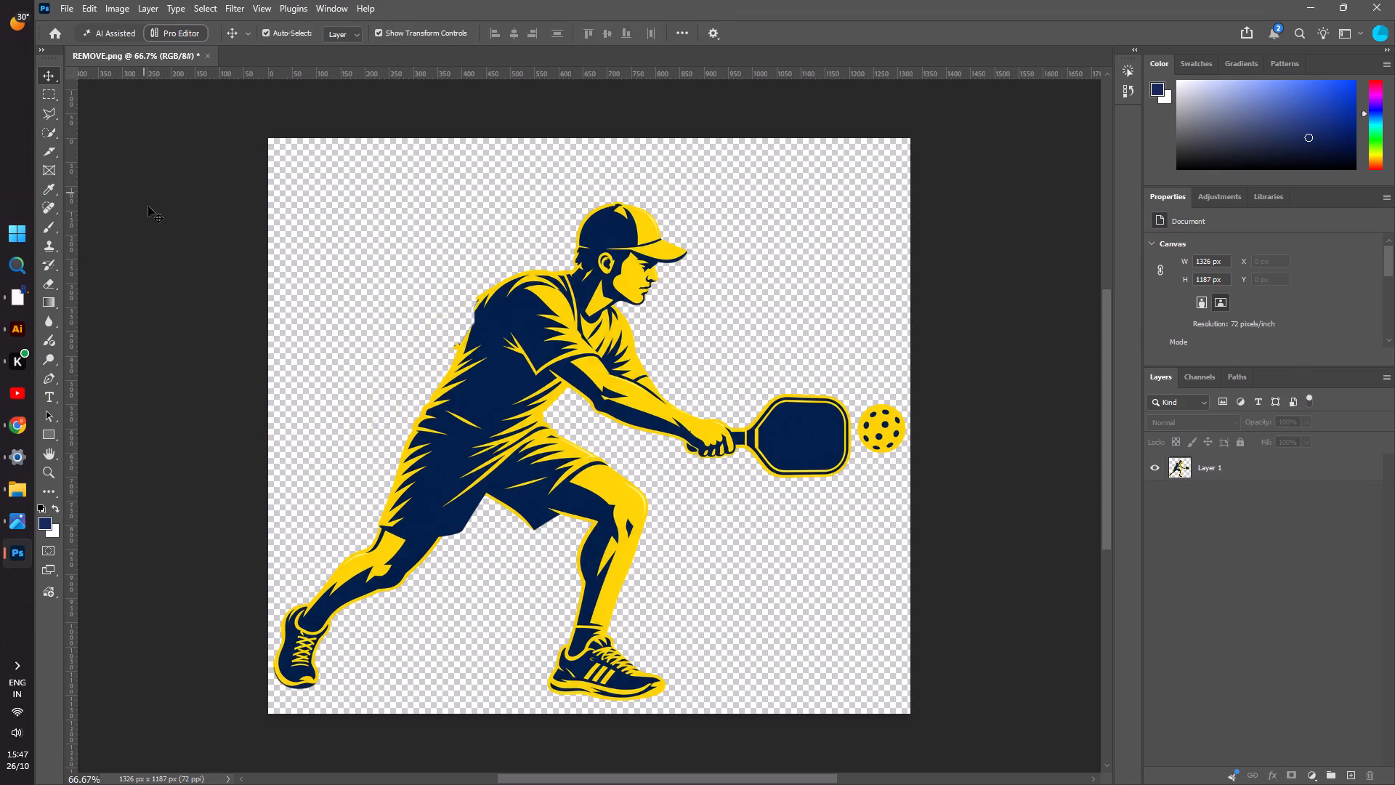
# Export the edited player as a transparent PNG to the Desktop under the name REMOVE 2.
pyautogui.click(71, 11)
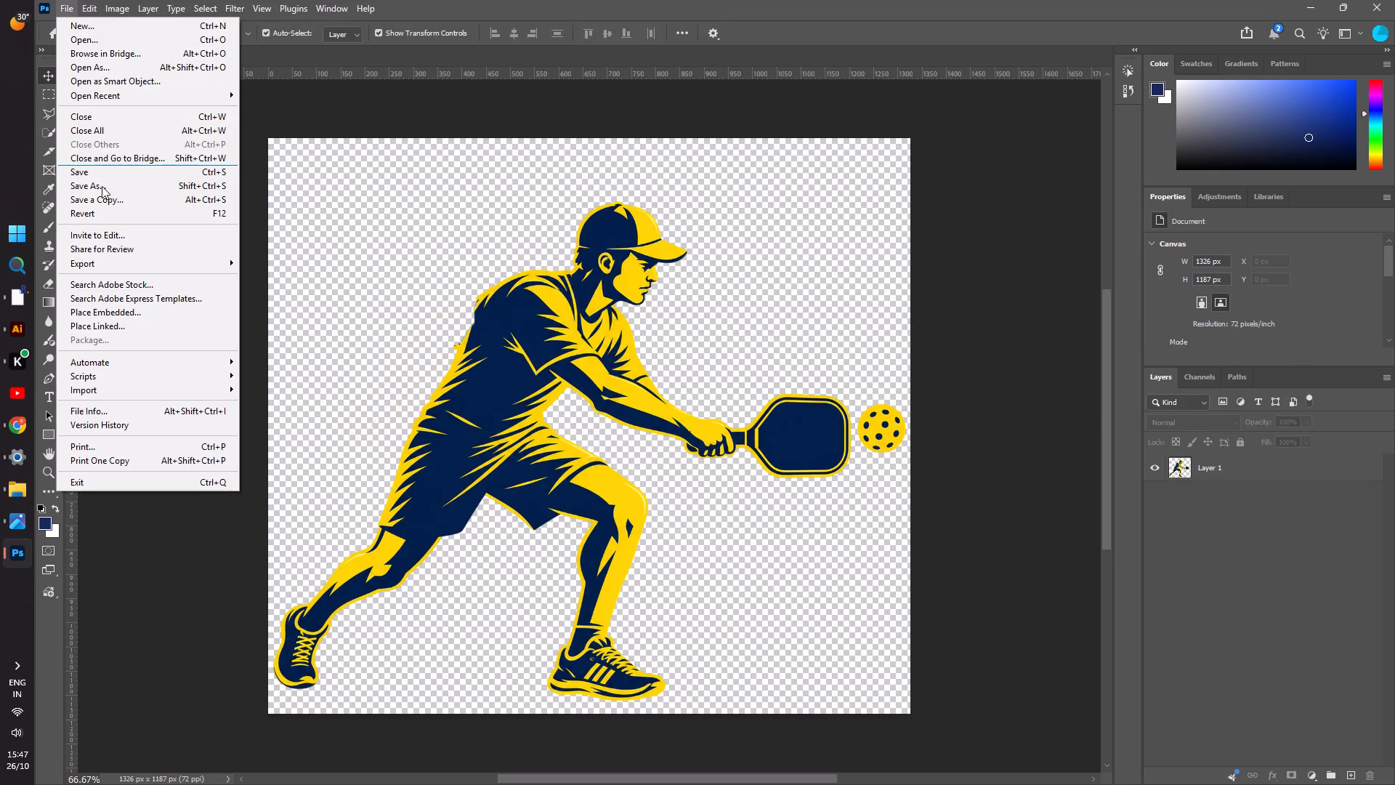
pyautogui.click(114, 269)
pyautogui.click(308, 277)
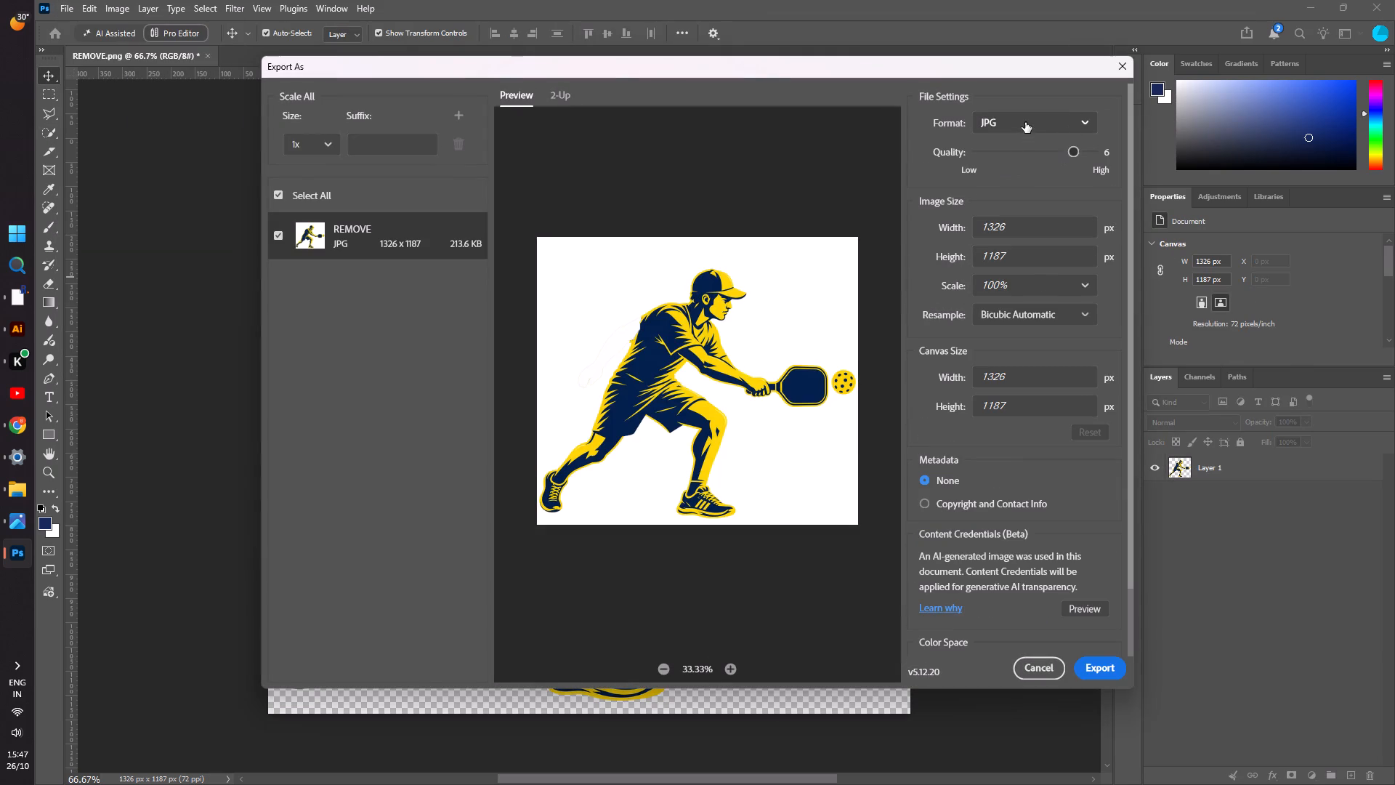
pyautogui.click(1025, 122)
pyautogui.click(1011, 176)
pyautogui.click(1015, 119)
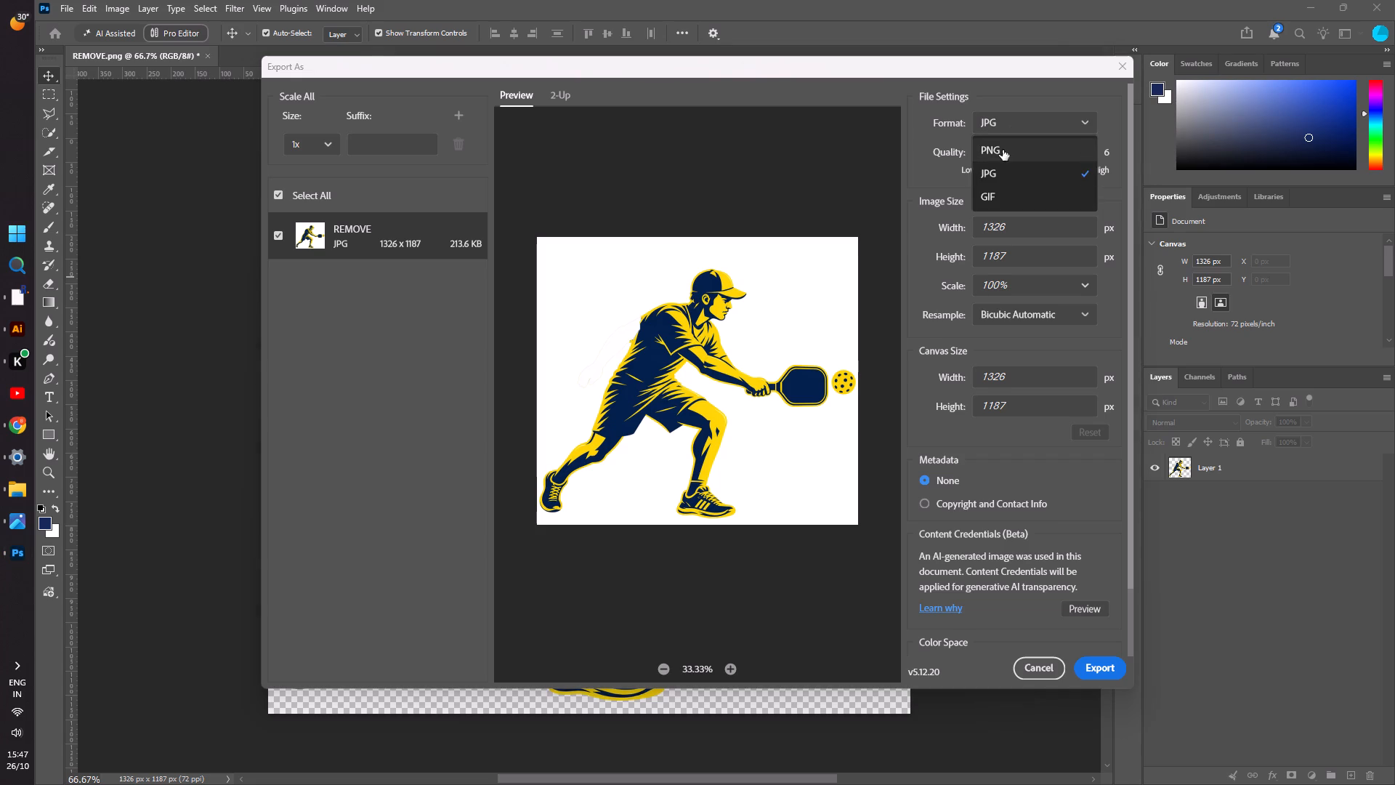
pyautogui.click(1003, 150)
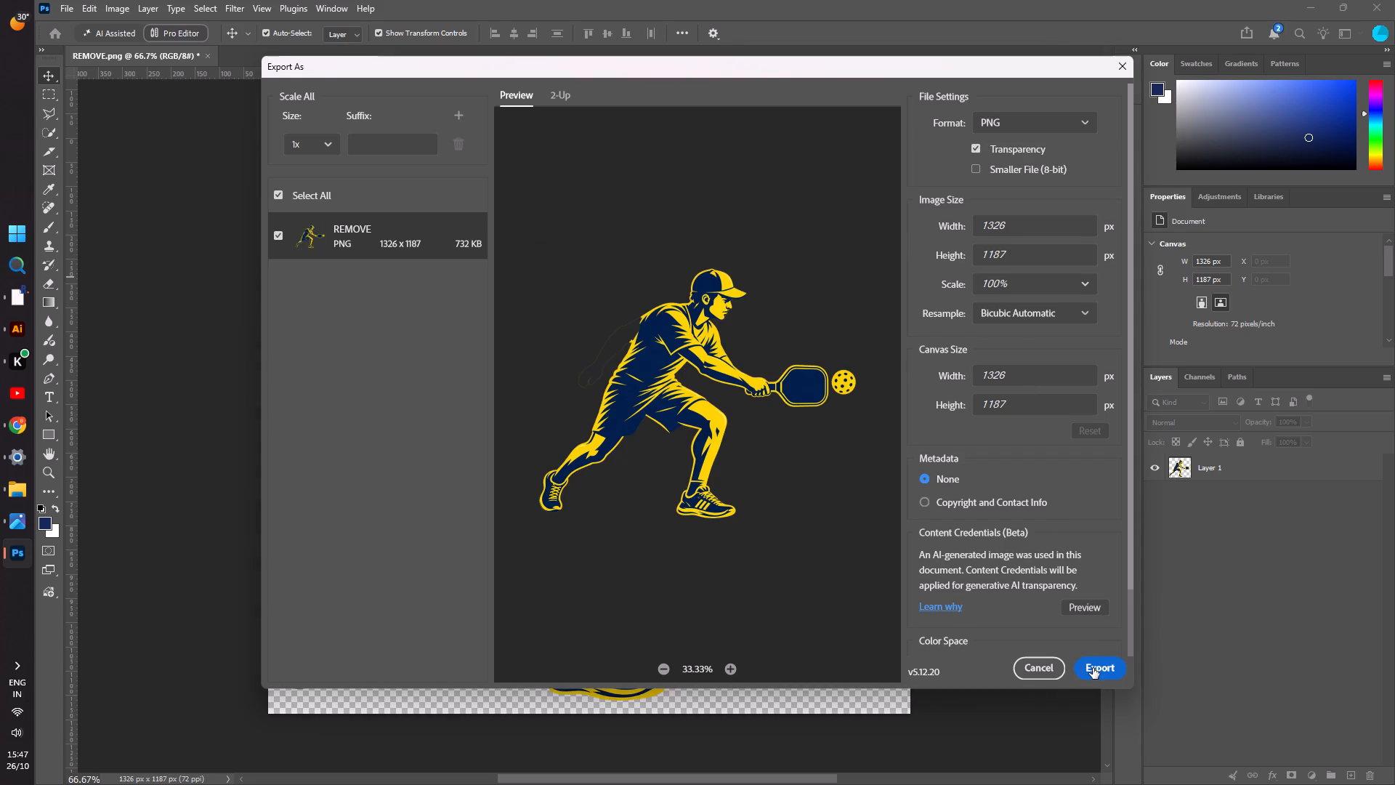
pyautogui.click(1093, 668)
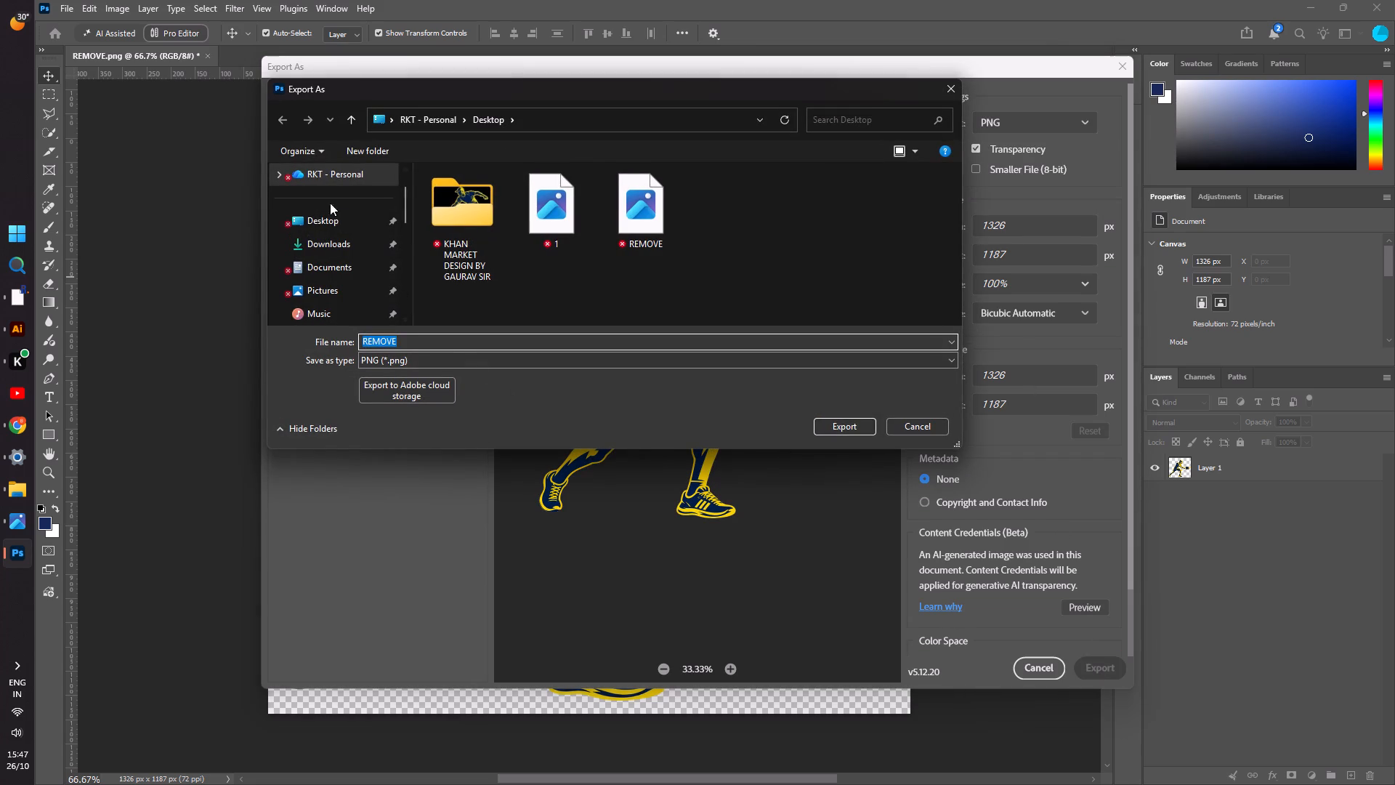
pyautogui.click(331, 222)
pyautogui.doubleClick(420, 339)
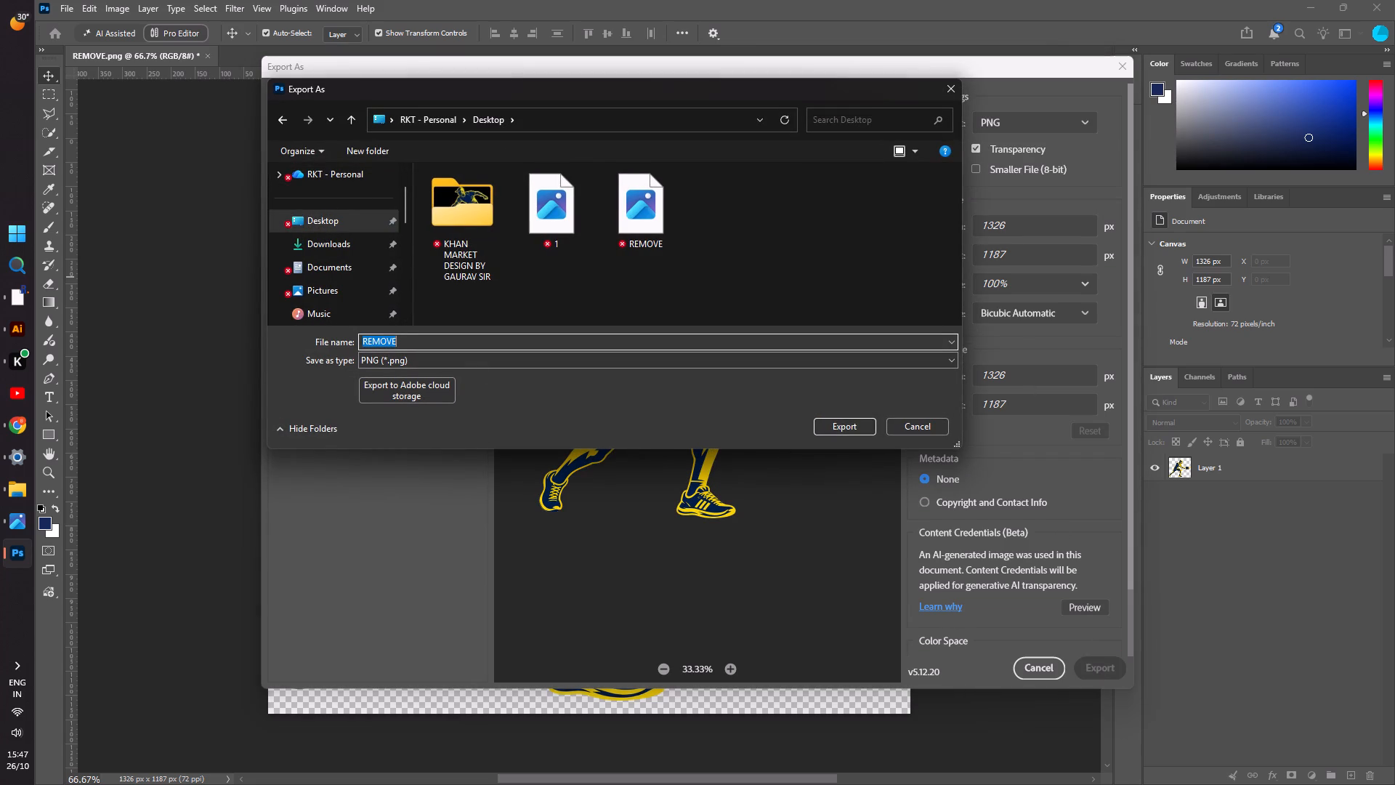
pyautogui.click(420, 343)
pyautogui.press('space')
pyautogui.press('2')
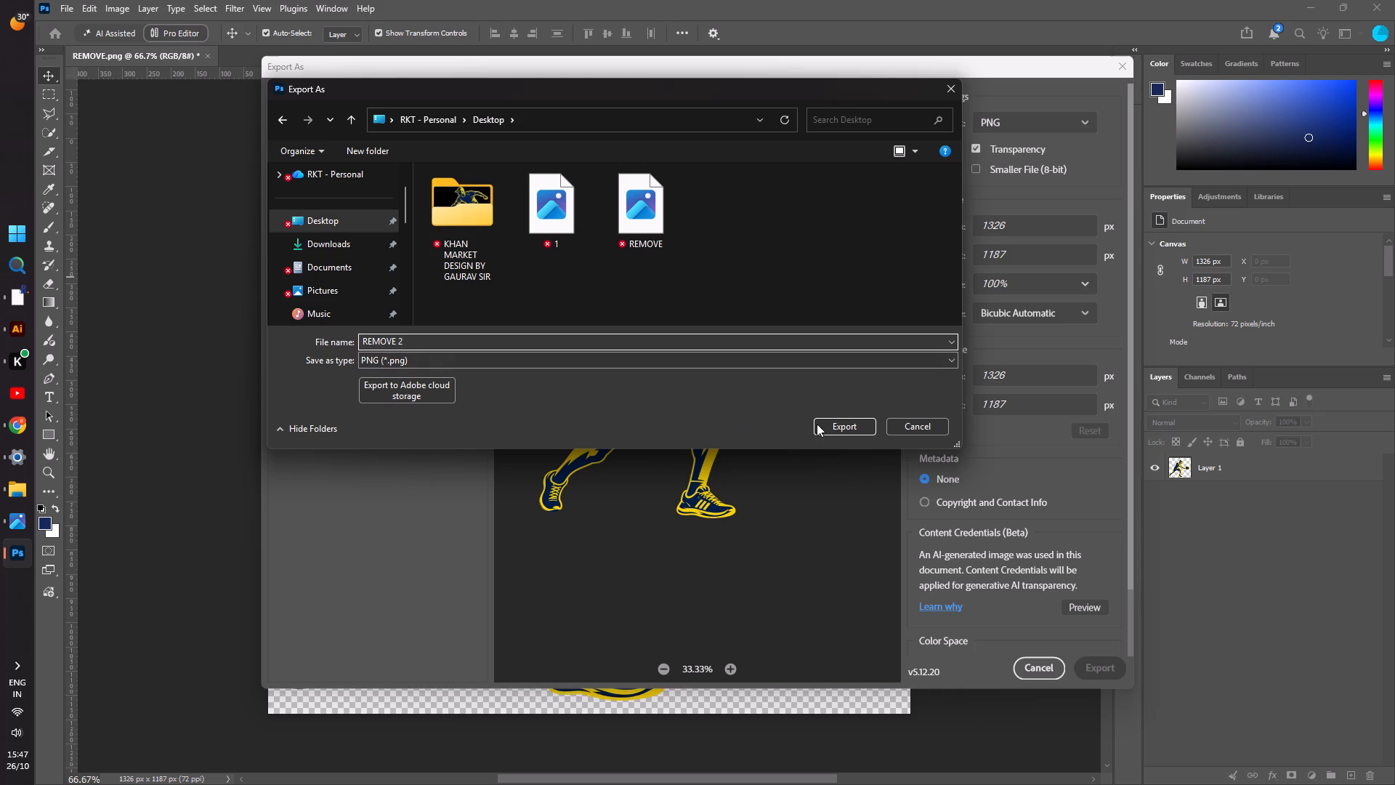
pyautogui.click(842, 429)
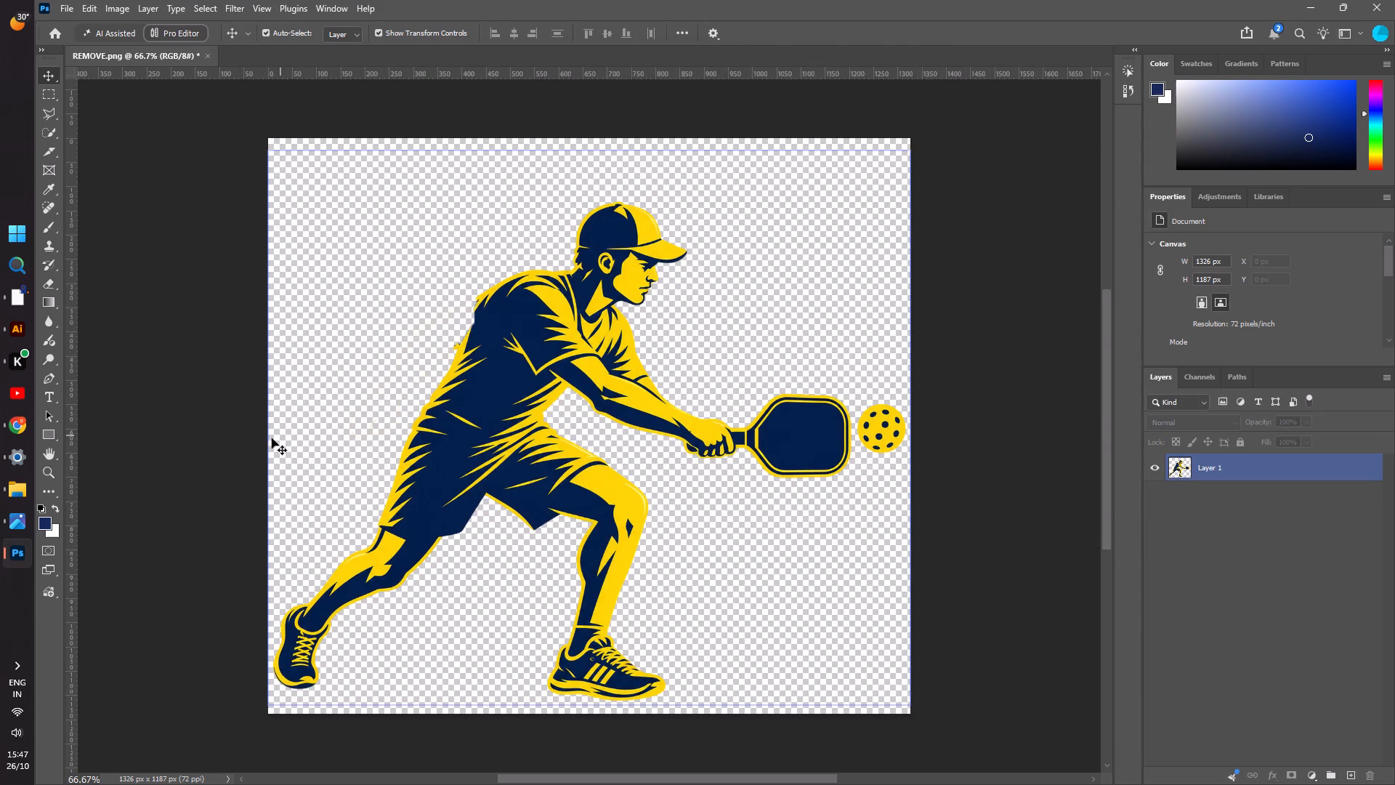
# Switch to Illustrator and bring up the navy banner document Untitled-6.
pyautogui.click(20, 321)
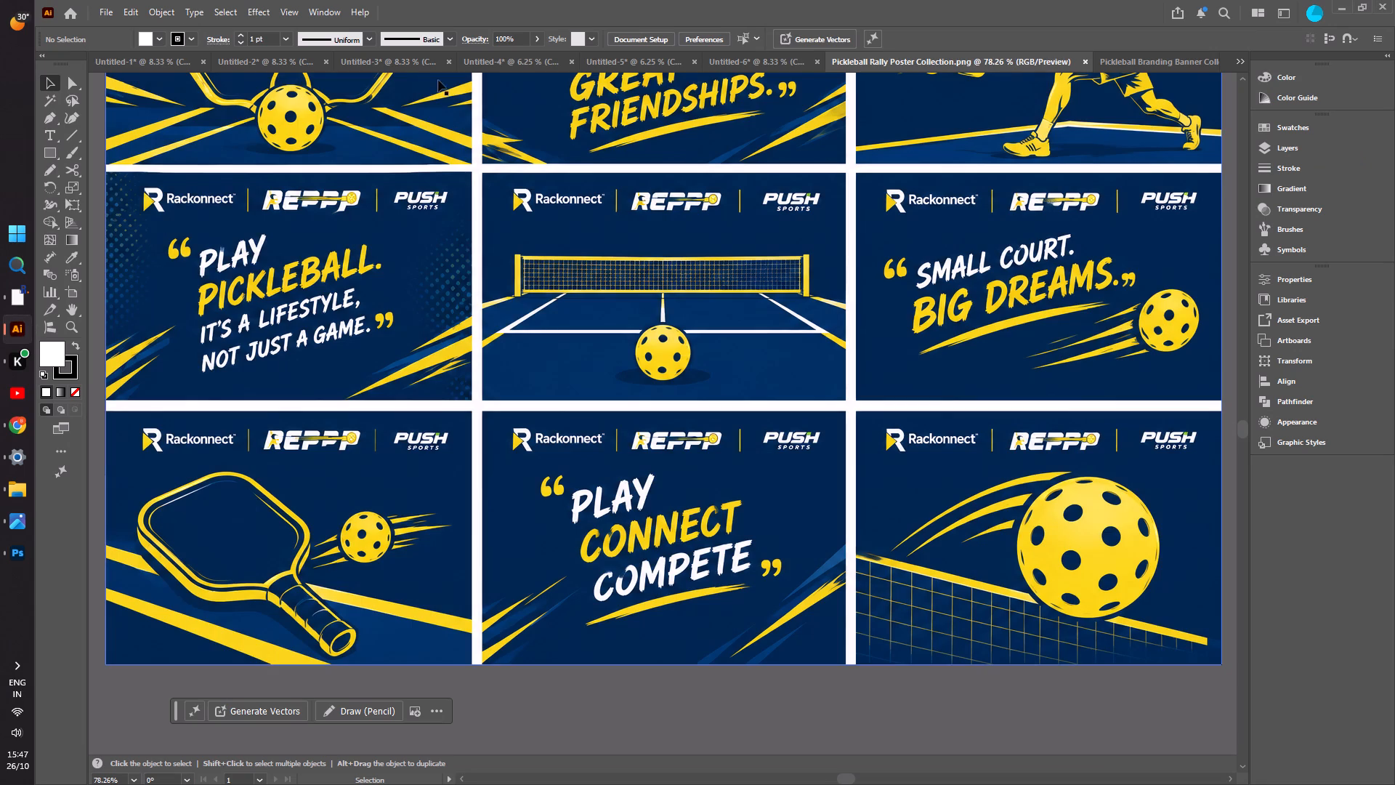
pyautogui.click(762, 55)
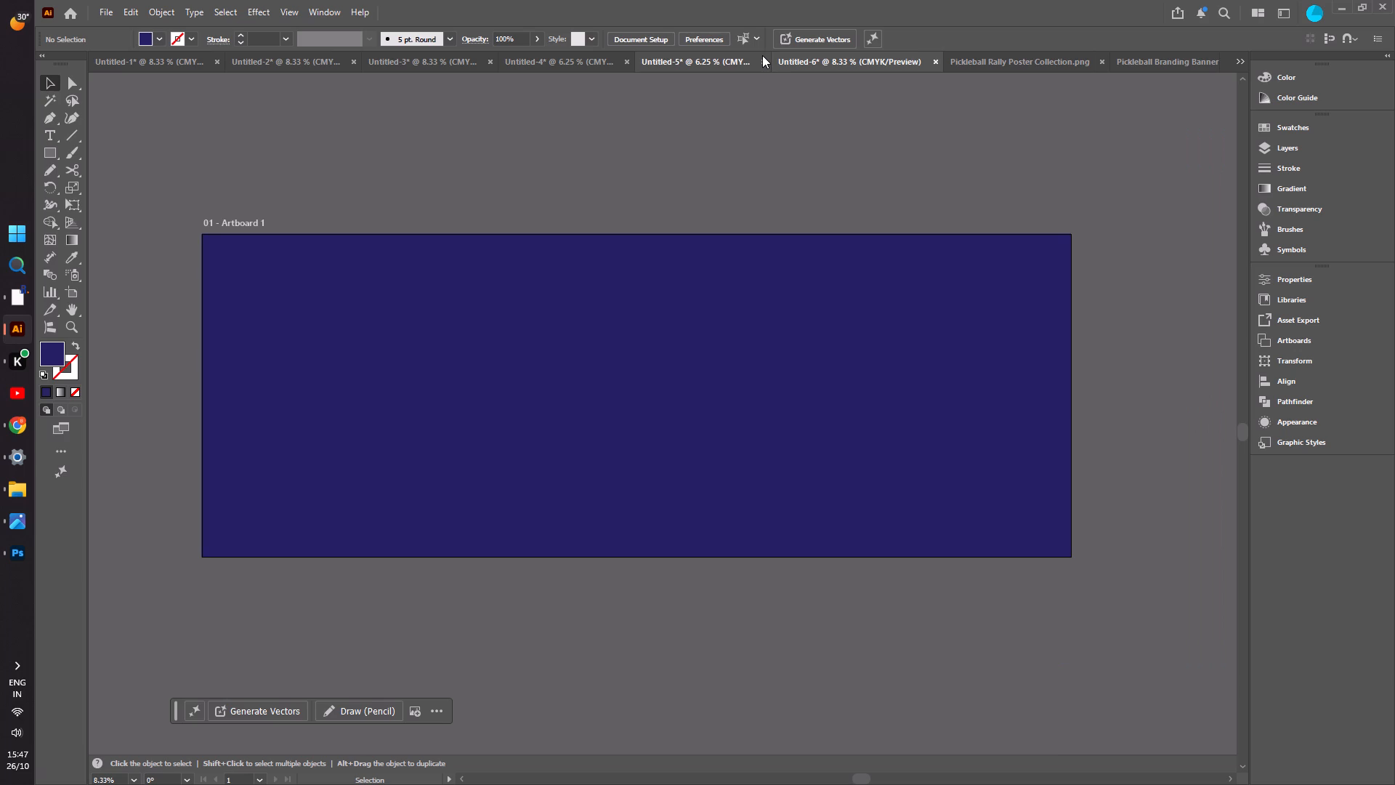
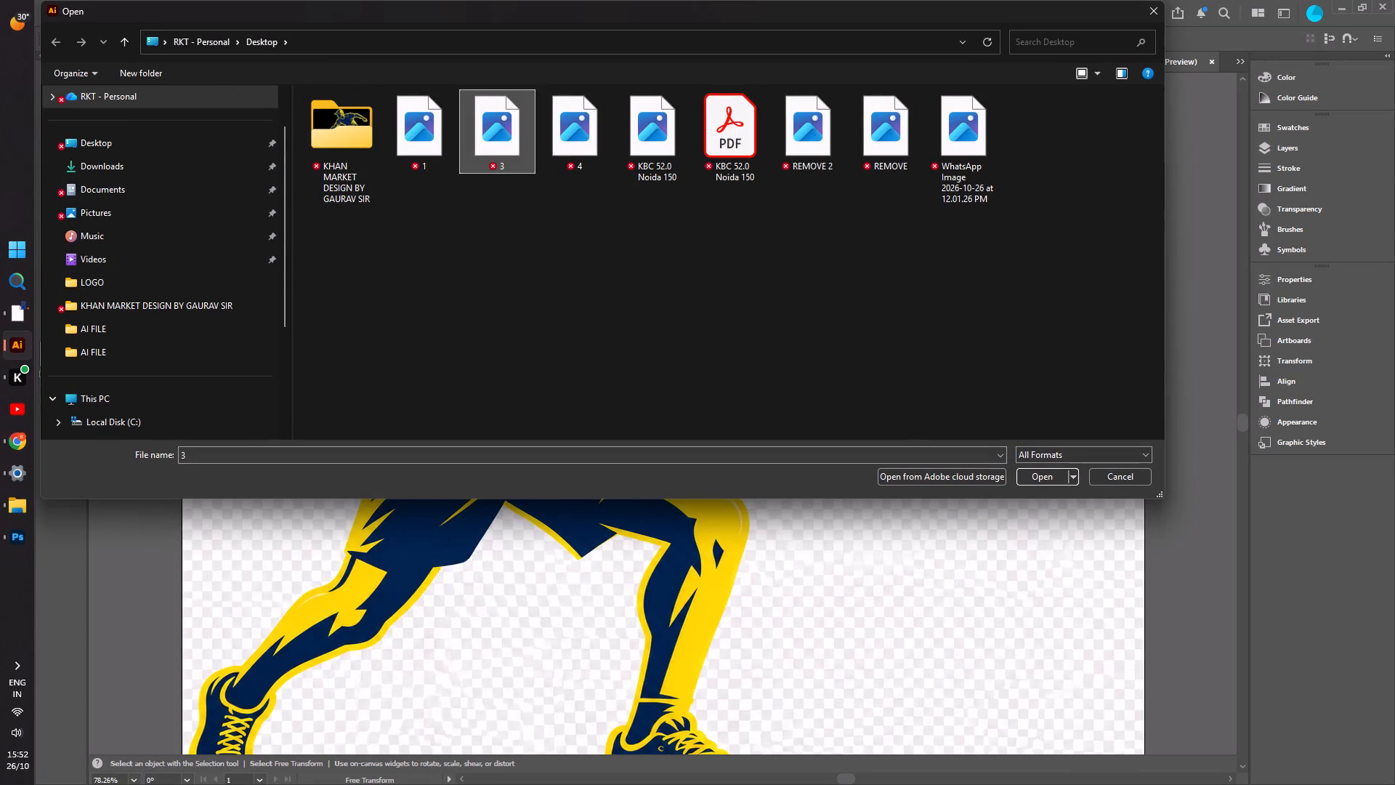
pyautogui.click(1038, 478)
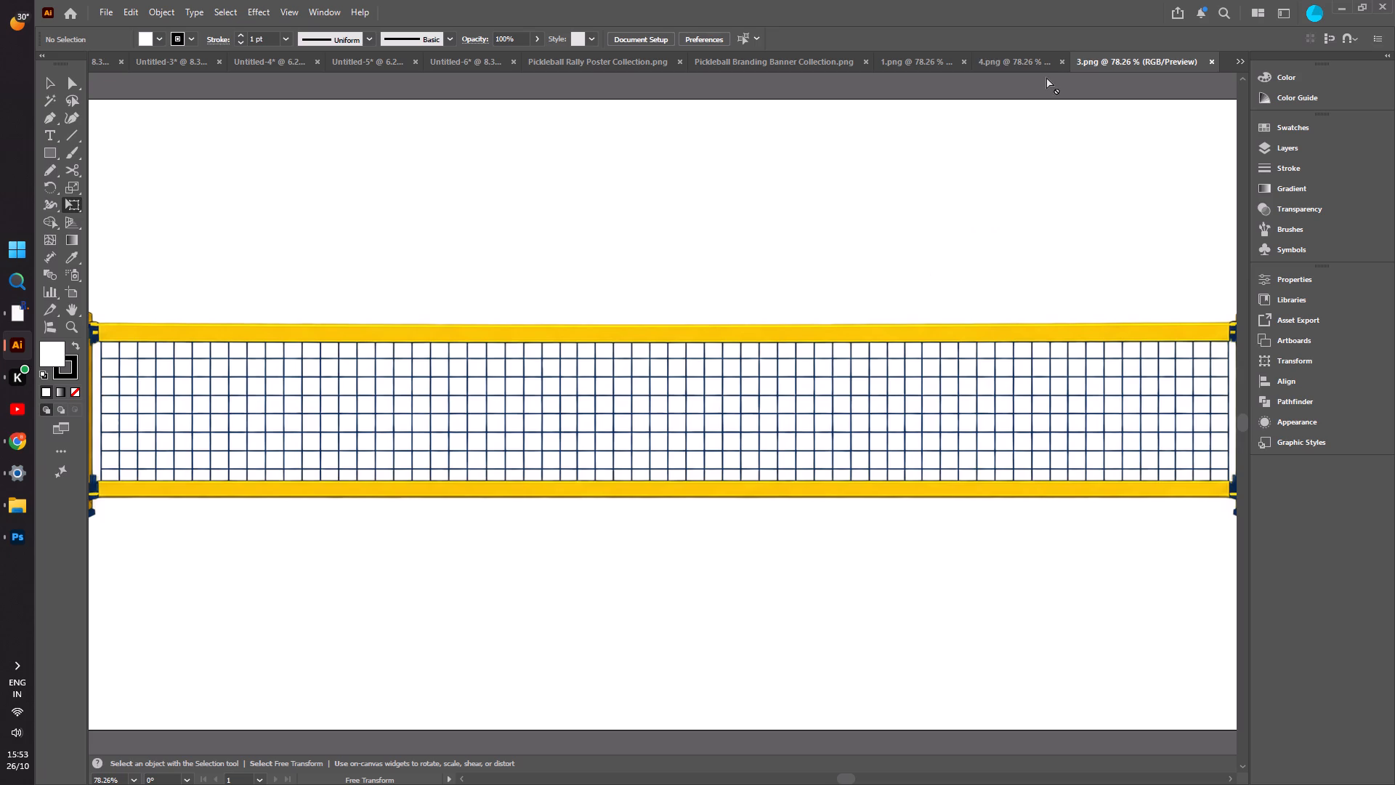
# Copy the net image from 3.png and paste it into the navy banner document Untitled-6.
pyautogui.keyDown('alt'); pyautogui.scroll(-3, 1213, 94); pyautogui.keyUp('alt')
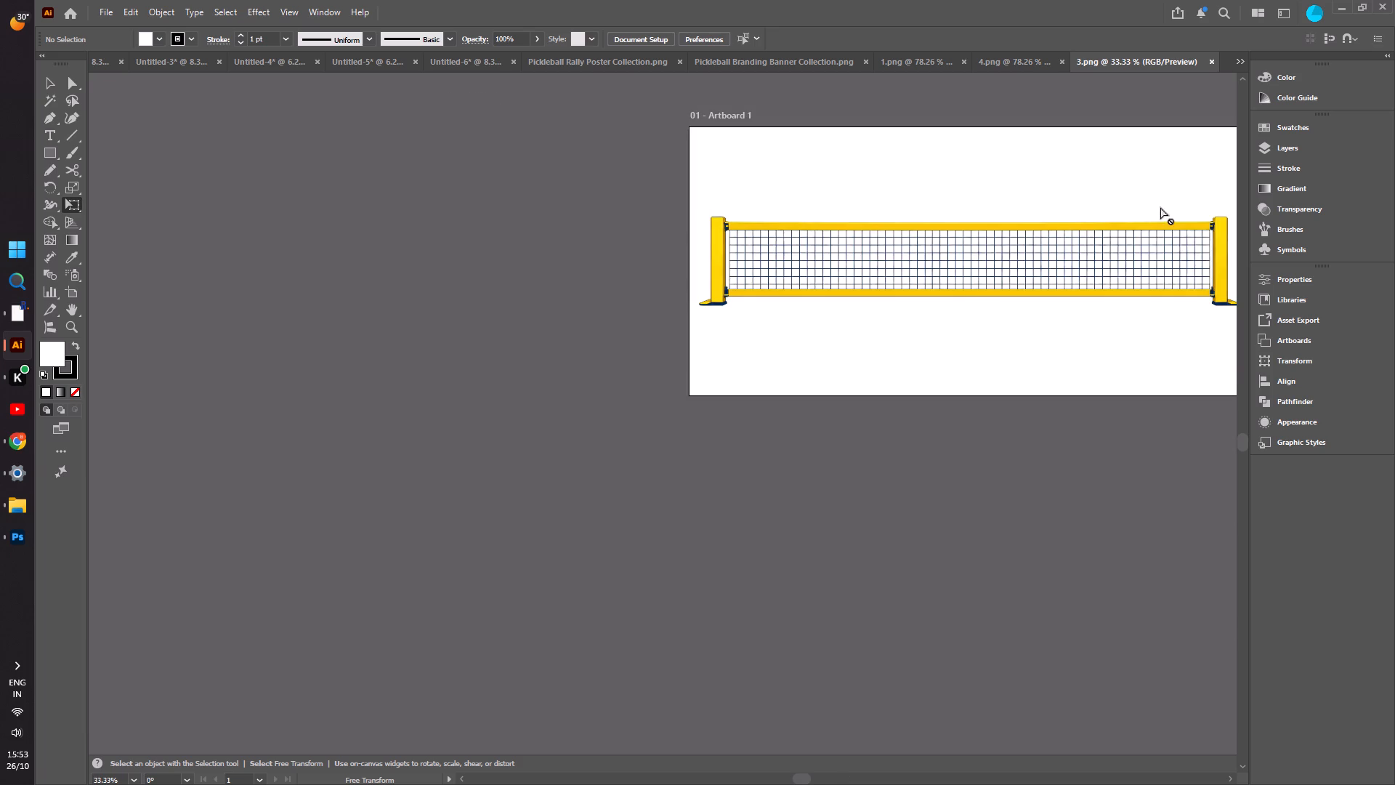
pyautogui.keyDown('alt'); pyautogui.scroll(-2, 630, 291); pyautogui.keyUp('alt')
pyautogui.keyDown('alt'); pyautogui.scroll(4, 860, 297); pyautogui.keyUp('alt')
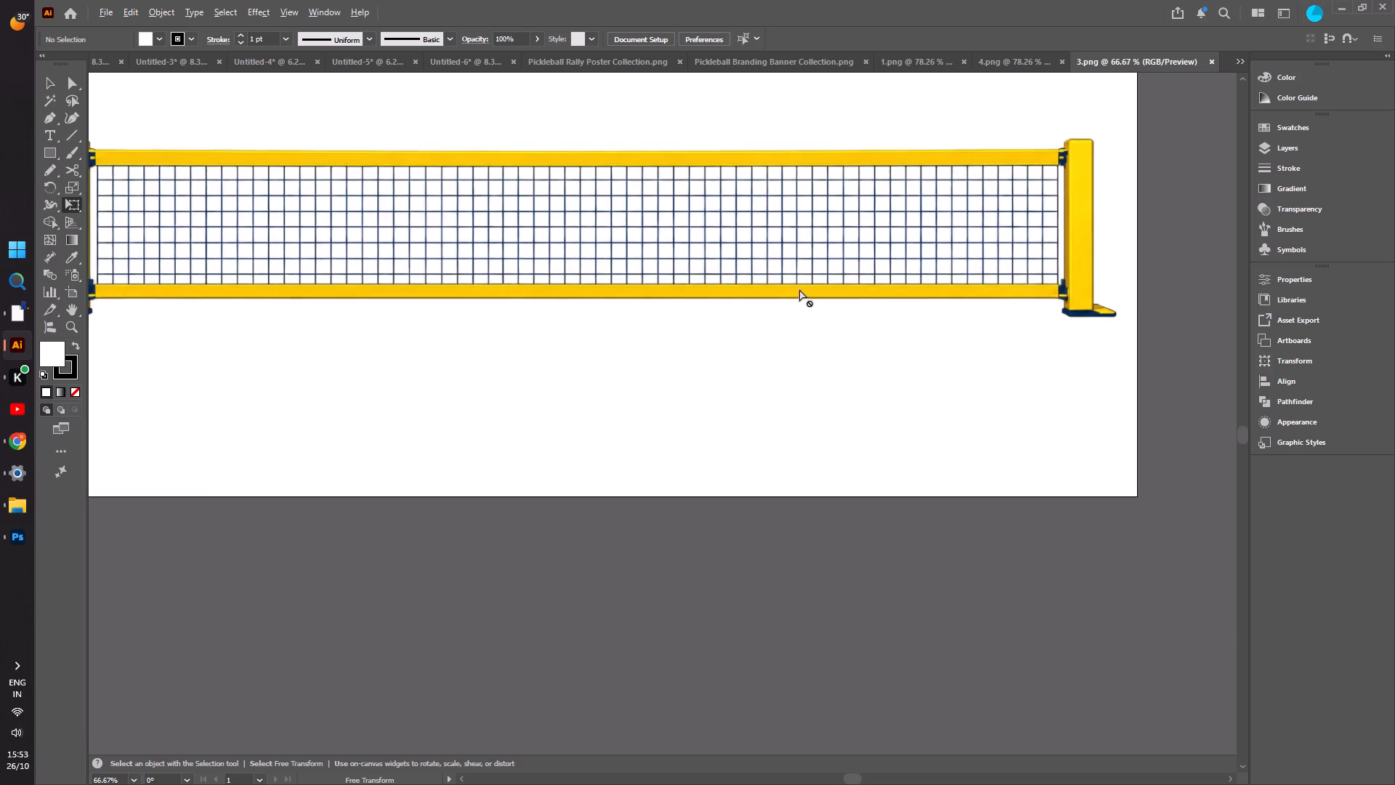
pyautogui.keyDown('alt'); pyautogui.scroll(-1, 795, 296); pyautogui.keyUp('alt')
pyautogui.click(780, 263)
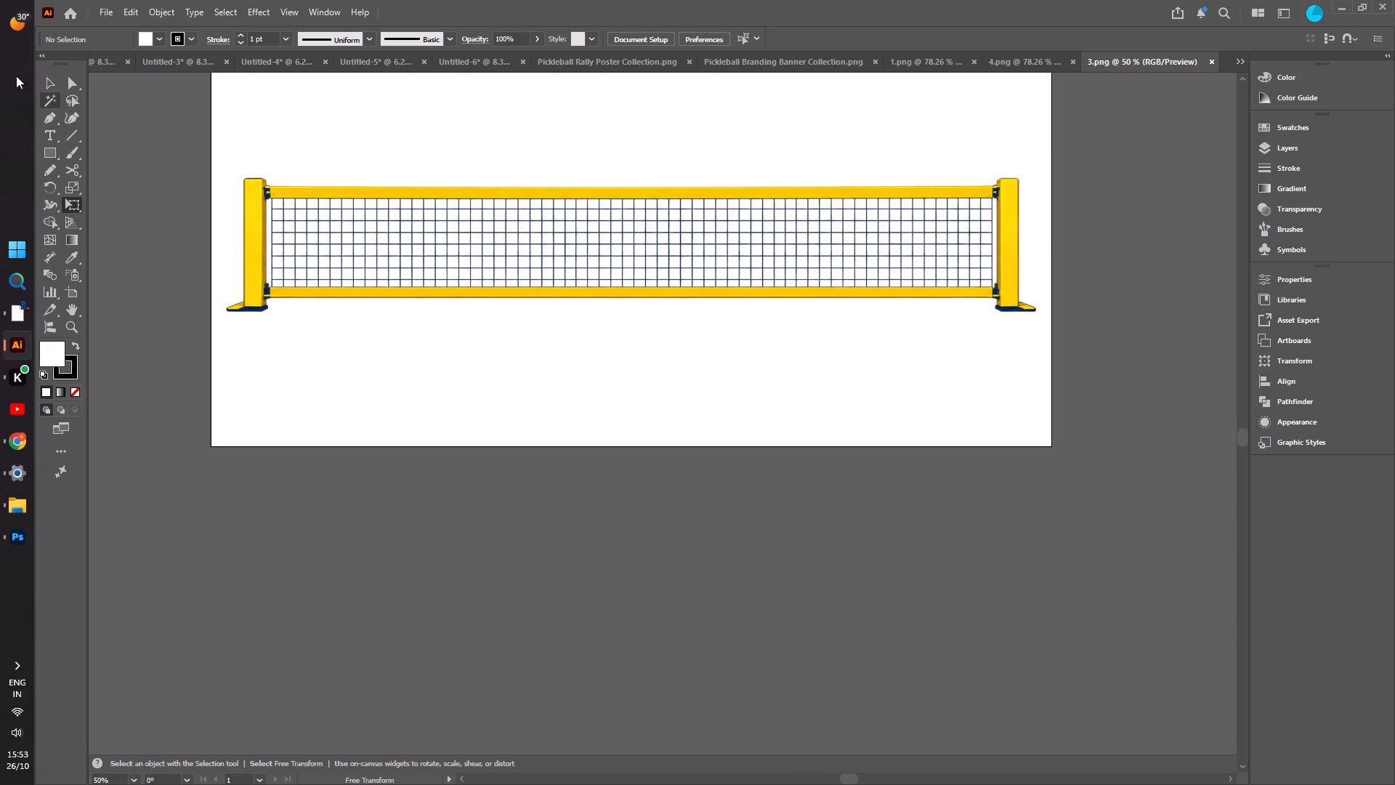
pyautogui.click(45, 78)
pyautogui.click(411, 228)
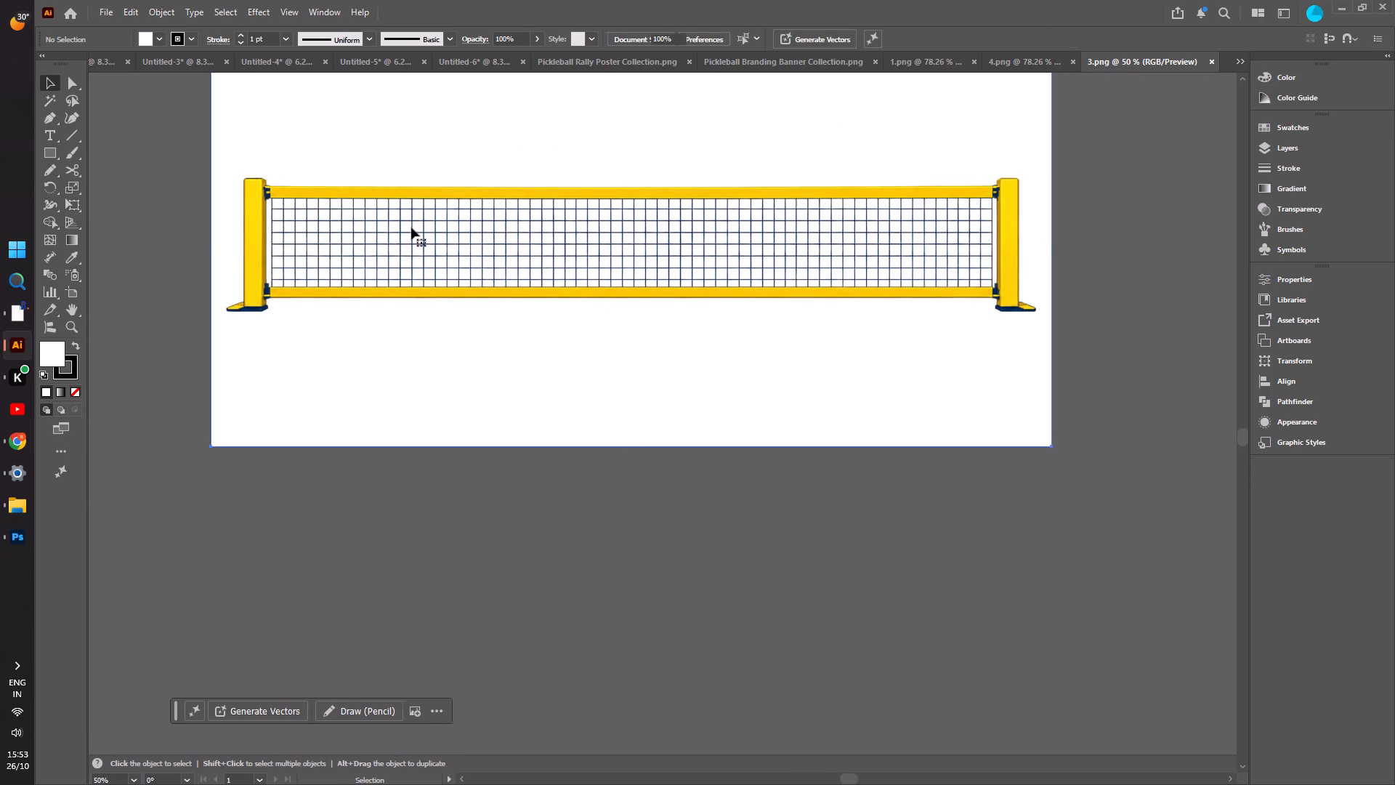
pyautogui.hotkey('ctrl', 'c')
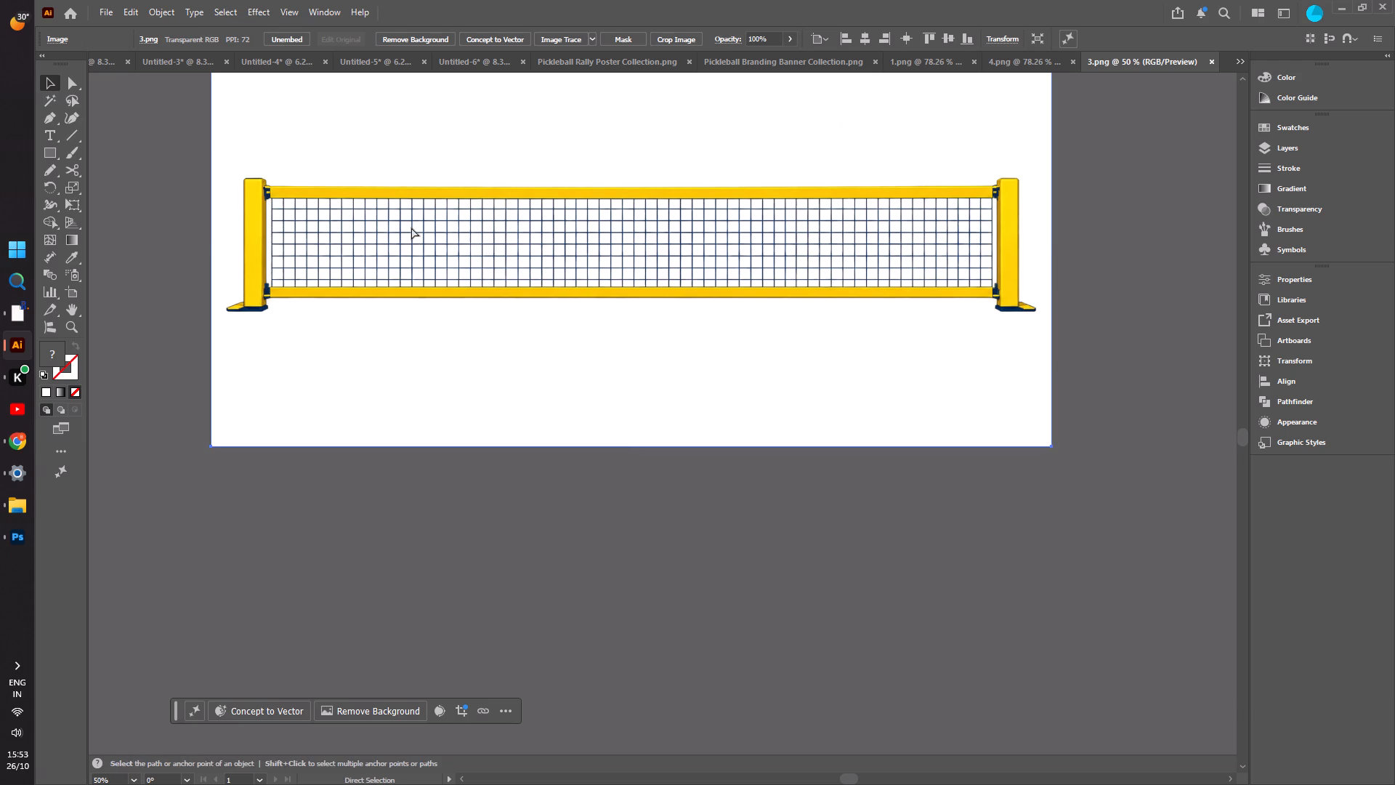
pyautogui.click(283, 65)
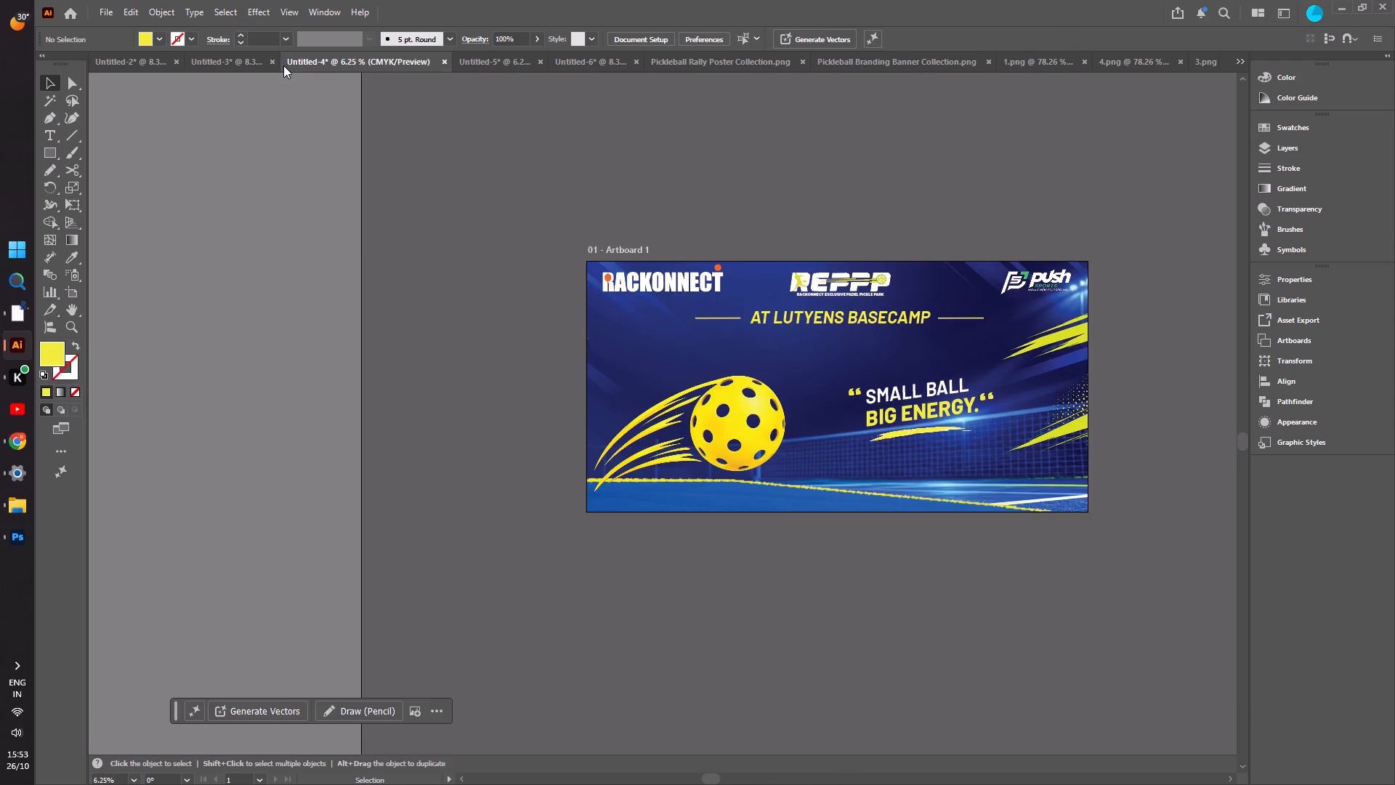
pyautogui.click(485, 66)
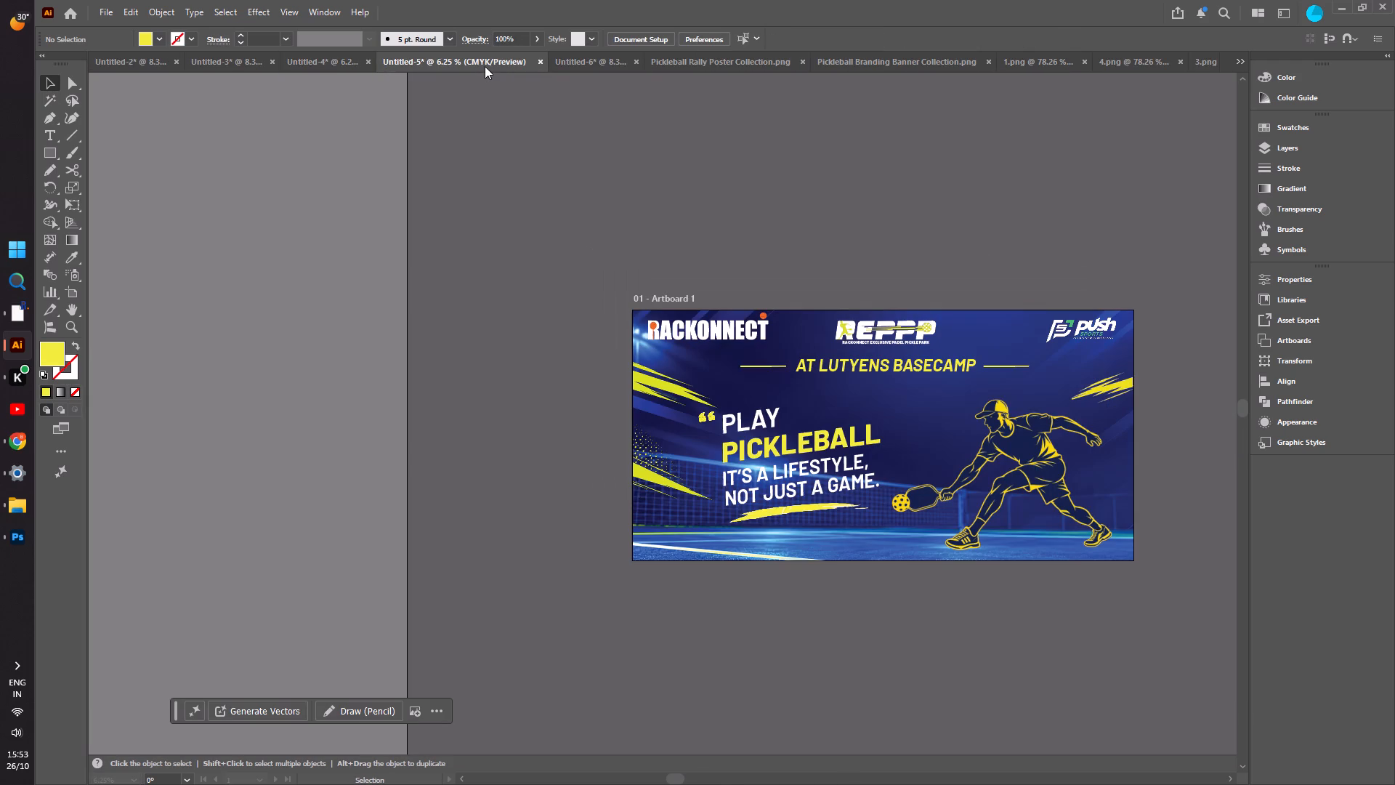
pyautogui.click(613, 61)
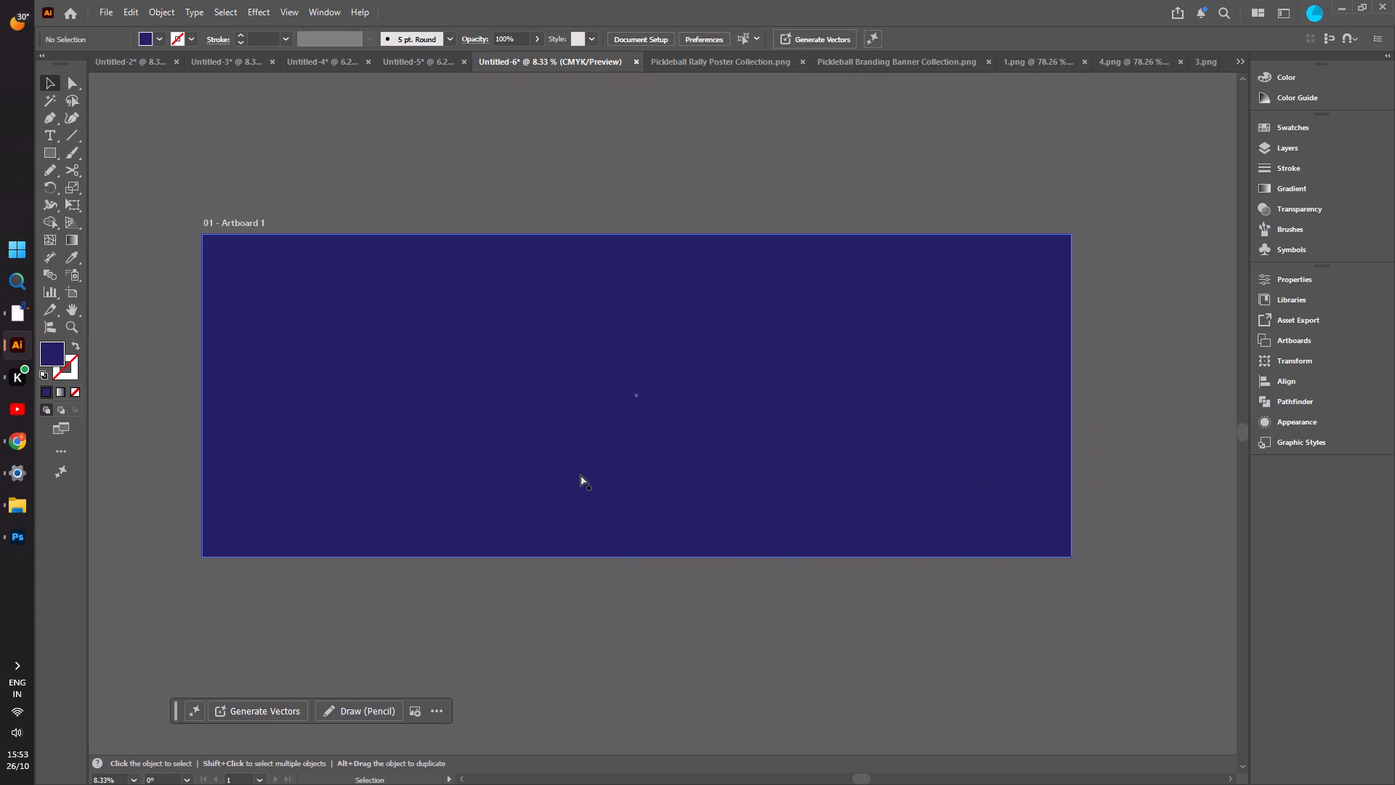
pyautogui.hotkey('ctrl', 'v')
# Scale the pasted net up to about 70% of the banner's width and centre it in the lower half.
pyautogui.keyDown('shift'); pyautogui.moveTo(591, 445); pyautogui.dragTo(577, 456); pyautogui.keyUp('shift')
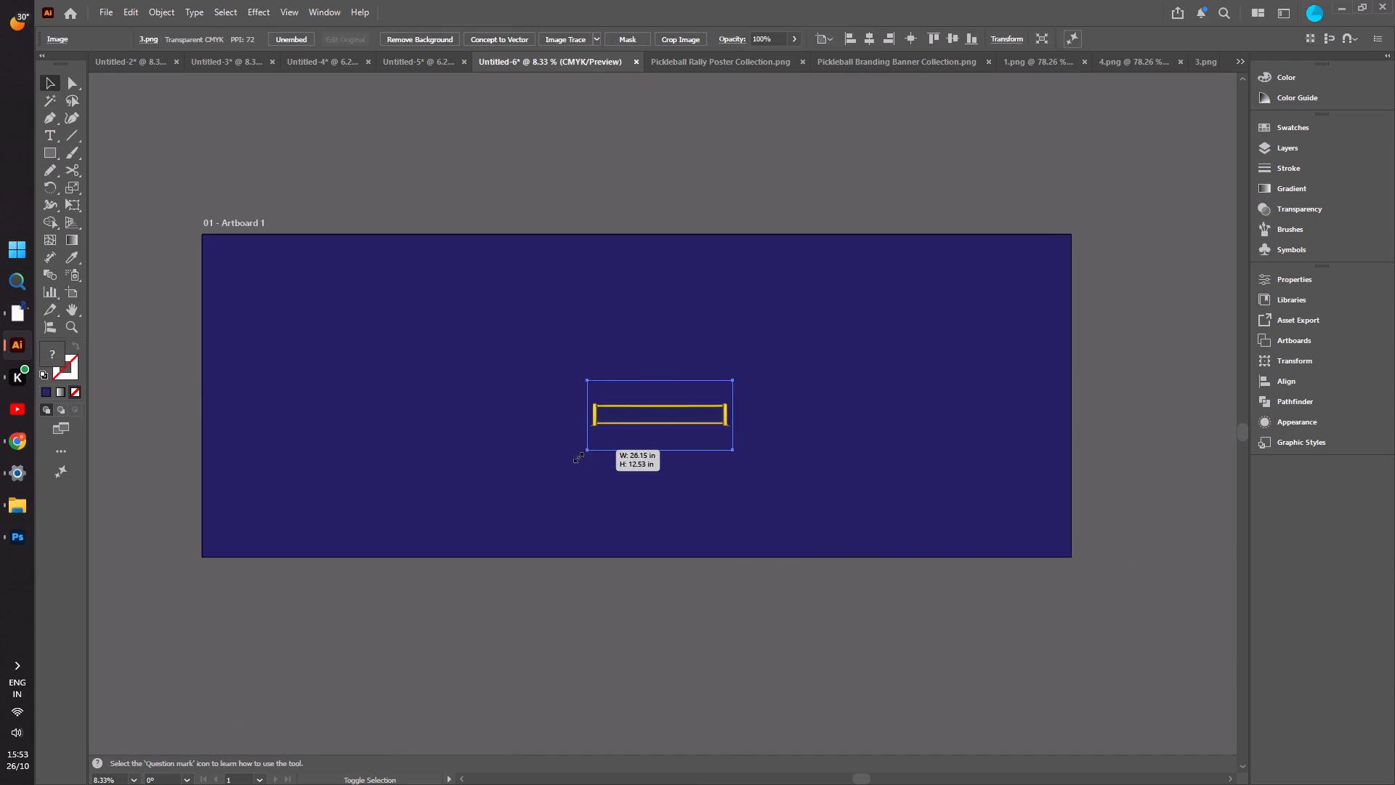
pyautogui.keyDown('shift'); pyautogui.moveTo(577, 456); pyautogui.dragTo(222, 578); pyautogui.keyUp('shift')
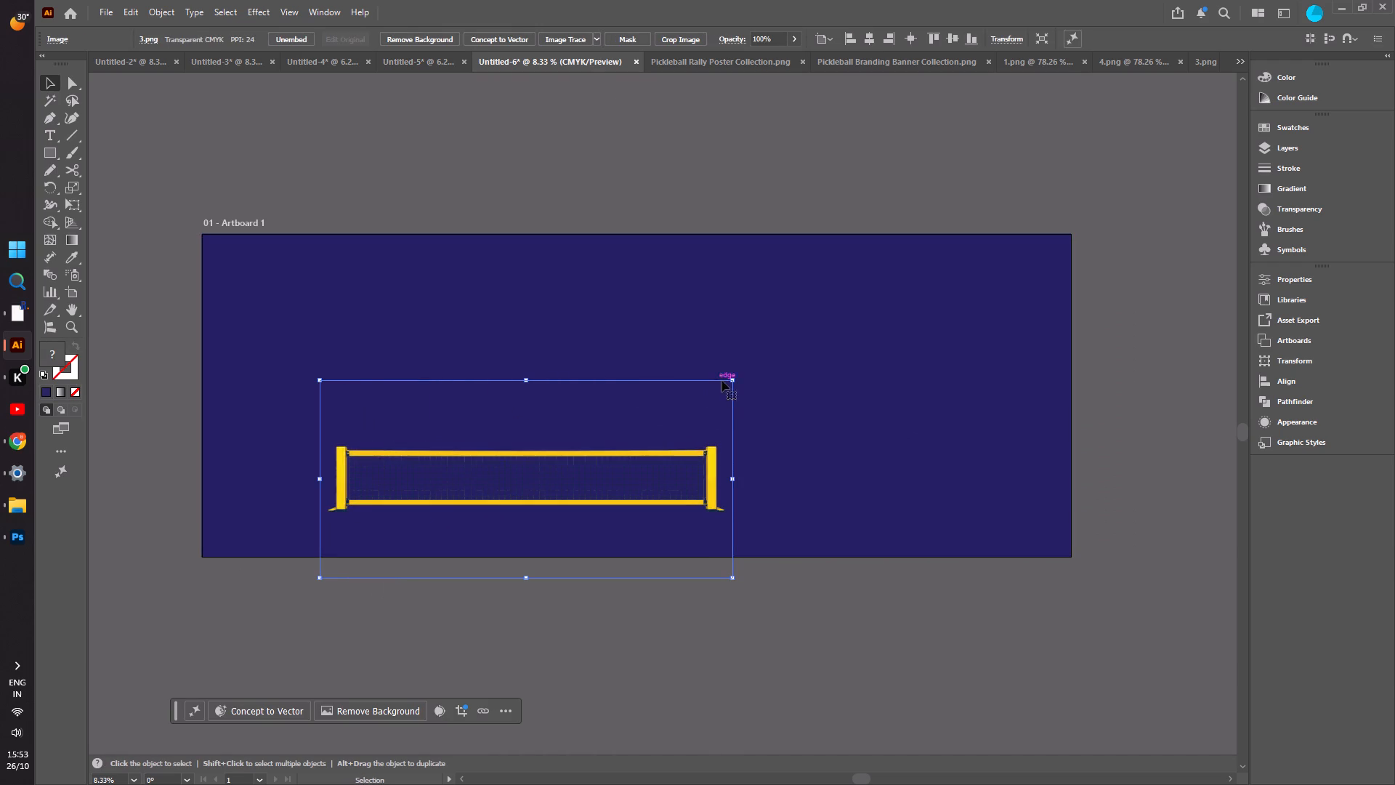
pyautogui.keyDown('shift'); pyautogui.moveTo(729, 379); pyautogui.dragTo(1294, 269); pyautogui.keyUp('shift')
pyautogui.moveTo(729, 398); pyautogui.dragTo(719, 409)
pyautogui.keyDown('shift'); pyautogui.moveTo(846, 280); pyautogui.dragTo(960, 223); pyautogui.keyUp('shift')
pyautogui.moveTo(660, 414); pyautogui.dragTo(603, 456)
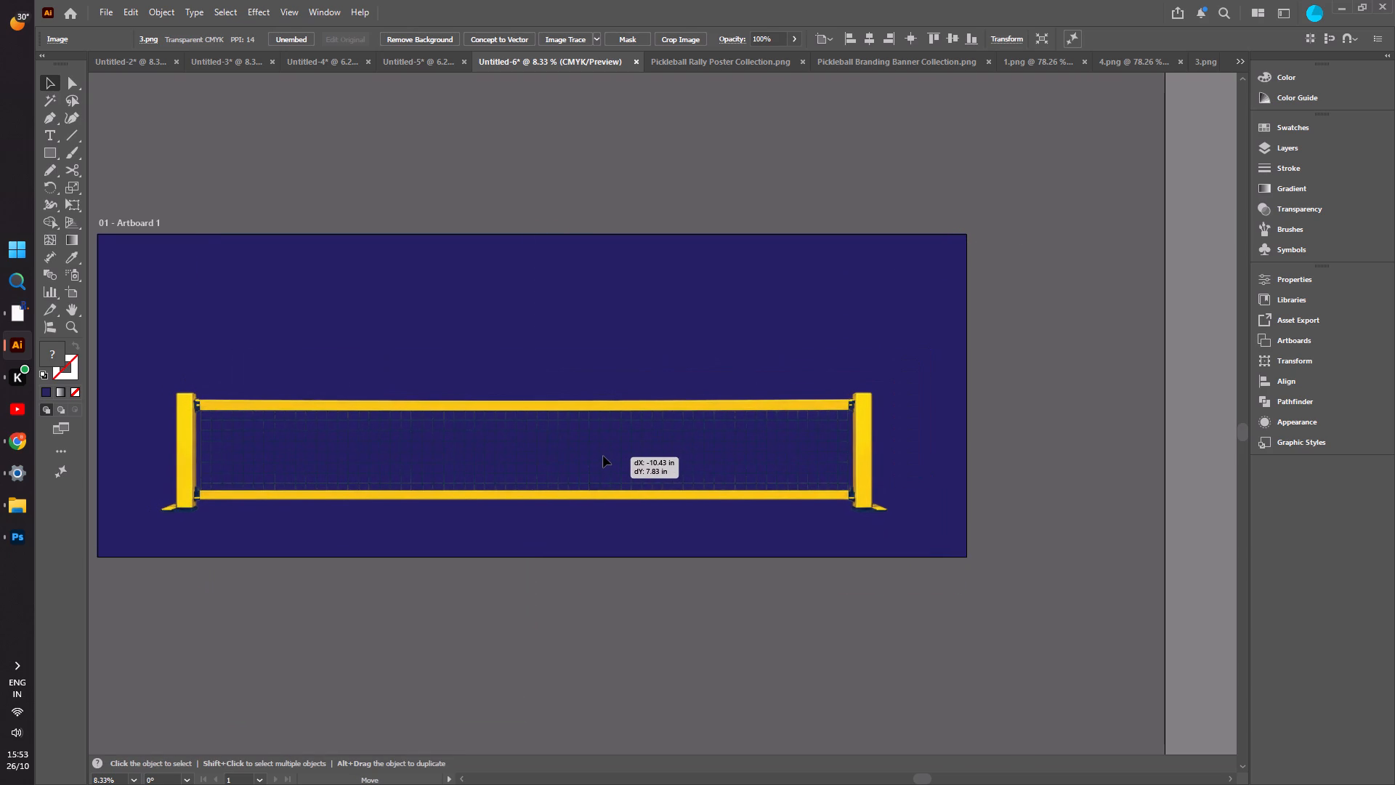
pyautogui.moveTo(603, 456); pyautogui.dragTo(597, 454)
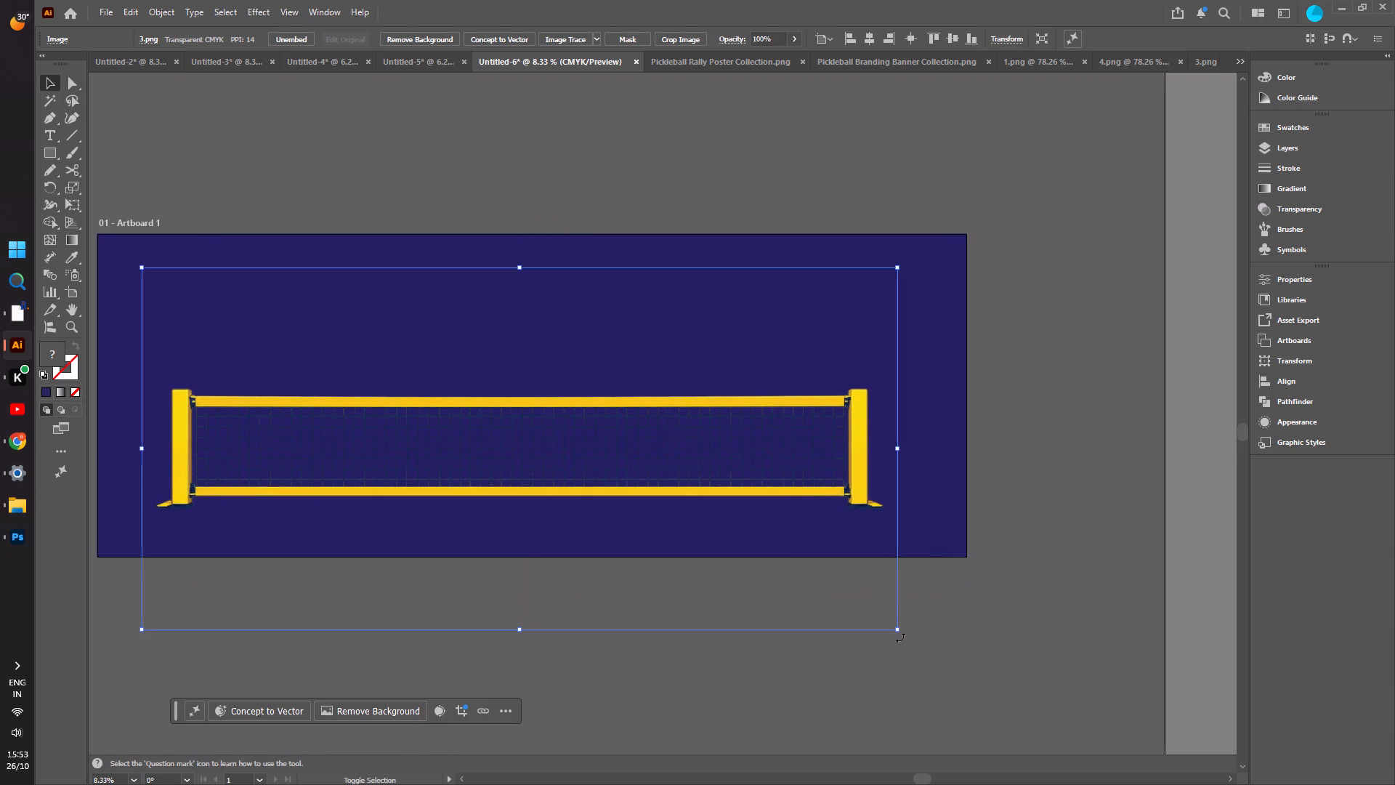
pyautogui.keyDown('shift'); pyautogui.moveTo(895, 632); pyautogui.dragTo(826, 571); pyautogui.keyUp('shift')
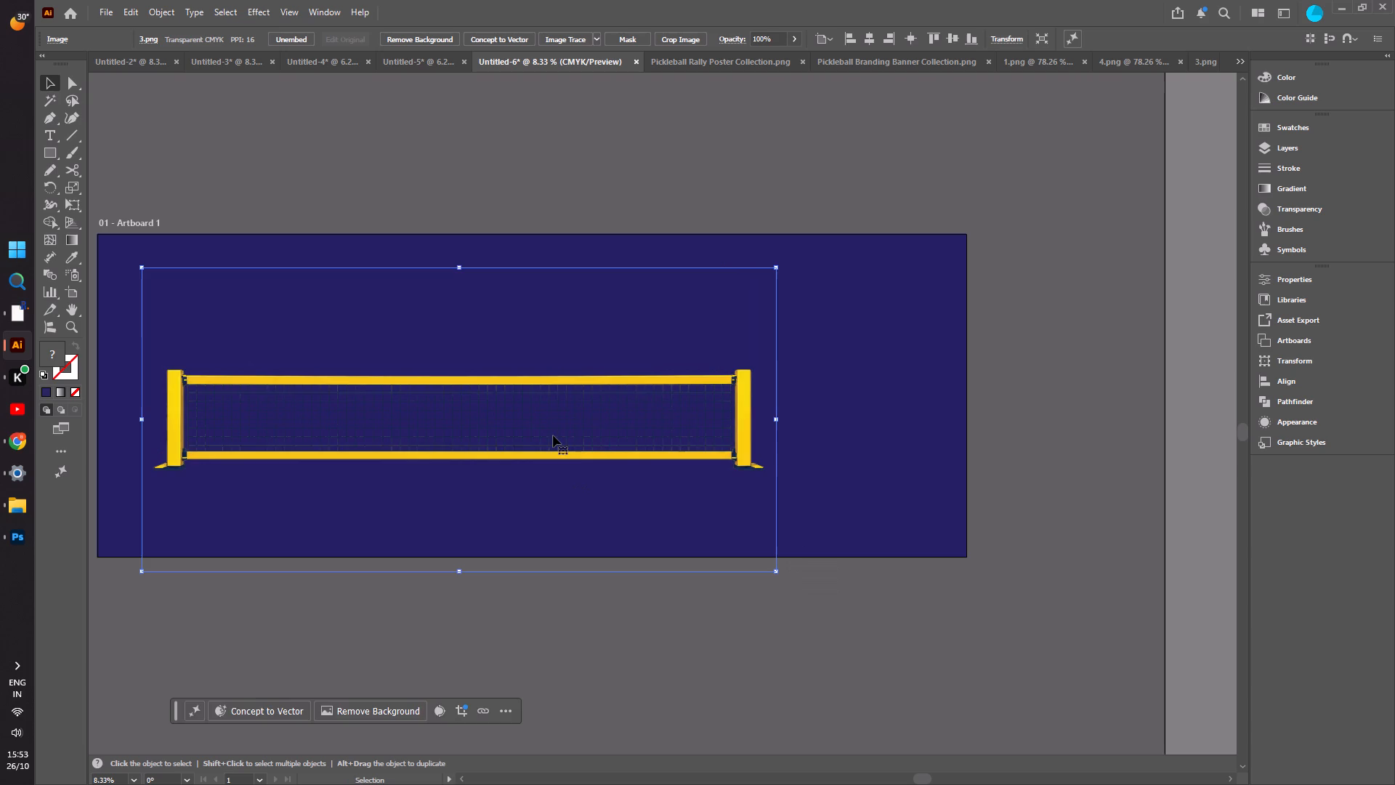
pyautogui.moveTo(553, 435); pyautogui.dragTo(615, 448)
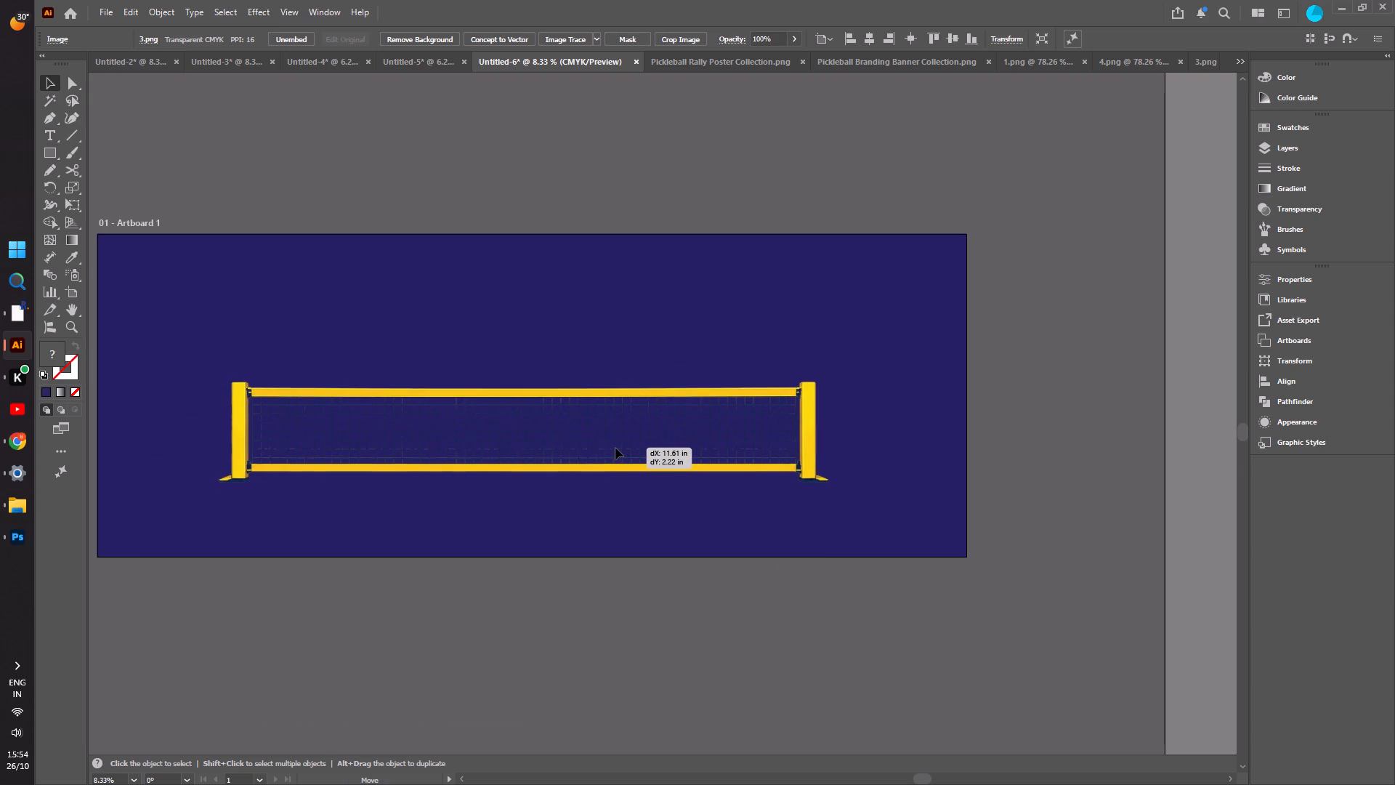
pyautogui.moveTo(615, 448); pyautogui.dragTo(614, 450)
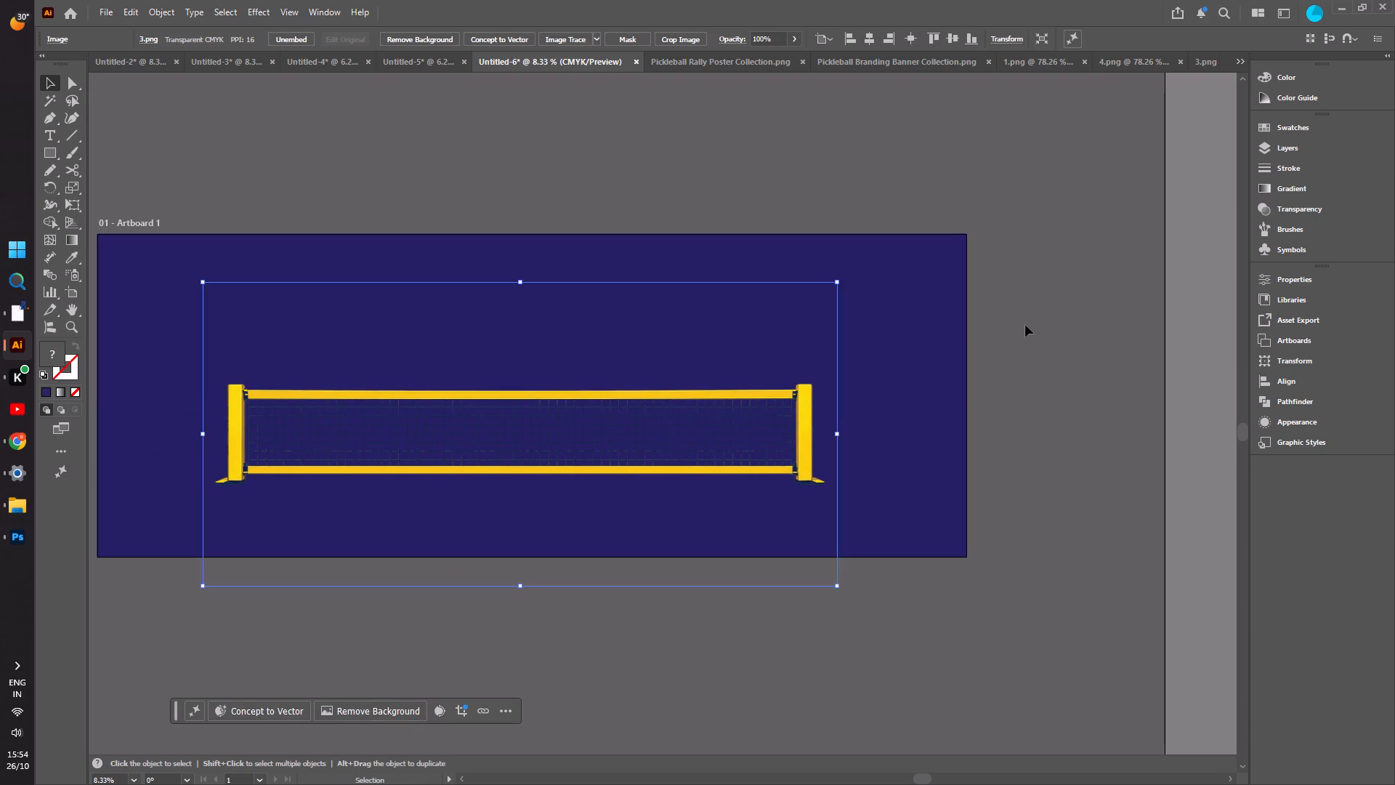
pyautogui.click(1028, 323)
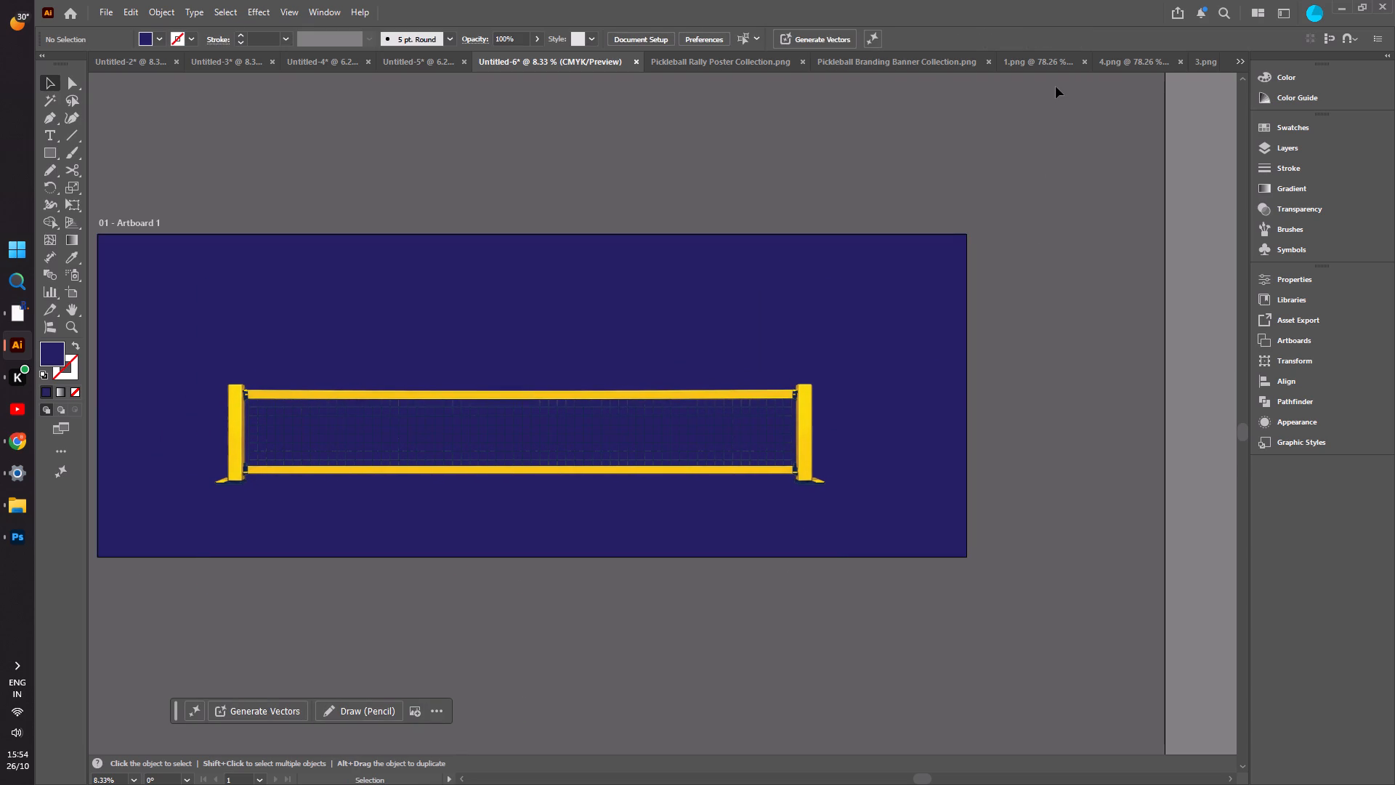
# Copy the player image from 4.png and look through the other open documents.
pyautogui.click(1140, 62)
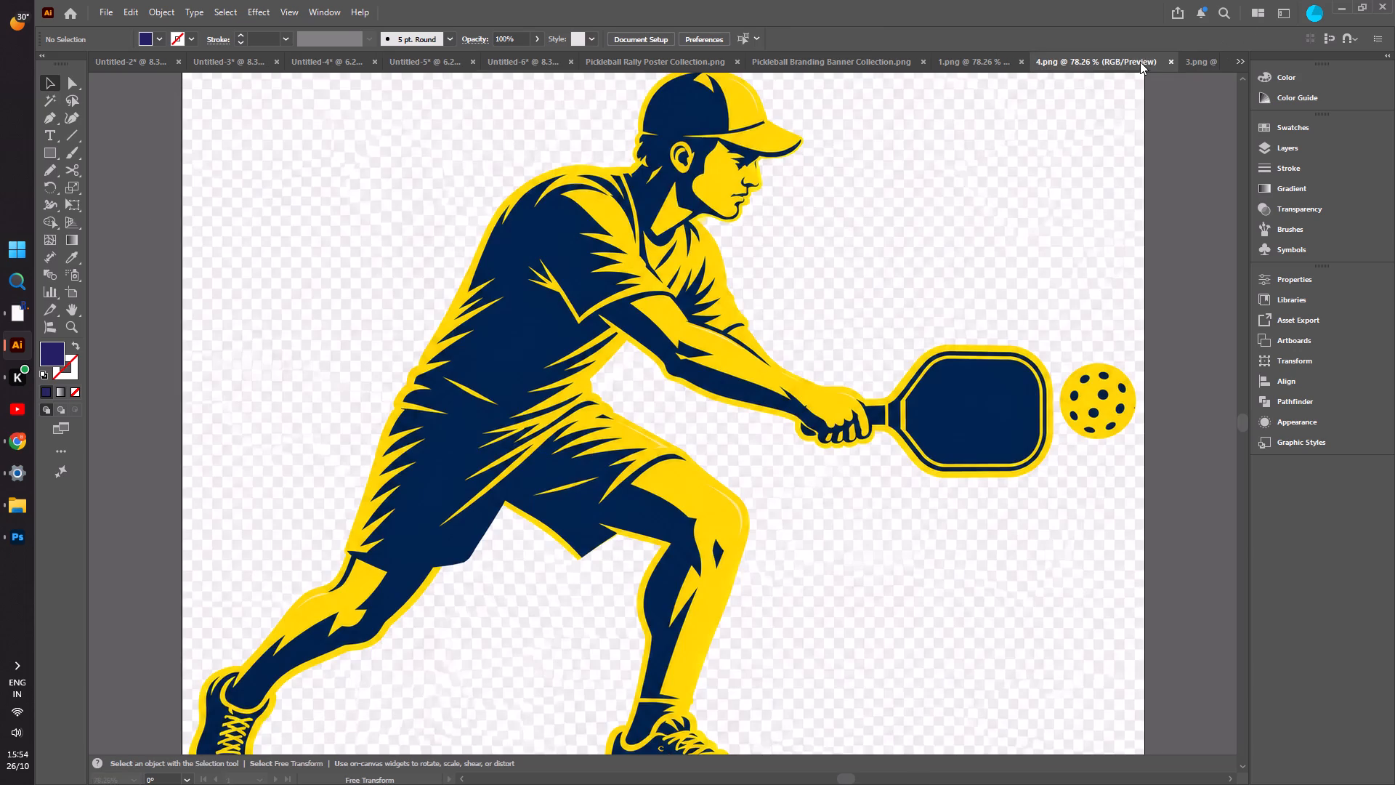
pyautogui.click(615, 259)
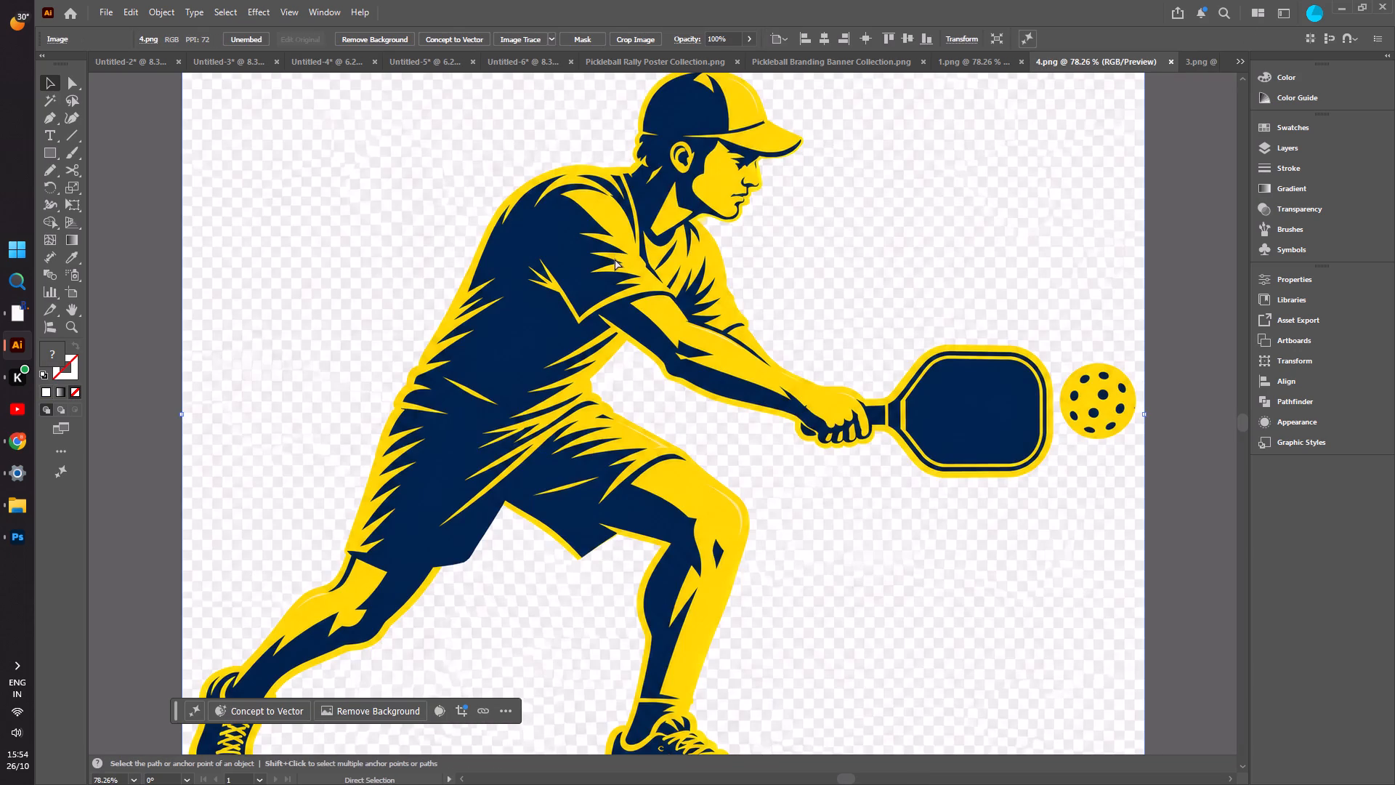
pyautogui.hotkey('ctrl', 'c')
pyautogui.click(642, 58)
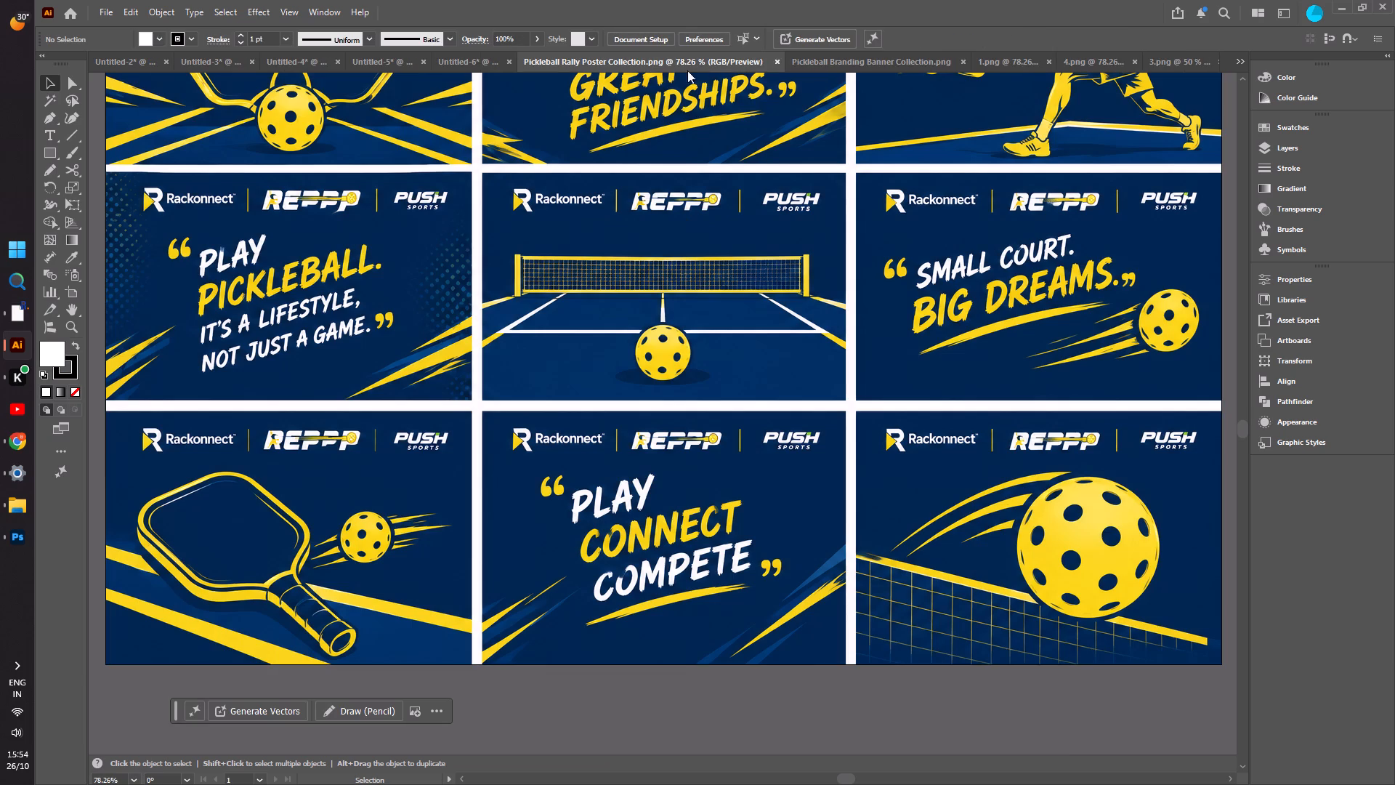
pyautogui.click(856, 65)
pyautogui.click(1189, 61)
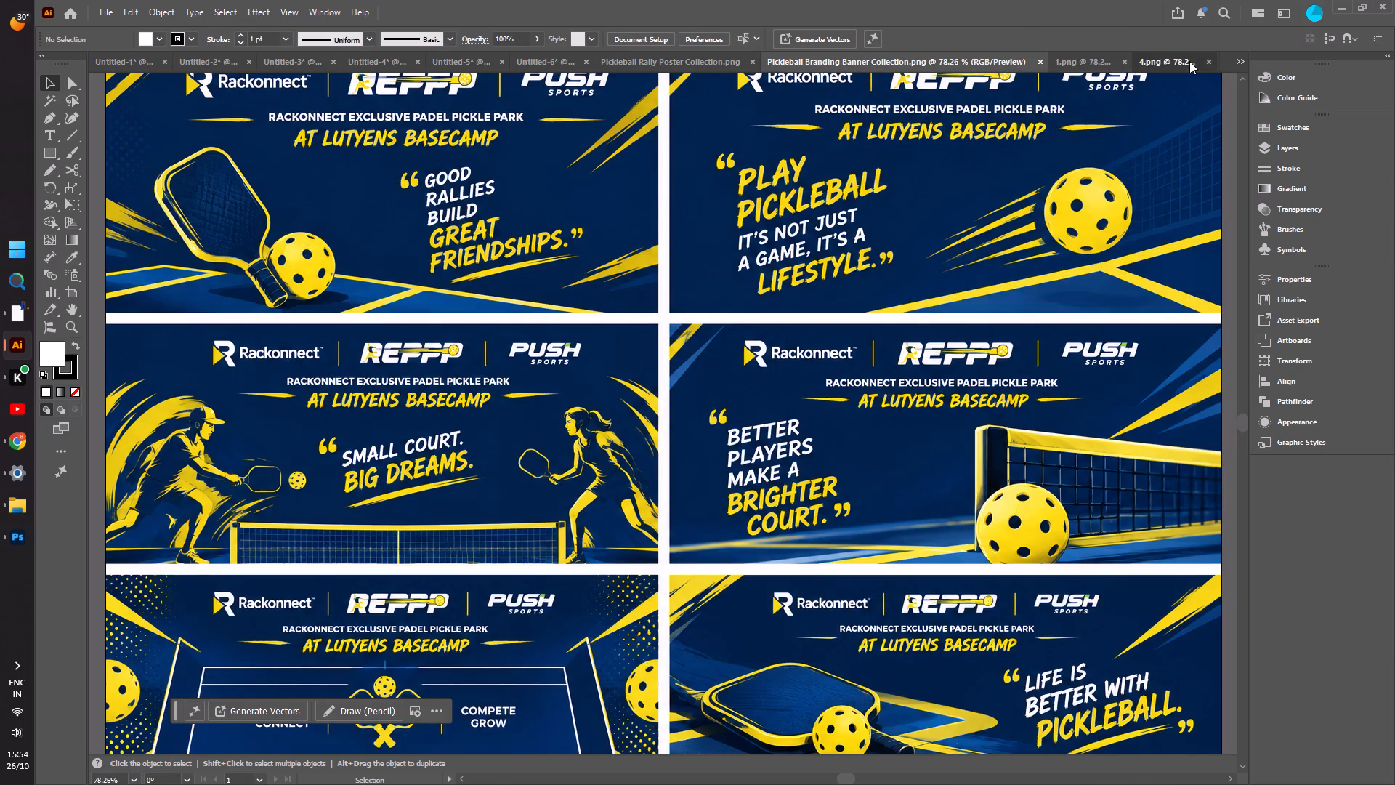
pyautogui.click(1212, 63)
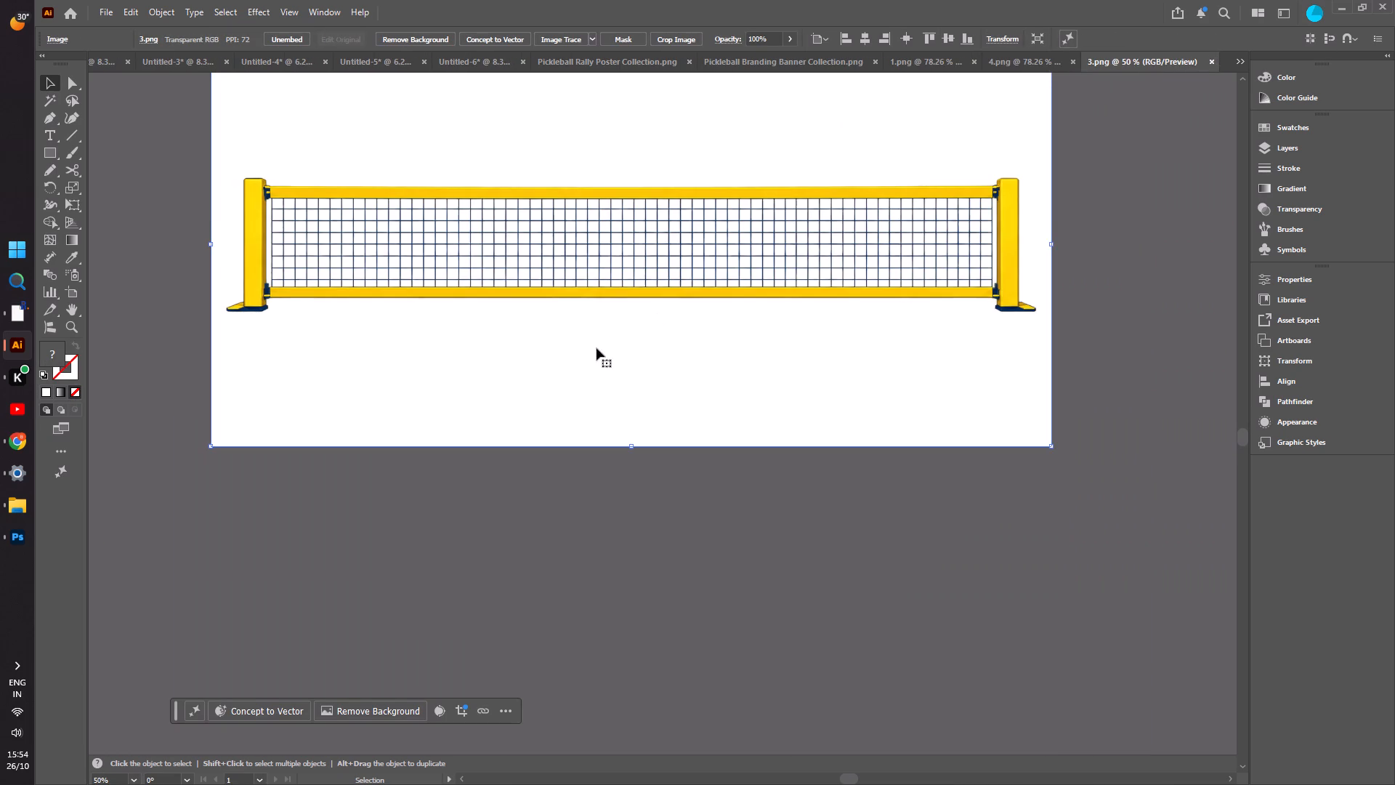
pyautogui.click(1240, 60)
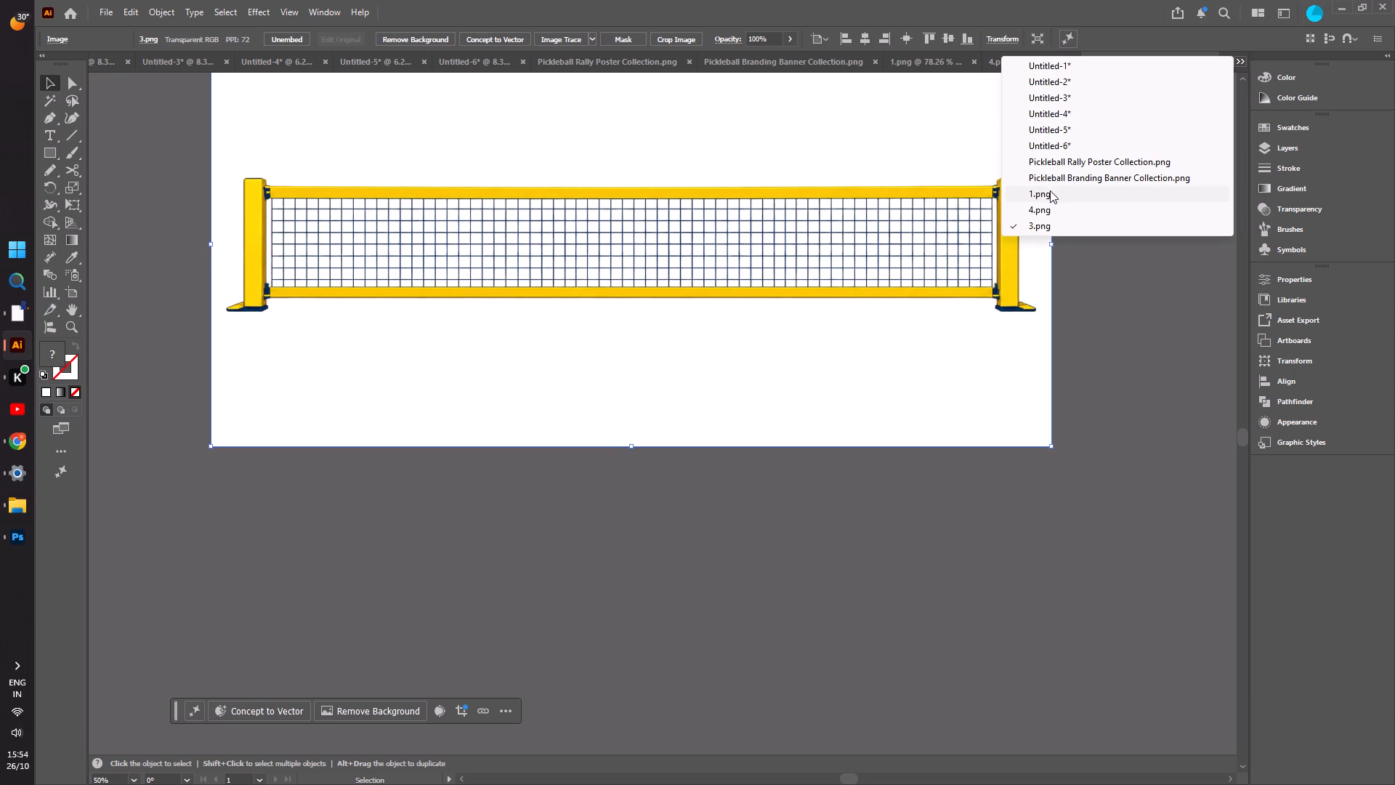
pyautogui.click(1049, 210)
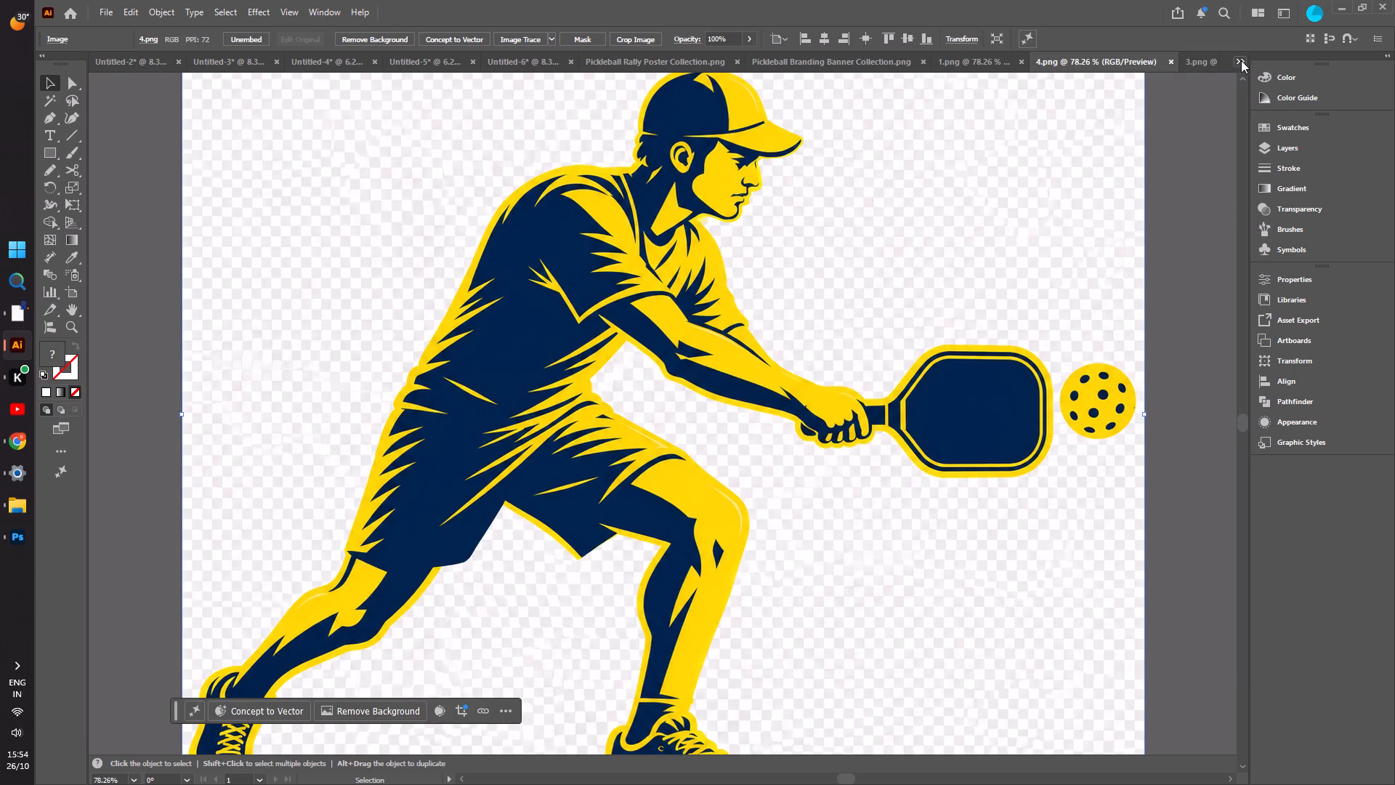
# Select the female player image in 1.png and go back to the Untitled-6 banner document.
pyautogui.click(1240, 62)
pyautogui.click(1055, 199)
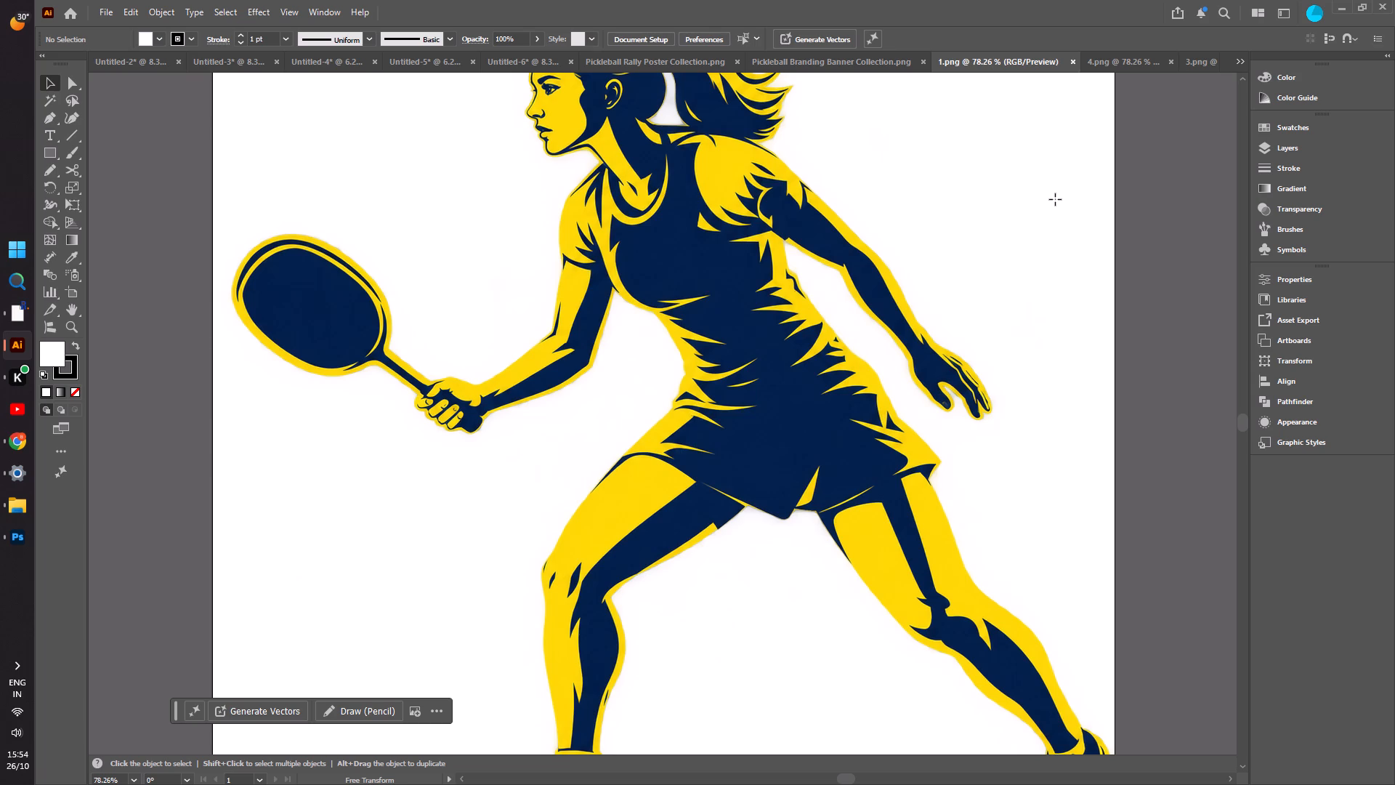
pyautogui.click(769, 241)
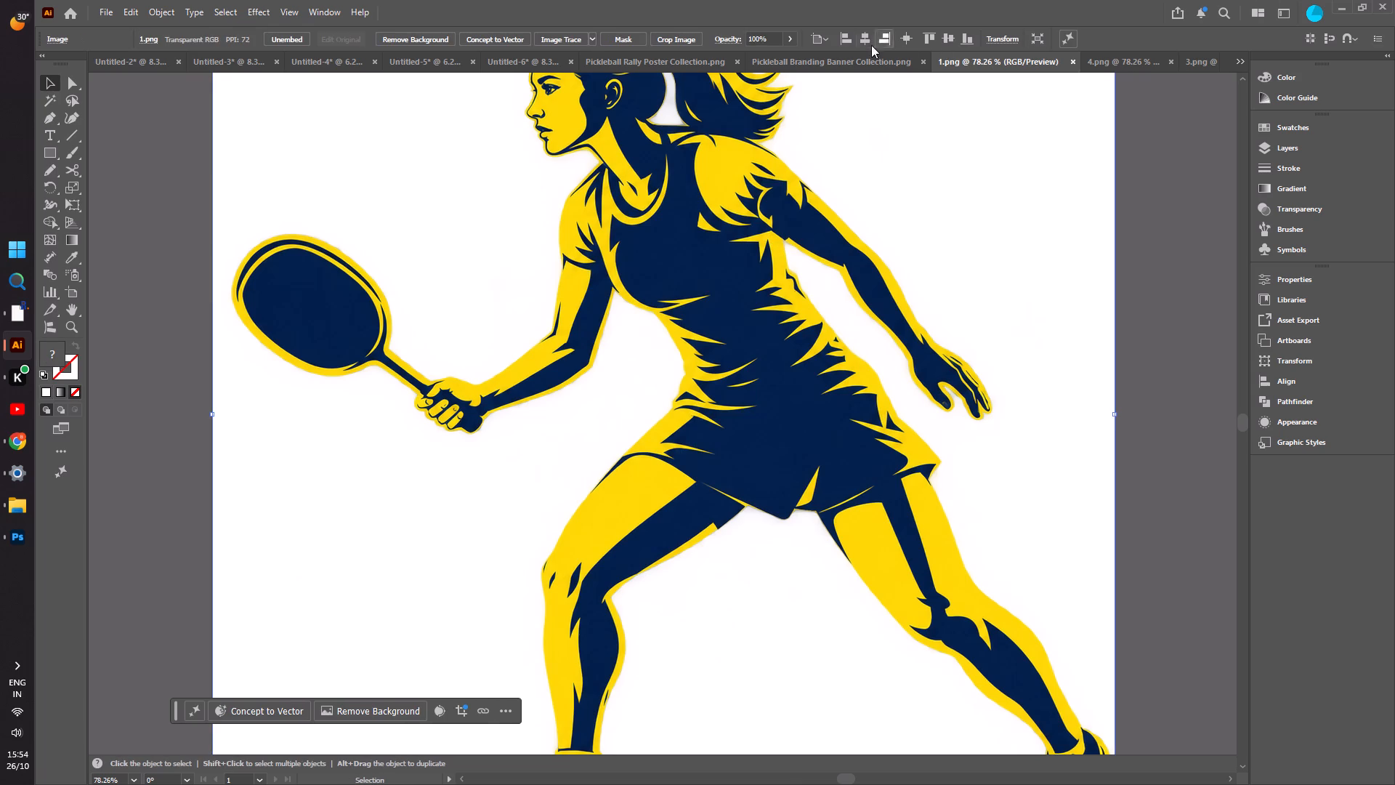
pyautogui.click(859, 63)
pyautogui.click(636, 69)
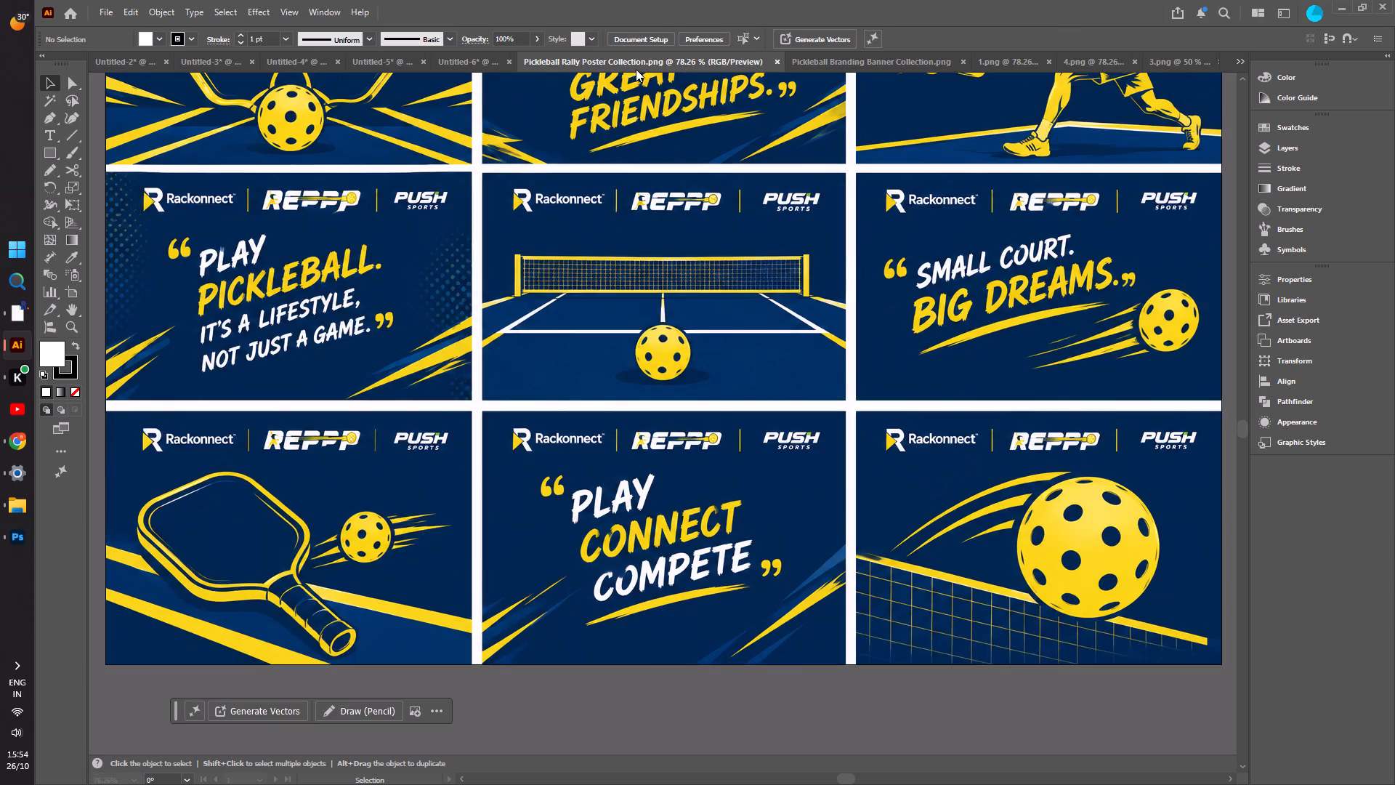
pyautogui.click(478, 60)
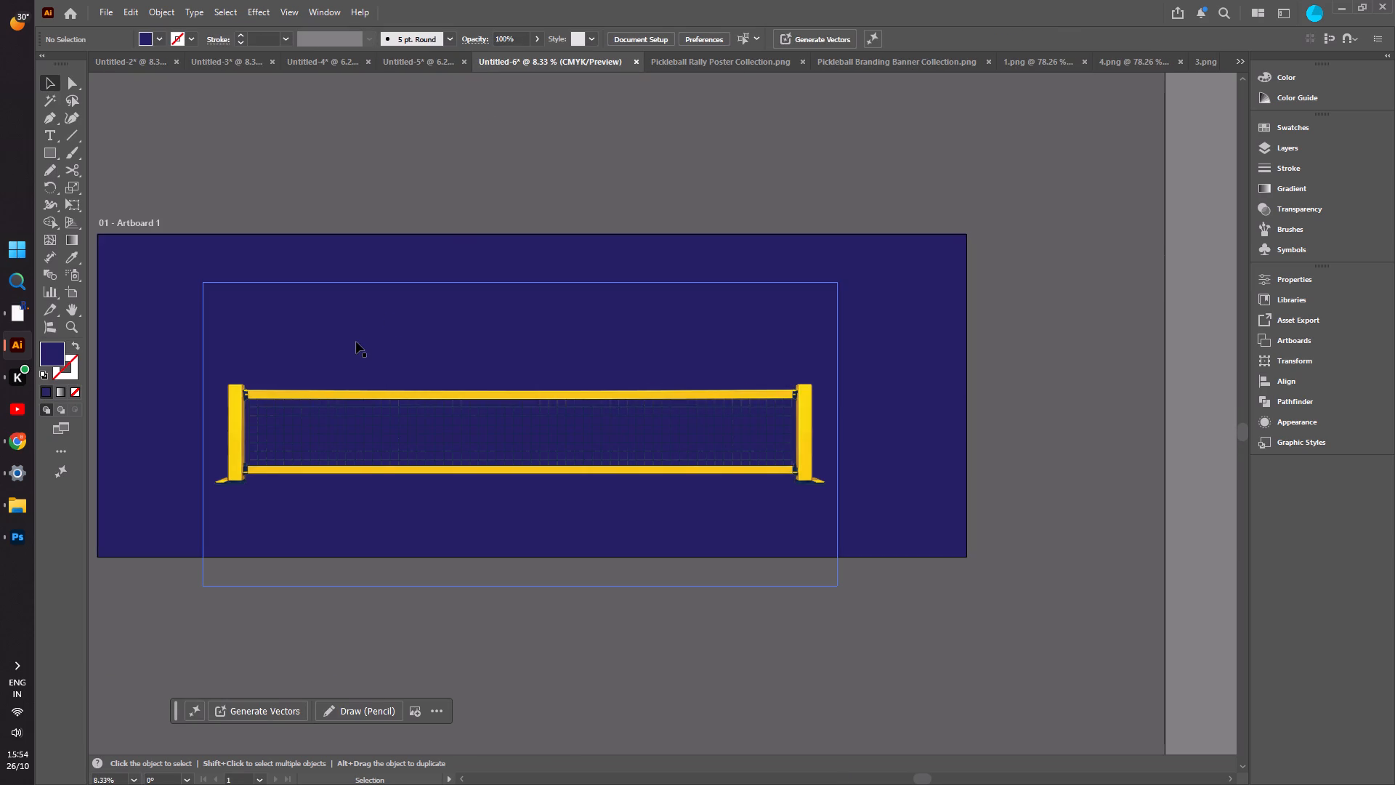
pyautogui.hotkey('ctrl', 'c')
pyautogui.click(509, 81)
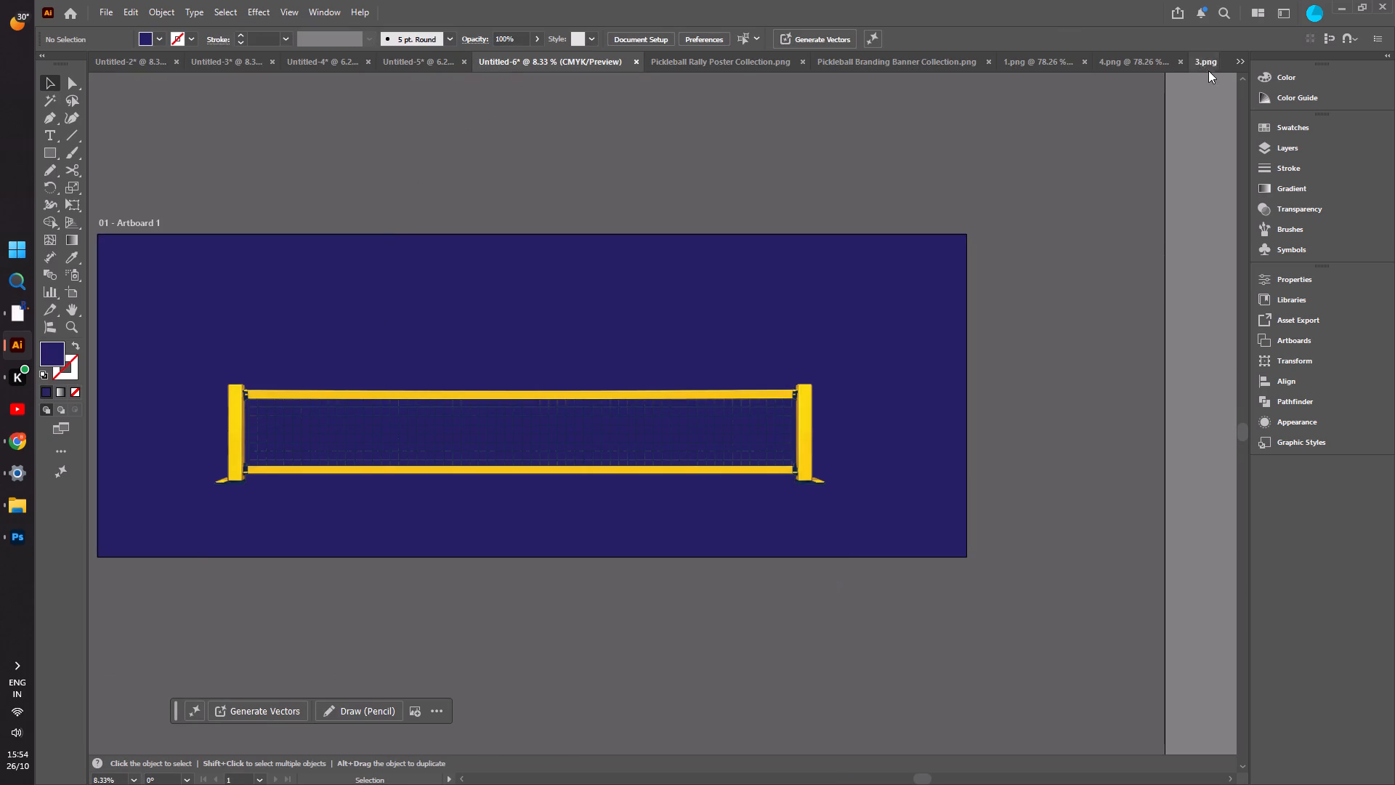
# Copy the male player image from 4.png and paste it into the navy banner document Untitled-6.
pyautogui.click(1122, 63)
pyautogui.click(589, 322)
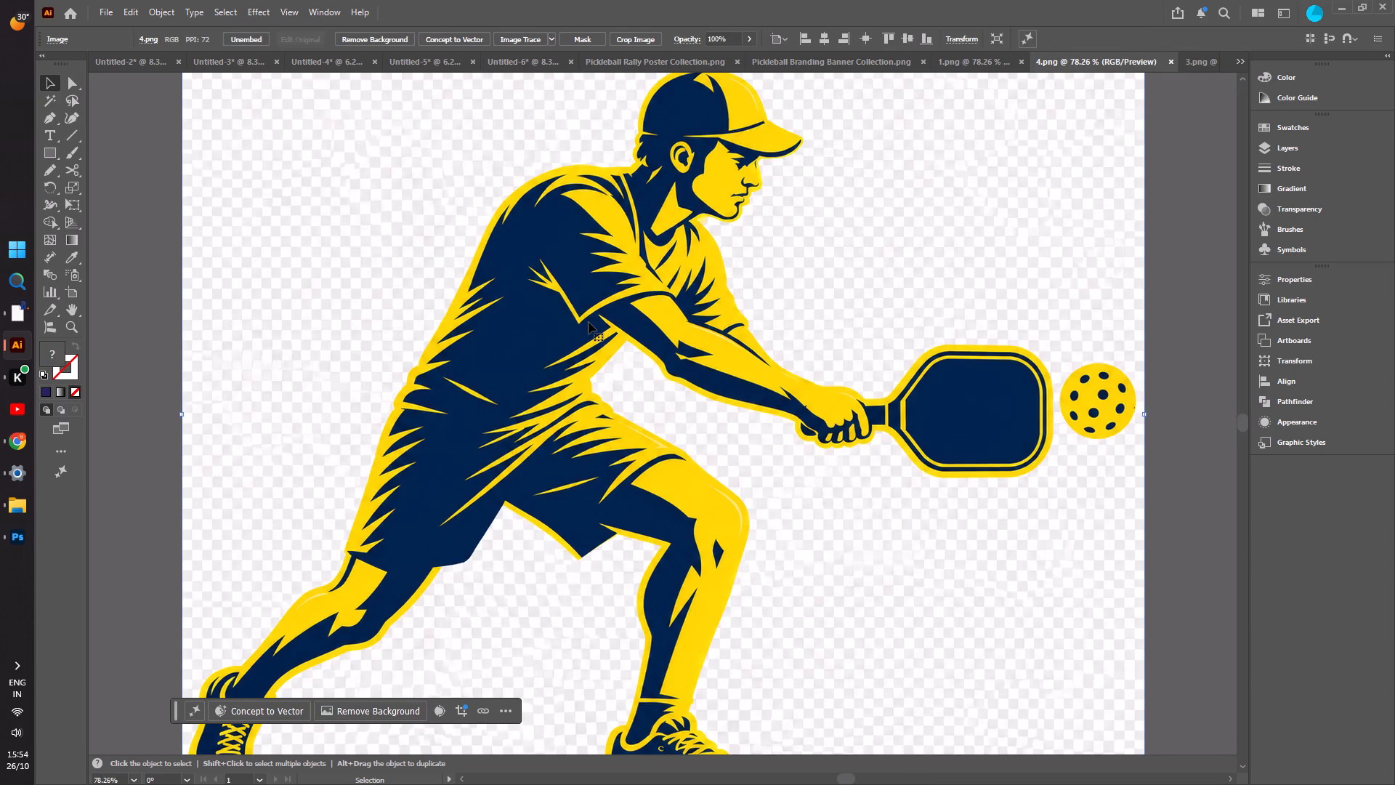
pyautogui.moveTo(580, 341); pyautogui.dragTo(627, 325)
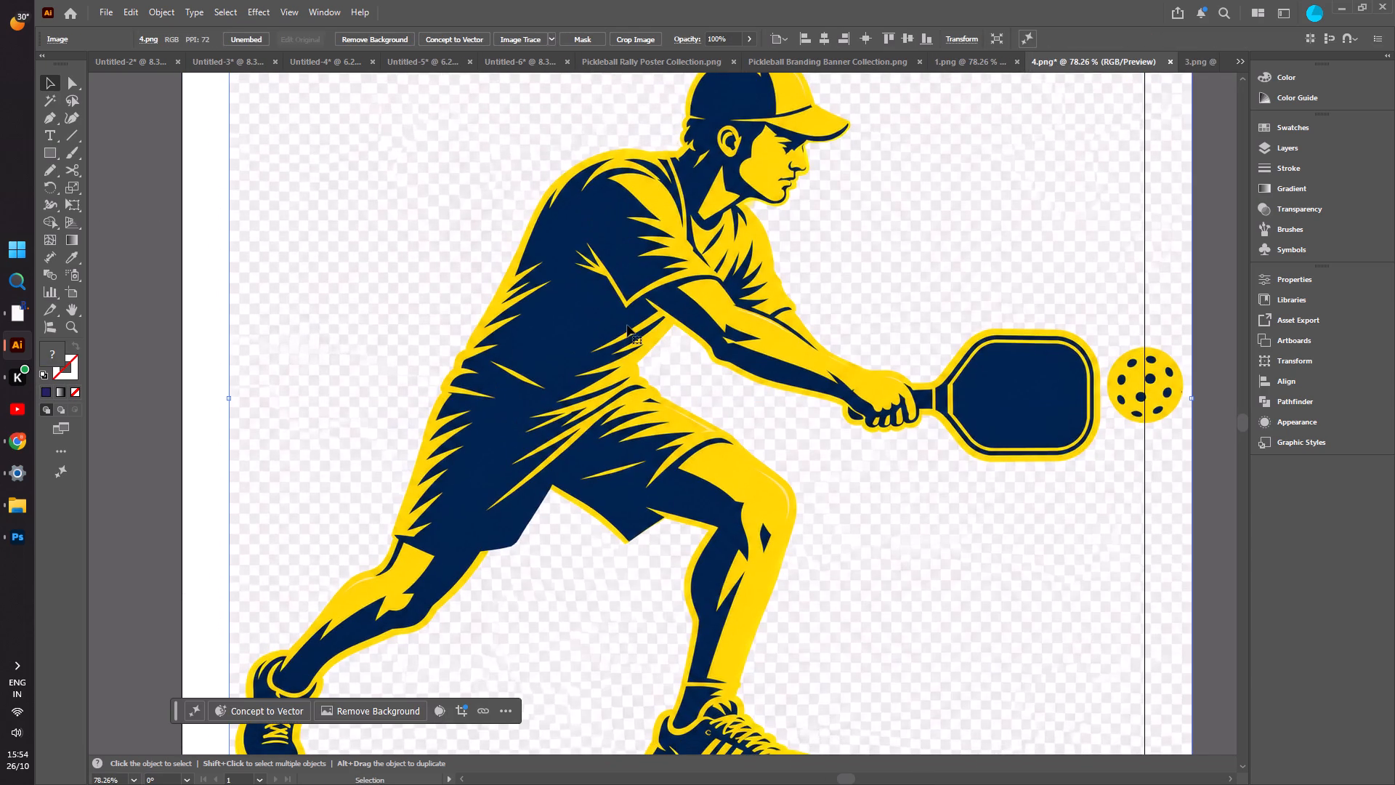
pyautogui.hotkey('ctrl', 'c')
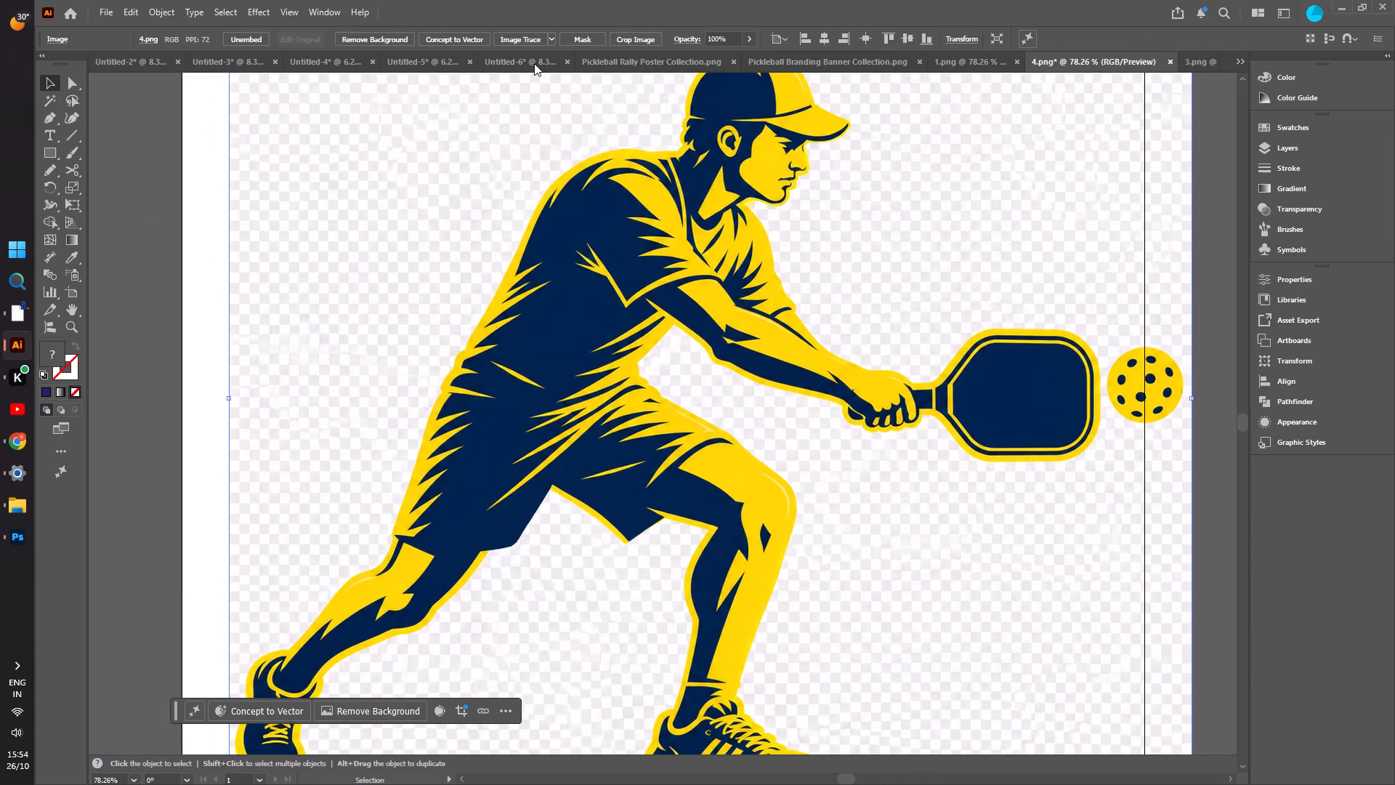
pyautogui.click(534, 63)
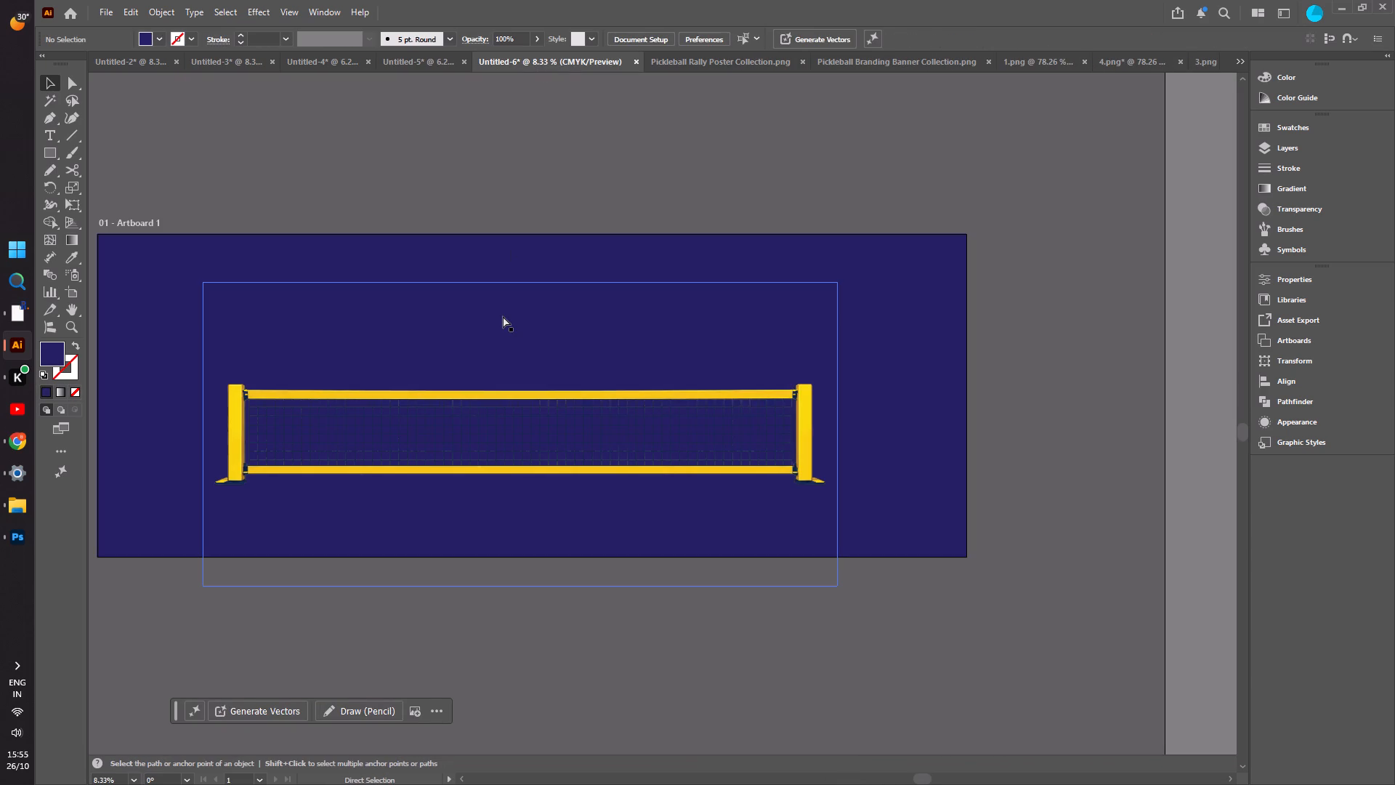
pyautogui.hotkey('ctrl', 'v')
# Scale the male player image up to about three quarters of the banner's height and place it at the banner's lower left.
pyautogui.moveTo(663, 411); pyautogui.dragTo(180, 477)
pyautogui.keyDown('shift'); pyautogui.moveTo(232, 434); pyautogui.dragTo(501, 313); pyautogui.keyUp('shift')
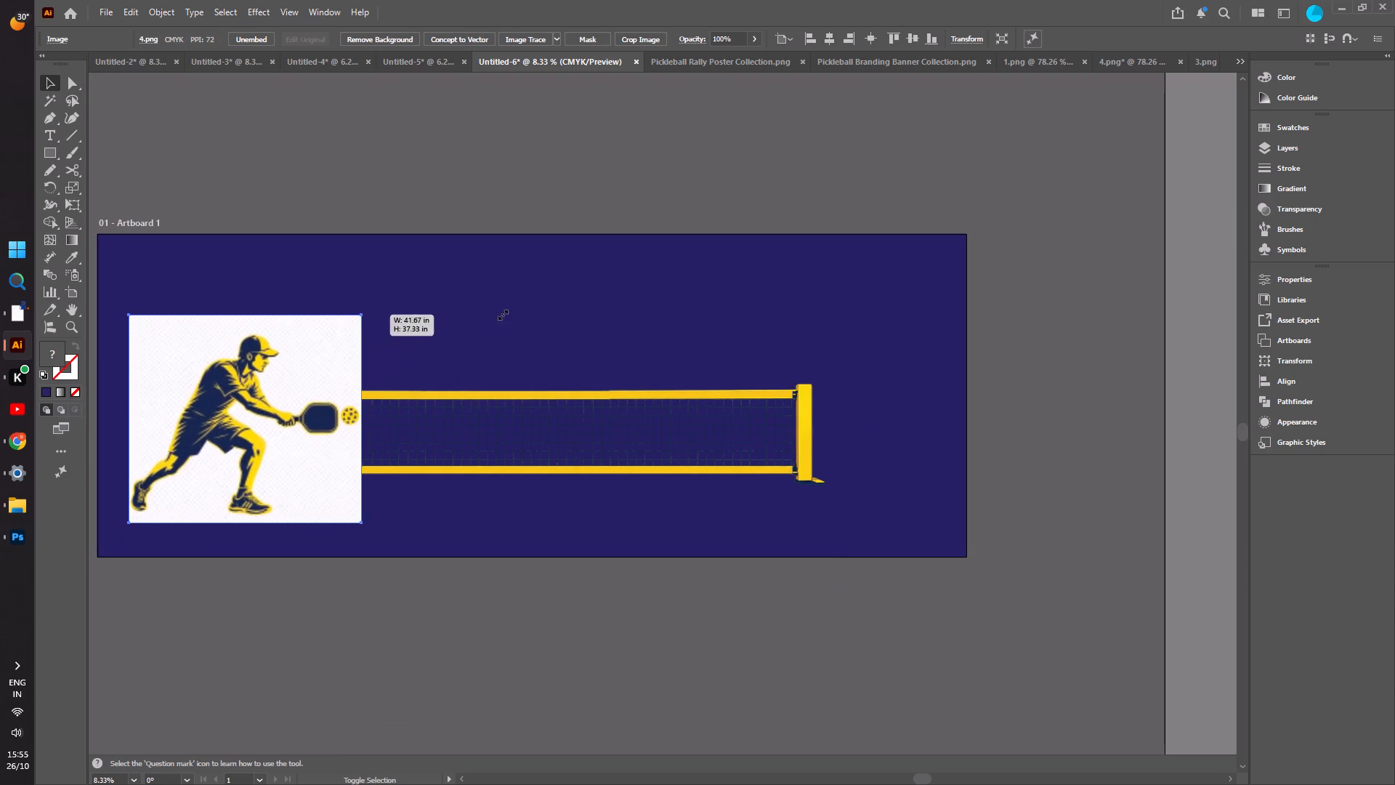
pyautogui.keyDown('shift'); pyautogui.moveTo(501, 313); pyautogui.dragTo(535, 285); pyautogui.keyUp('shift')
pyautogui.moveTo(249, 414); pyautogui.dragTo(251, 438)
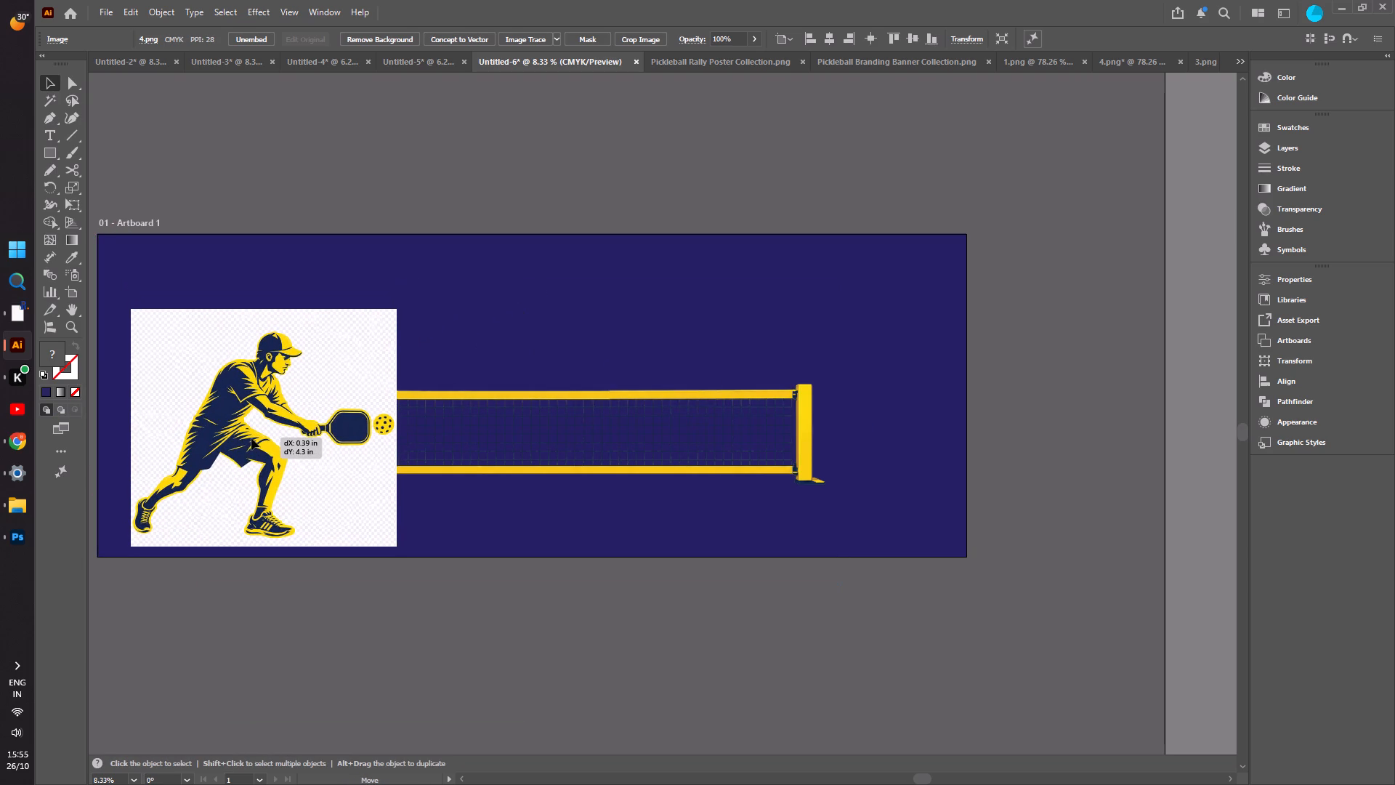
pyautogui.moveTo(251, 438); pyautogui.dragTo(251, 448)
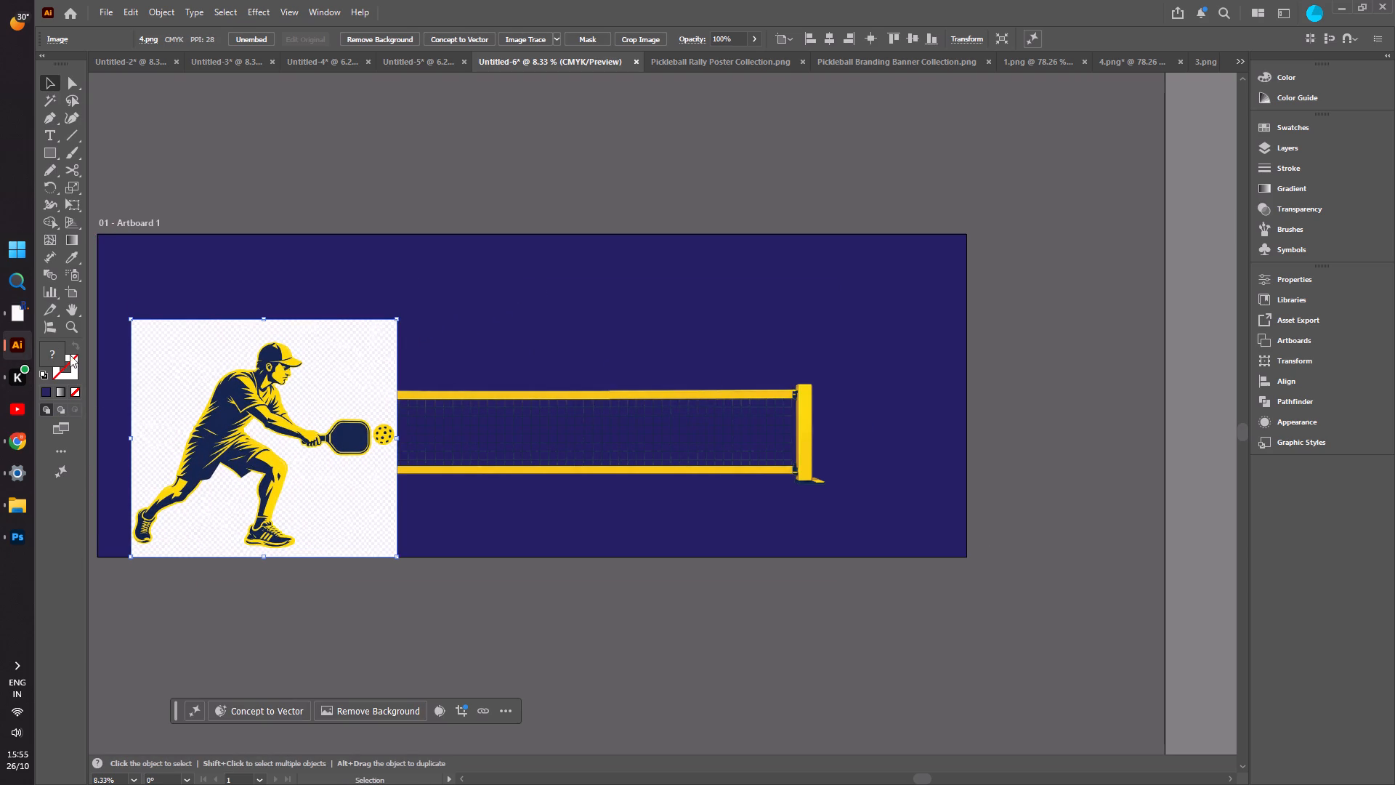
# Remove the white background from the male player image on the banner.
pyautogui.click(350, 705)
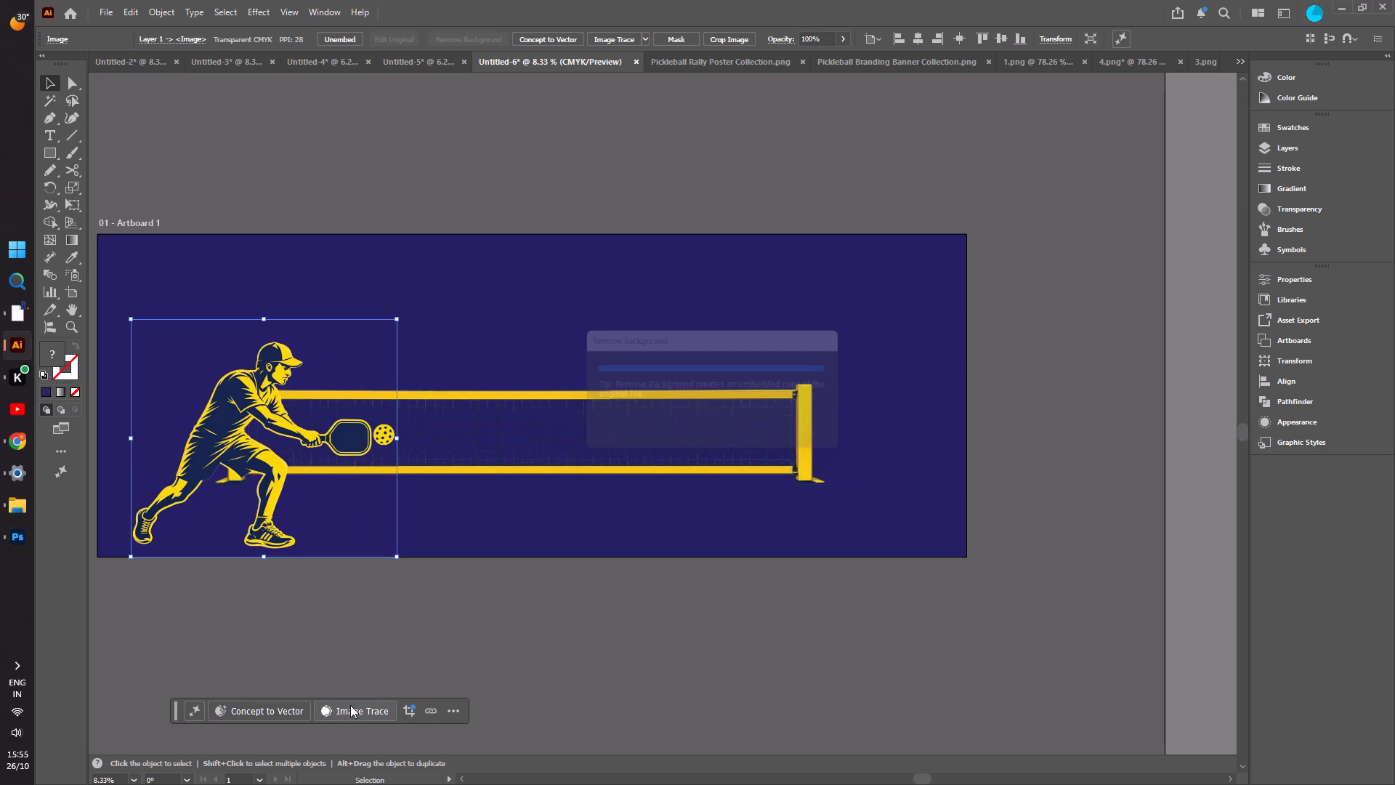
pyautogui.click(569, 701)
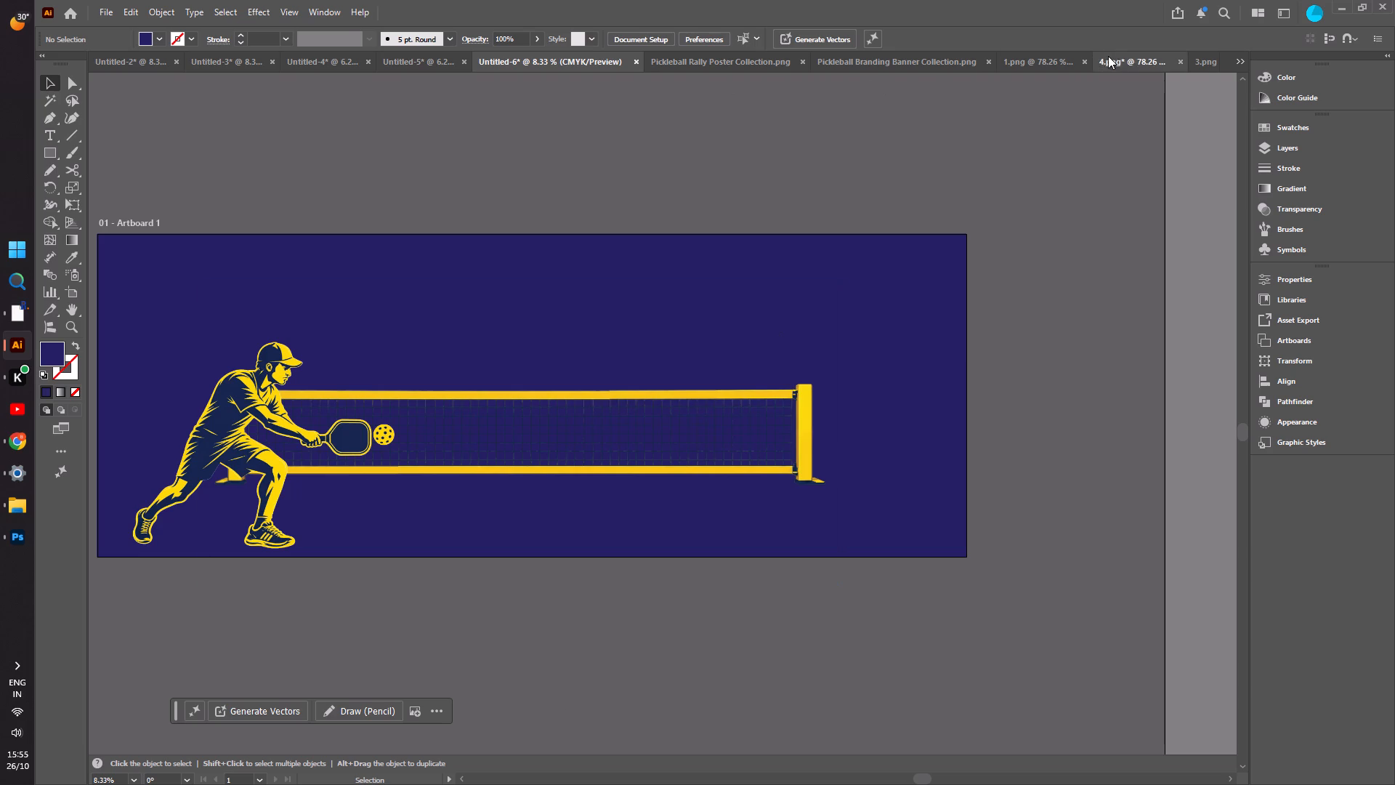
# Copy the female player image from 1.png and paste it into the Untitled-6 banner.
pyautogui.click(1203, 57)
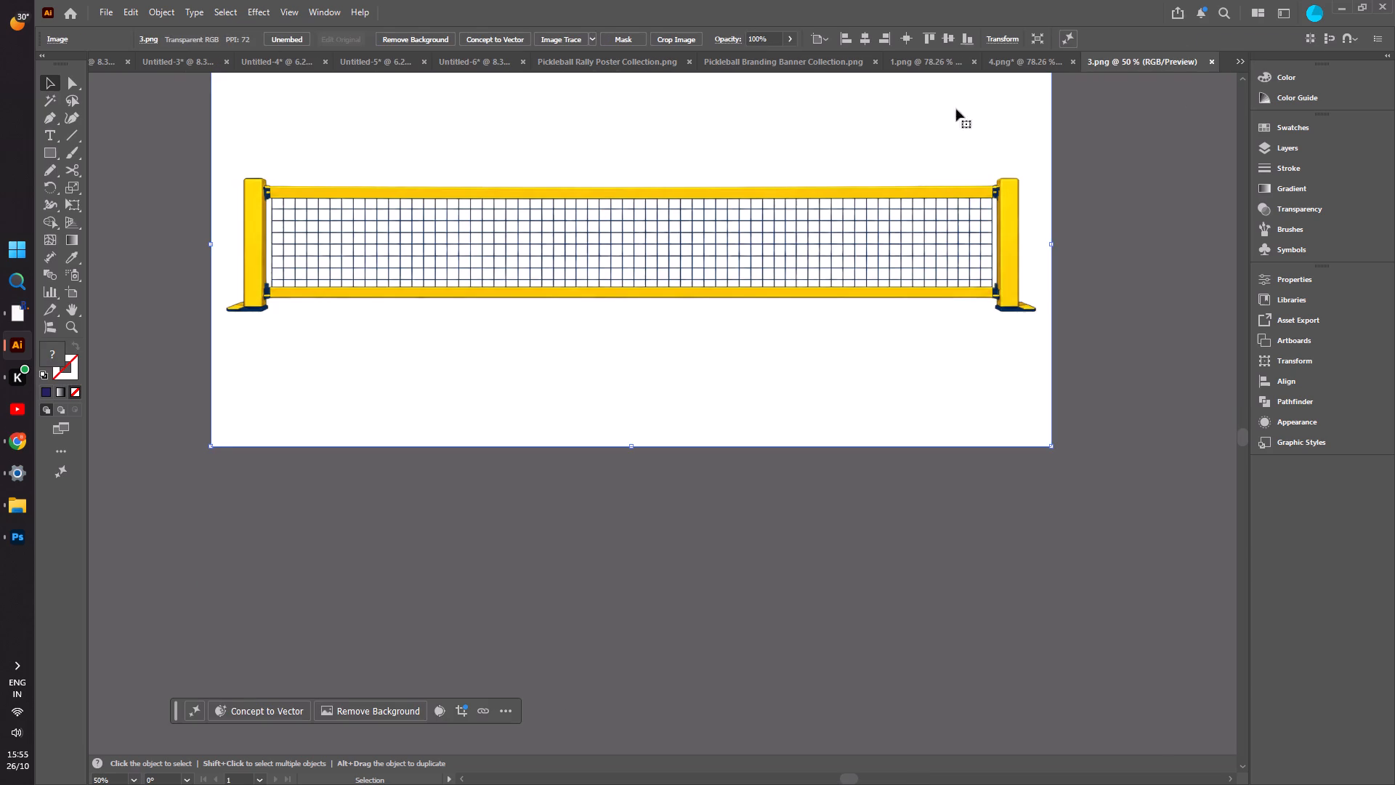
pyautogui.click(1234, 61)
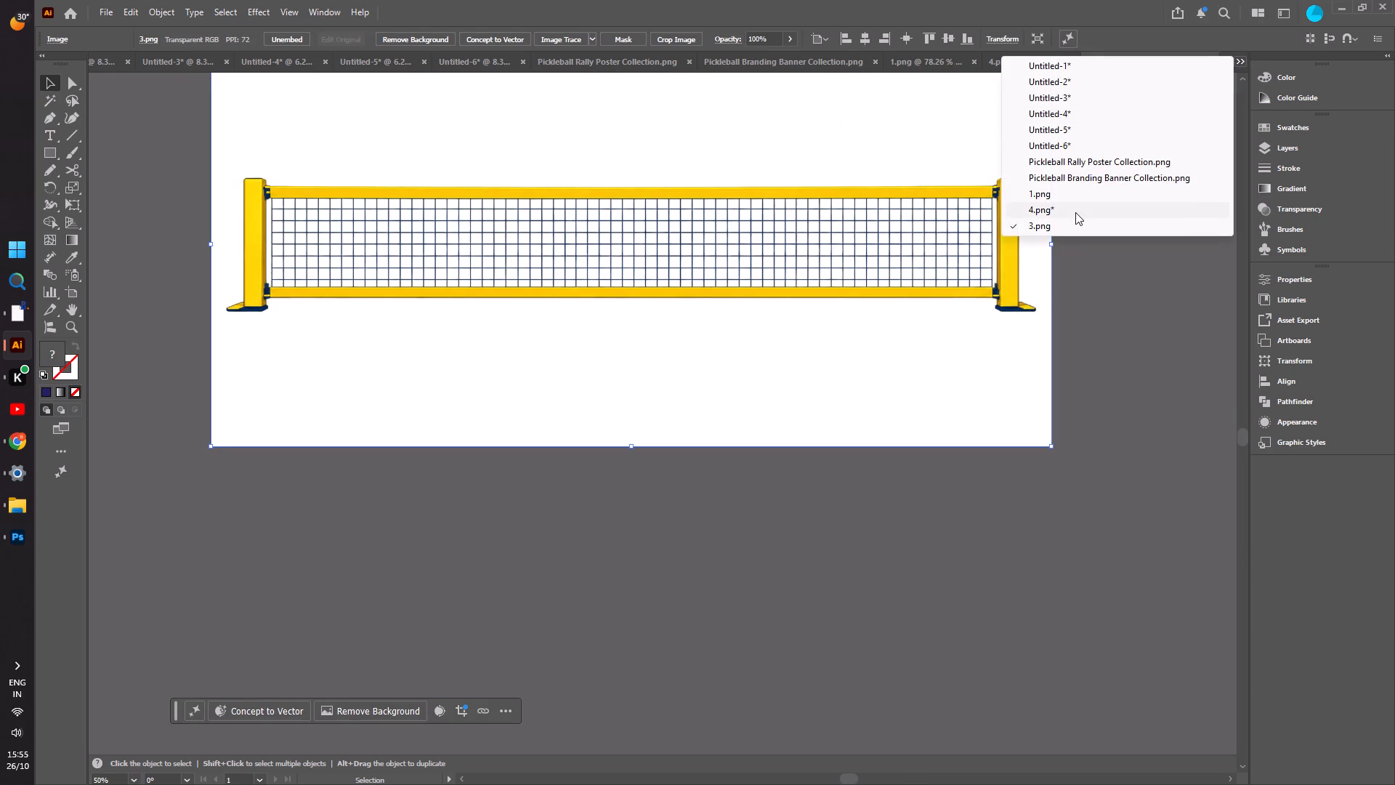
pyautogui.click(1067, 193)
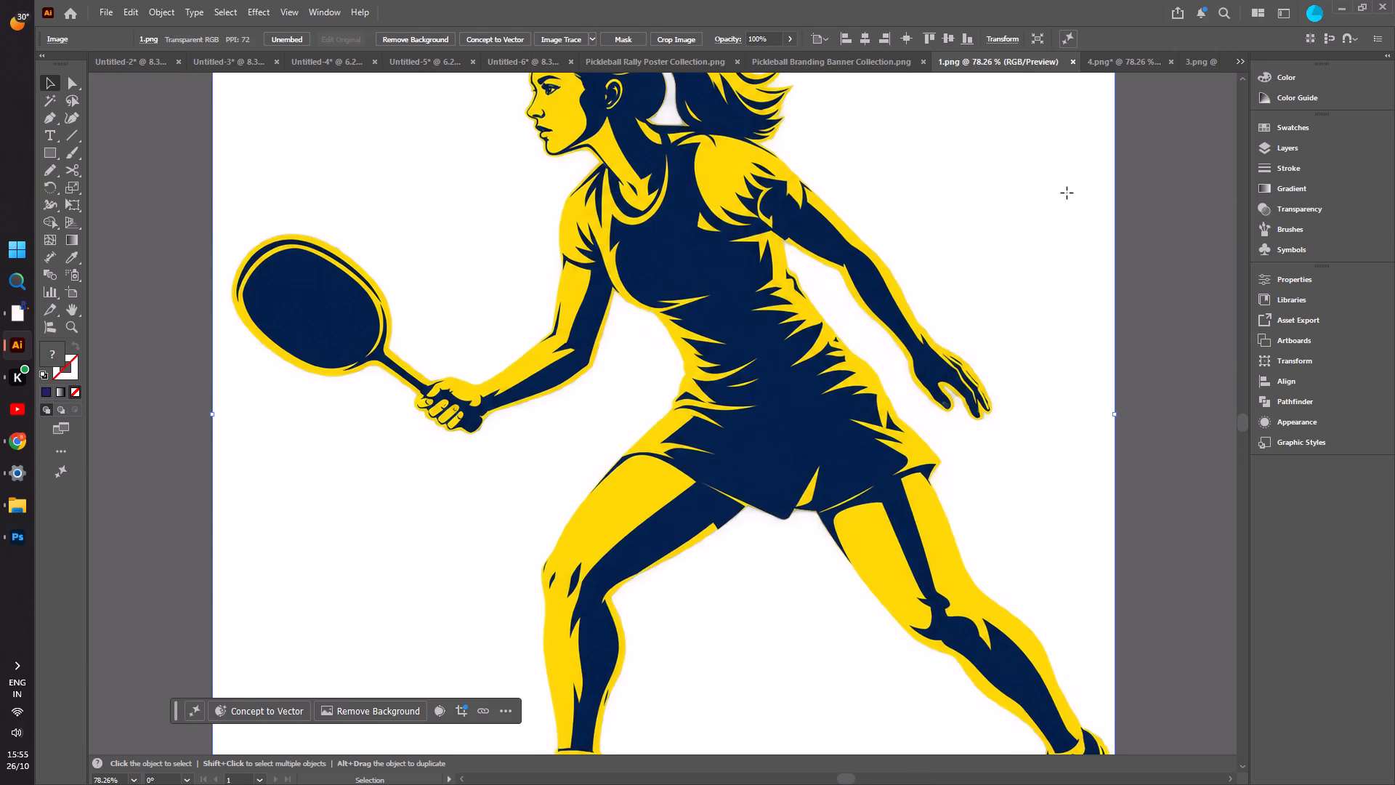
pyautogui.click(775, 274)
pyautogui.hotkey('ctrl', 'c')
pyautogui.click(630, 65)
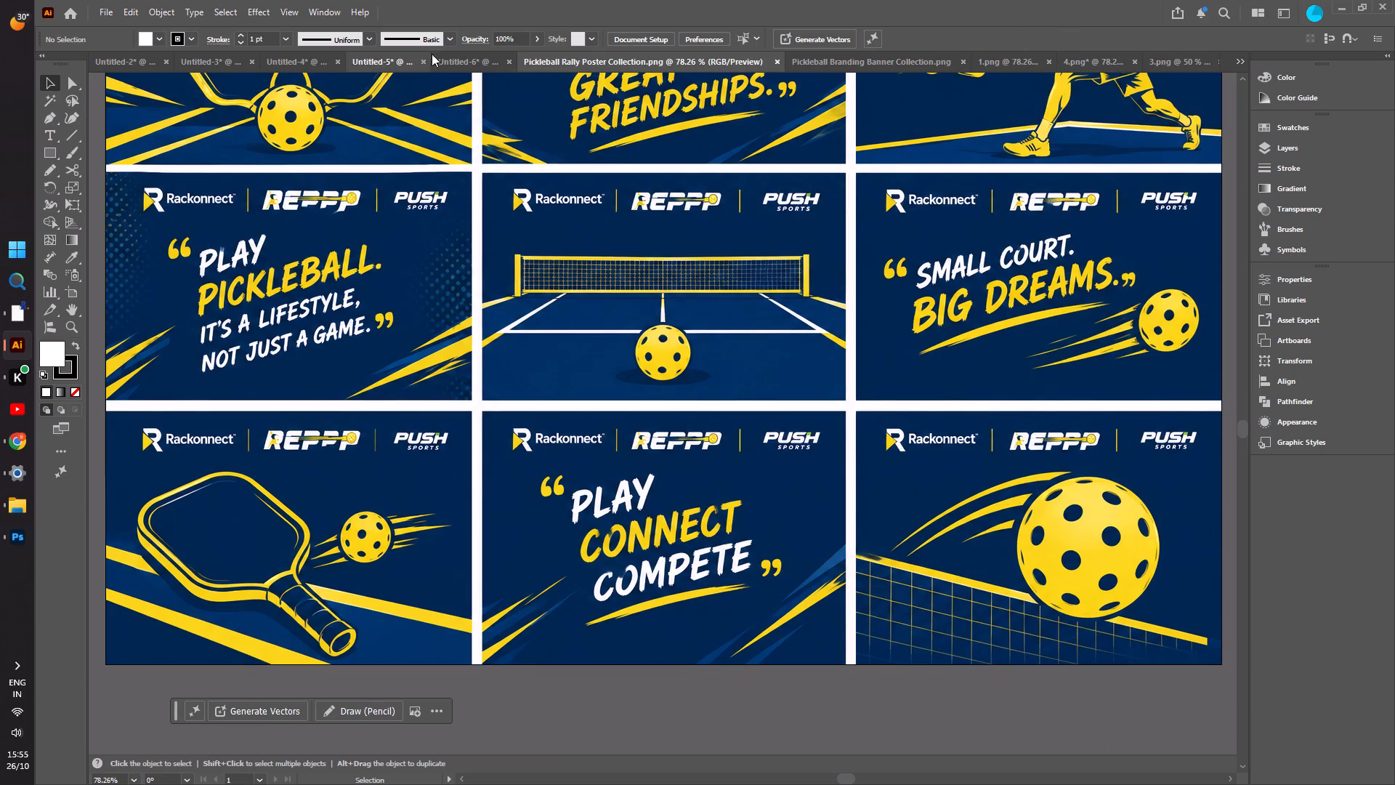
pyautogui.click(468, 55)
pyautogui.hotkey('ctrl', 'v')
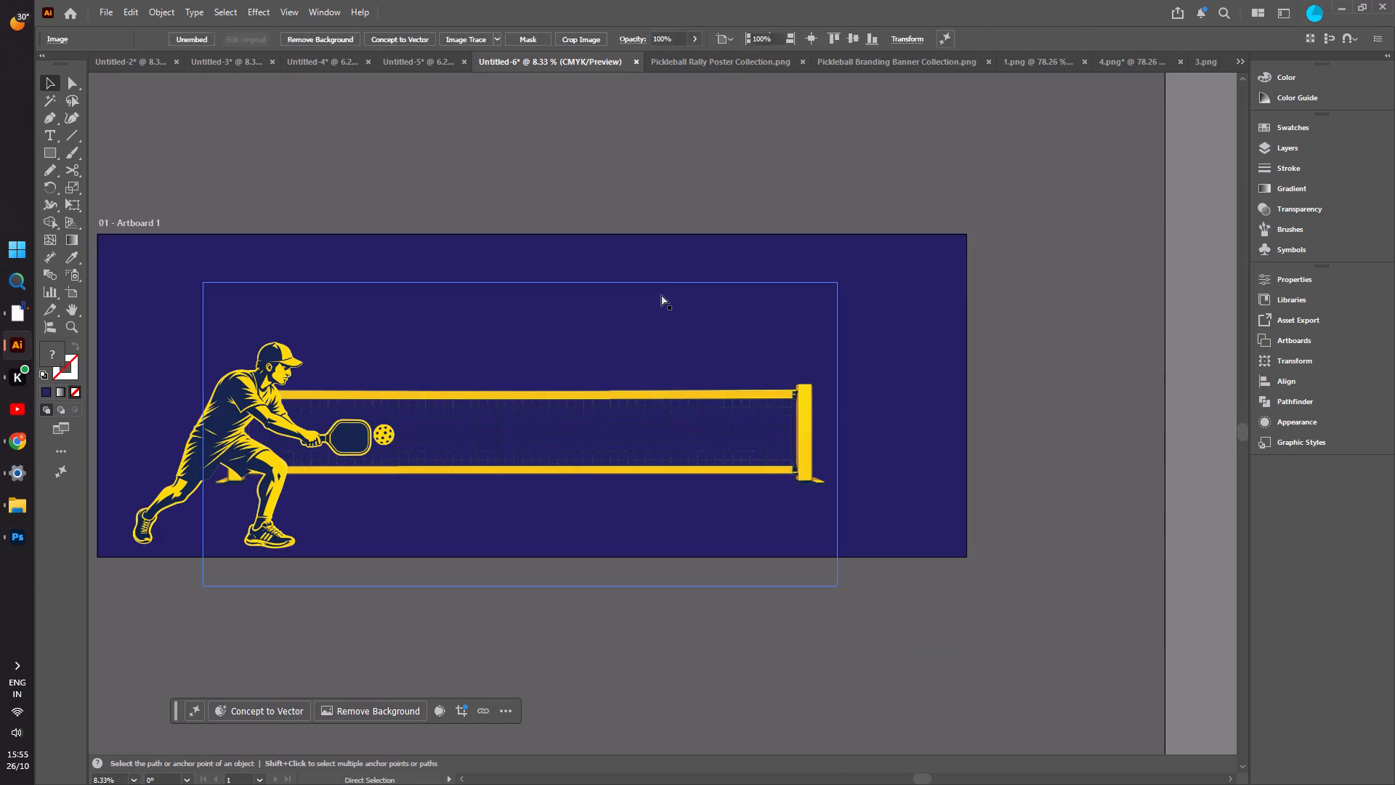
# Scale the female player up to about three quarters of the banner's height and place her at the lower right, overlapping the net post.
pyautogui.keyDown('shift'); pyautogui.moveTo(712, 464); pyautogui.dragTo(897, 603); pyautogui.keyUp('shift')
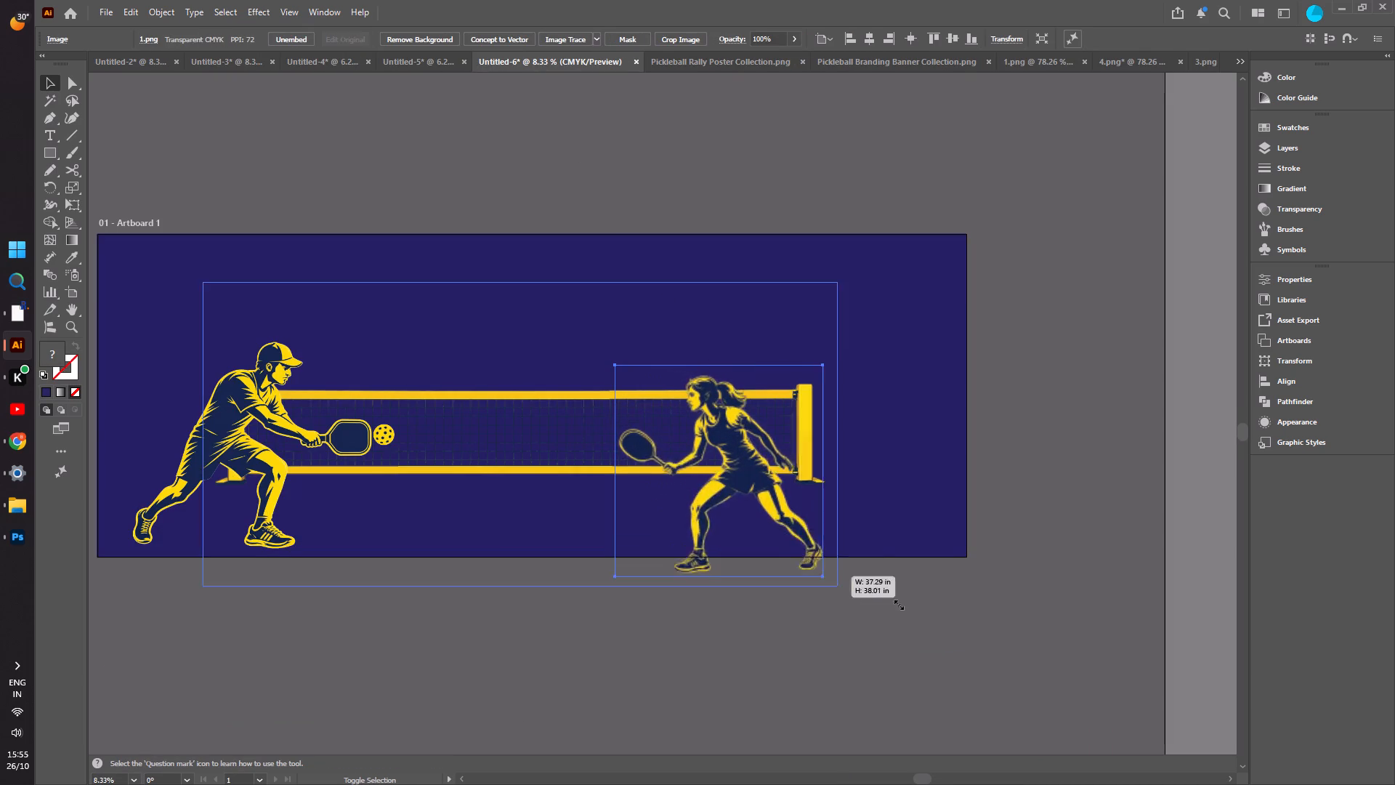
pyautogui.keyDown('shift'); pyautogui.moveTo(897, 603); pyautogui.dragTo(907, 611); pyautogui.keyUp('shift')
pyautogui.moveTo(787, 495); pyautogui.dragTo(870, 435)
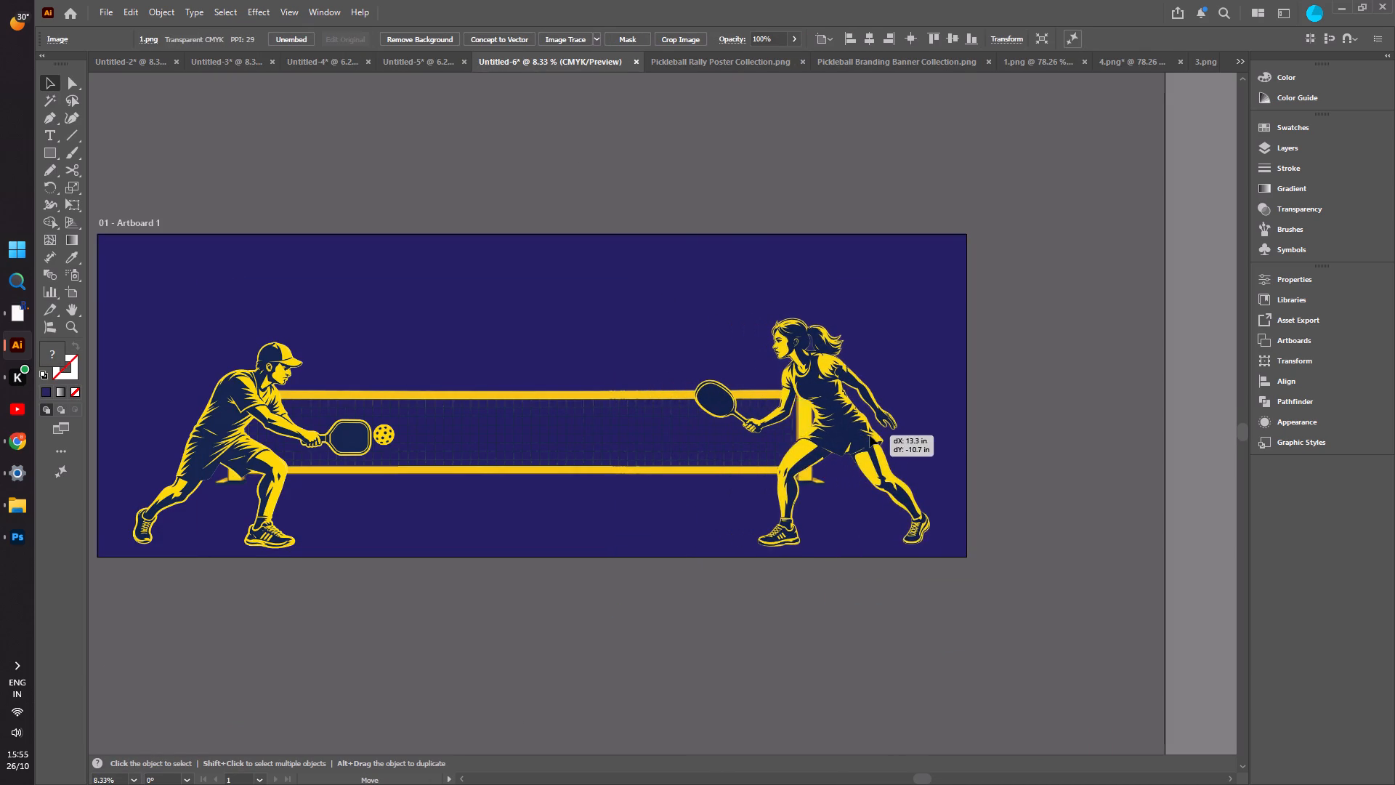
pyautogui.moveTo(870, 435); pyautogui.dragTo(889, 438)
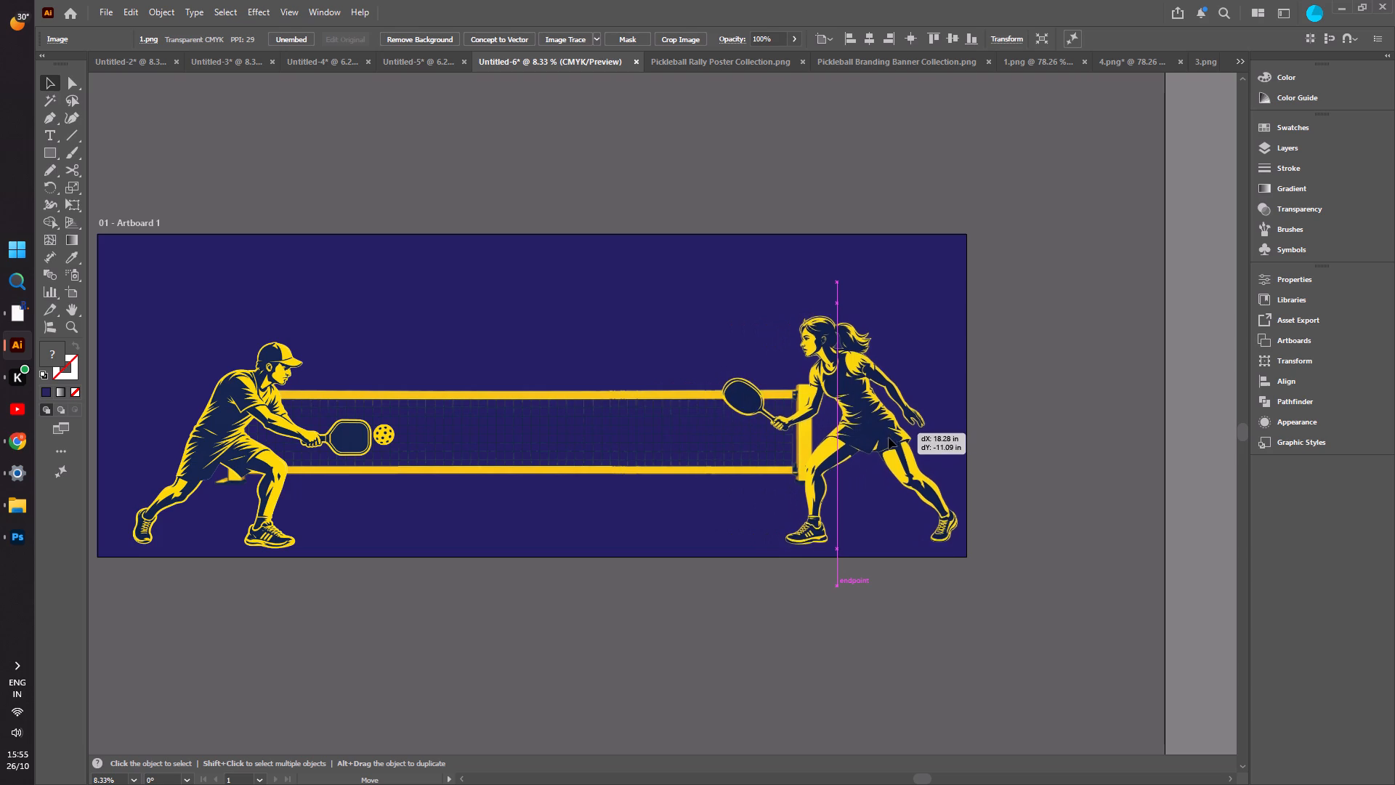
pyautogui.moveTo(889, 438); pyautogui.dragTo(886, 442)
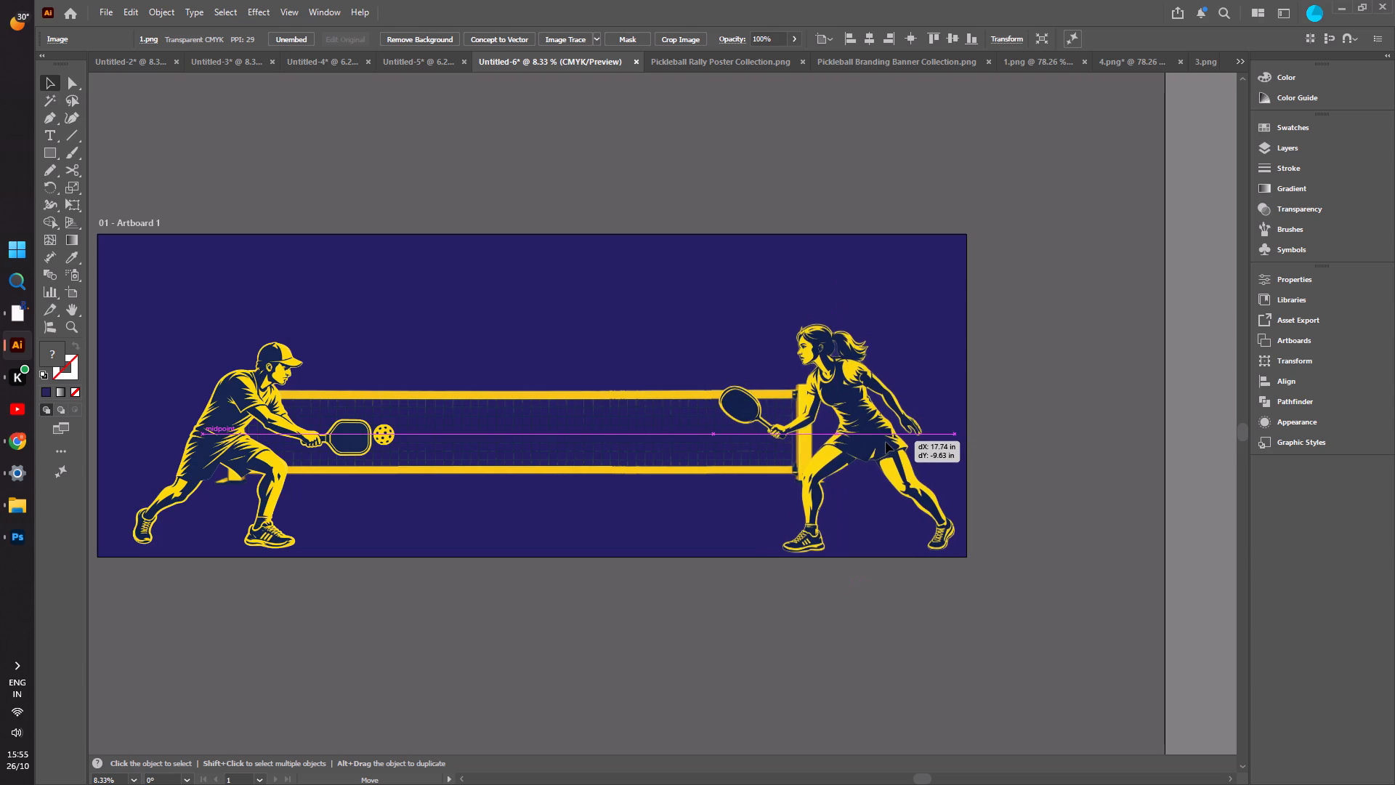
pyautogui.moveTo(886, 442); pyautogui.dragTo(870, 441)
pyautogui.click(1011, 400)
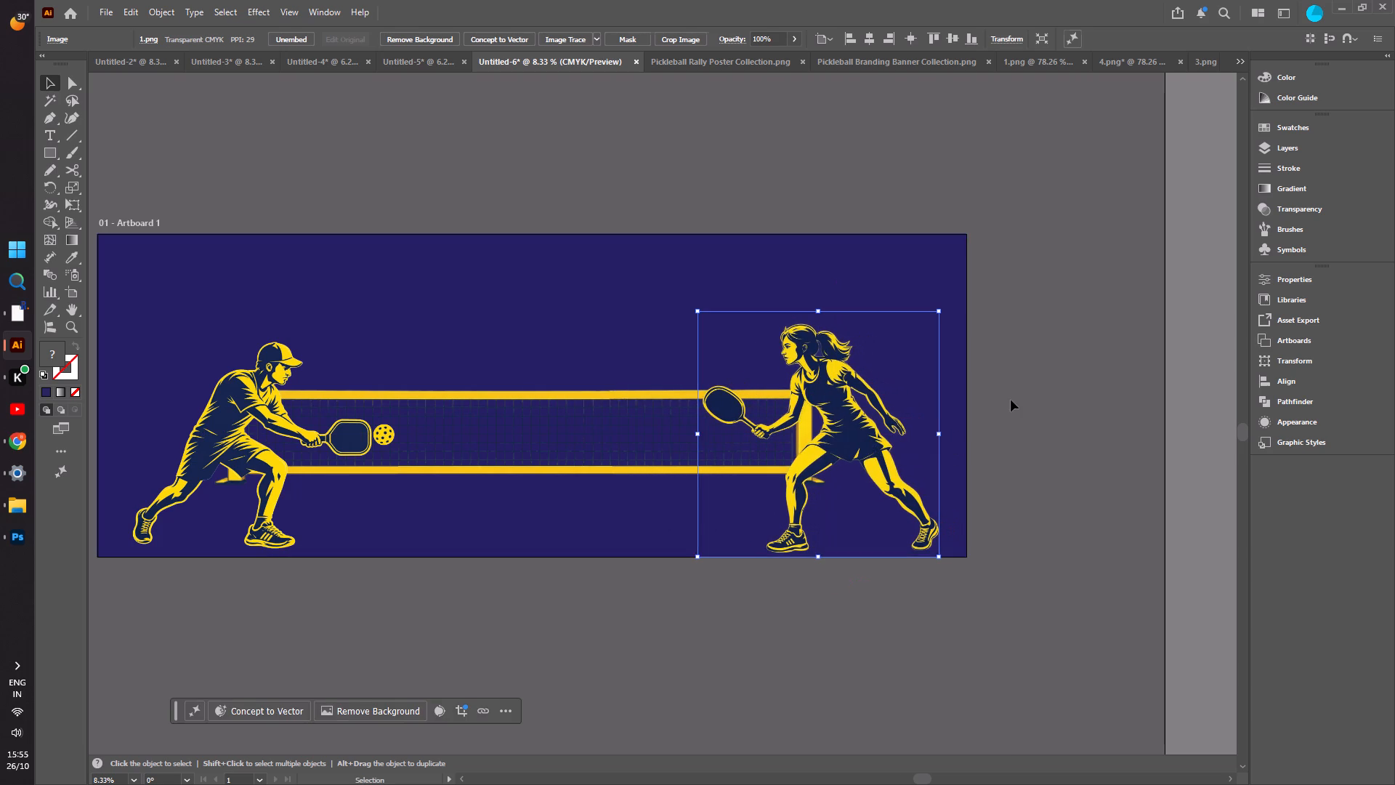
# Shift the male player slightly closer to the banner's left edge.
pyautogui.click(277, 454)
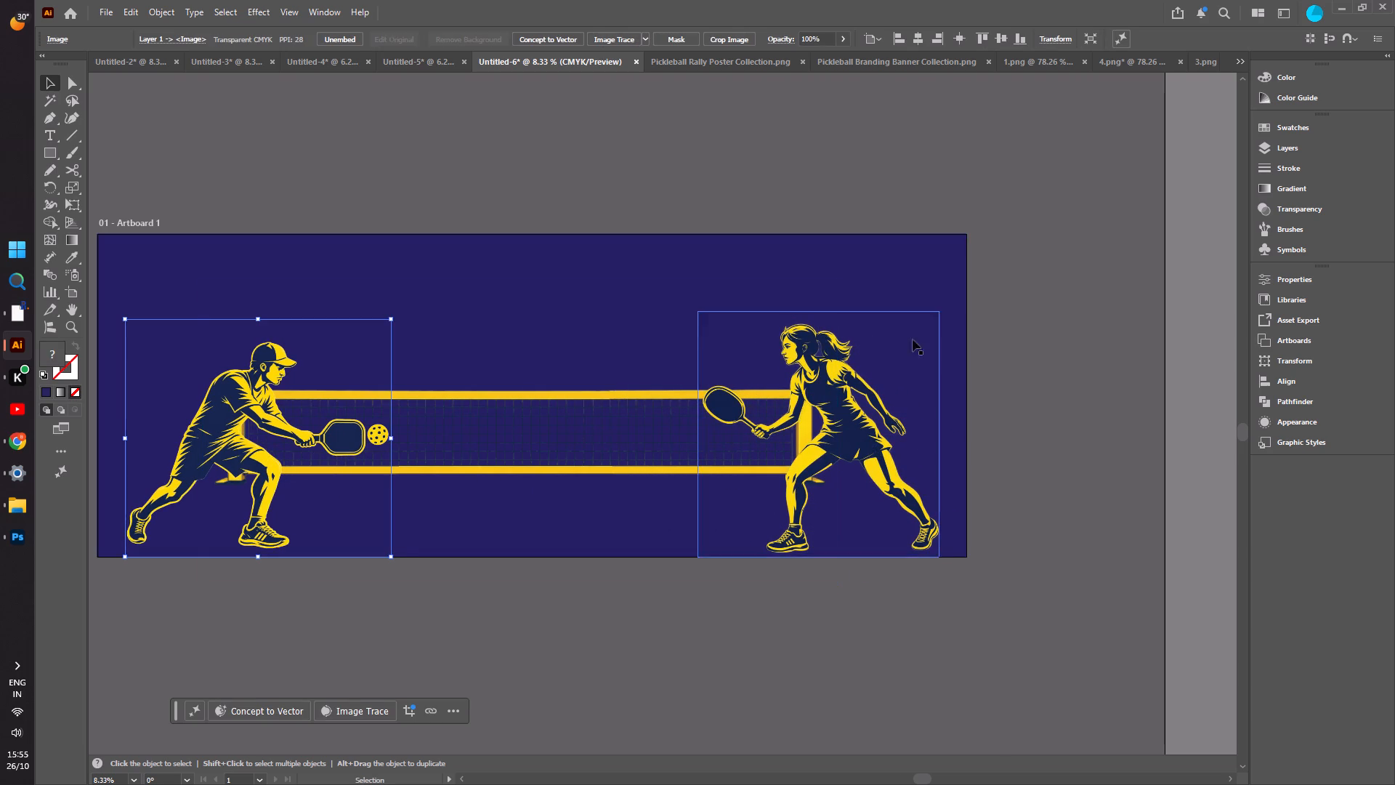
pyautogui.click(1043, 321)
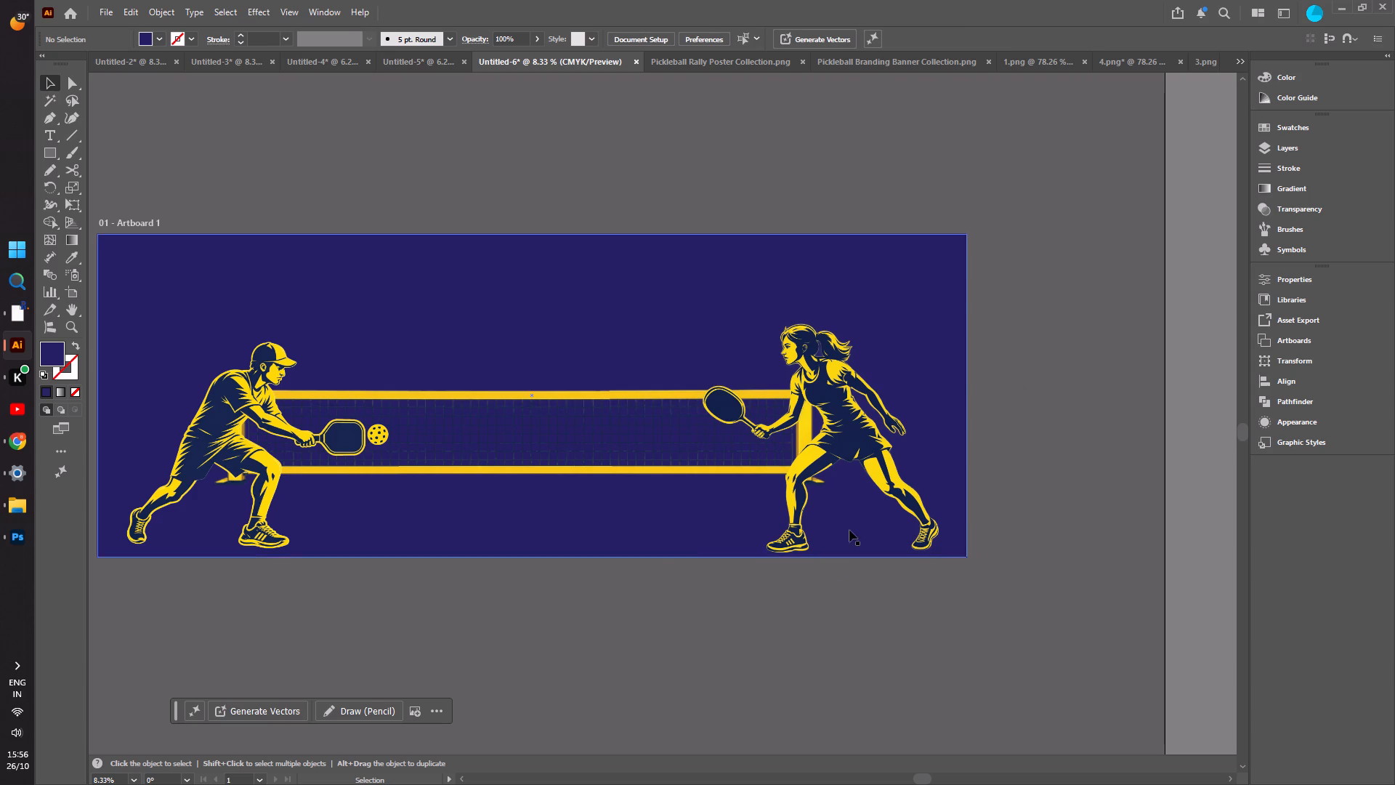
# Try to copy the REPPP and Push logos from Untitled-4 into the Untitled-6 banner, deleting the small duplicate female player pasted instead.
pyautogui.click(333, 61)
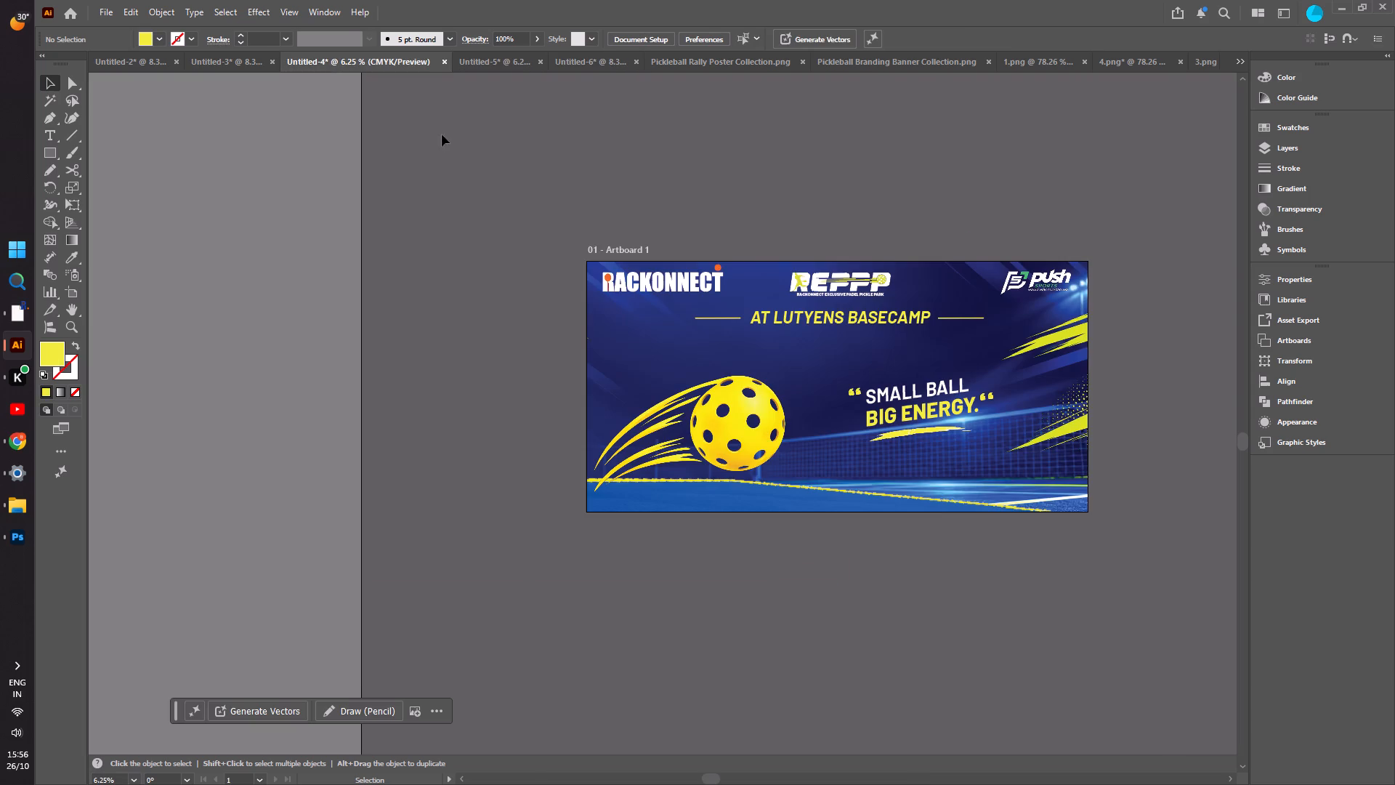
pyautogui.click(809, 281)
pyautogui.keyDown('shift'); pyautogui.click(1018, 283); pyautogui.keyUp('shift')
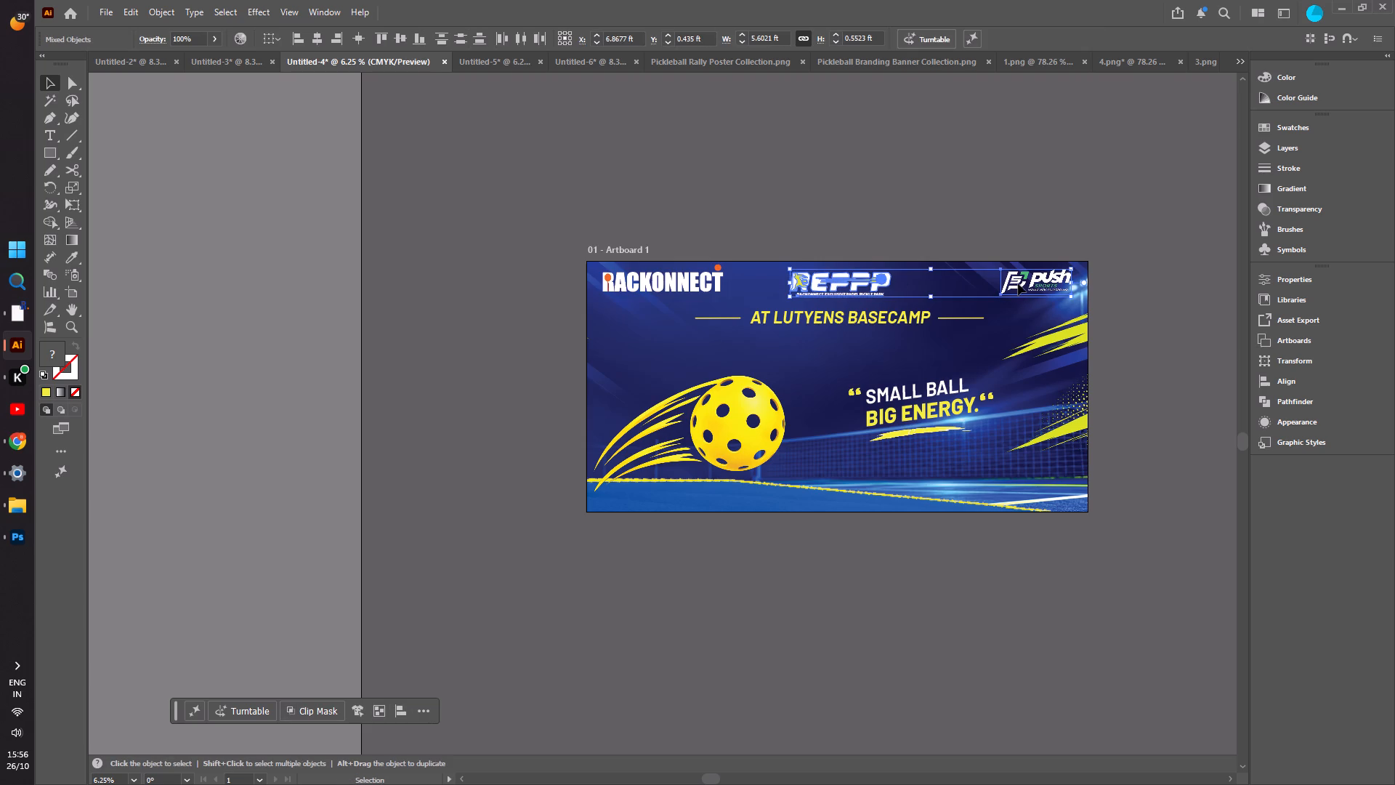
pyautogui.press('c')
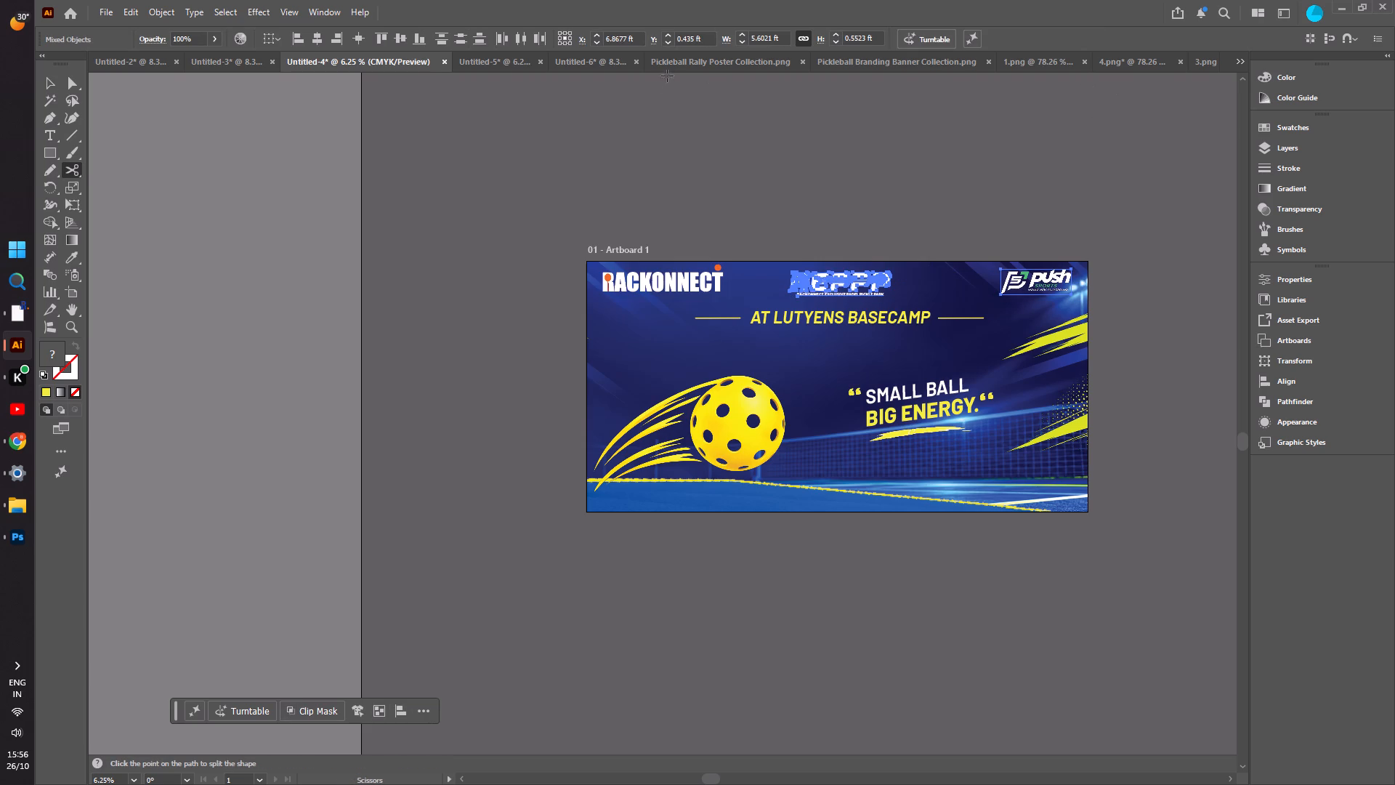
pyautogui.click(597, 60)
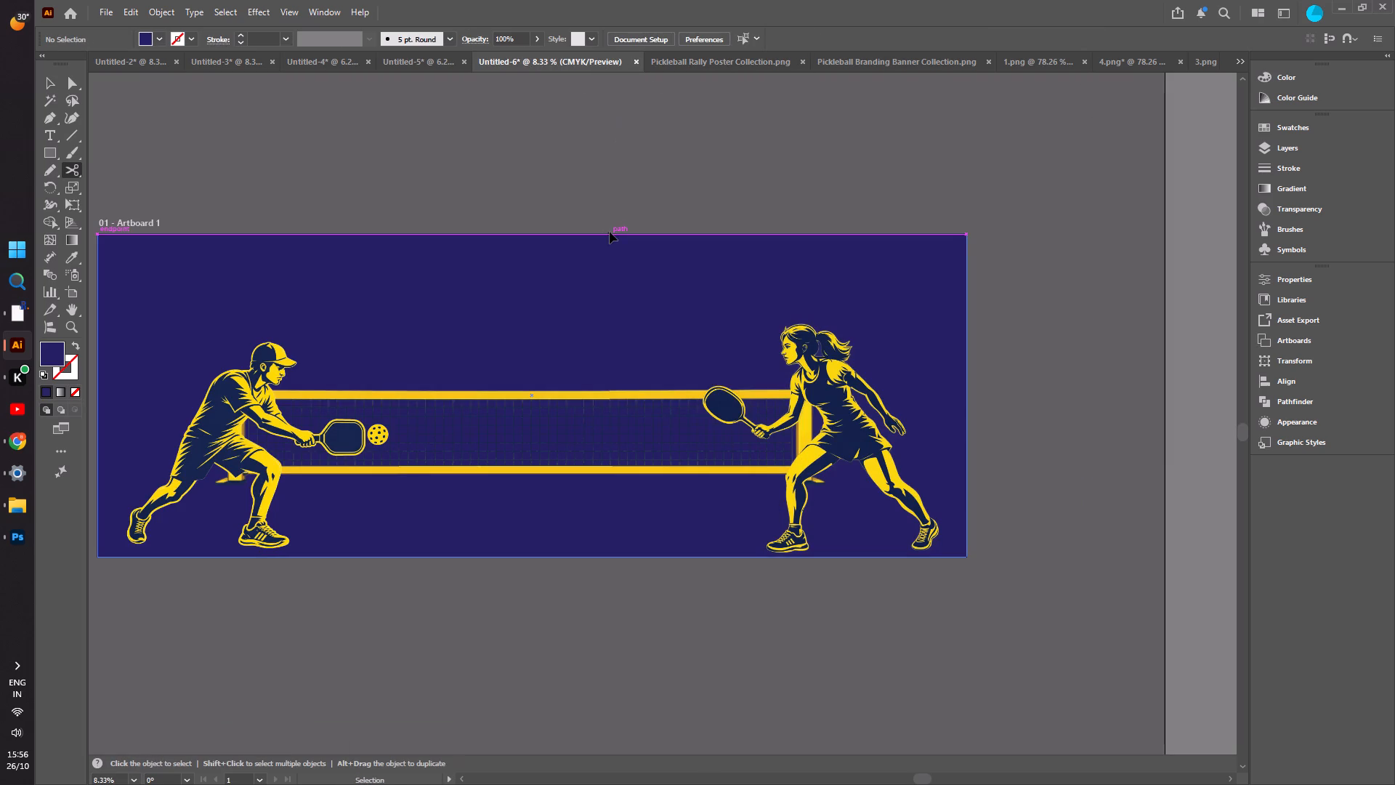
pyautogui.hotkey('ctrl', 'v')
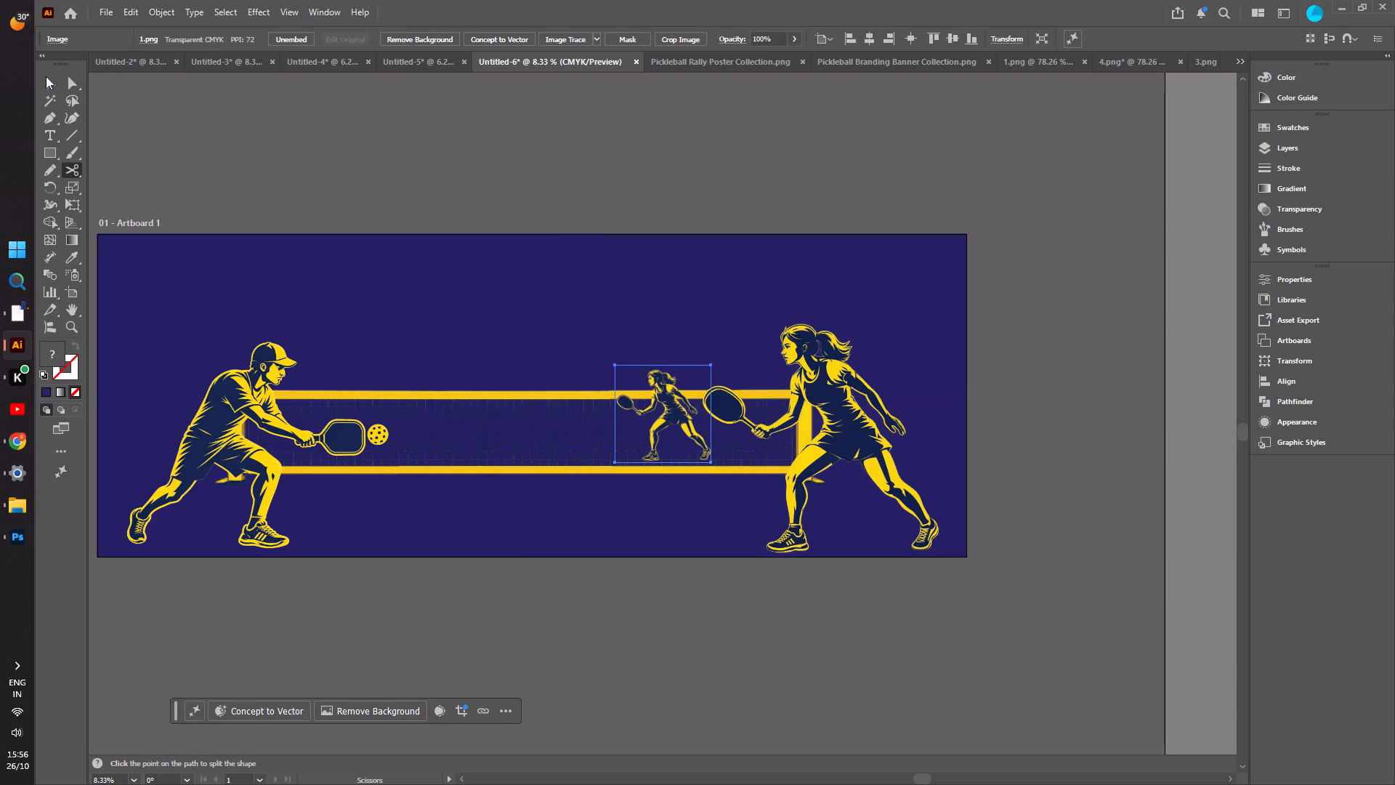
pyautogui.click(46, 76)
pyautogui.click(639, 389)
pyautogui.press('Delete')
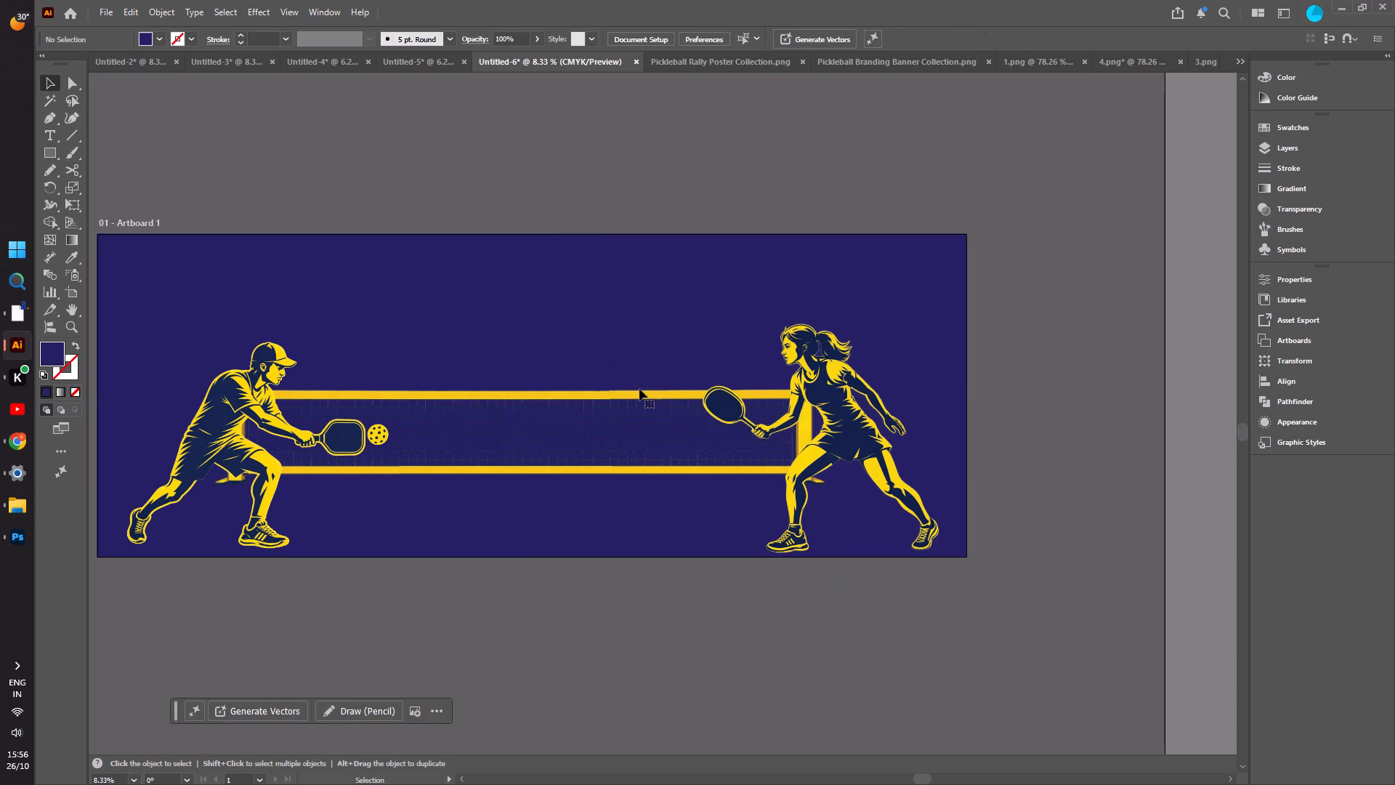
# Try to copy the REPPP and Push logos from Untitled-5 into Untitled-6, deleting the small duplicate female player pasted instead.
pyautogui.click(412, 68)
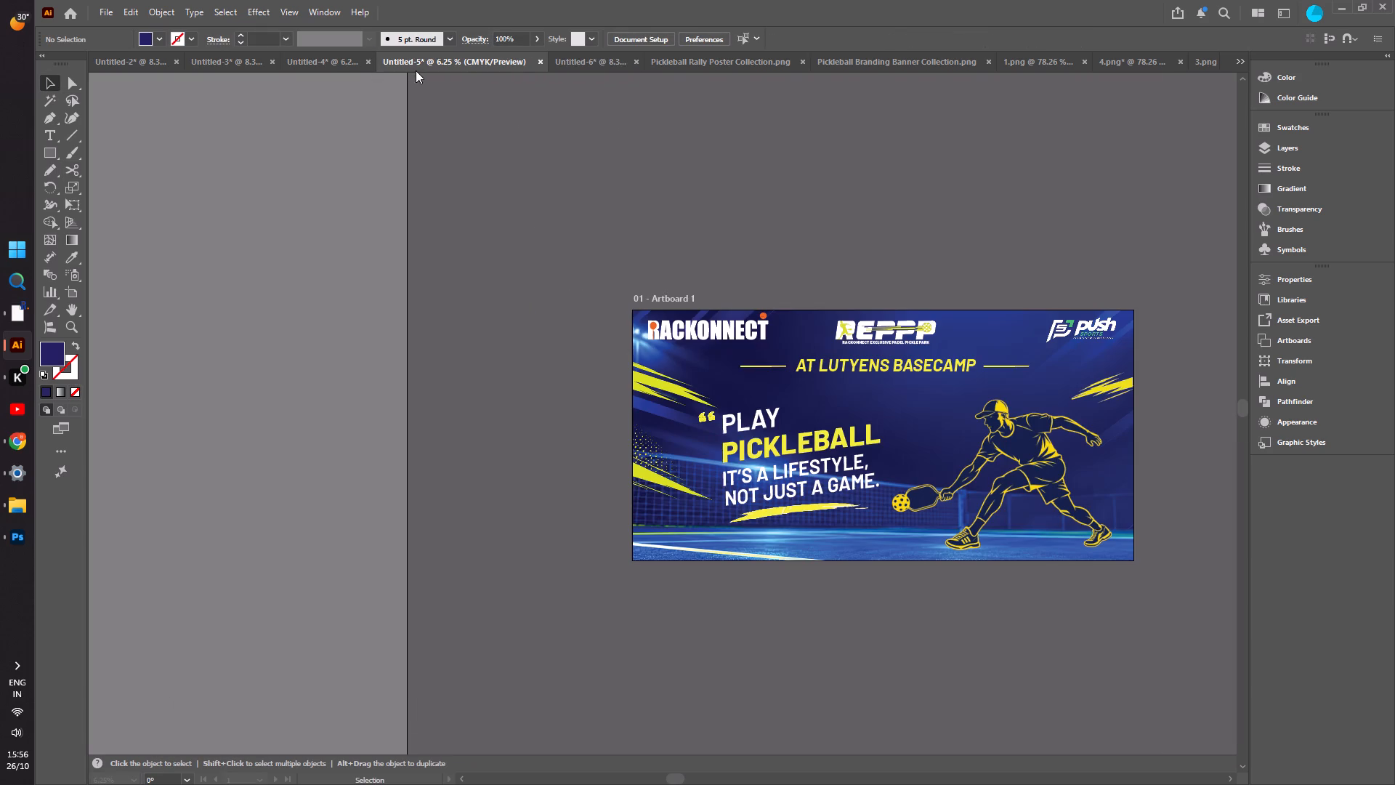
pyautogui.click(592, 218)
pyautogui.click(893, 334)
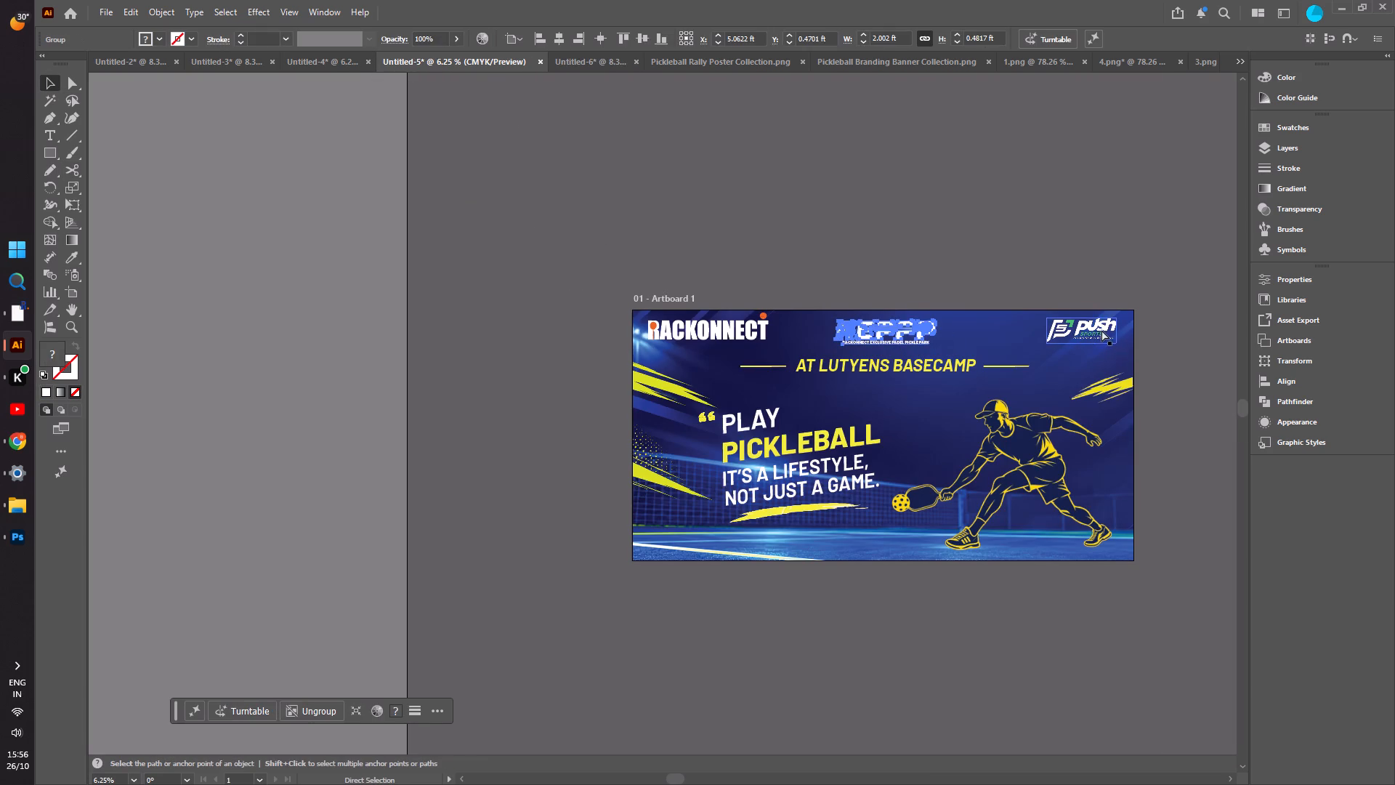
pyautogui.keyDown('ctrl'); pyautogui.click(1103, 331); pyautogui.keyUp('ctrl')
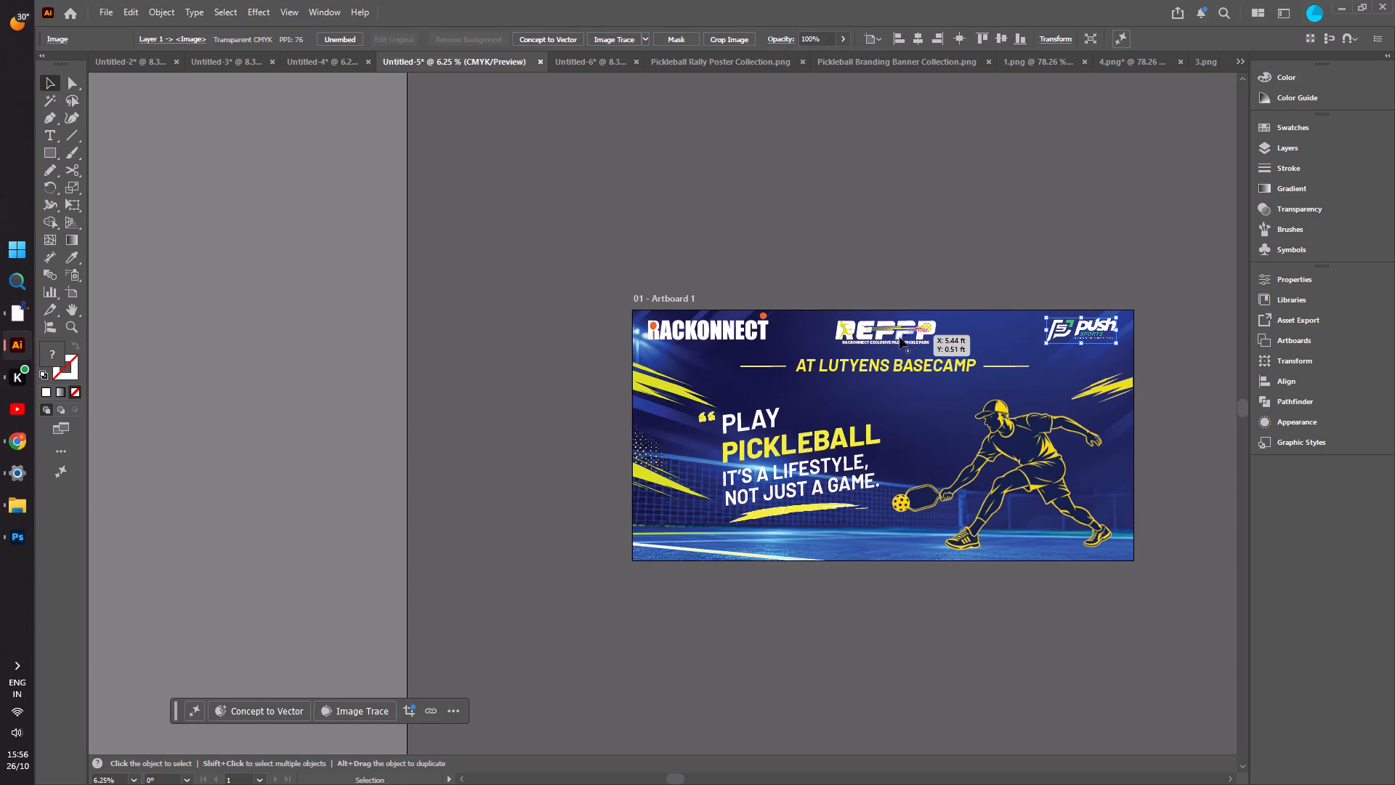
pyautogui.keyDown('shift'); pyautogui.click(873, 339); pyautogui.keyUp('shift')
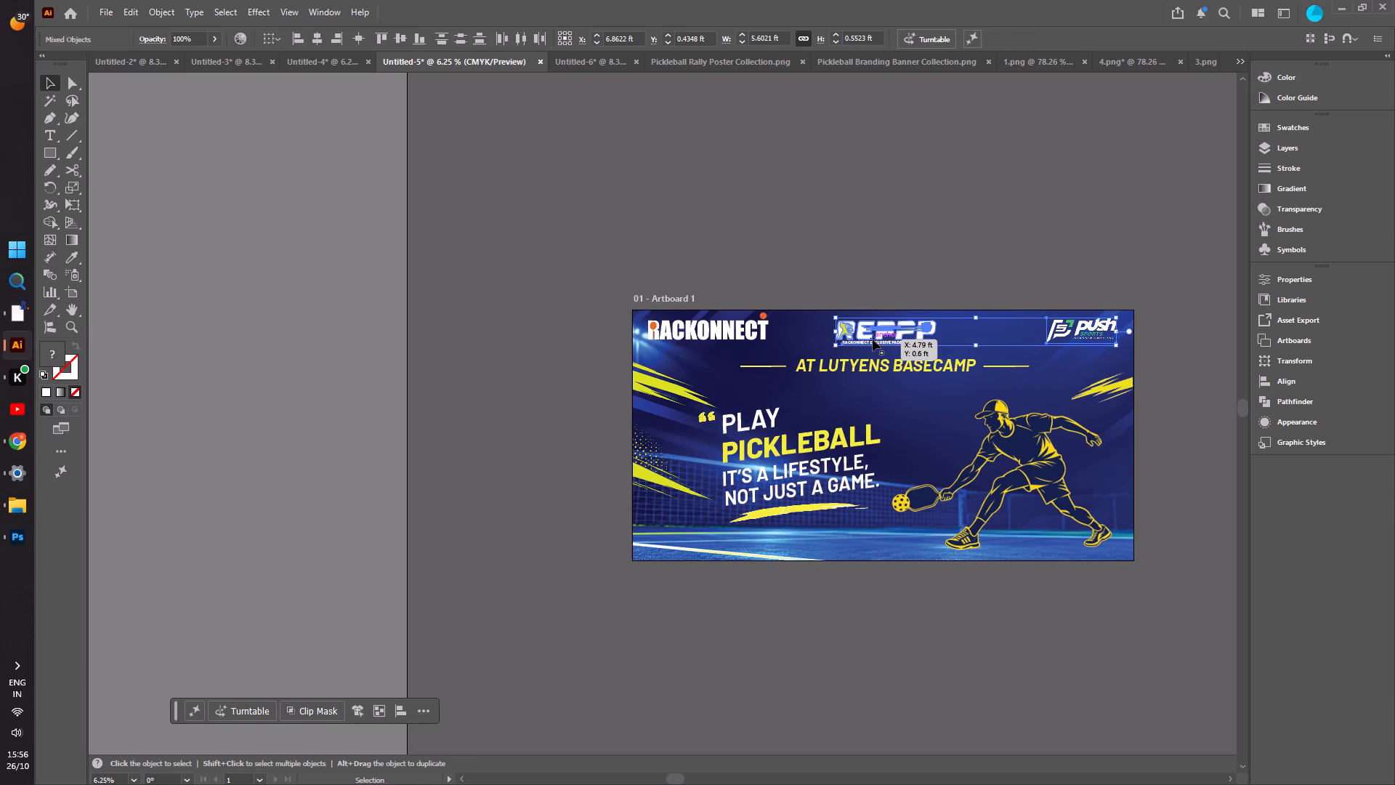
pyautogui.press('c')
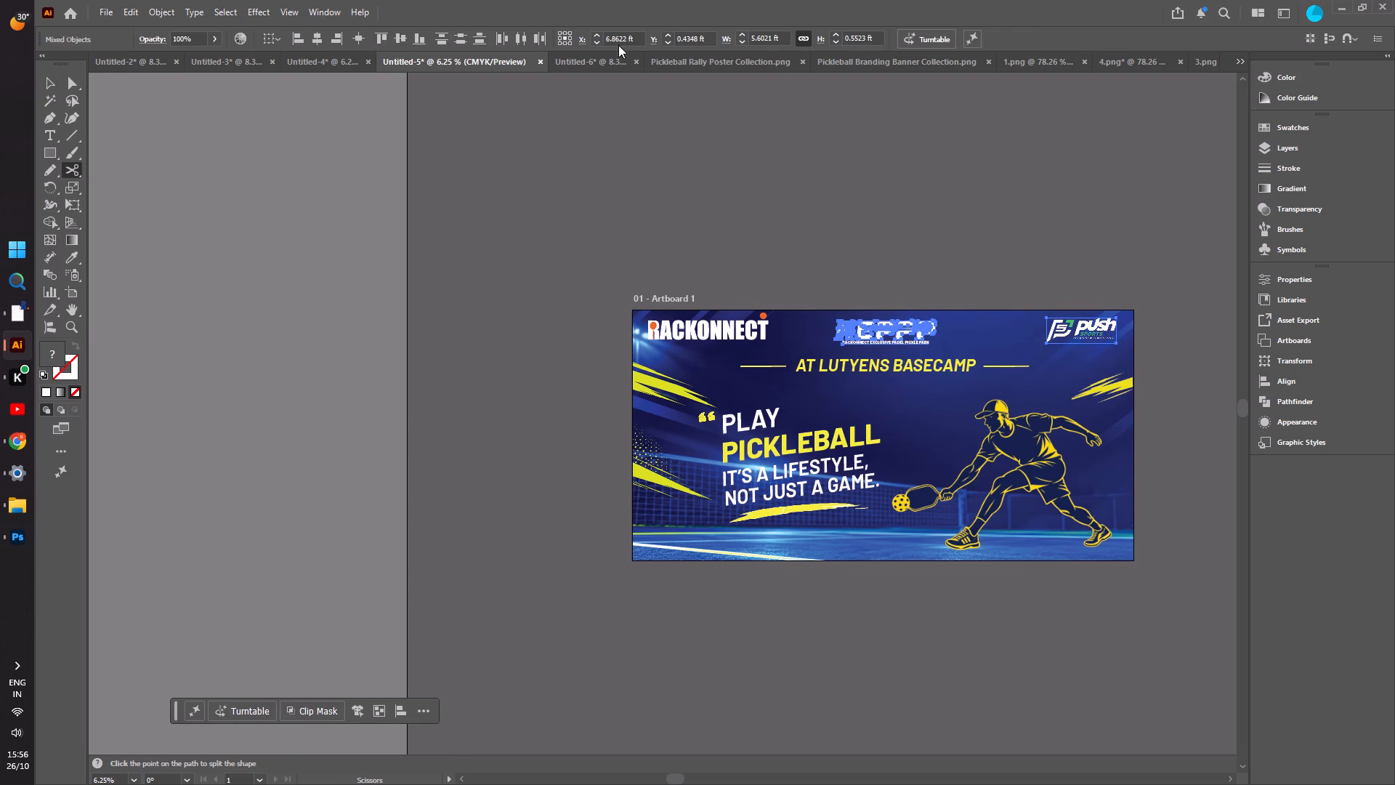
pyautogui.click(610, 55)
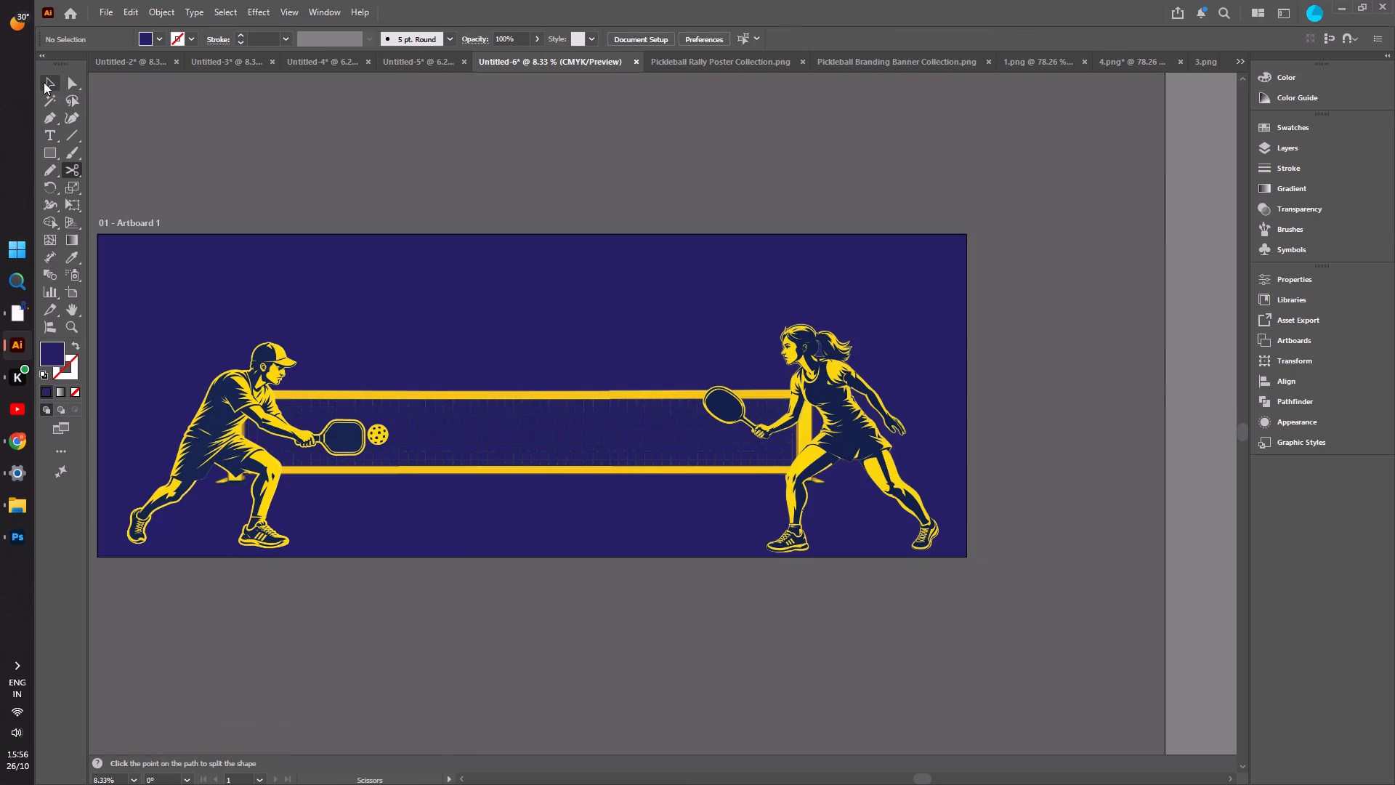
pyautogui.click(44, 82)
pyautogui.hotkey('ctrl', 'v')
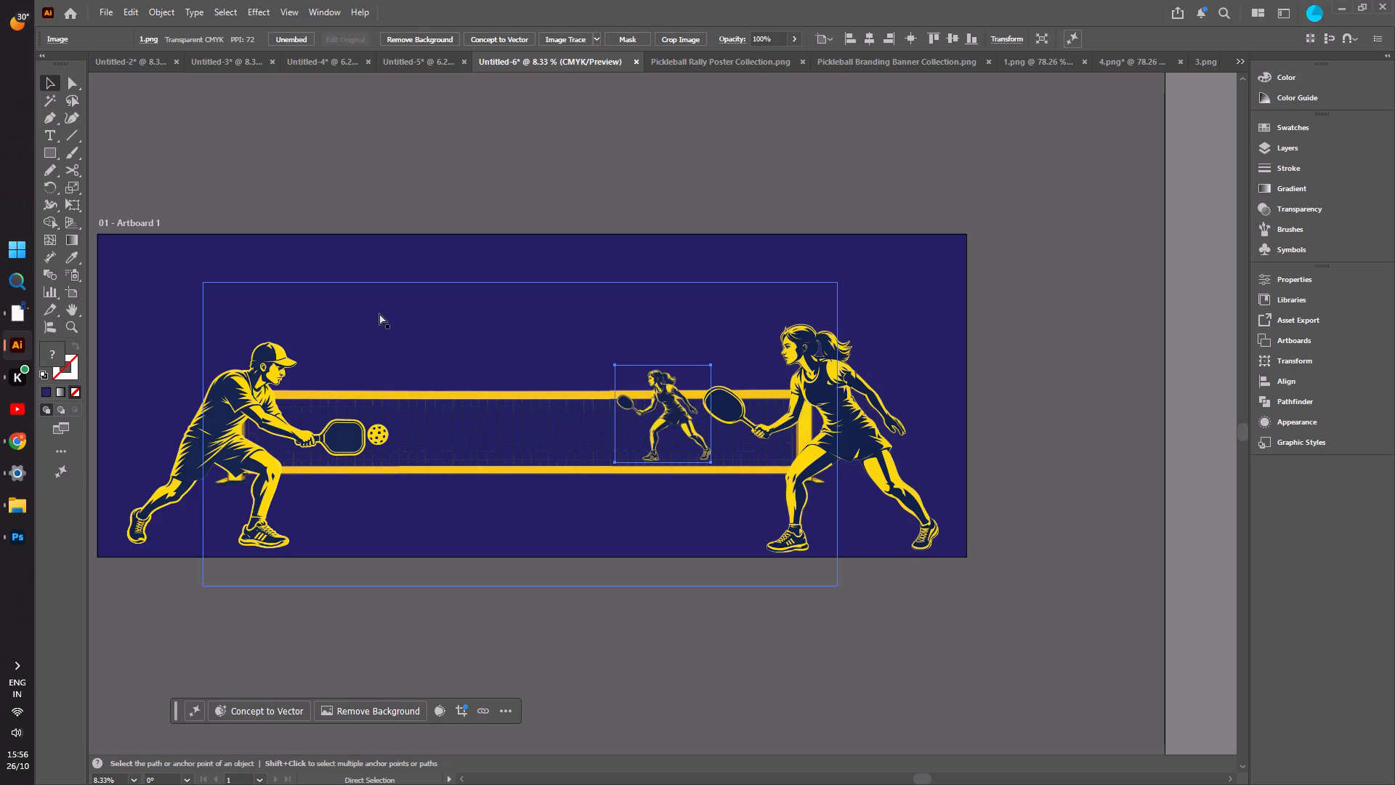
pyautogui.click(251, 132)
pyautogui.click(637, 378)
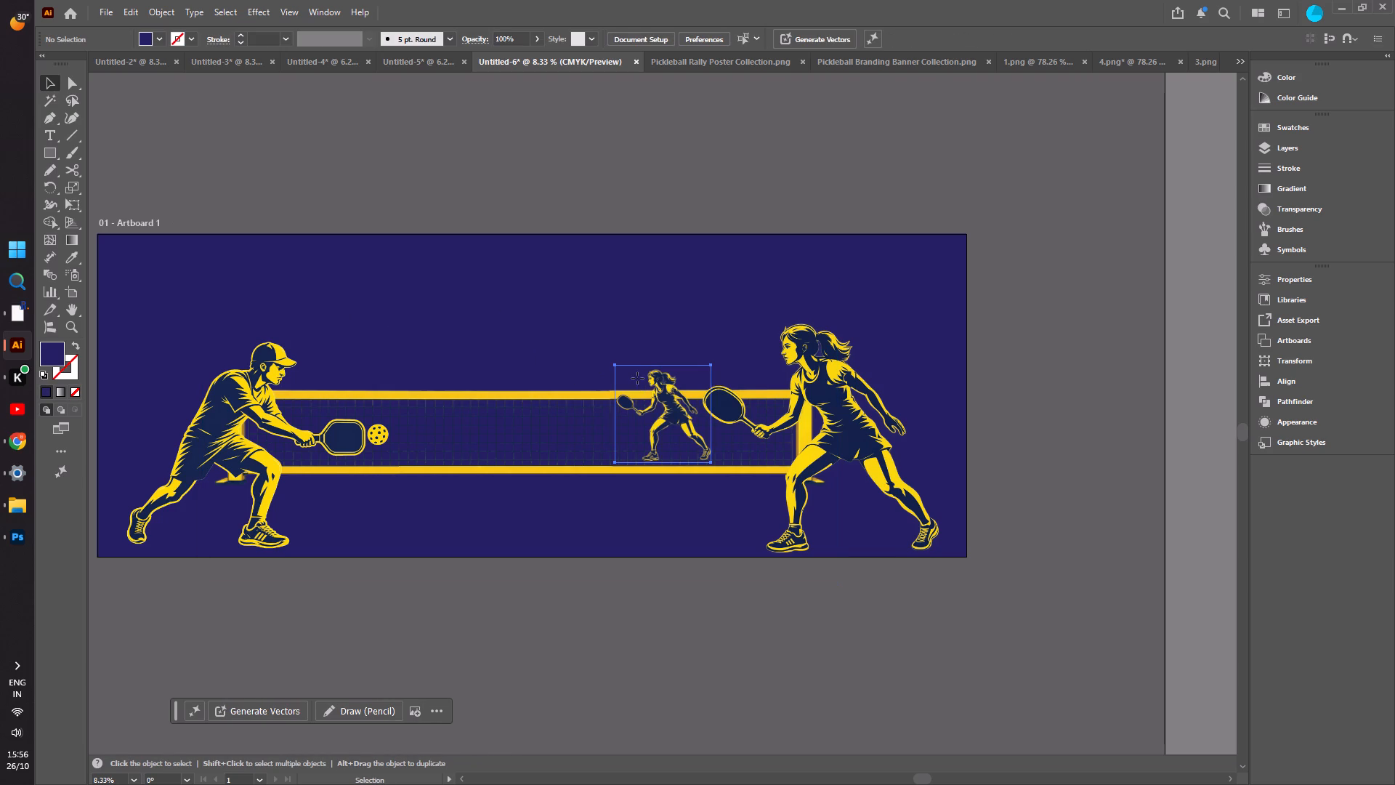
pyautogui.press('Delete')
# Copy the REPPP and Push Sports logos from Untitled-5 and paste them into the Untitled-6 banner.
pyautogui.click(413, 58)
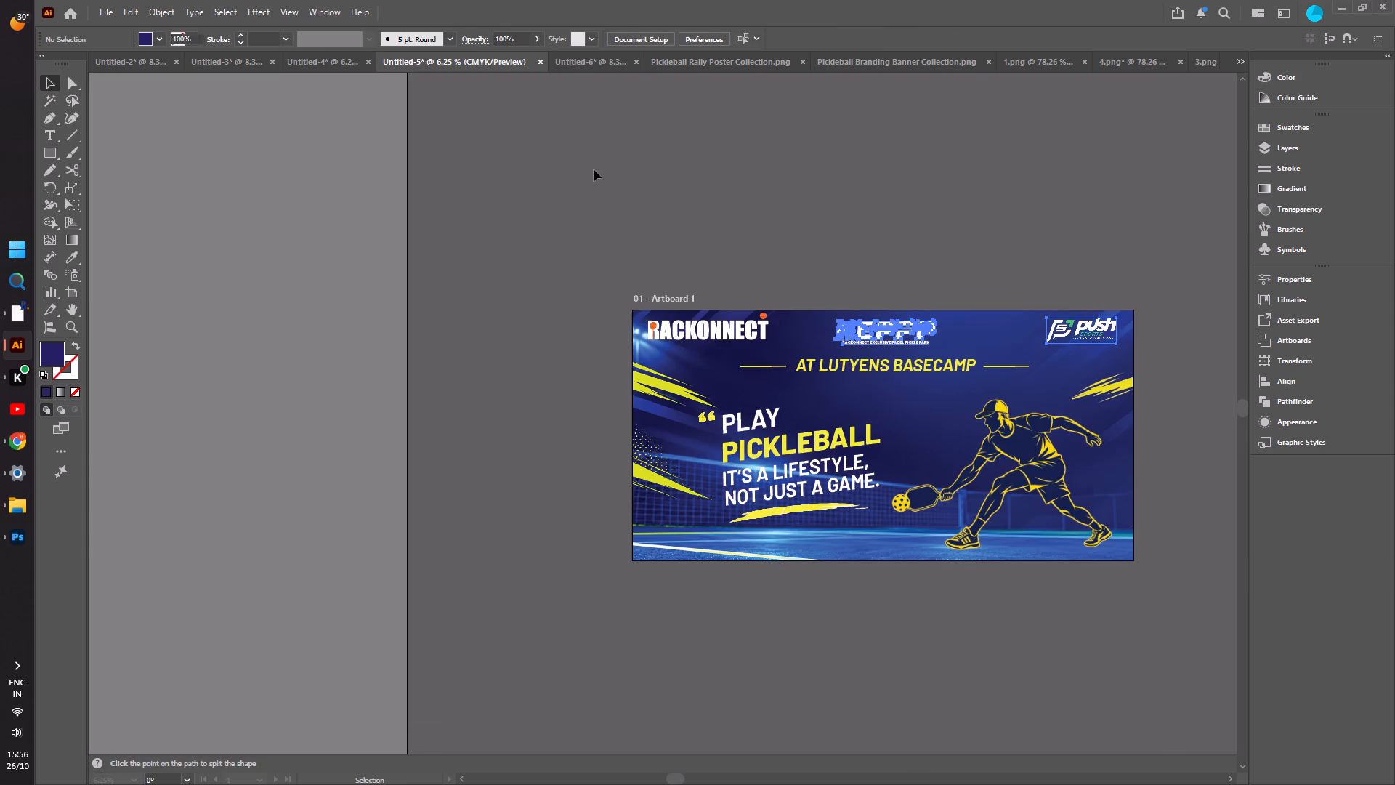
pyautogui.click(594, 172)
pyautogui.click(861, 337)
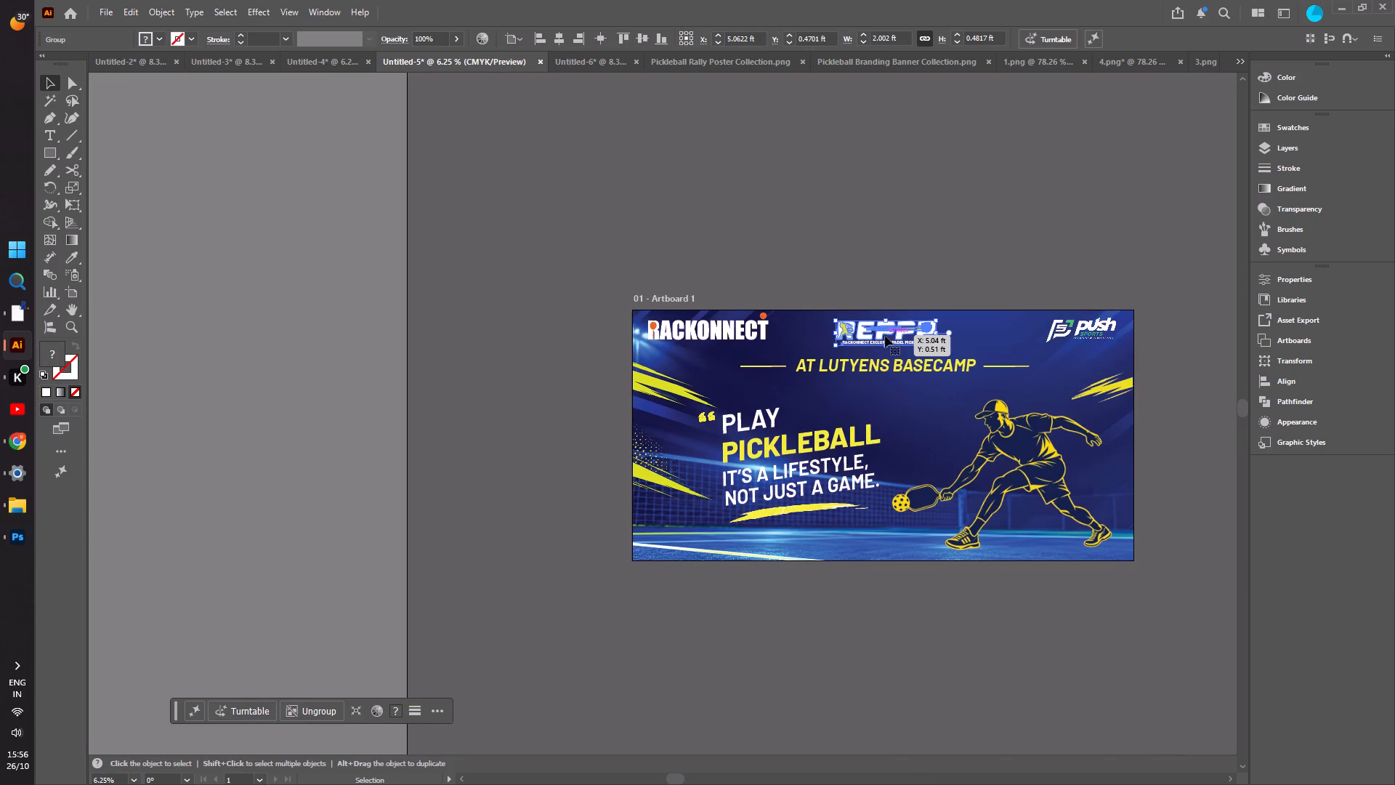
pyautogui.keyDown('shift'); pyautogui.click(1086, 339); pyautogui.keyUp('shift')
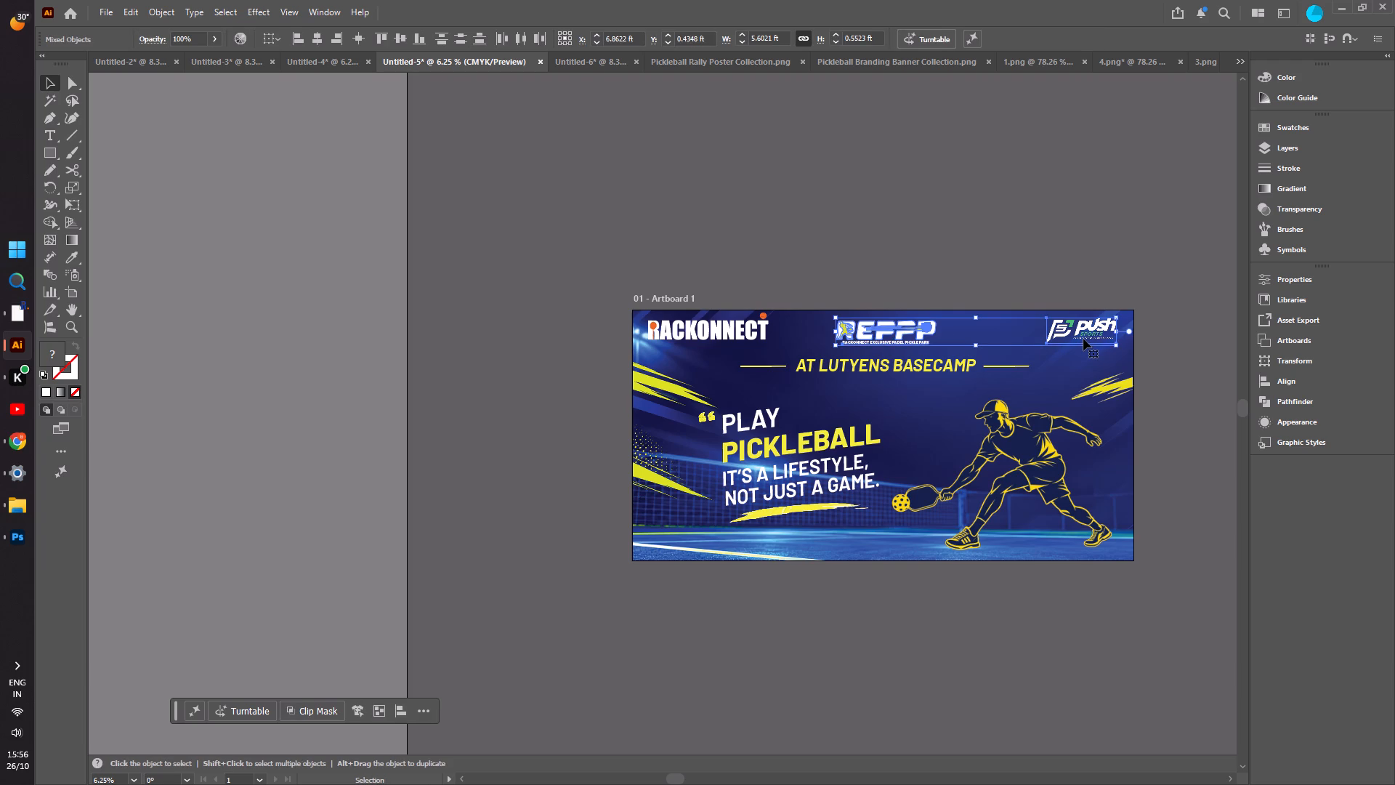
pyautogui.hotkey('ctrl', 'c')
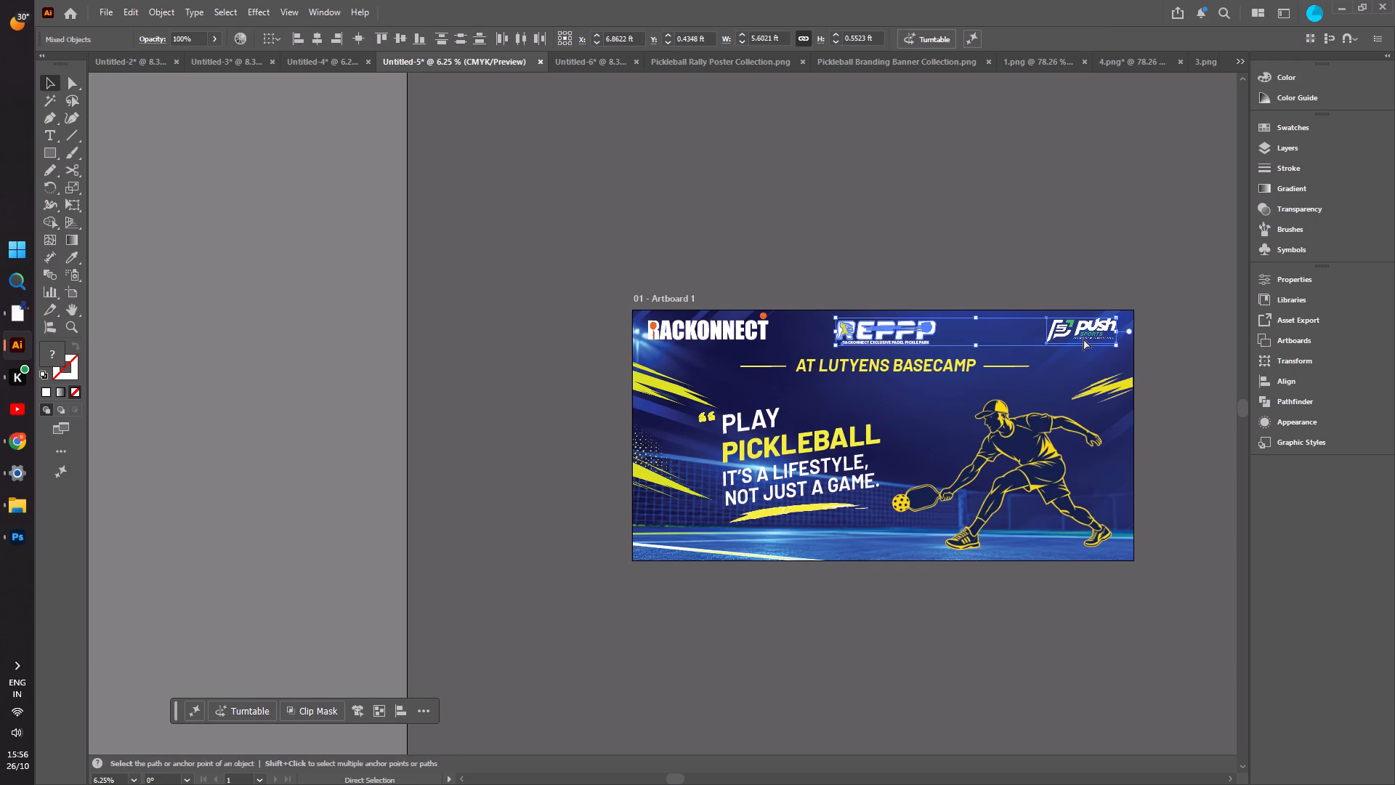
pyautogui.hotkey('ctrl', 'c')
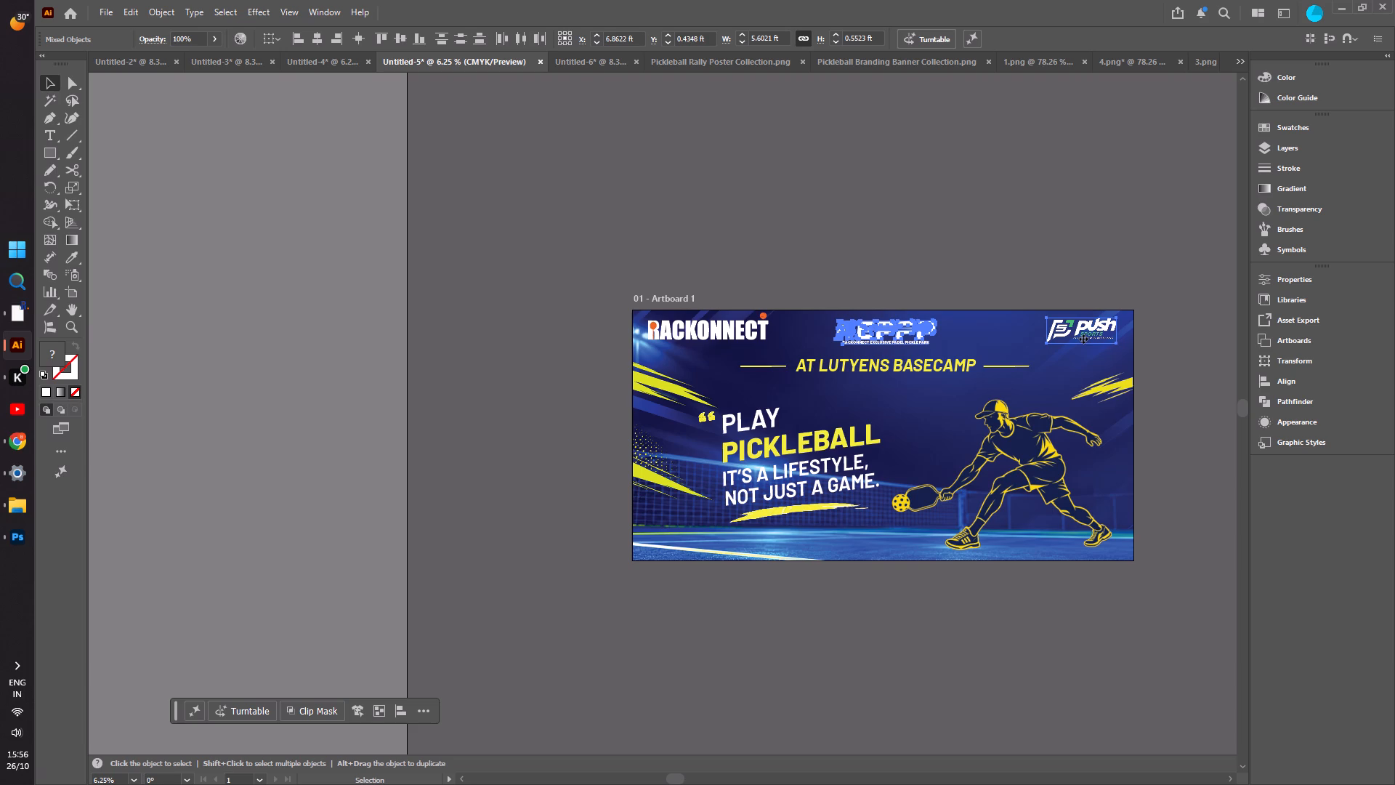
pyautogui.click(594, 65)
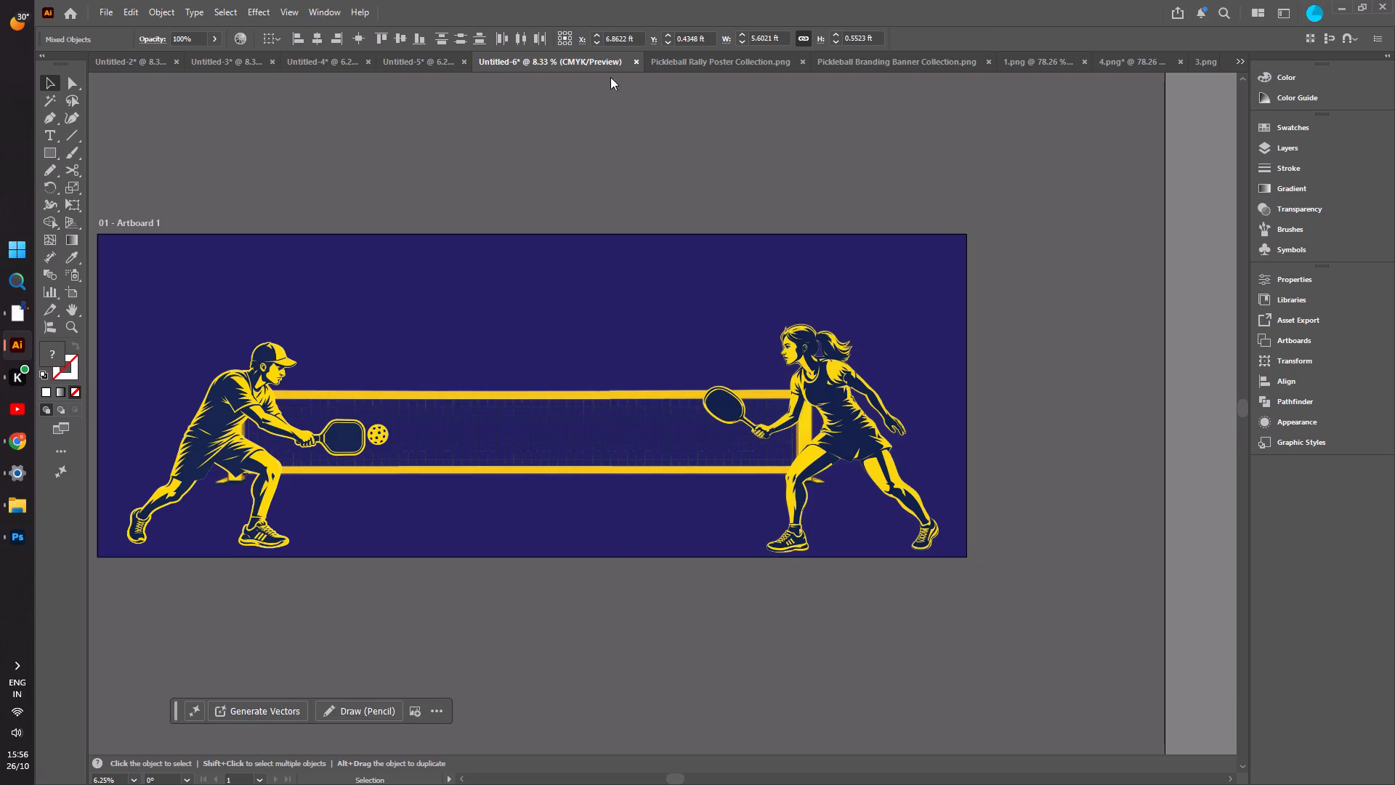
pyautogui.hotkey('ctrl', 'v')
pyautogui.hotkey('ctrl', 'v')
pyautogui.hotkey('ctrl', 'v')
pyautogui.hotkey('ctrl', 'v')
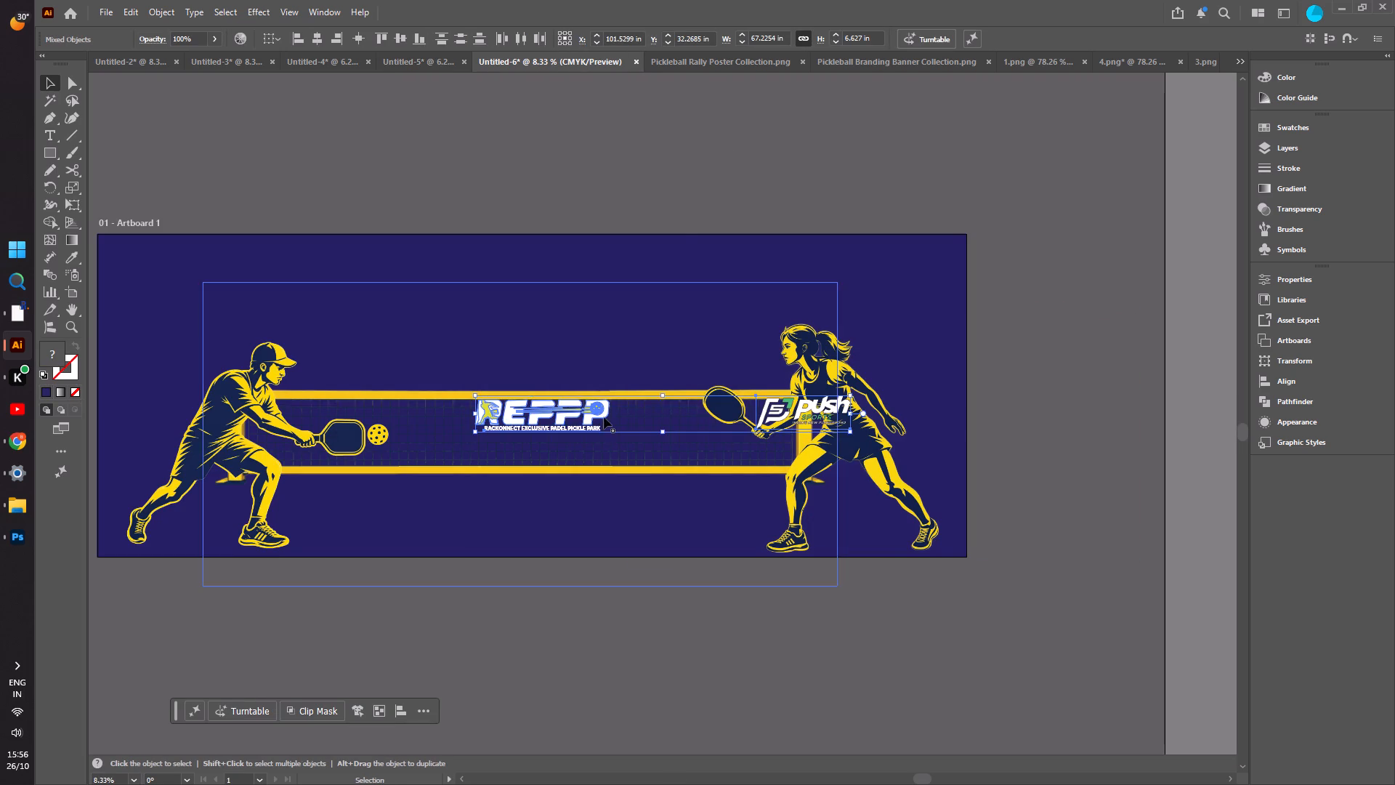
# Move one pasted pair of logos into the empty area above the net and delete the duplicate REPPP and Push logos.
pyautogui.moveTo(589, 419); pyautogui.dragTo(553, 294)
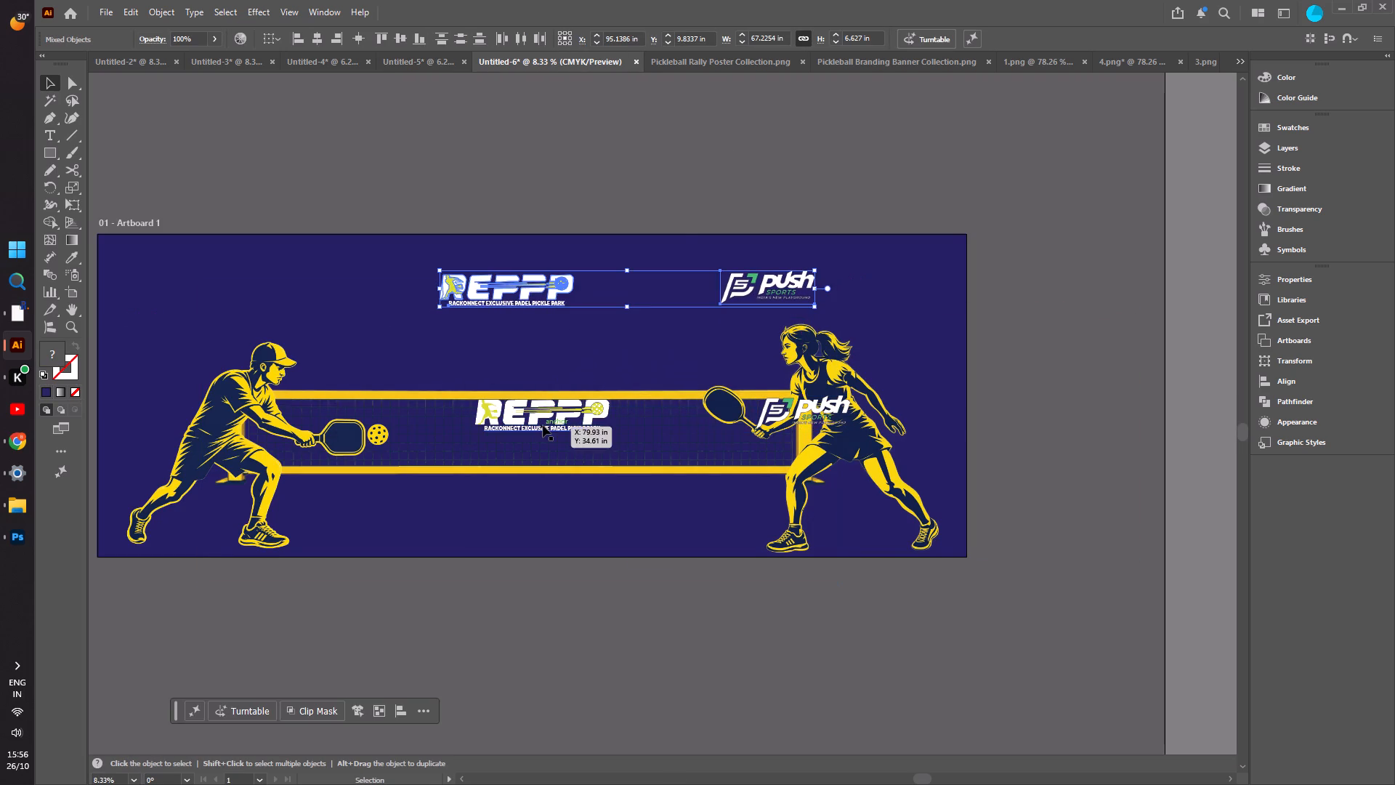
pyautogui.moveTo(543, 425); pyautogui.dragTo(554, 371)
pyautogui.press('Delete')
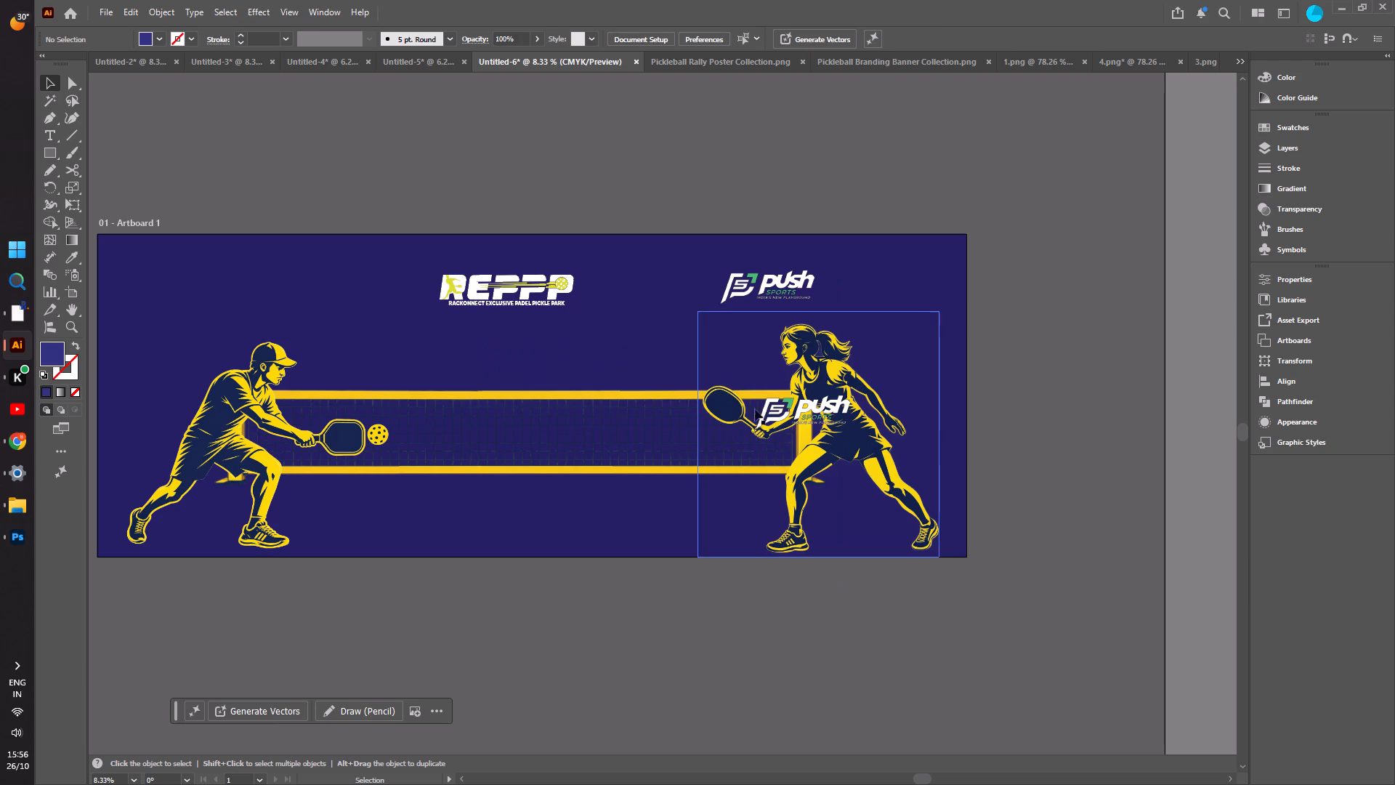
pyautogui.click(787, 416)
pyautogui.press('Delete')
# Move the Push Sports logo into the banner's upper-right corner, leaving a small margin to both edges.
pyautogui.moveTo(783, 289); pyautogui.dragTo(917, 260)
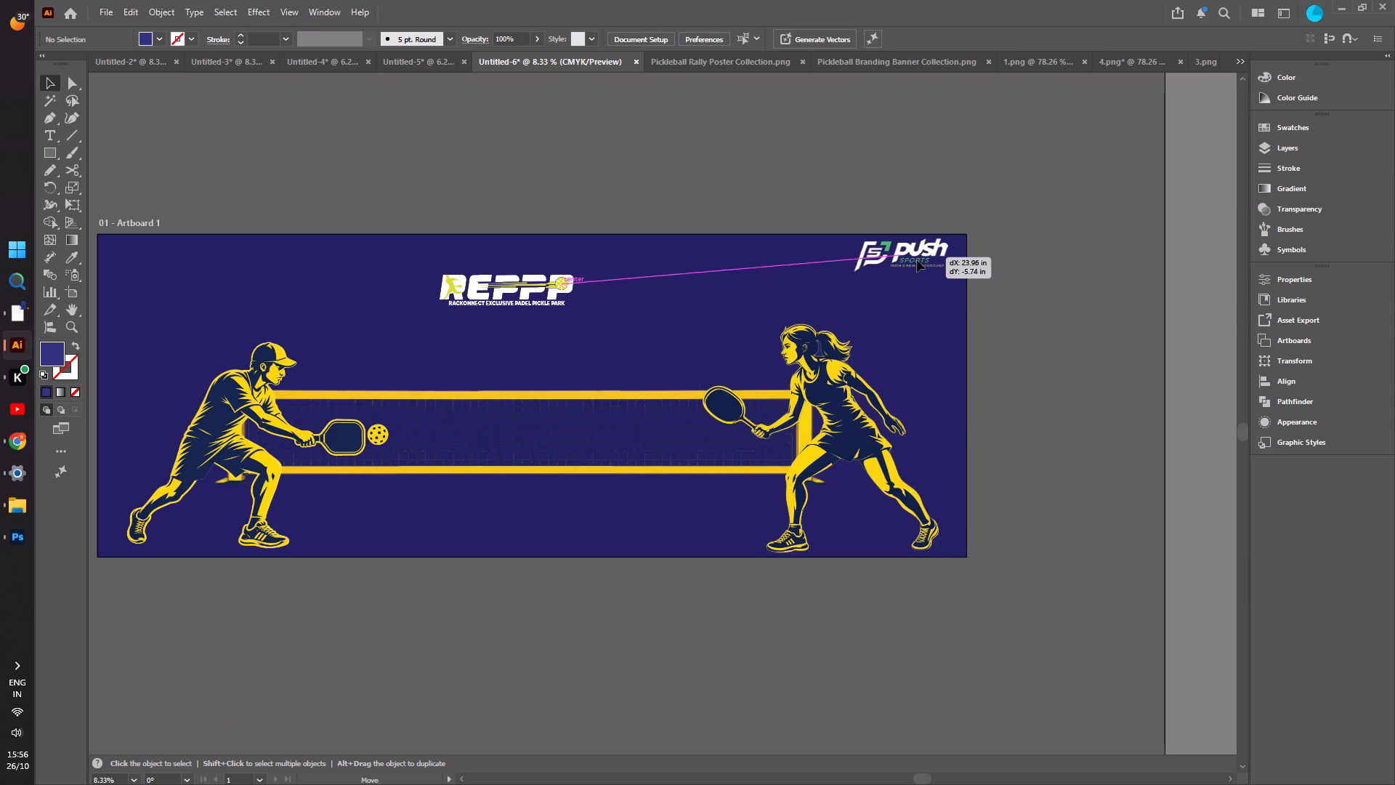
pyautogui.moveTo(917, 260); pyautogui.dragTo(918, 267)
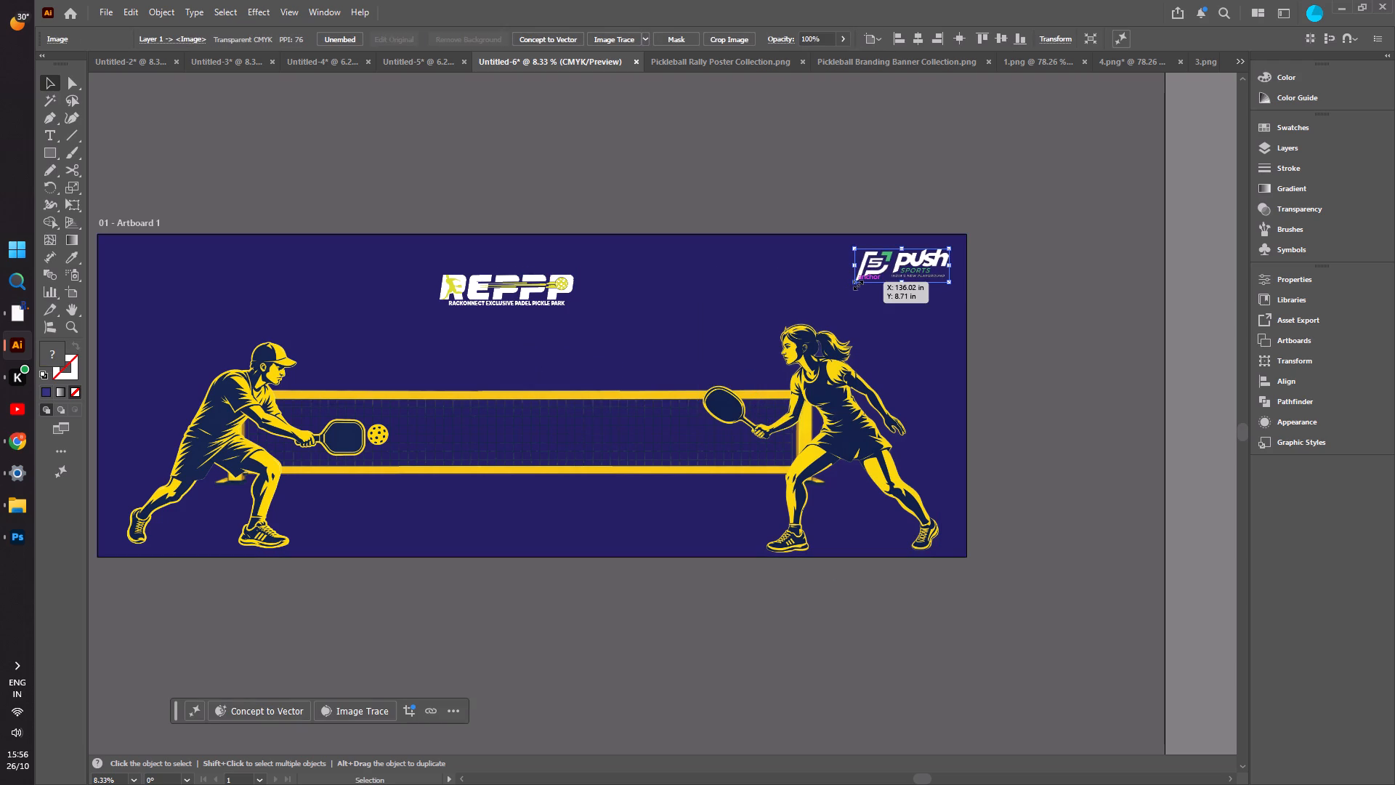
pyautogui.hotkey('ctrl', 'z')
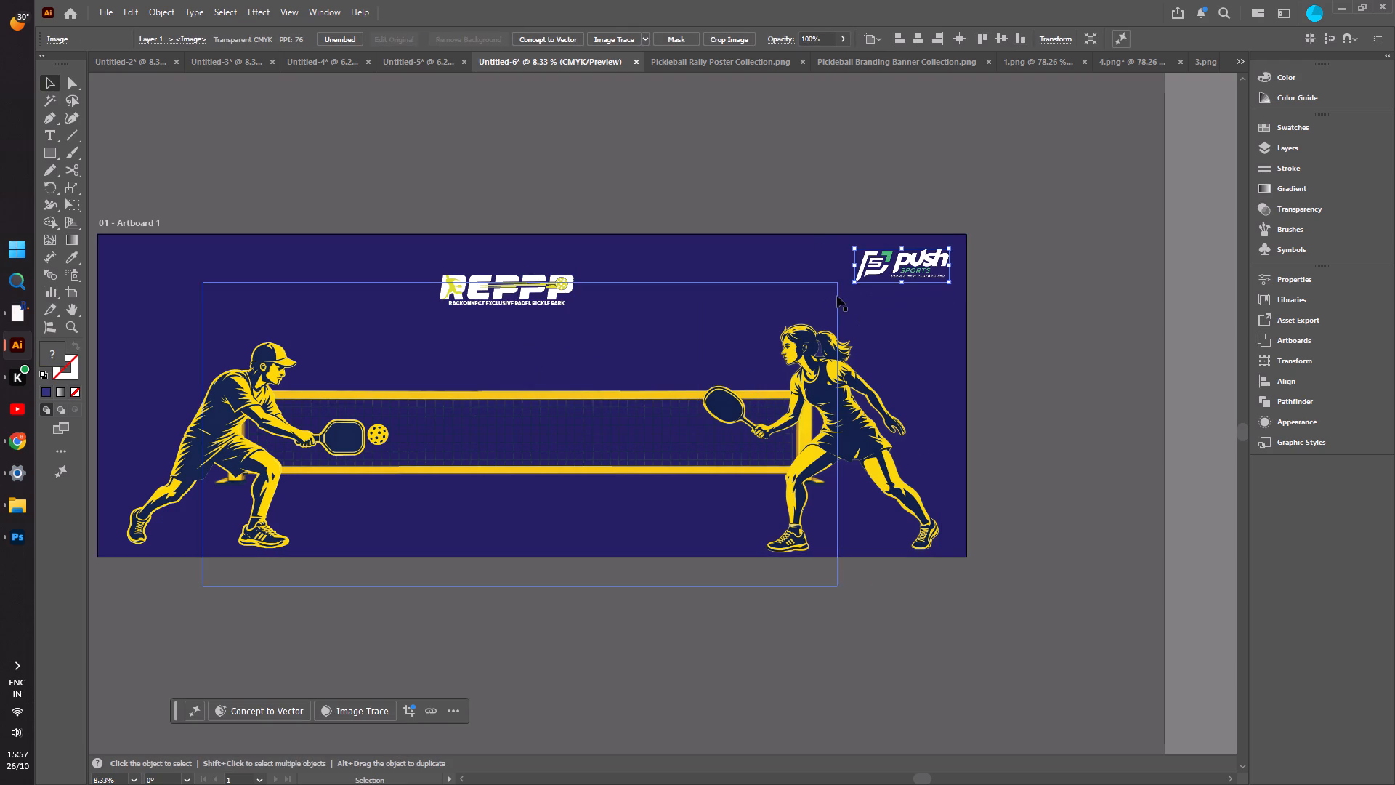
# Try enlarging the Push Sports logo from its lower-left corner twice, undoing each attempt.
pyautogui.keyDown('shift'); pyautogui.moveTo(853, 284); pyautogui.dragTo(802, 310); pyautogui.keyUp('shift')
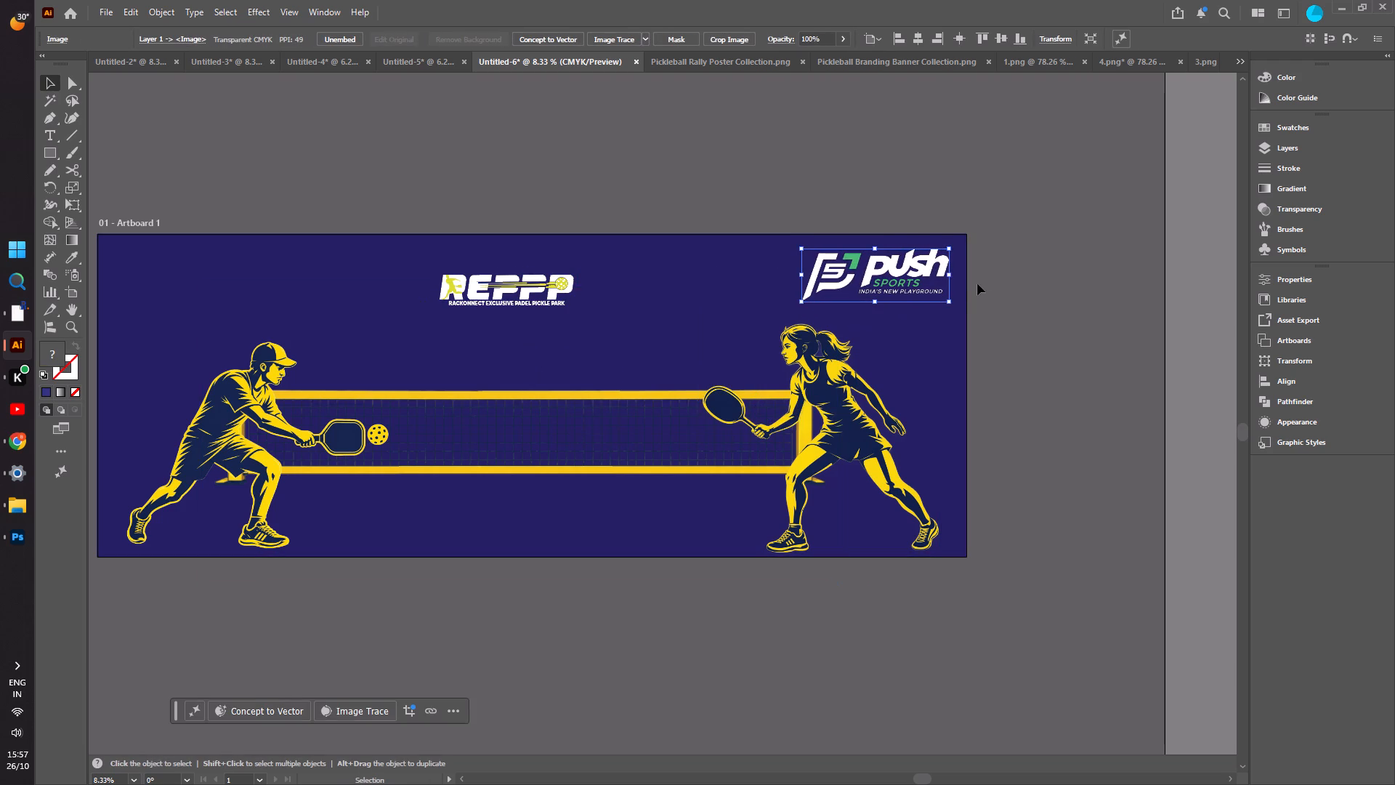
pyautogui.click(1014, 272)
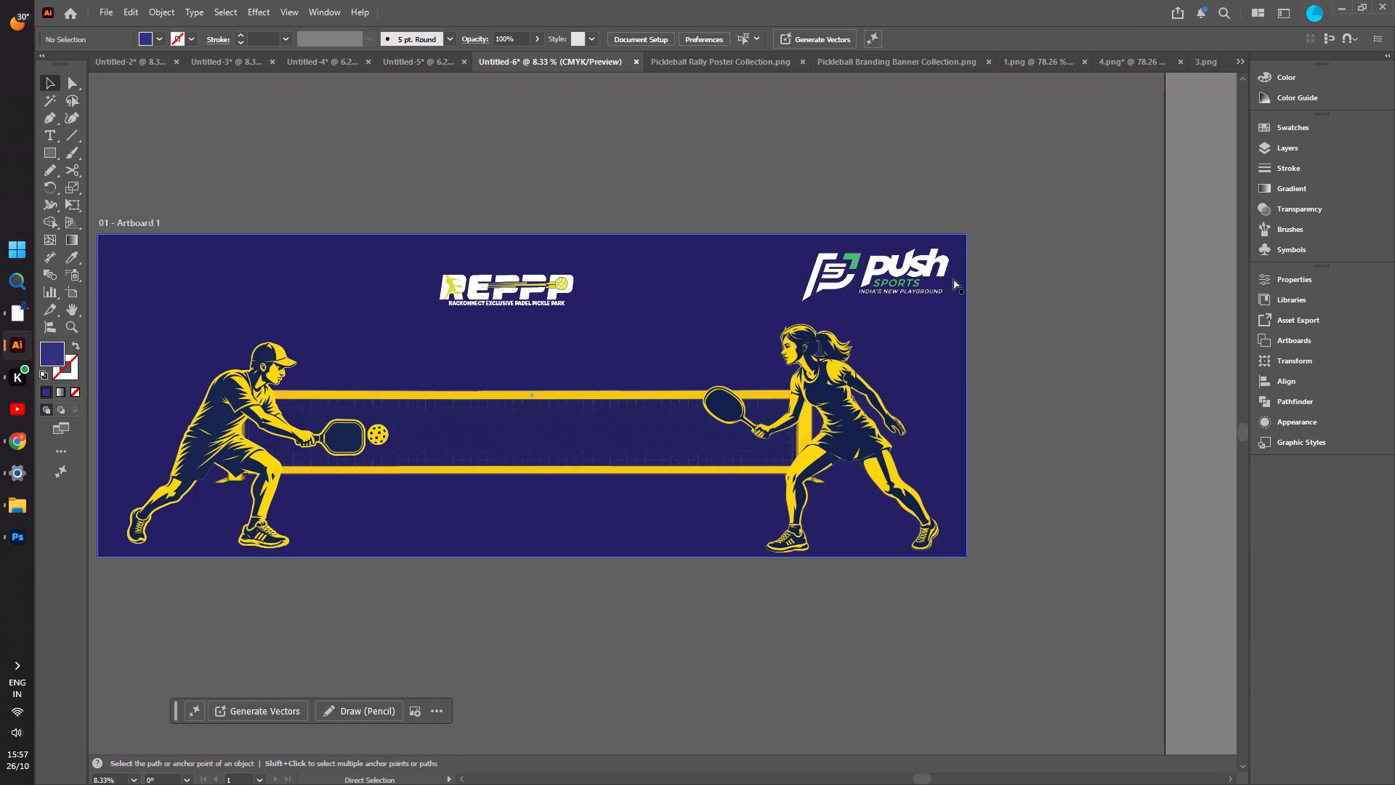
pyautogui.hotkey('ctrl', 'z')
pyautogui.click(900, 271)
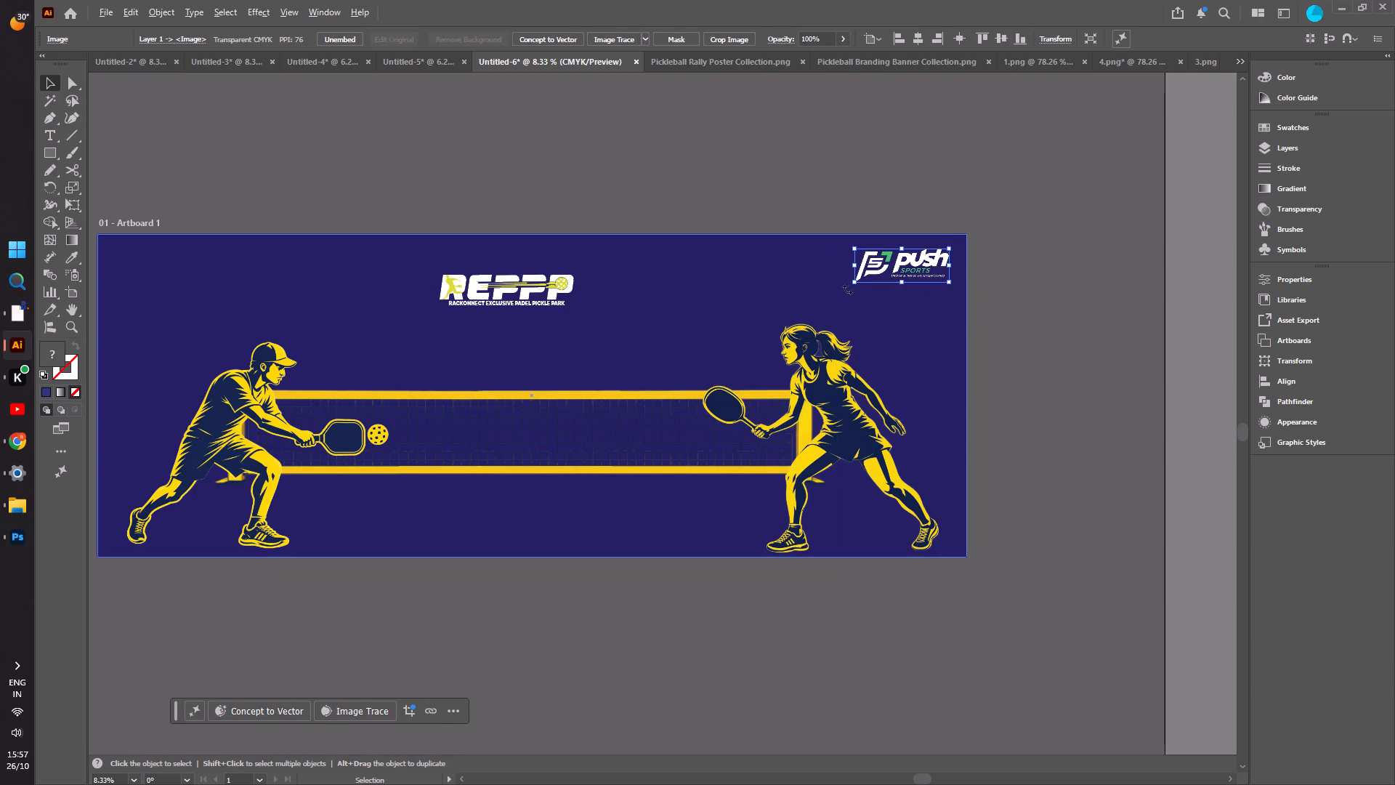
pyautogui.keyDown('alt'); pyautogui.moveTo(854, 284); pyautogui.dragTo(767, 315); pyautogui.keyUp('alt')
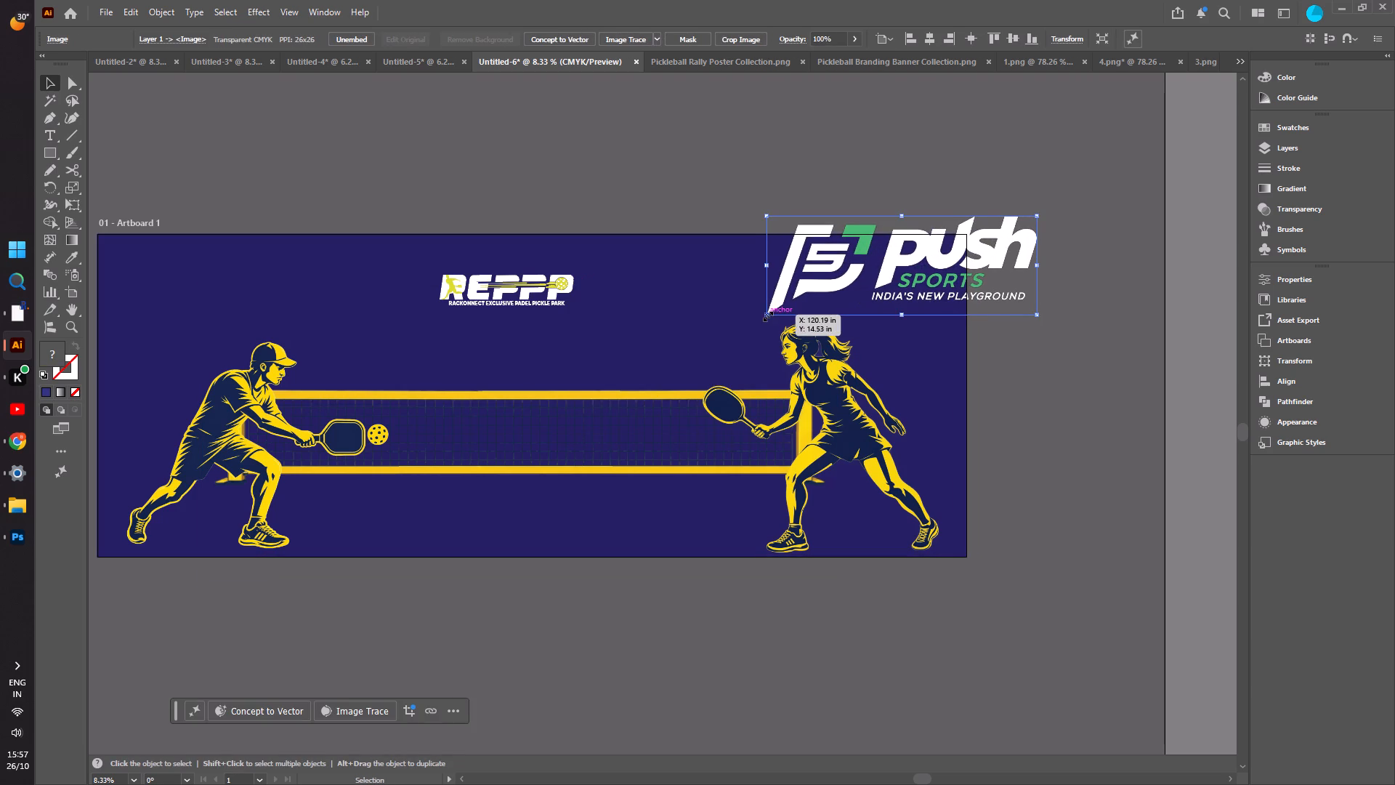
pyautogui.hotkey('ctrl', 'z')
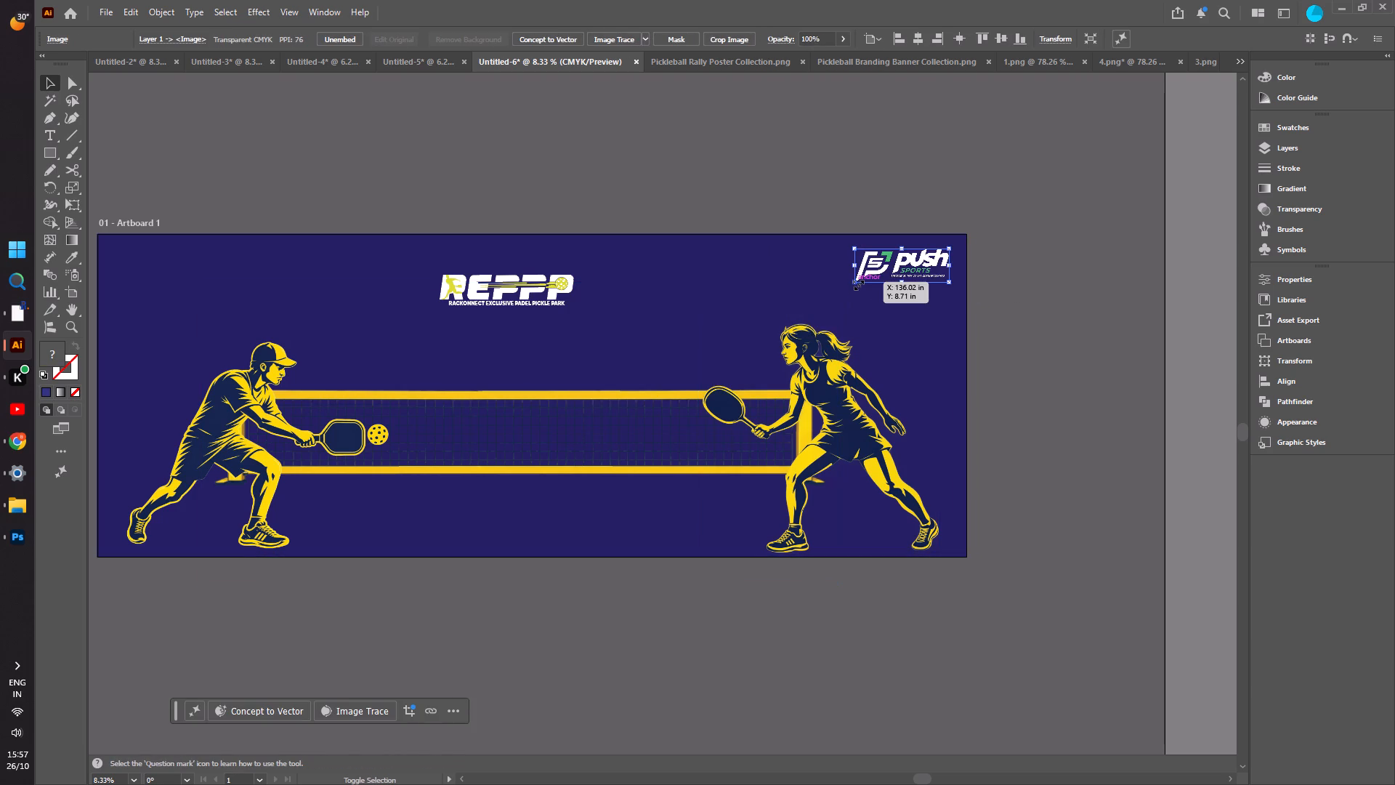
# Enlarge the Push Sports logo to just under a fifth of the banner's width and nudge it slightly up above the female player.
pyautogui.keyDown('shift'); pyautogui.moveTo(857, 283); pyautogui.dragTo(787, 315); pyautogui.keyUp('shift')
pyautogui.click(1014, 267)
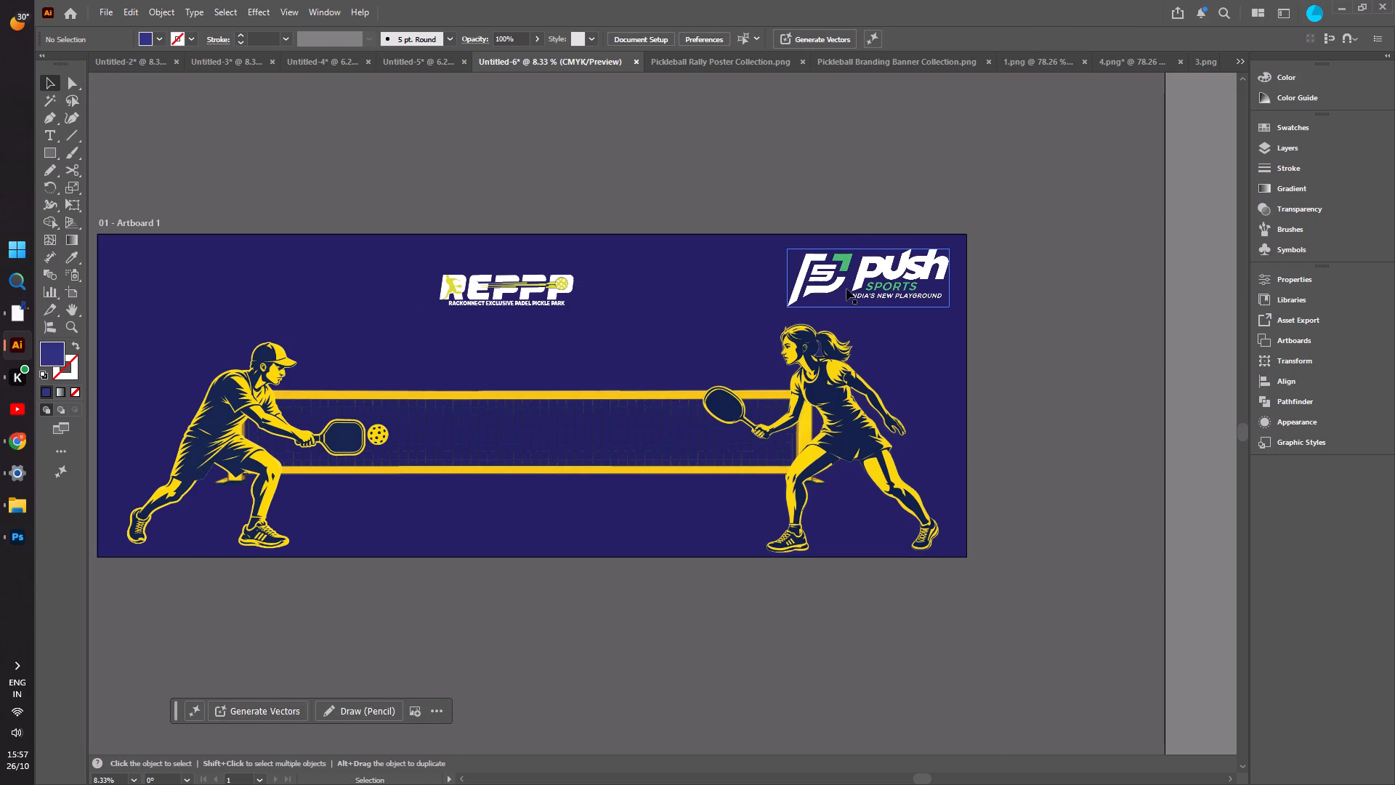
pyautogui.click(828, 283)
pyautogui.click(1113, 277)
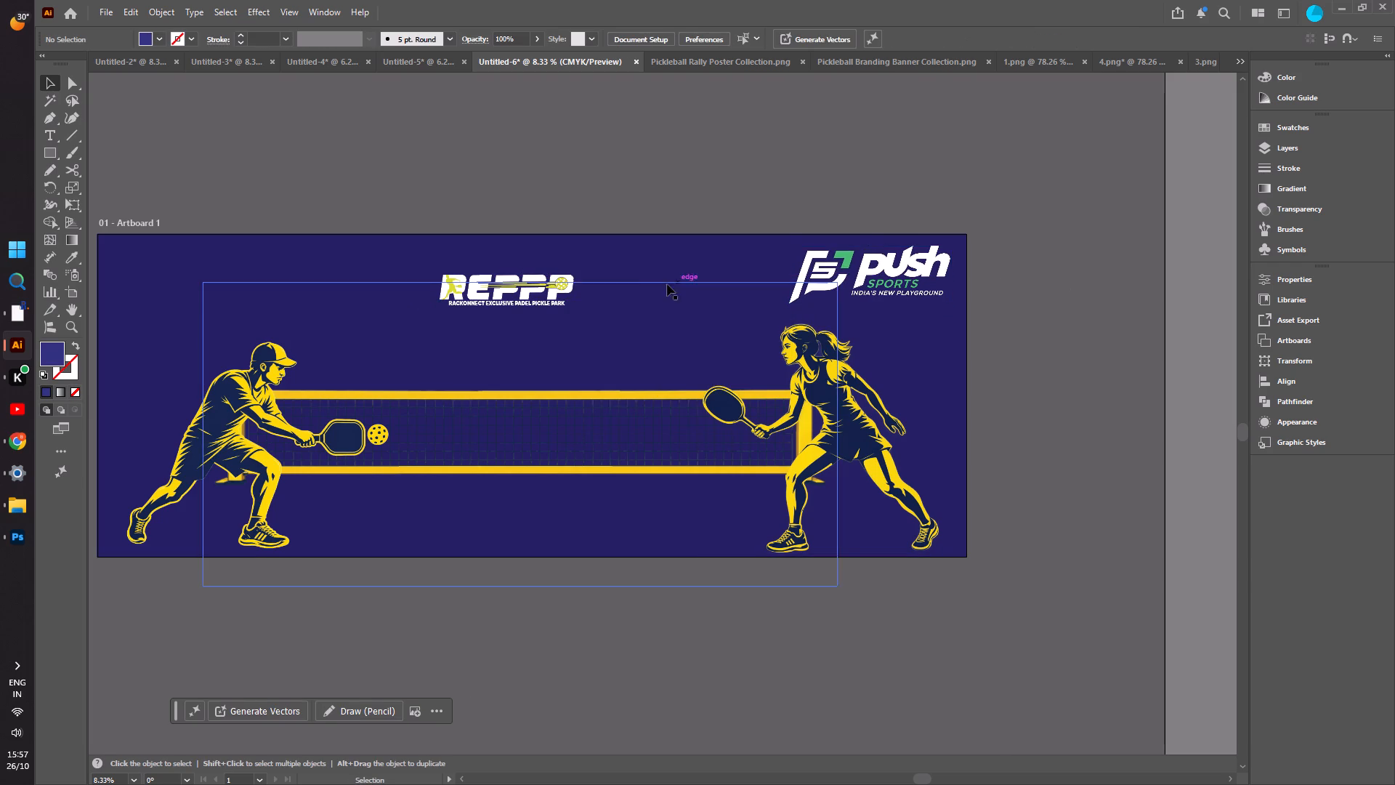
# Enlarge the REPPP logo to about 65 by 15.7 in and centre it horizontally on the banner, just above the net.
pyautogui.click(531, 284)
pyautogui.moveTo(474, 286); pyautogui.dragTo(377, 254)
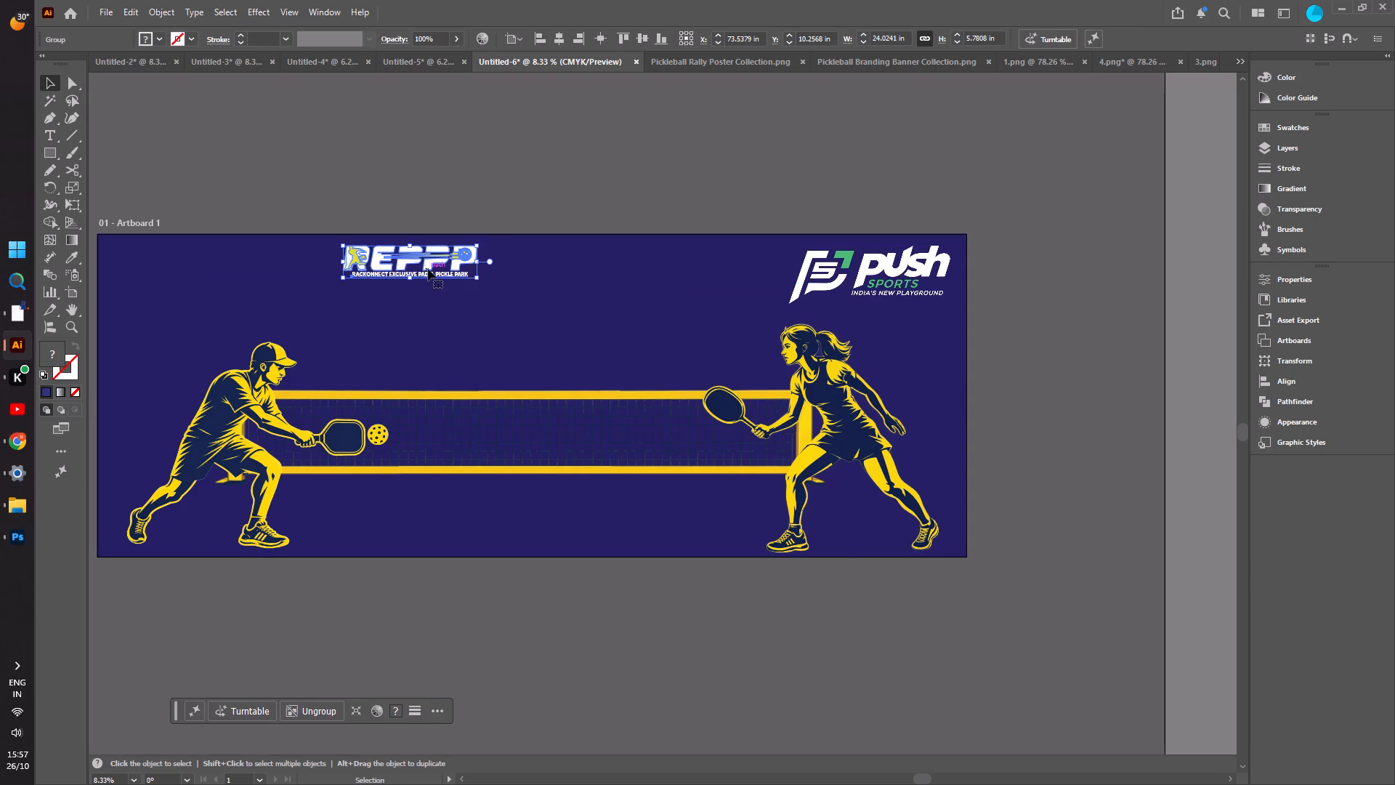
pyautogui.keyDown('shift'); pyautogui.moveTo(477, 277); pyautogui.dragTo(675, 344); pyautogui.keyUp('shift')
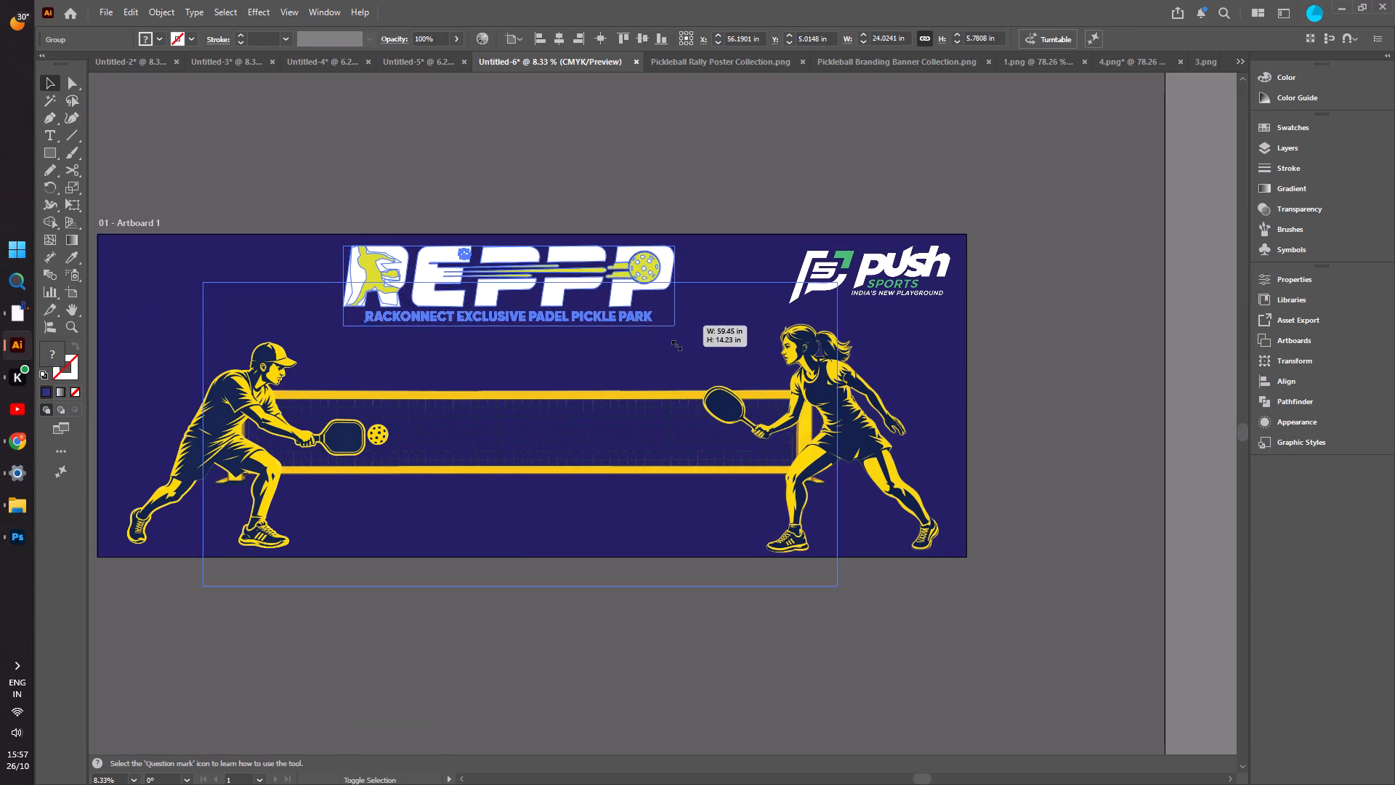
pyautogui.keyDown('shift'); pyautogui.moveTo(675, 344); pyautogui.dragTo(707, 353); pyautogui.keyUp('shift')
pyautogui.moveTo(569, 275); pyautogui.dragTo(602, 304)
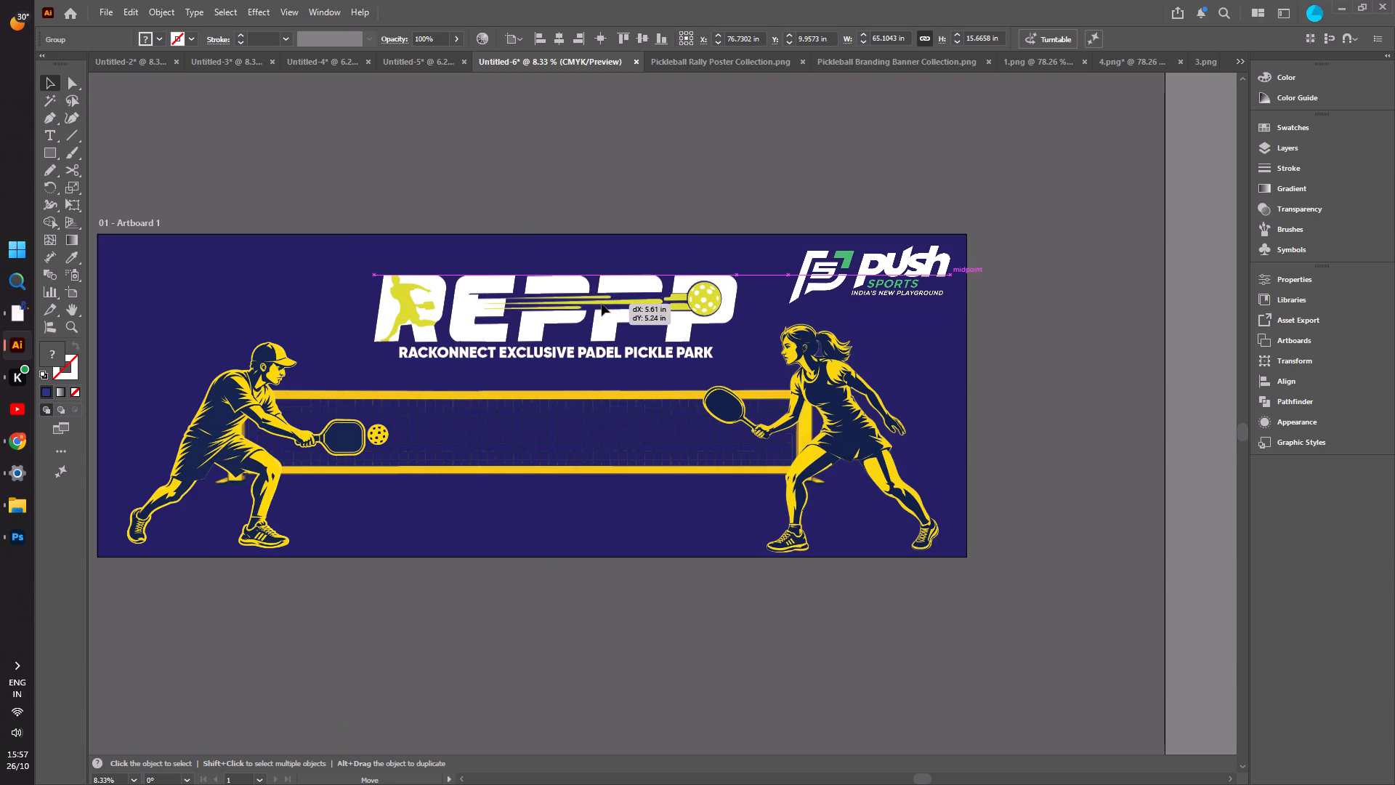
pyautogui.moveTo(602, 304); pyautogui.dragTo(585, 306)
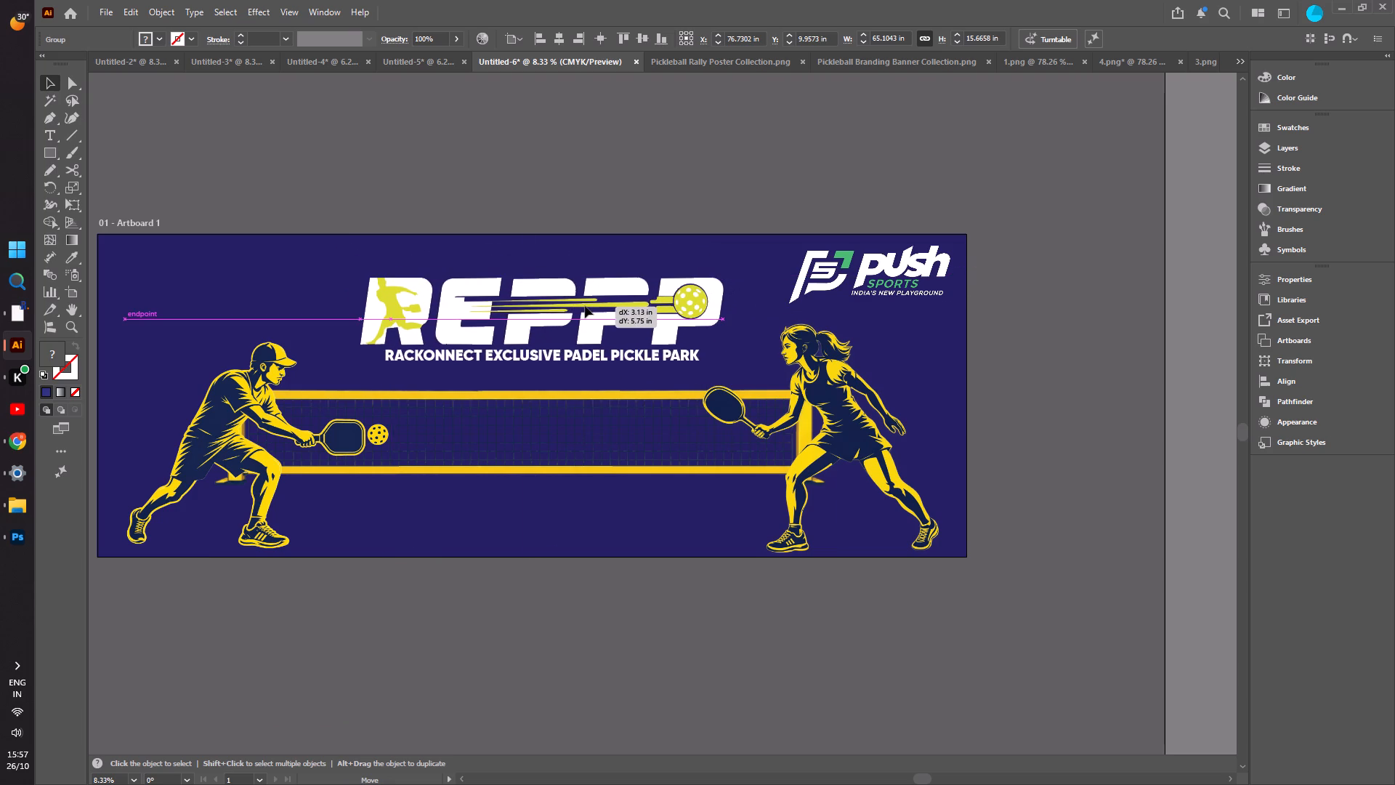
pyautogui.moveTo(585, 306); pyautogui.dragTo(574, 314)
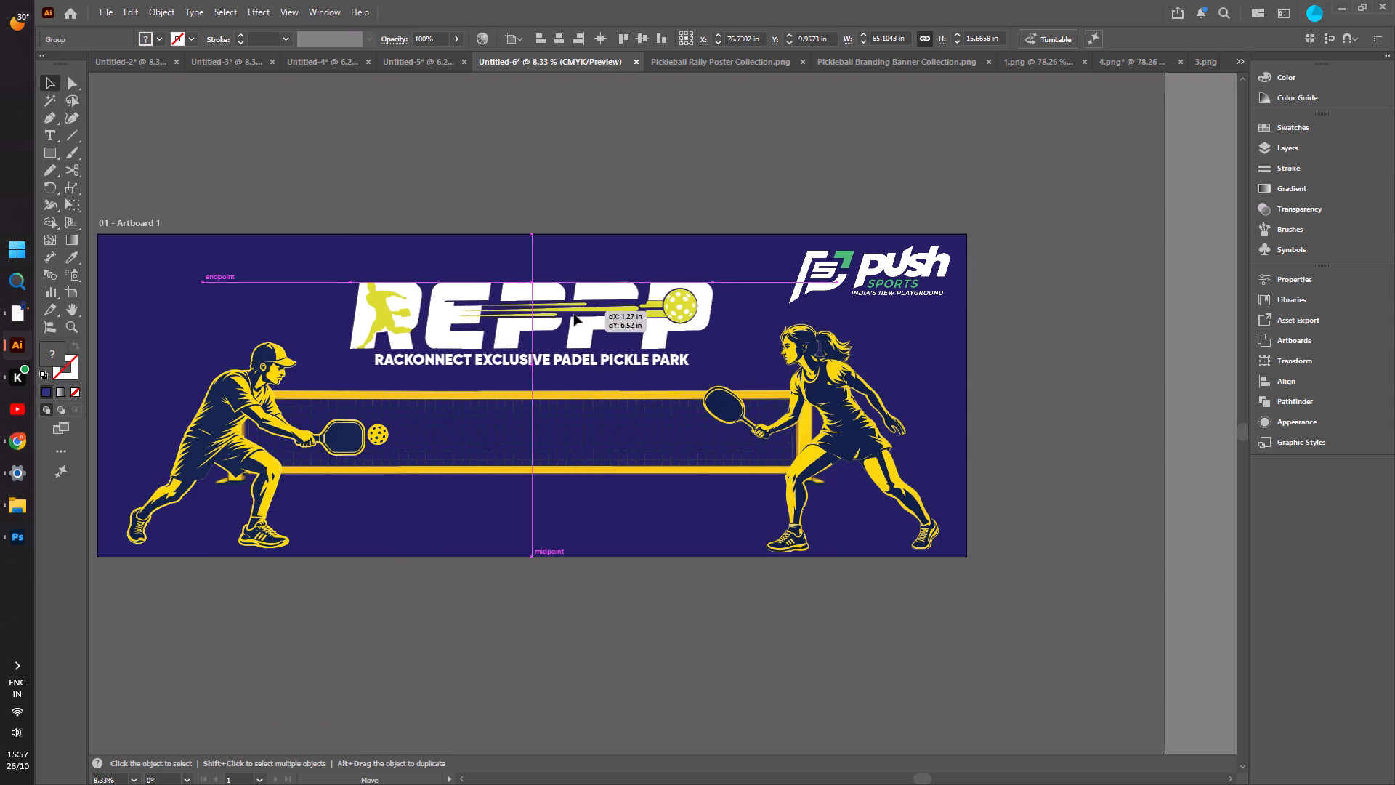
pyautogui.moveTo(574, 314); pyautogui.dragTo(573, 314)
pyautogui.moveTo(573, 314); pyautogui.dragTo(574, 311)
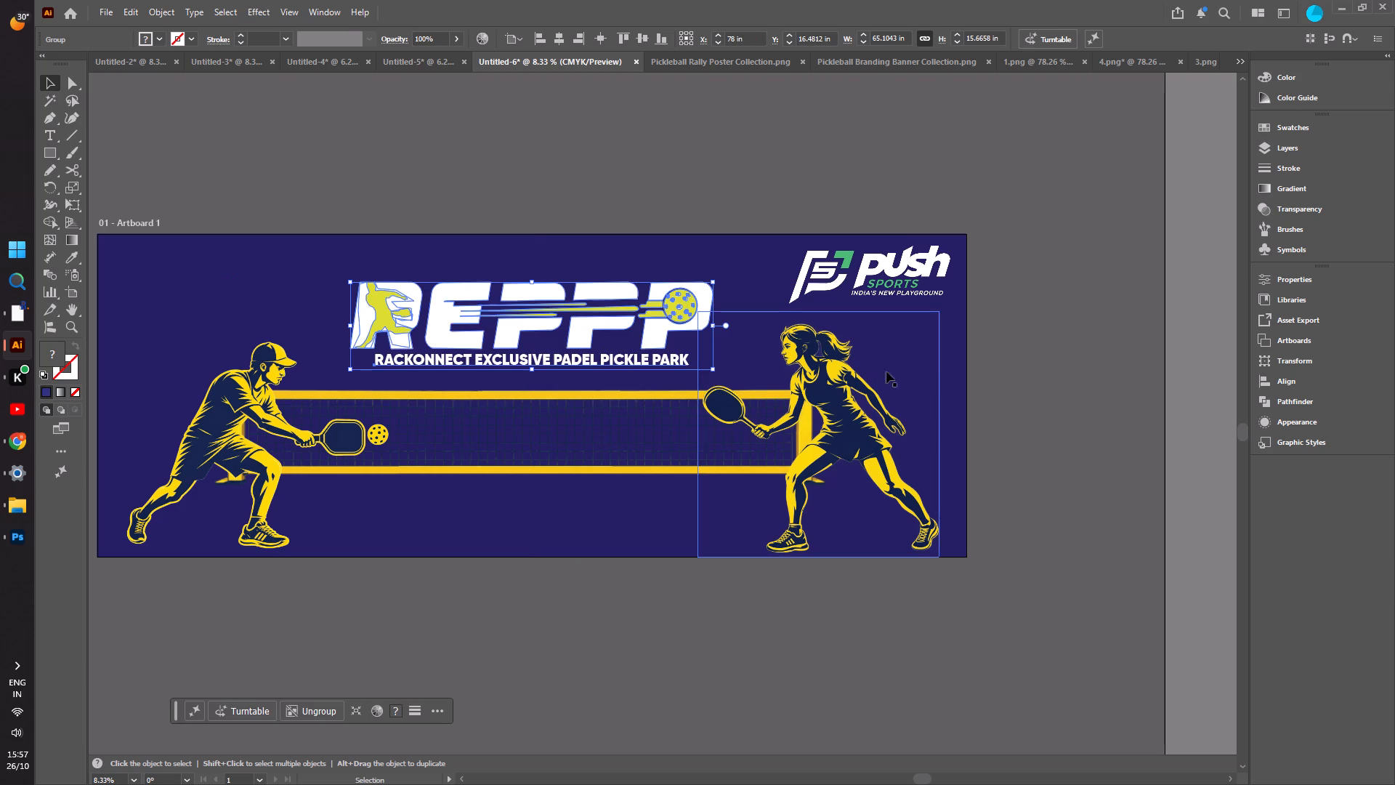
pyautogui.click(1031, 338)
# Shift the male player slightly closer to the banner's left edge, uncovering the left net post.
pyautogui.keyDown('alt'); pyautogui.scroll(-2, 1017, 342); pyautogui.keyUp('alt')
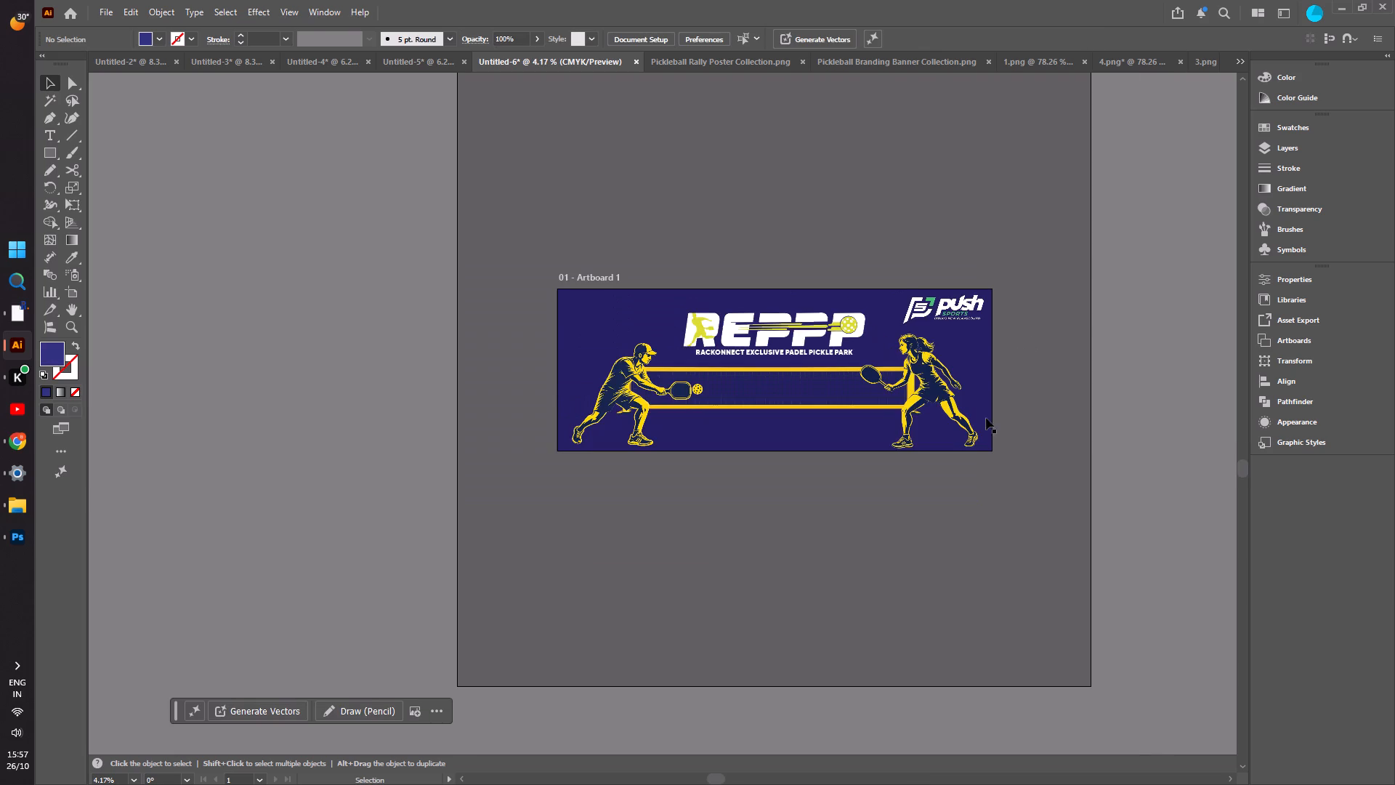
pyautogui.keyDown('alt'); pyautogui.scroll(1, 958, 459); pyautogui.keyUp('alt')
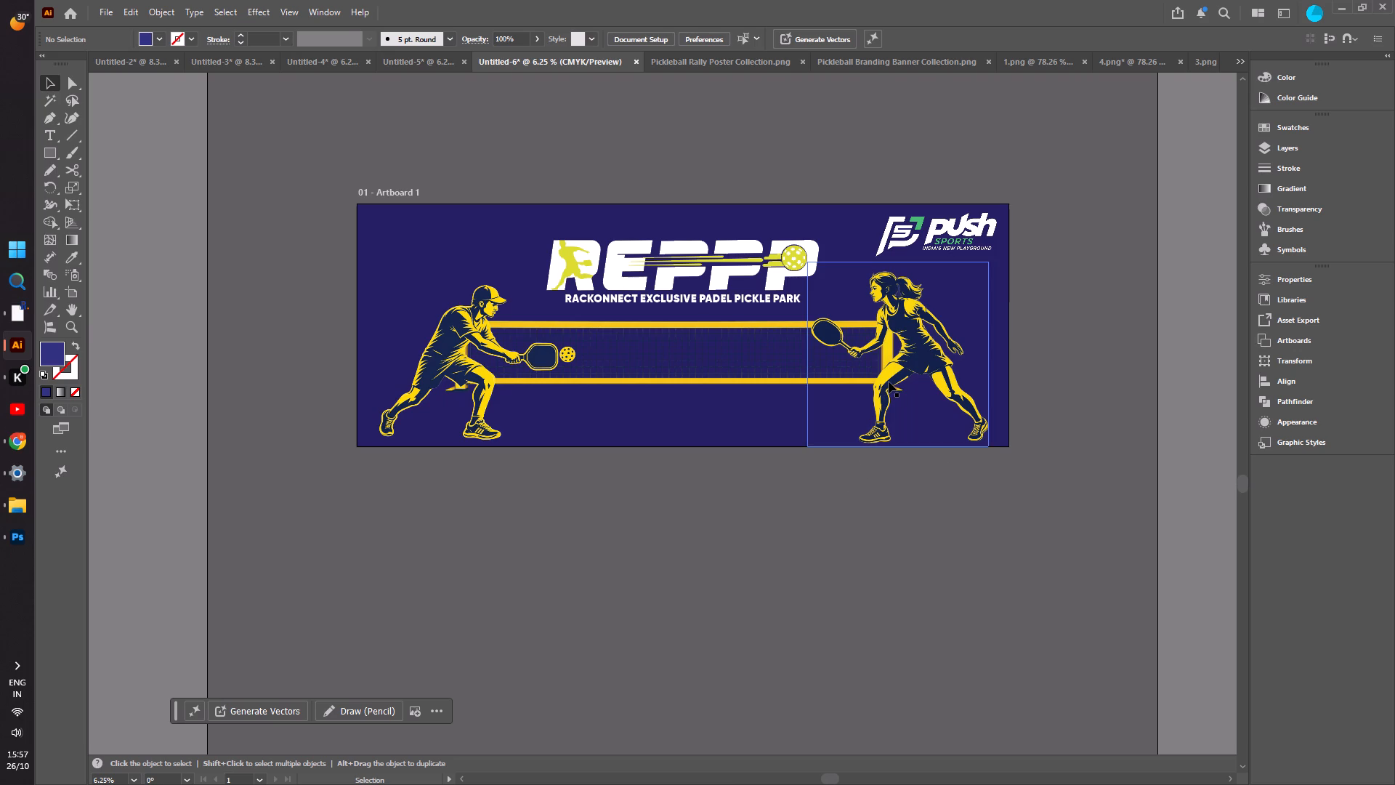
pyautogui.moveTo(433, 373); pyautogui.dragTo(433, 371)
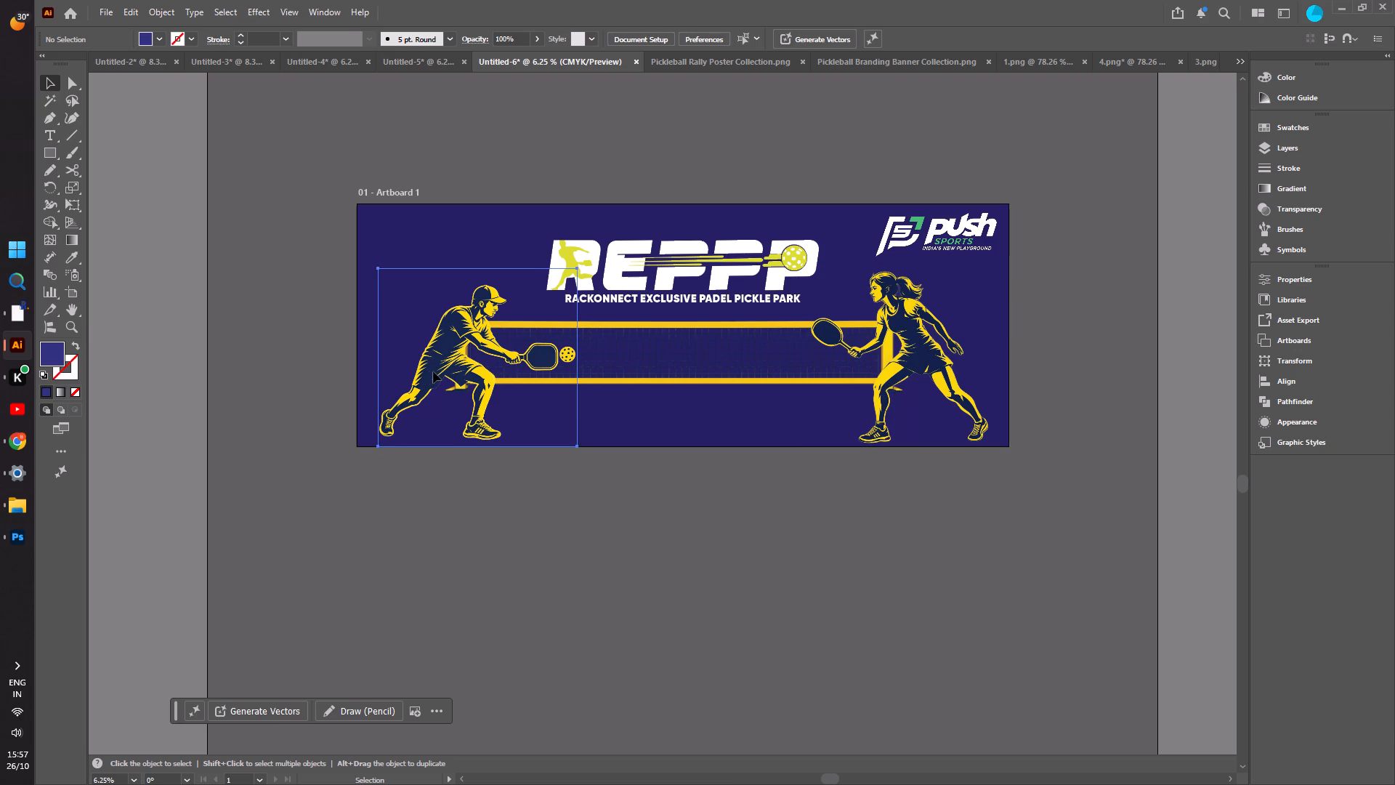
pyautogui.moveTo(433, 371); pyautogui.dragTo(418, 375)
pyautogui.click(208, 377)
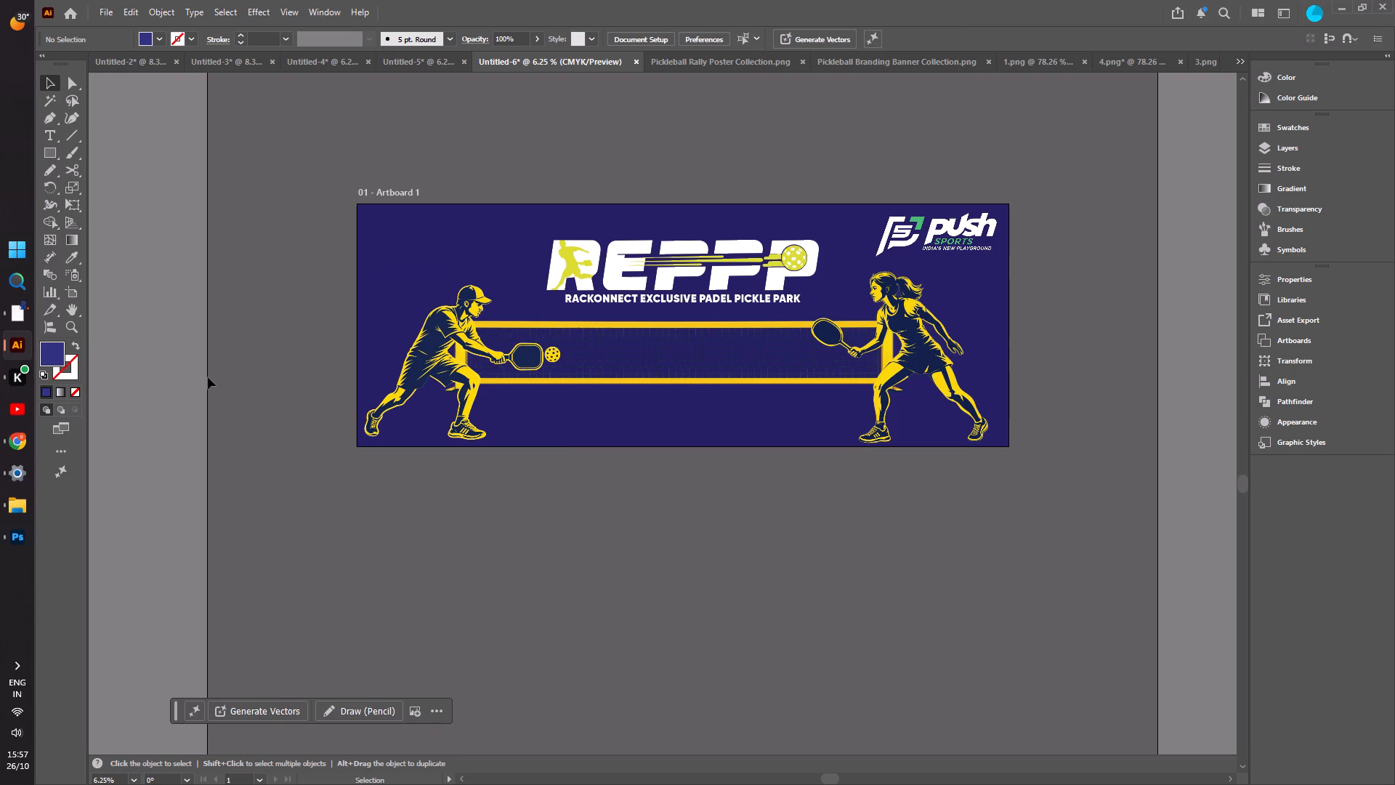
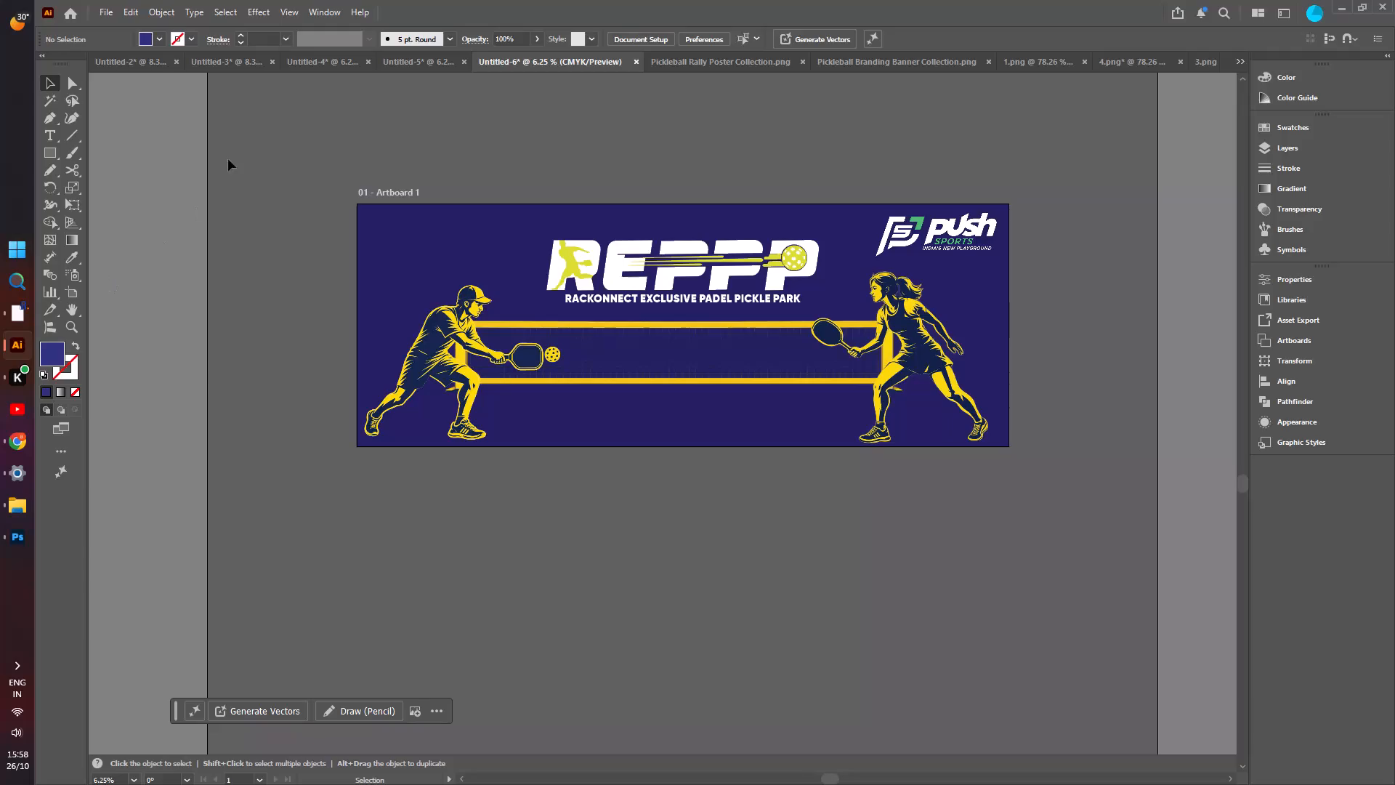
# In the Untitled-4 document, copy the "AT LUTYENS BASECAMP" text together with the two lines flanking it.
pyautogui.click(294, 64)
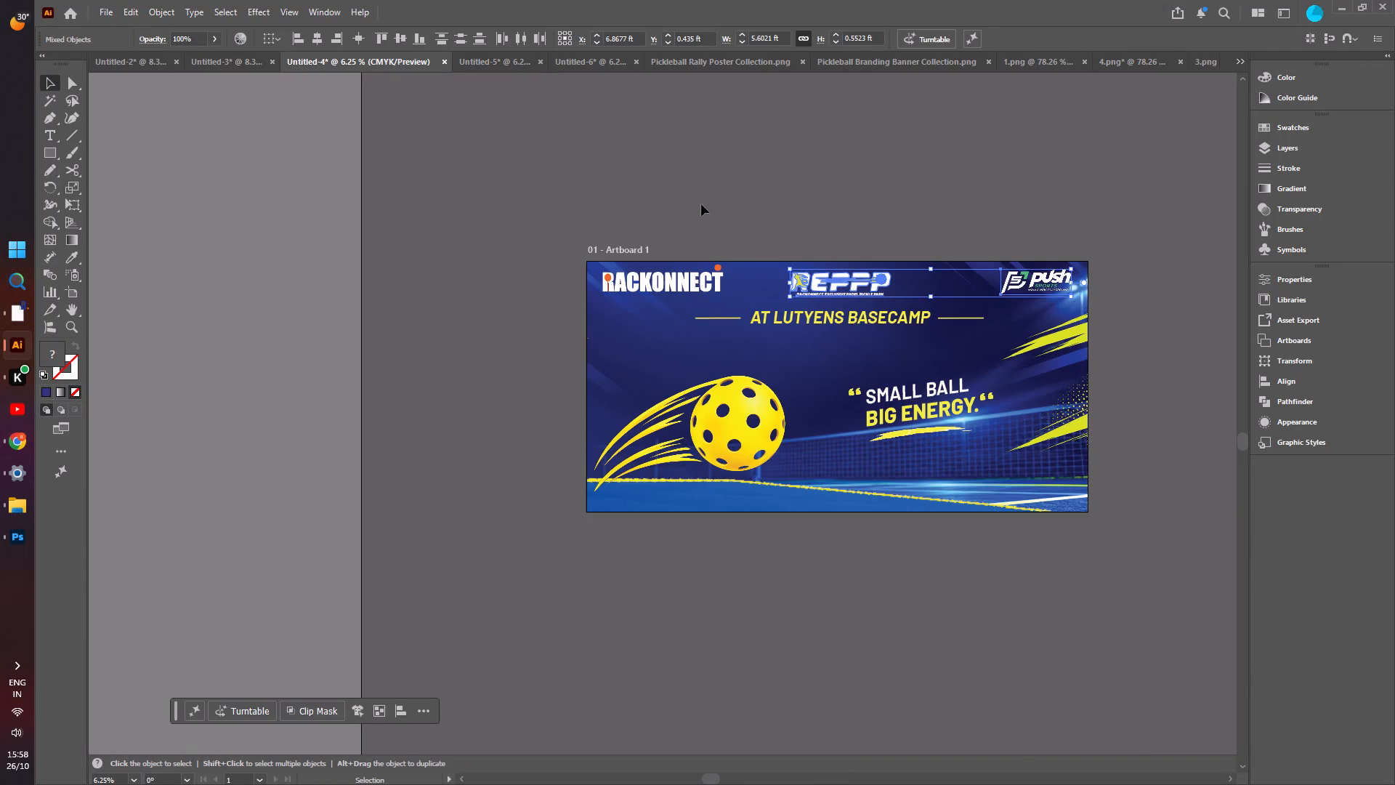
pyautogui.click(701, 204)
pyautogui.click(709, 314)
pyautogui.click(712, 320)
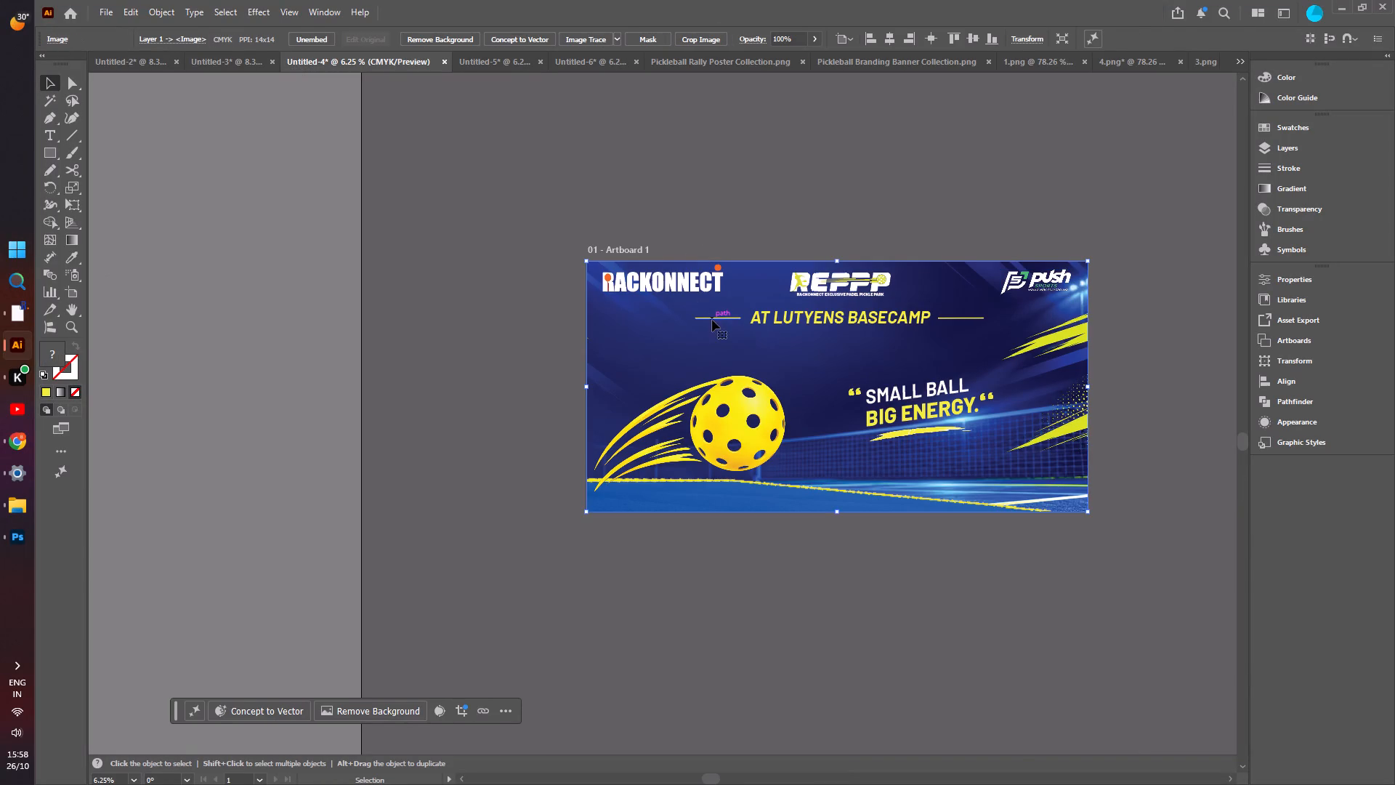
pyautogui.click(786, 323)
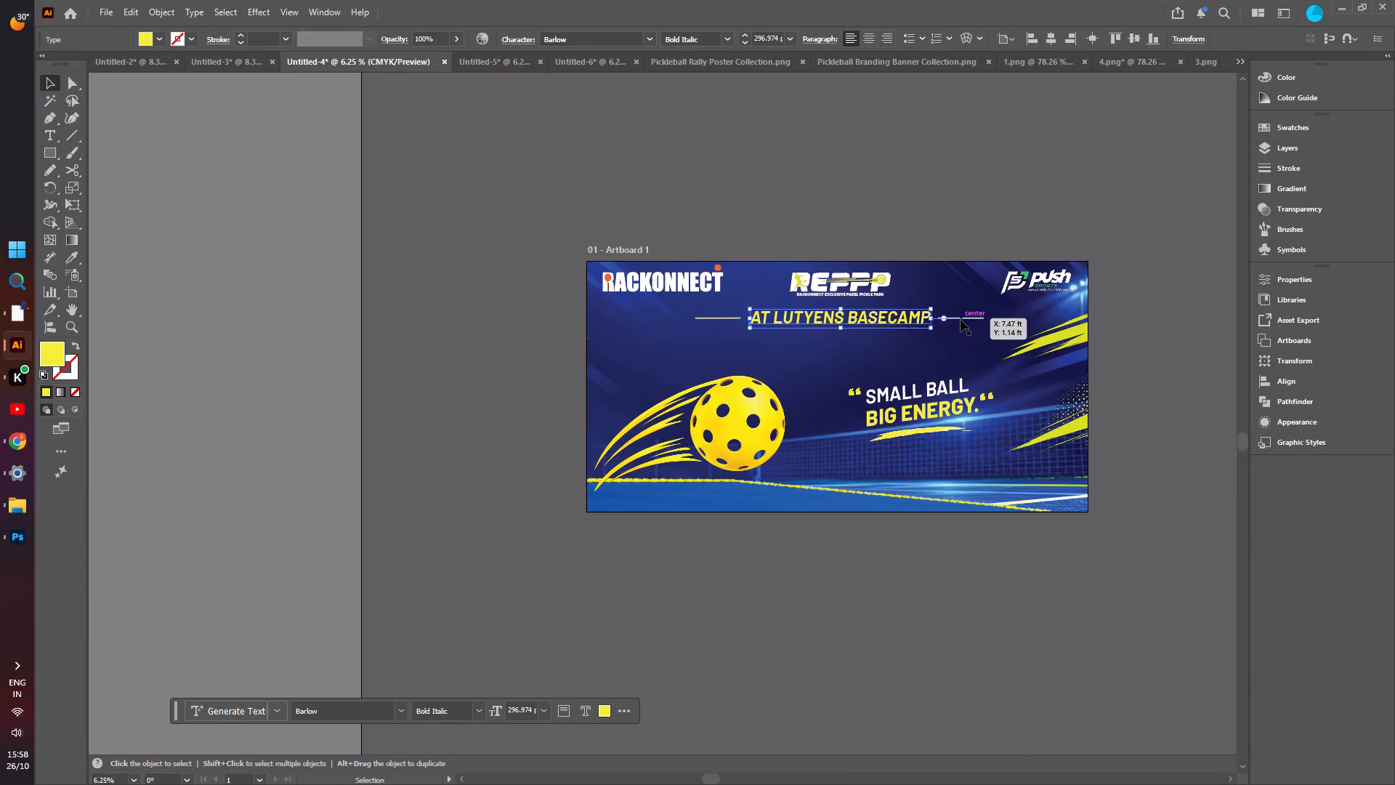
pyautogui.keyDown('shift'); pyautogui.click(960, 319); pyautogui.keyUp('shift')
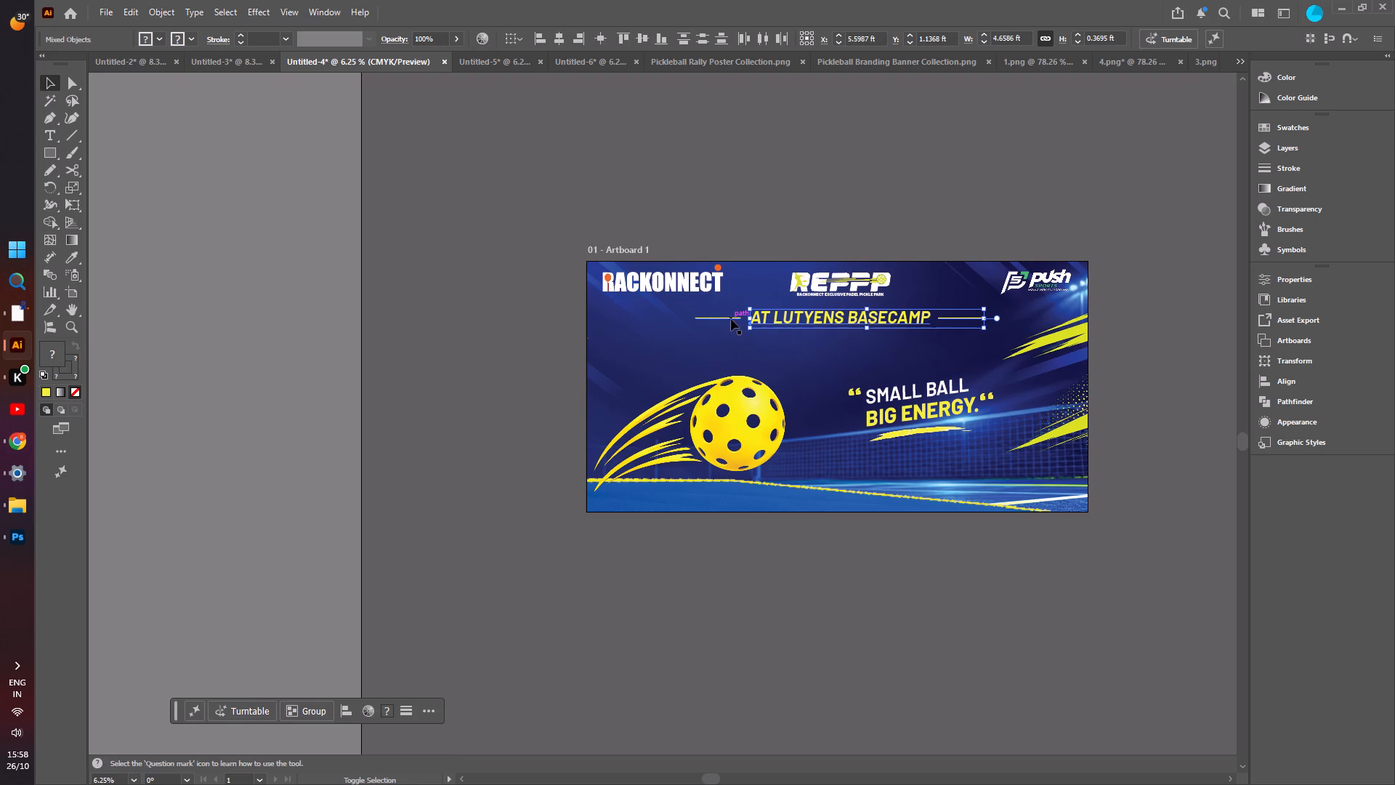
pyautogui.keyDown('shift'); pyautogui.click(727, 320); pyautogui.keyUp('shift')
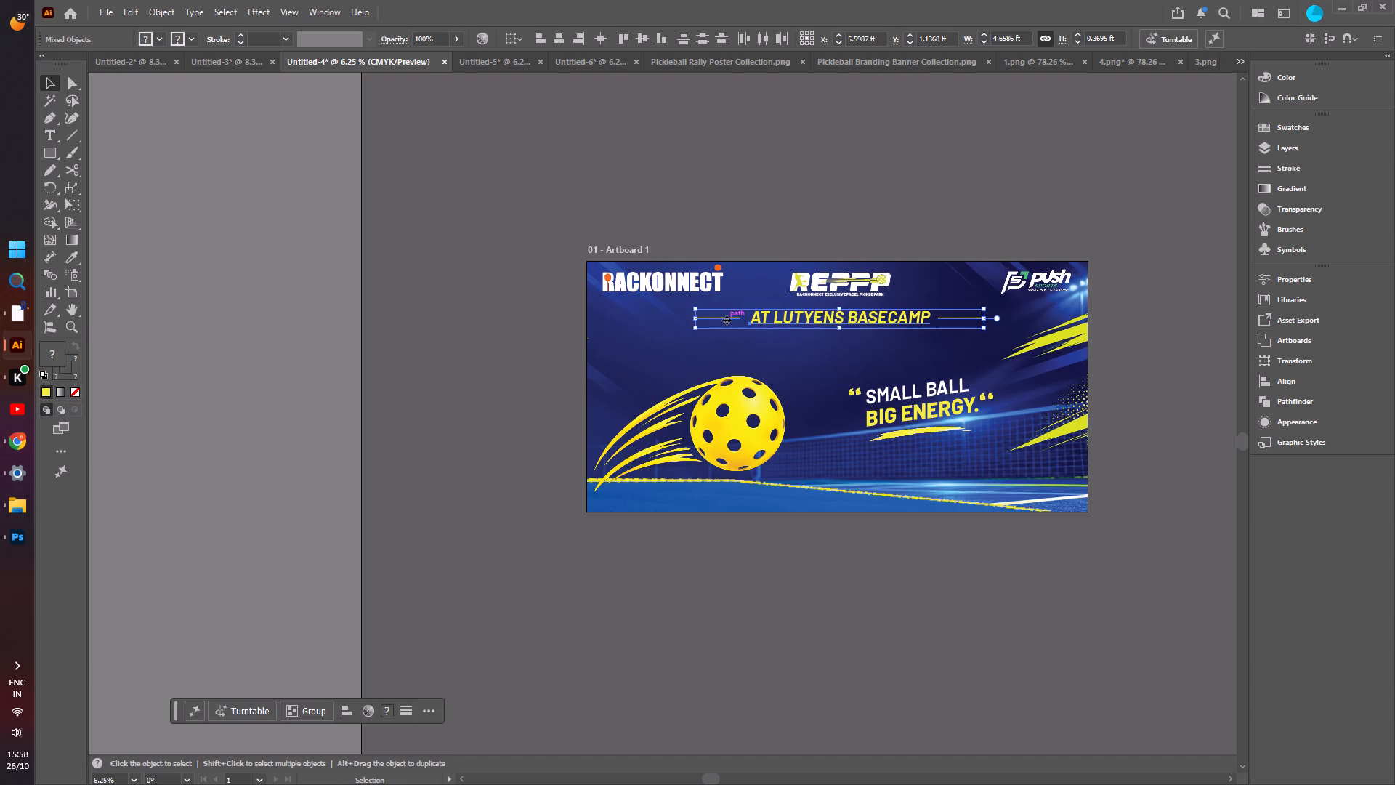
pyautogui.hotkey('ctrl', 'c')
# Paste the "AT LUTYENS BASECAMP" text and lines into the Untitled-6 banner, centred below the net under the REPPP logo.
pyautogui.click(567, 63)
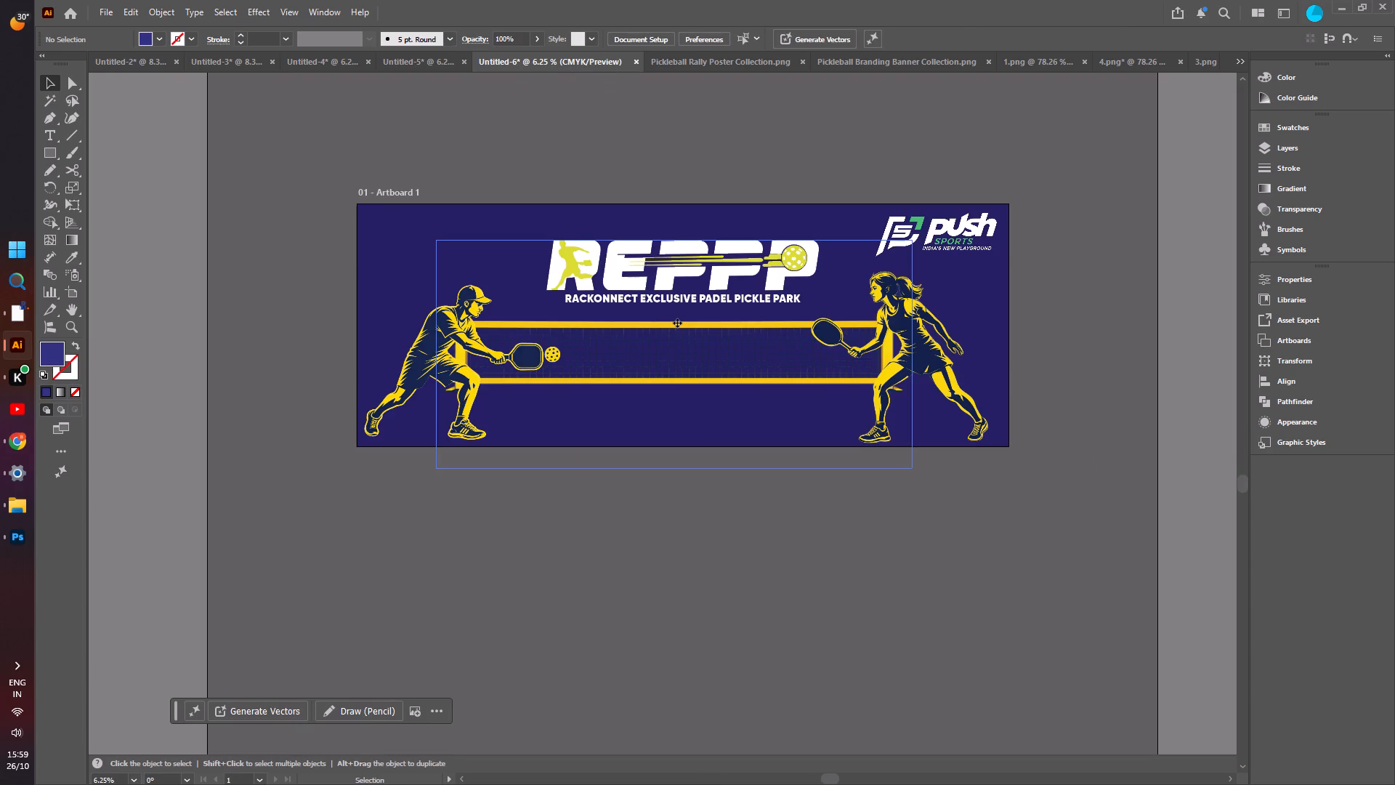
pyautogui.hotkey('ctrl', 'v')
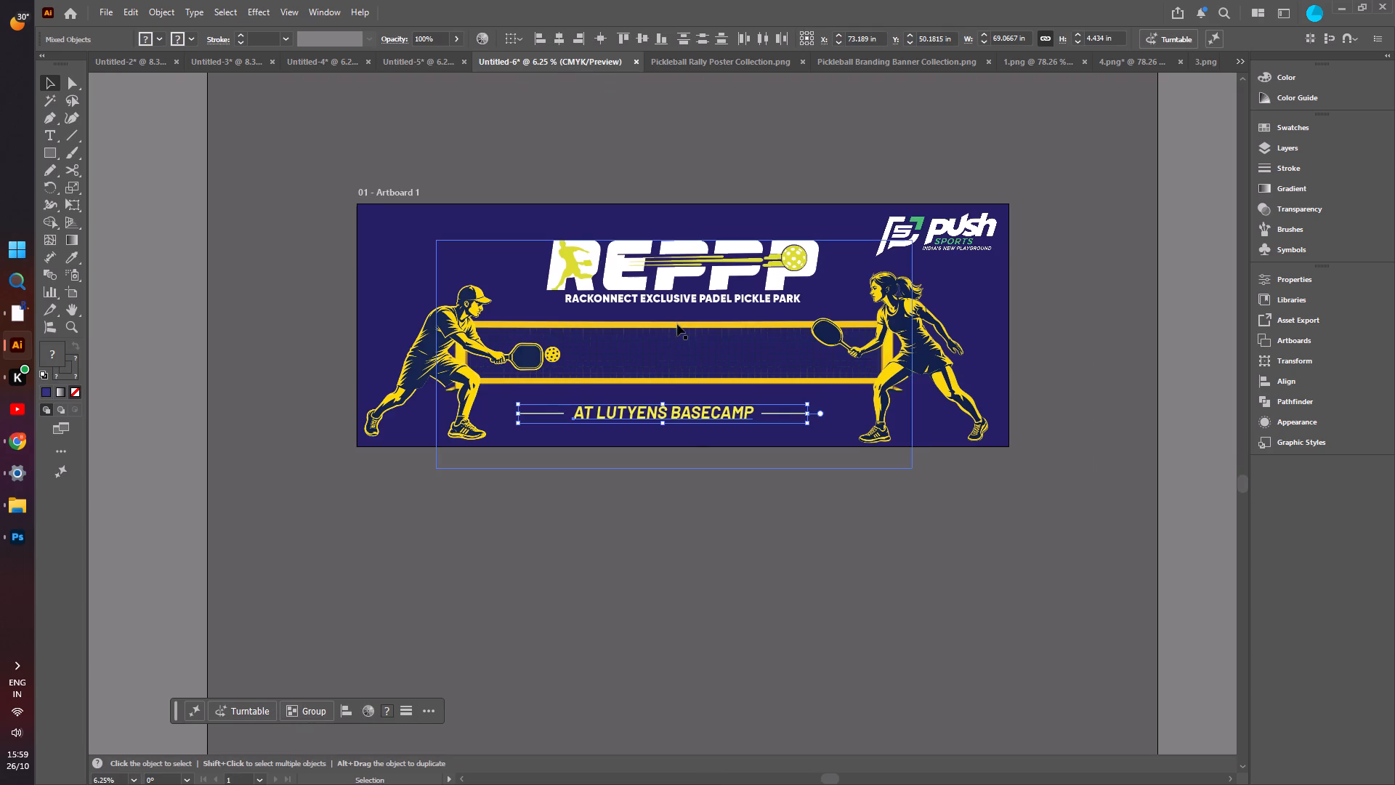
pyautogui.moveTo(687, 418); pyautogui.dragTo(703, 424)
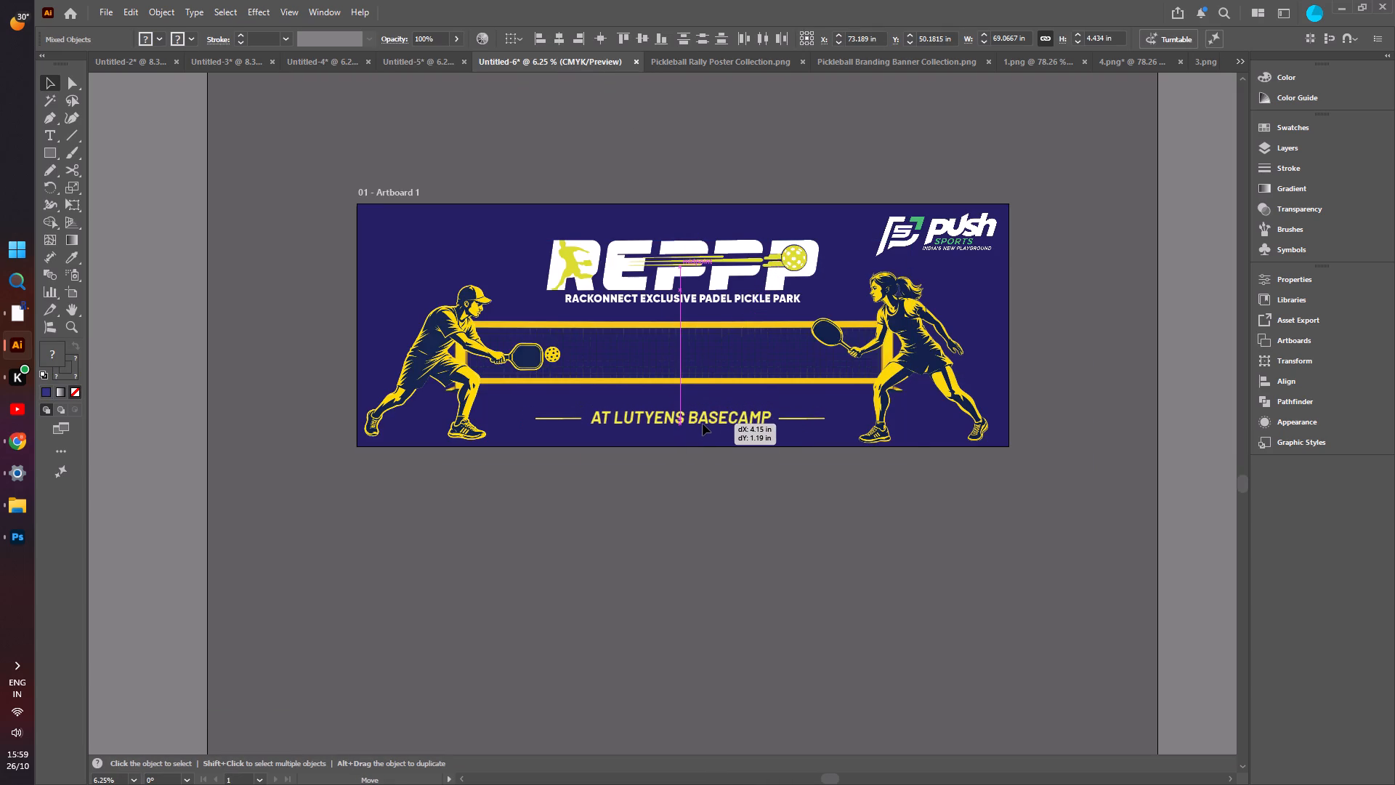
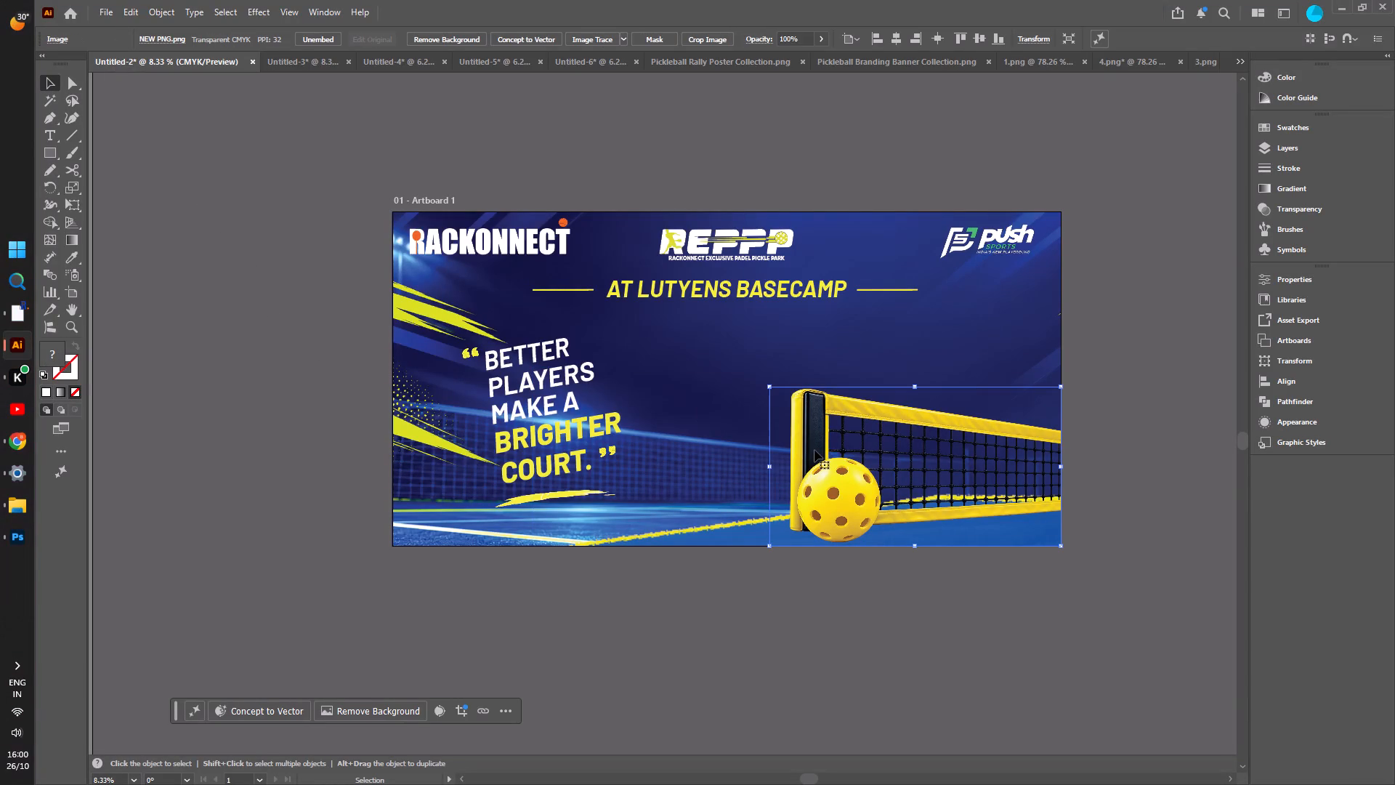
# Examine the Untitled-2 "Better players make a brighter court" banner closely, checking its net, ball, quote text and yellow streaks.
pyautogui.click(712, 591)
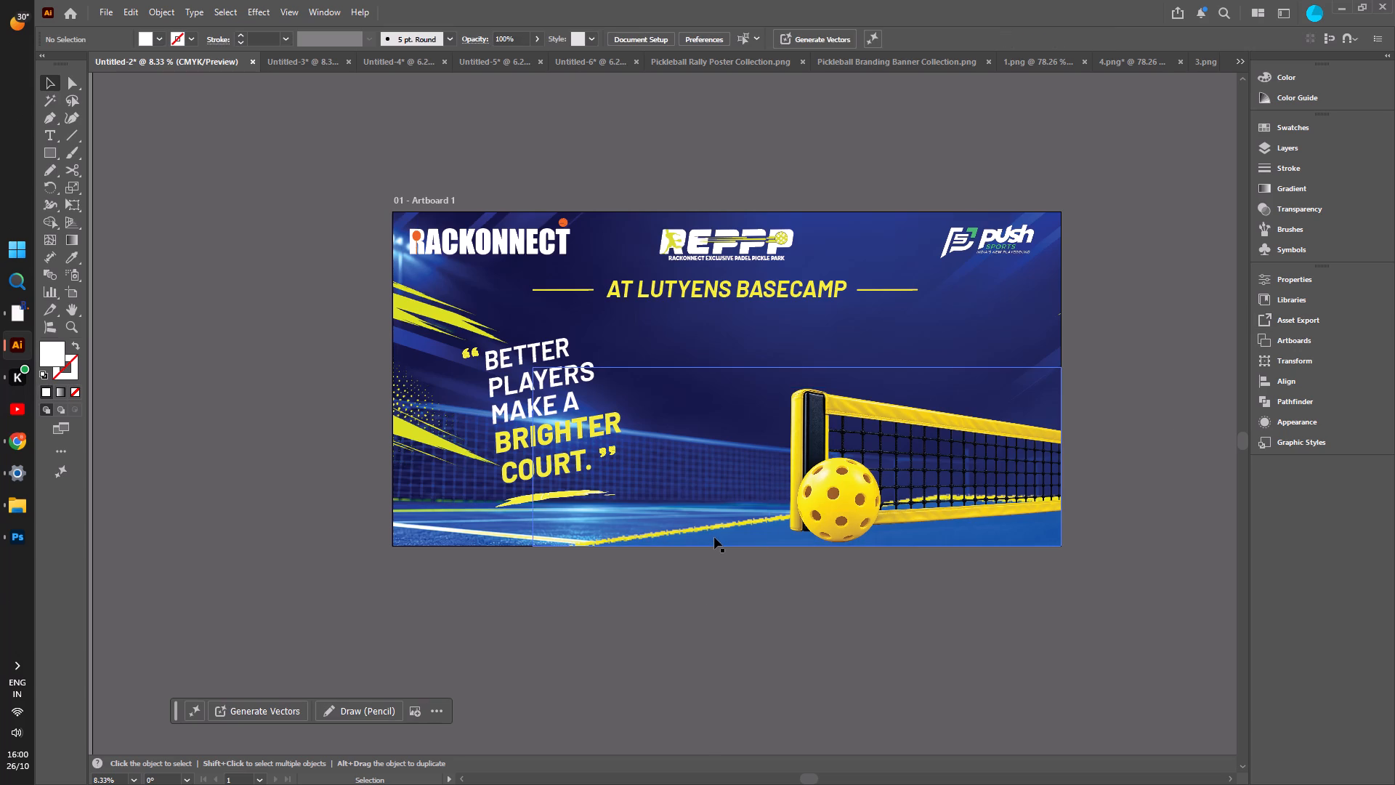
pyautogui.keyDown('alt'); pyautogui.scroll(7, 714, 537); pyautogui.keyUp('alt')
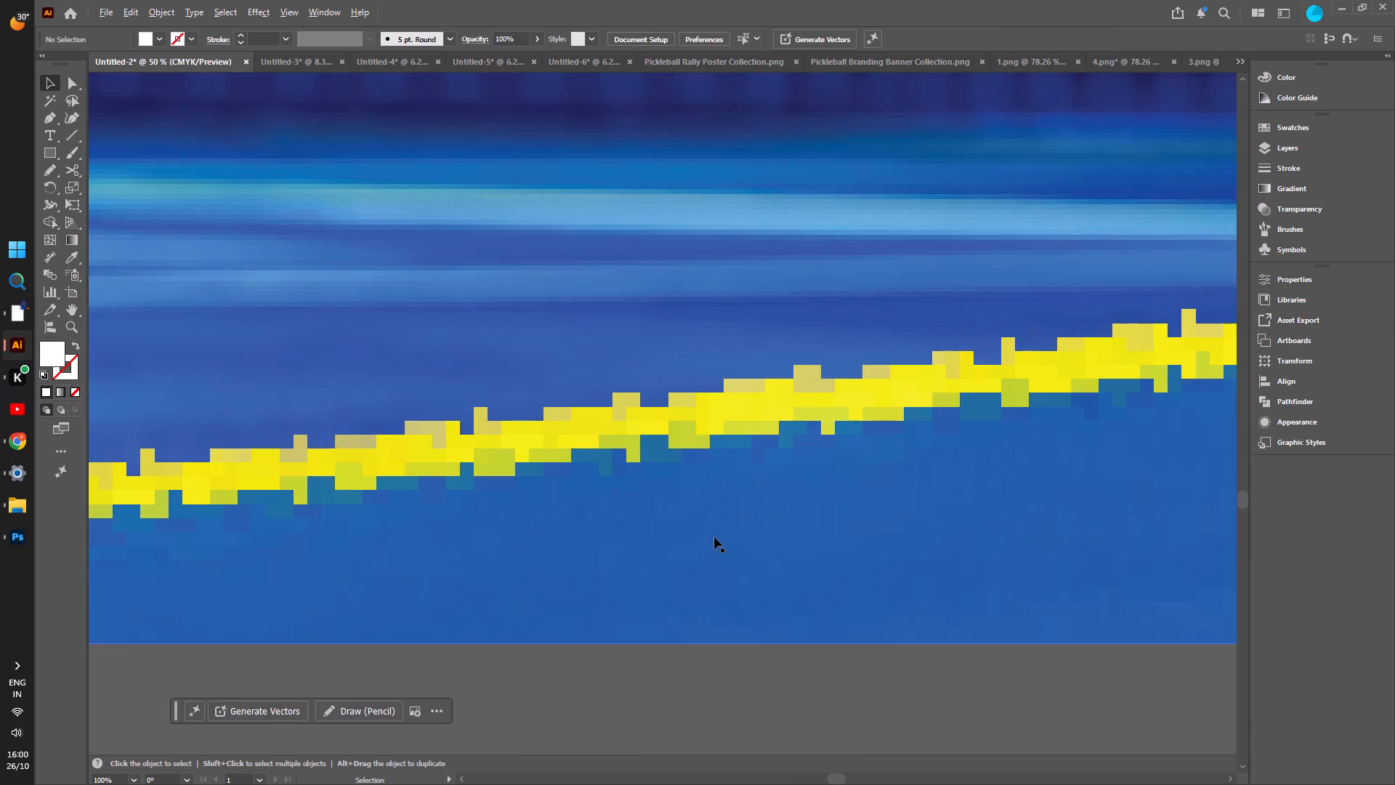
pyautogui.keyDown('alt'); pyautogui.scroll(-4, 714, 537); pyautogui.keyUp('alt')
pyautogui.keyDown('alt'); pyautogui.scroll(5, 1046, 258); pyautogui.keyUp('alt')
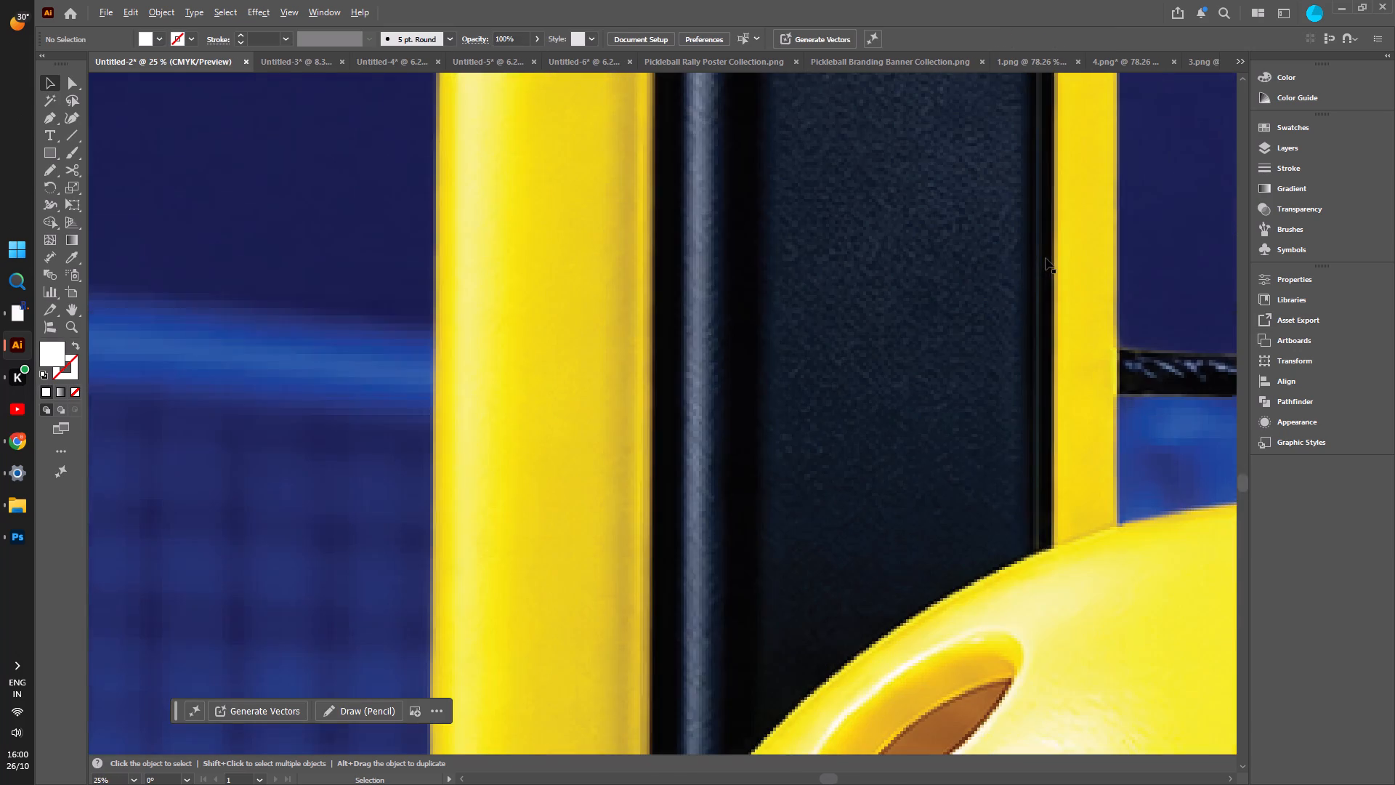
pyautogui.keyDown('alt'); pyautogui.scroll(-8, 1041, 264); pyautogui.keyUp('alt')
pyautogui.keyDown('alt'); pyautogui.scroll(6, 707, 286); pyautogui.keyUp('alt')
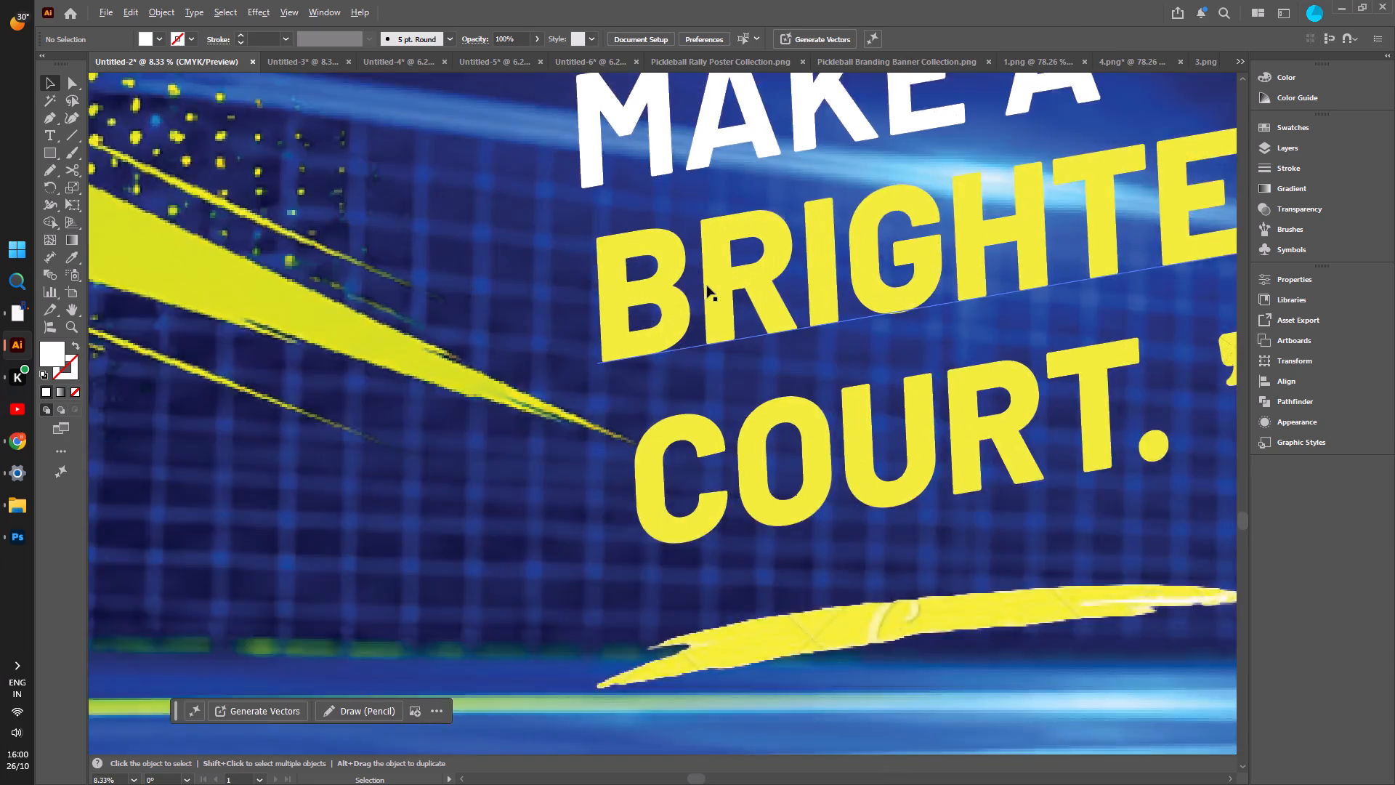
pyautogui.keyDown('alt'); pyautogui.scroll(-7, 707, 286); pyautogui.keyUp('alt')
pyautogui.keyDown('alt'); pyautogui.scroll(5, 530, 275); pyautogui.keyUp('alt')
pyautogui.keyDown('alt'); pyautogui.scroll(2, 1132, 271); pyautogui.keyUp('alt')
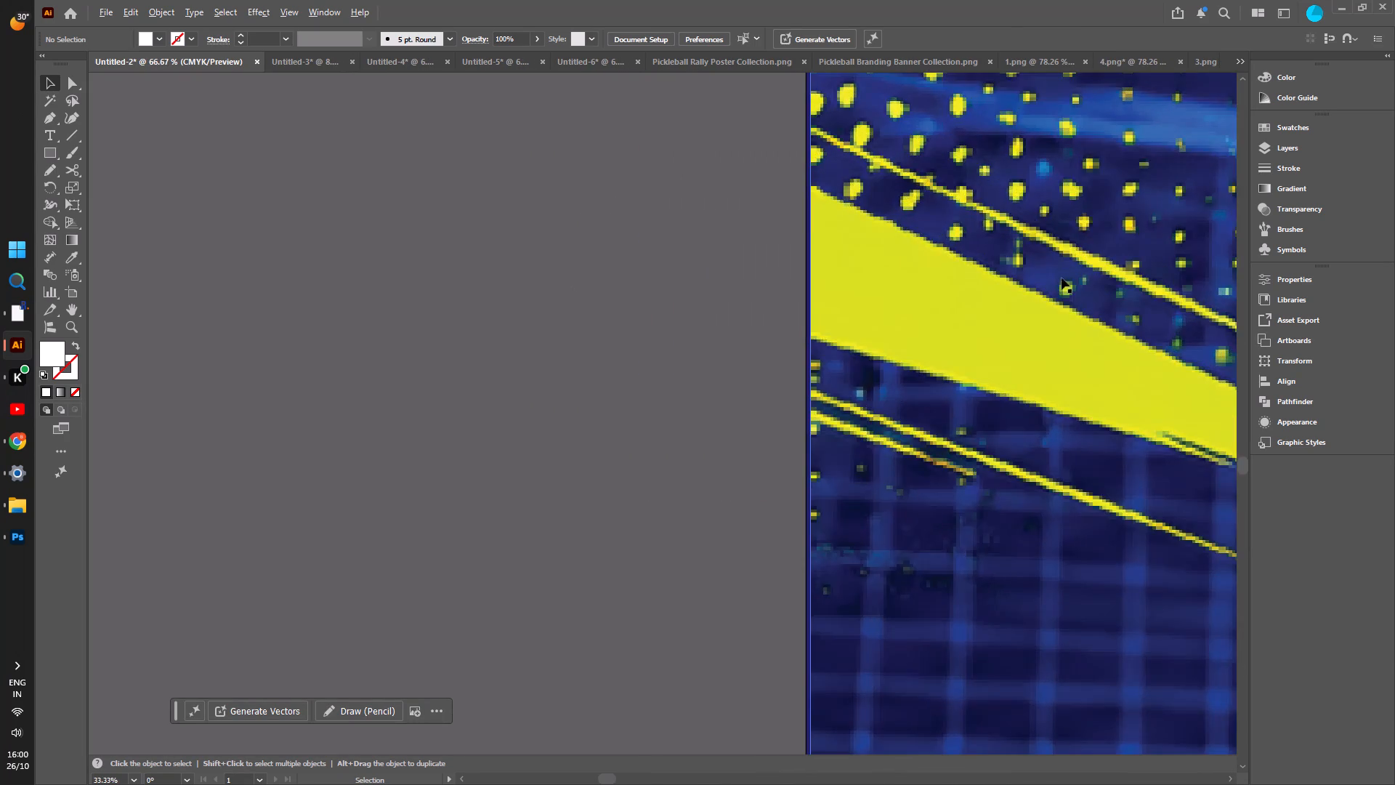
pyautogui.keyDown('alt'); pyautogui.scroll(-4, 935, 305); pyautogui.keyUp('alt')
pyautogui.keyDown('alt'); pyautogui.scroll(-5, 809, 298); pyautogui.keyUp('alt')
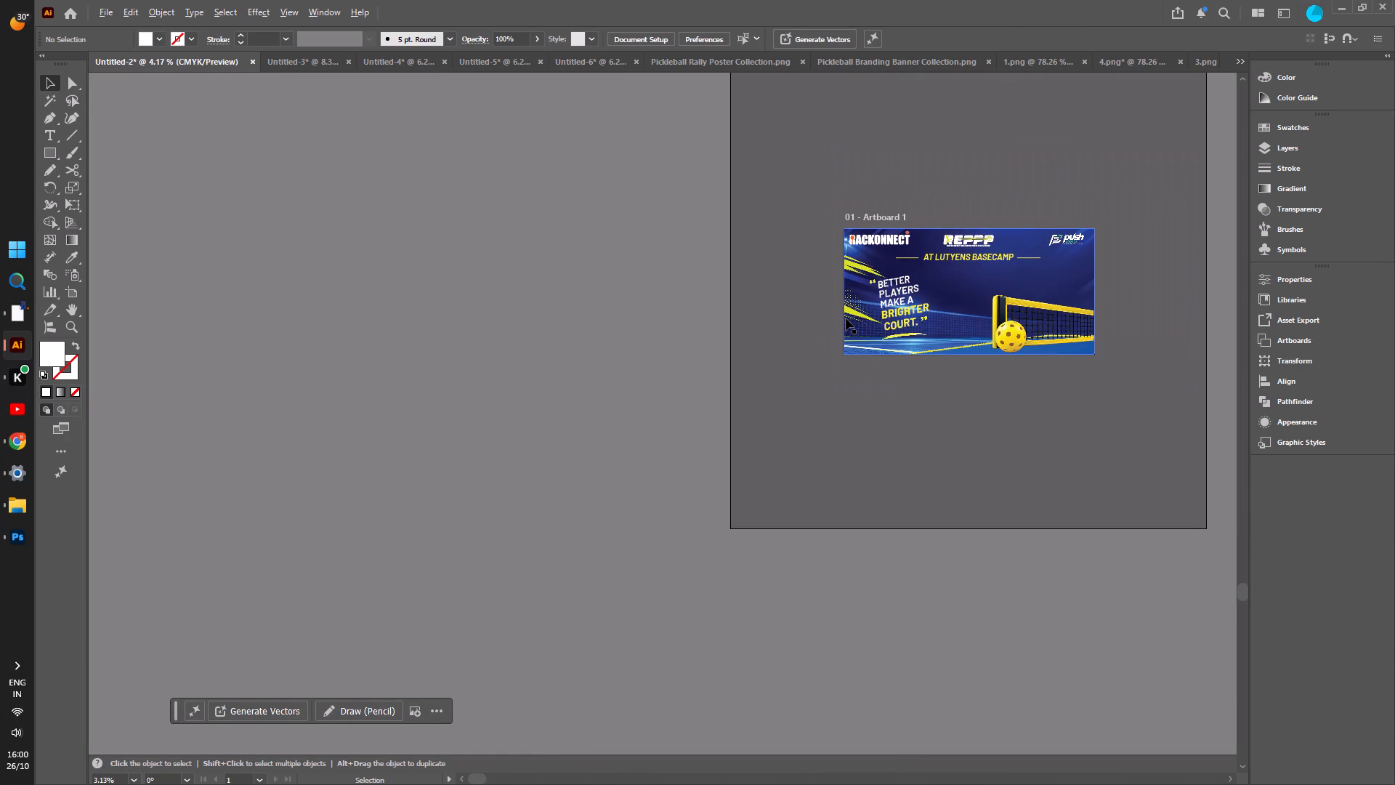
pyautogui.keyDown('alt'); pyautogui.scroll(-3, 846, 318); pyautogui.keyUp('alt')
pyautogui.keyDown('alt'); pyautogui.scroll(3, 1190, 339); pyautogui.keyUp('alt')
pyautogui.keyDown('alt'); pyautogui.scroll(2, 640, 374); pyautogui.keyUp('alt')
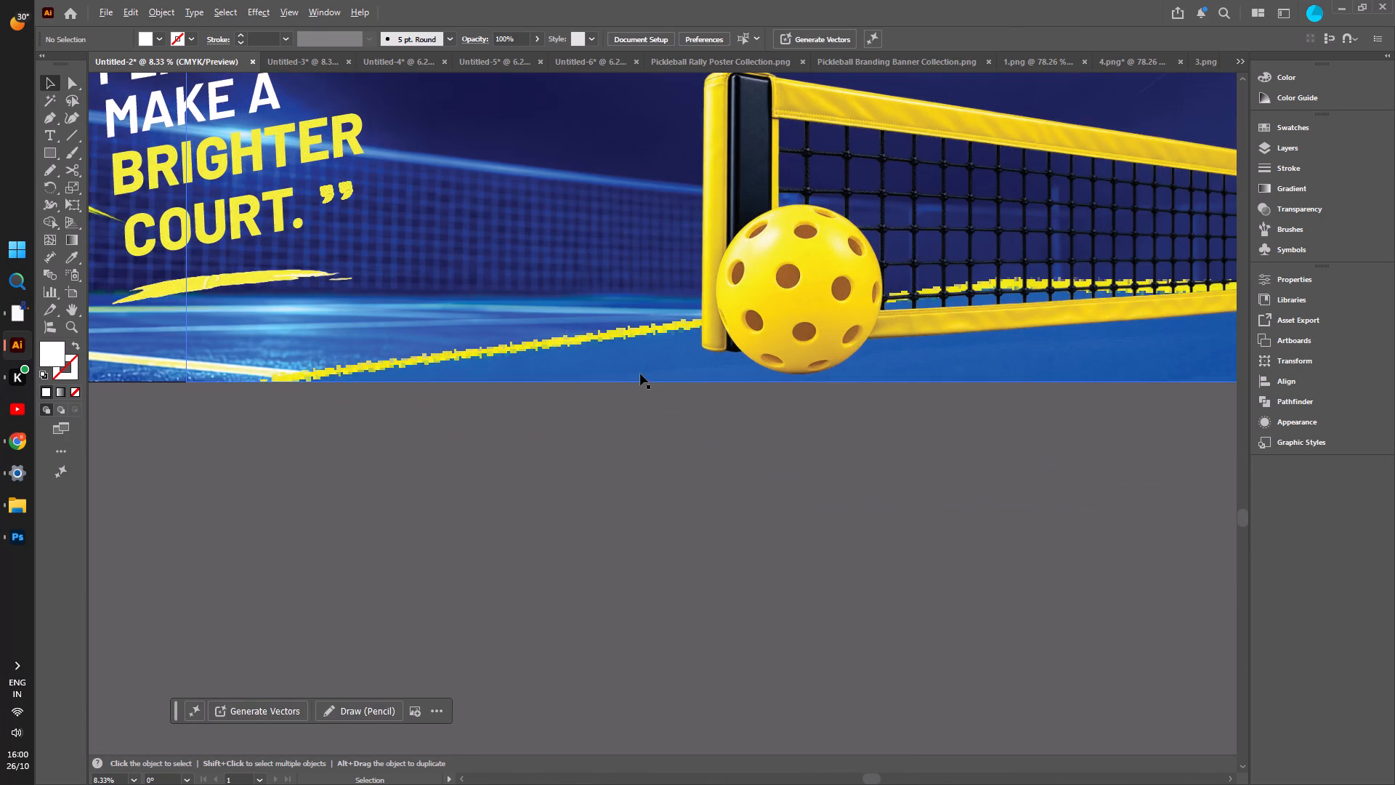
pyautogui.keyDown('alt'); pyautogui.scroll(-4, 614, 386); pyautogui.keyUp('alt')
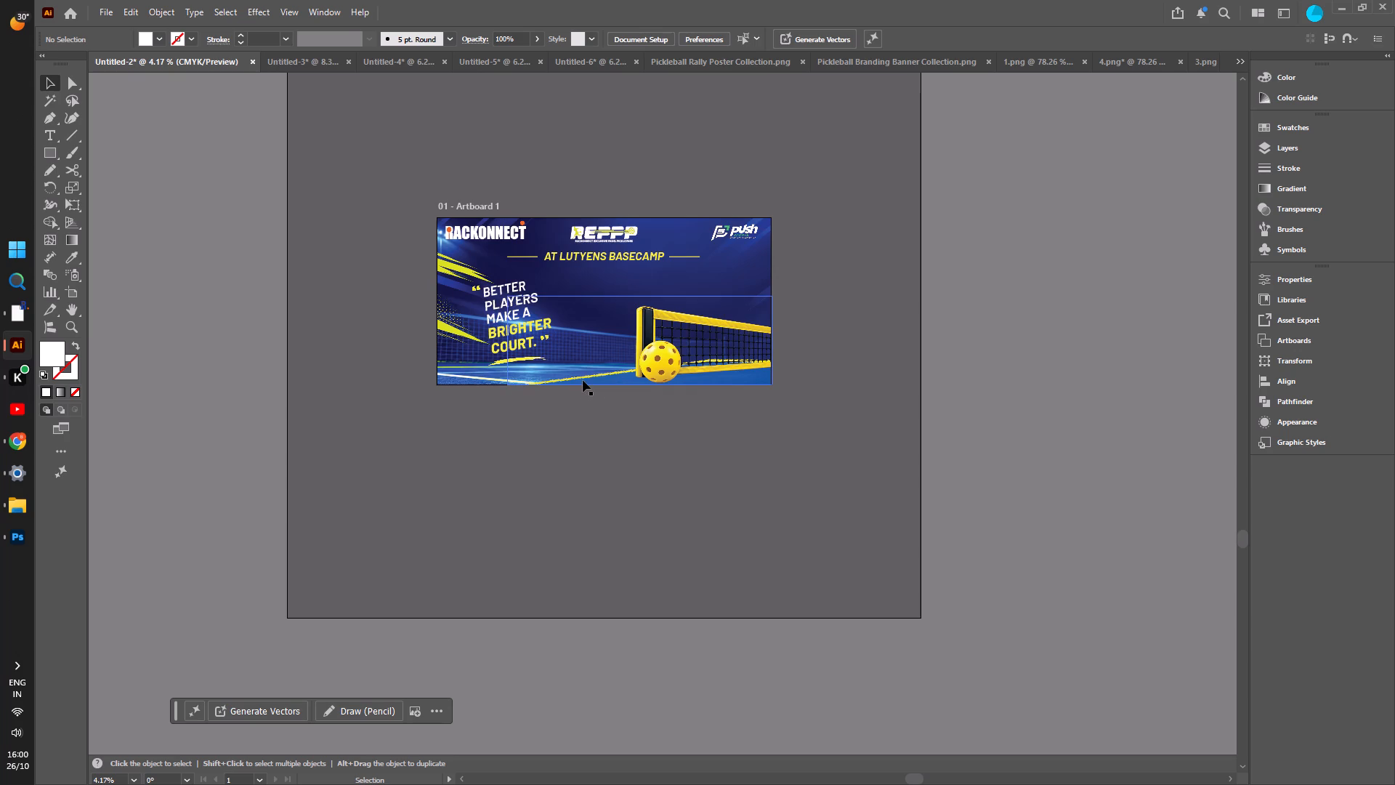
pyautogui.click(484, 418)
pyautogui.keyDown('alt'); pyautogui.scroll(2, 540, 393); pyautogui.keyUp('alt')
pyautogui.scroll(1, 518, 427)
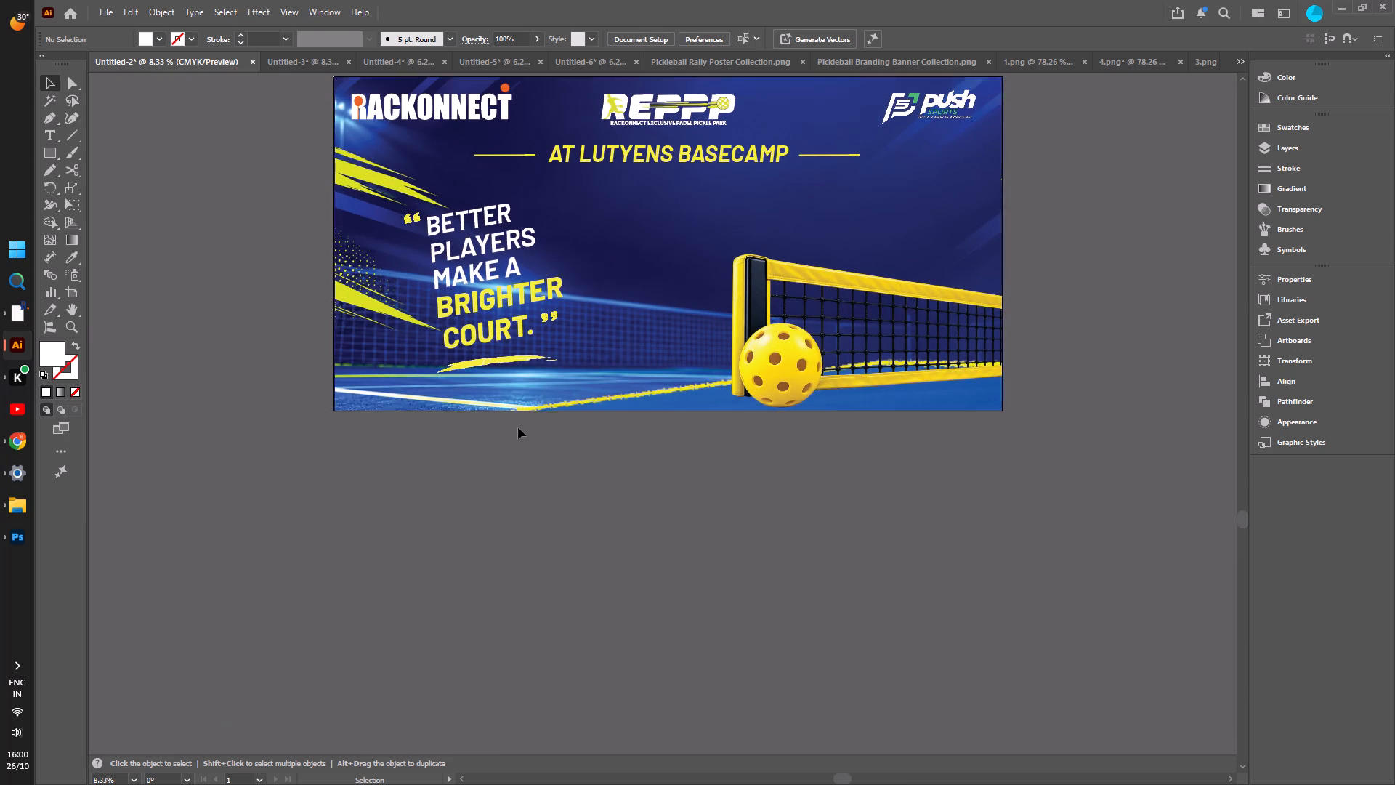
pyautogui.scroll(8, 518, 427)
pyautogui.click(112, 196)
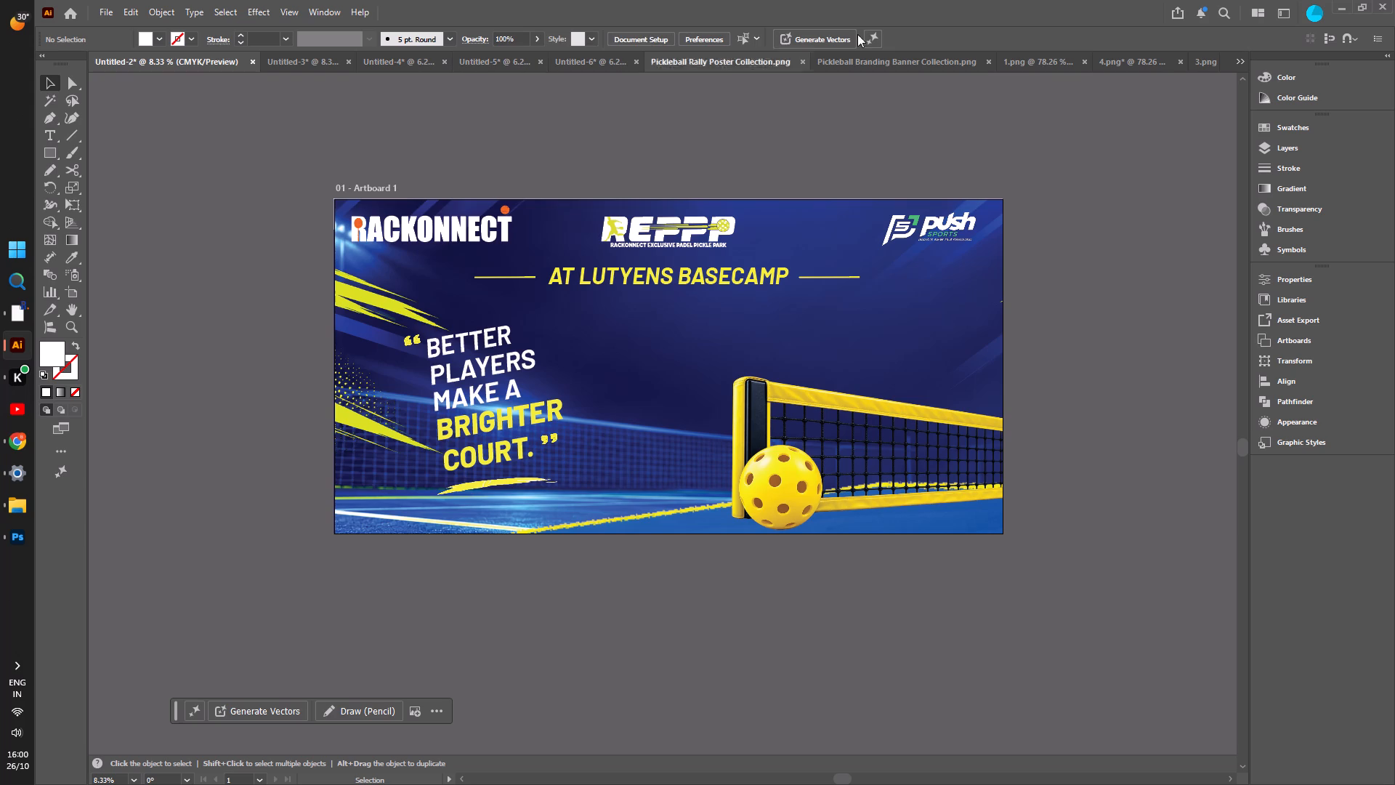
# Switch to the Untitled-1 document with the "Good rallies build great friendships" banner.
pyautogui.click(1243, 61)
pyautogui.scroll(2, 1077, 93)
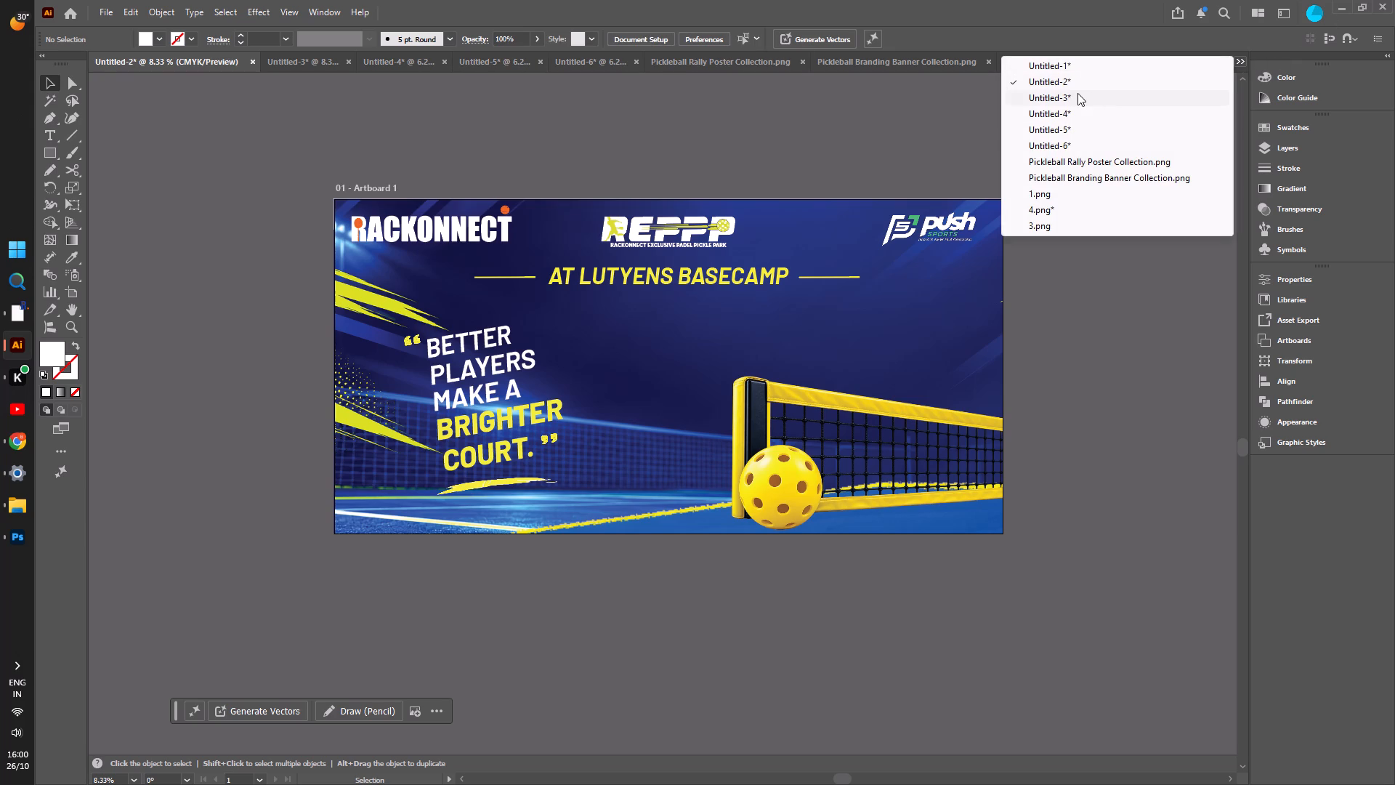
pyautogui.click(1072, 61)
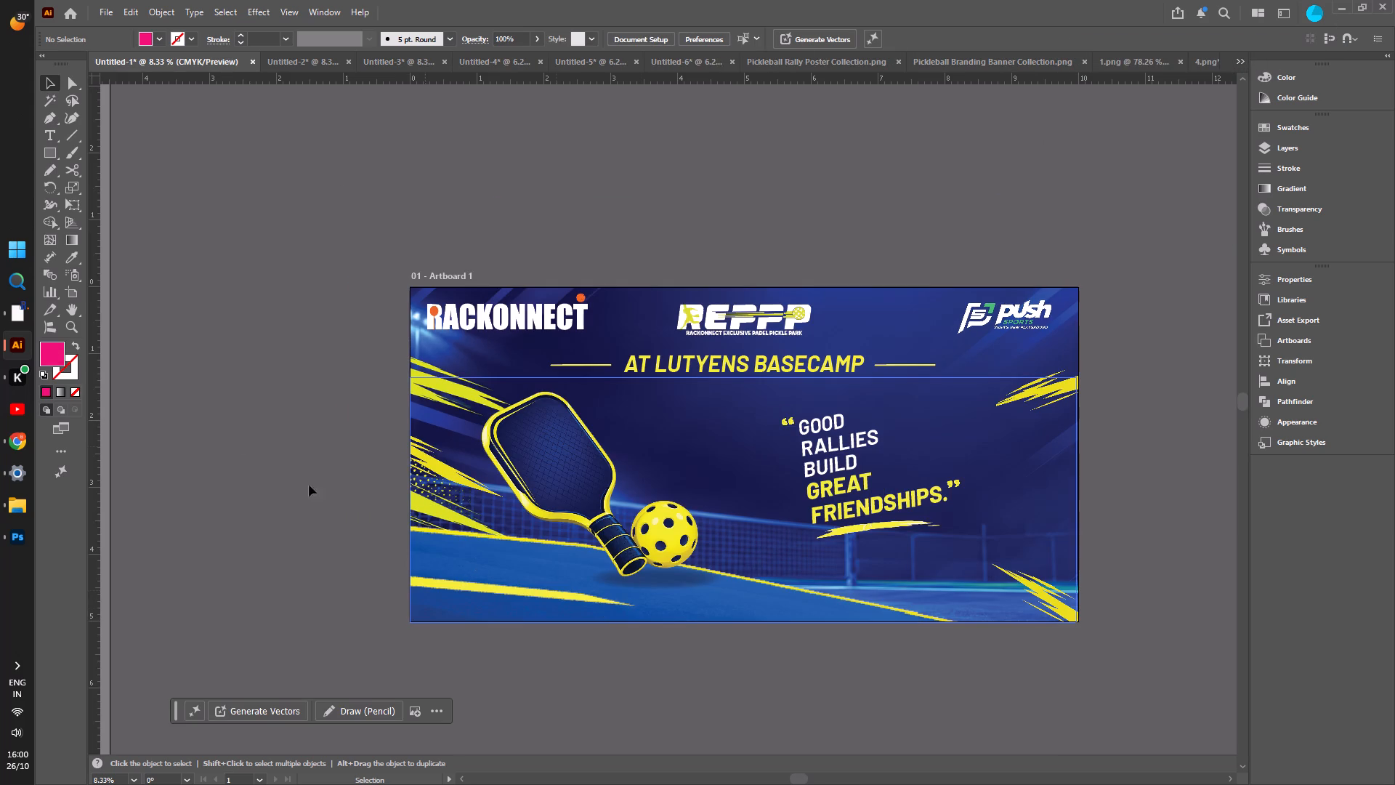
pyautogui.click(239, 366)
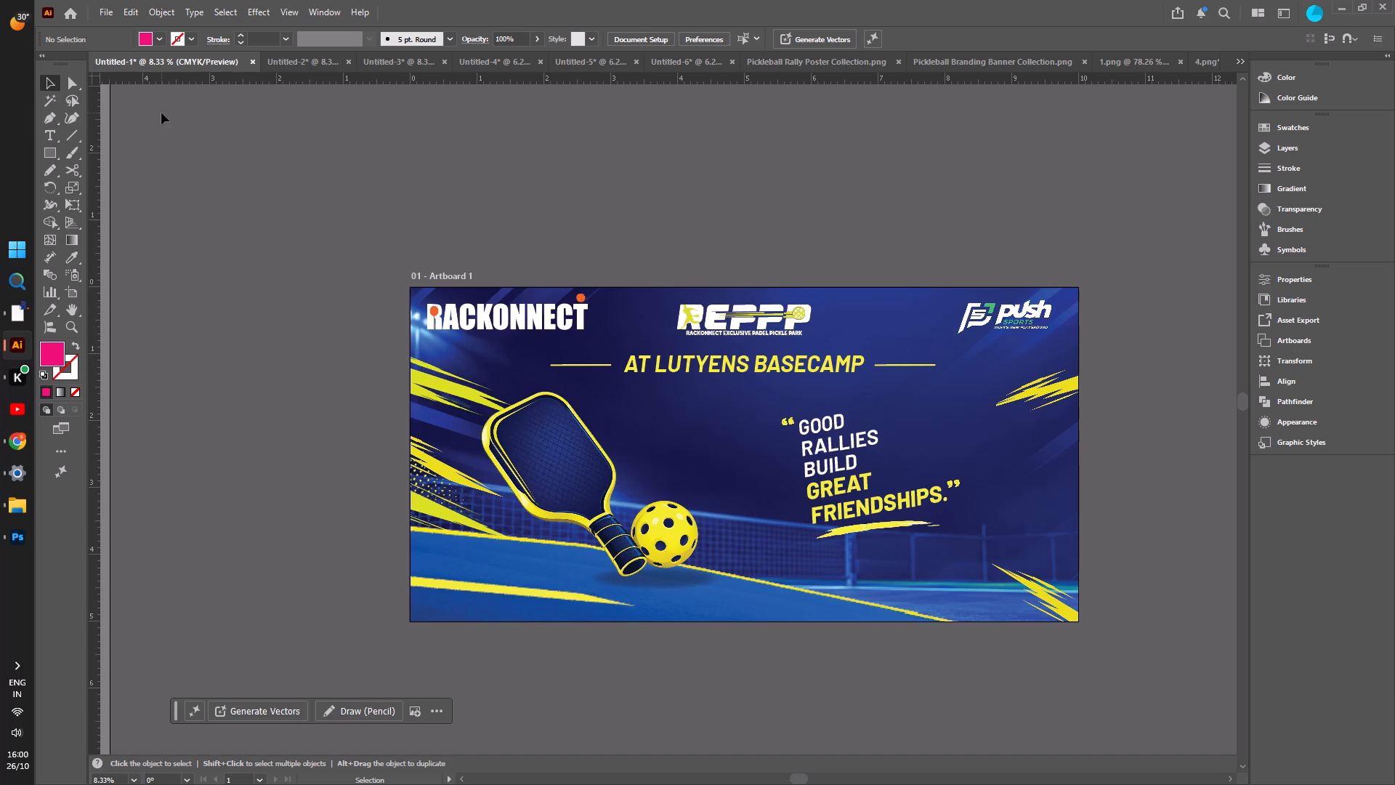
# Export the Untitled-1 banner to the Desktop as an Adobe PDF named "PDF 1" with the High Quality Print preset, and view it.
pyautogui.click(102, 9)
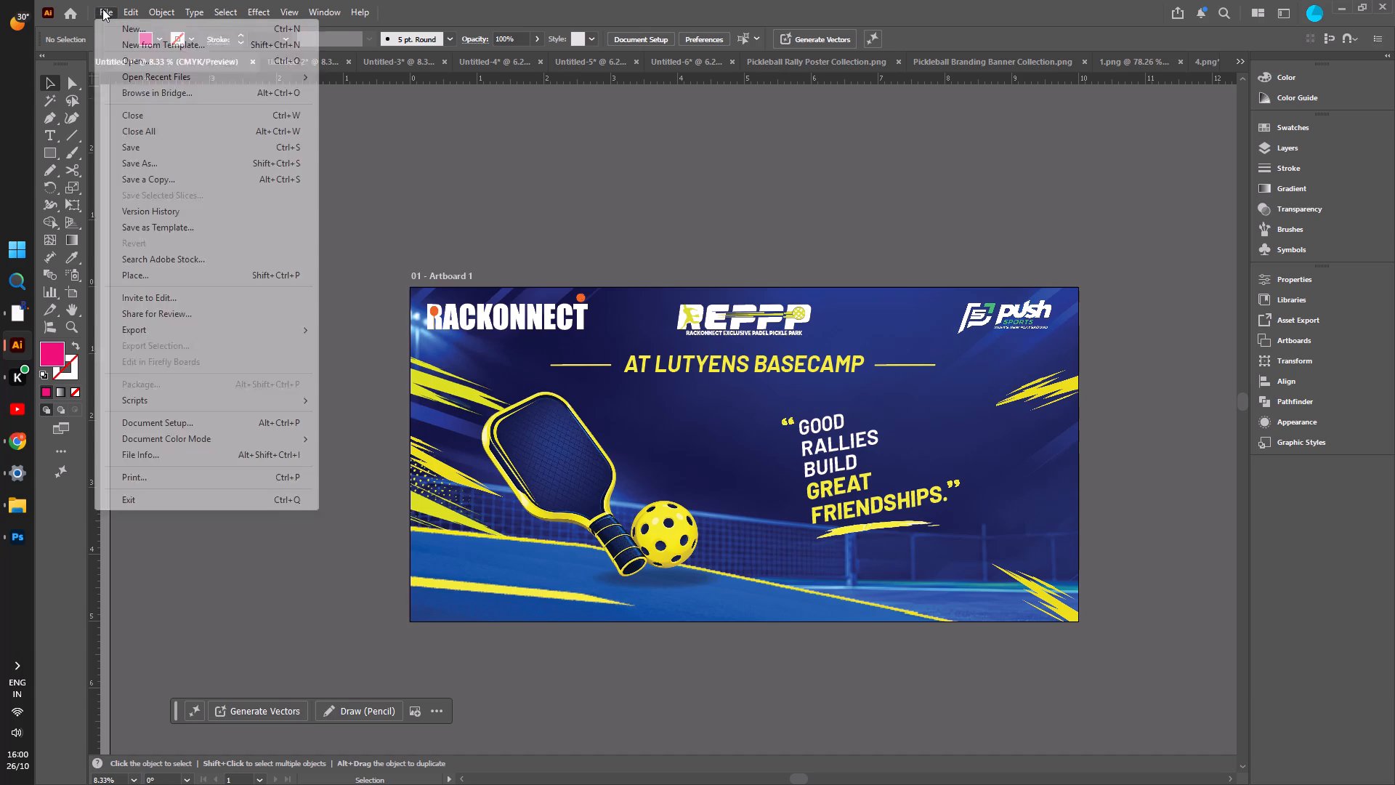
pyautogui.click(178, 335)
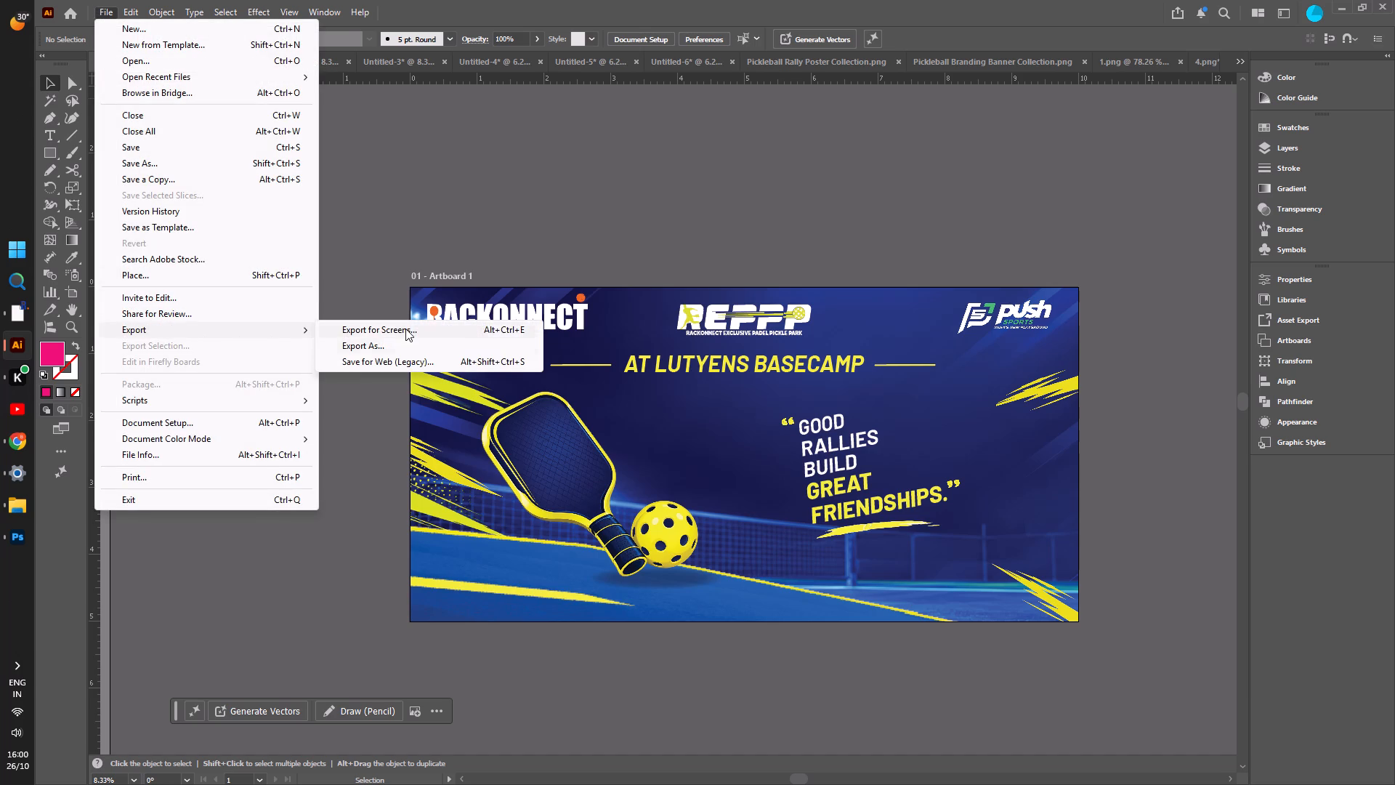
pyautogui.click(397, 347)
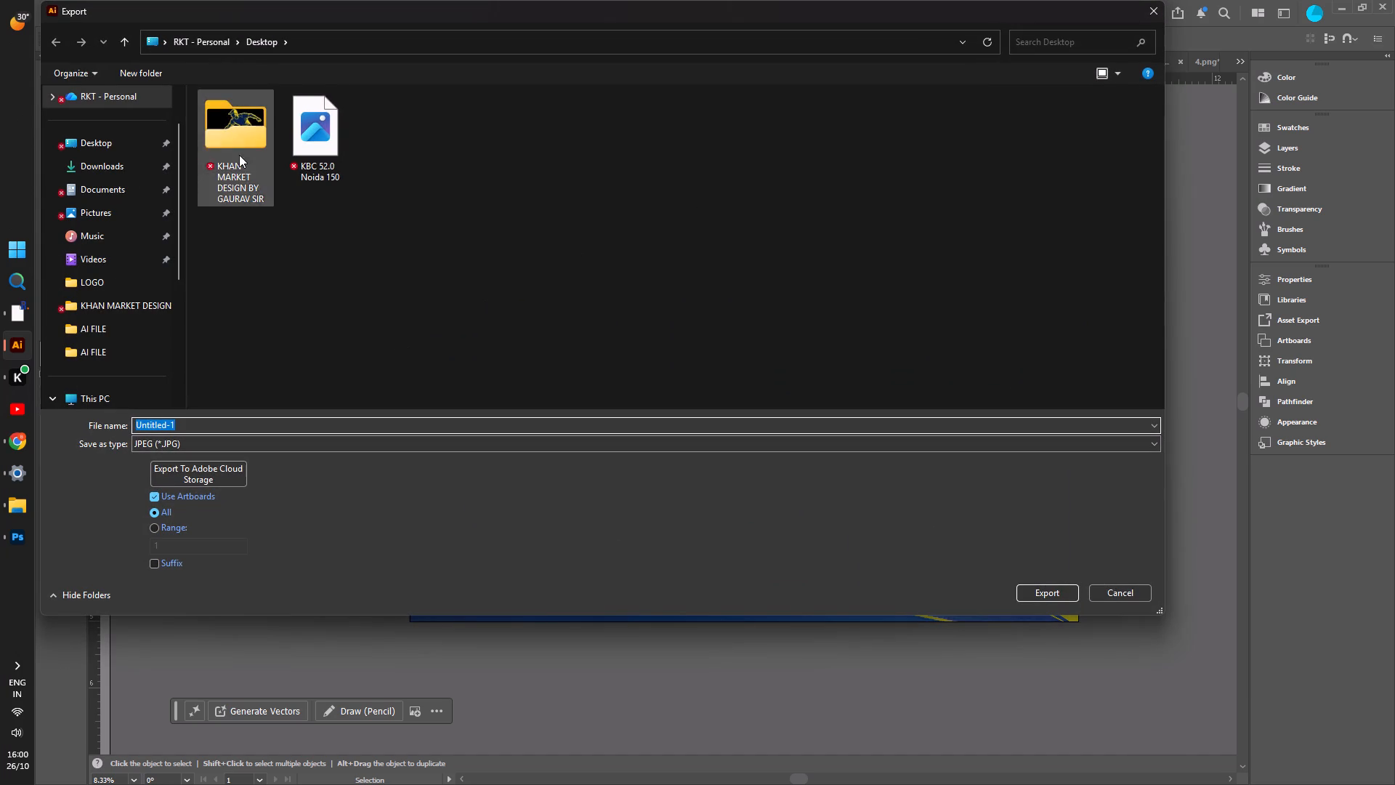
pyautogui.click(119, 135)
pyautogui.click(195, 424)
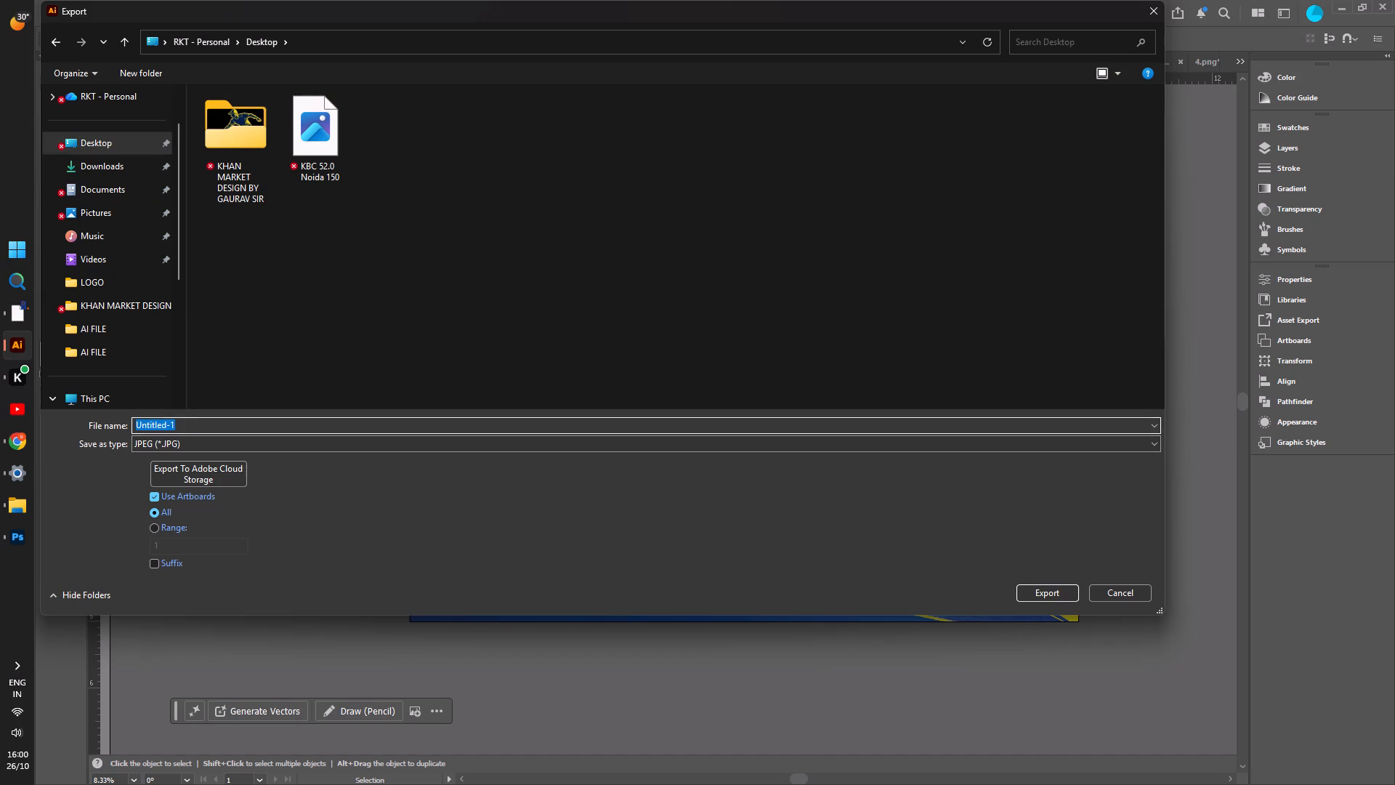
pyautogui.write('PDF')
pyautogui.press('space')
pyautogui.press('1')
pyautogui.click(200, 448)
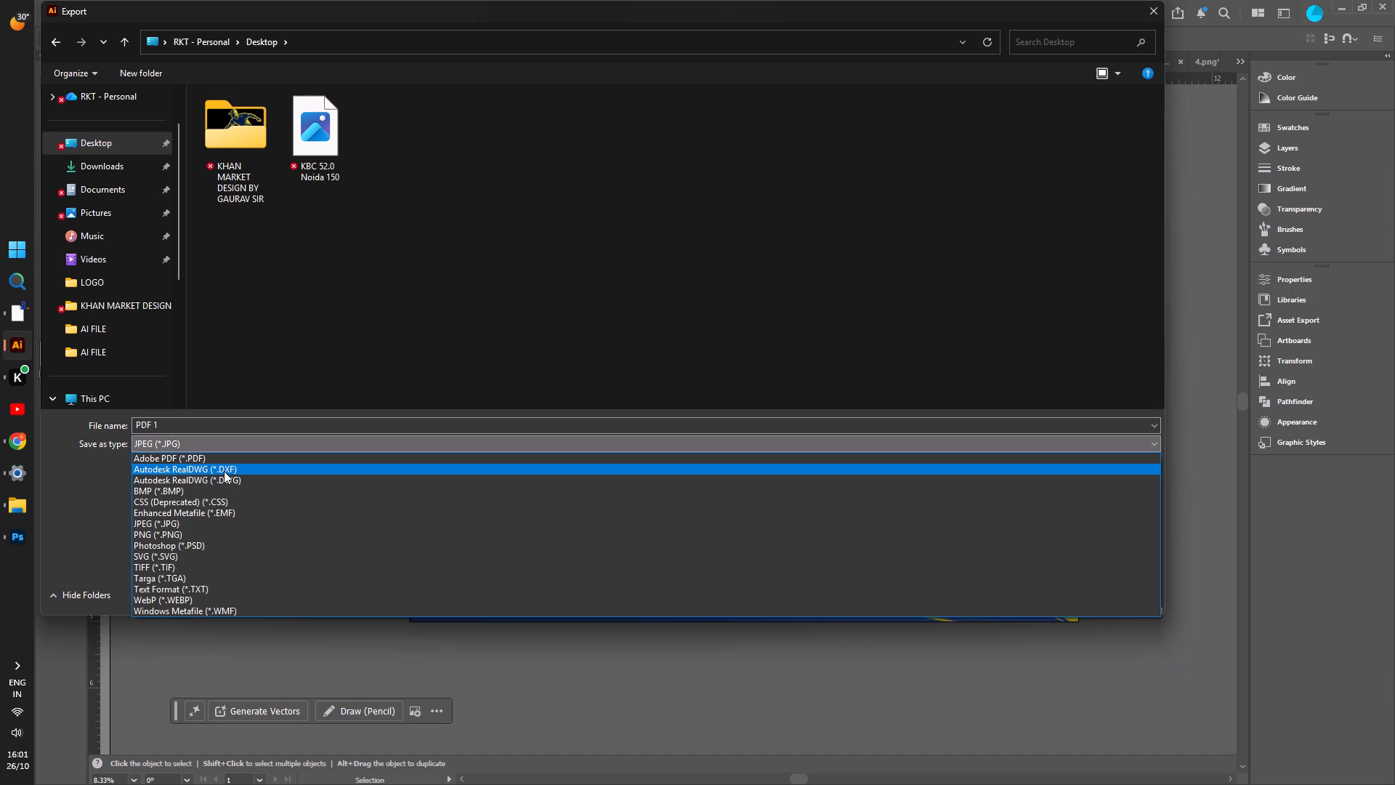
pyautogui.click(222, 462)
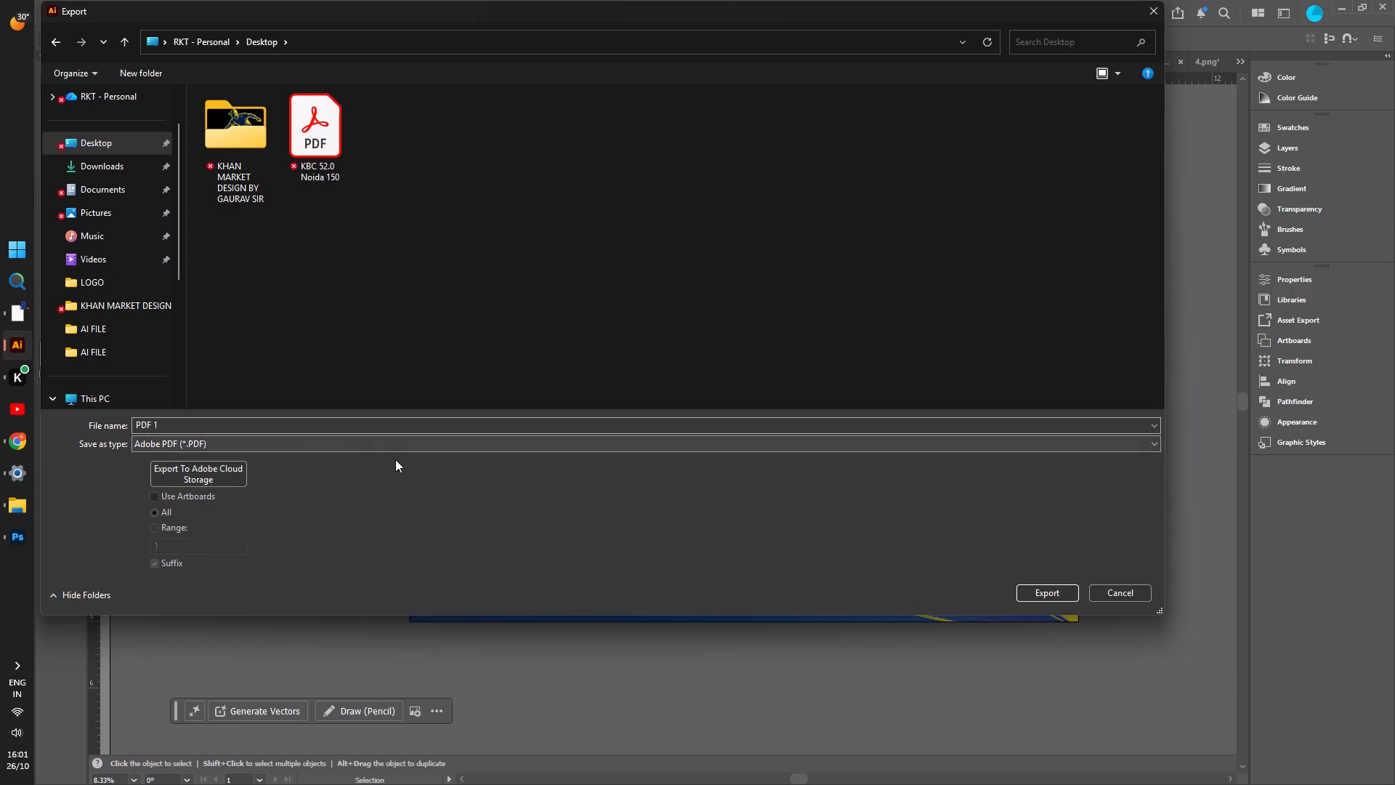
pyautogui.click(1046, 592)
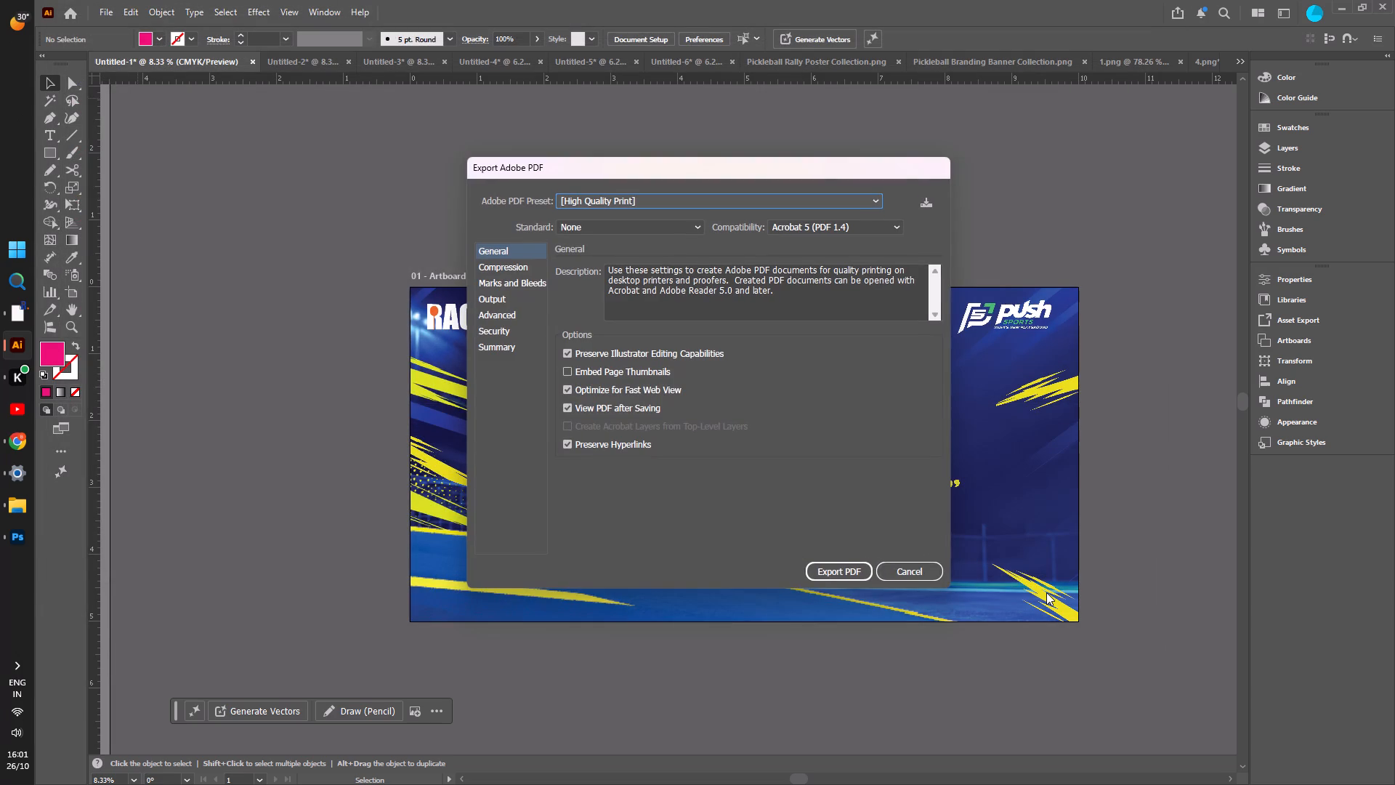
pyautogui.click(846, 573)
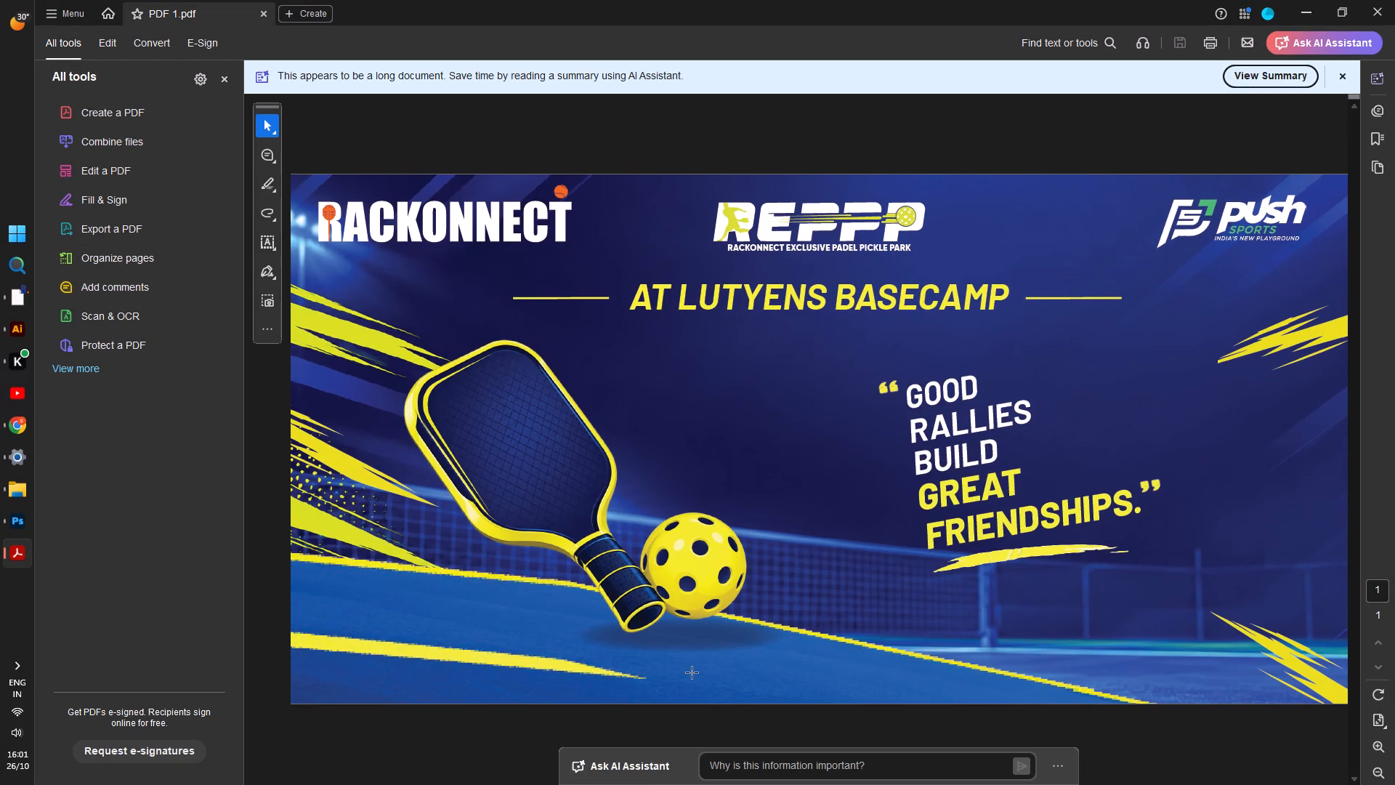
pyautogui.keyDown('alt'); pyautogui.scroll(4, 692, 673); pyautogui.keyUp('alt')
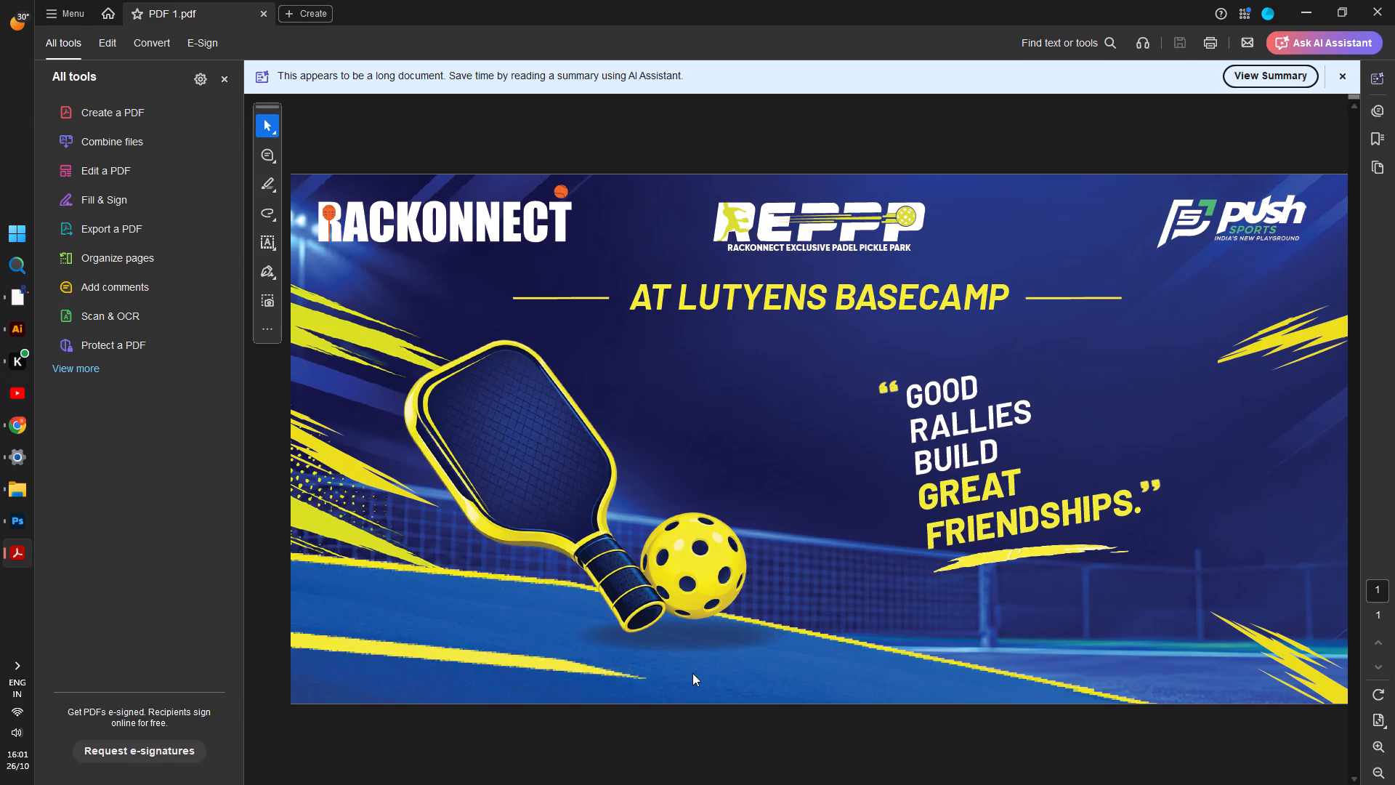
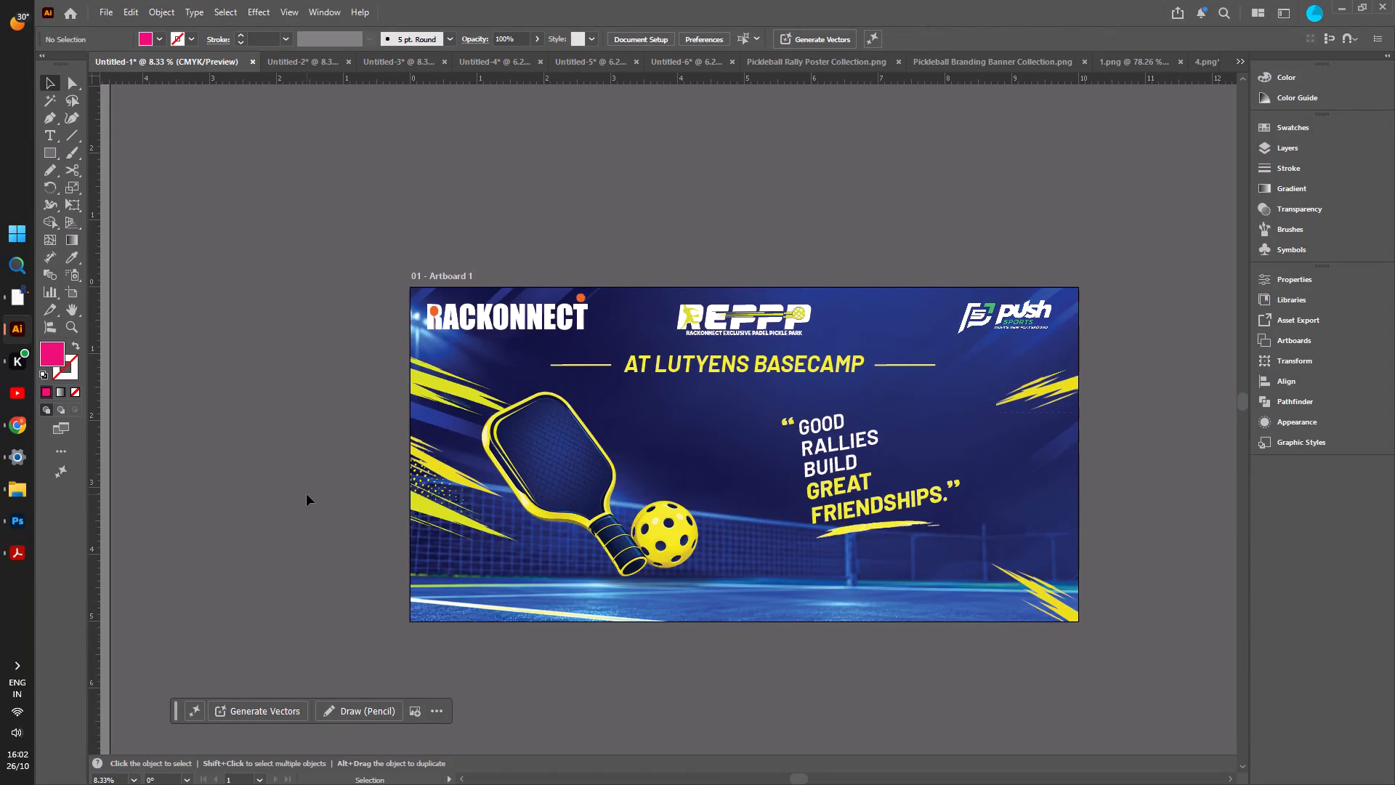
# Compare the Untitled-2 banner's court-line image, then undo the removal of the yellow court-line image in the Untitled-1 banner.
pyautogui.click(292, 52)
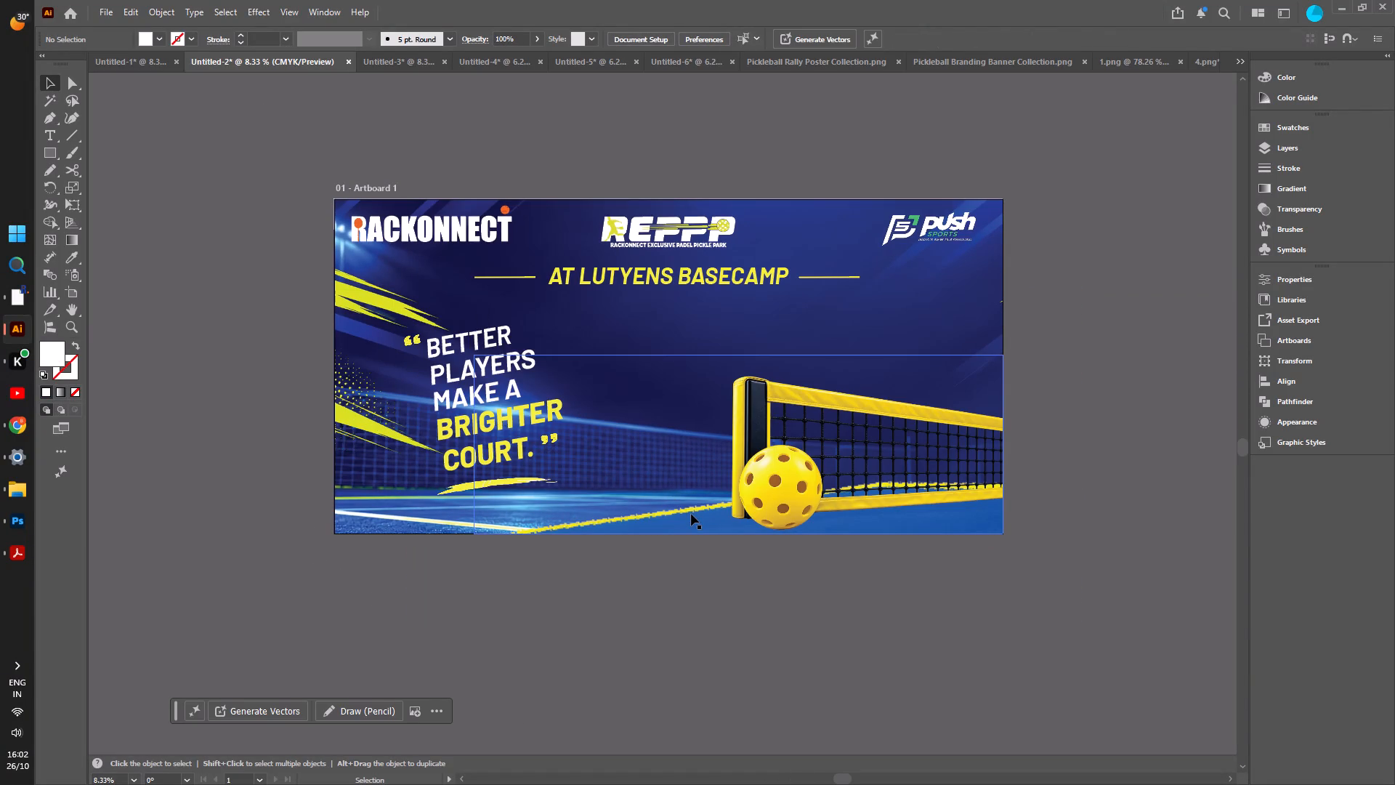
pyautogui.click(691, 514)
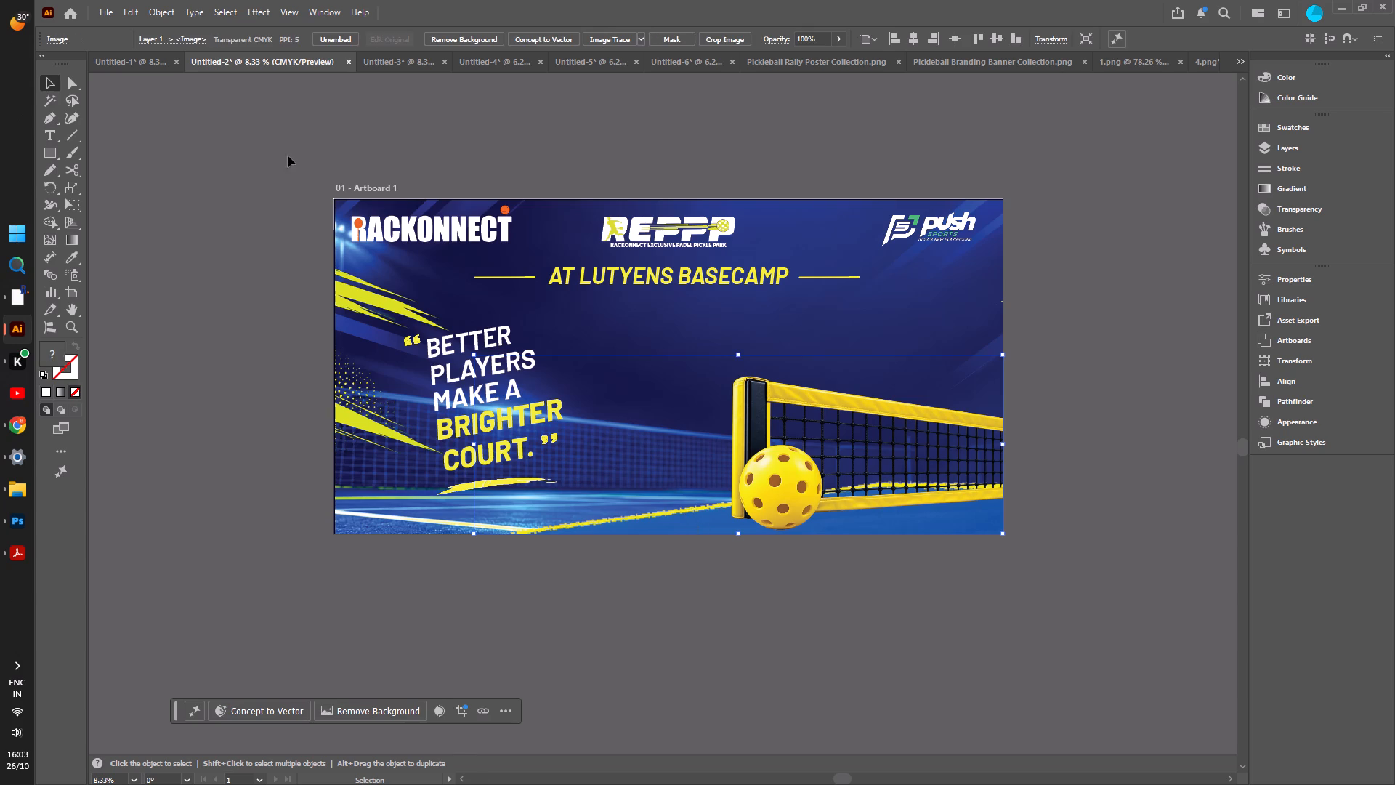
pyautogui.click(97, 62)
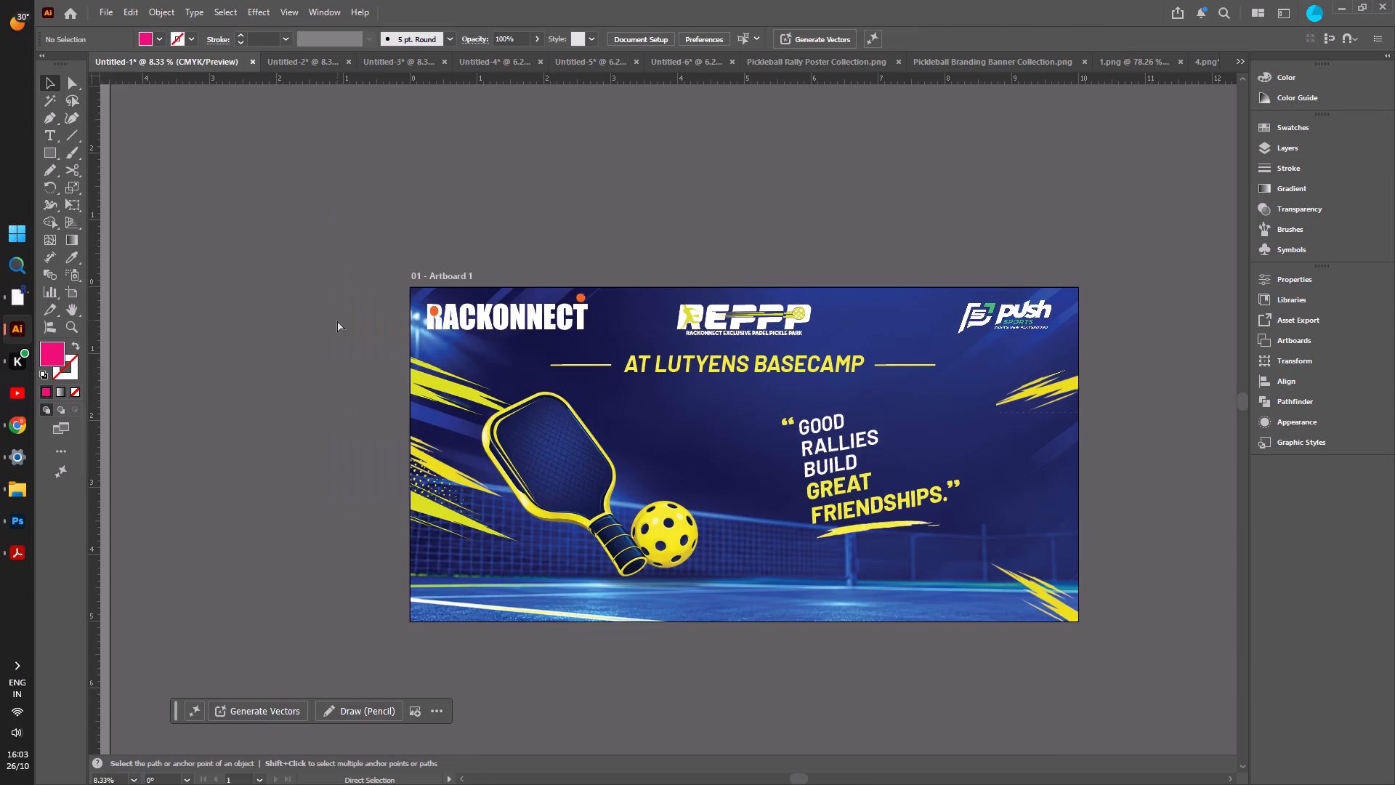
pyautogui.hotkey('ctrl', 'z')
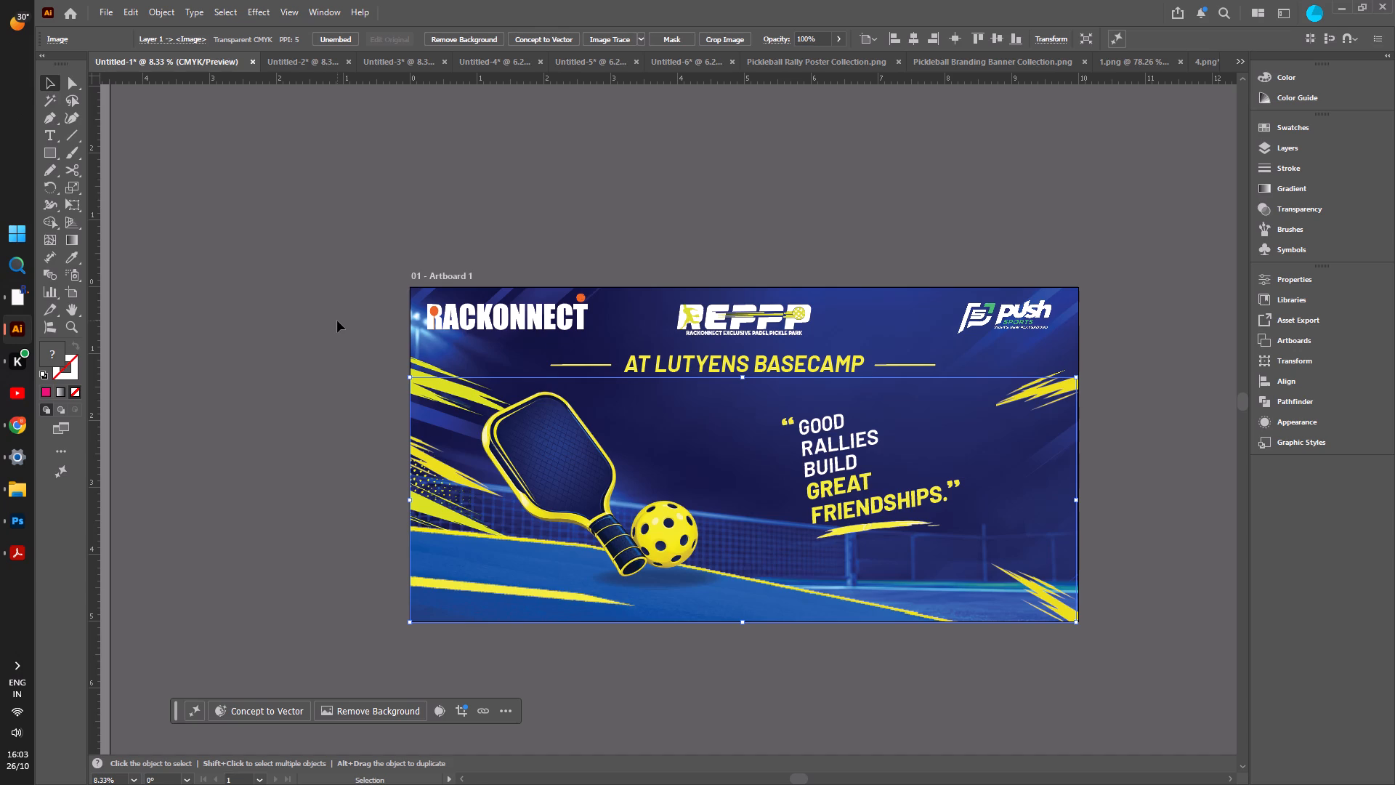
pyautogui.click(265, 299)
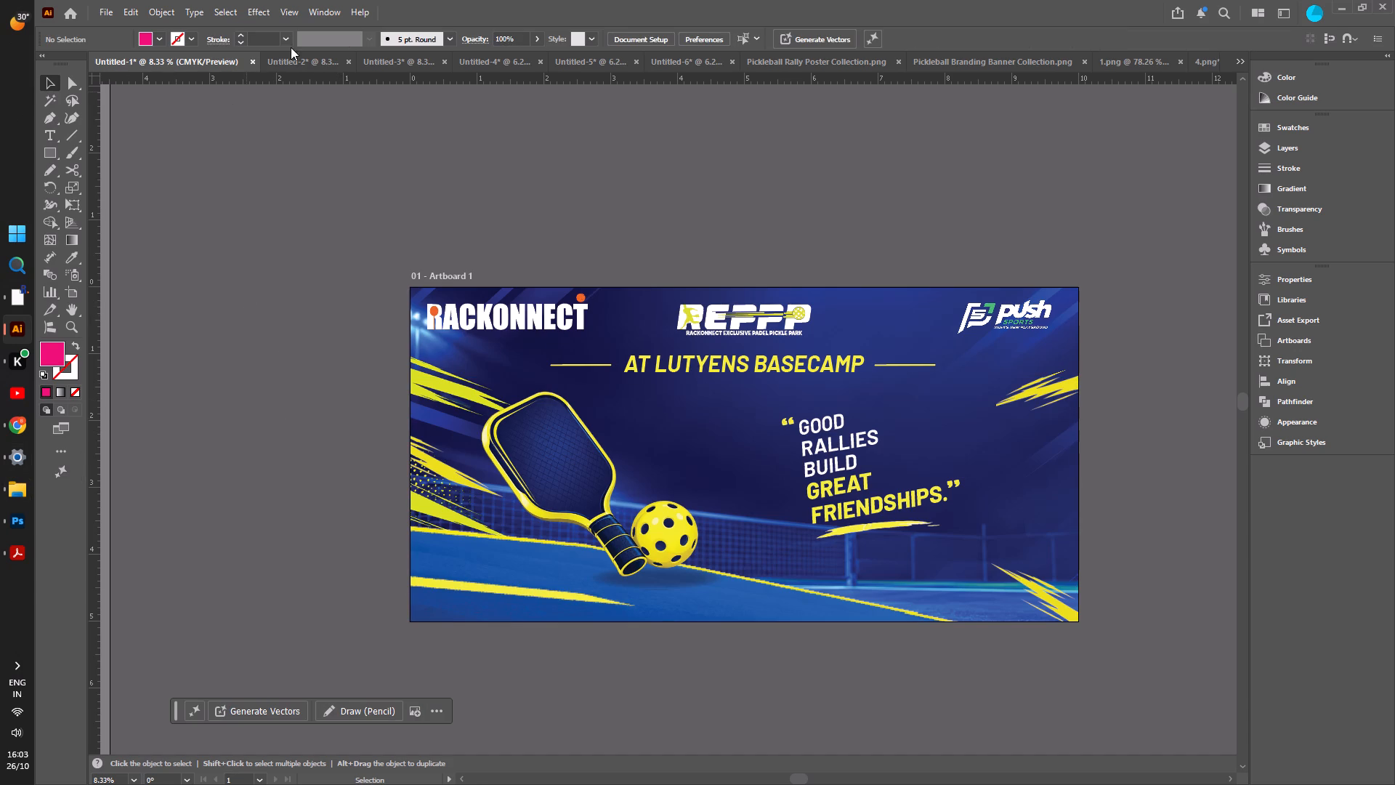
# Look through the Untitled-2, Untitled-3 and Untitled-4 banners and switch to the Untitled-5 "Play pickleball" banner.
pyautogui.click(304, 54)
pyautogui.click(400, 60)
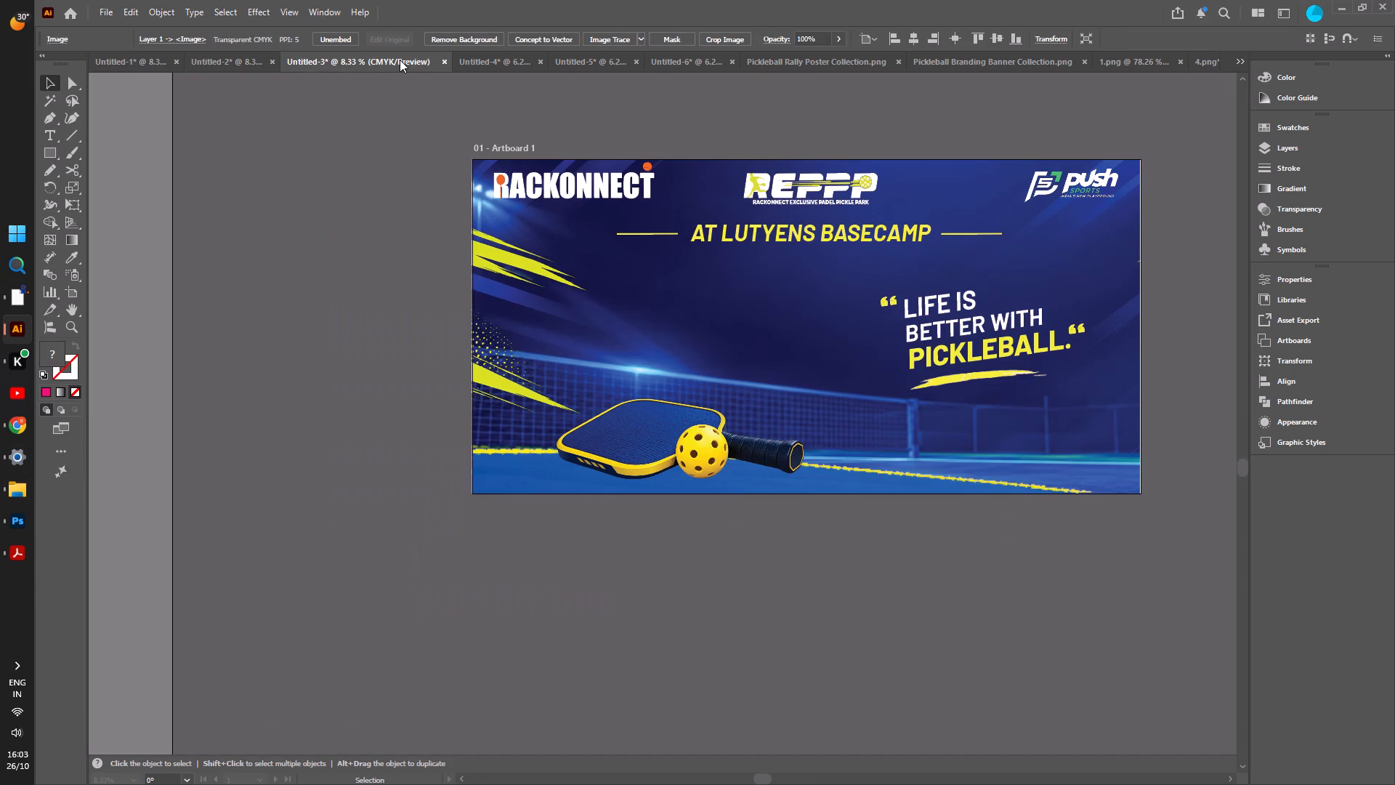
pyautogui.click(508, 65)
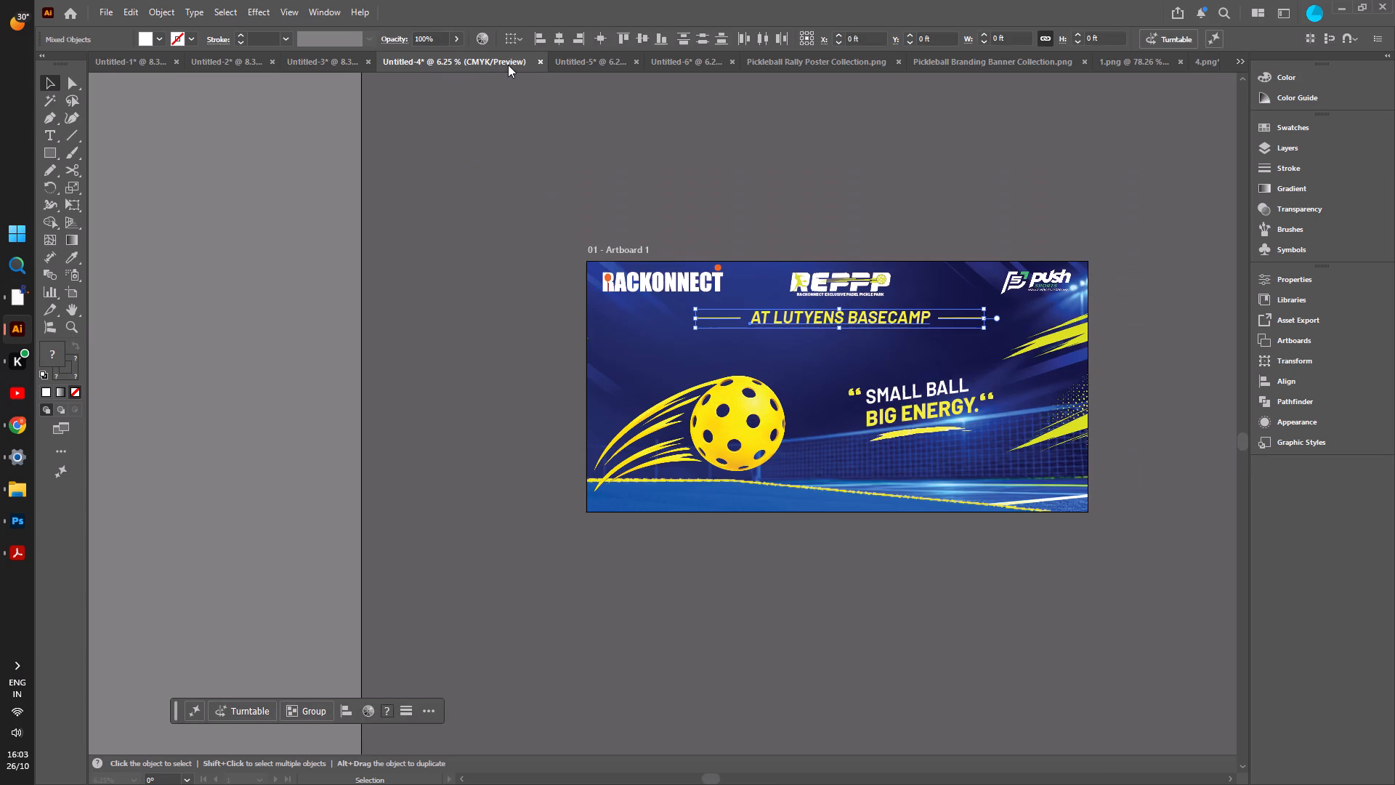
pyautogui.click(579, 207)
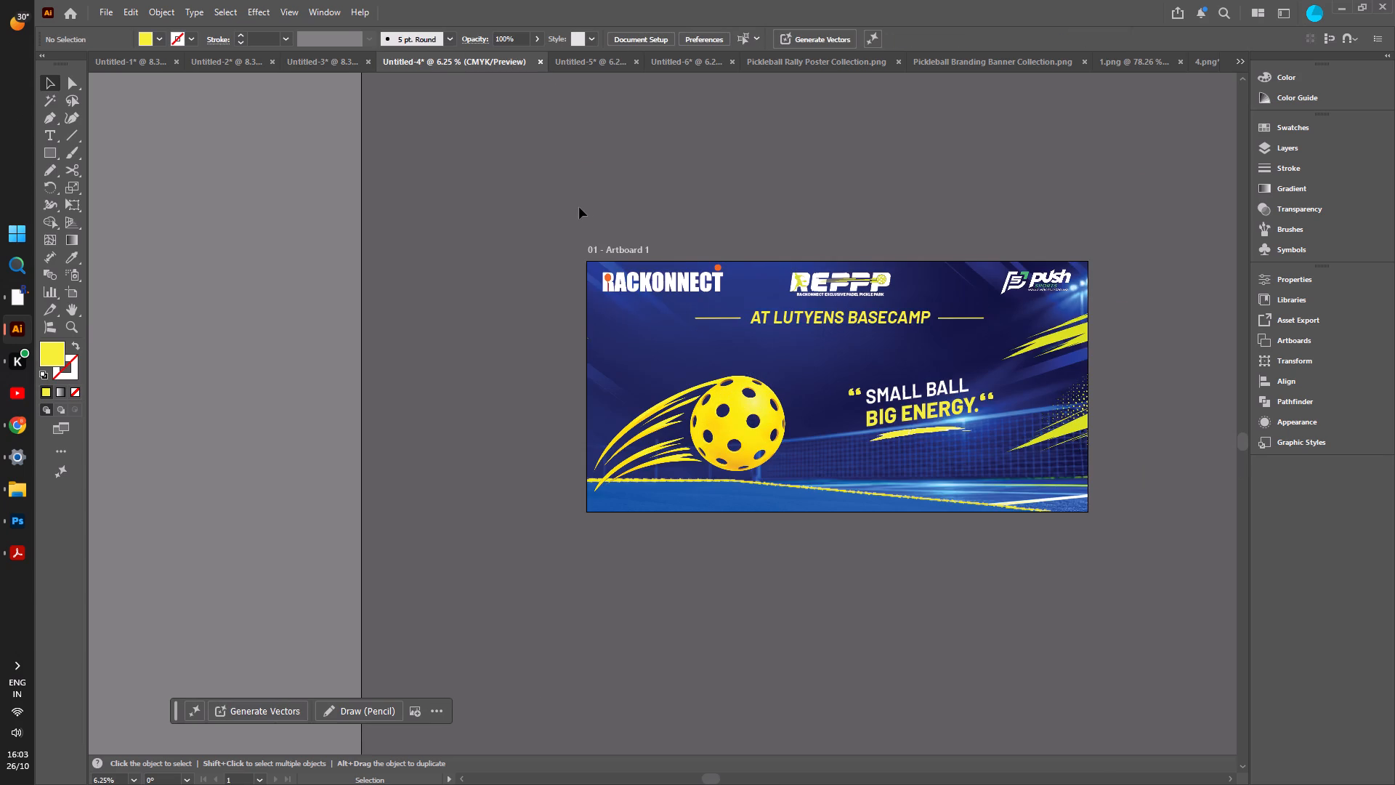
pyautogui.click(608, 60)
pyautogui.click(527, 183)
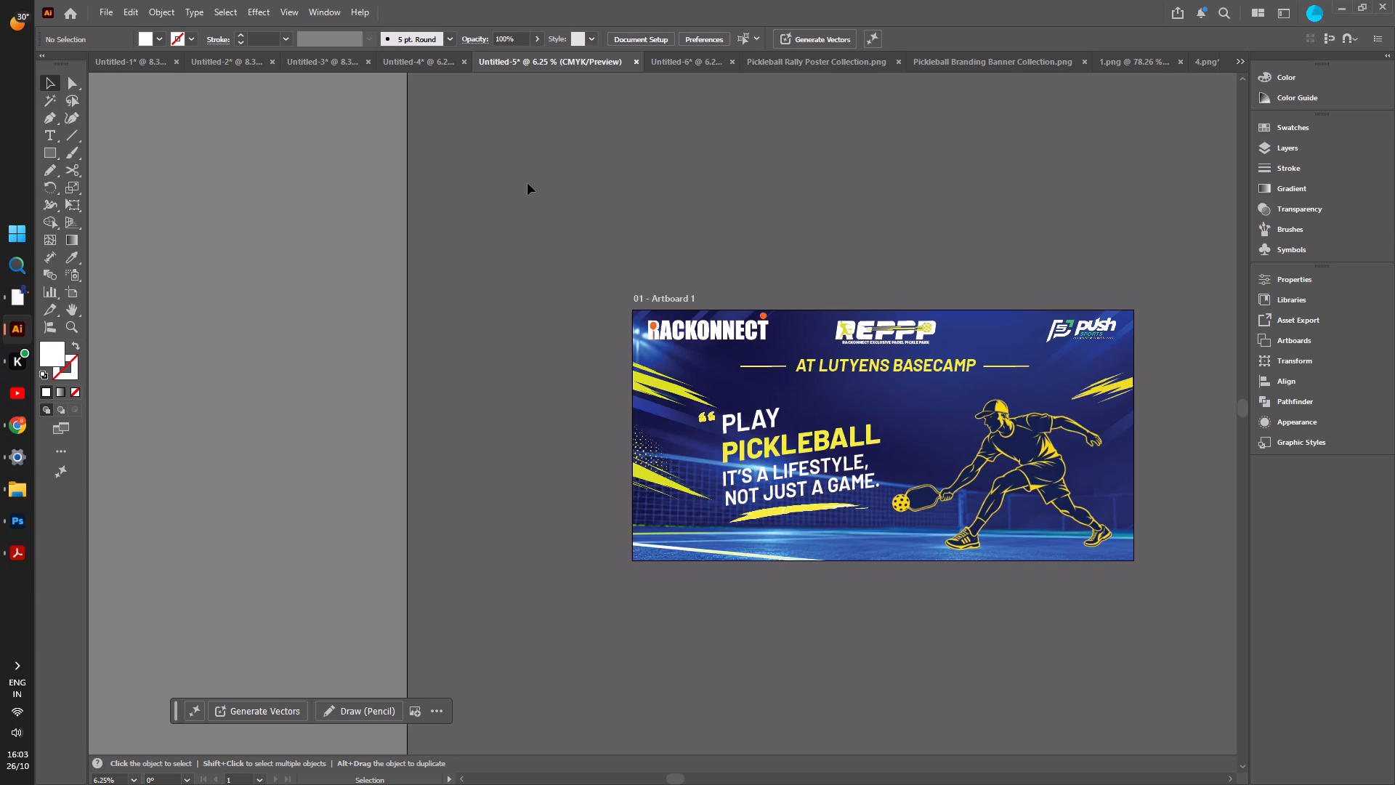
# Start saving a copy of the Untitled-5 banner under a new name, choosing the Adobe PDF format and the Desktop as location.
pyautogui.click(106, 8)
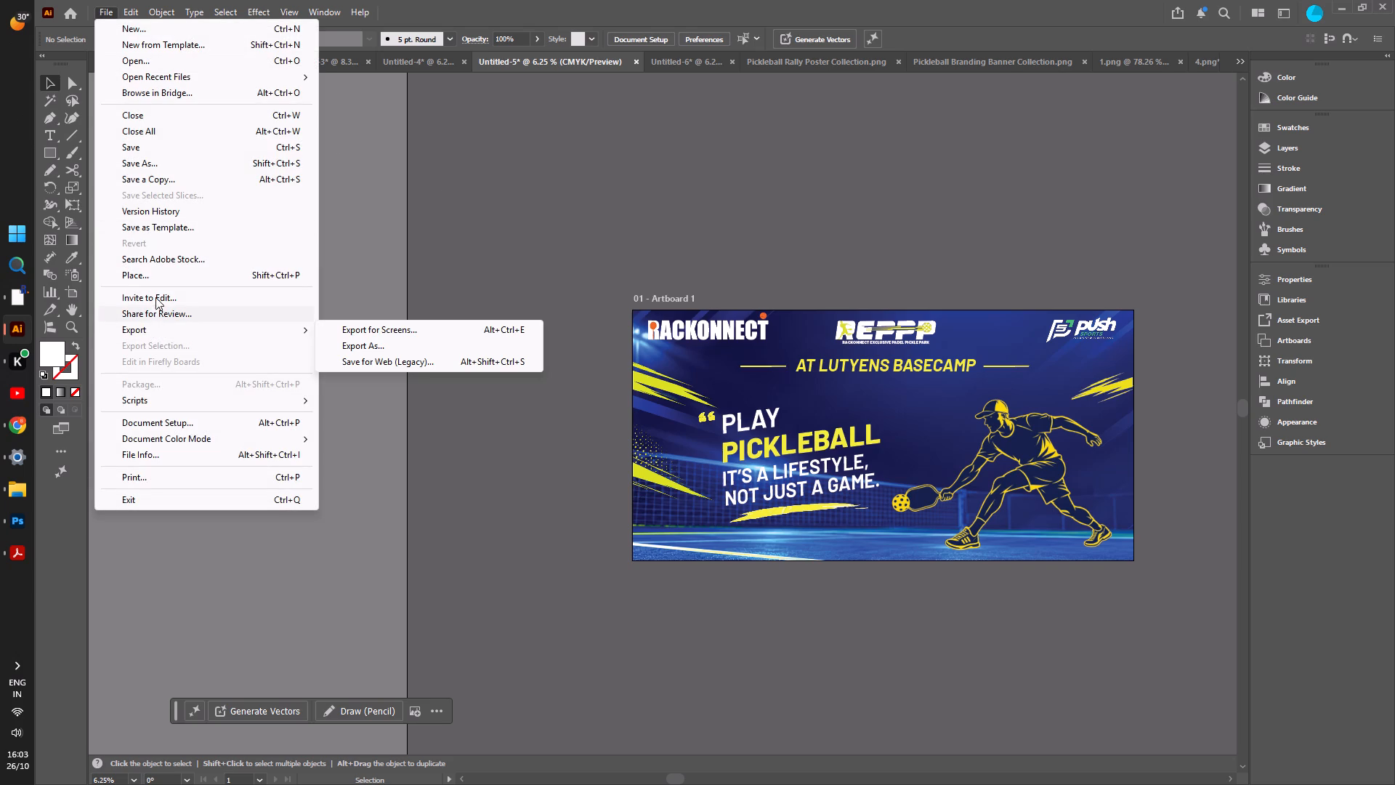
pyautogui.click(156, 332)
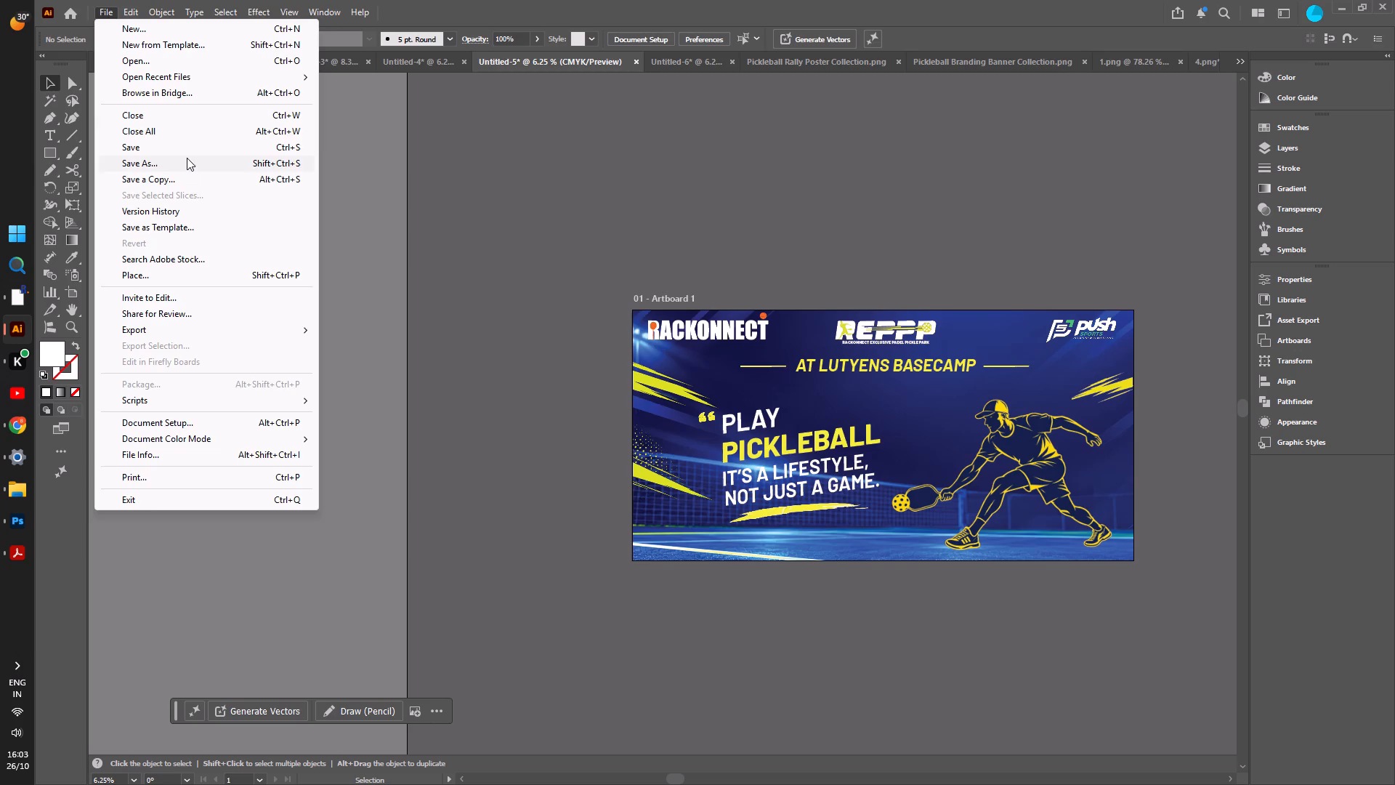
pyautogui.click(187, 158)
pyautogui.click(206, 443)
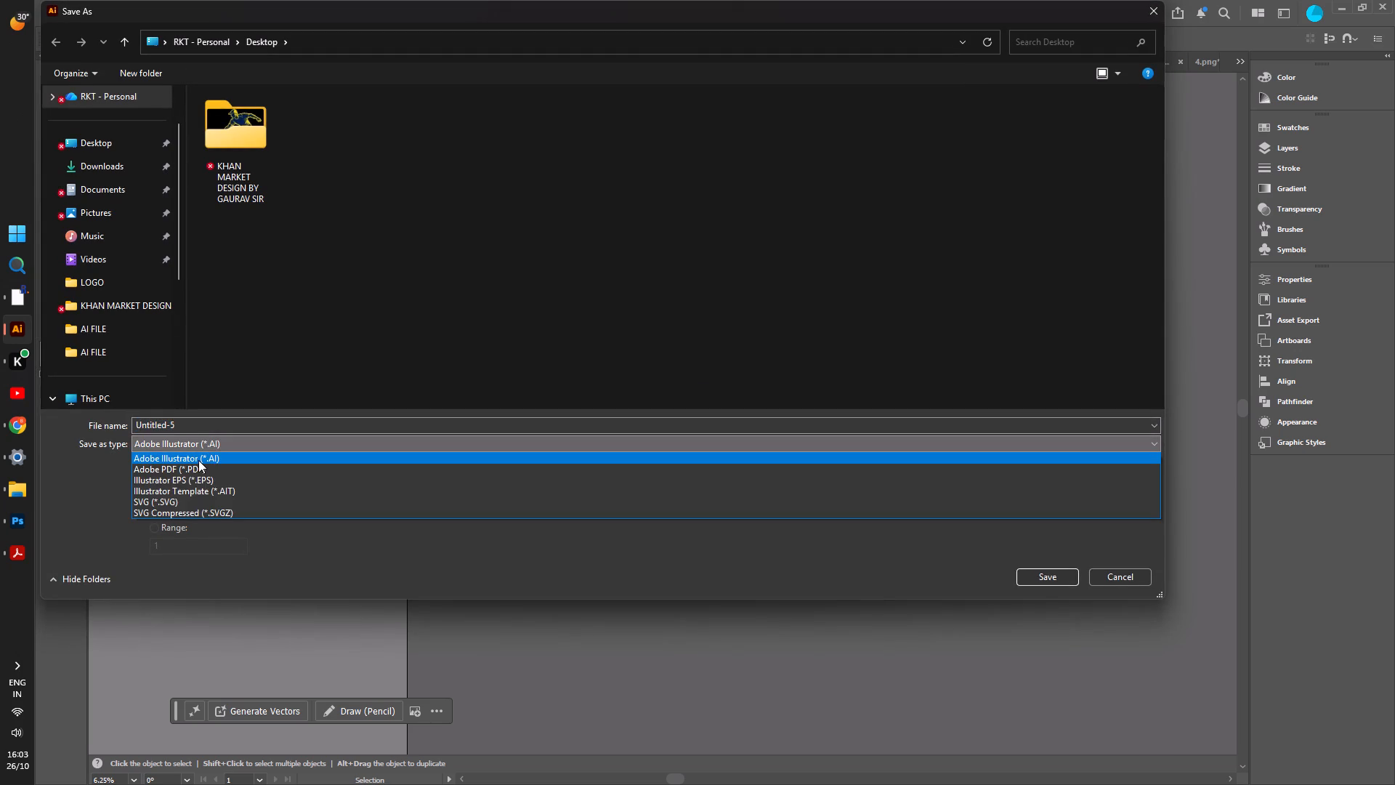
pyautogui.click(198, 460)
pyautogui.click(209, 443)
pyautogui.click(203, 469)
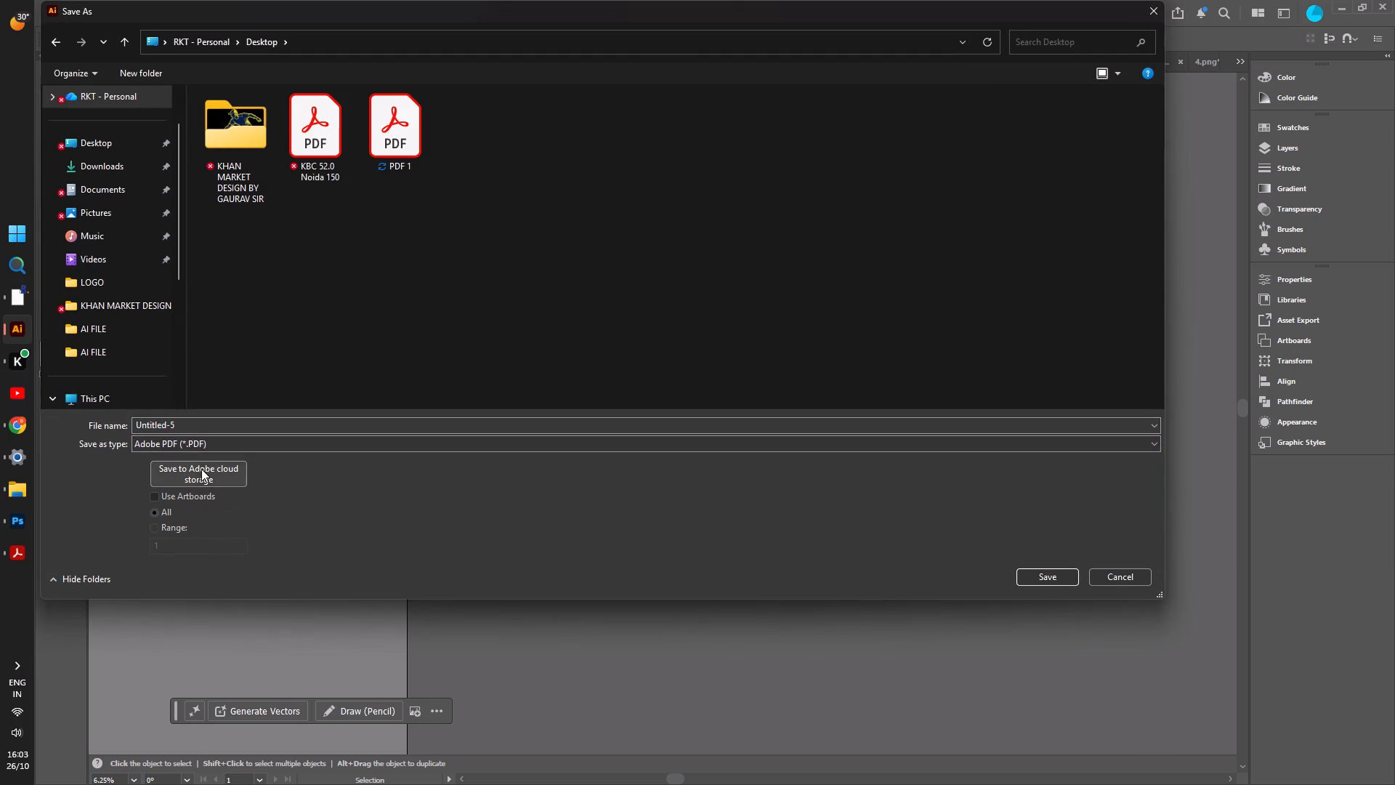
pyautogui.click(108, 138)
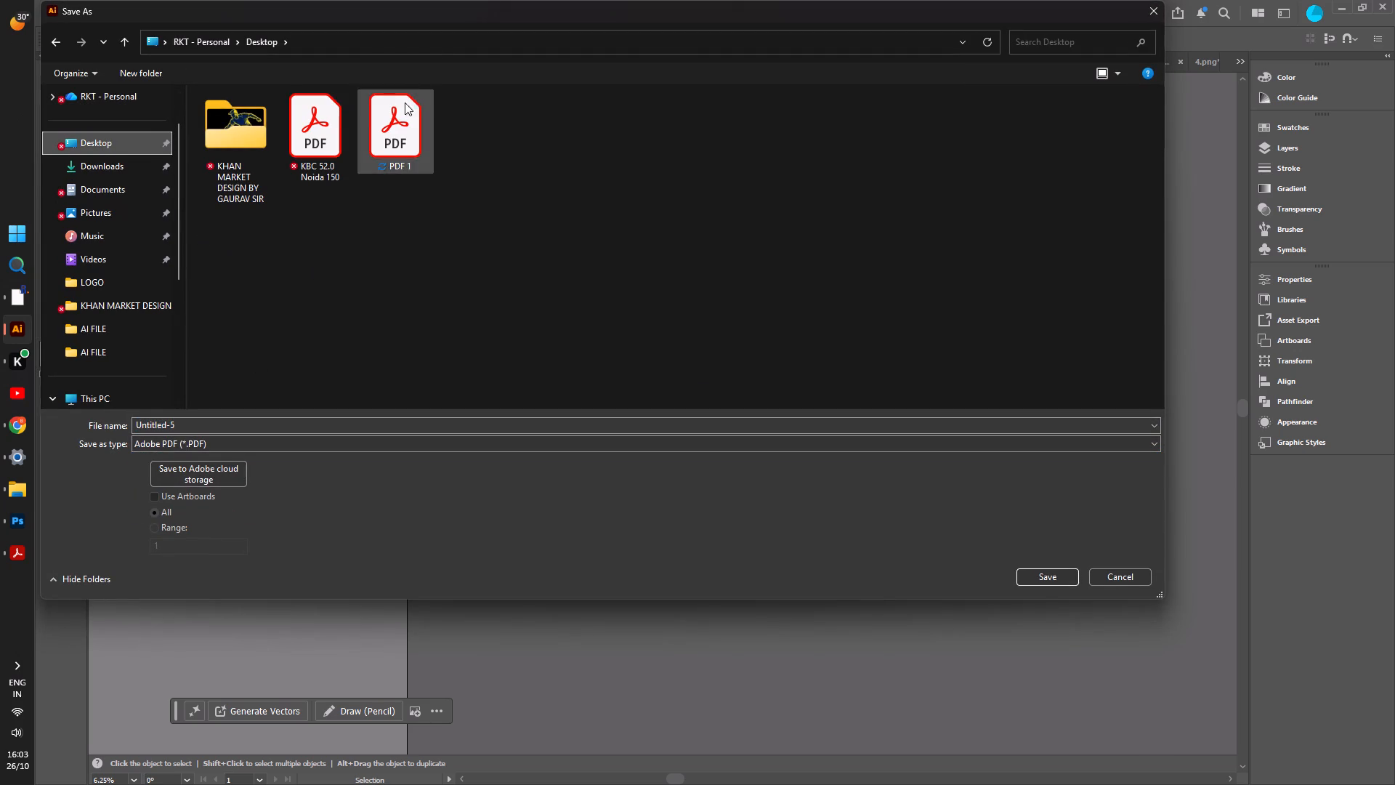
pyautogui.moveTo(413, 20); pyautogui.dragTo(298, 664)
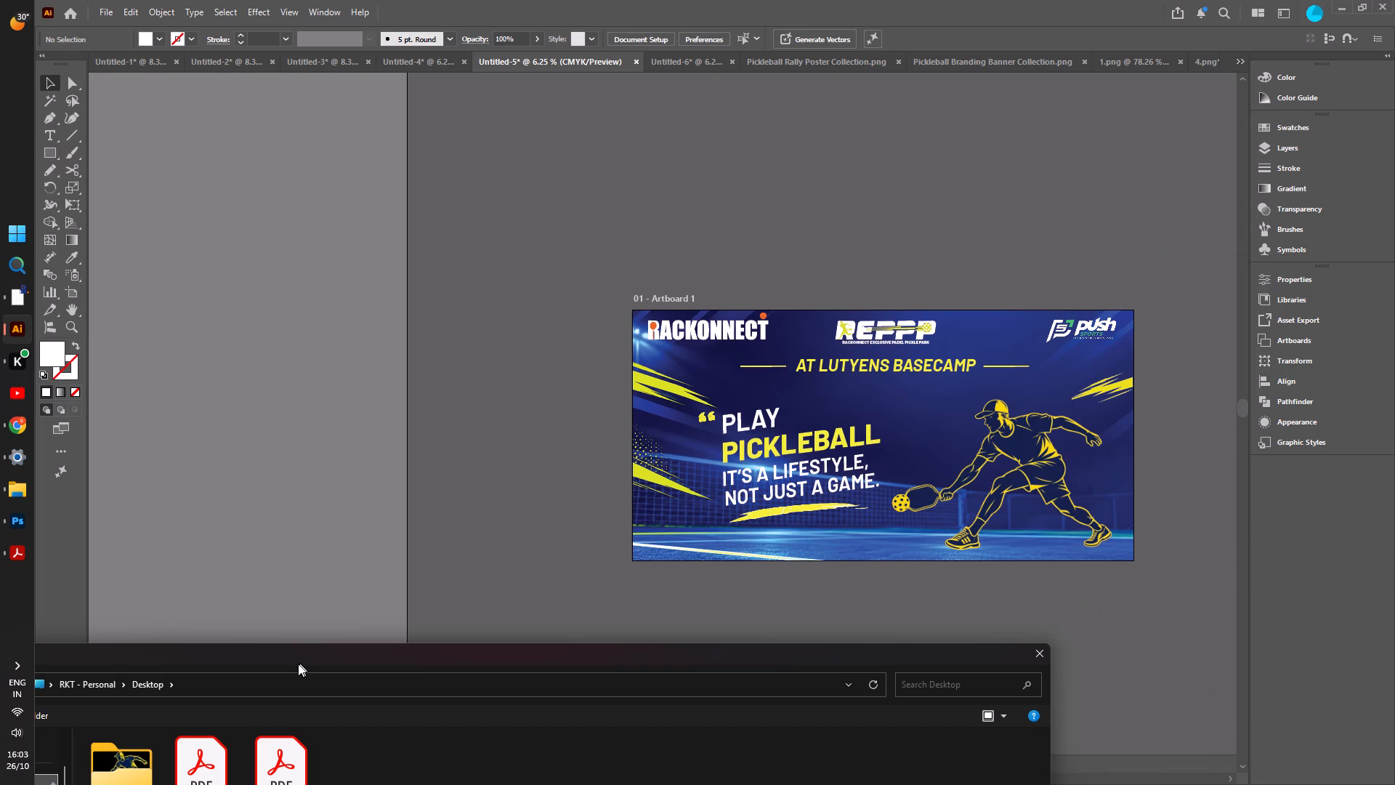
pyautogui.moveTo(298, 664); pyautogui.dragTo(434, 117)
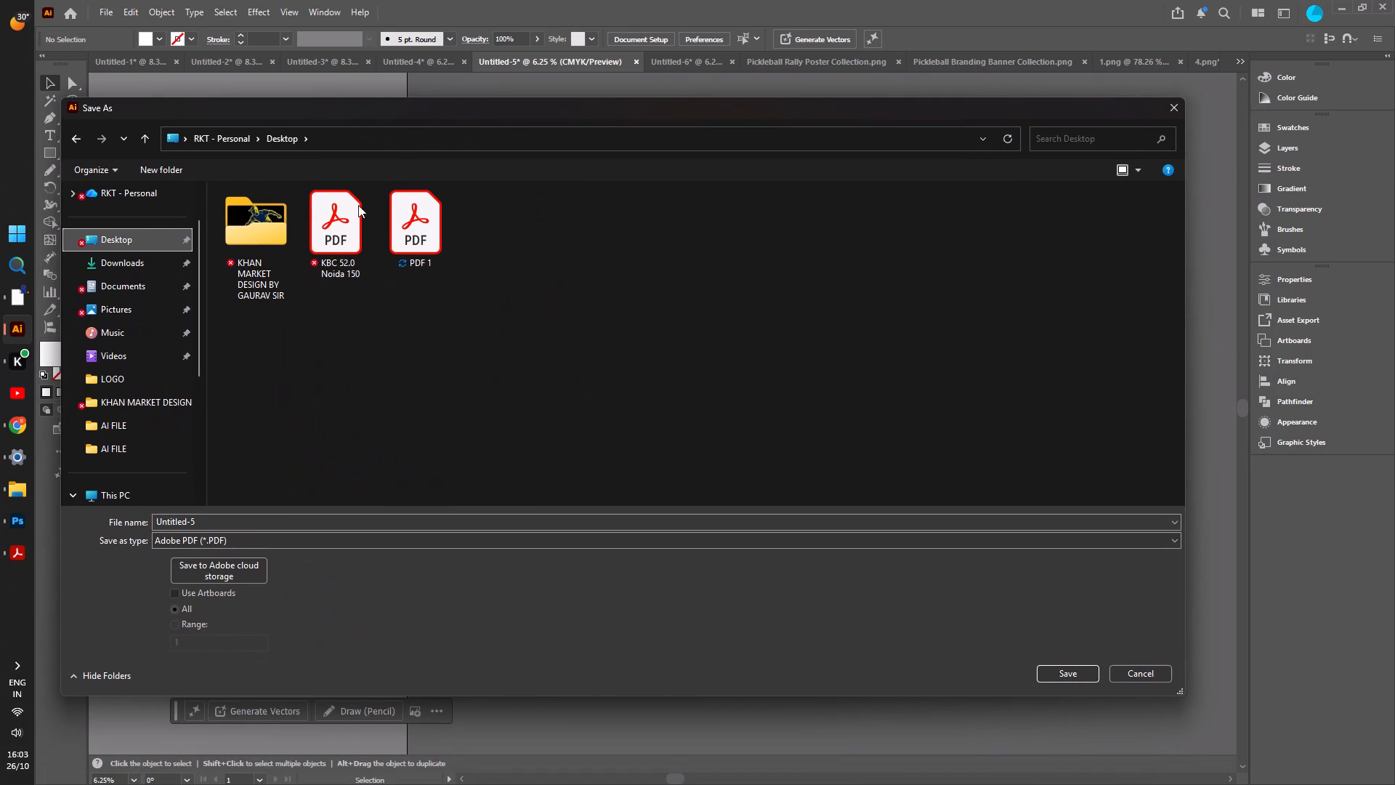
# Name the PDF "10W-5H PICKLEBALL DESIGN 1 BY GORAV SIR" and copy that file name.
pyautogui.click(201, 520)
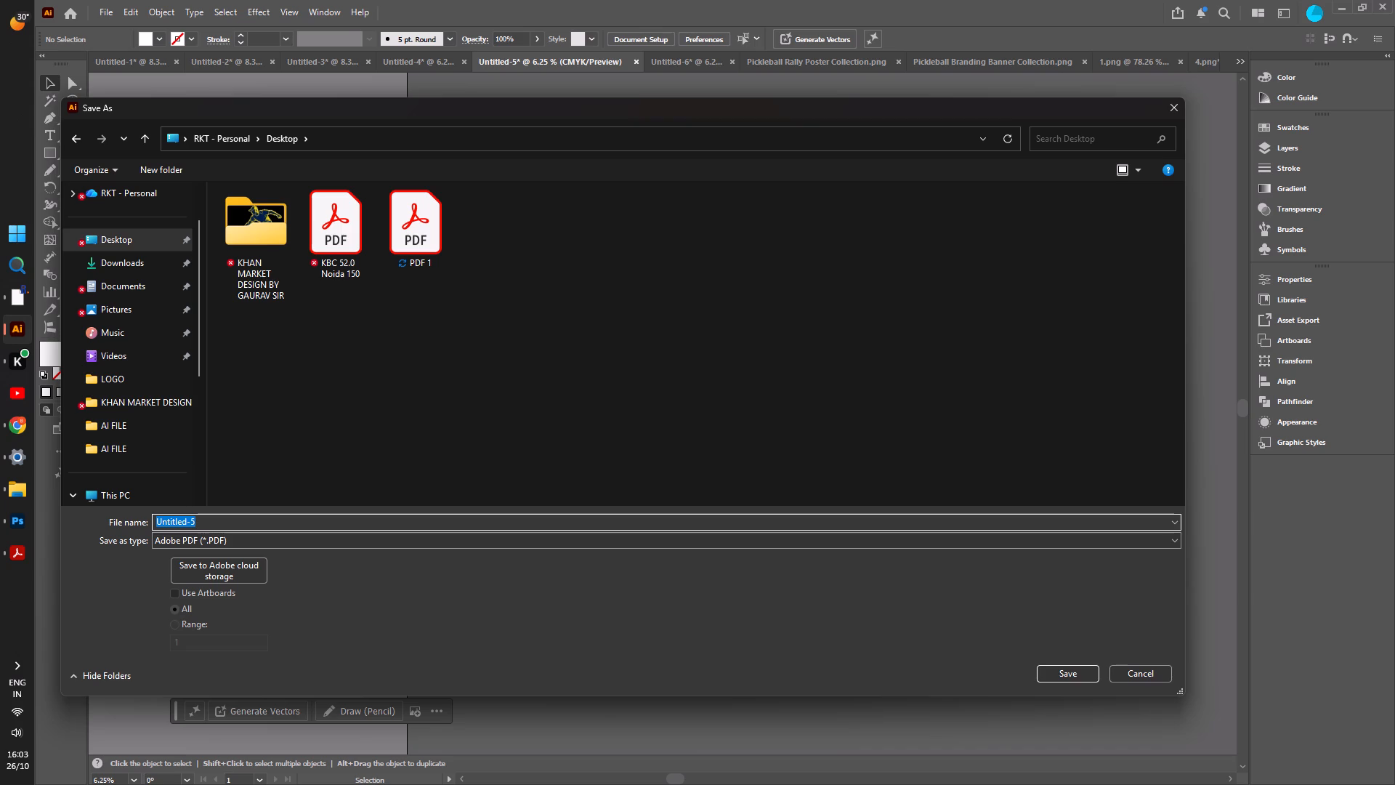
pyautogui.press('1')
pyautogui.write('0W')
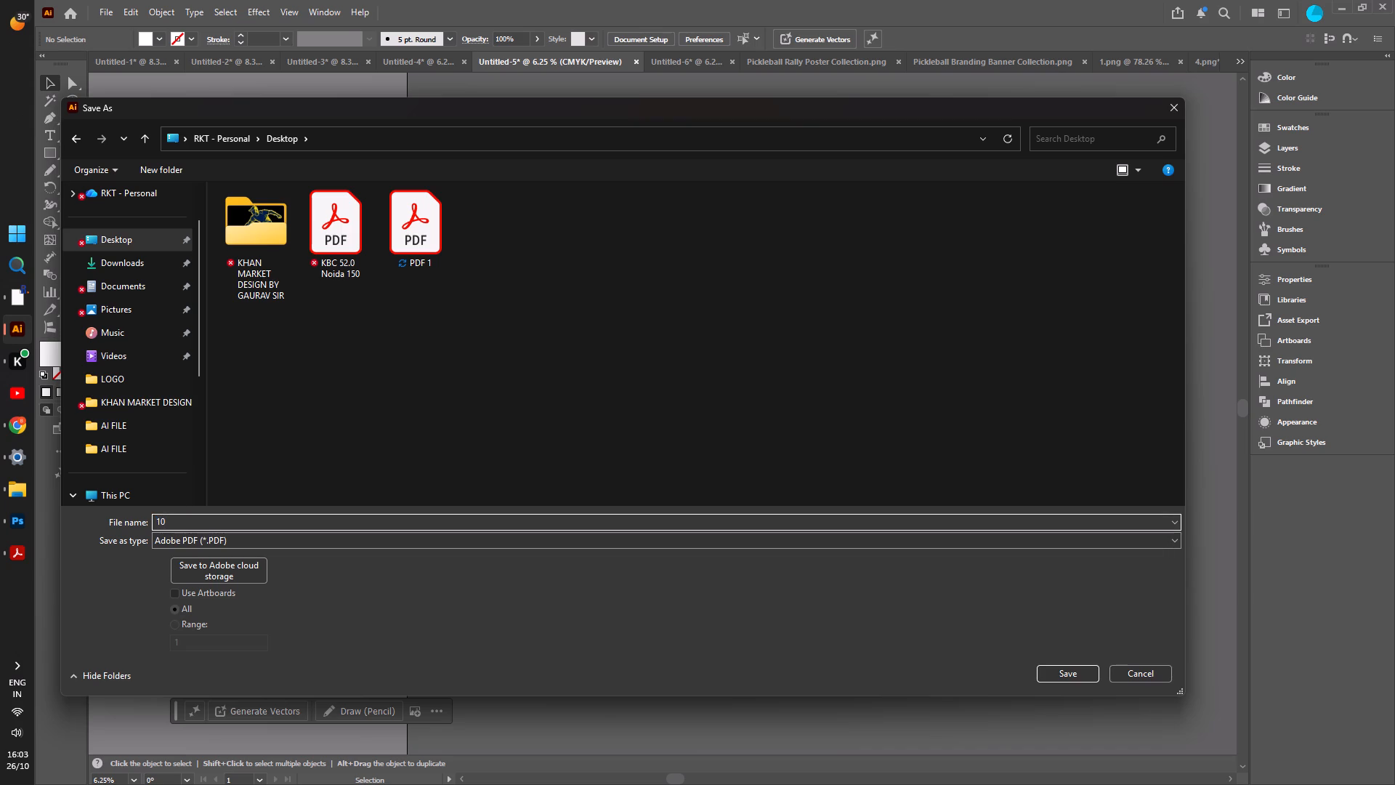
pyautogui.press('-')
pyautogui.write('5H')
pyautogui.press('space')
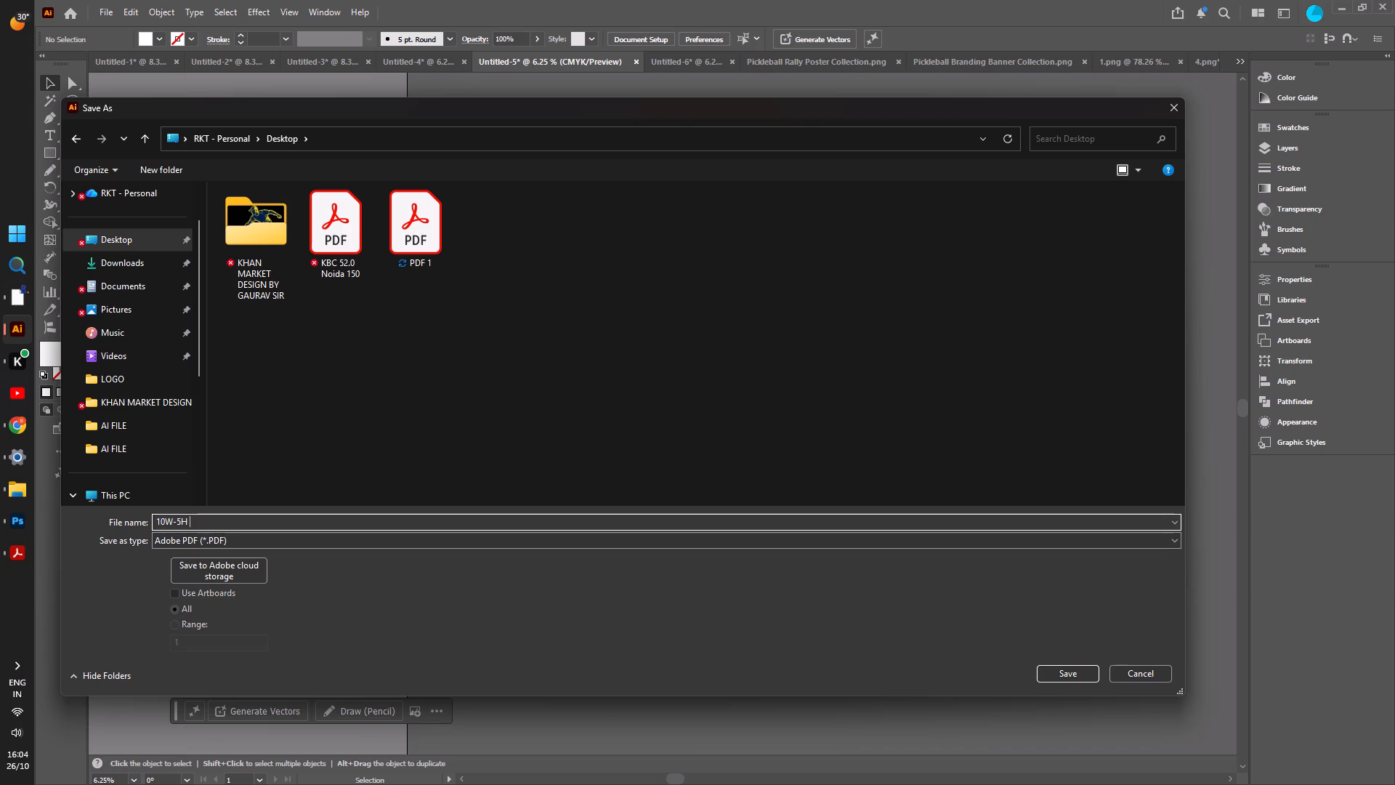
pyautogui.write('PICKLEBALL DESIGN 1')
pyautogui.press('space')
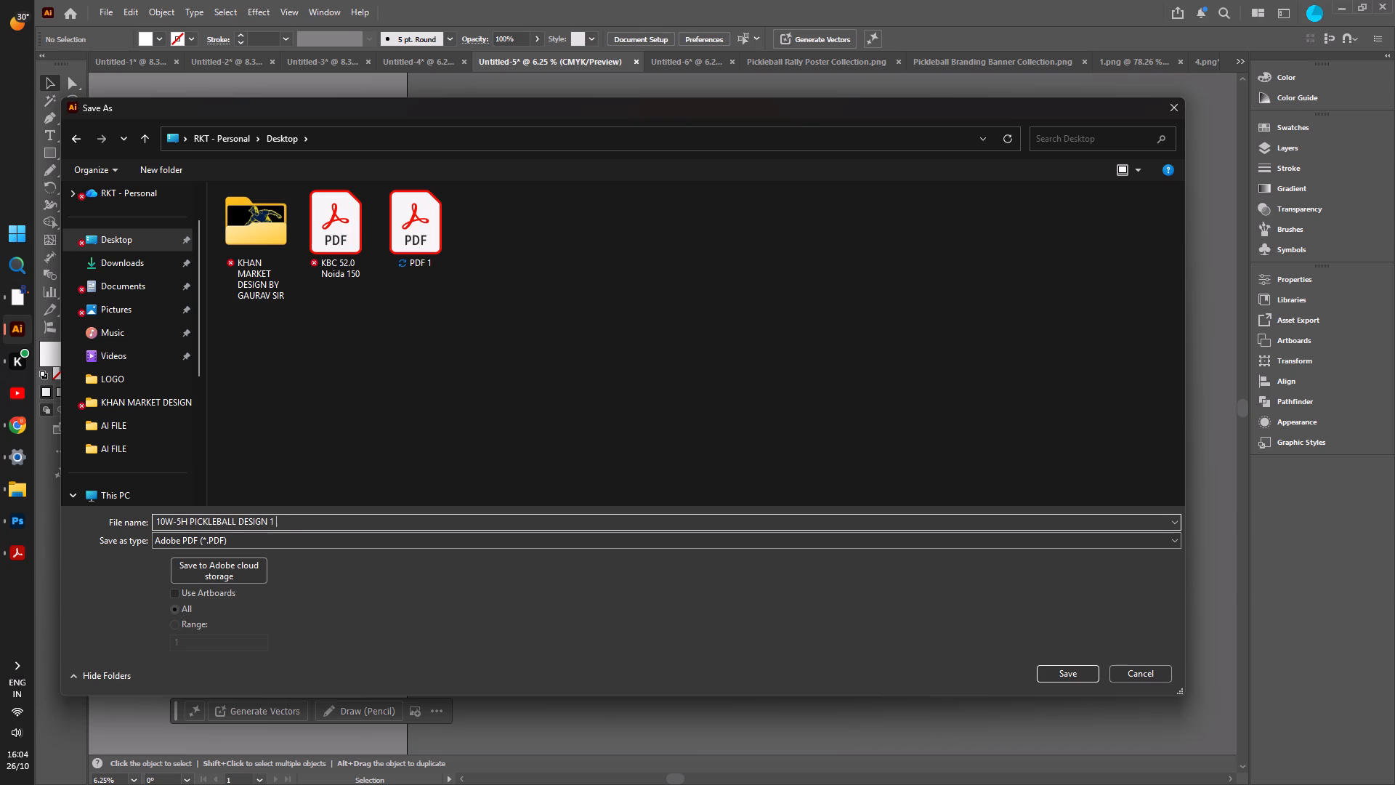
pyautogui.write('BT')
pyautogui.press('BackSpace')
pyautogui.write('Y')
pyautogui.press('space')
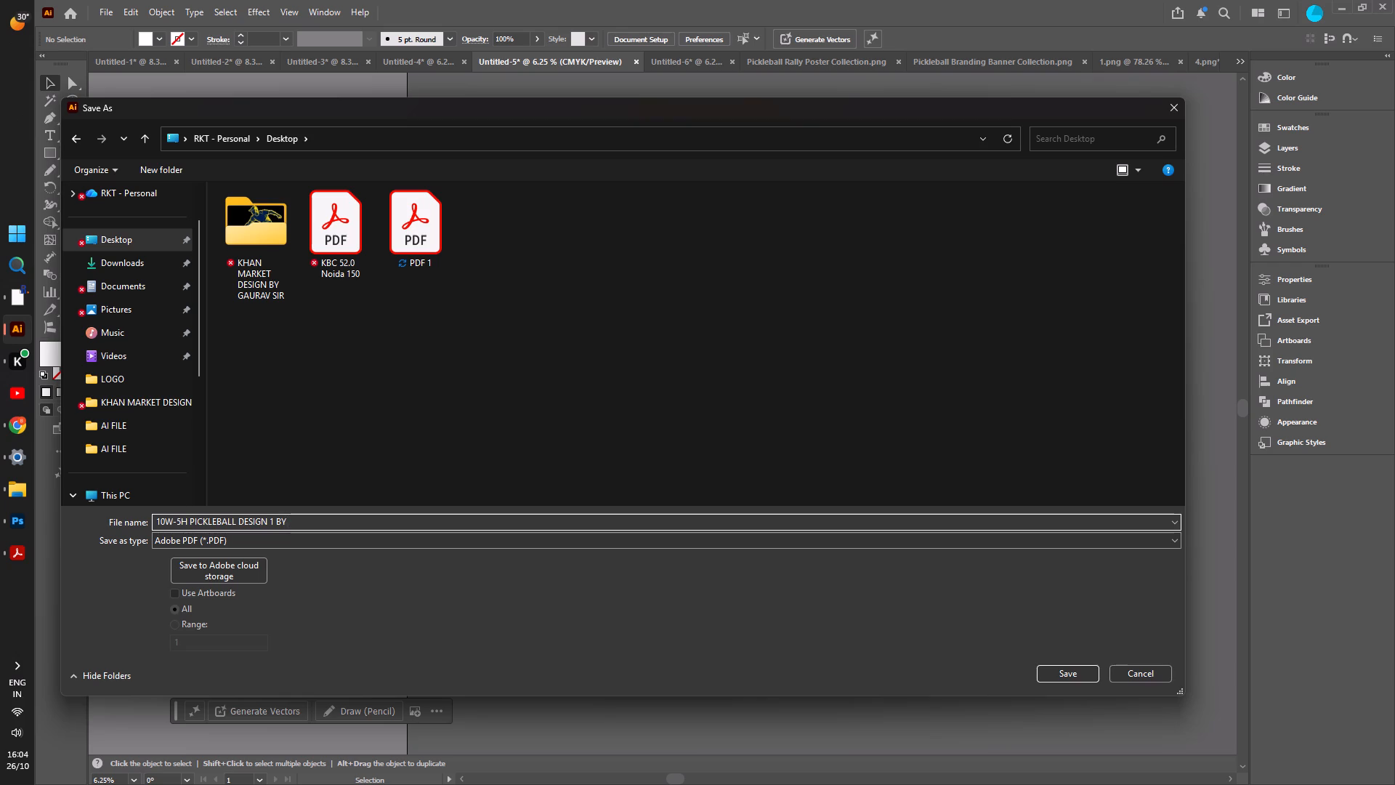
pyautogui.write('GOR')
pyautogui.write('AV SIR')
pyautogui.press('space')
pyautogui.moveTo(361, 518); pyautogui.dragTo(178, 520)
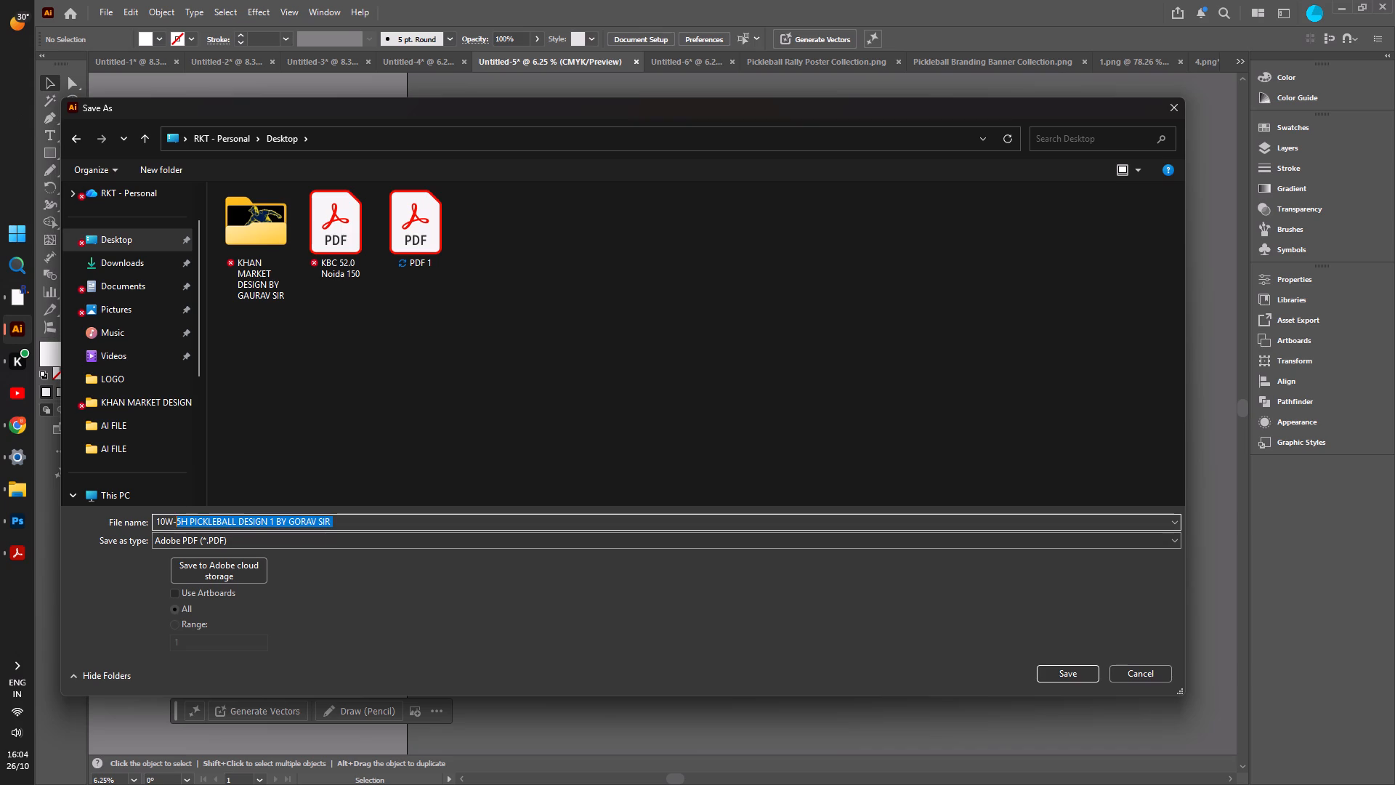
pyautogui.moveTo(178, 520); pyautogui.dragTo(154, 520)
pyautogui.hotkey('ctrl', 'c')
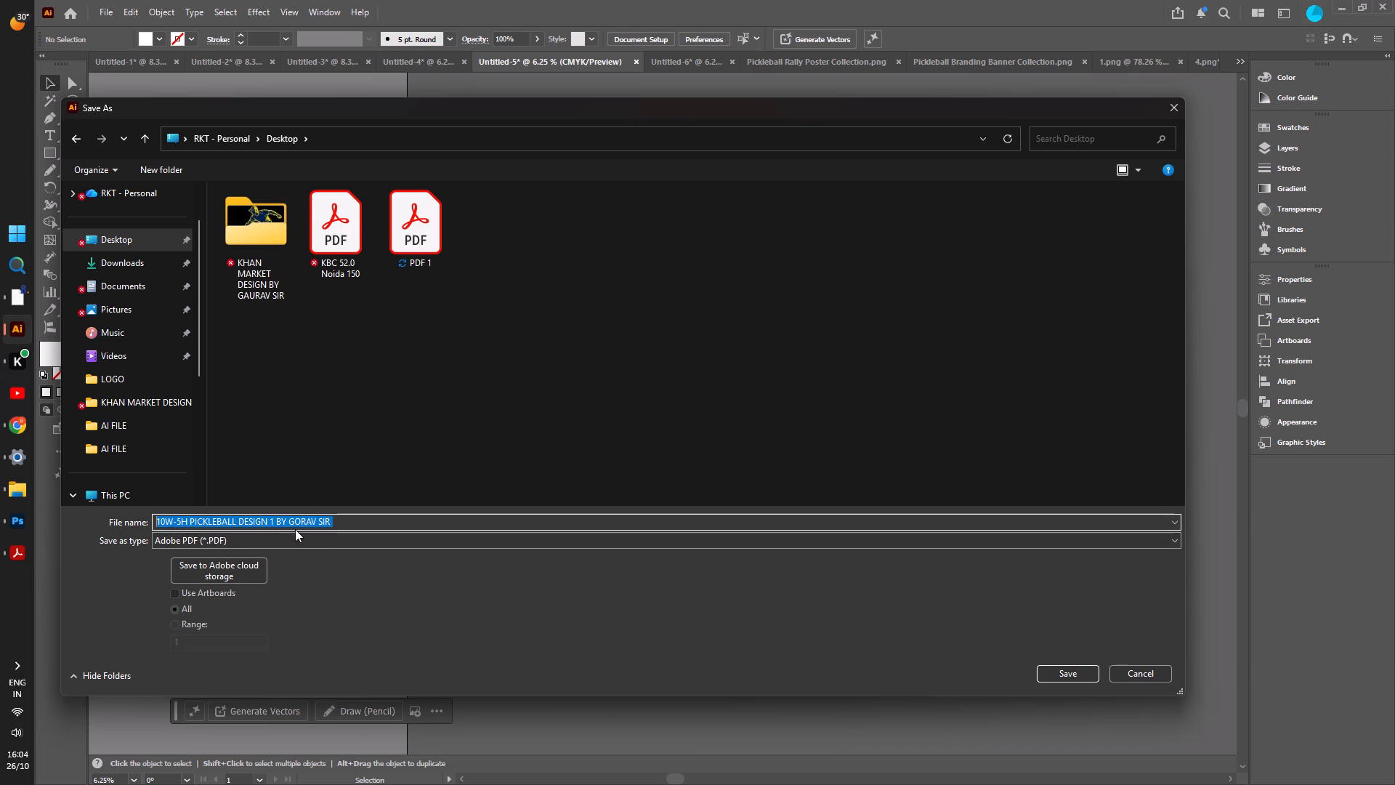
pyautogui.click(362, 525)
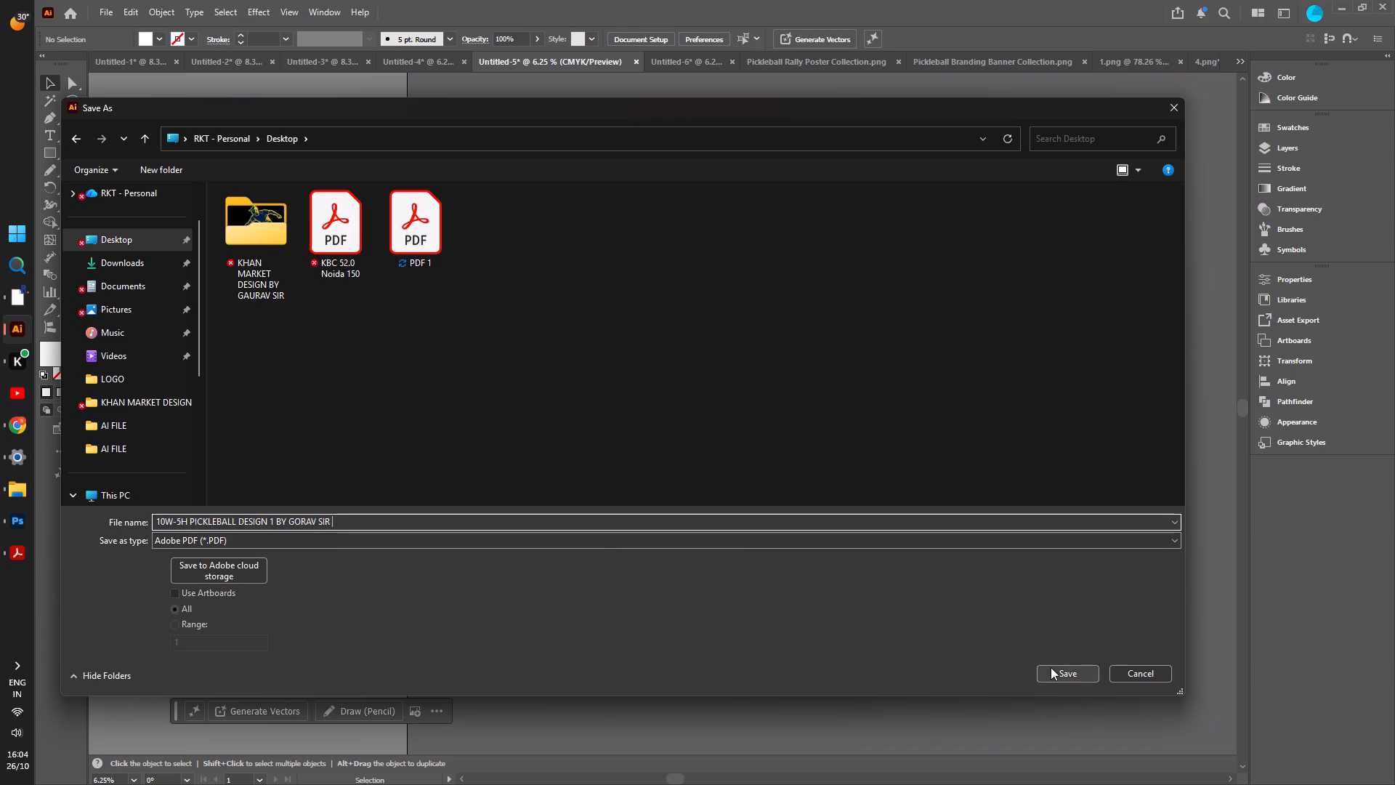
# Save the Untitled-5 banner PDF with the High Quality Print preset and view it.
pyautogui.click(1051, 667)
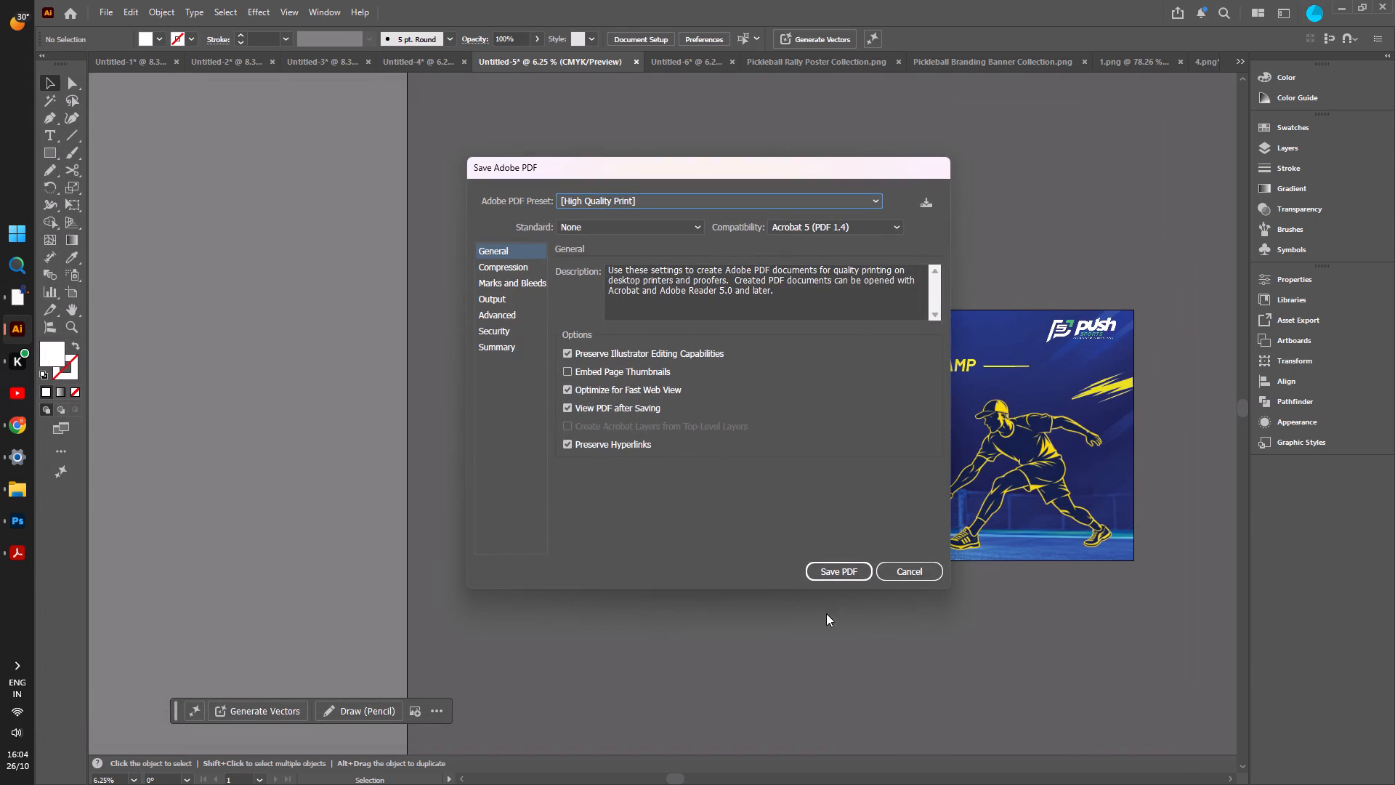
pyautogui.click(839, 572)
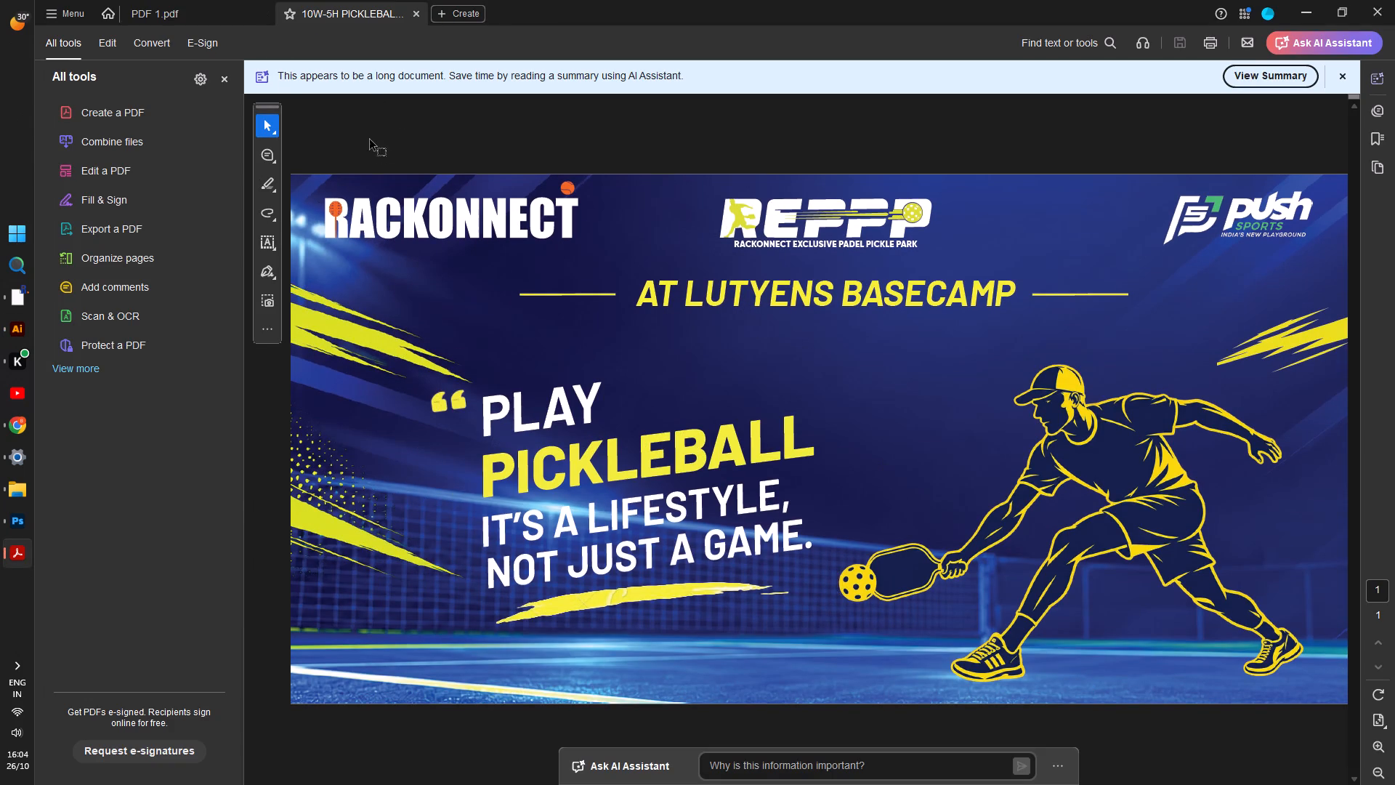
# Examine the saved "Play pickleball" PDF up close, checking the logo, yellow streaks, quote text, brush underline and ball.
pyautogui.keyDown('ctrl'); pyautogui.scroll(4, 344, 213); pyautogui.keyUp('ctrl')
pyautogui.scroll(-4, 408, 253)
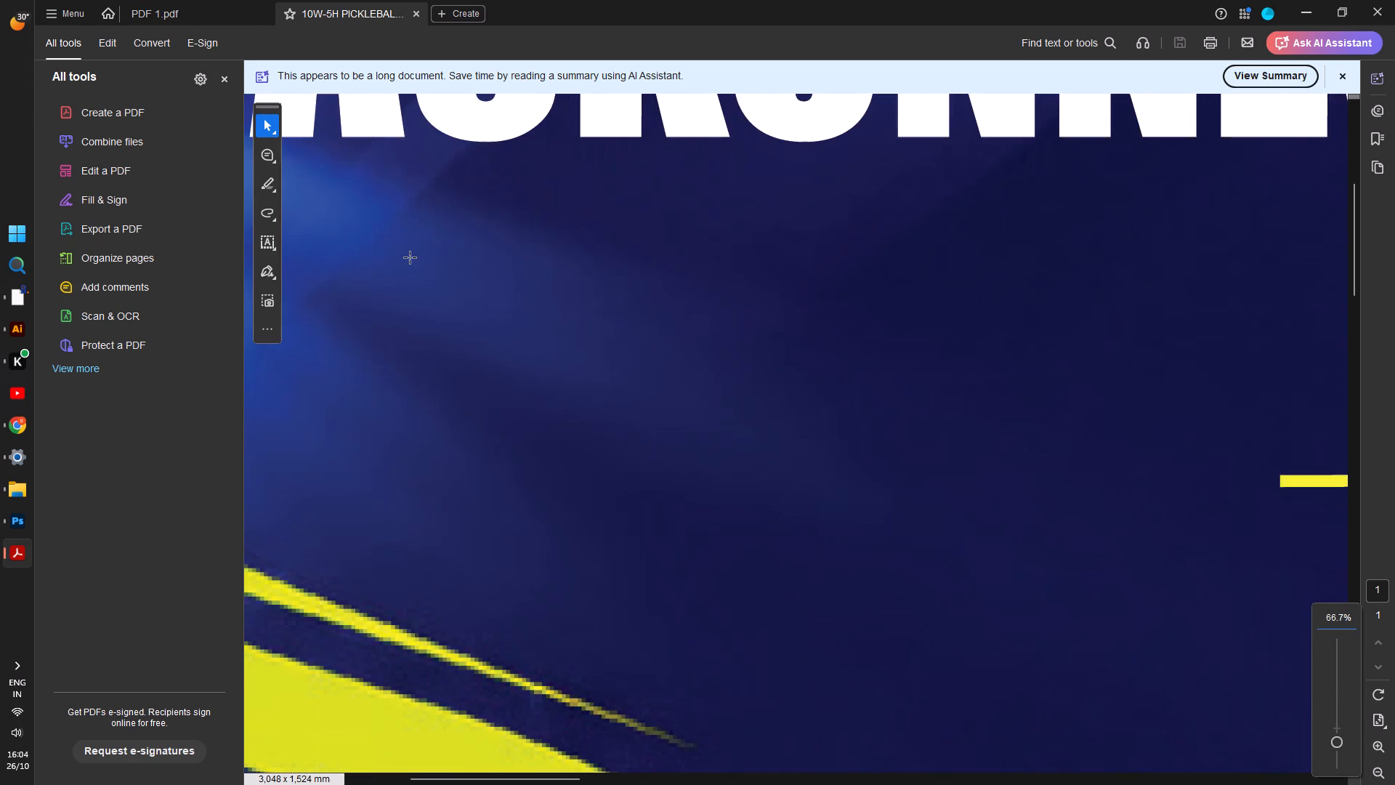
pyautogui.keyDown('ctrl'); pyautogui.scroll(-5, 457, 328); pyautogui.keyUp('ctrl')
pyautogui.scroll(-4, 471, 390)
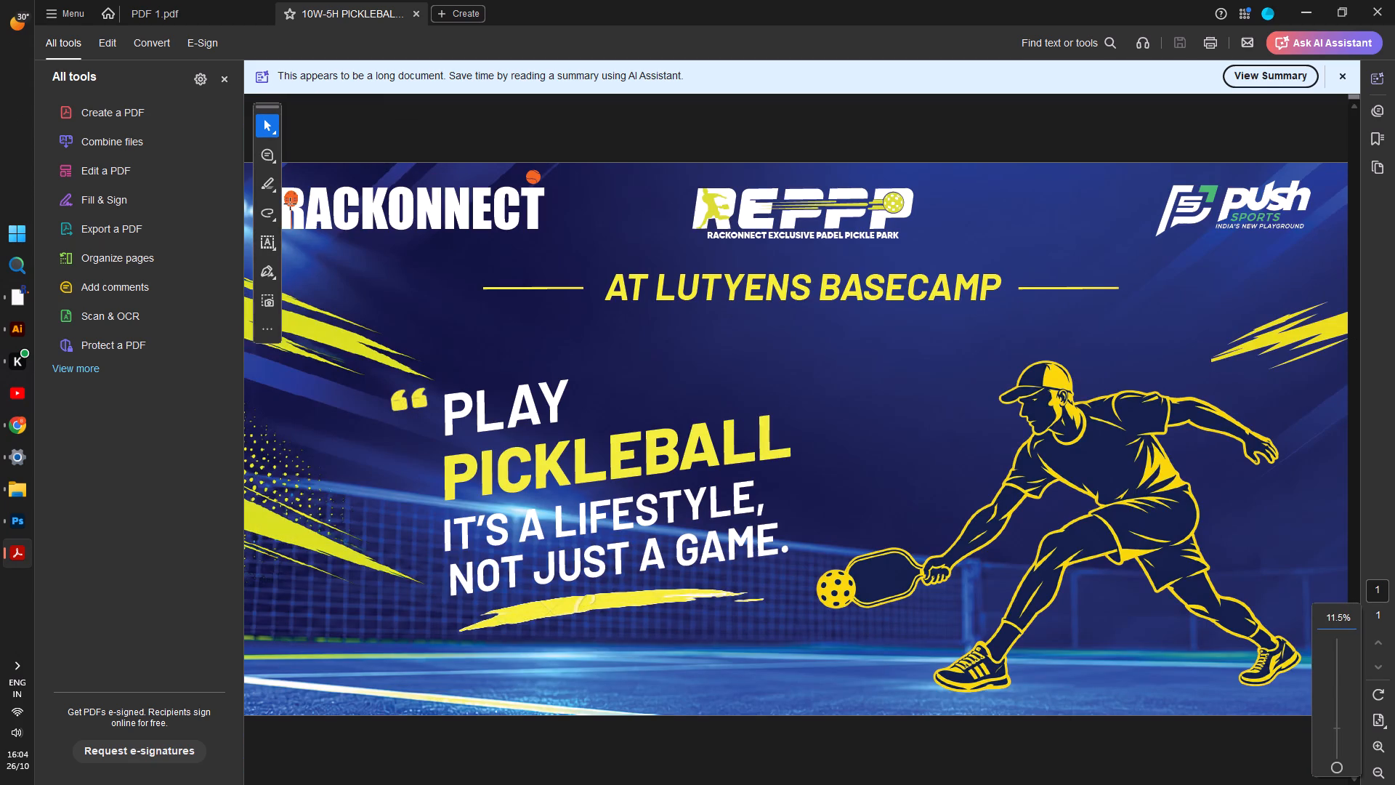
pyautogui.scroll(3, 291, 204)
pyautogui.keyDown('ctrl'); pyautogui.scroll(5, 288, 196); pyautogui.keyUp('ctrl')
pyautogui.scroll(-1, 288, 196)
pyautogui.scroll(-3, 339, 247)
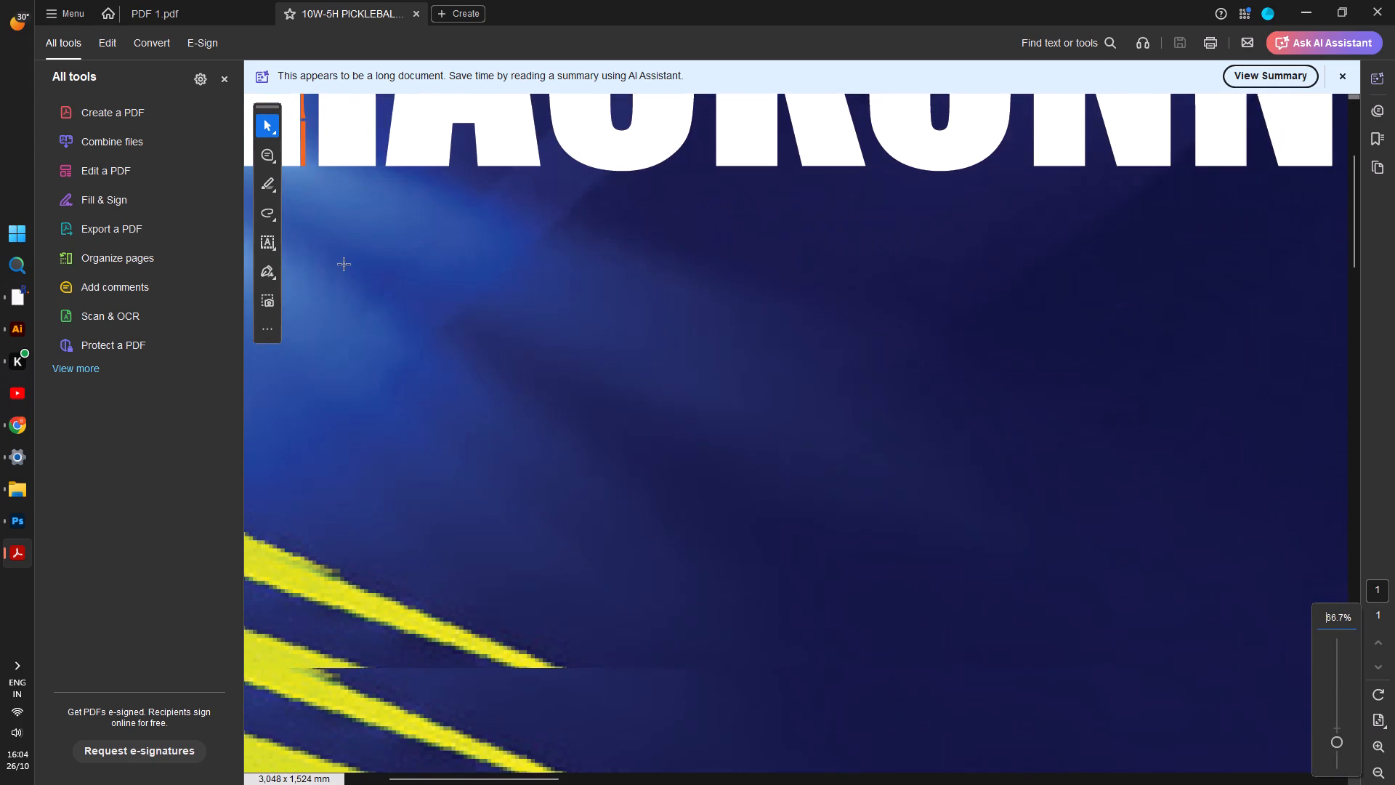
pyautogui.keyDown('ctrl'); pyautogui.scroll(-8, 373, 332); pyautogui.keyUp('ctrl')
pyautogui.keyDown('ctrl'); pyautogui.scroll(5, 544, 400); pyautogui.keyUp('ctrl')
pyautogui.scroll(-1, 544, 400)
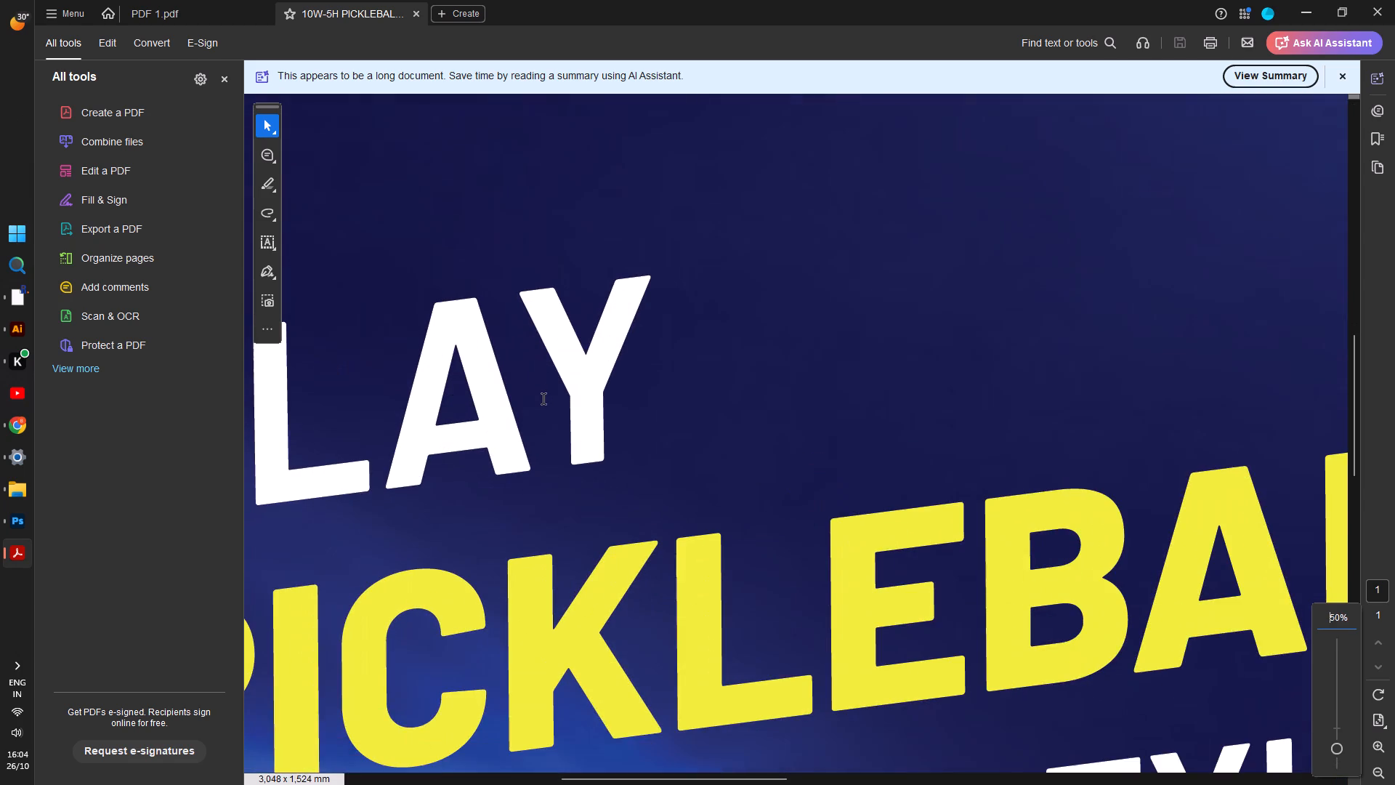
pyautogui.scroll(-8, 544, 403)
pyautogui.scroll(3, 801, 449)
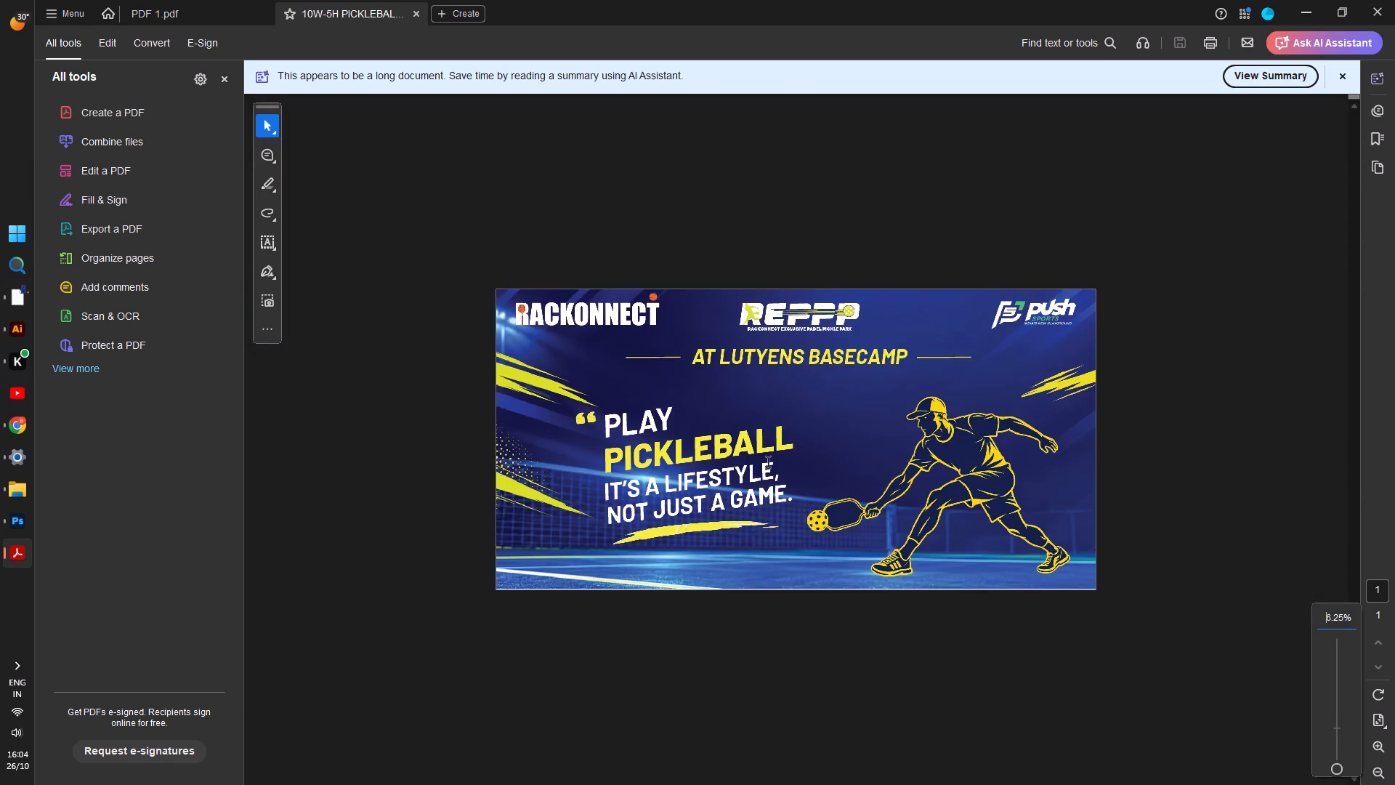
pyautogui.keyDown('ctrl'); pyautogui.scroll(4, 712, 526); pyautogui.keyUp('ctrl')
pyautogui.scroll(-9, 692, 552)
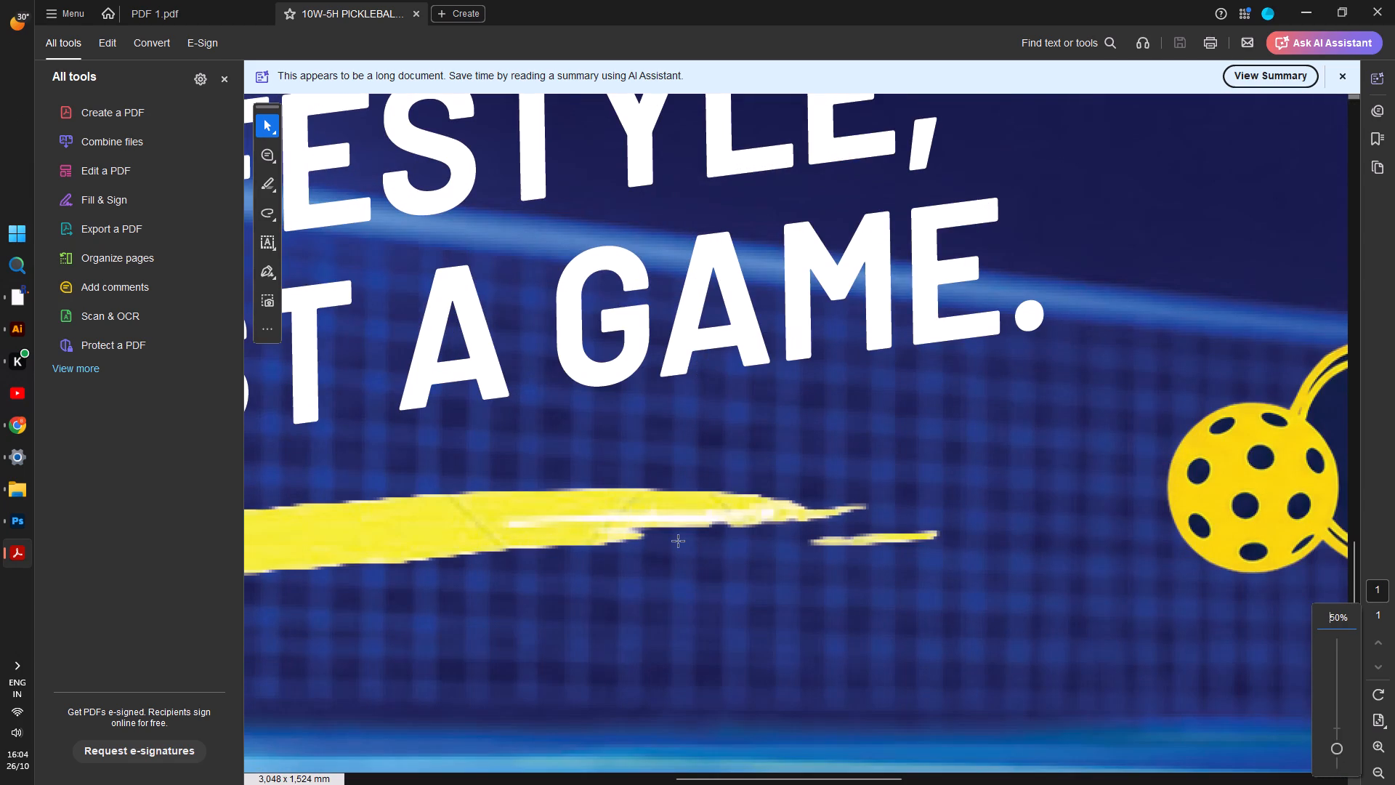
pyautogui.scroll(-8, 679, 542)
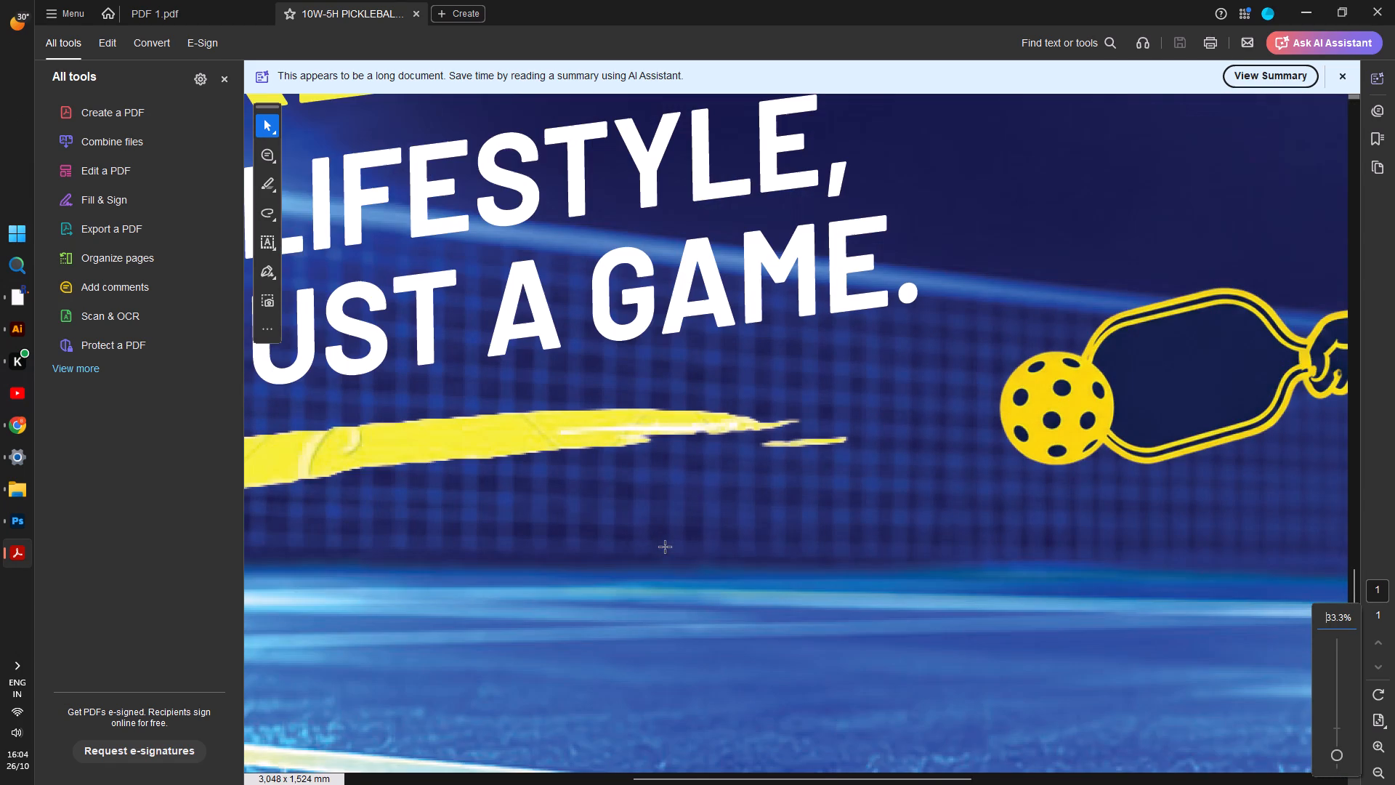
pyautogui.keyDown('alt'); pyautogui.scroll(-3, 666, 547); pyautogui.keyUp('alt')
pyautogui.keyDown('ctrl'); pyautogui.scroll(-3, 660, 557); pyautogui.keyUp('ctrl')
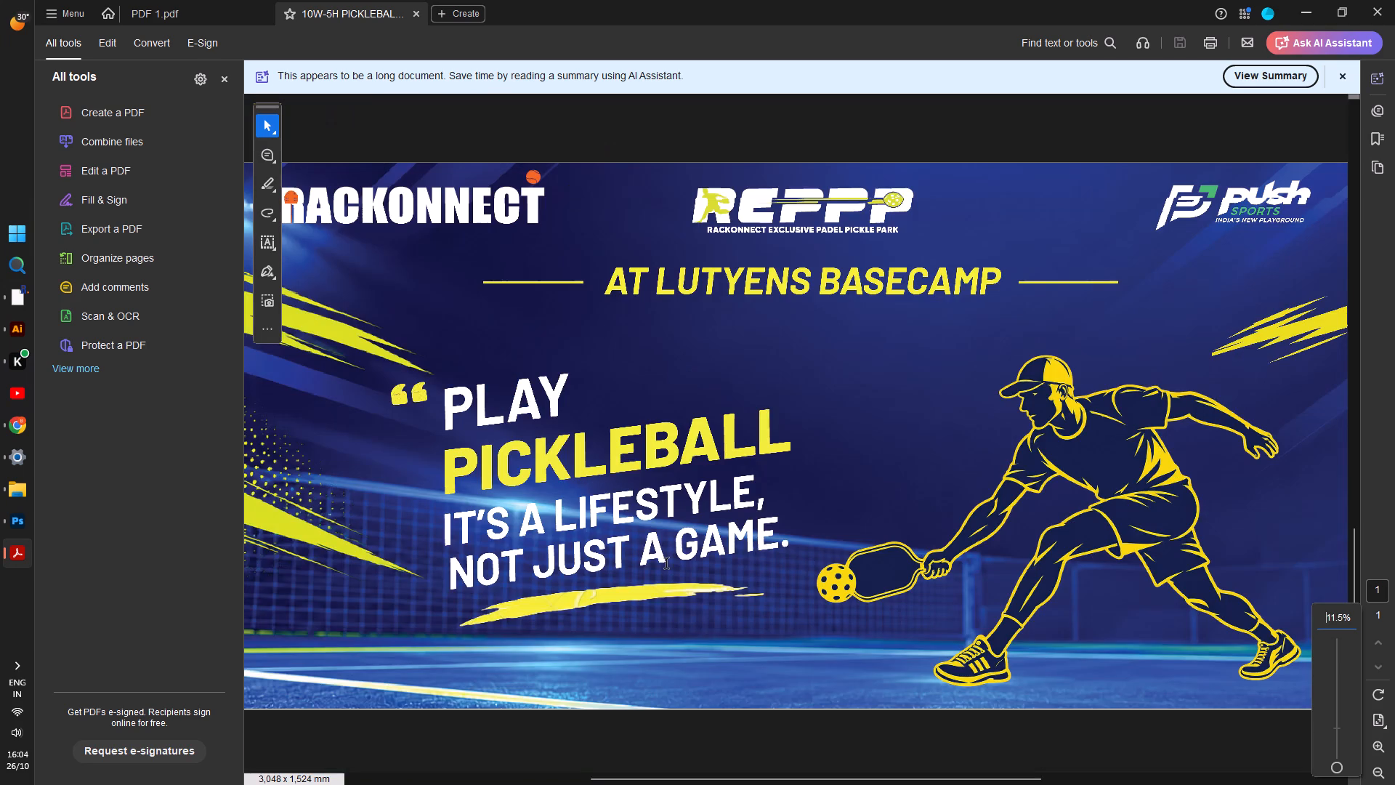
pyautogui.scroll(1, 652, 598)
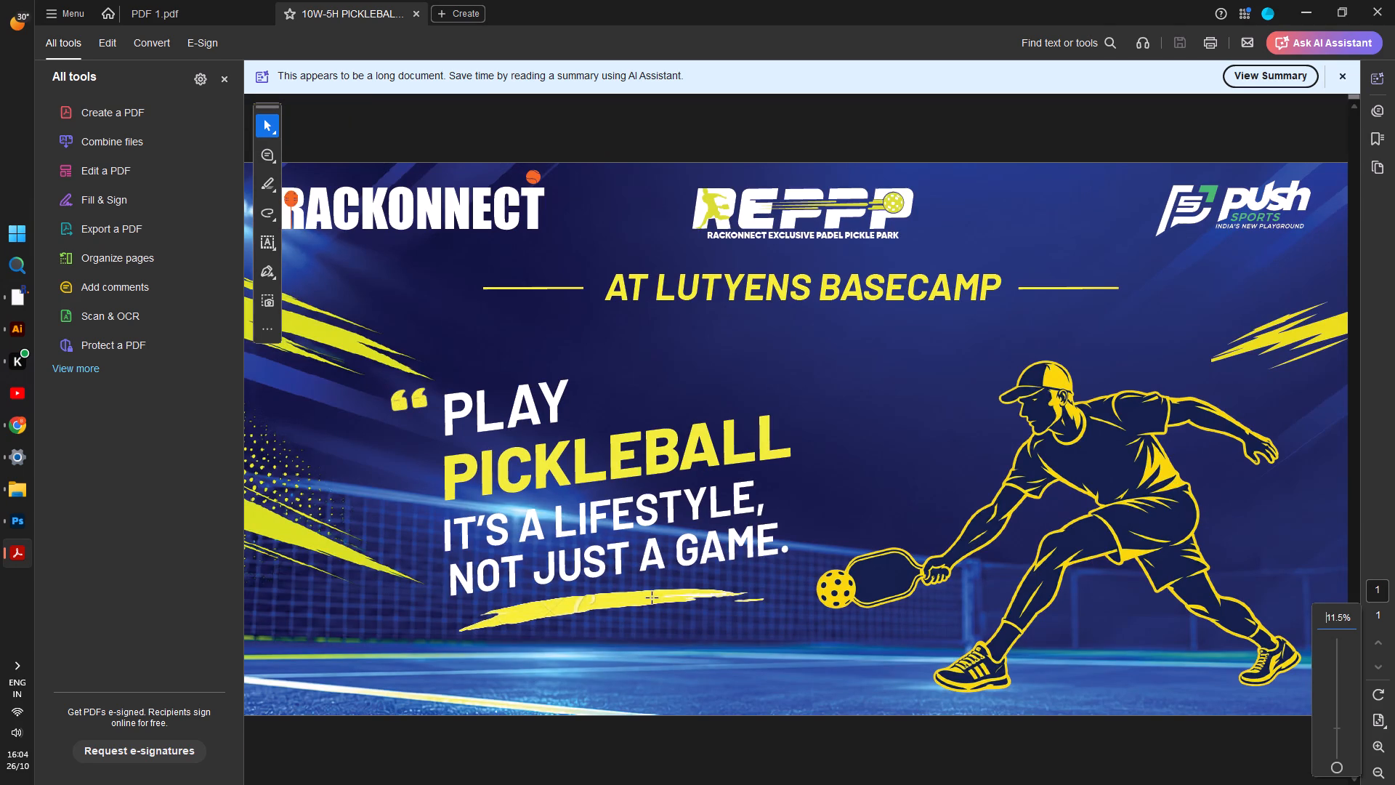
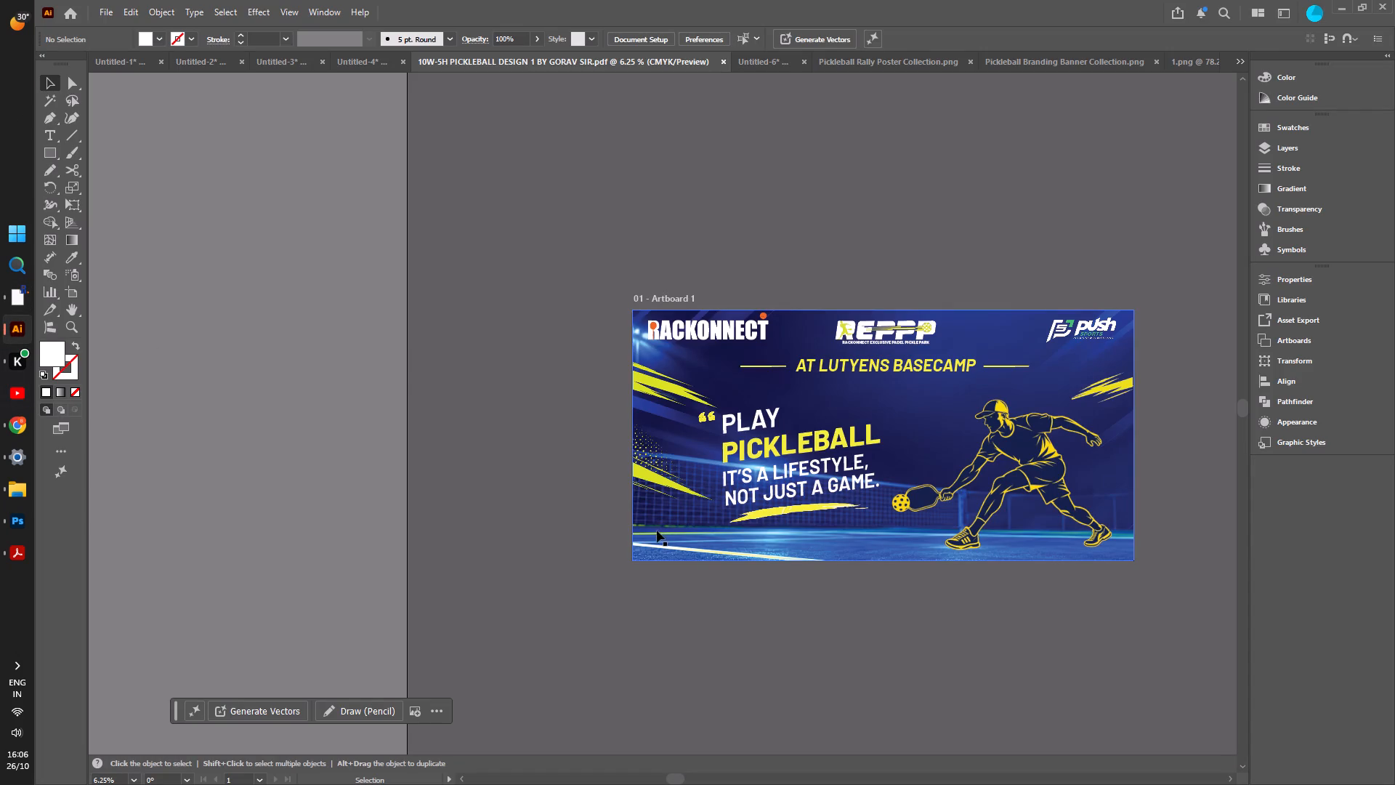
pyautogui.click(107, 59)
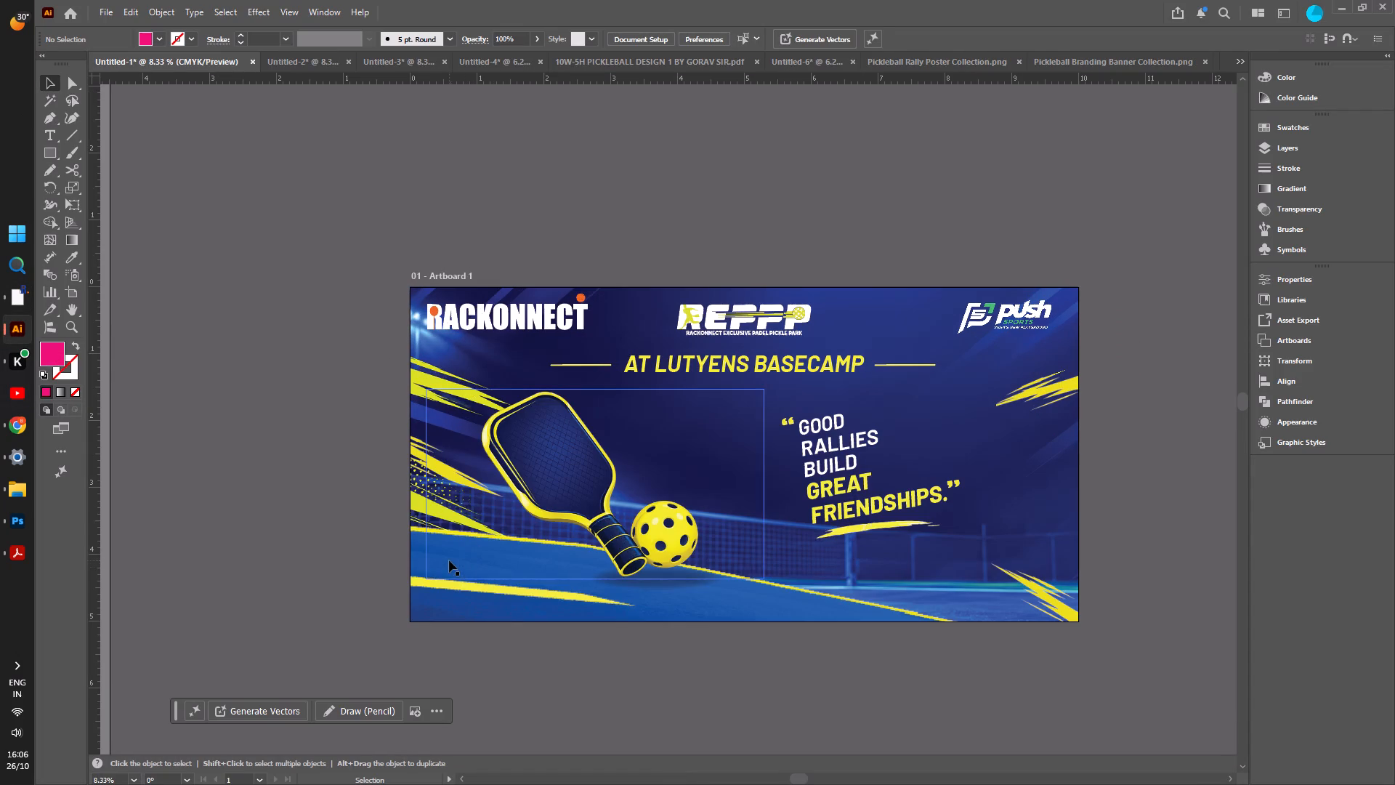
pyautogui.click(110, 7)
pyautogui.click(148, 58)
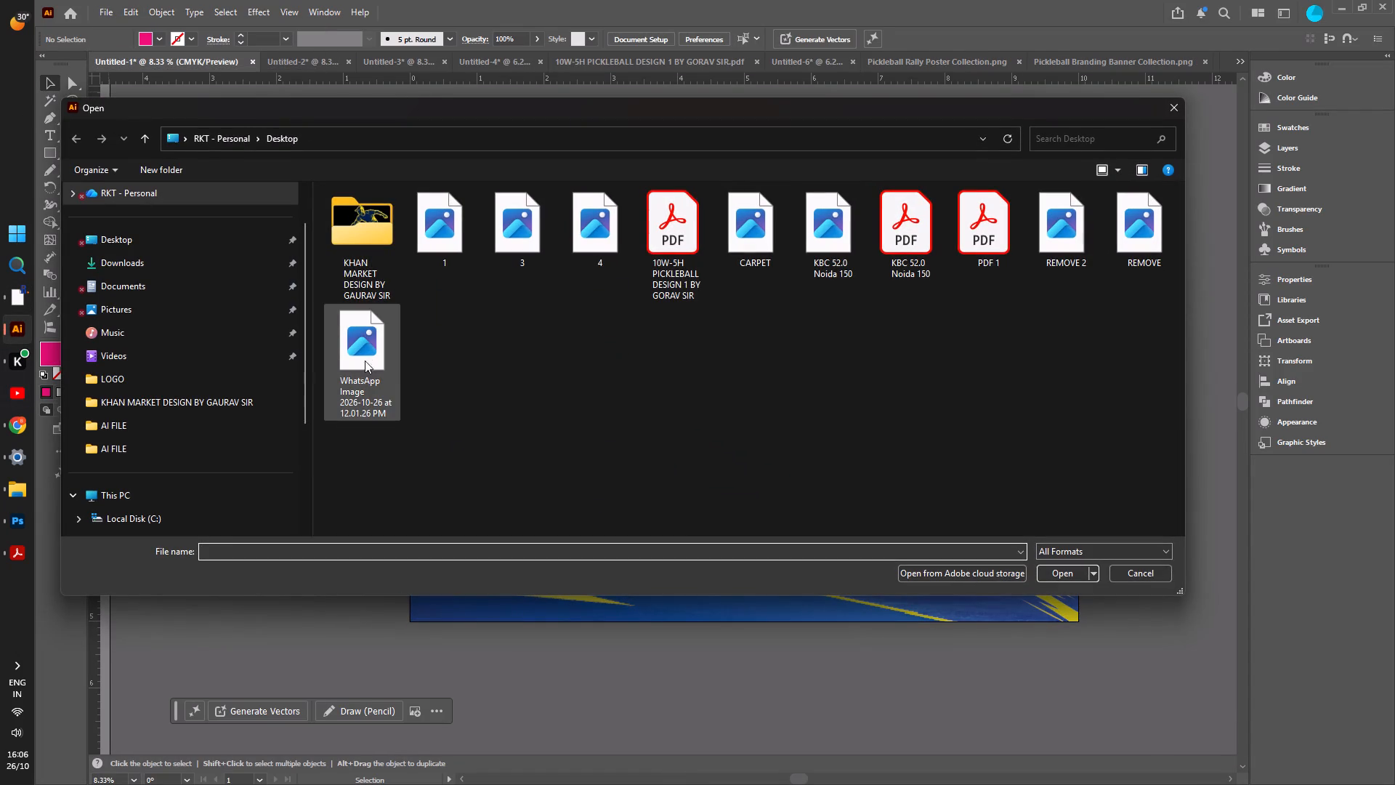
pyautogui.click(754, 255)
pyautogui.click(1069, 570)
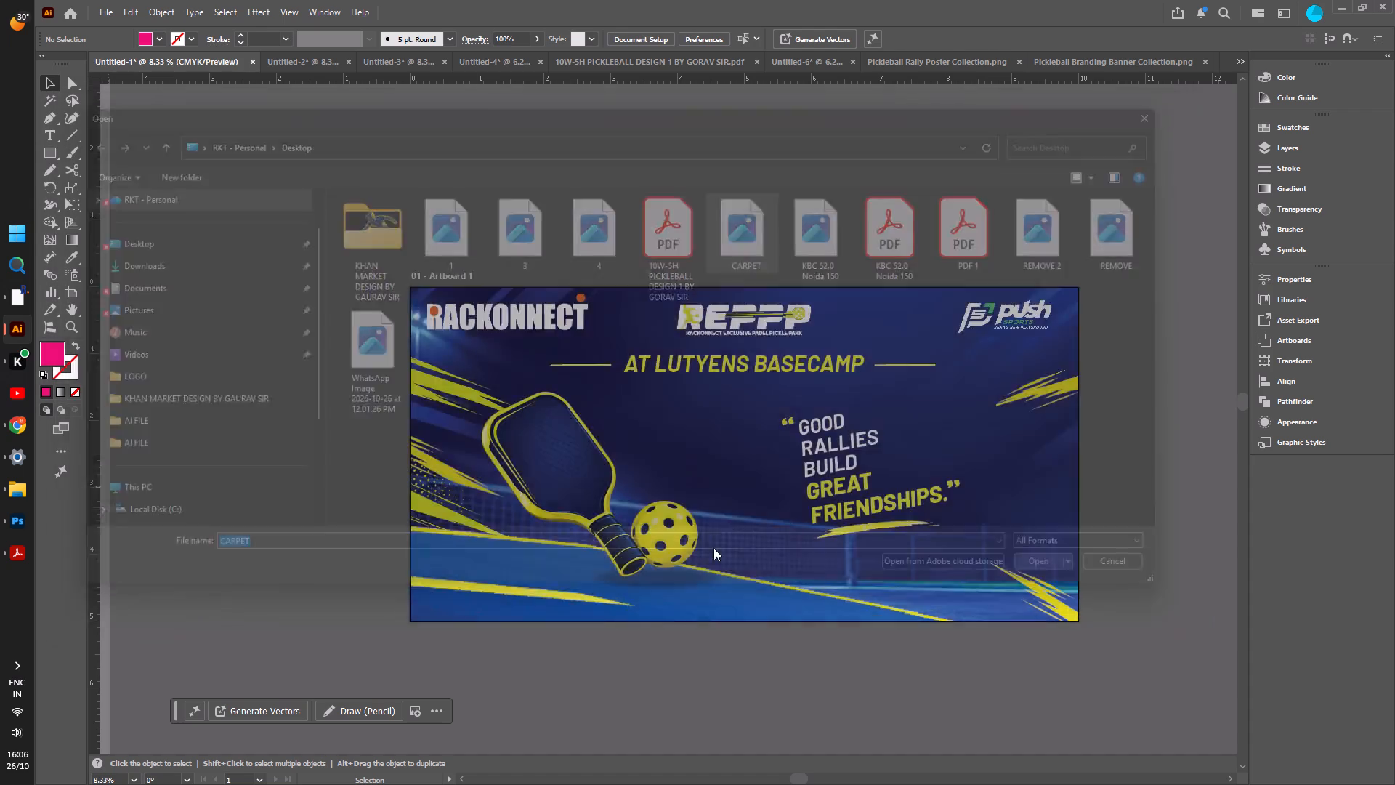
# Copy the CARPET image and paste it into the Untitled-1 "Good rallies build great friendships" banner.
pyautogui.click(579, 618)
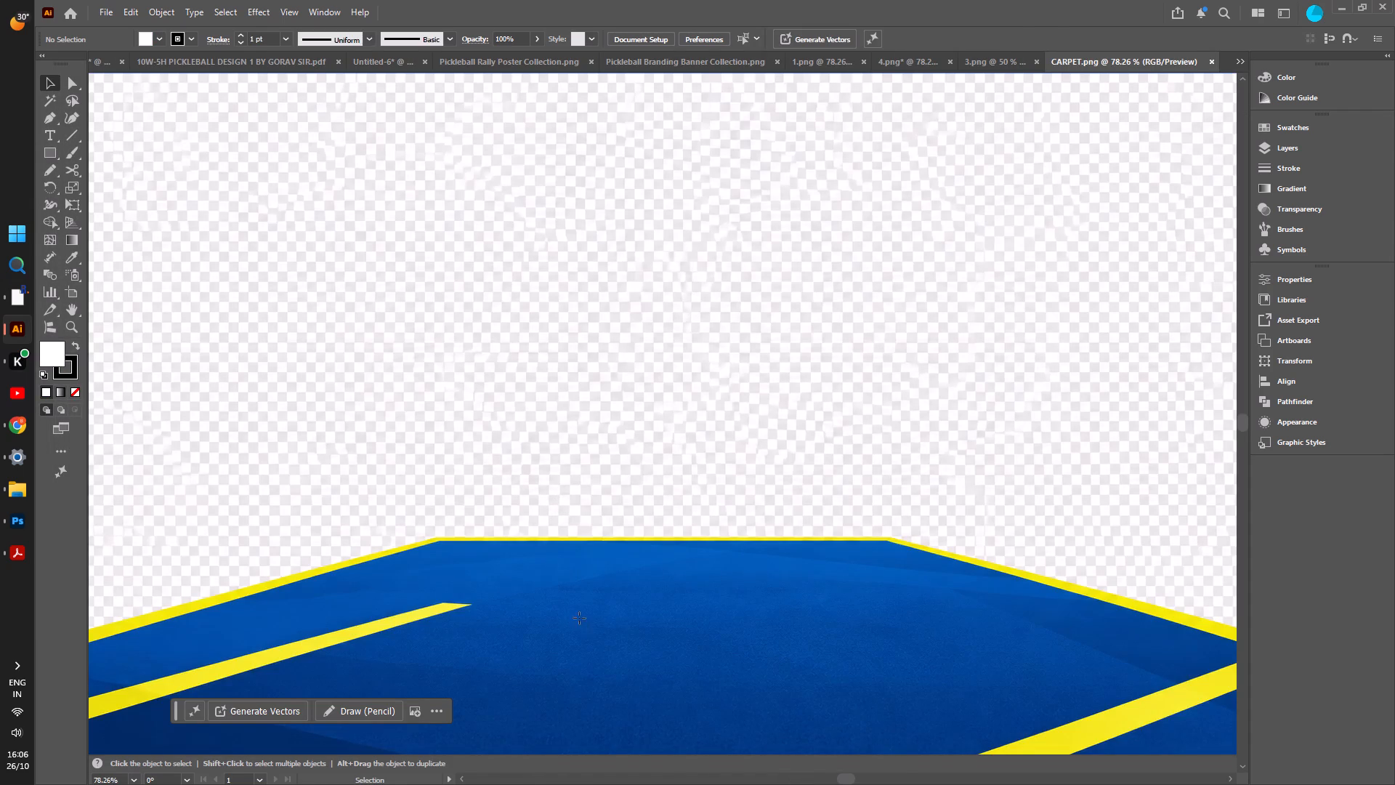
pyautogui.hotkey('ctrl', 'c')
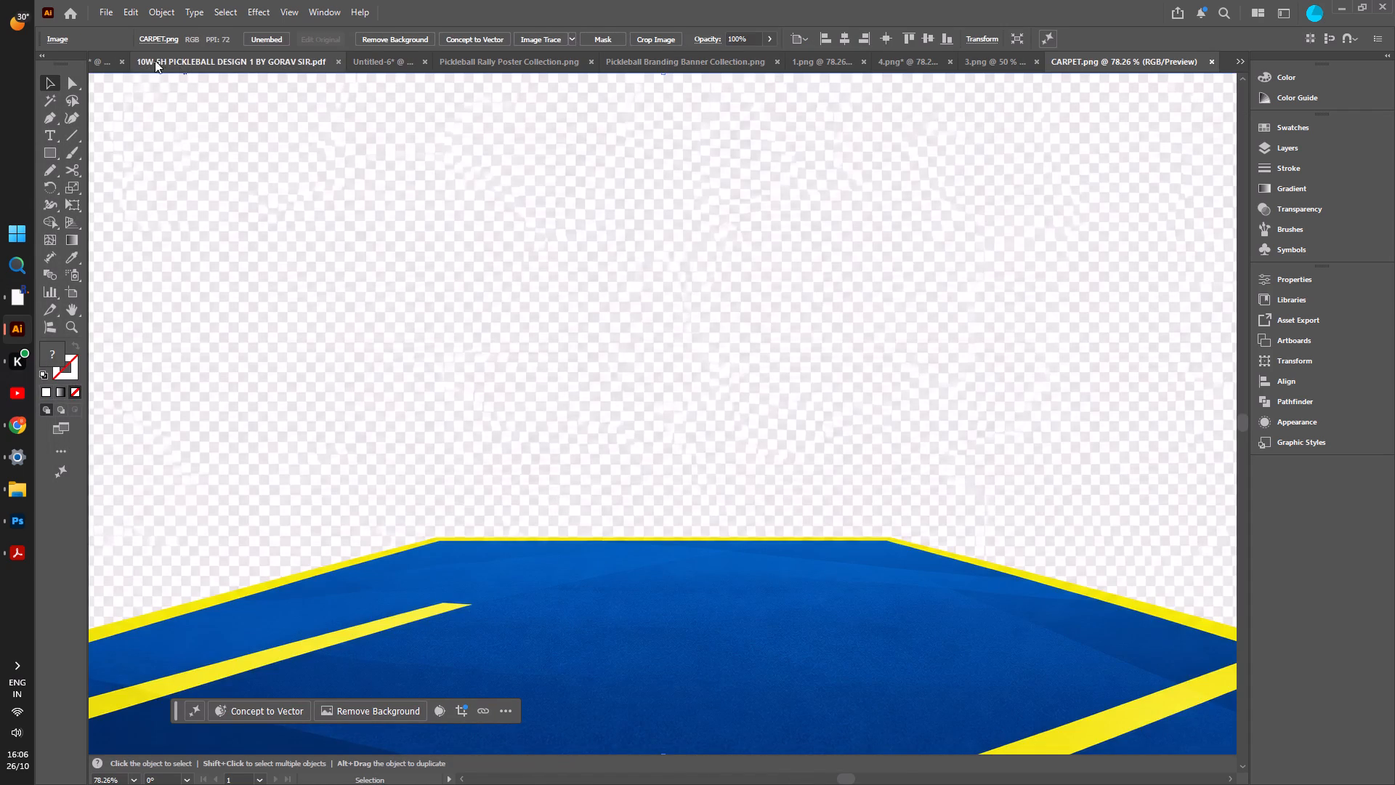
pyautogui.click(98, 56)
pyautogui.click(1239, 60)
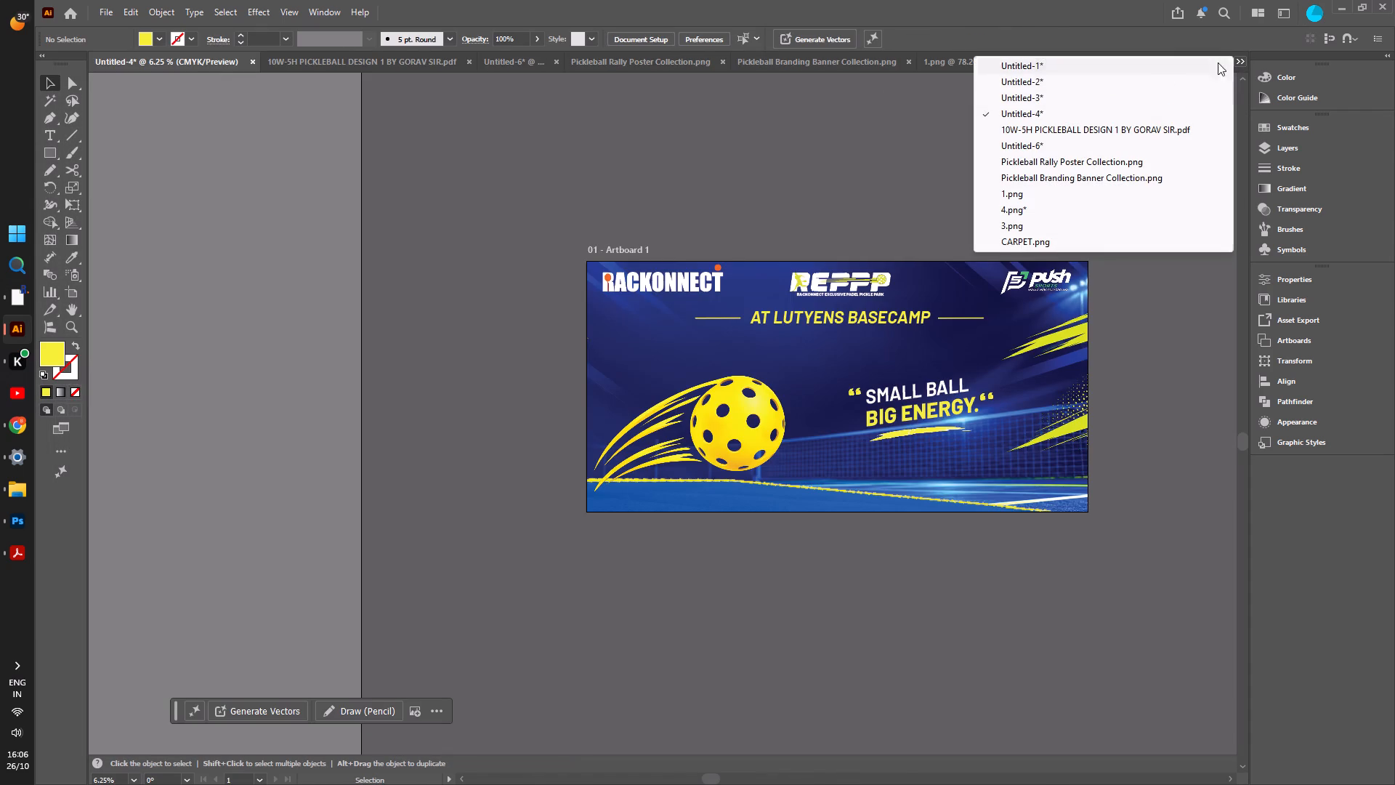
pyautogui.click(1022, 68)
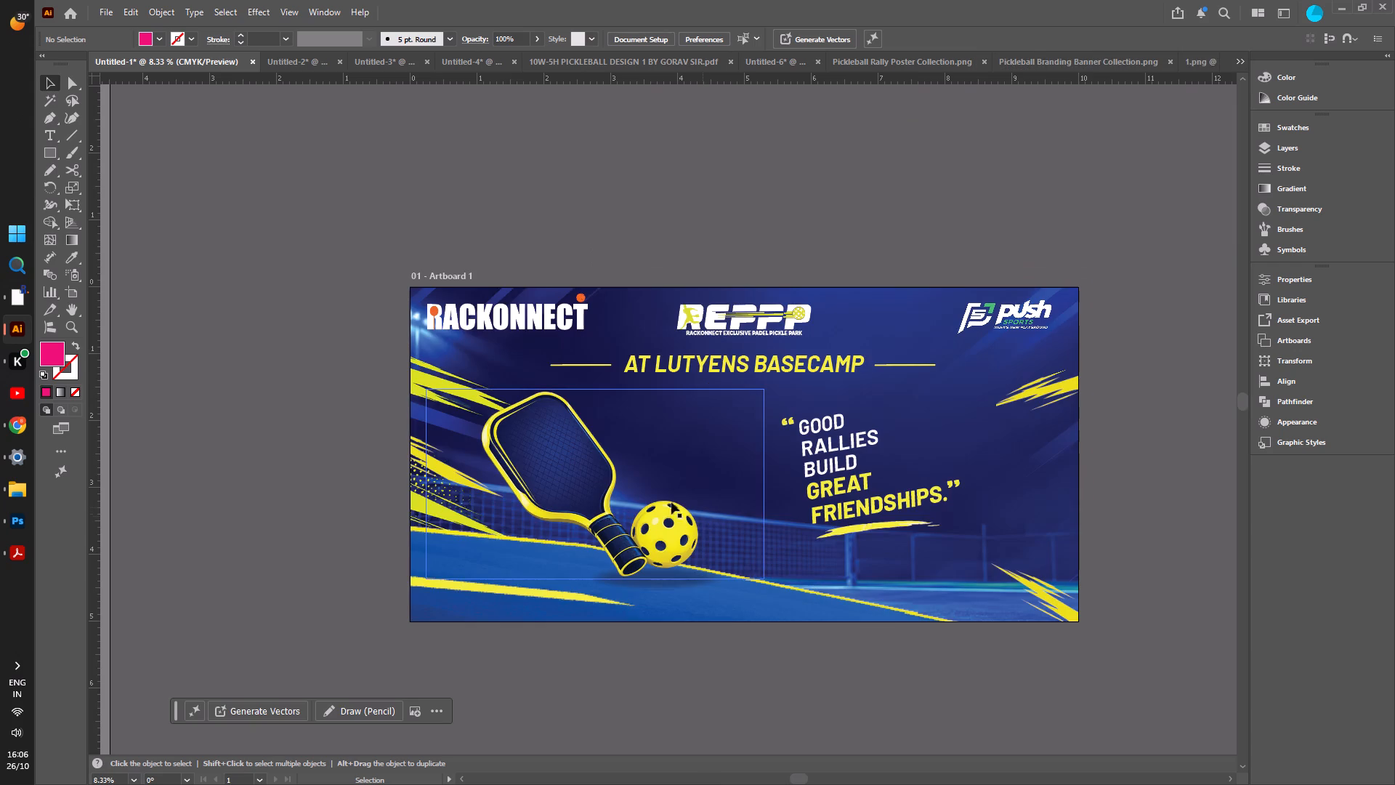
pyautogui.click(275, 395)
pyautogui.hotkey('ctrl', 'v')
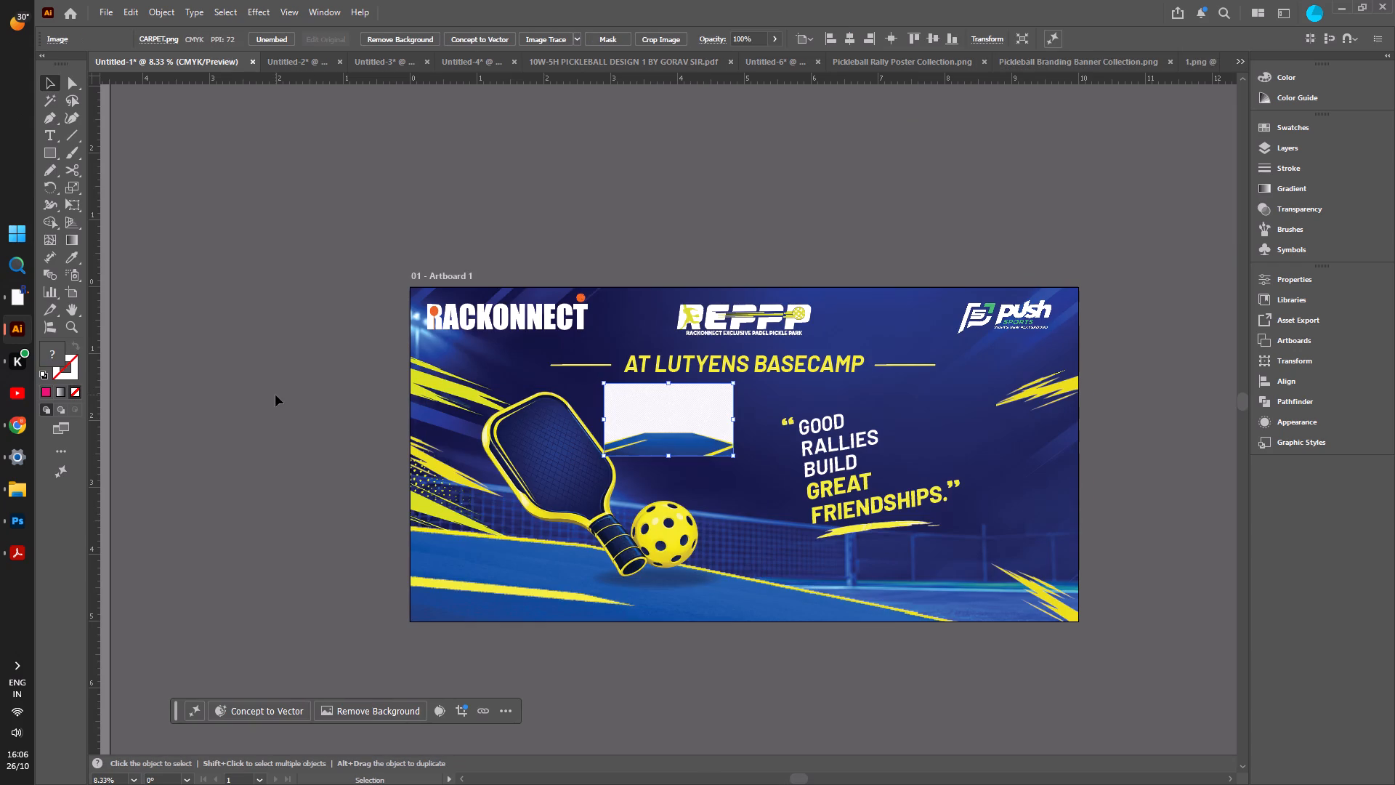
# Move the CARPET image to the artboard's left edge and enlarge it over the lower-left area, down to the bottom edge.
pyautogui.moveTo(666, 432); pyautogui.dragTo(472, 467)
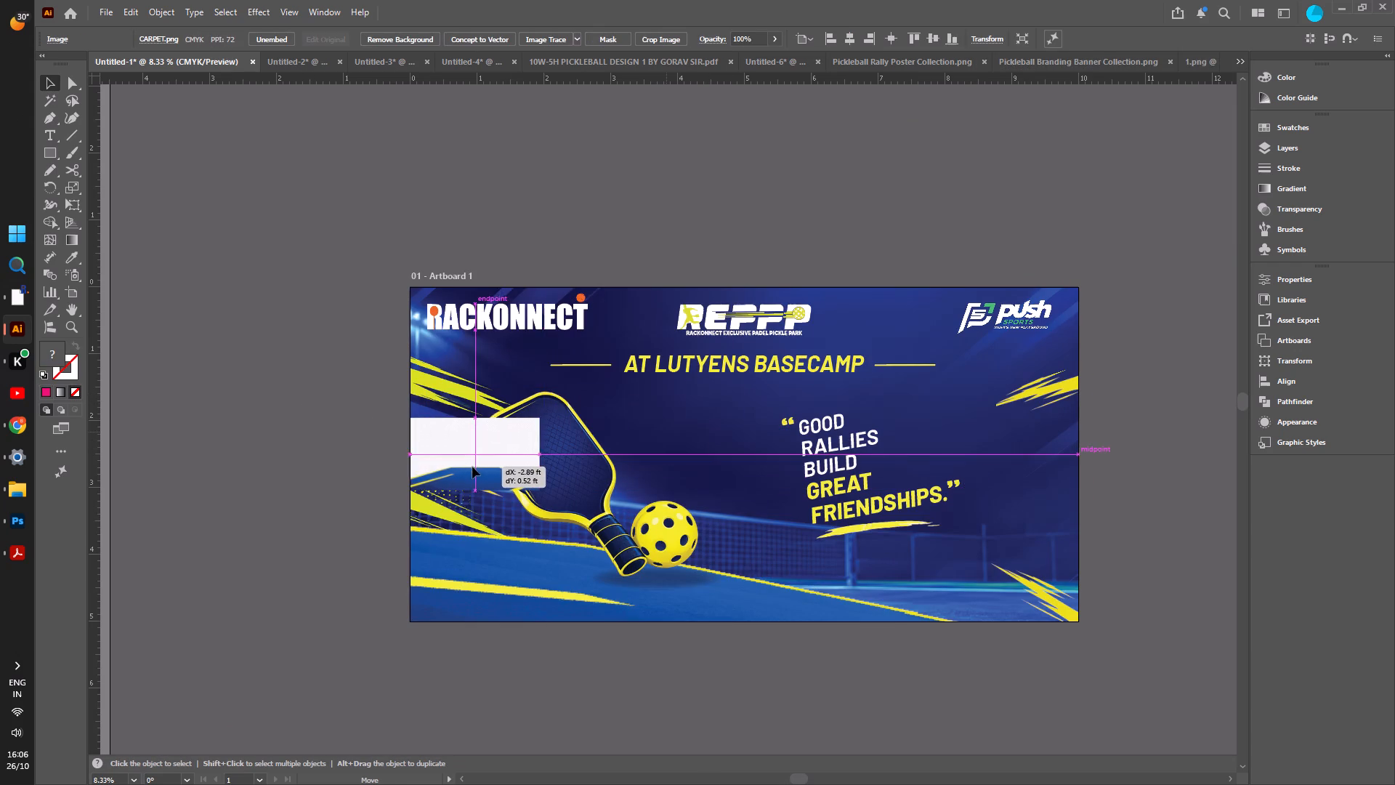
pyautogui.moveTo(472, 467); pyautogui.dragTo(471, 462)
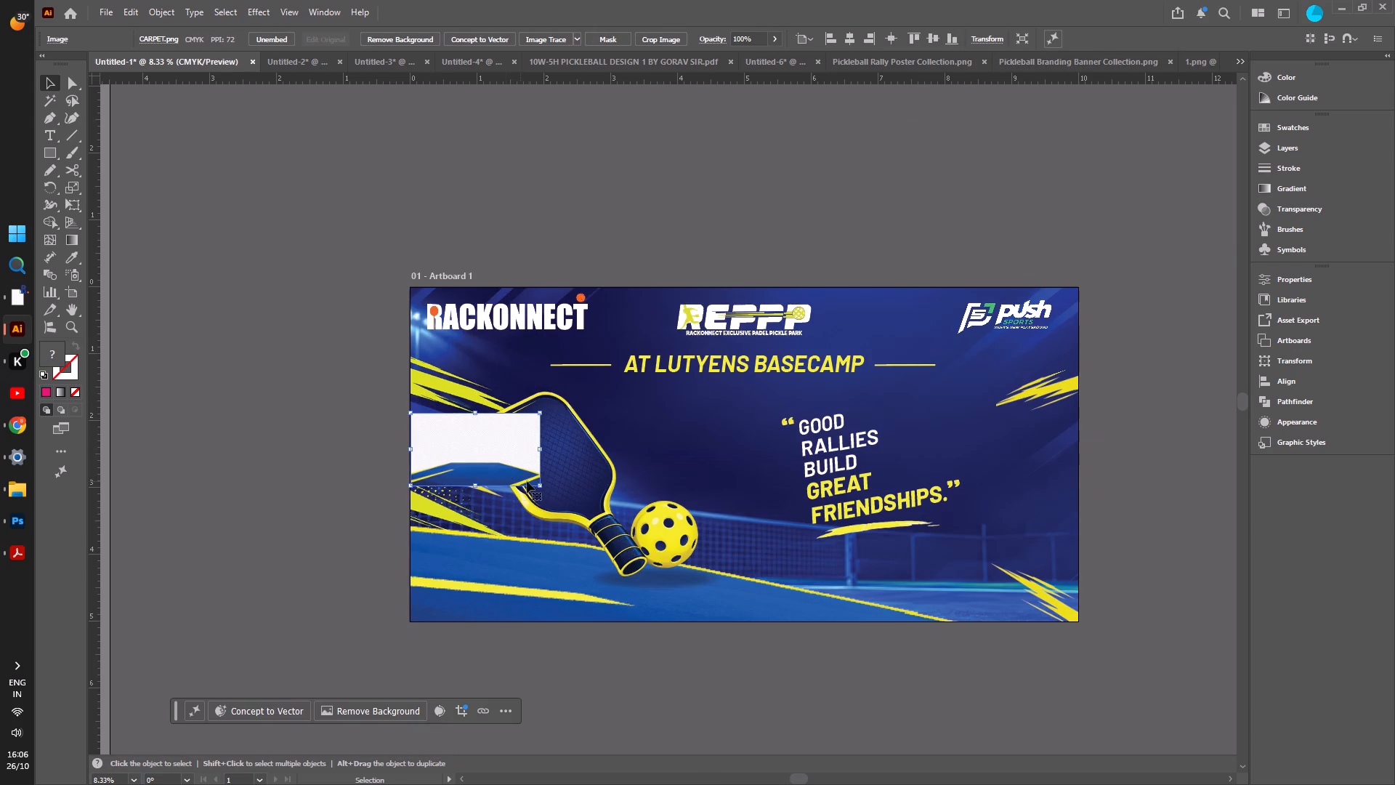
pyautogui.keyDown('shift'); pyautogui.moveTo(538, 482); pyautogui.dragTo(542, 487); pyautogui.keyUp('shift')
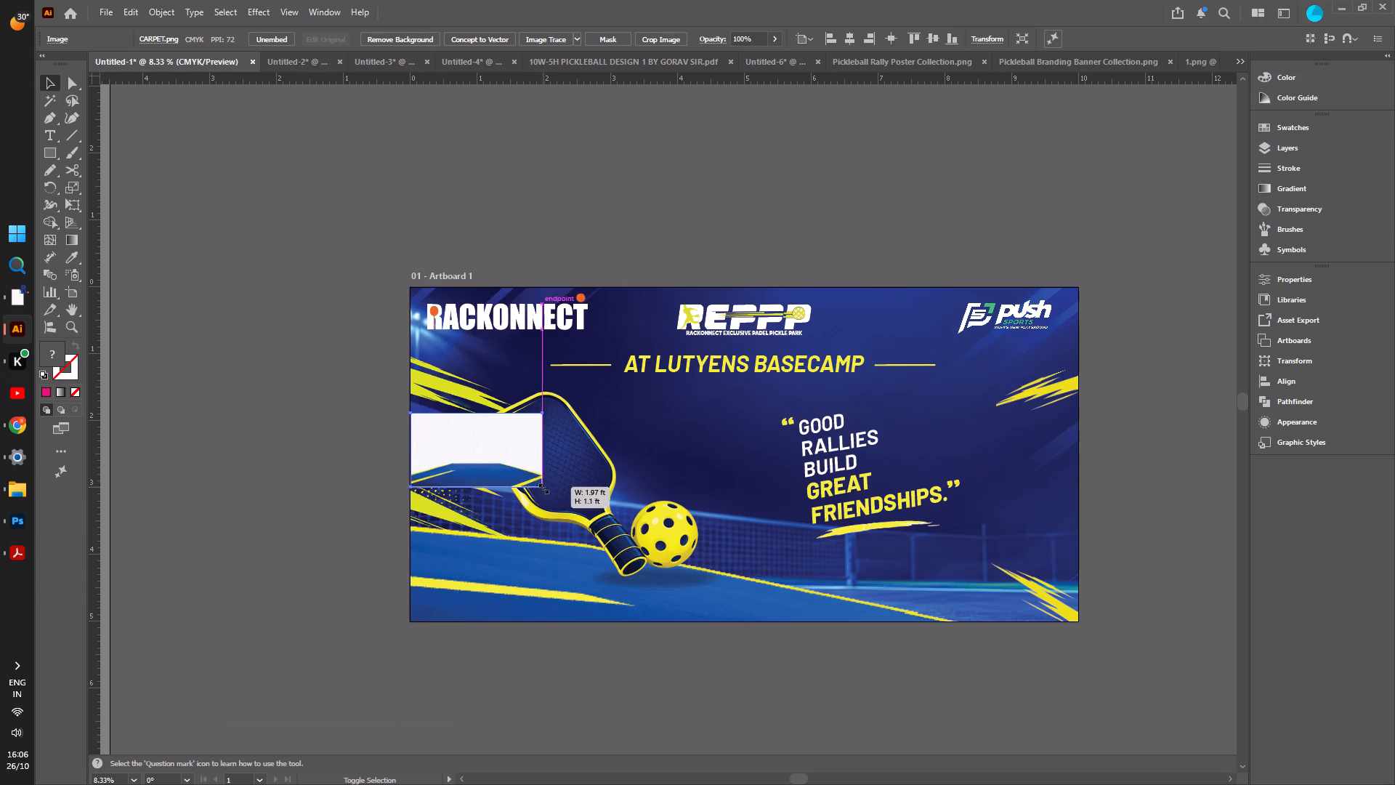
pyautogui.keyDown('shift'); pyautogui.moveTo(542, 487); pyautogui.dragTo(791, 623); pyautogui.keyUp('shift')
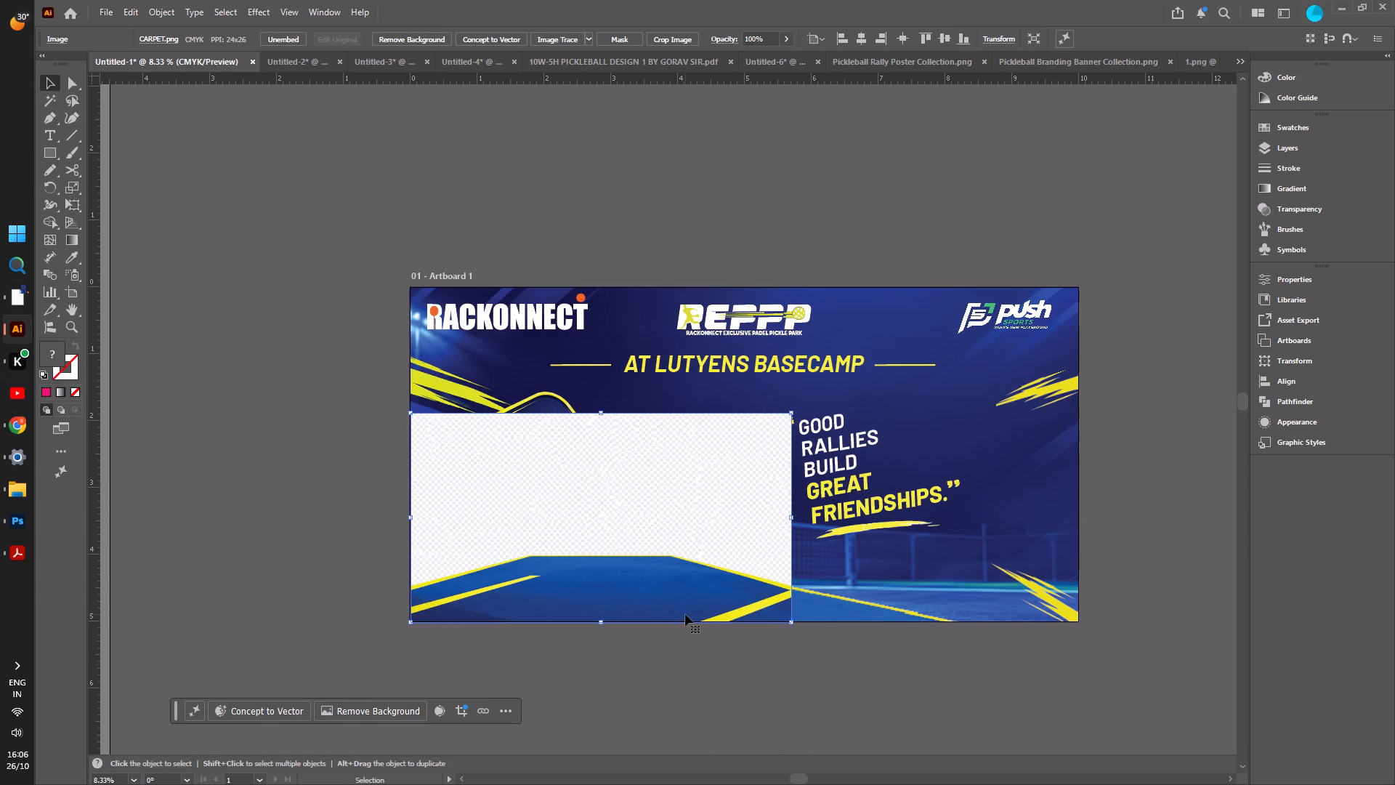
pyautogui.click(623, 566)
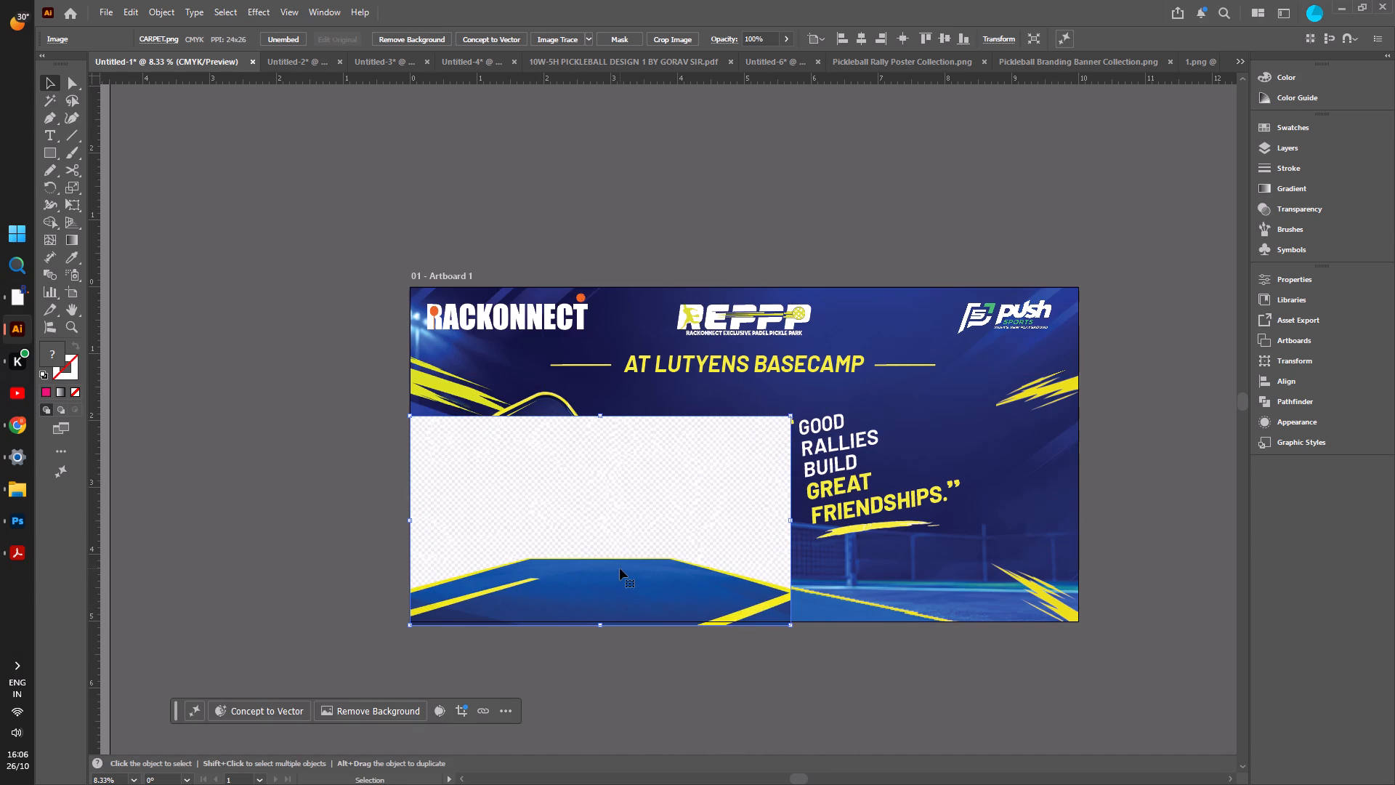
pyautogui.moveTo(613, 542); pyautogui.dragTo(613, 535)
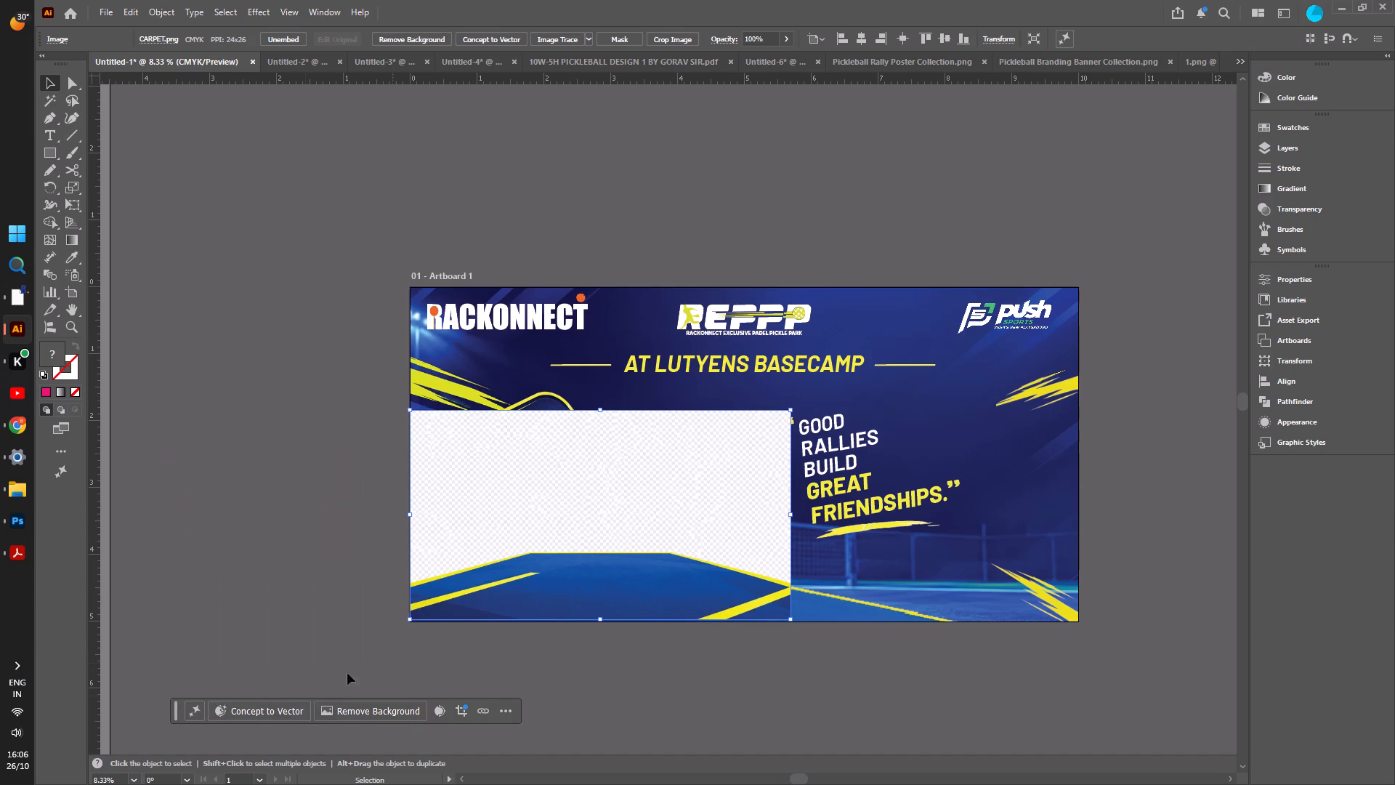
# Remove the checkered background from the CARPET image.
pyautogui.click(366, 716)
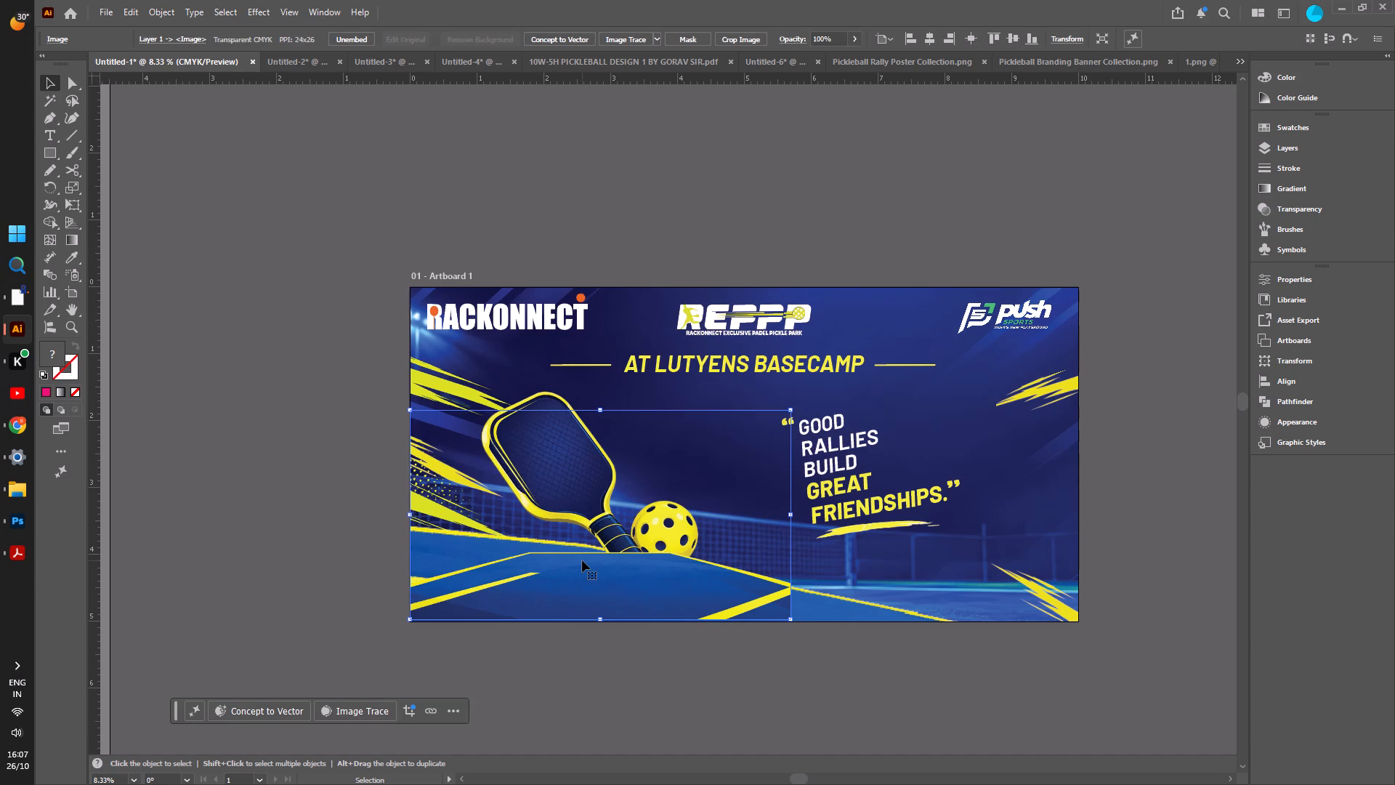
# Delete the old court surface image that spans the bottom of the banner behind the new one.
pyautogui.click(850, 617)
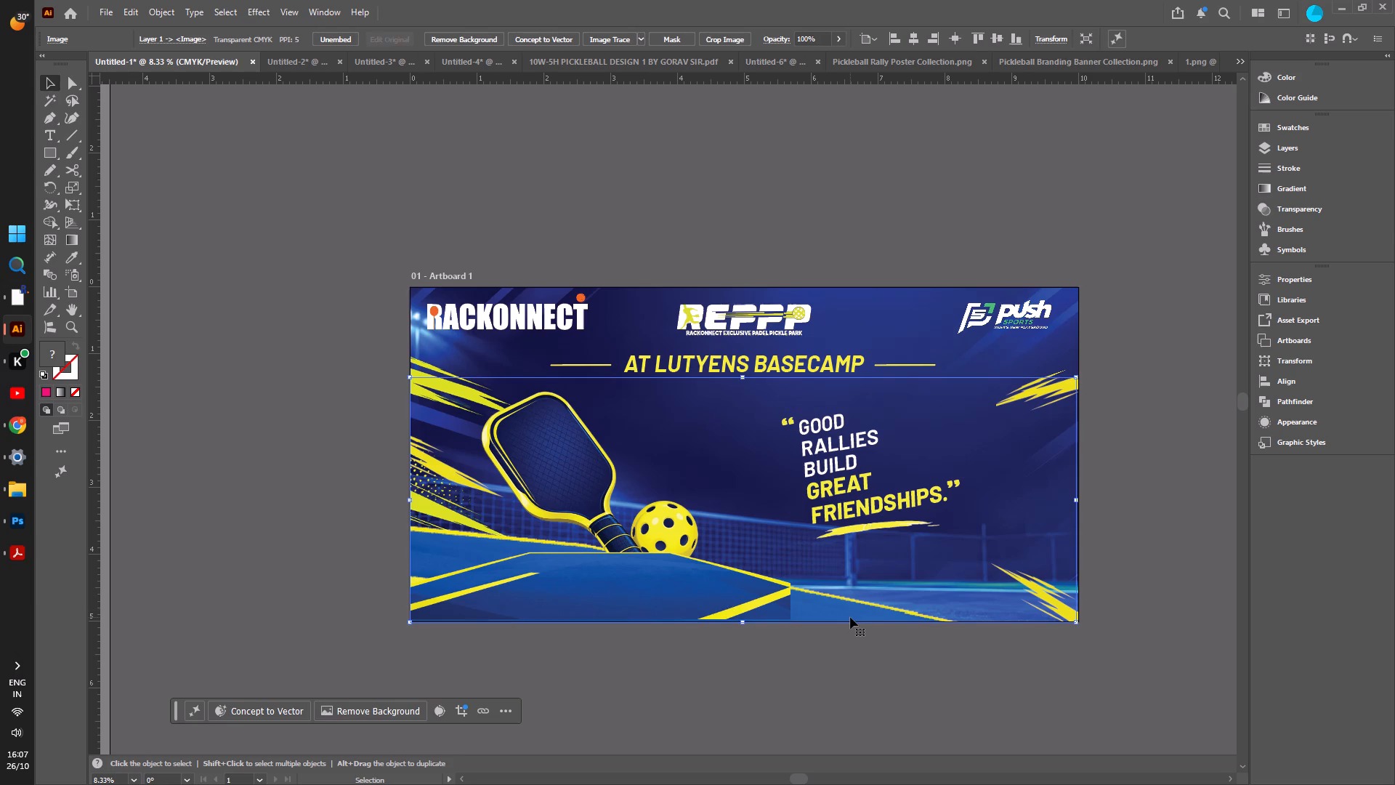
pyautogui.press('Delete')
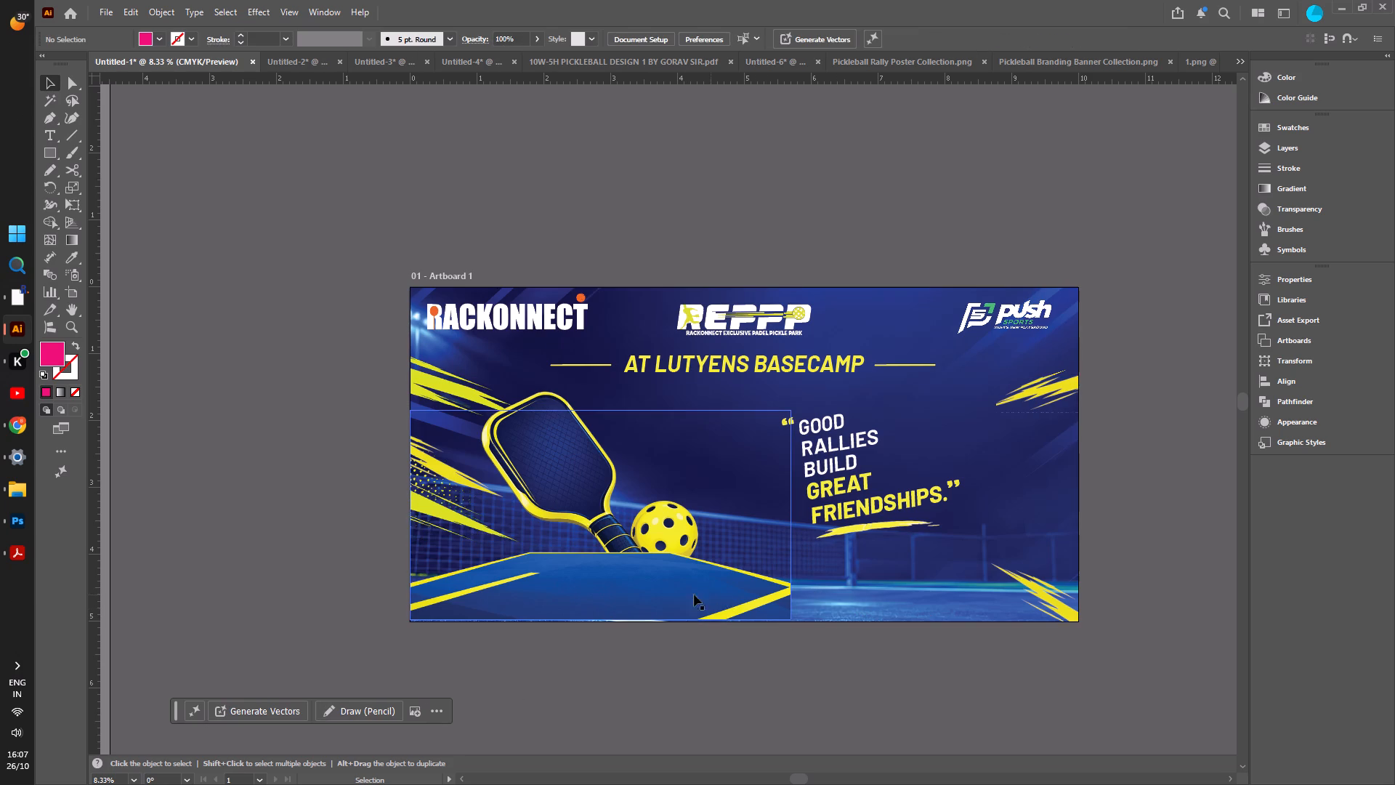
# Shift the new court surface slightly down to meet the artboard's bottom edge.
pyautogui.click(672, 592)
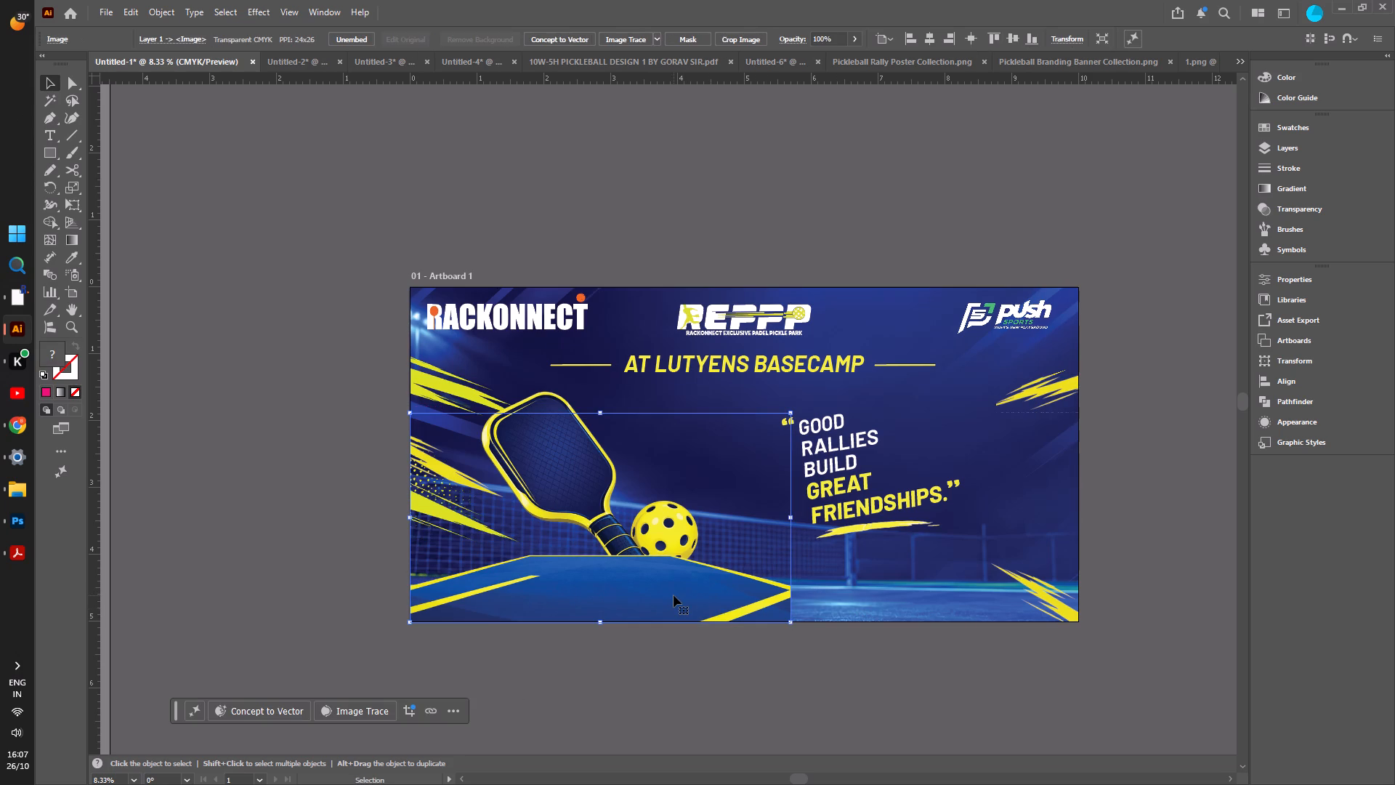
pyautogui.click(291, 503)
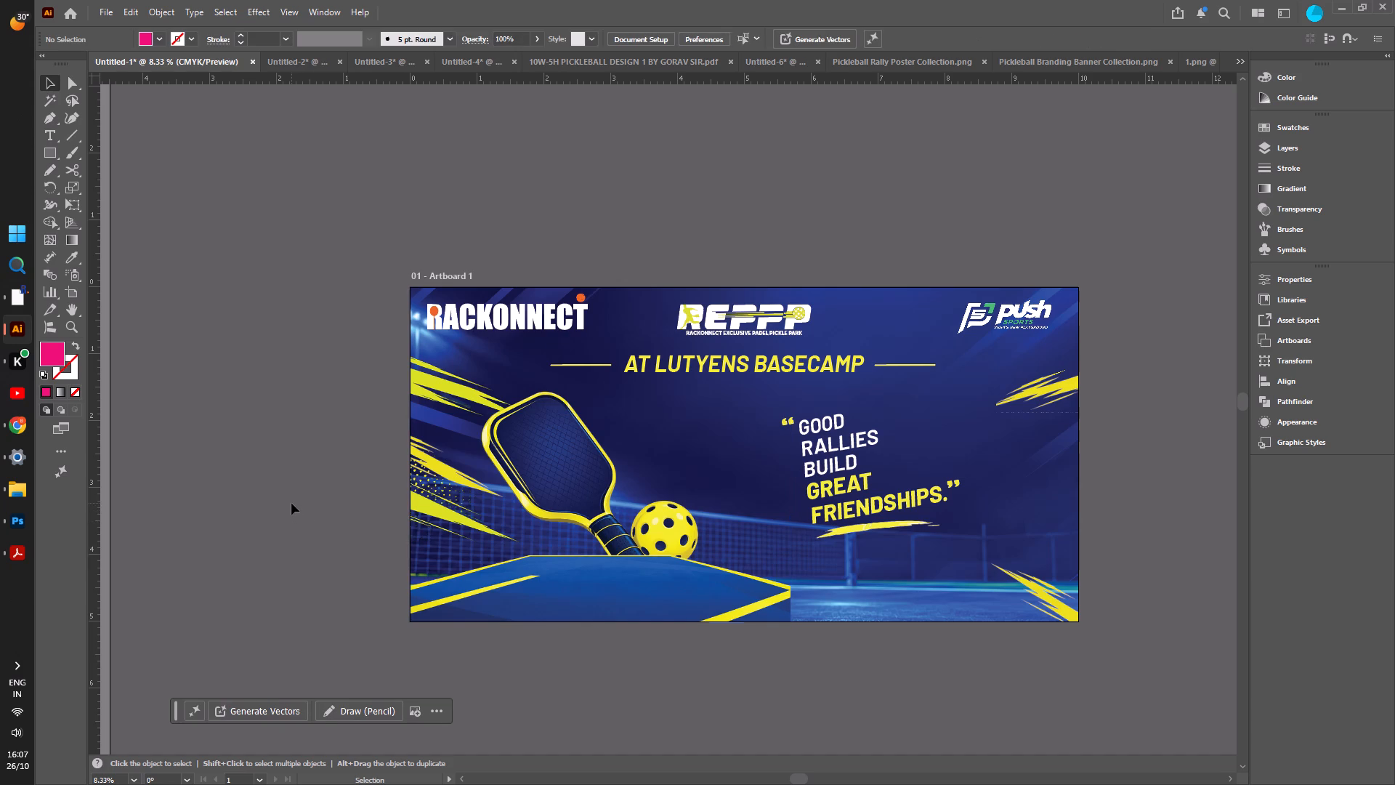
# Bring the racket-and-ball image in front of the new court surface.
pyautogui.click(559, 400)
pyautogui.rightClick(559, 400)
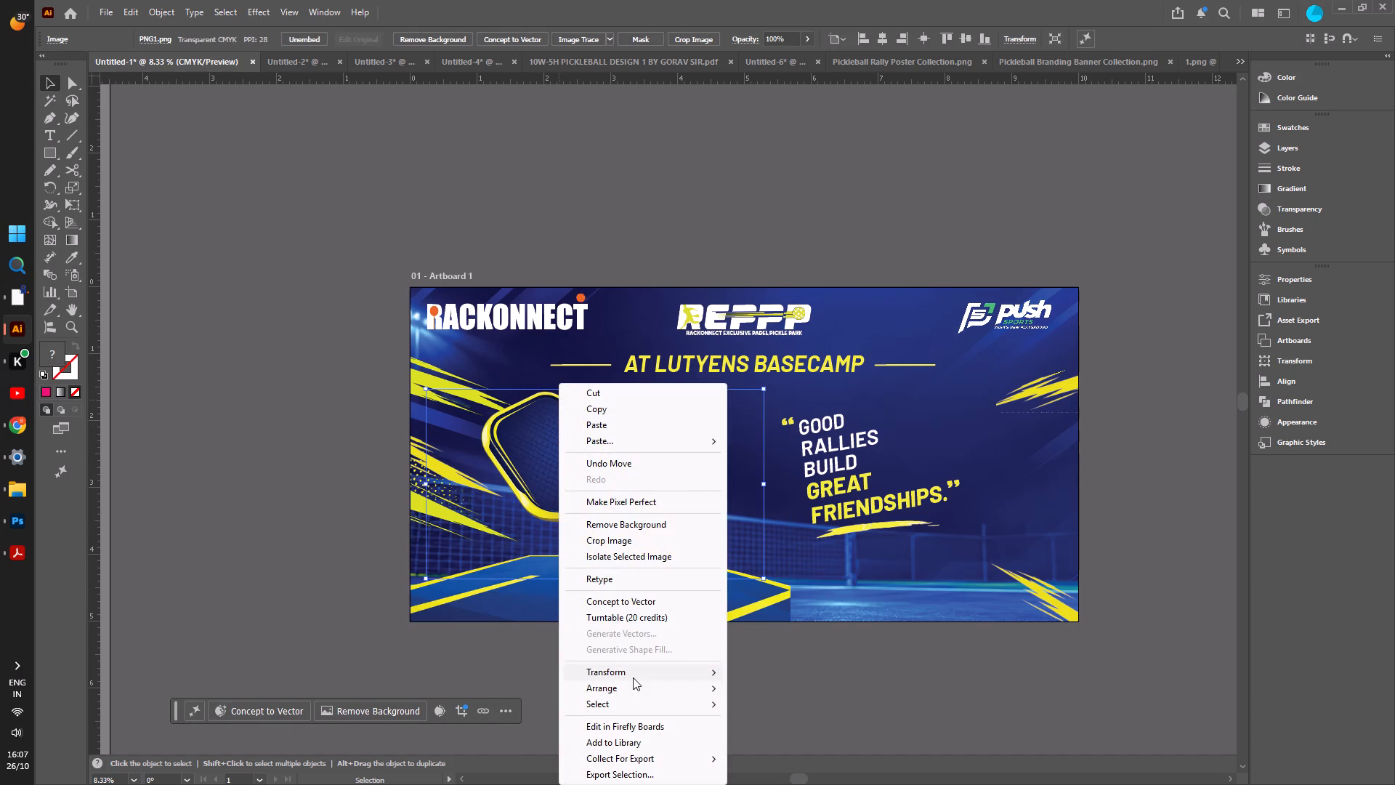
pyautogui.click(772, 690)
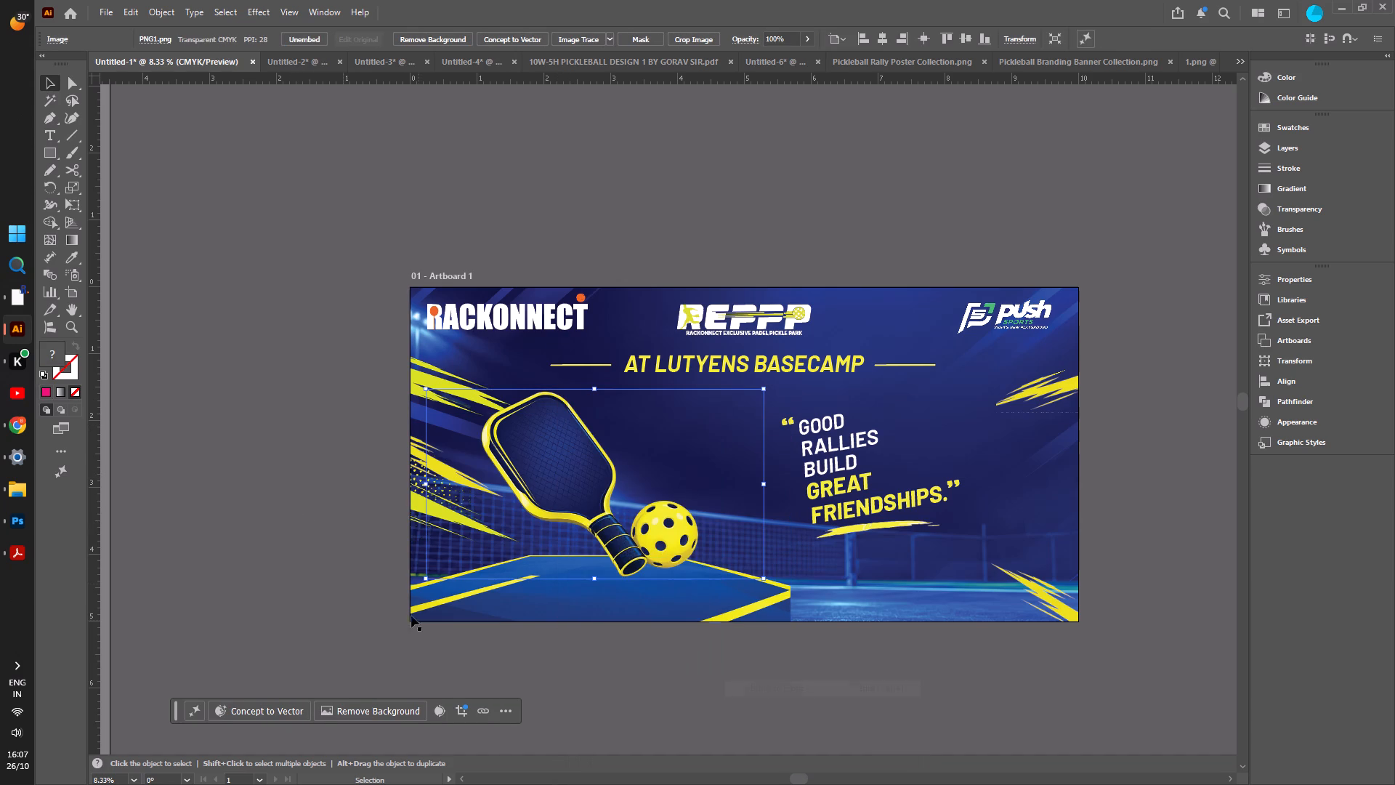
pyautogui.click(251, 533)
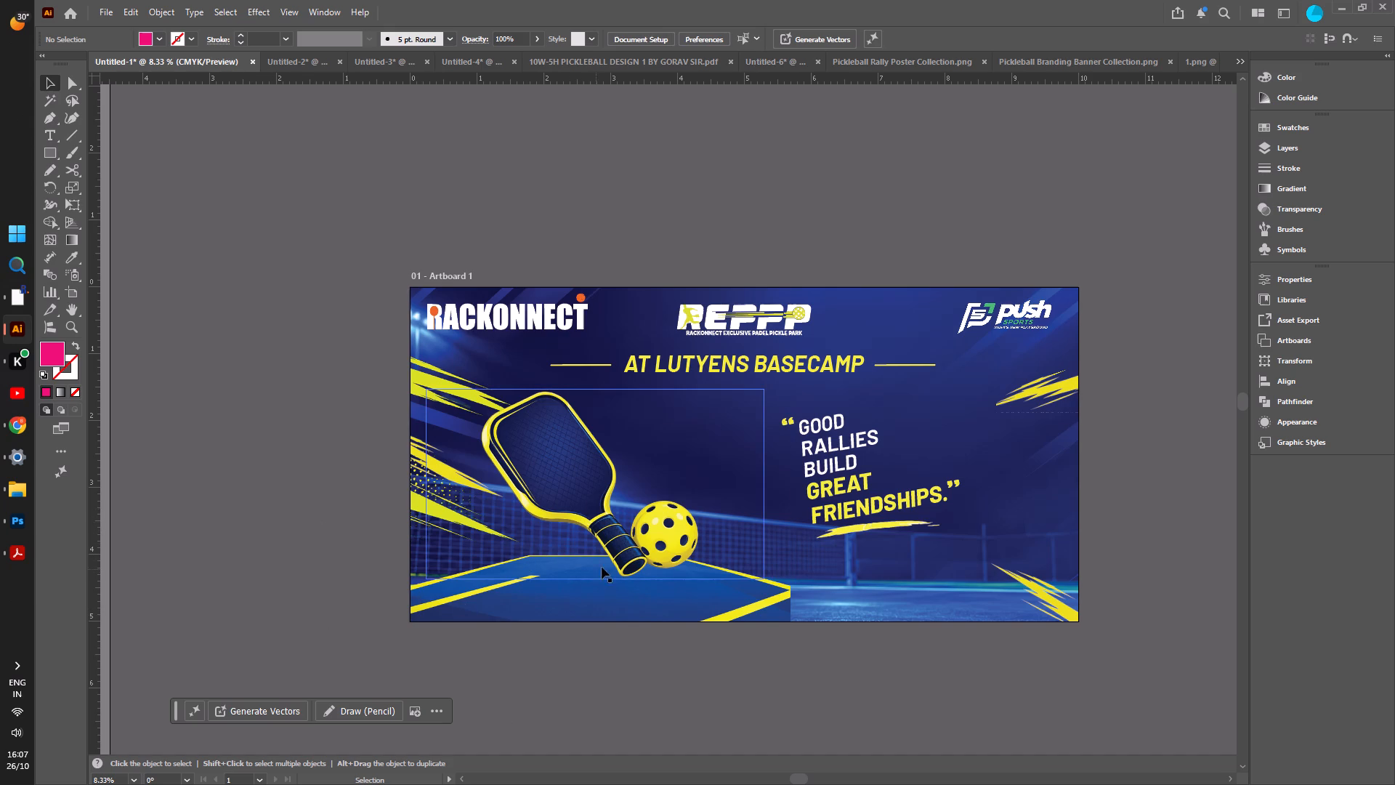
# Move the court surface aside and bring the shadow ellipse under the racket and ball to the front.
pyautogui.moveTo(611, 605); pyautogui.dragTo(876, 617)
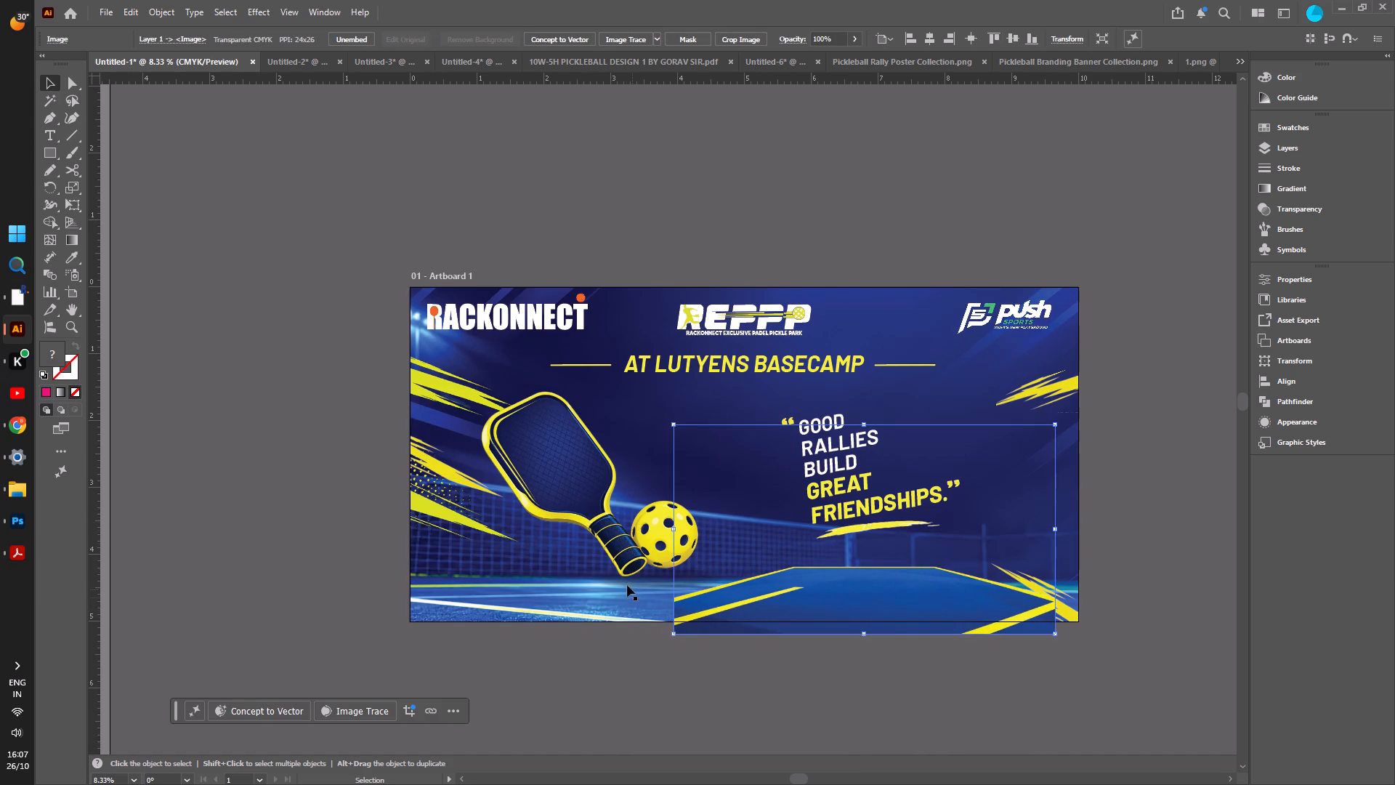
pyautogui.click(636, 585)
pyautogui.rightClick(636, 585)
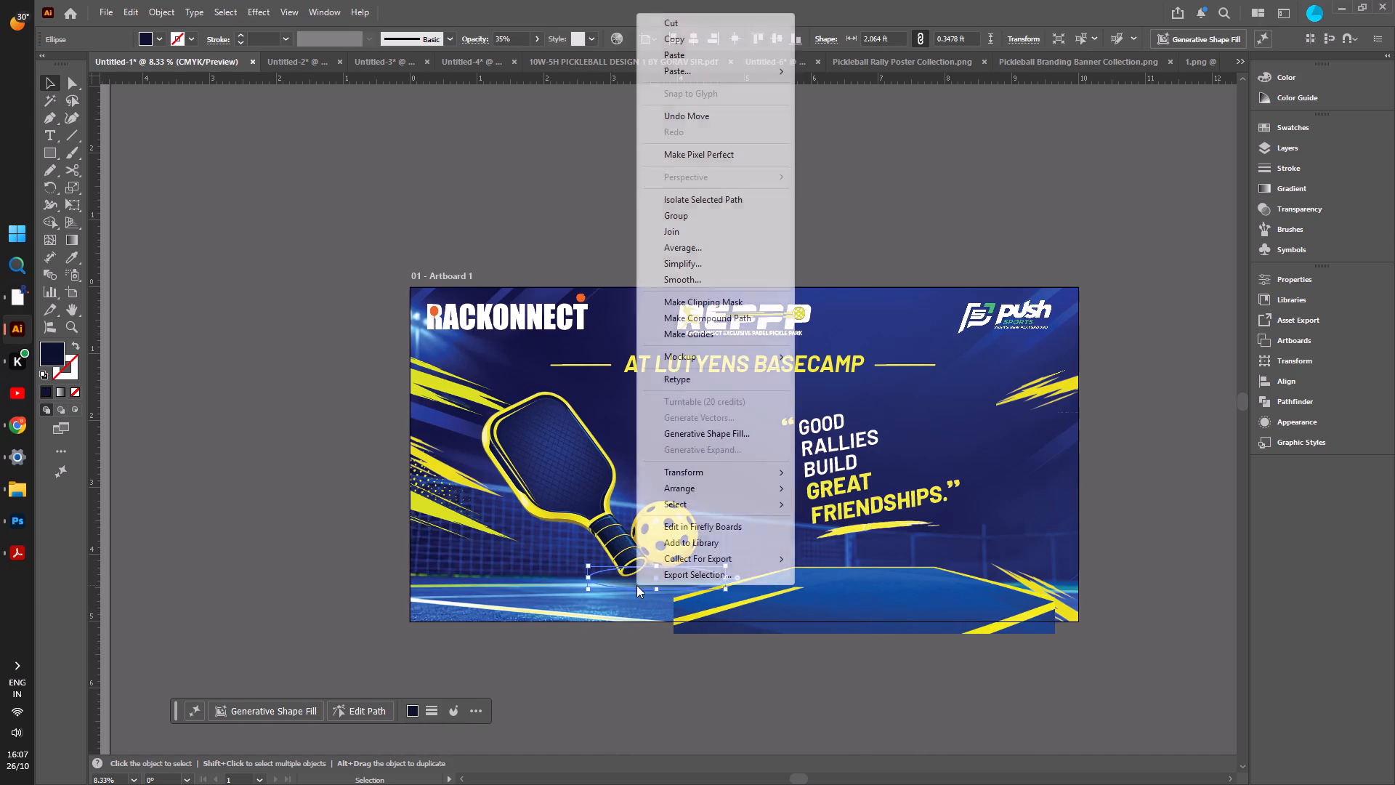
pyautogui.click(836, 494)
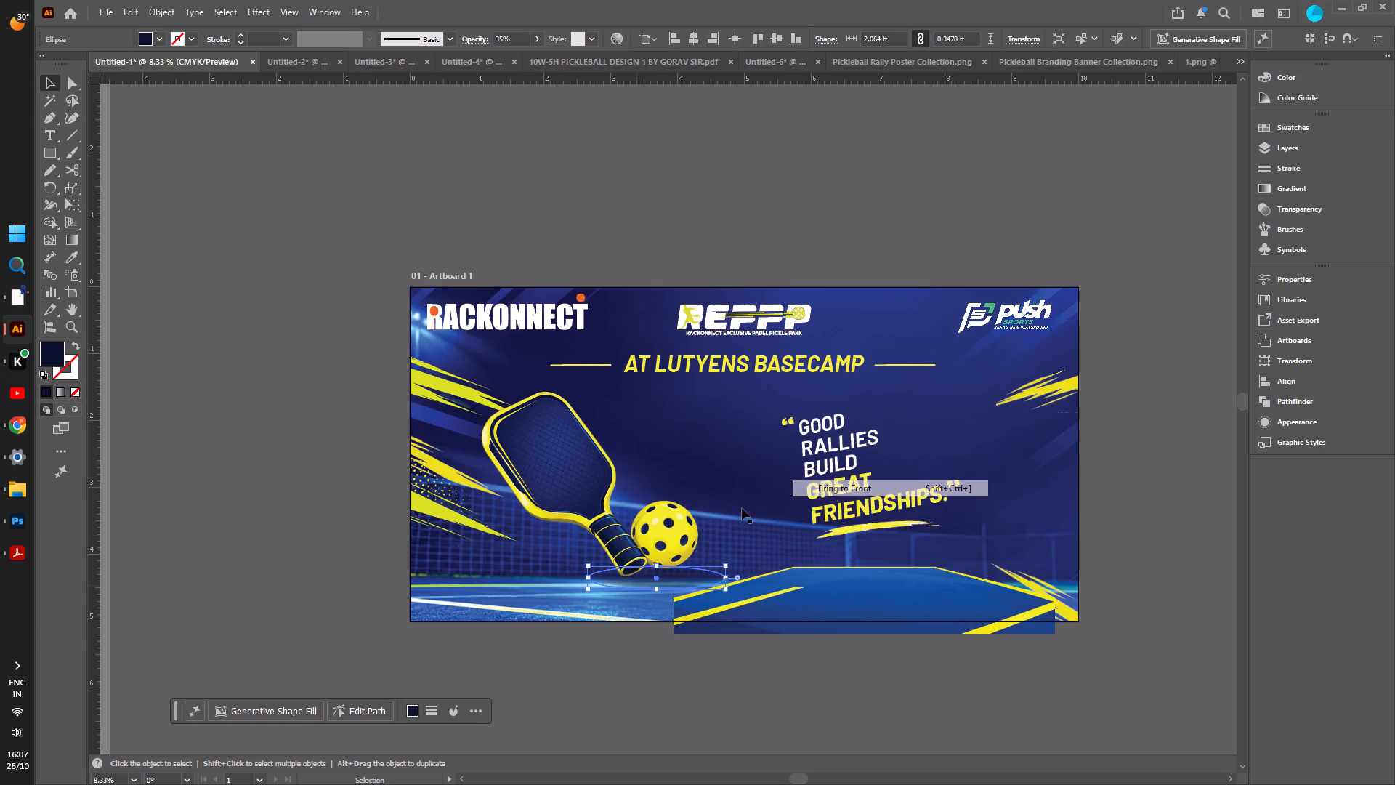
pyautogui.click(299, 545)
# Move the court surface back beneath the racket, flush with the artboard's lower-left corner.
pyautogui.moveTo(890, 618); pyautogui.dragTo(673, 614)
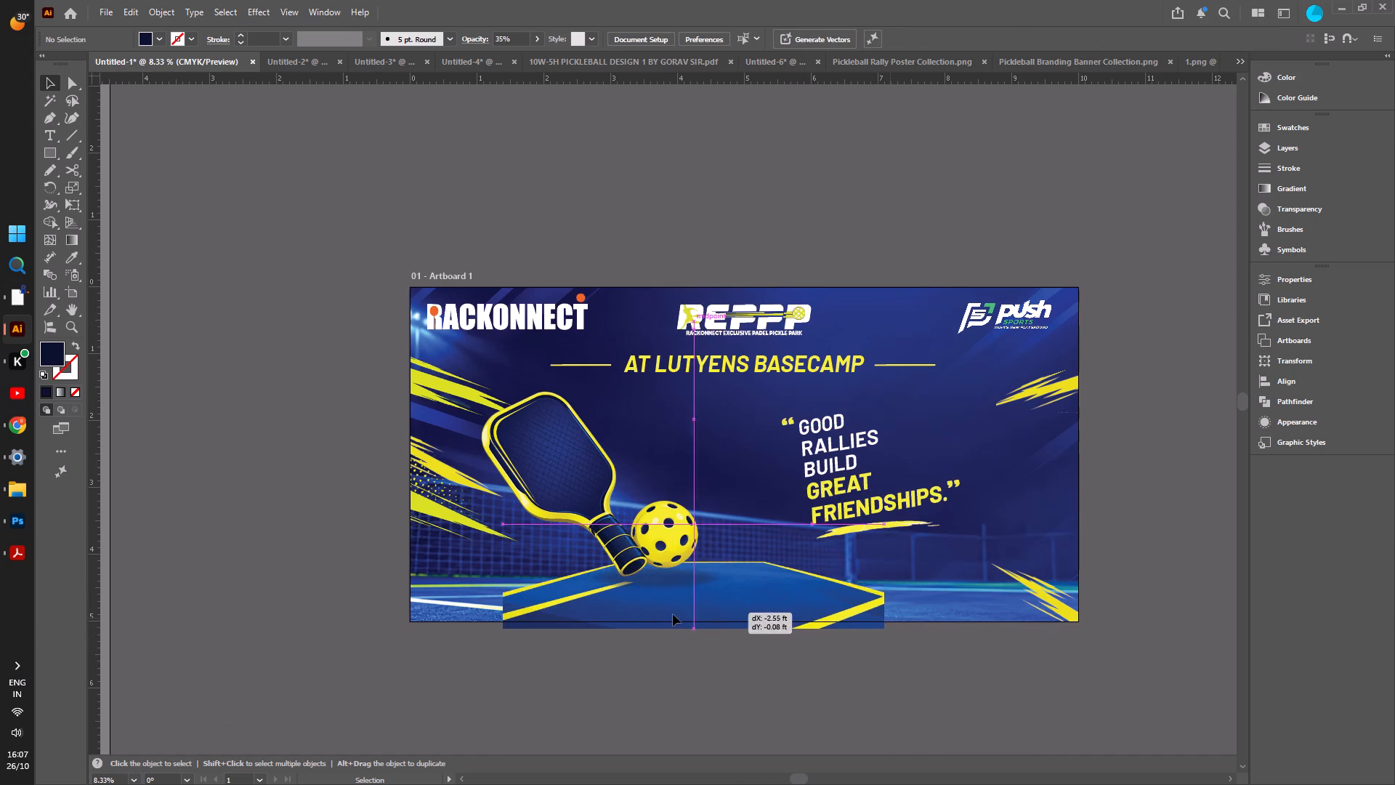
pyautogui.moveTo(673, 614); pyautogui.dragTo(635, 603)
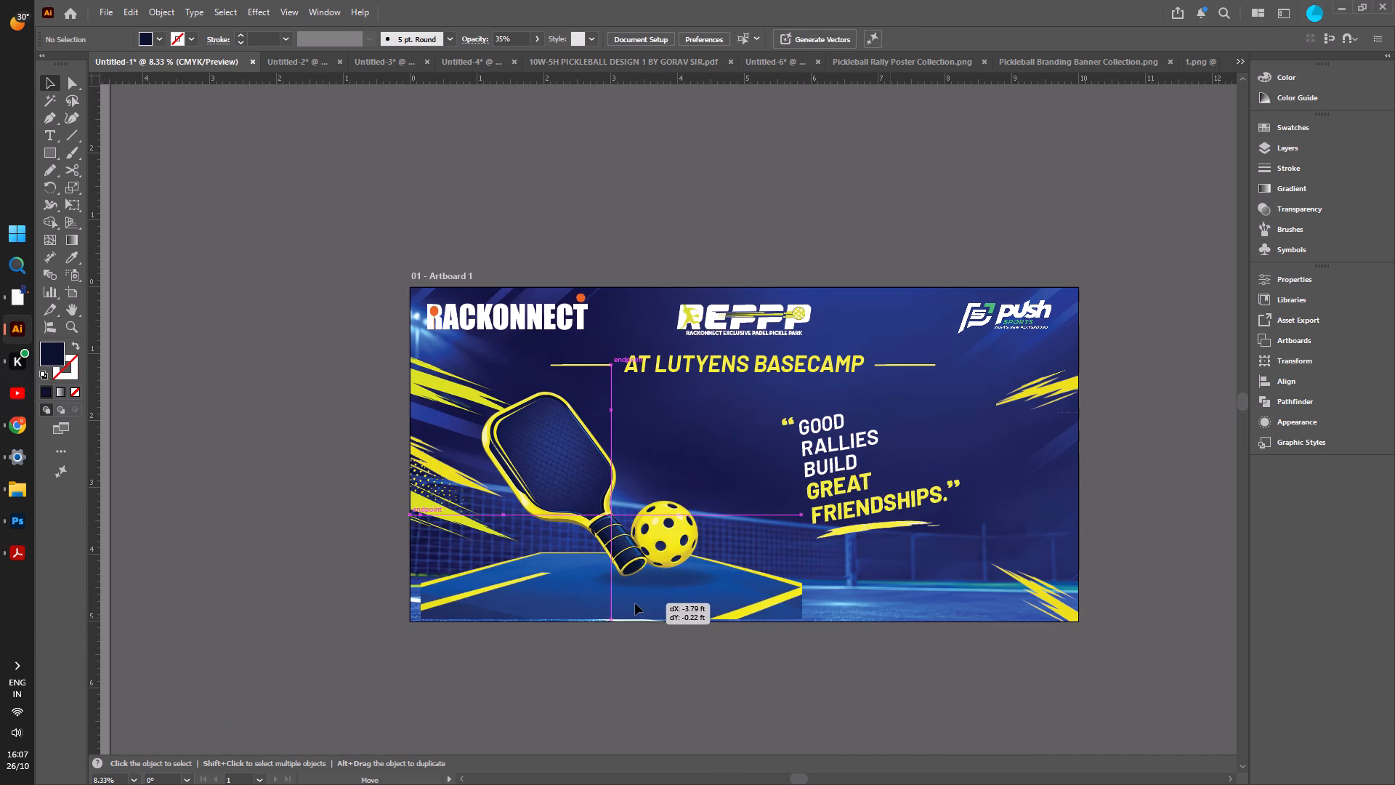
pyautogui.moveTo(635, 603); pyautogui.dragTo(627, 606)
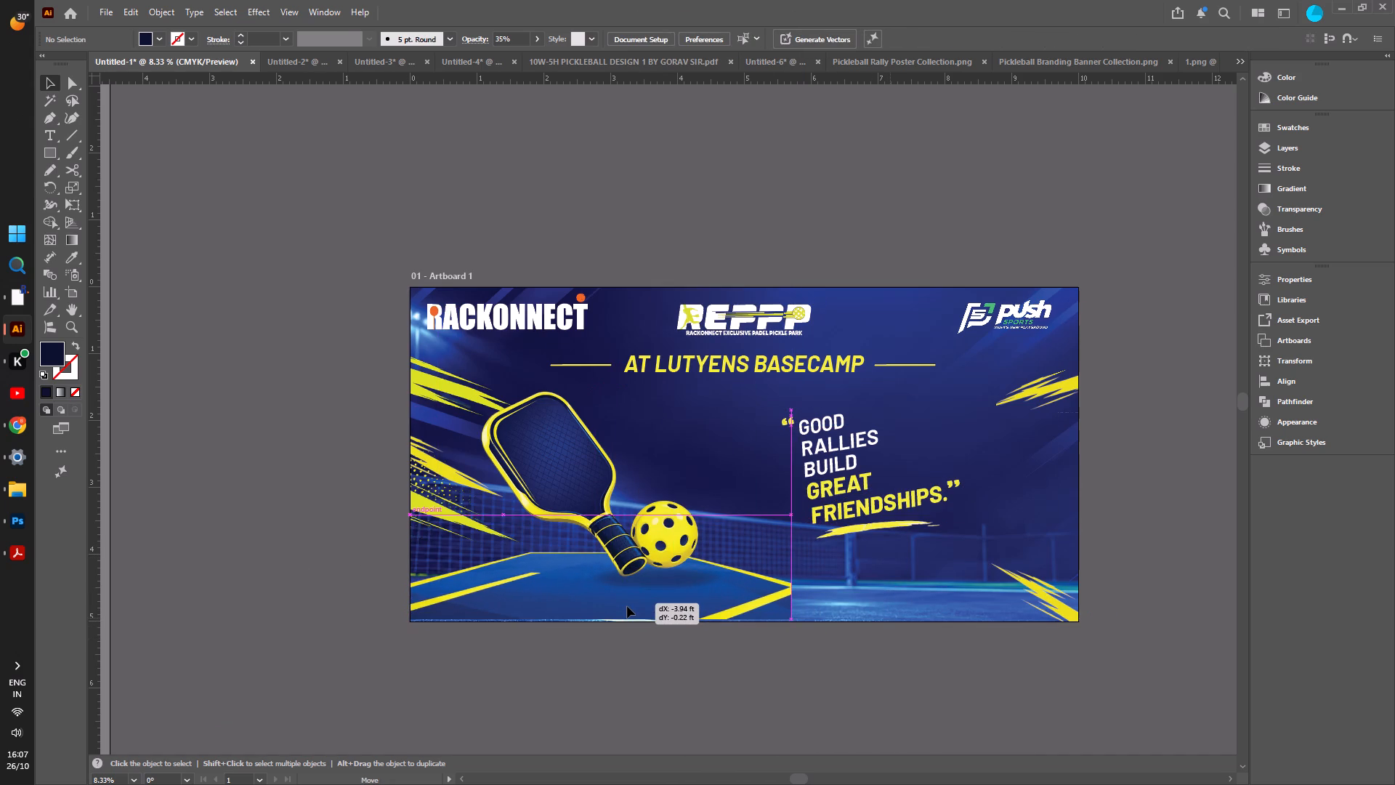
pyautogui.moveTo(627, 606); pyautogui.dragTo(627, 608)
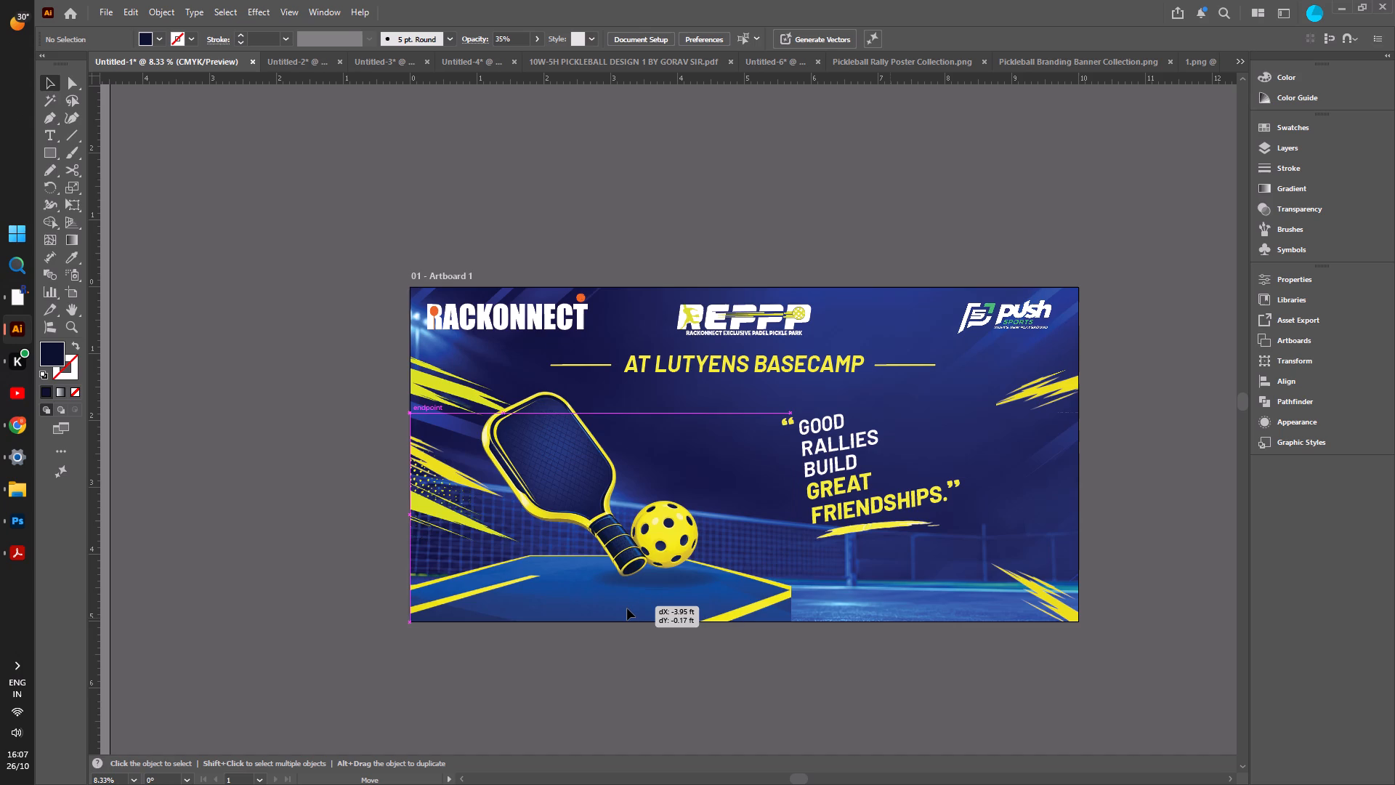
pyautogui.moveTo(627, 608); pyautogui.dragTo(629, 605)
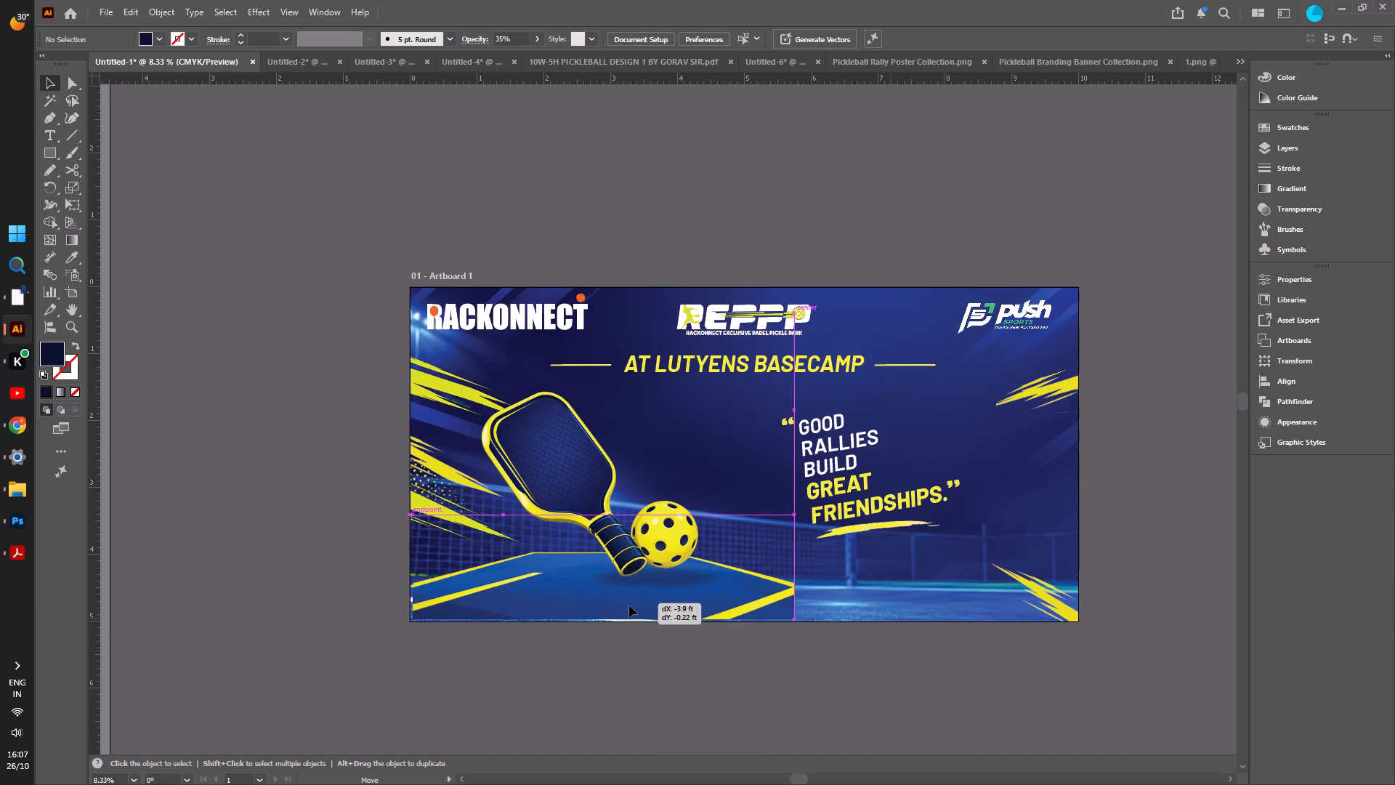
pyautogui.moveTo(629, 605); pyautogui.dragTo(626, 608)
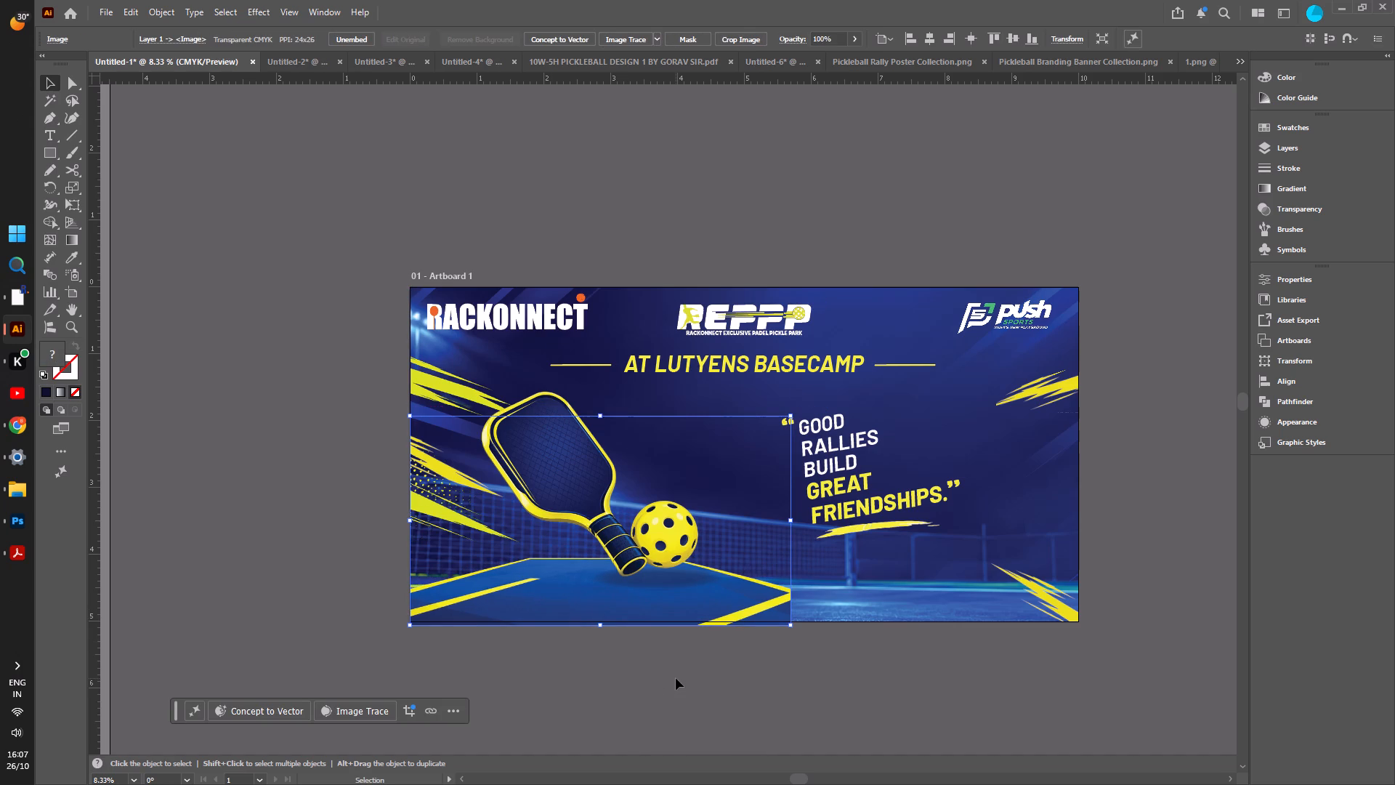
pyautogui.press('Up')
pyautogui.press('Up')
pyautogui.press('Up')
pyautogui.press('Up')
pyautogui.press('Up')
pyautogui.press('Up')
pyautogui.press('Up')
pyautogui.press('Up')
pyautogui.press('Up')
pyautogui.press('Up')
pyautogui.press('Up')
pyautogui.press('Up')
pyautogui.press('Up')
pyautogui.press('Up')
pyautogui.press('Up')
pyautogui.press('Up')
pyautogui.press('Up')
pyautogui.press('Up')
pyautogui.press('Up')
pyautogui.press('Up')
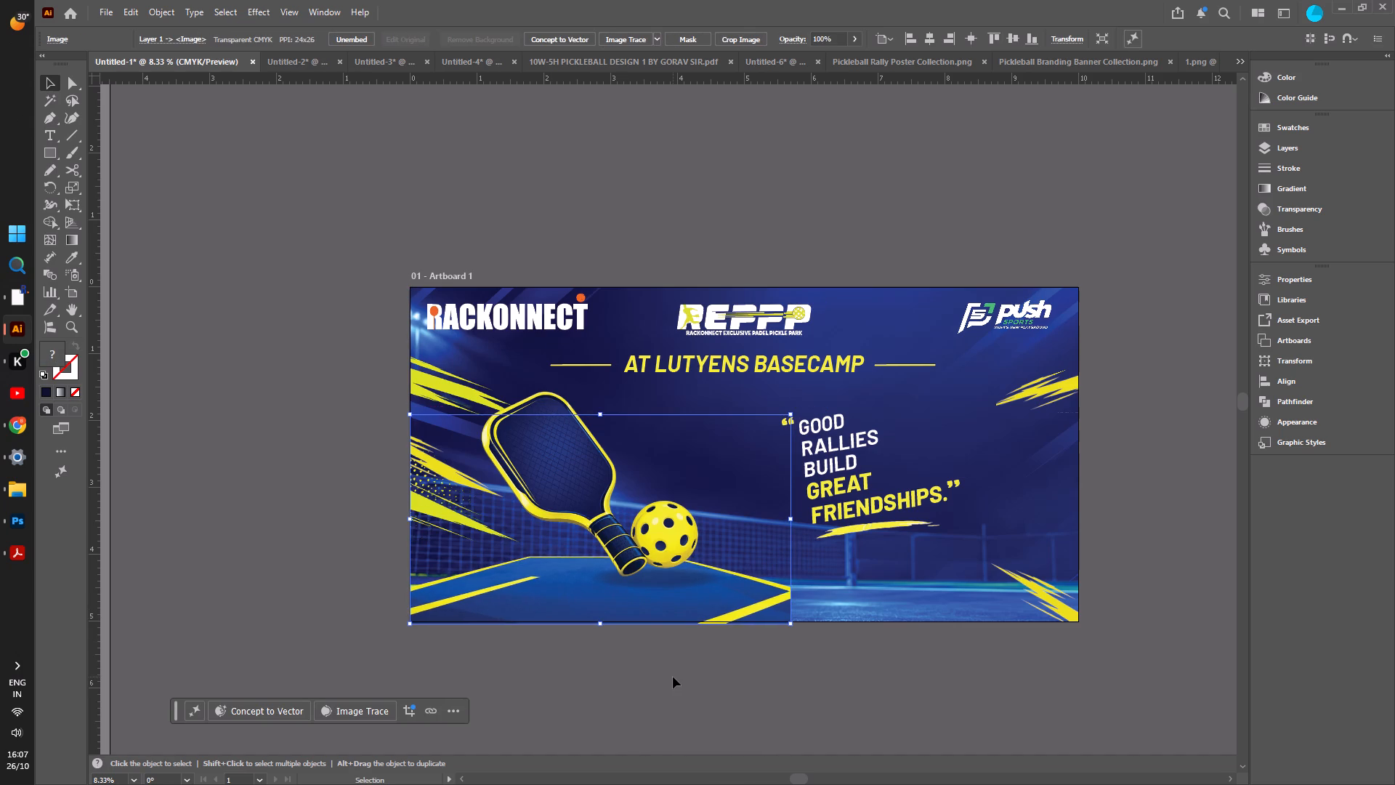
pyautogui.click(648, 647)
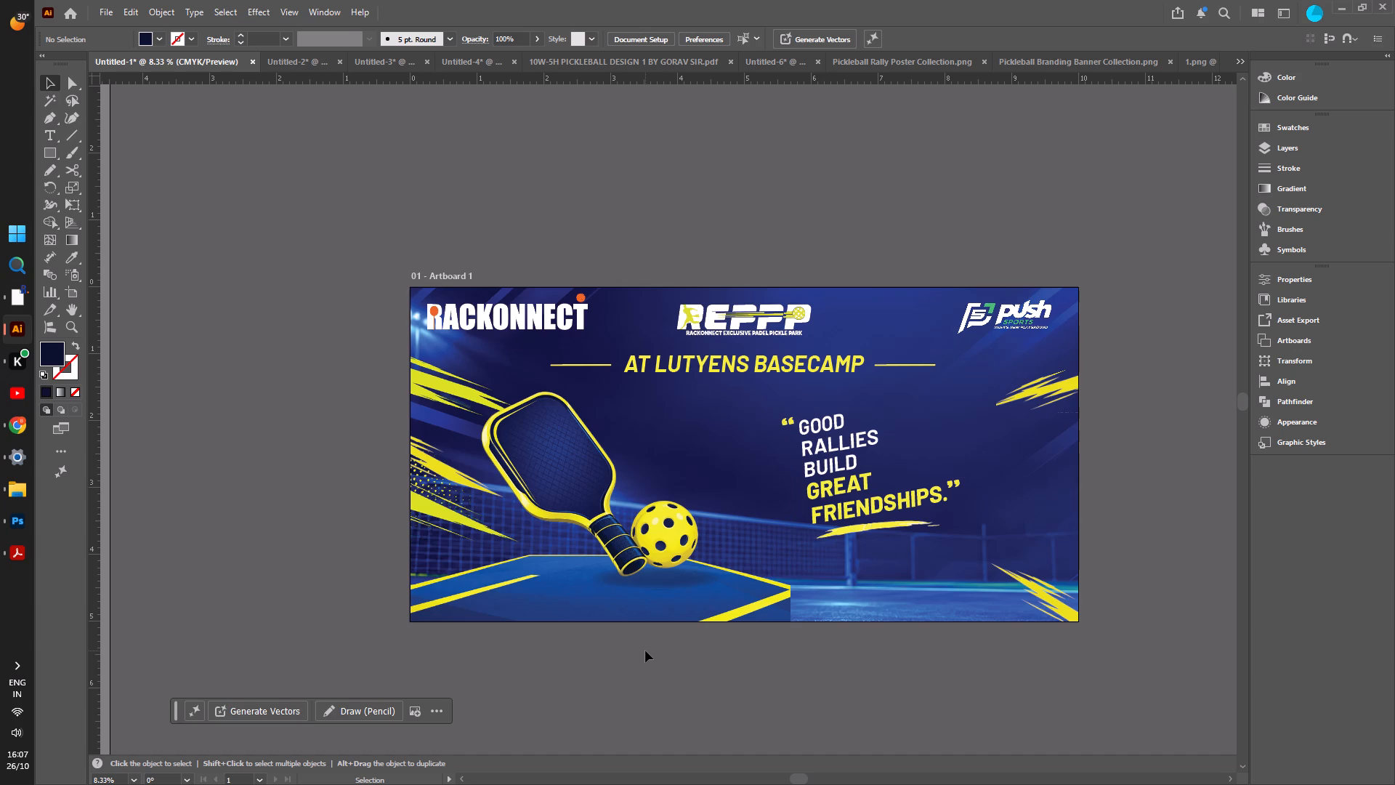
pyautogui.click(738, 606)
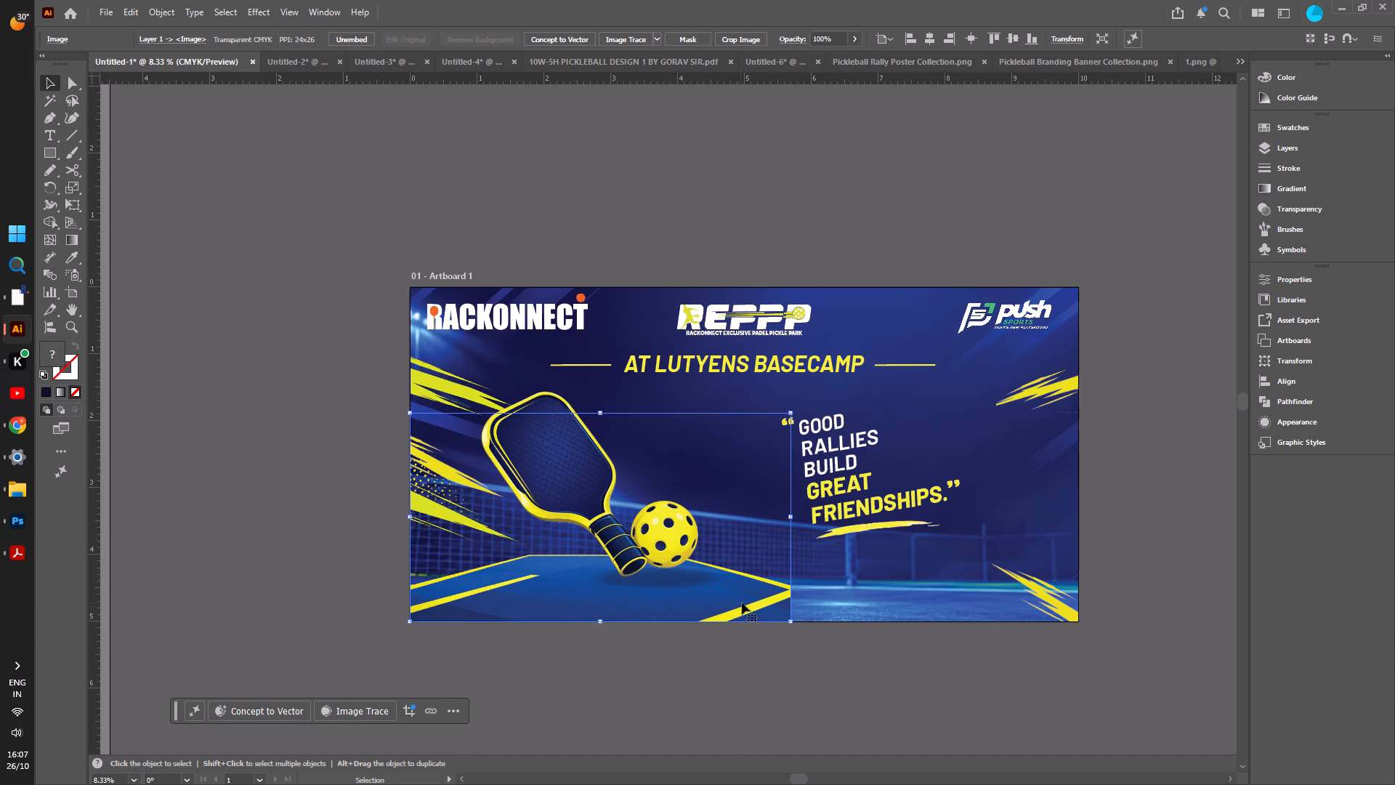
pyautogui.click(749, 600)
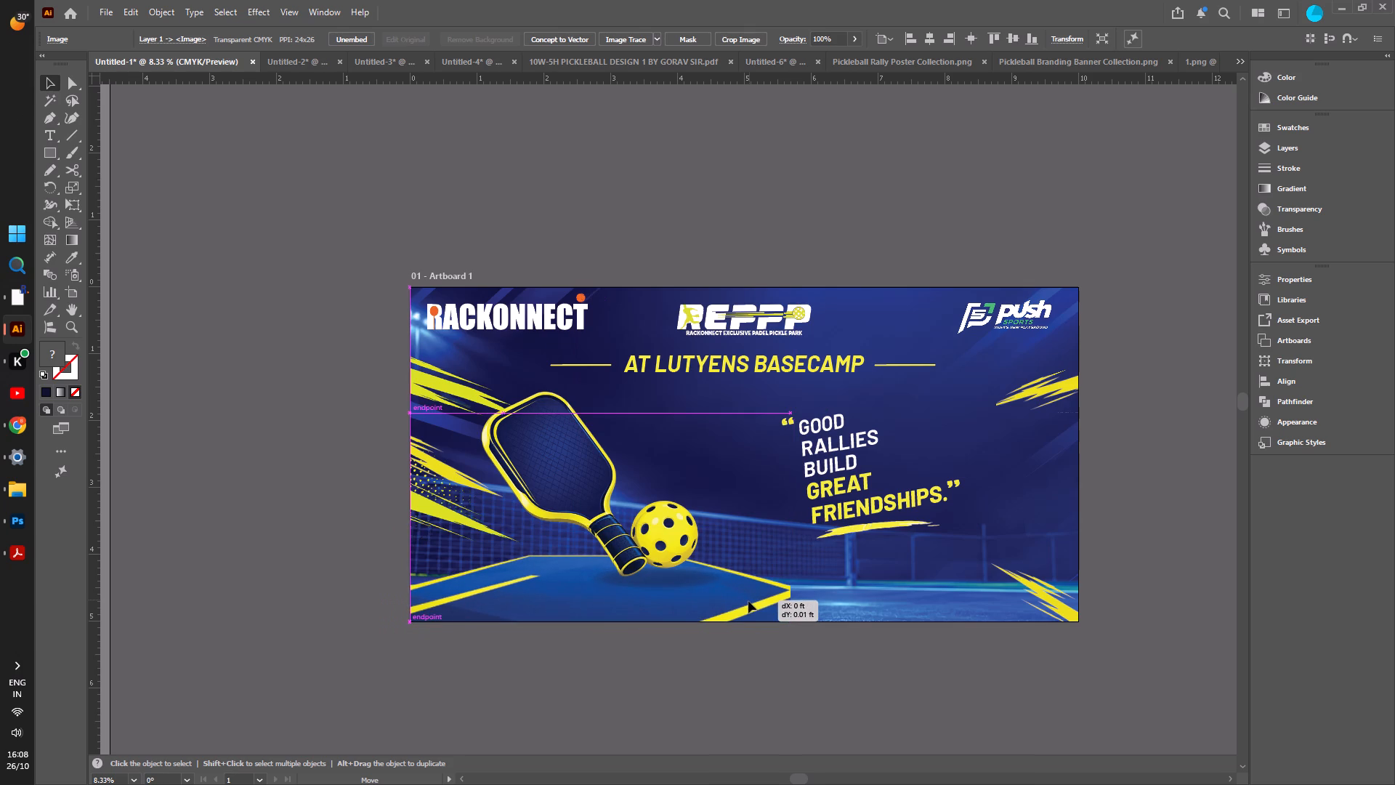
pyautogui.click(663, 657)
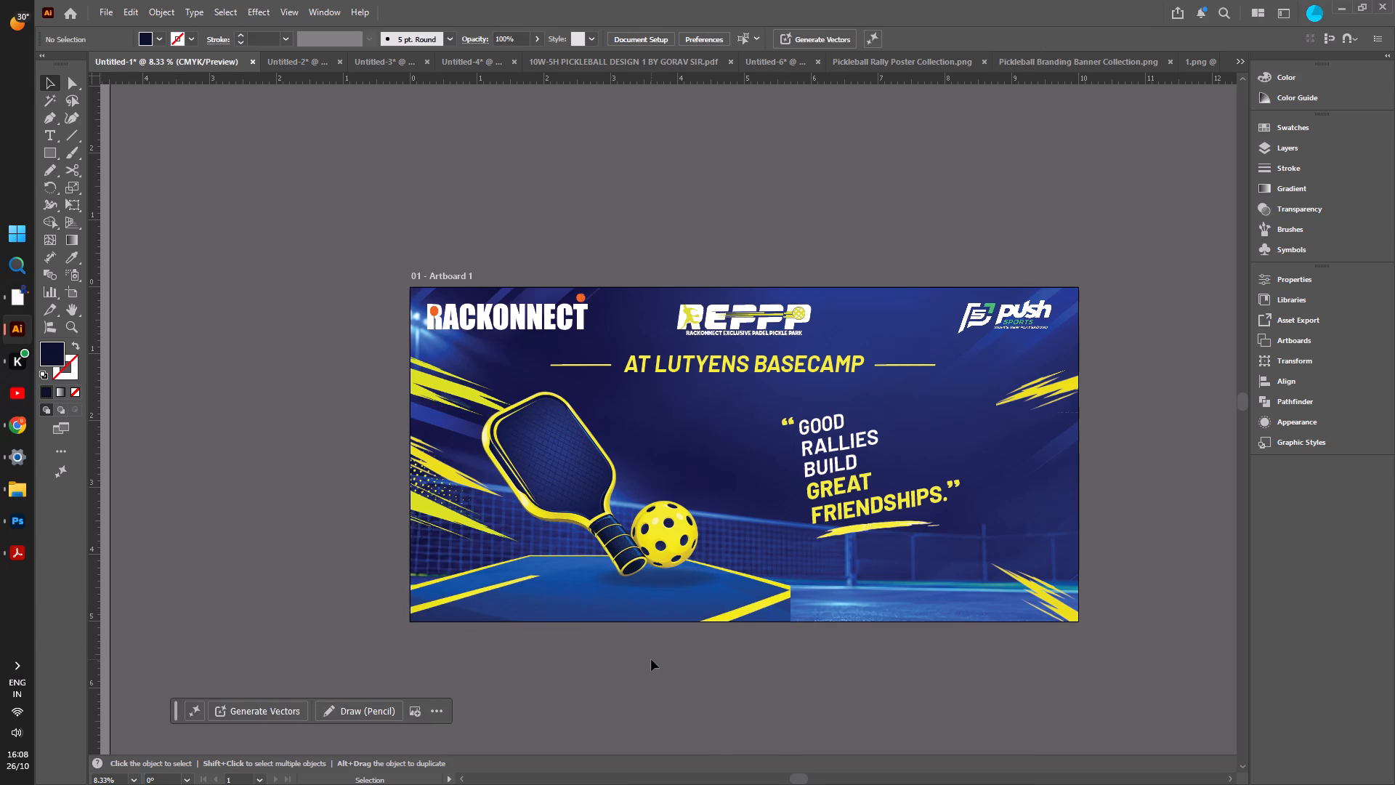
# Stretch the court surface horizontally to the artboard's right edge so it spans the banner's full width, keeping its height.
pyautogui.keyDown('ctrl'); pyautogui.scroll(3, 642, 635); pyautogui.keyUp('ctrl')
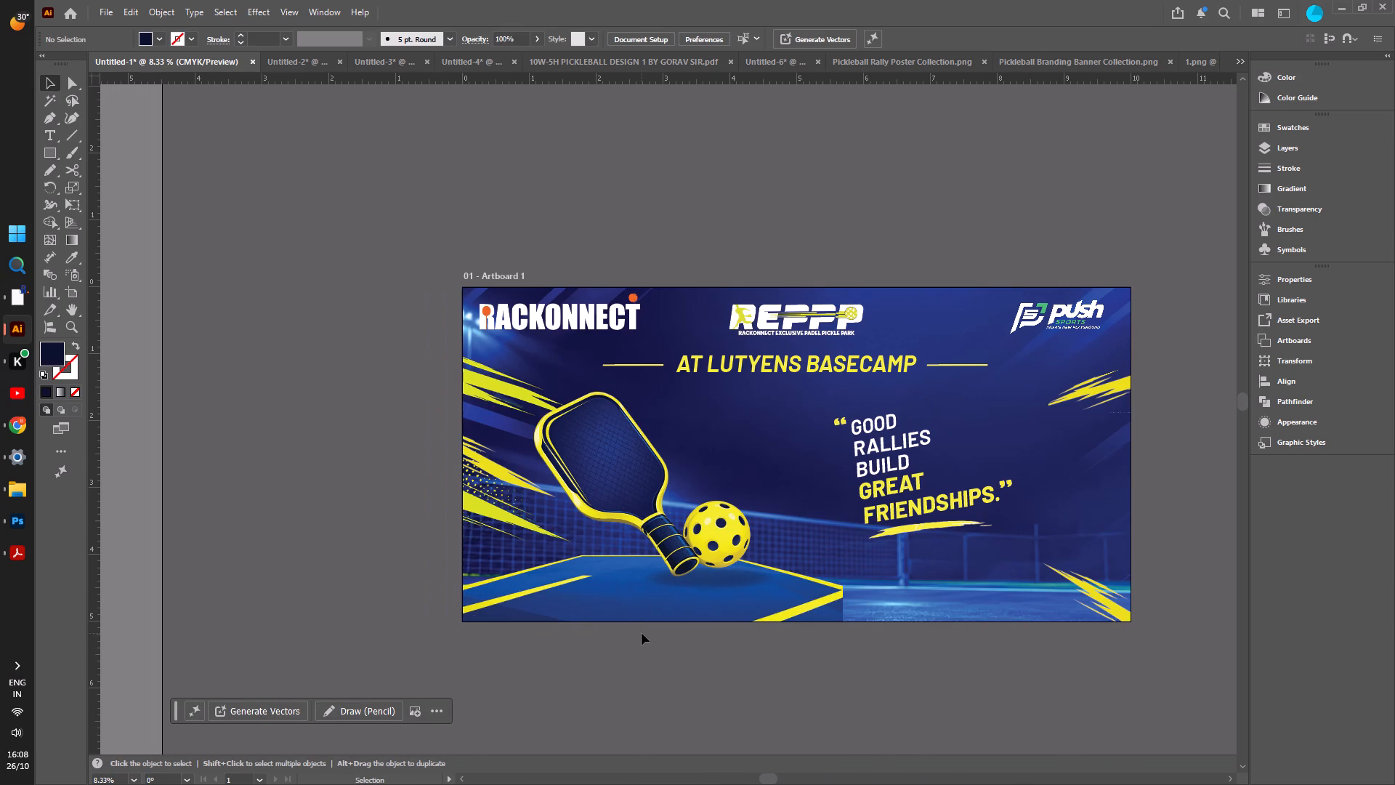
pyautogui.keyDown('alt'); pyautogui.scroll(3, 642, 633); pyautogui.keyUp('alt')
pyautogui.keyDown('alt'); pyautogui.scroll(-3, 524, 618); pyautogui.keyUp('alt')
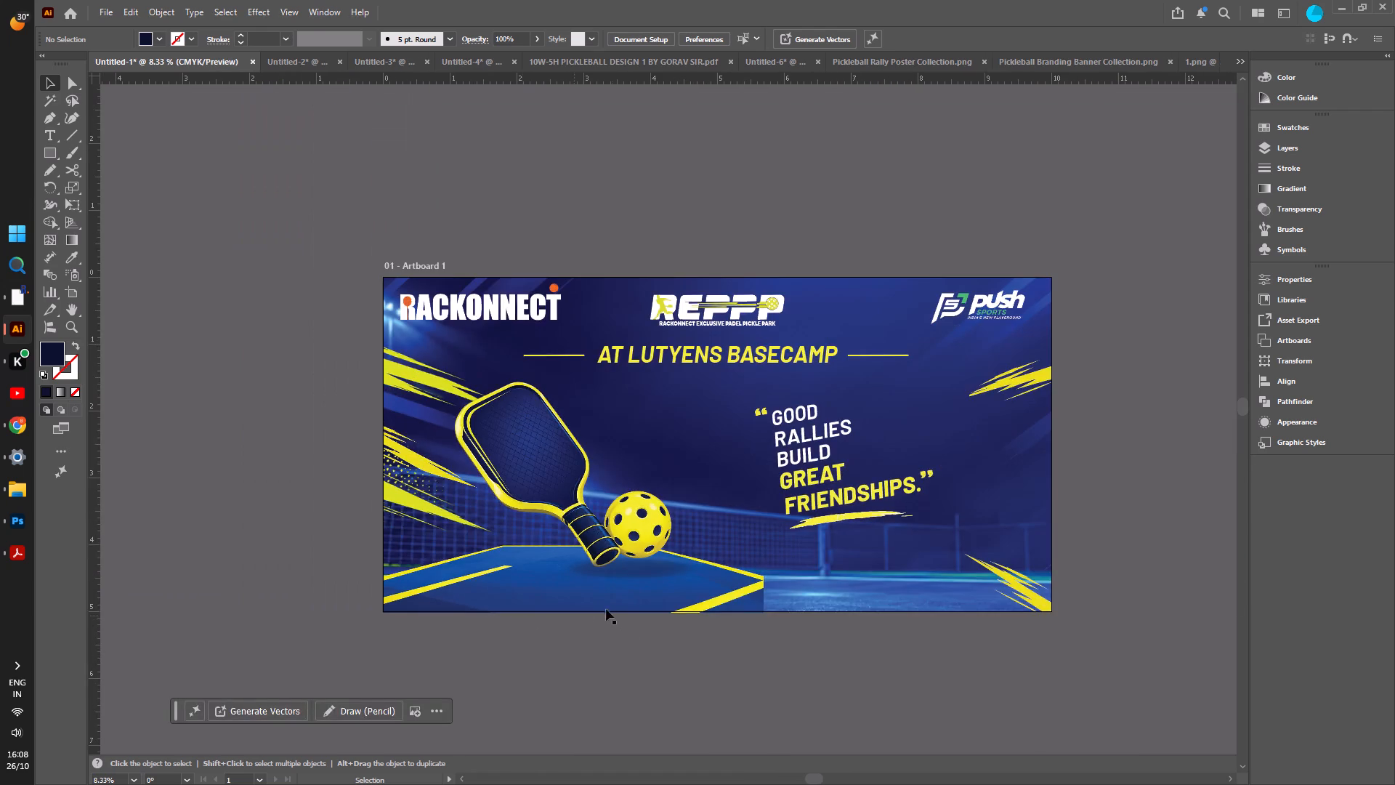
pyautogui.keyDown('alt'); pyautogui.scroll(2, 631, 607); pyautogui.keyUp('alt')
pyautogui.click(676, 595)
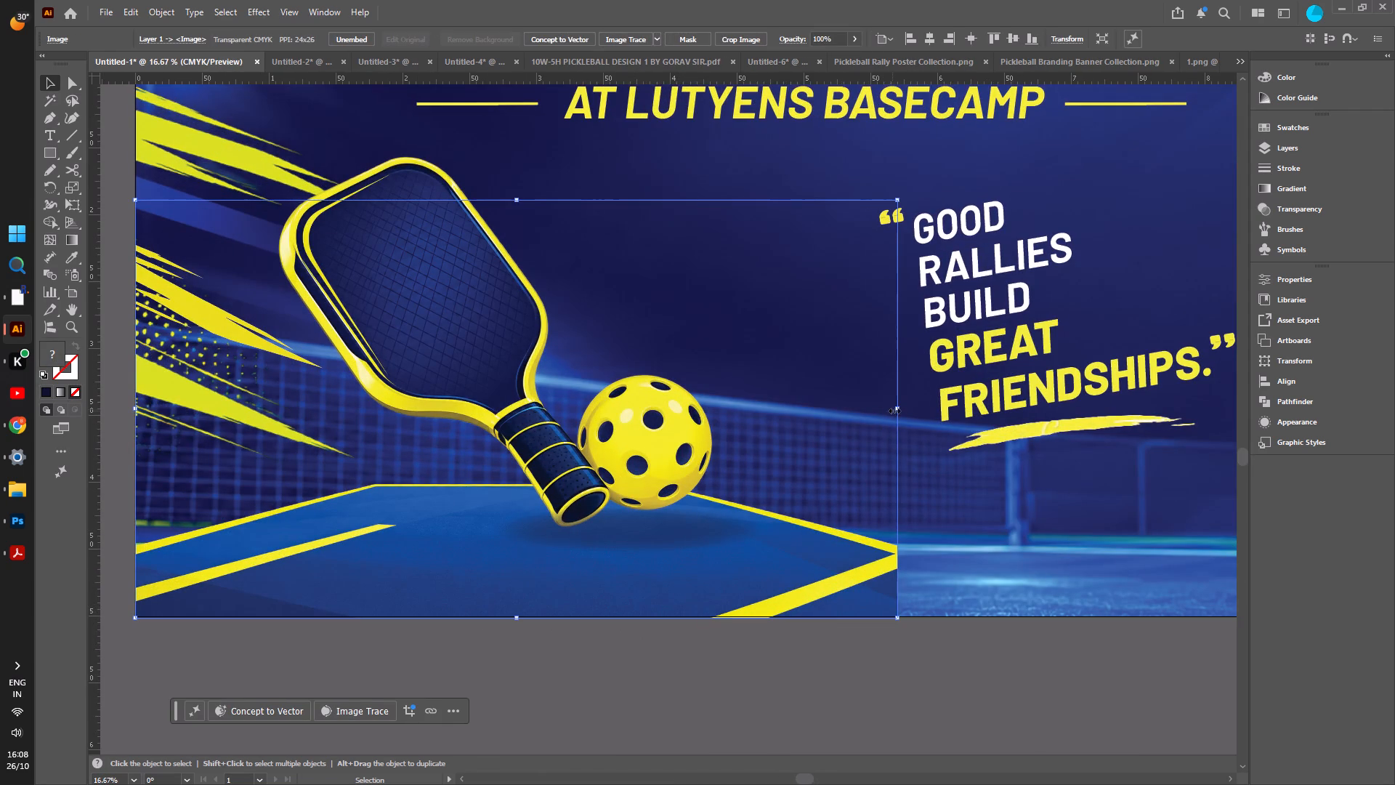
pyautogui.moveTo(894, 408); pyautogui.dragTo(1109, 409)
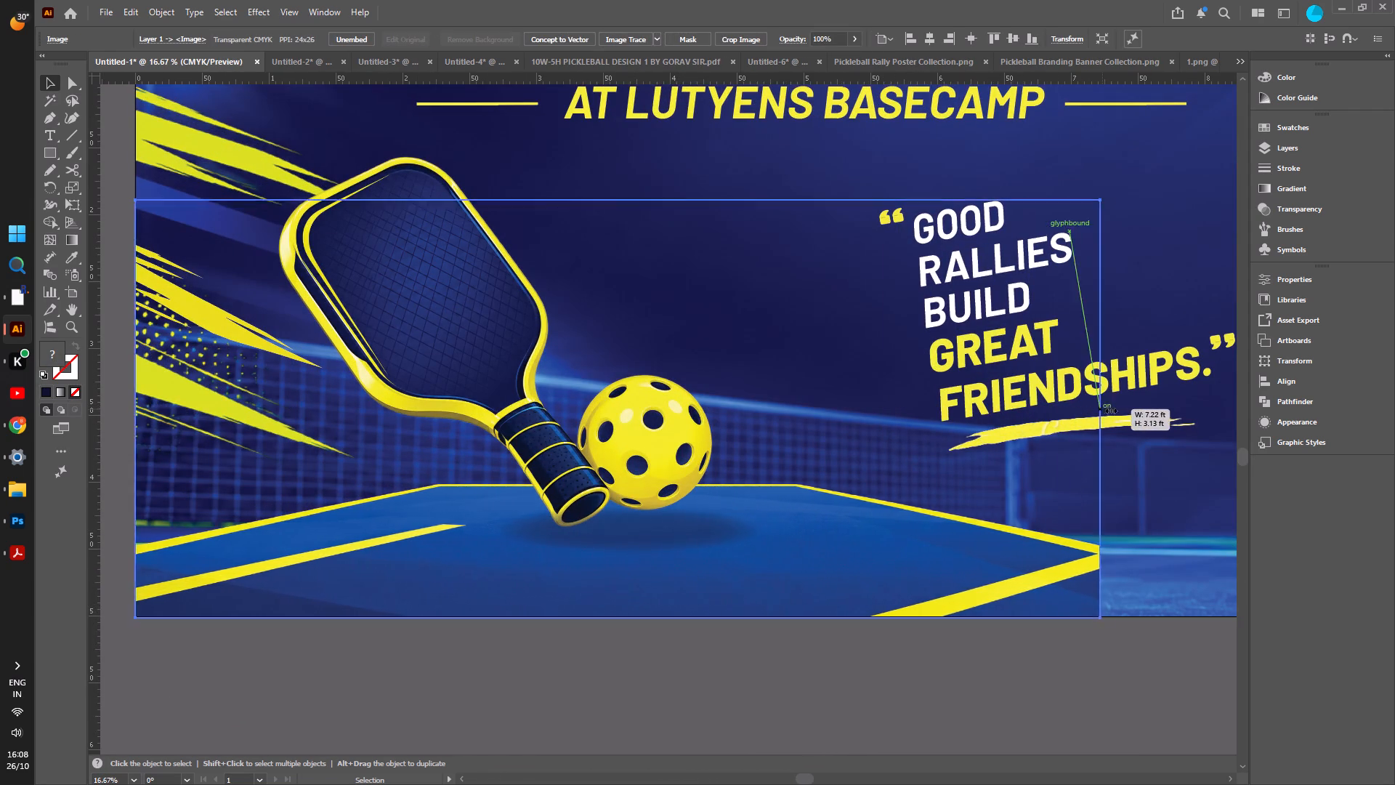
pyautogui.moveTo(1109, 409); pyautogui.dragTo(1196, 406)
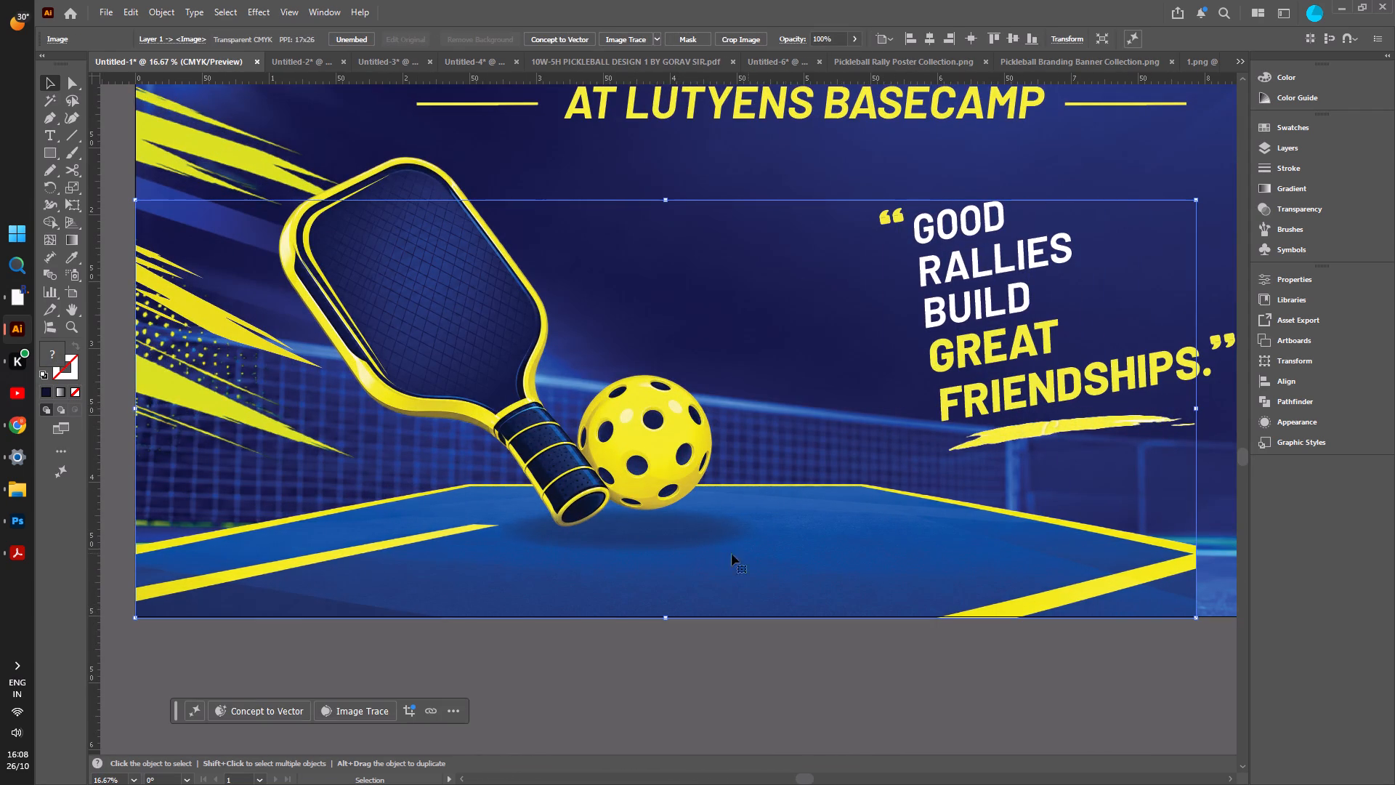
pyautogui.keyDown('alt'); pyautogui.scroll(-2, 674, 562); pyautogui.keyUp('alt')
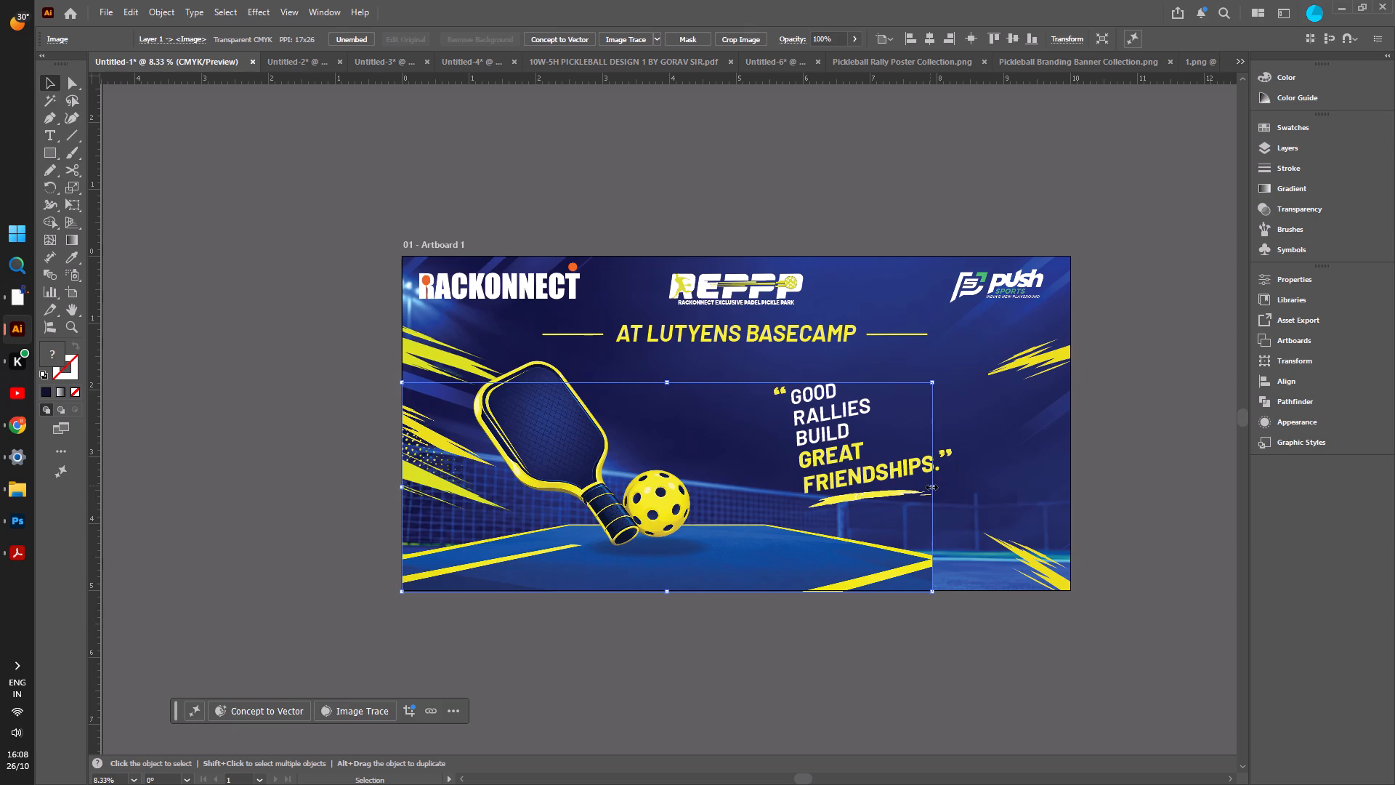
pyautogui.moveTo(930, 486); pyautogui.dragTo(1077, 486)
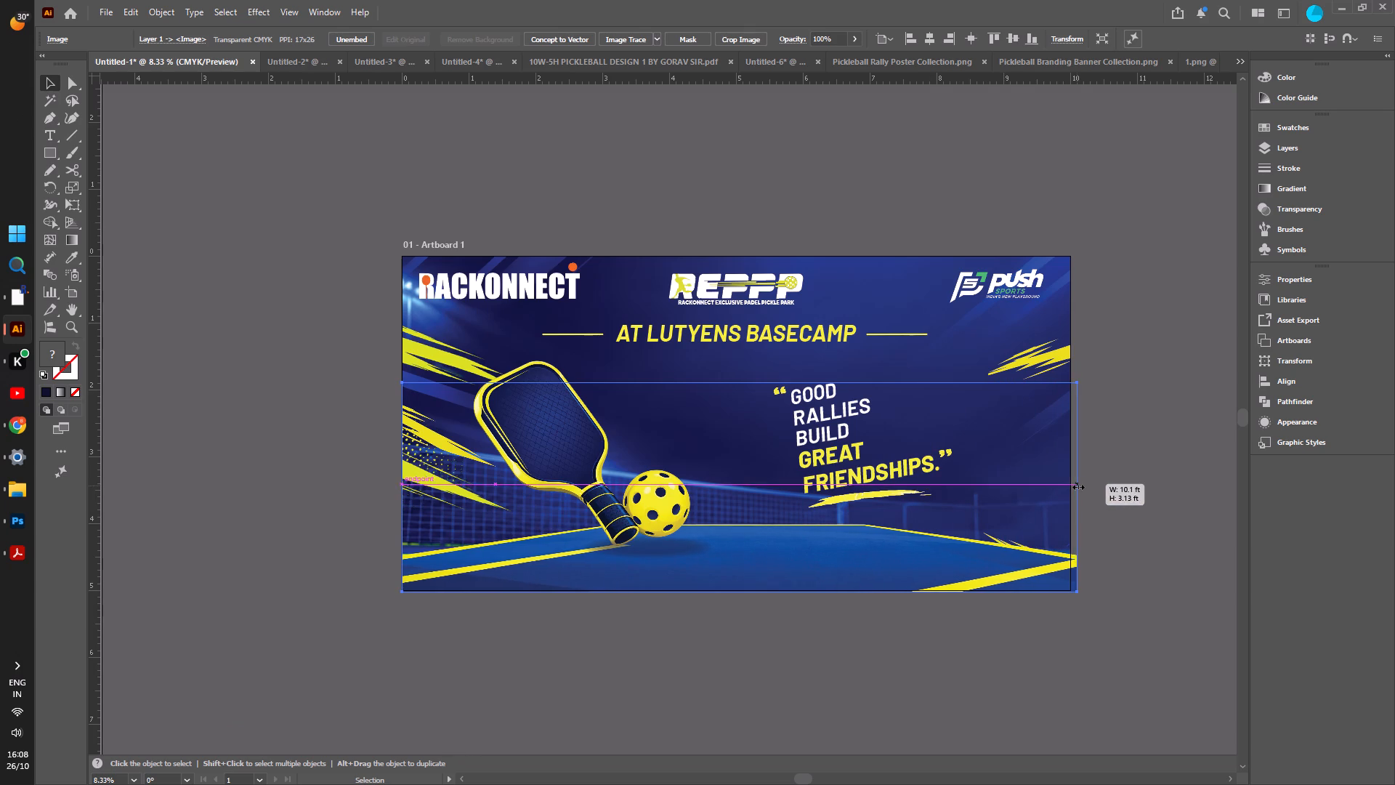
pyautogui.moveTo(1077, 486); pyautogui.dragTo(1069, 486)
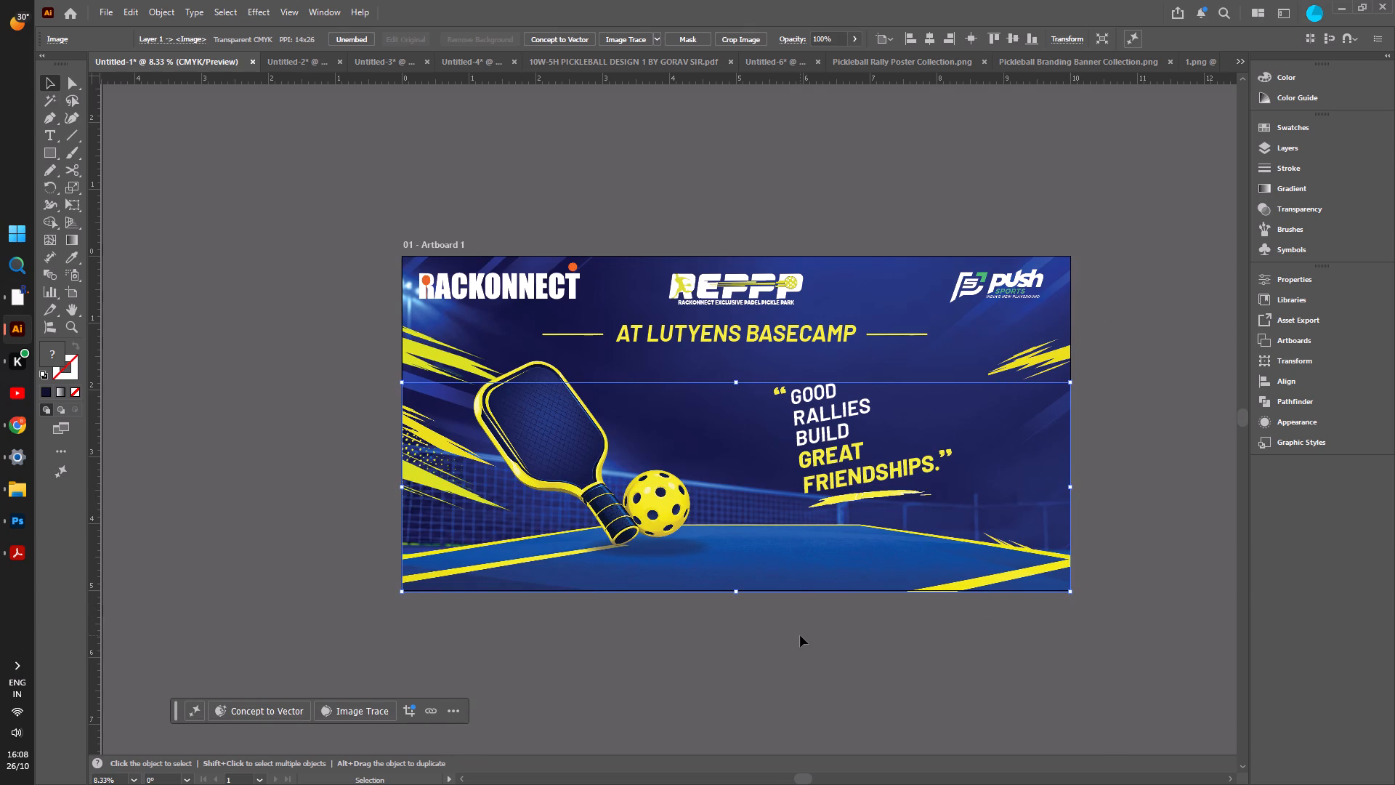
pyautogui.click(800, 635)
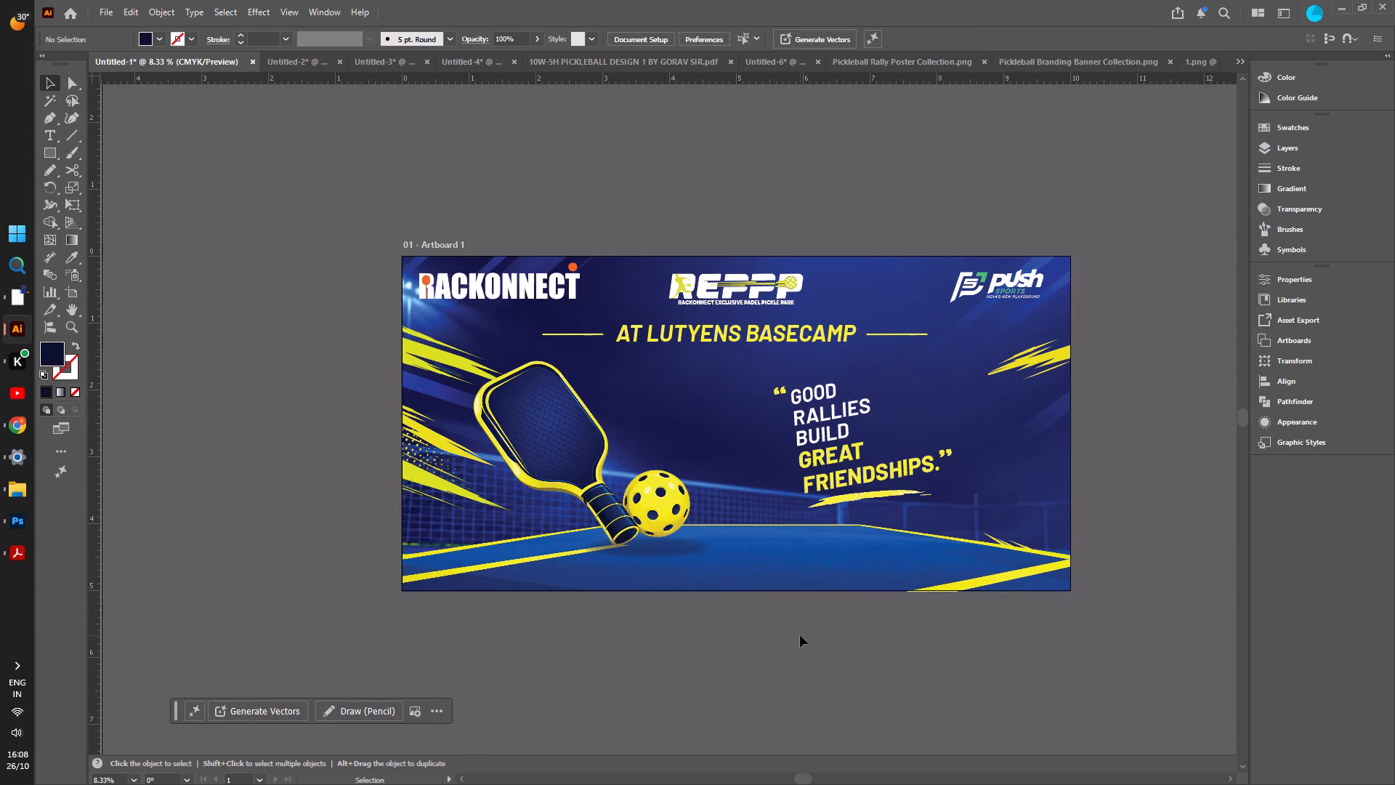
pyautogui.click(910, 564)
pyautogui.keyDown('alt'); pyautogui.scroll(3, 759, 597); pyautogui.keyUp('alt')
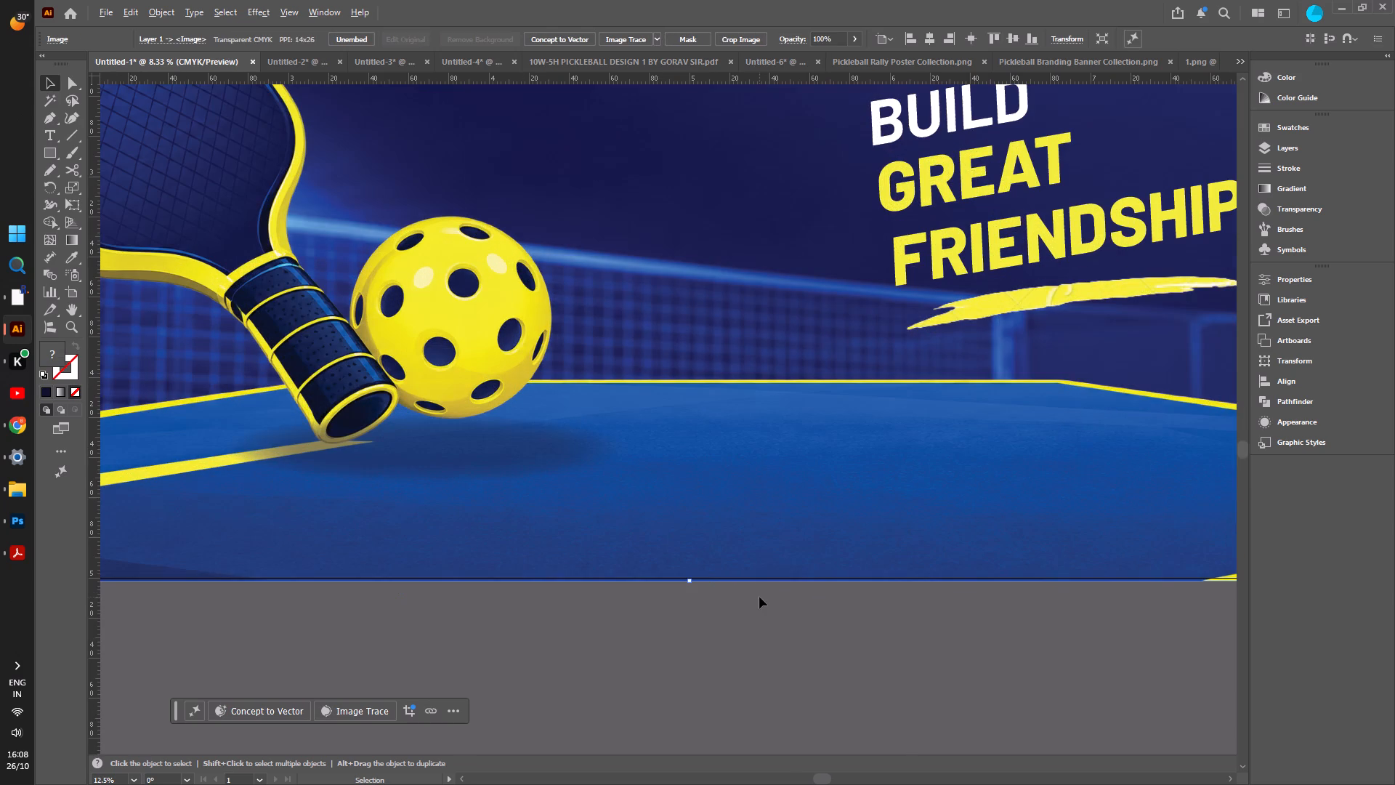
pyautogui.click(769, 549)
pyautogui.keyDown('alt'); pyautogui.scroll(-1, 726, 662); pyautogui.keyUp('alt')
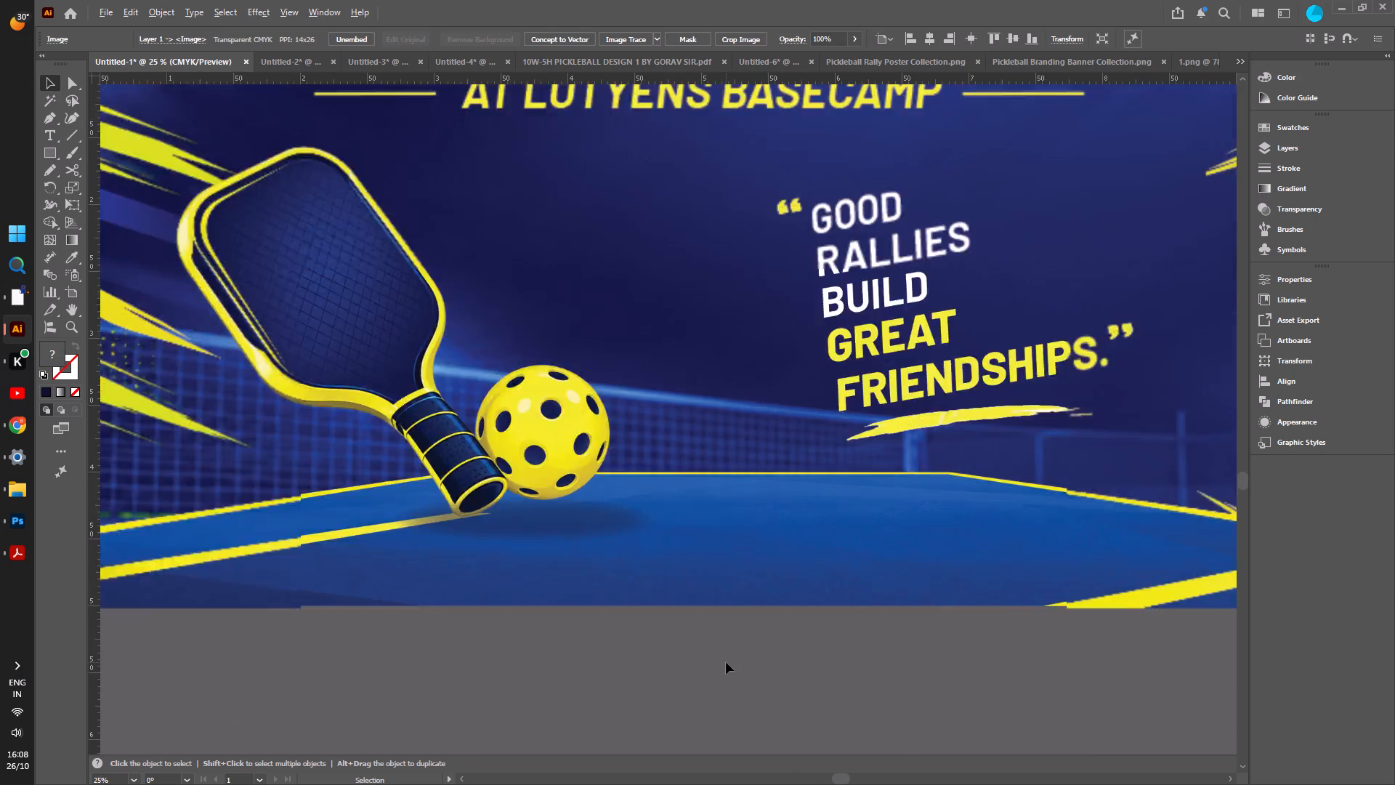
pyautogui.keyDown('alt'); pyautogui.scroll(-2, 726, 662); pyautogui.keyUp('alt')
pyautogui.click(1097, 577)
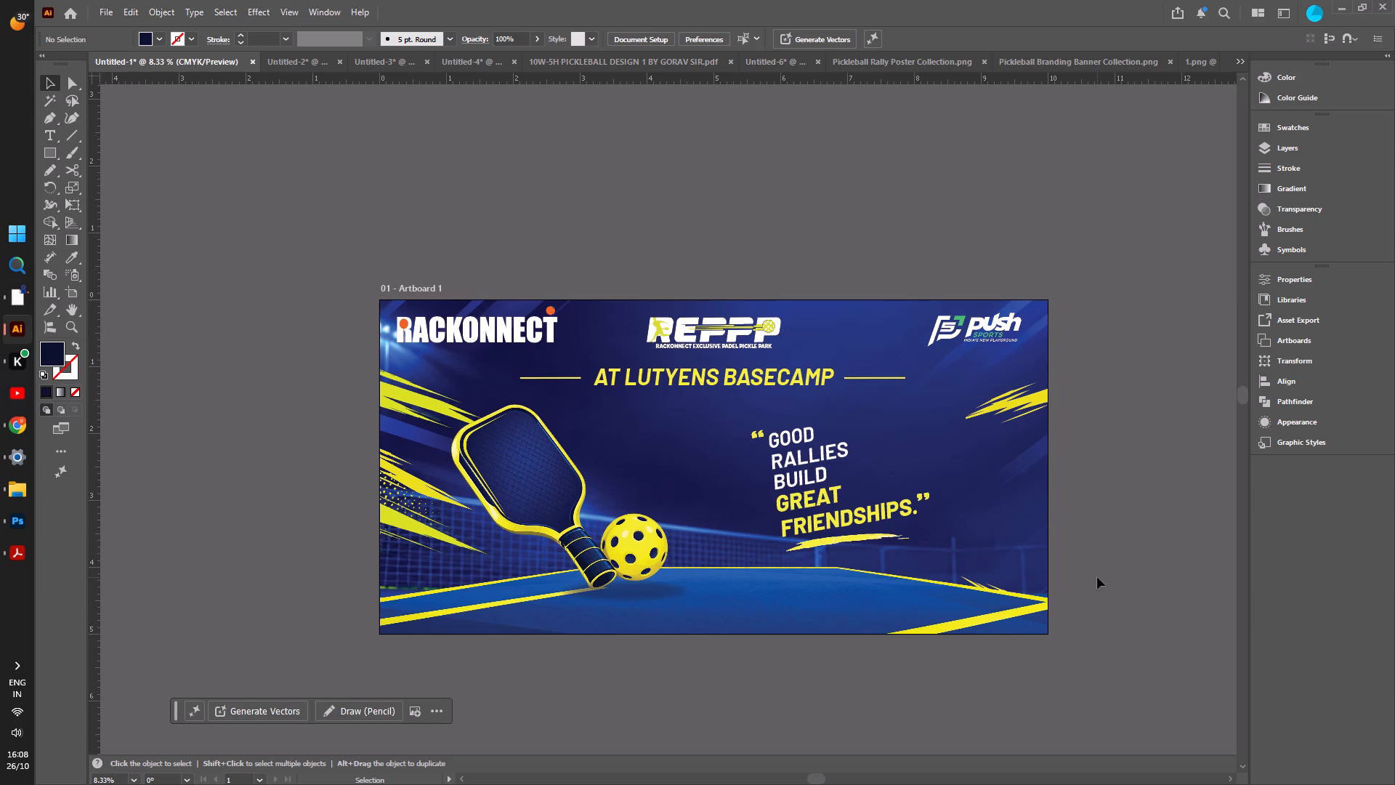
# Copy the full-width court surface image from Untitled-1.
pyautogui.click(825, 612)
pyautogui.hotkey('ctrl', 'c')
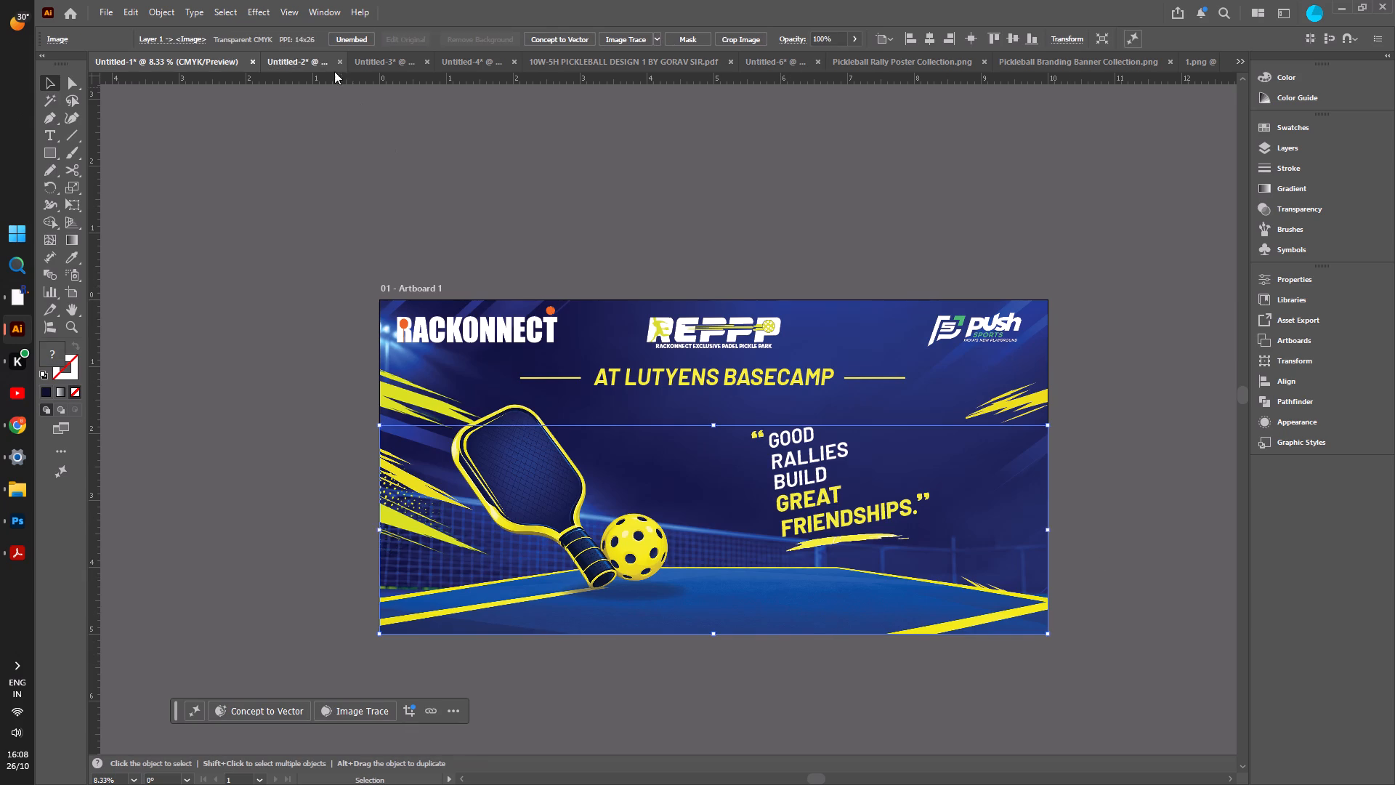
# In Untitled-2, delete the old court surface image behind the net and ball.
pyautogui.click(298, 57)
pyautogui.click(353, 577)
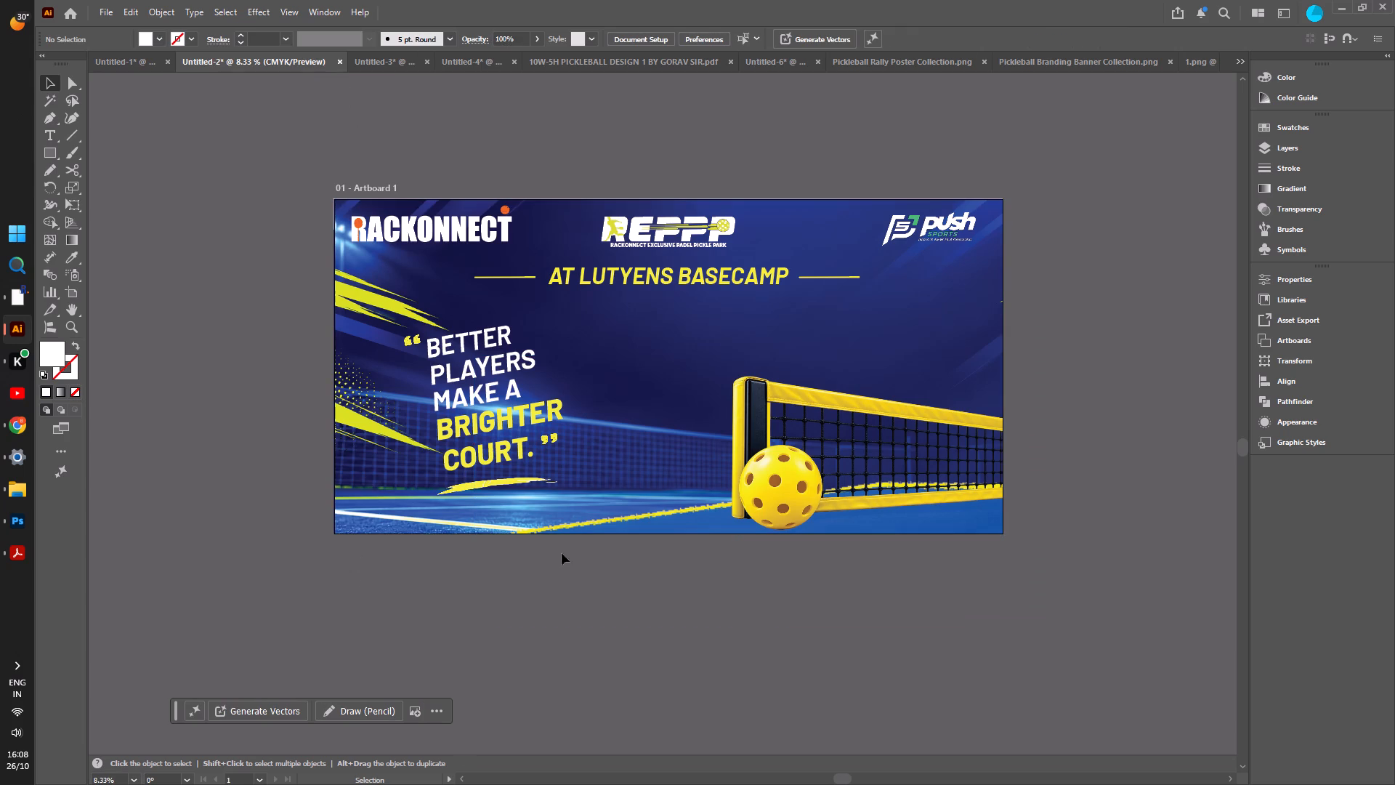
pyautogui.click(604, 529)
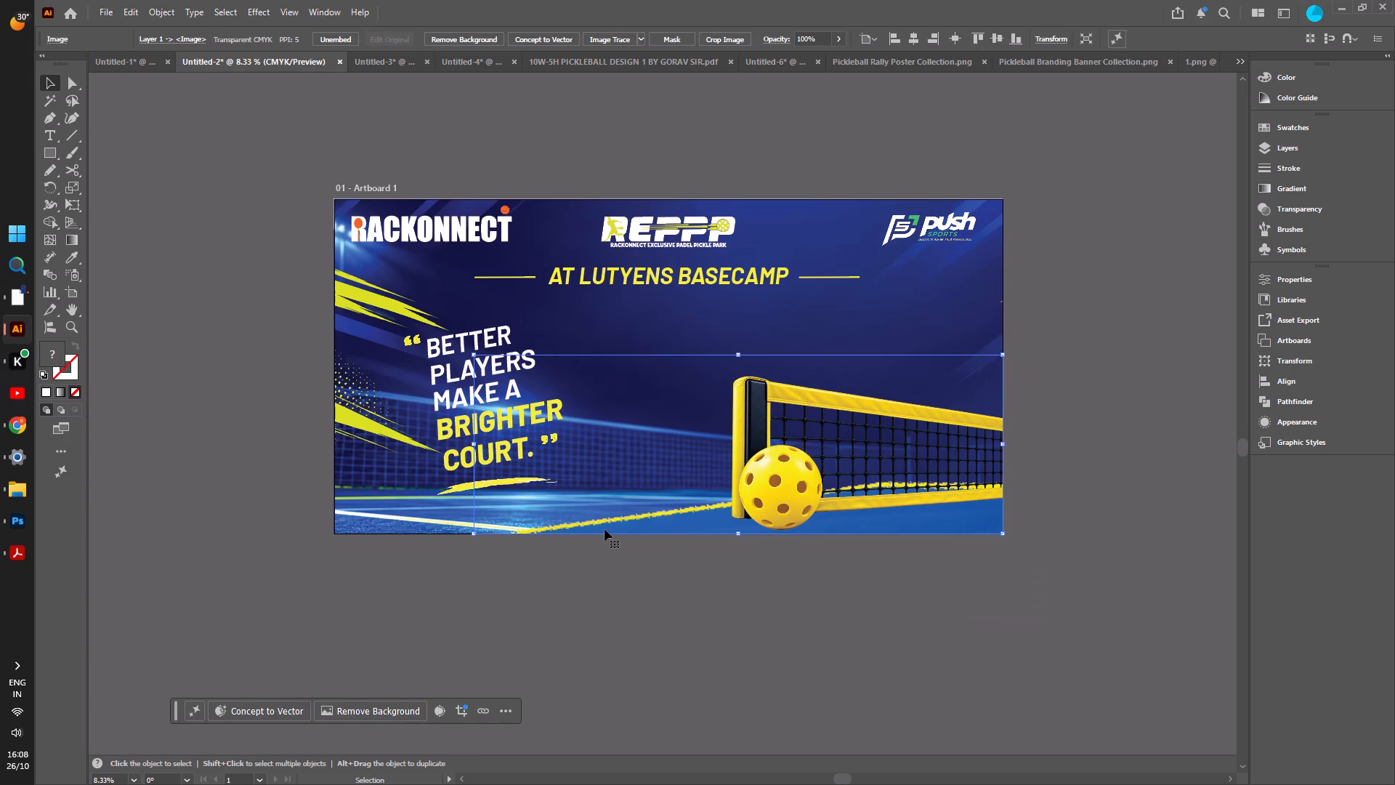
pyautogui.press('Delete')
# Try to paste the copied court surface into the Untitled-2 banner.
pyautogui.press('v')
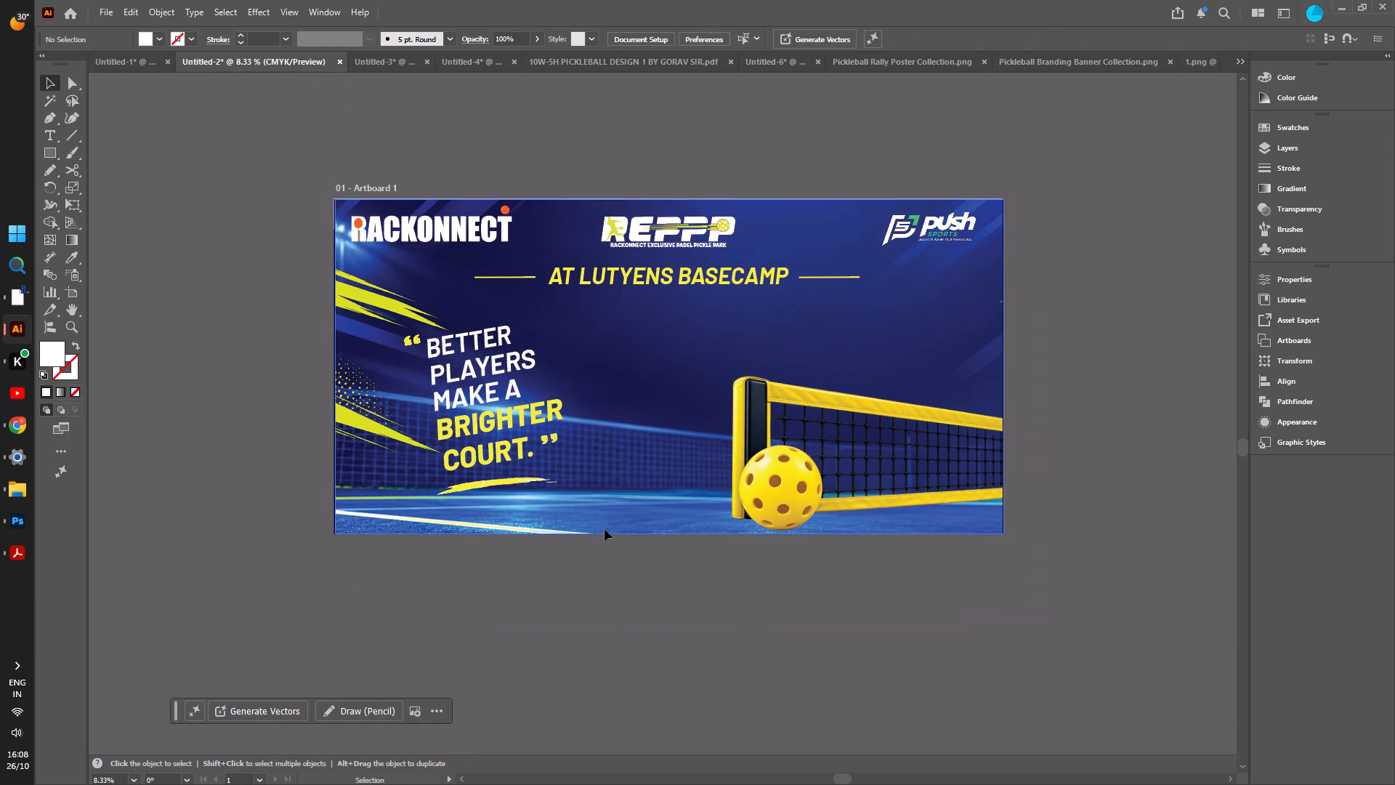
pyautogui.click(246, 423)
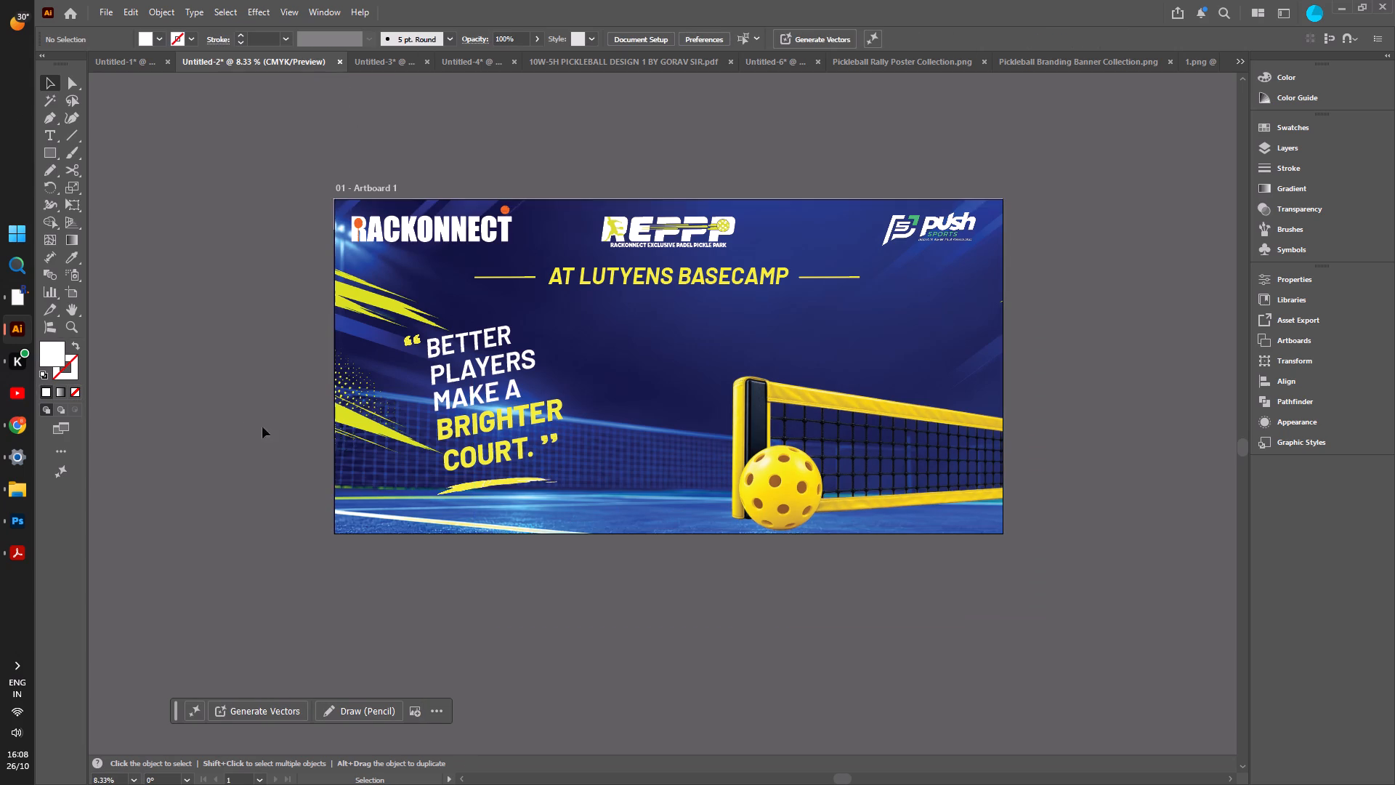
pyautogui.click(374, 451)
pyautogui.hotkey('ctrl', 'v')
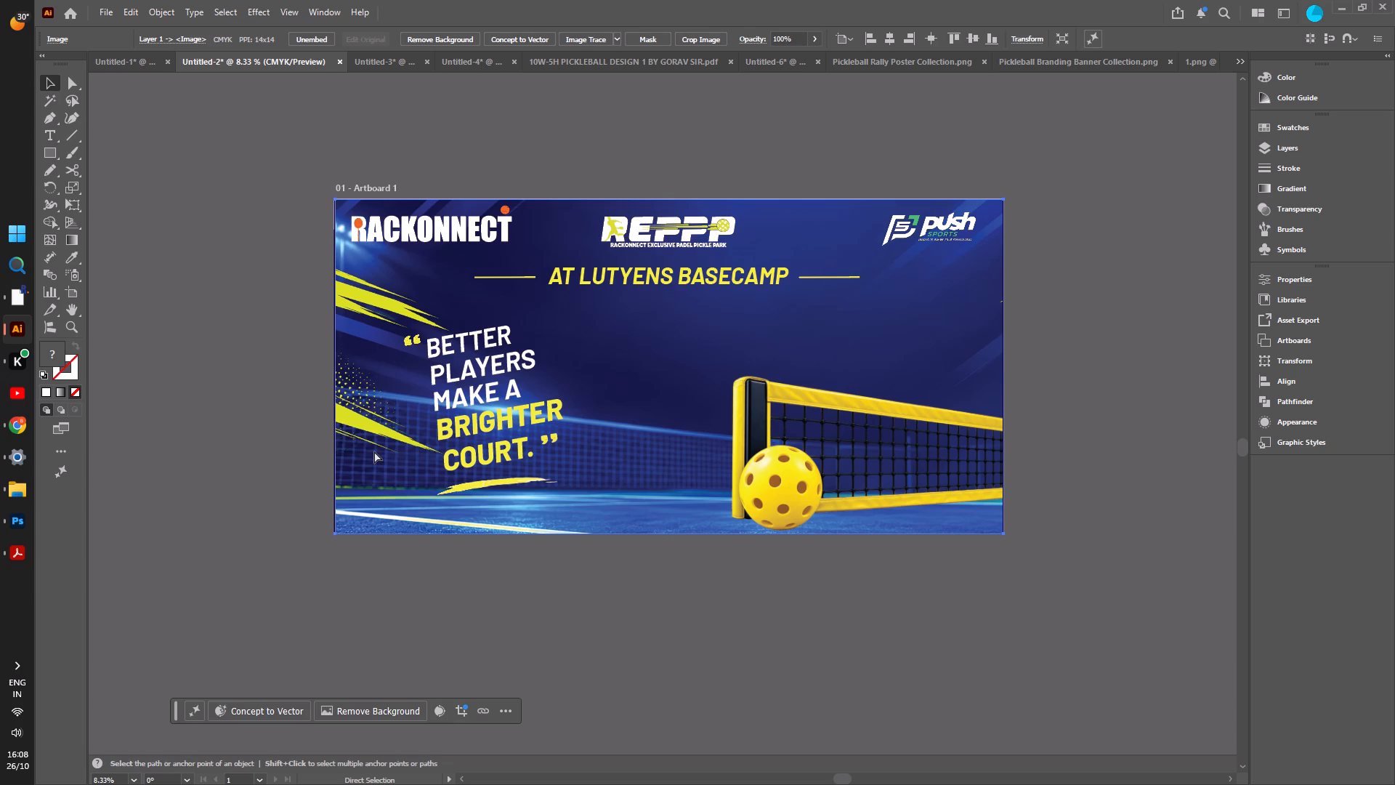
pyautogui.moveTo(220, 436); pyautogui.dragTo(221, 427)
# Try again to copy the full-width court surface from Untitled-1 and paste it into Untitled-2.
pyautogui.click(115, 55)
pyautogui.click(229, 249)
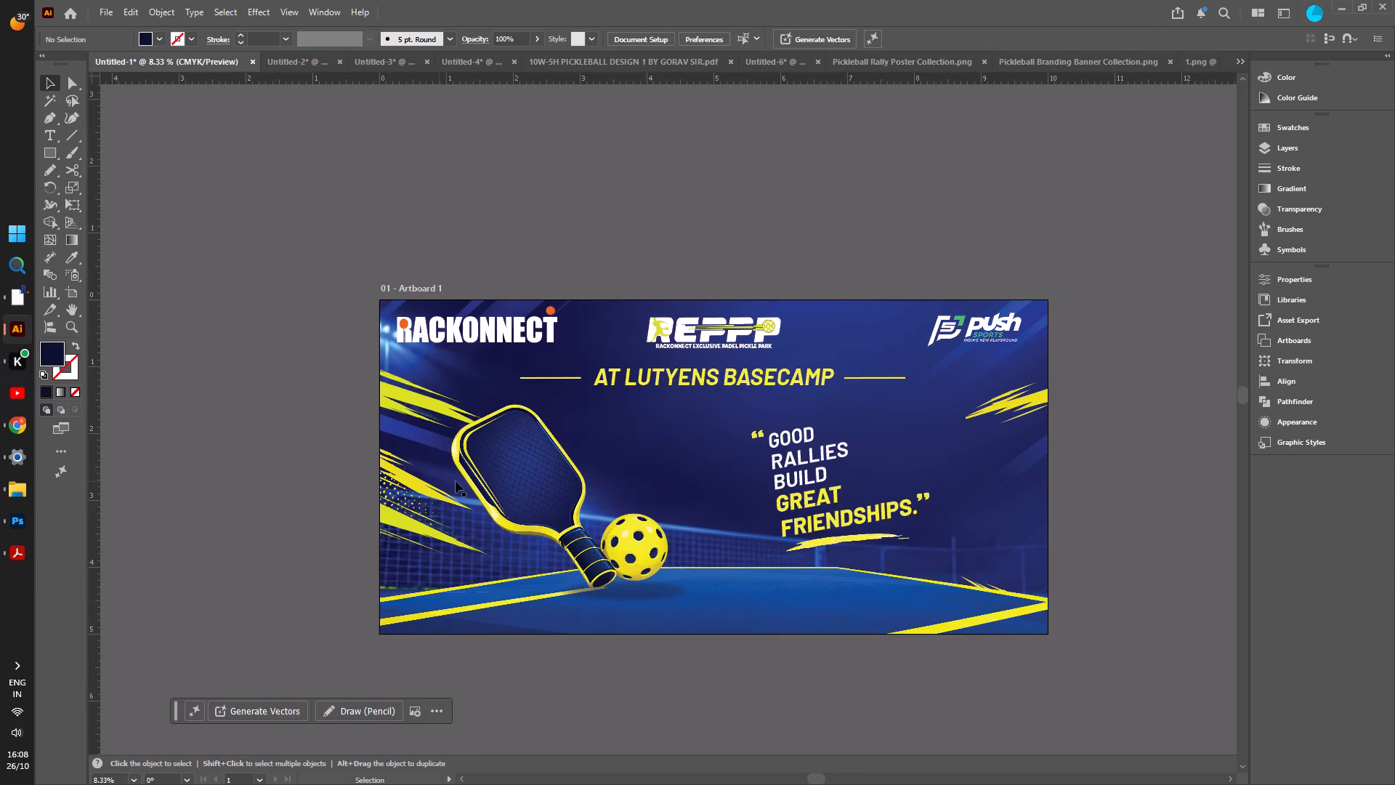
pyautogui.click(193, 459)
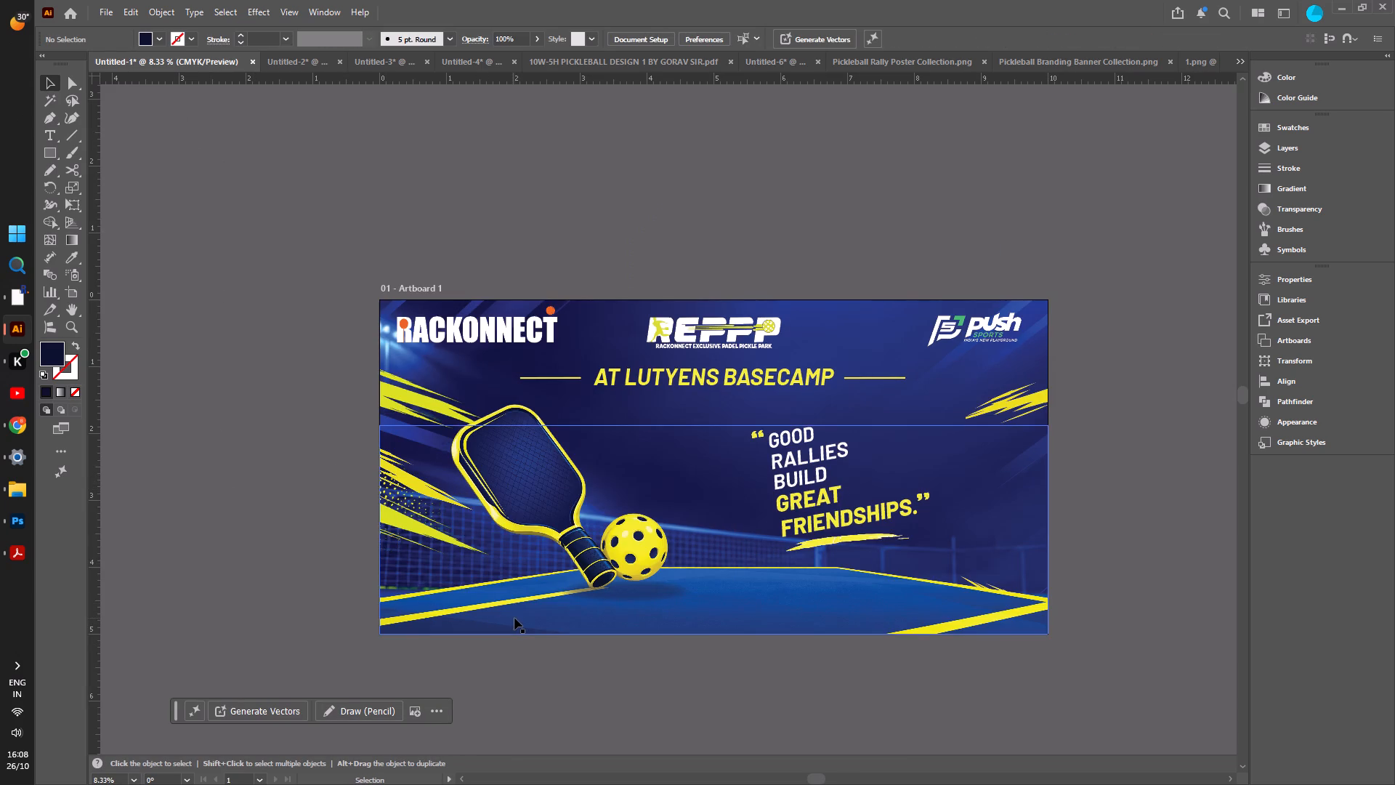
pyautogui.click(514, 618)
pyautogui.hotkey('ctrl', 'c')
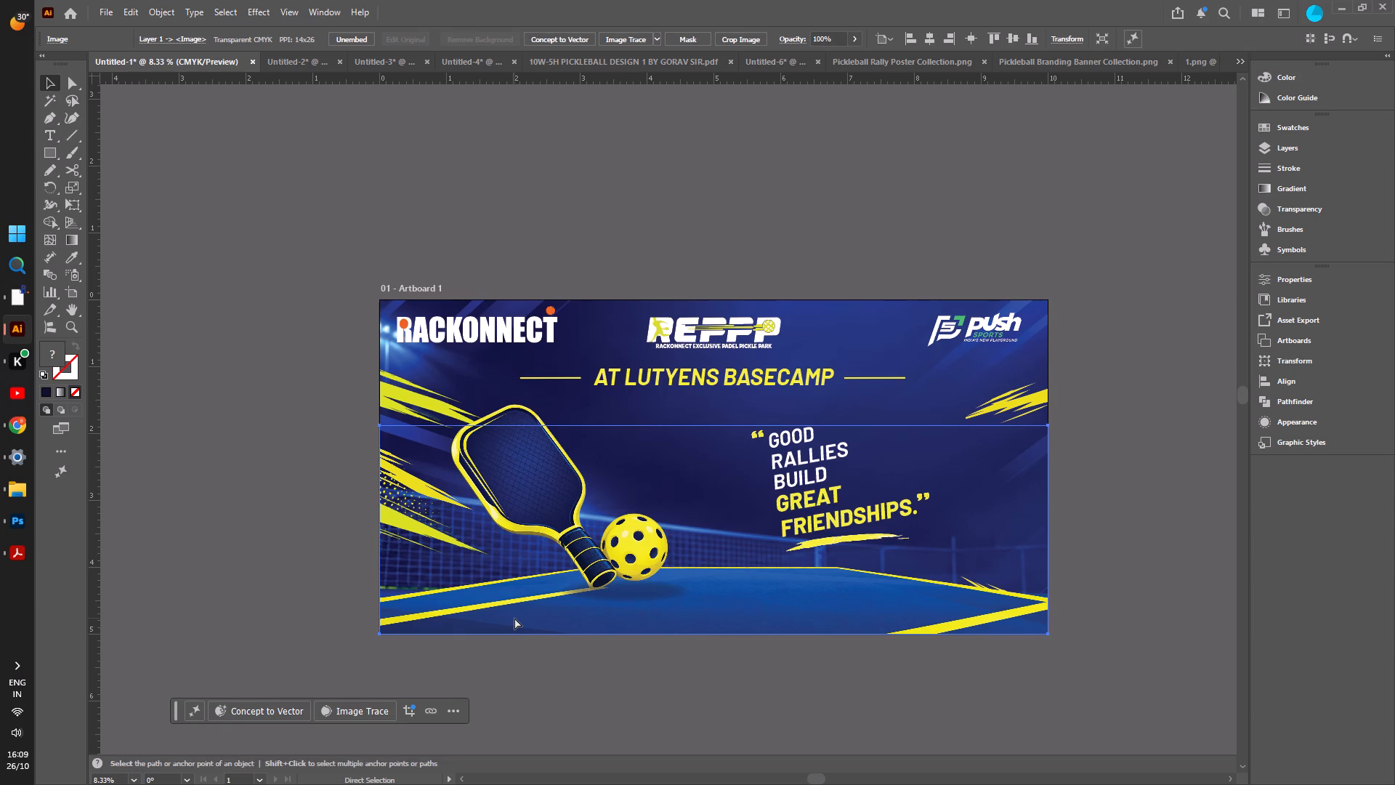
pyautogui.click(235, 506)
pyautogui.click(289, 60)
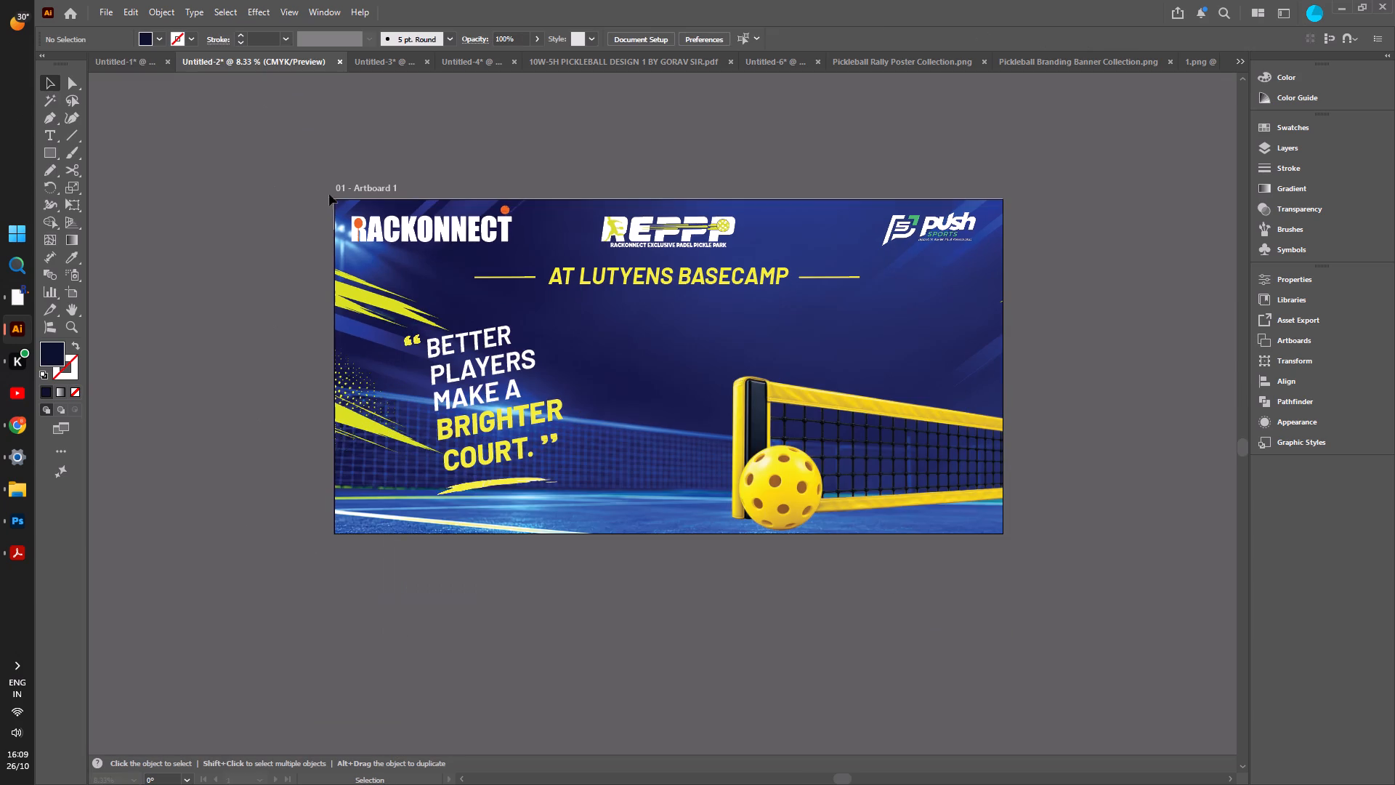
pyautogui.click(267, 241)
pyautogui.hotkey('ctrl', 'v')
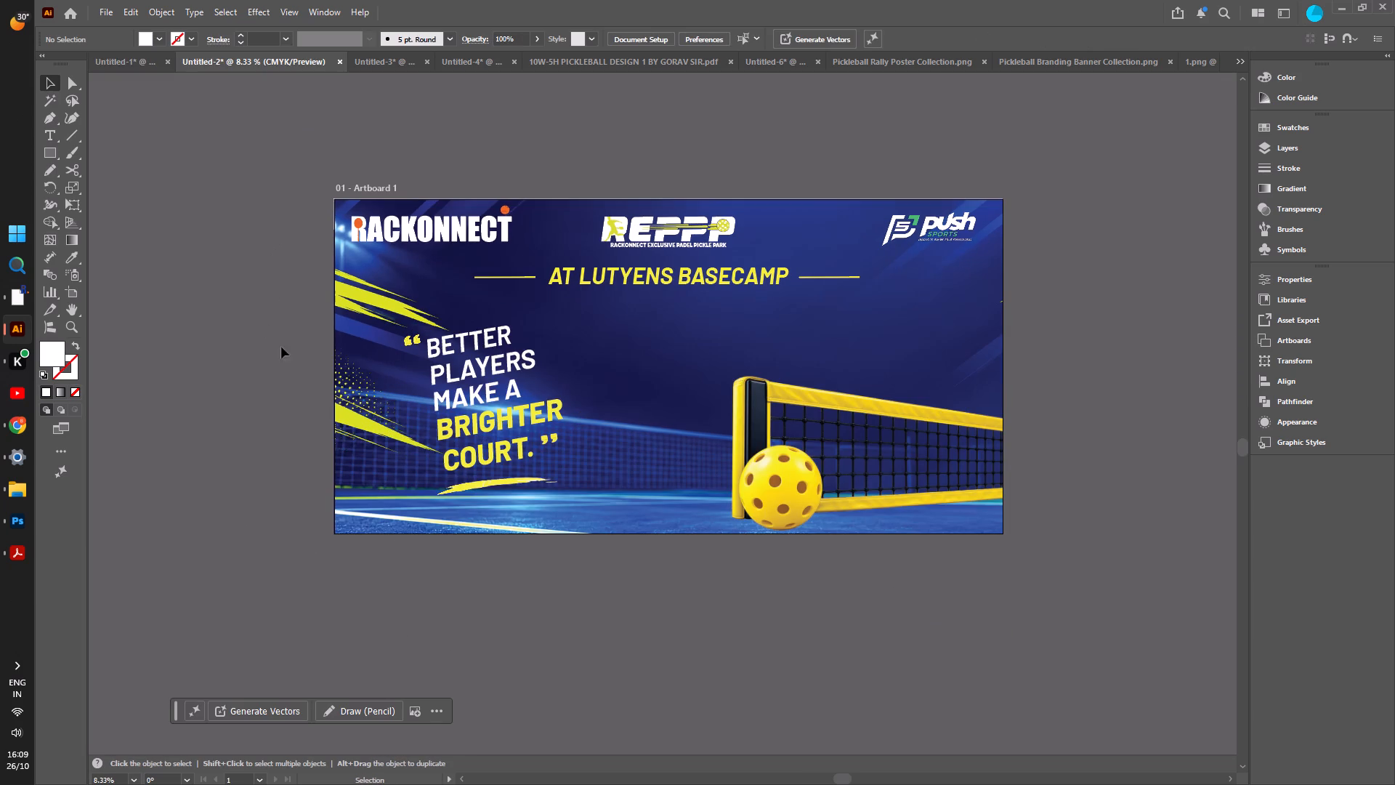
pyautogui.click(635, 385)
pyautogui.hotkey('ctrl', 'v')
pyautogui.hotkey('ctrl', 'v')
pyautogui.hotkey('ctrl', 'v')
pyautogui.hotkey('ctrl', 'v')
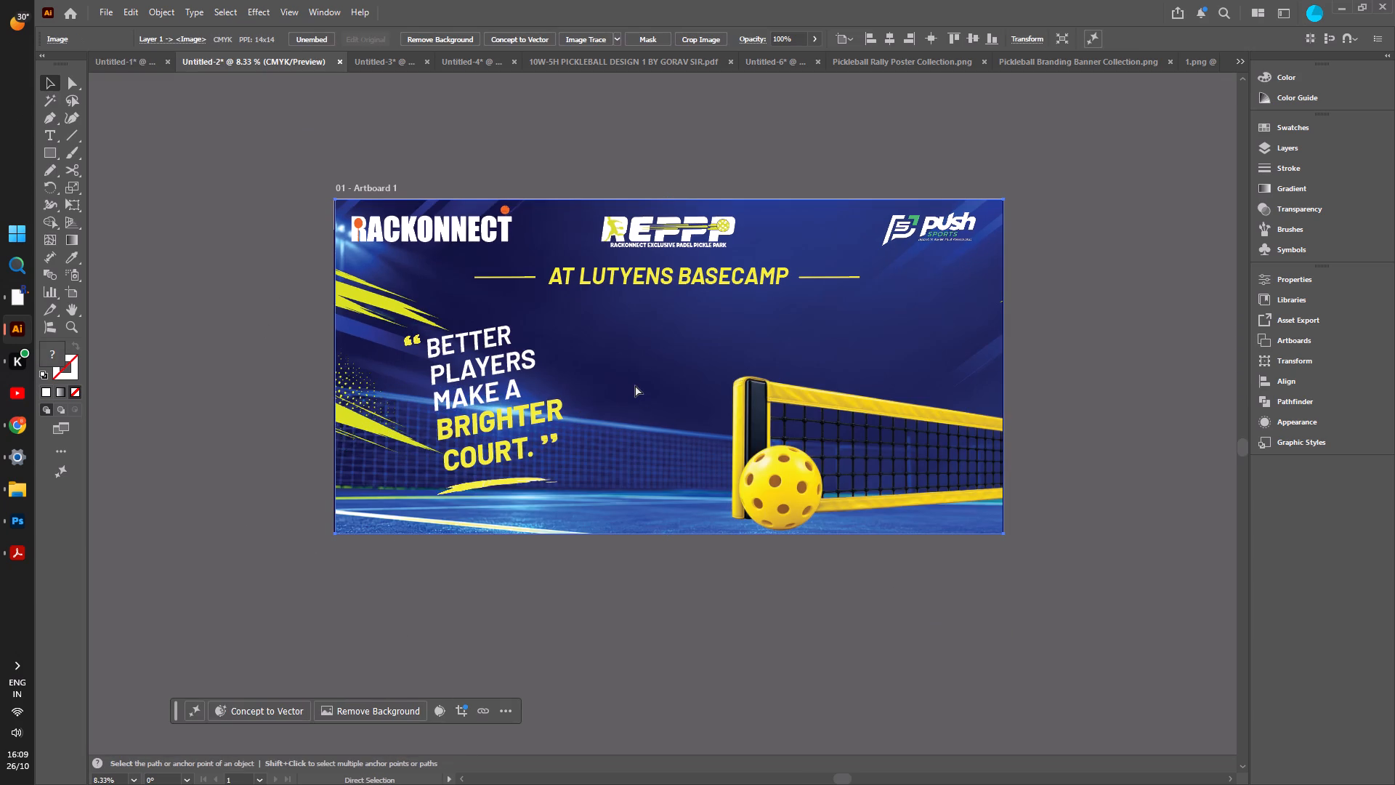
# Copy the full-width court surface image from Untitled-1 and paste it into the Untitled-2 banner.
pyautogui.click(138, 65)
pyautogui.click(280, 262)
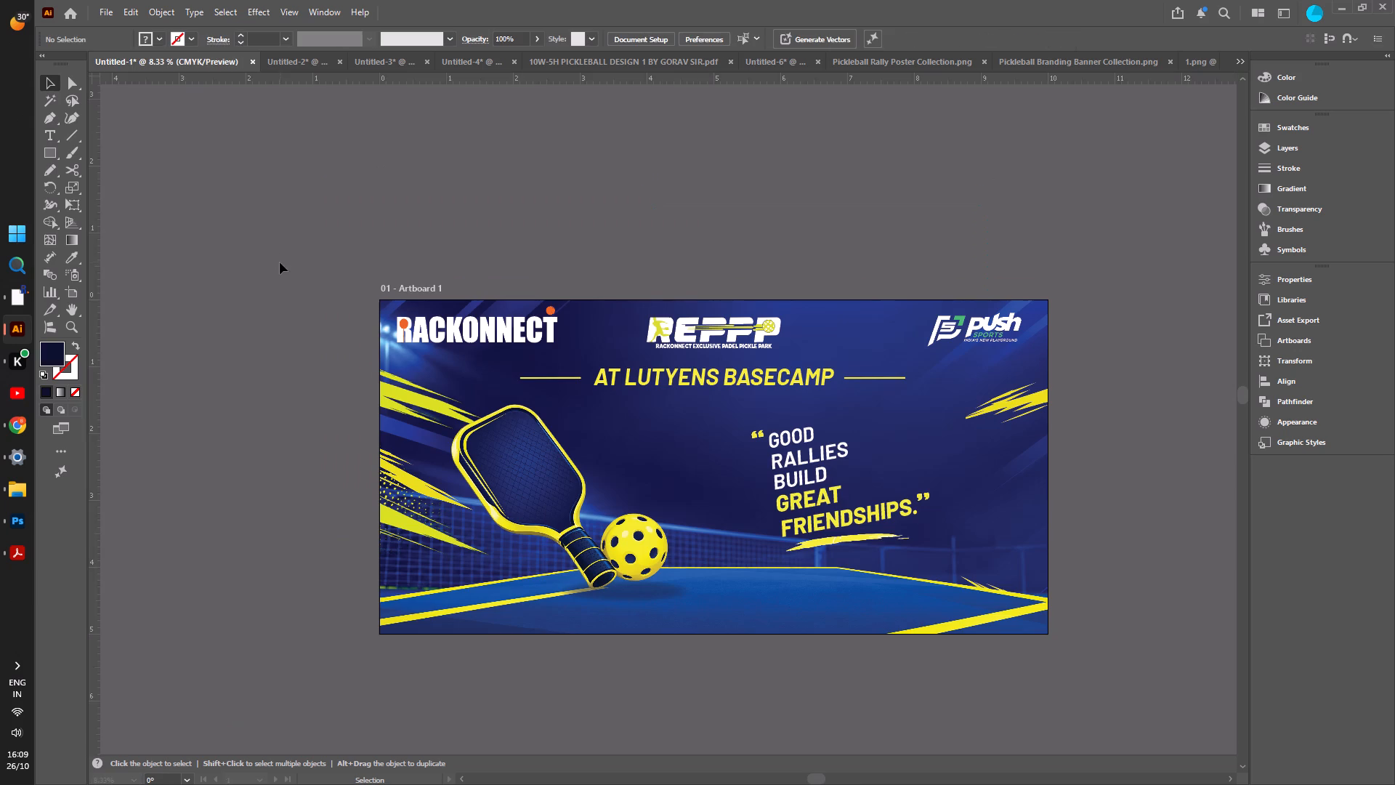
pyautogui.click(648, 620)
pyautogui.rightClick(648, 620)
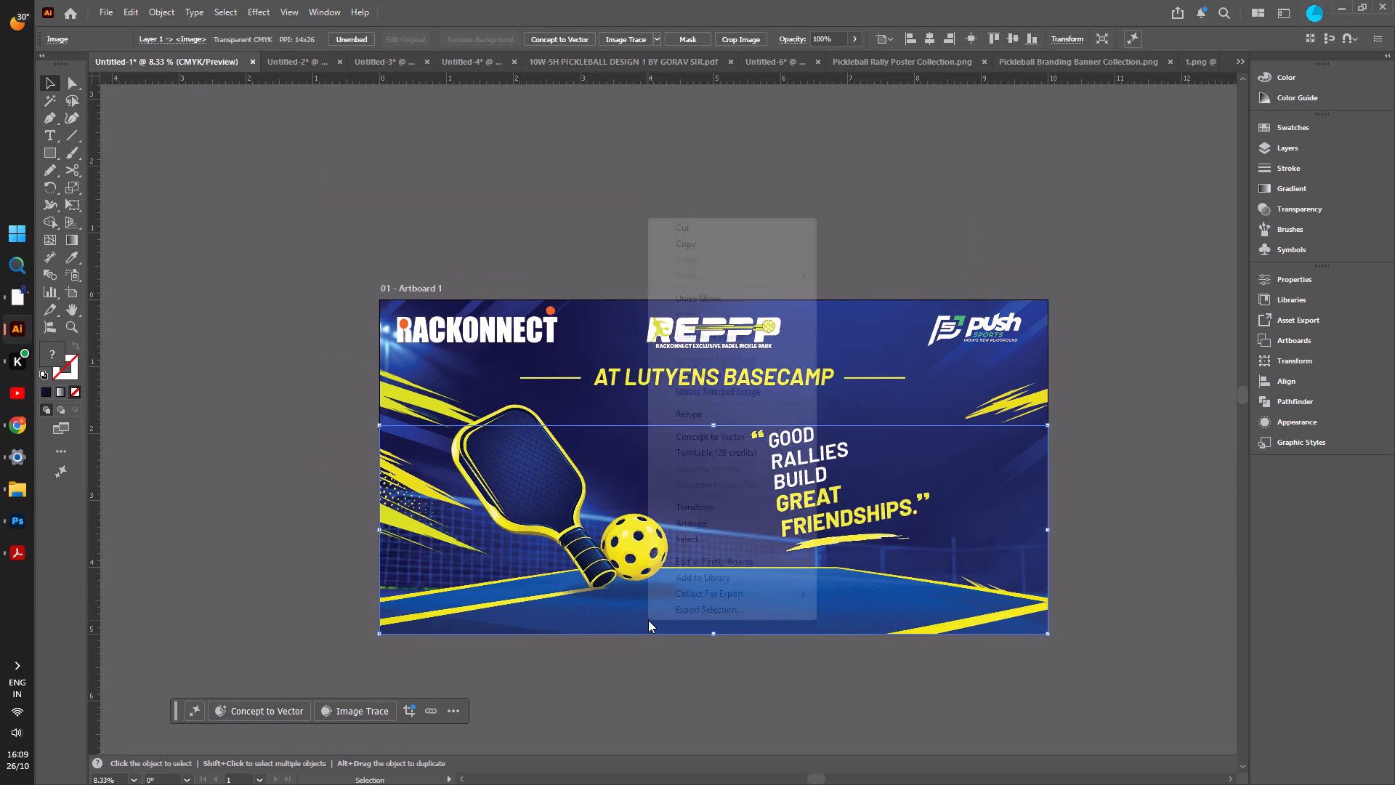
pyautogui.click(686, 248)
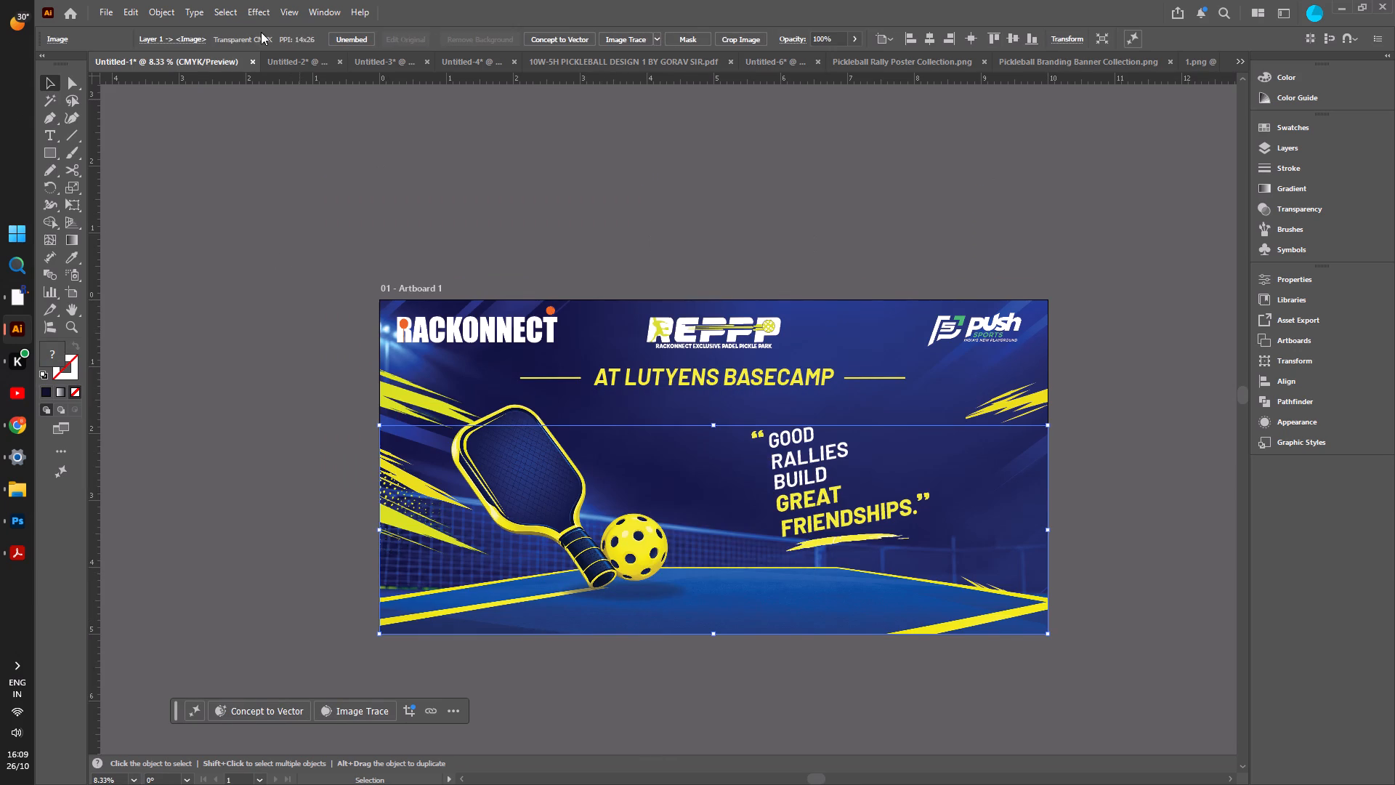
pyautogui.click(297, 58)
pyautogui.click(623, 408)
pyautogui.rightClick(623, 408)
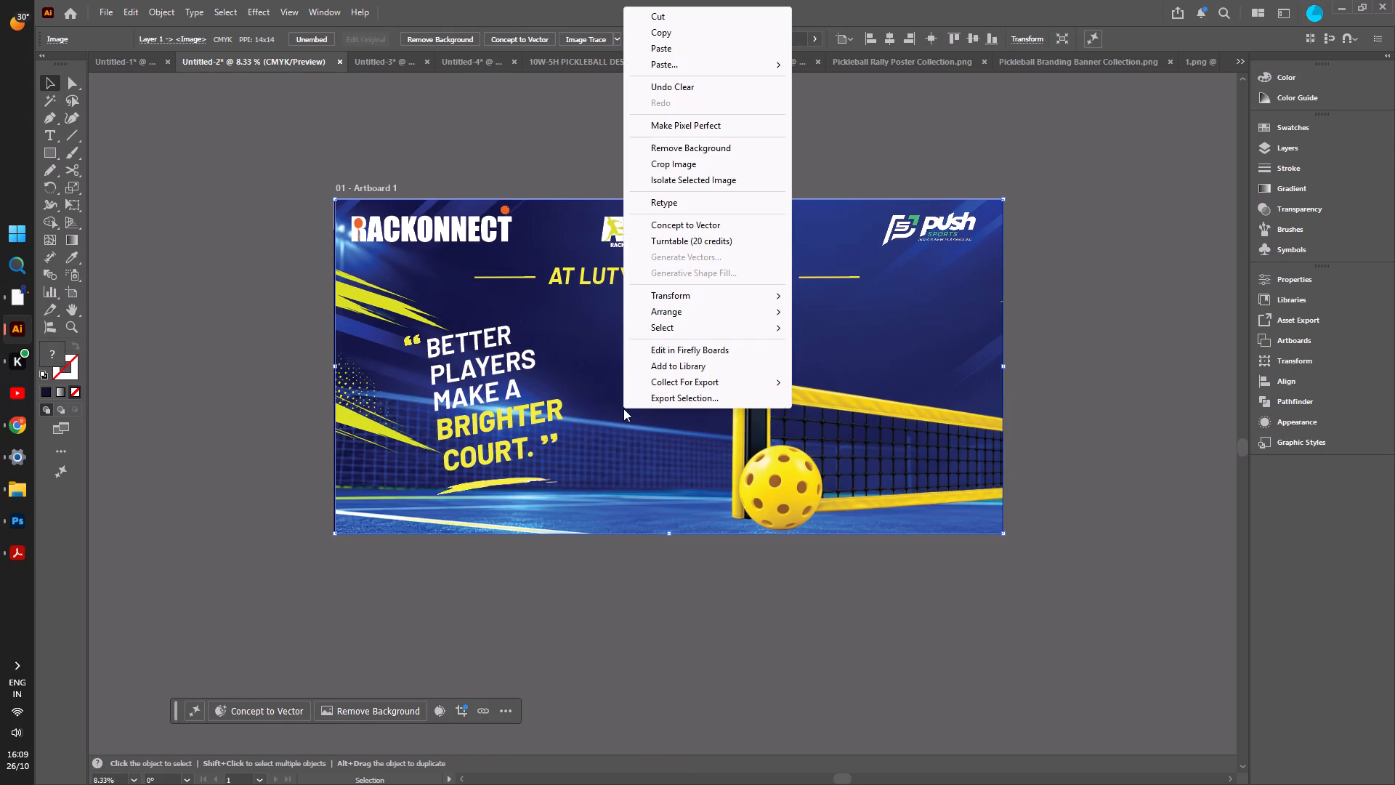
pyautogui.click(655, 47)
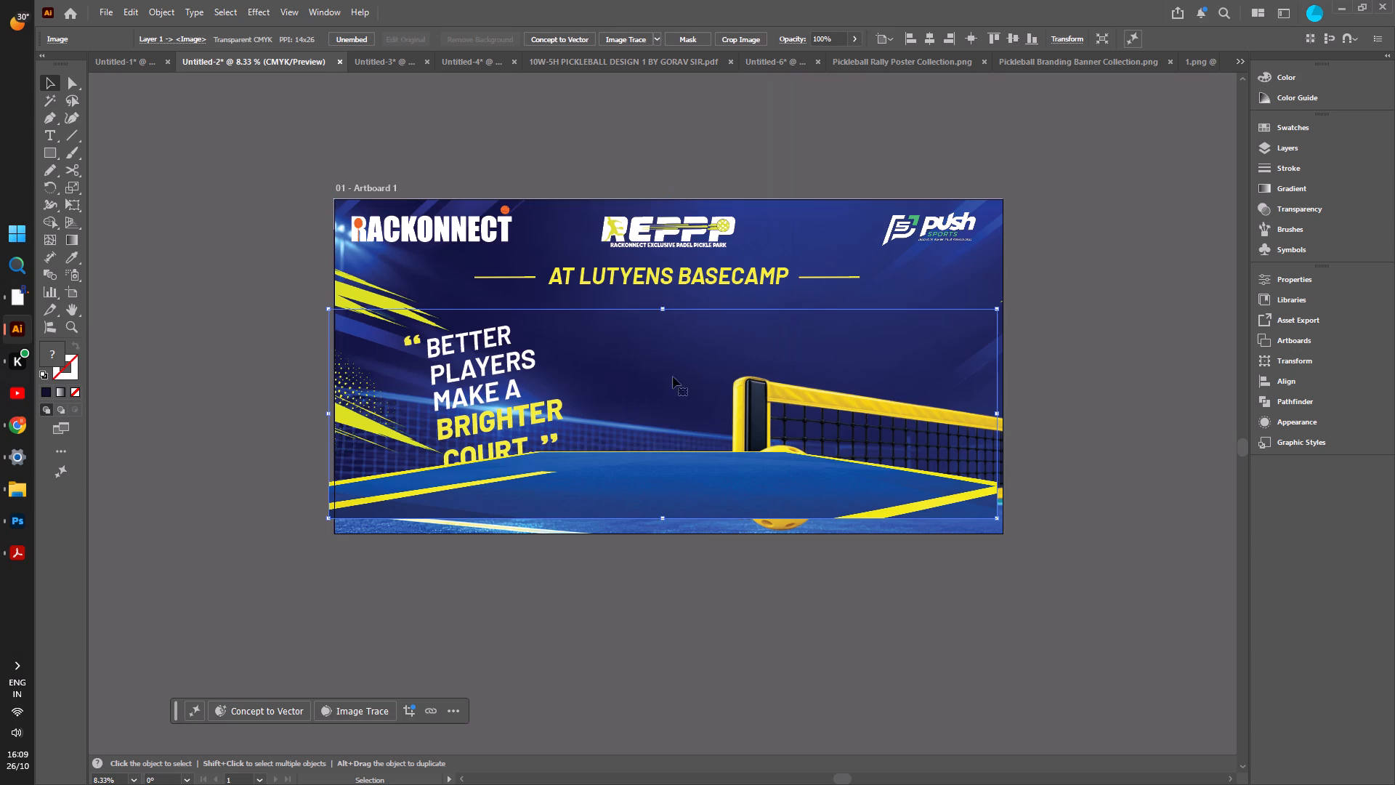
# Move the pasted court surface flush with the Untitled-2 artboard's bottom and side edges.
pyautogui.moveTo(664, 477); pyautogui.dragTo(673, 491)
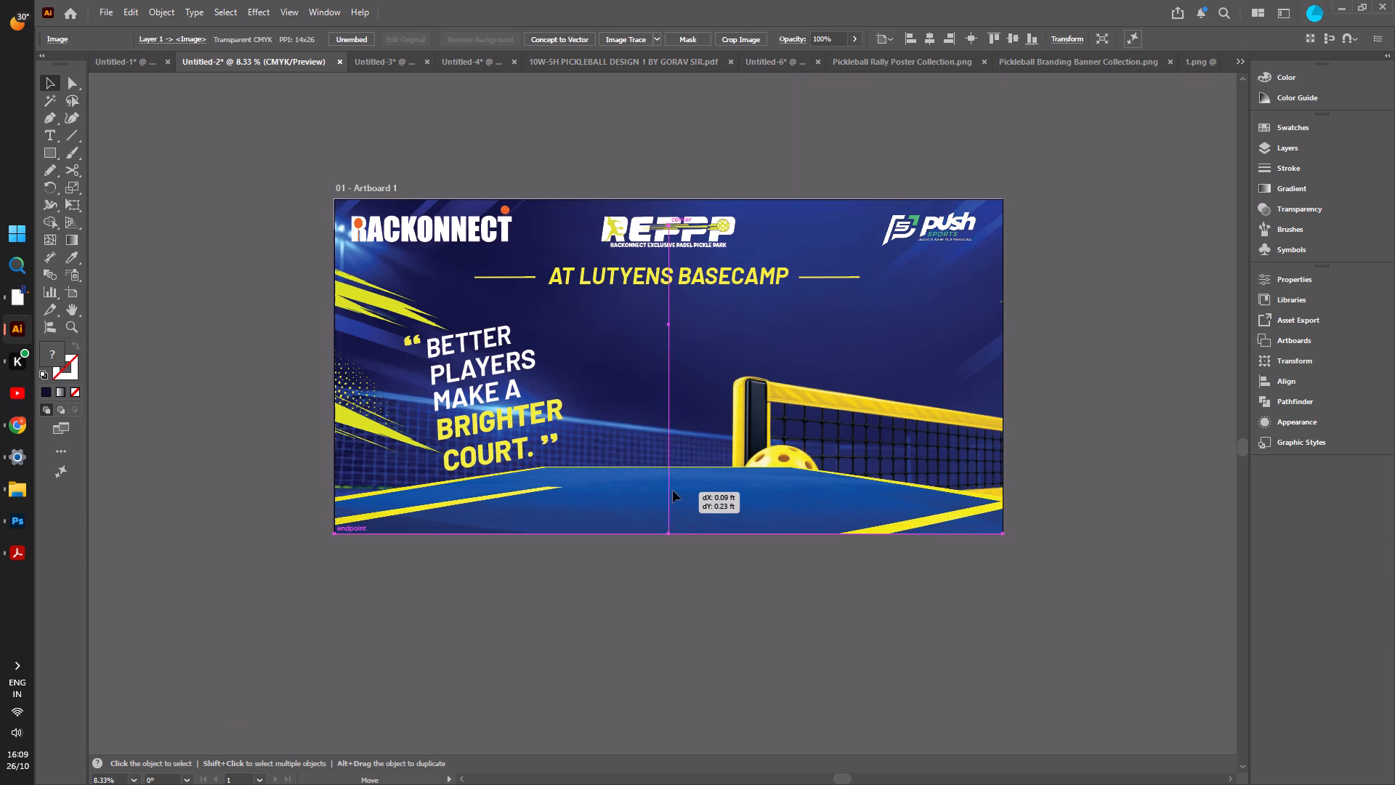
pyautogui.moveTo(673, 491); pyautogui.dragTo(672, 490)
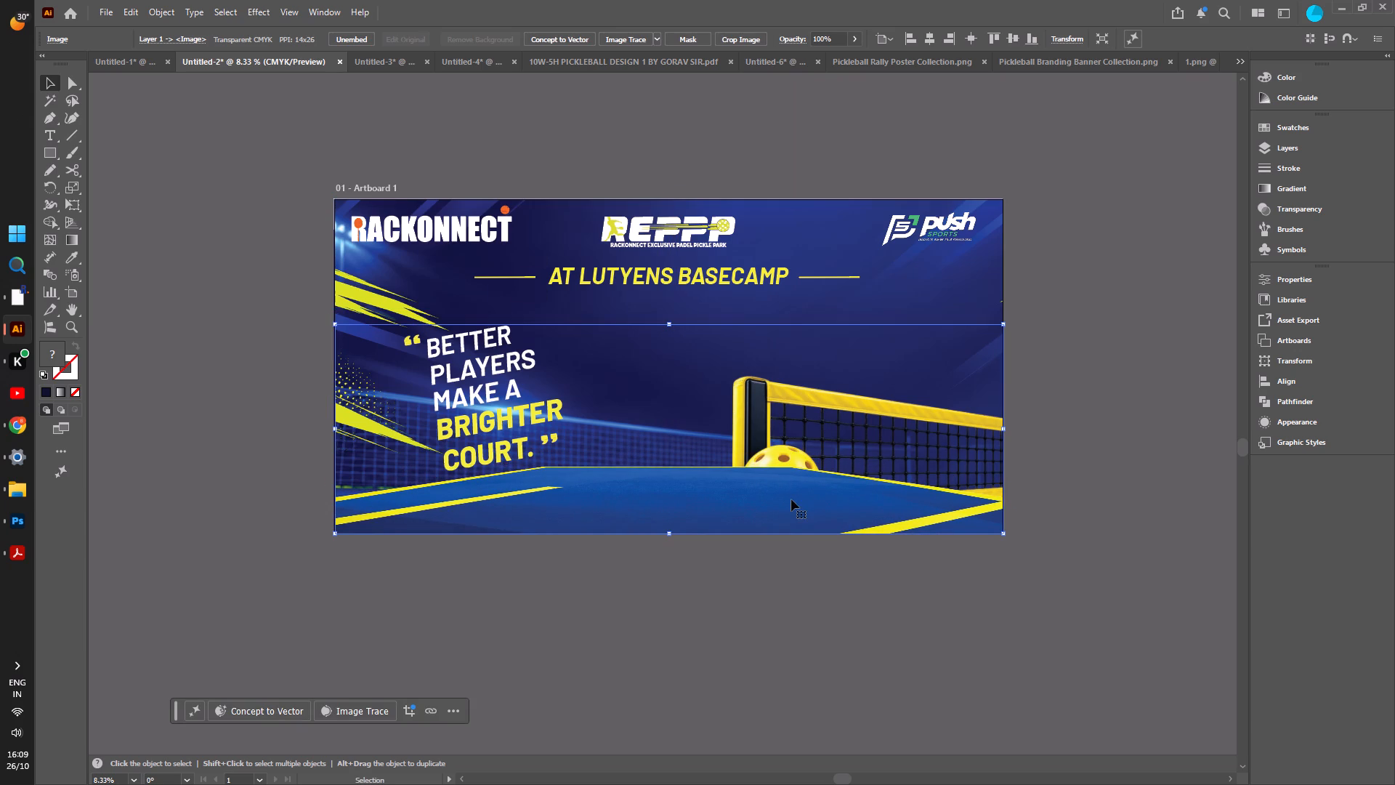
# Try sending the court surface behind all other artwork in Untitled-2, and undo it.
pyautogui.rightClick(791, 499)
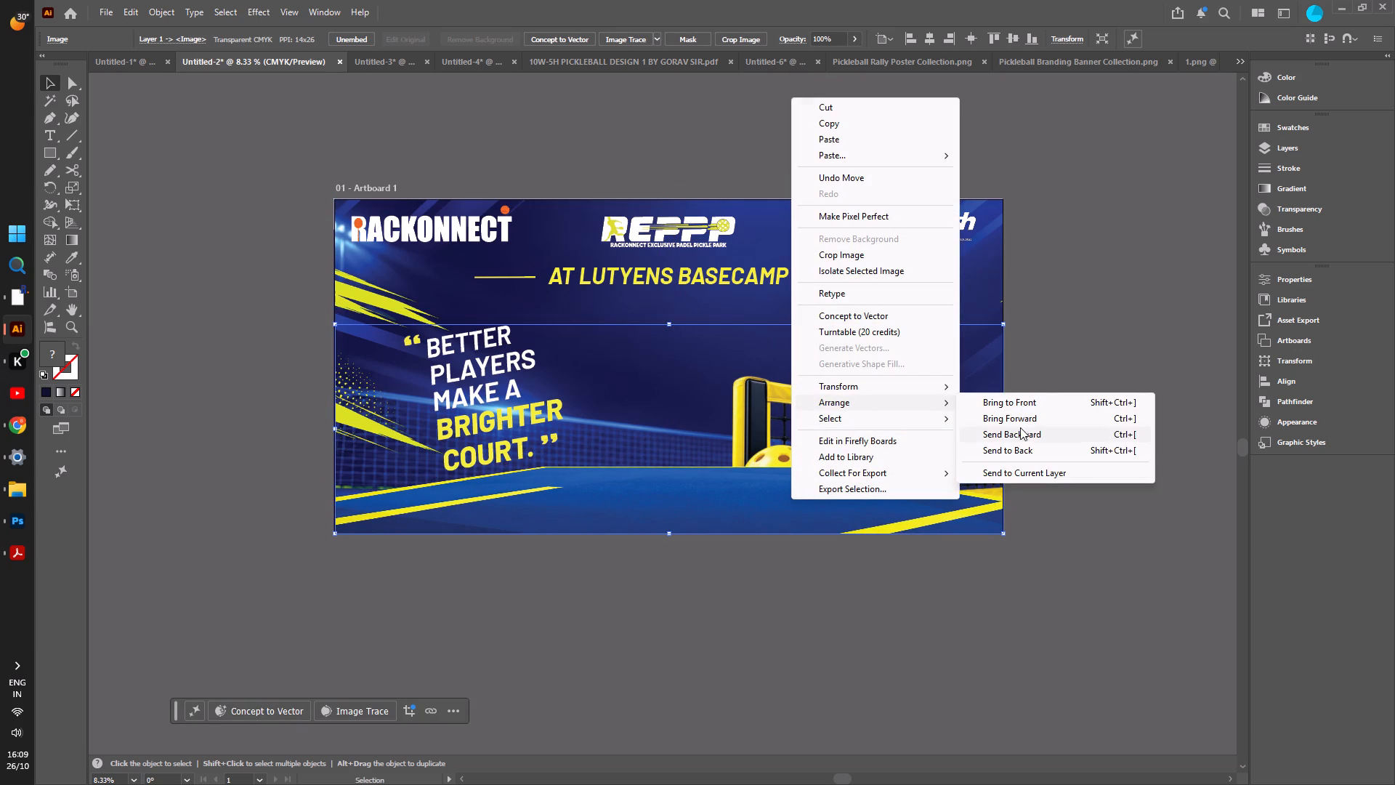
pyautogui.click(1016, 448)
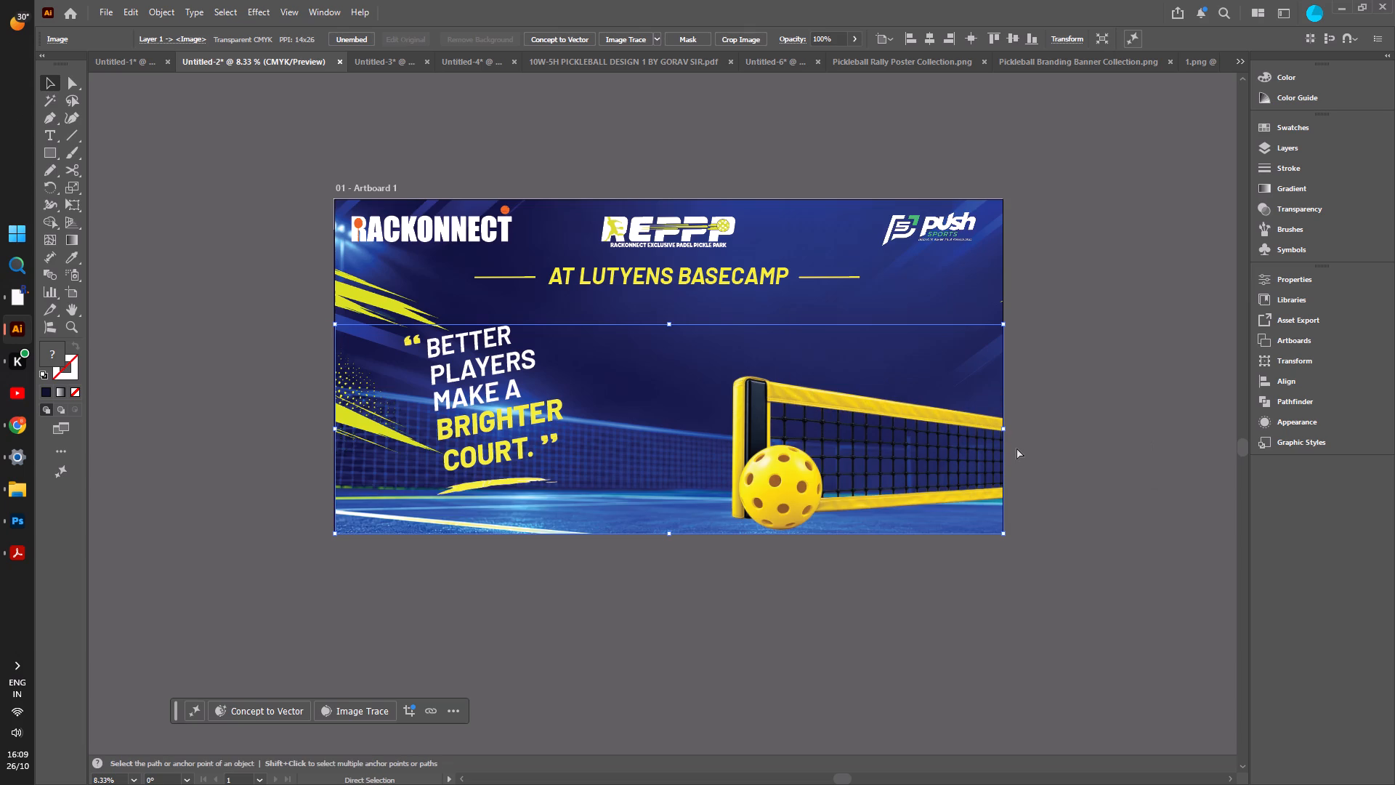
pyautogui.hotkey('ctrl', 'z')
# Send the court surface backward one level so it sits behind the net and ball in Untitled-2.
pyautogui.rightClick(834, 506)
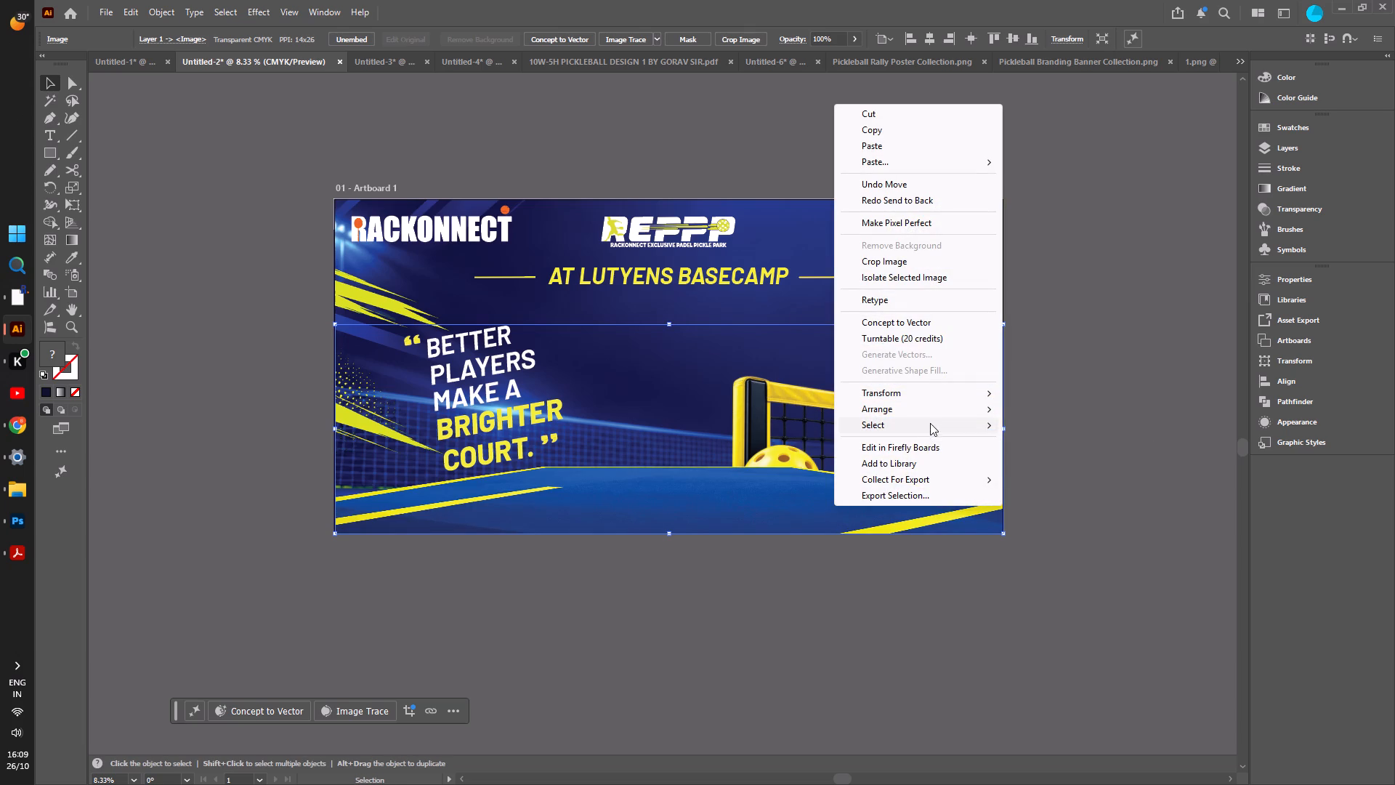
pyautogui.click(1061, 437)
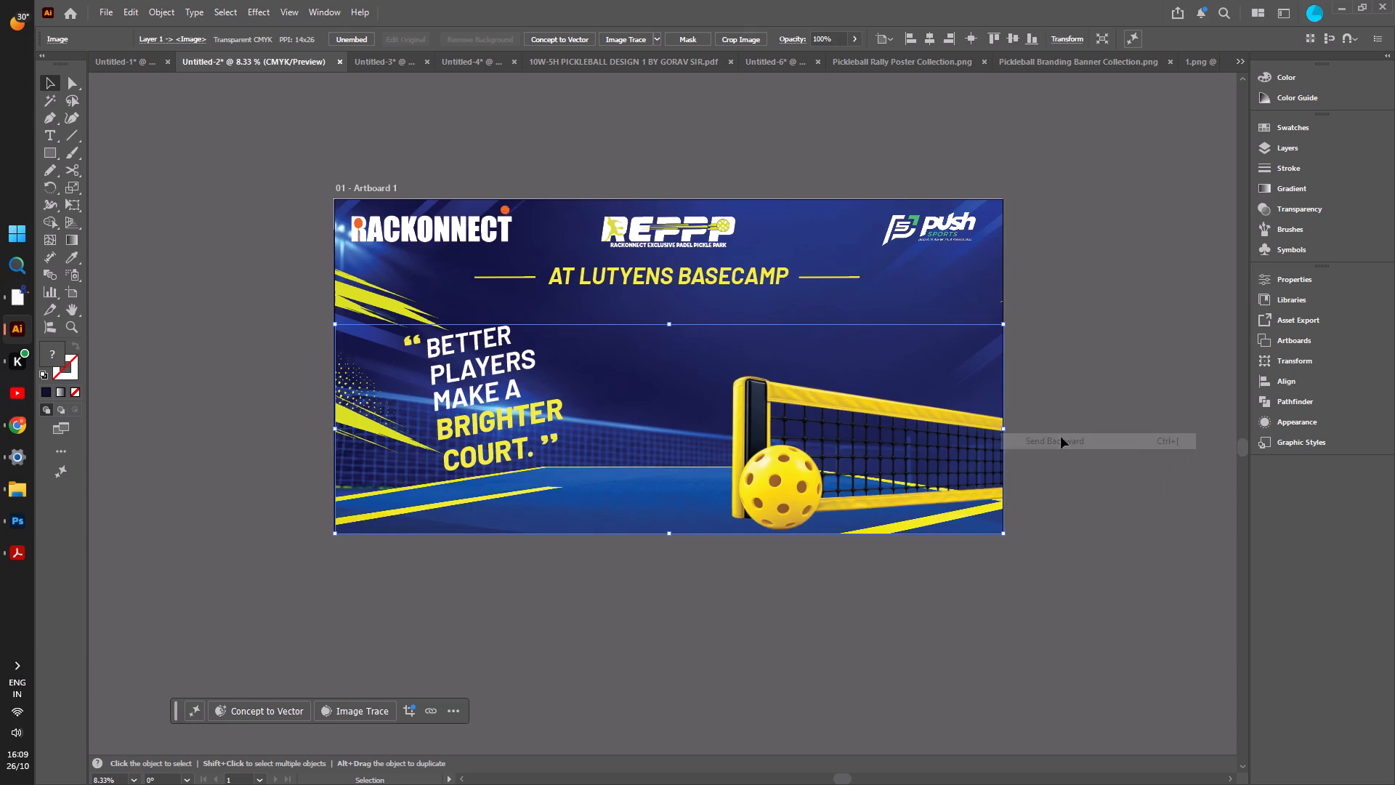
pyautogui.click(1083, 343)
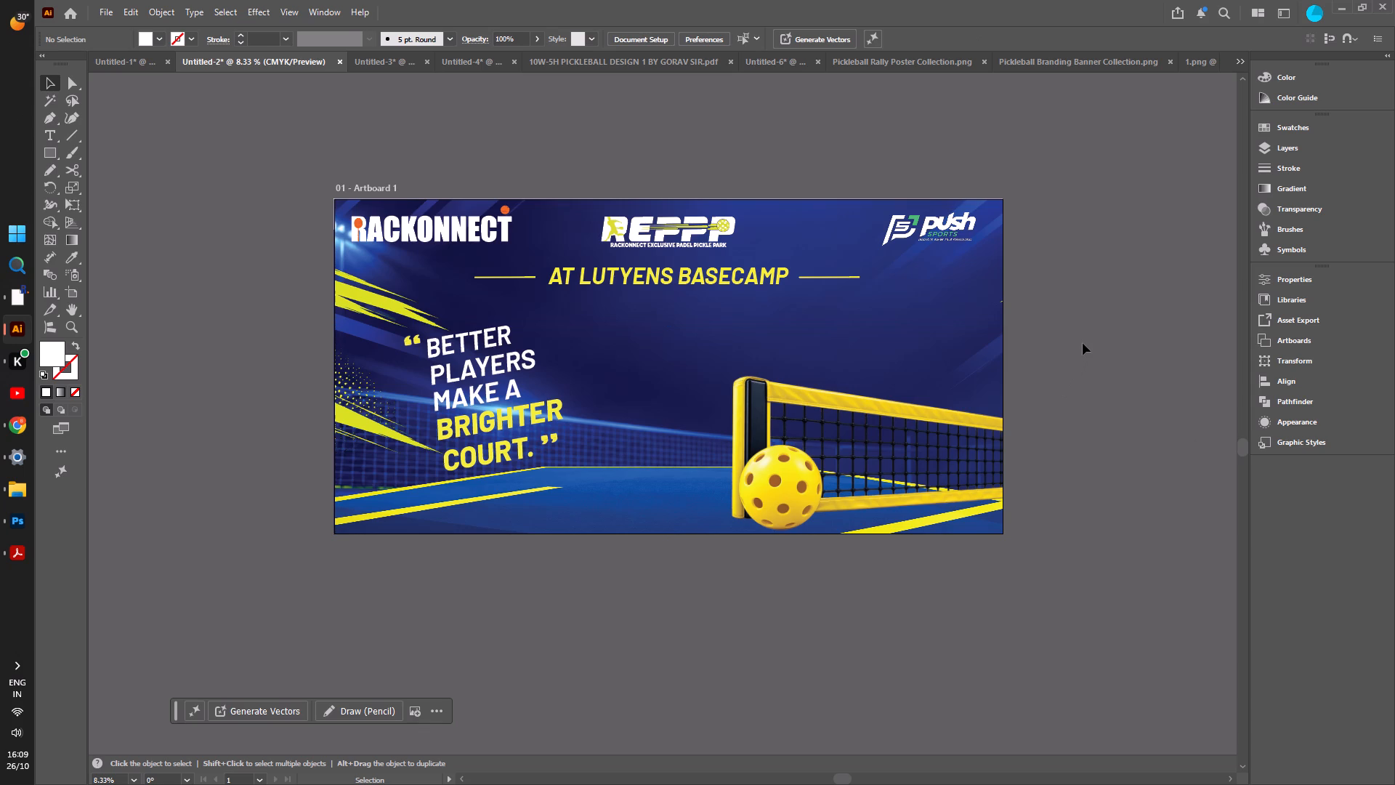
# In Untitled-3, delete the old court surface image behind the paddle and ball.
pyautogui.click(374, 60)
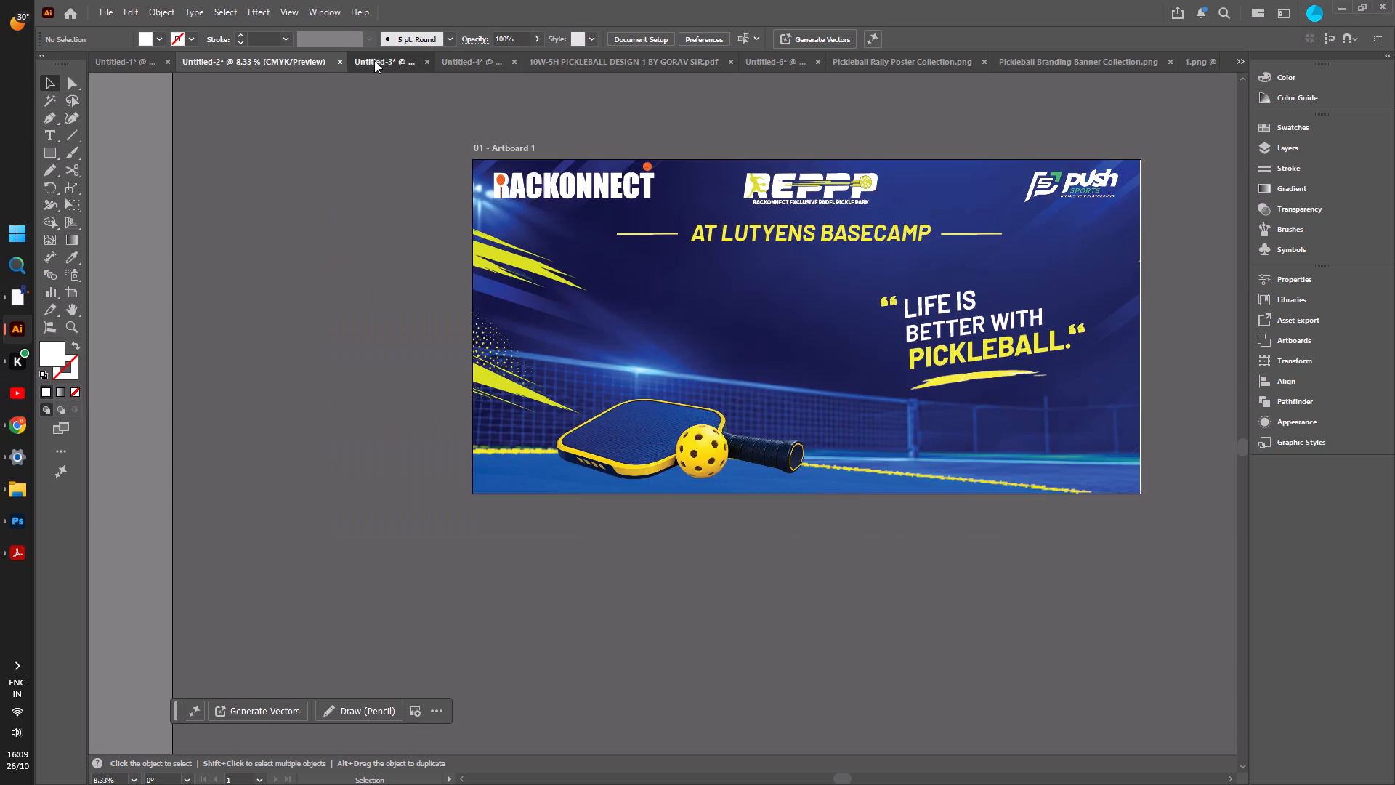
pyautogui.click(526, 467)
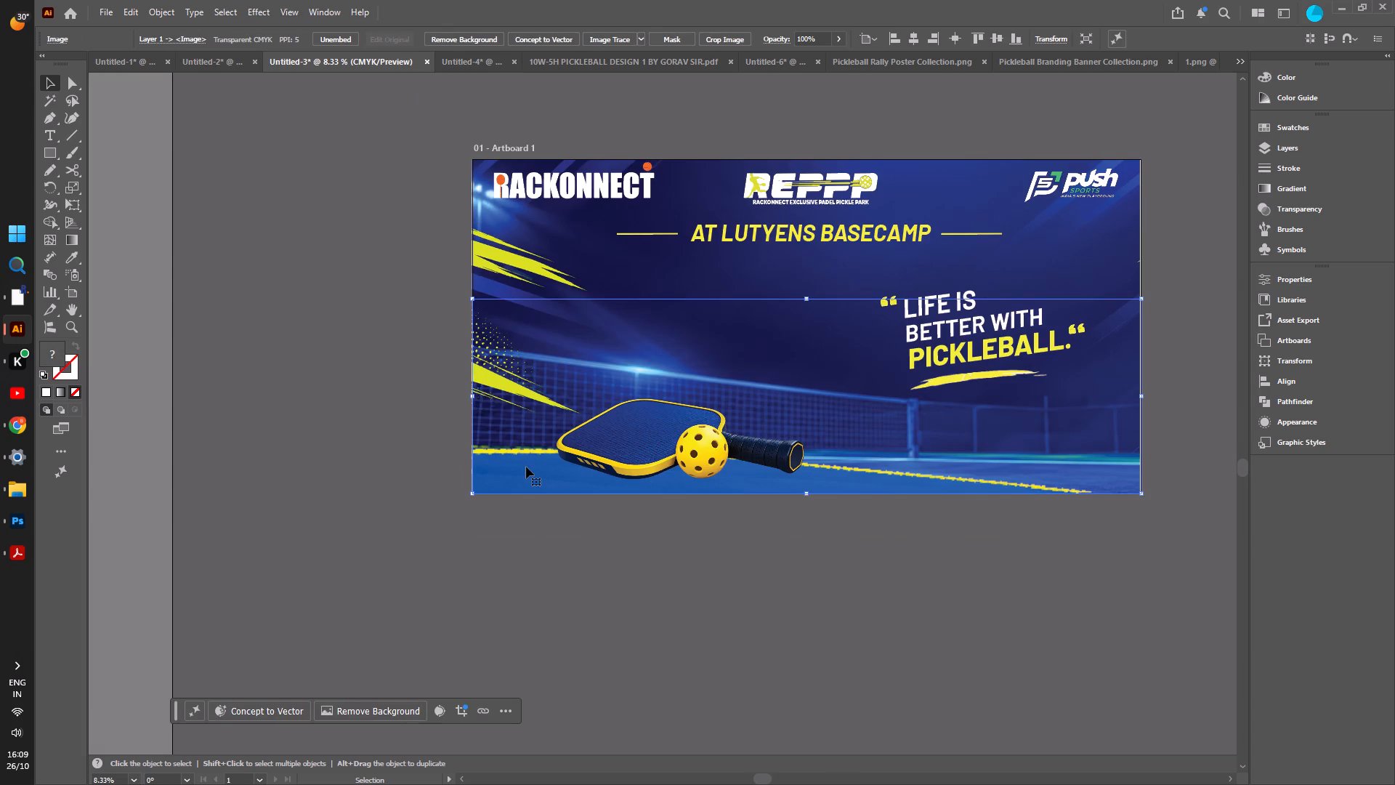
pyautogui.press('Delete')
# Paste the copied court surface into Untitled-3 and align it with the artboard's bottom and side edges.
pyautogui.click(726, 310)
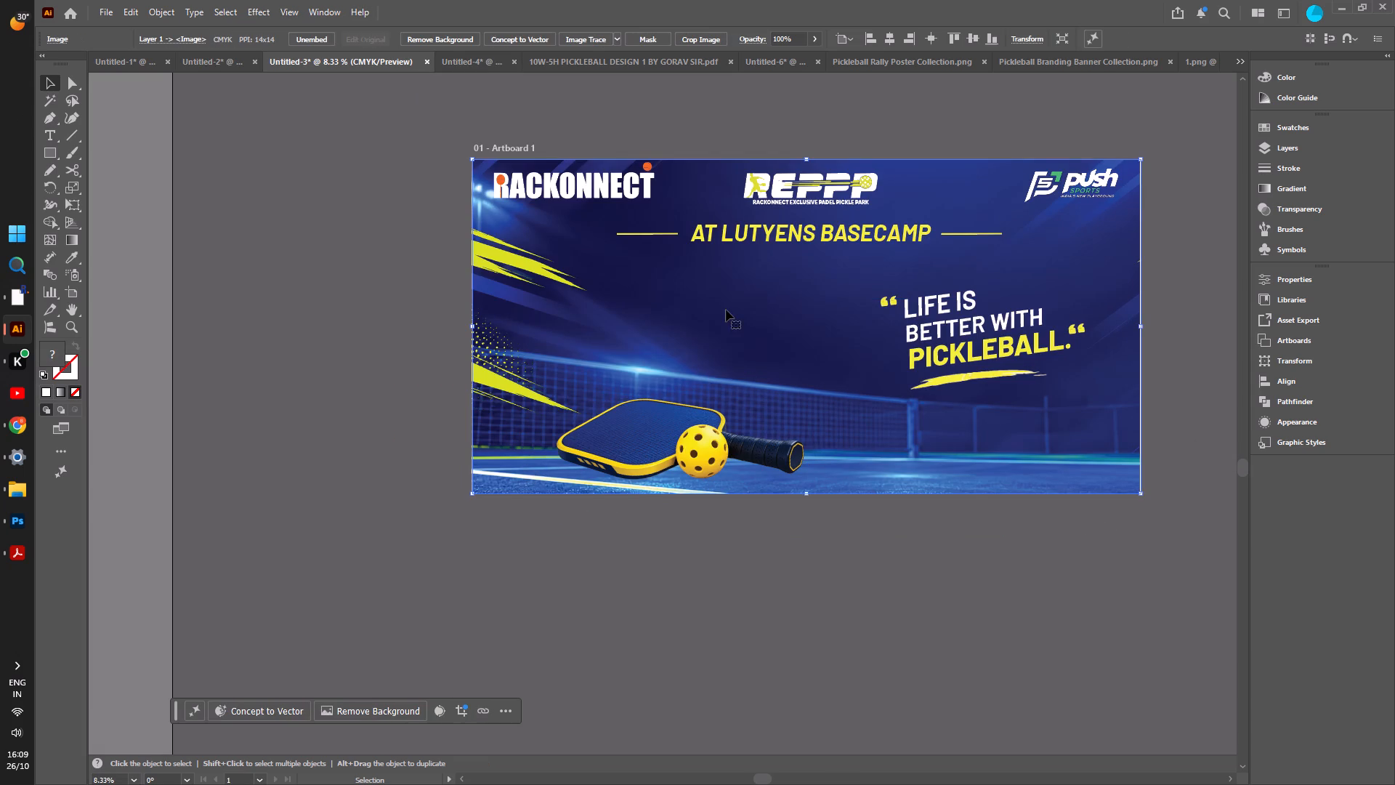
pyautogui.rightClick(726, 310)
pyautogui.click(772, 350)
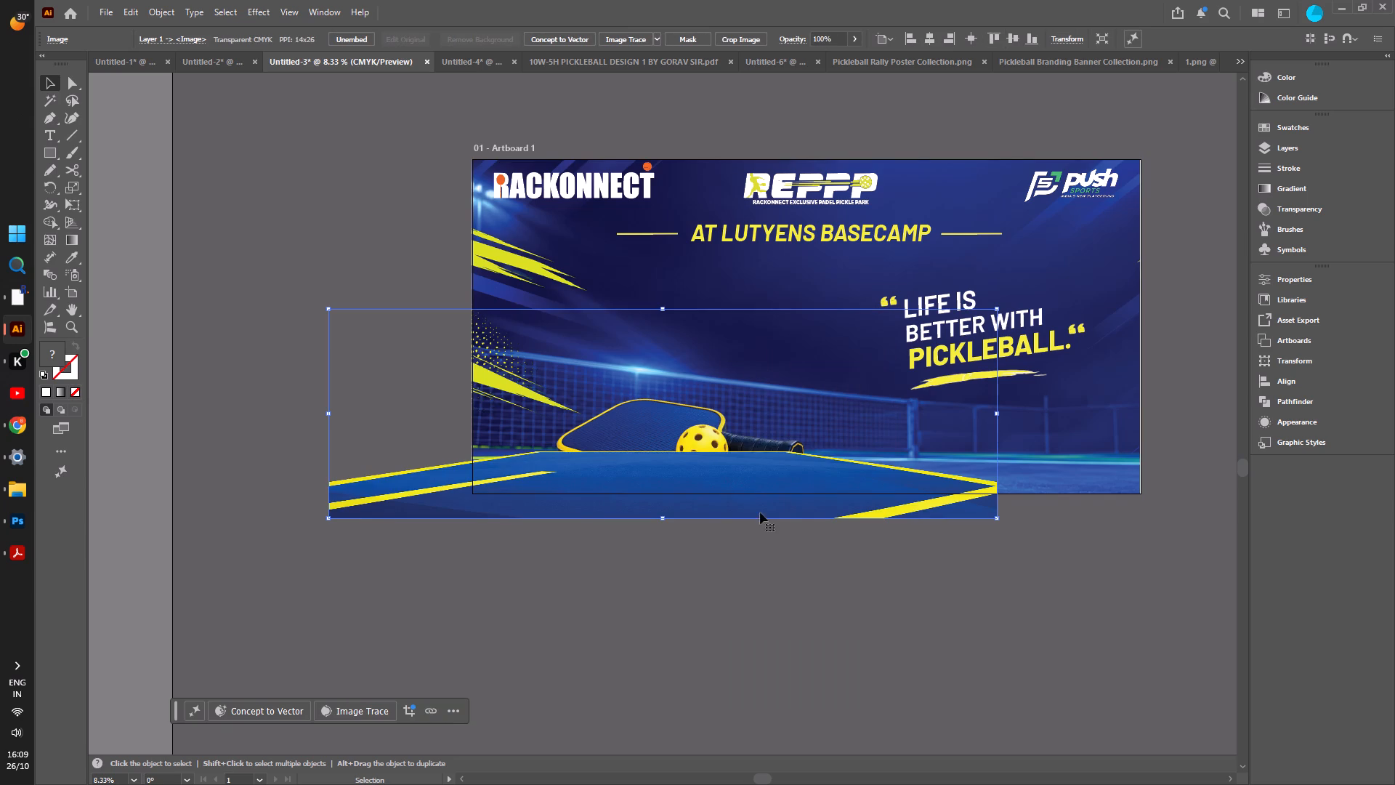
pyautogui.moveTo(742, 481); pyautogui.dragTo(889, 453)
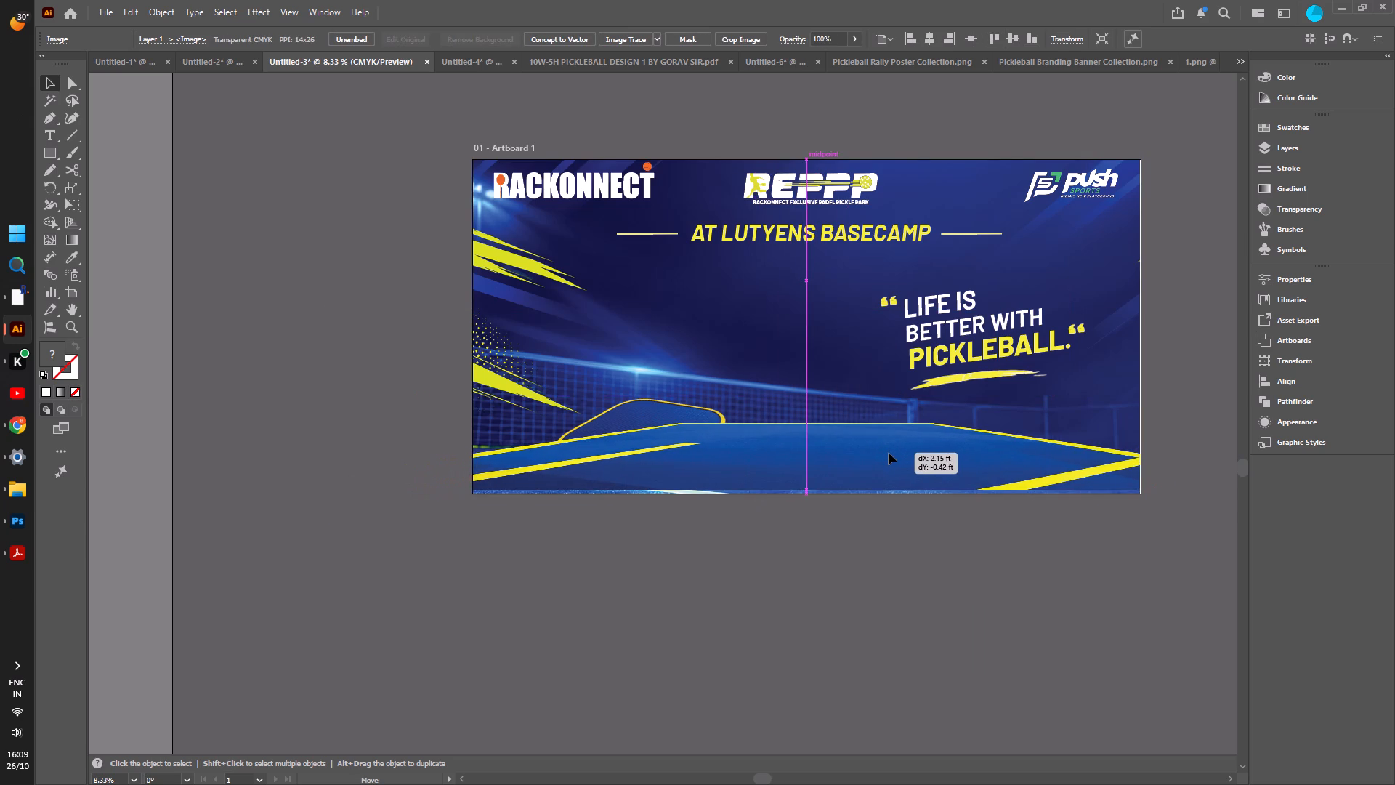
pyautogui.moveTo(889, 453); pyautogui.dragTo(886, 458)
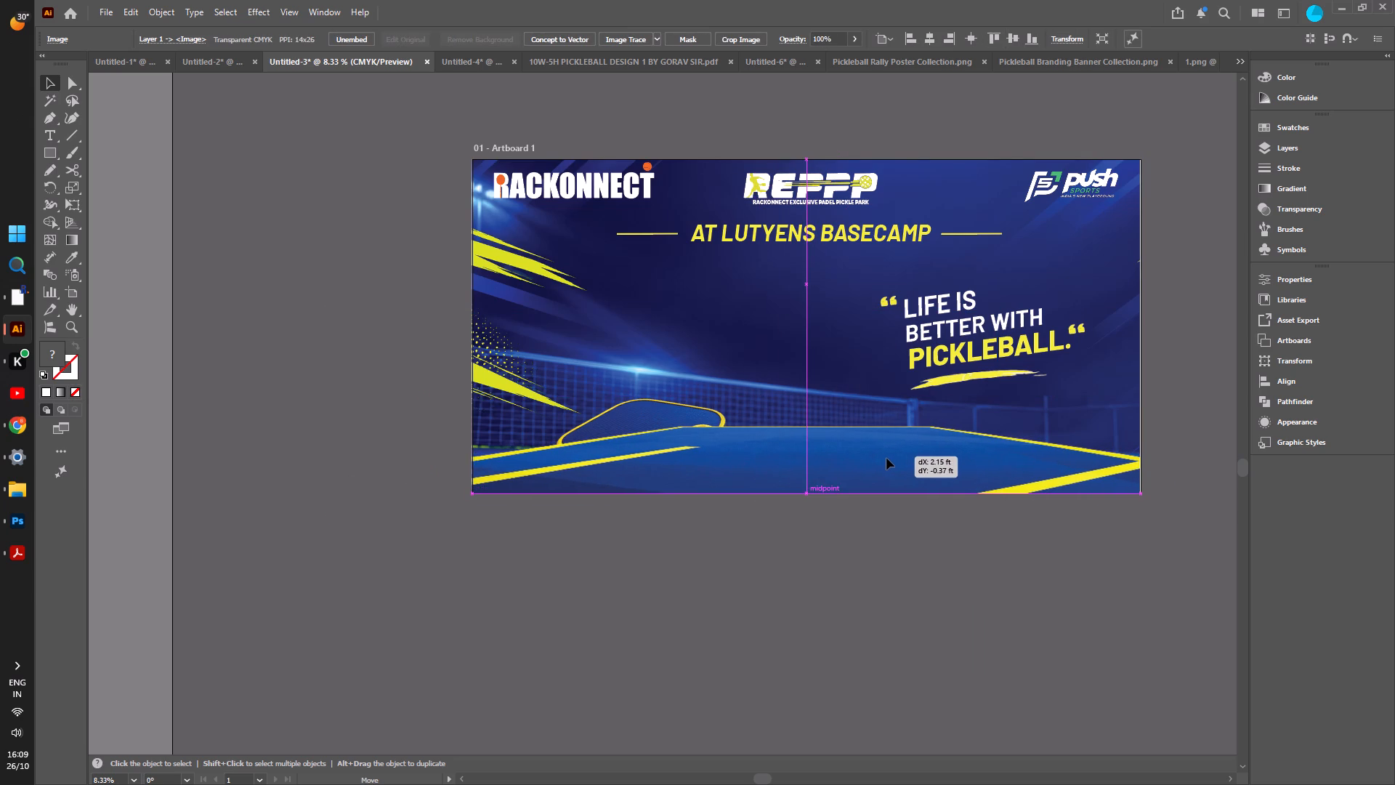
pyautogui.moveTo(886, 458); pyautogui.dragTo(883, 457)
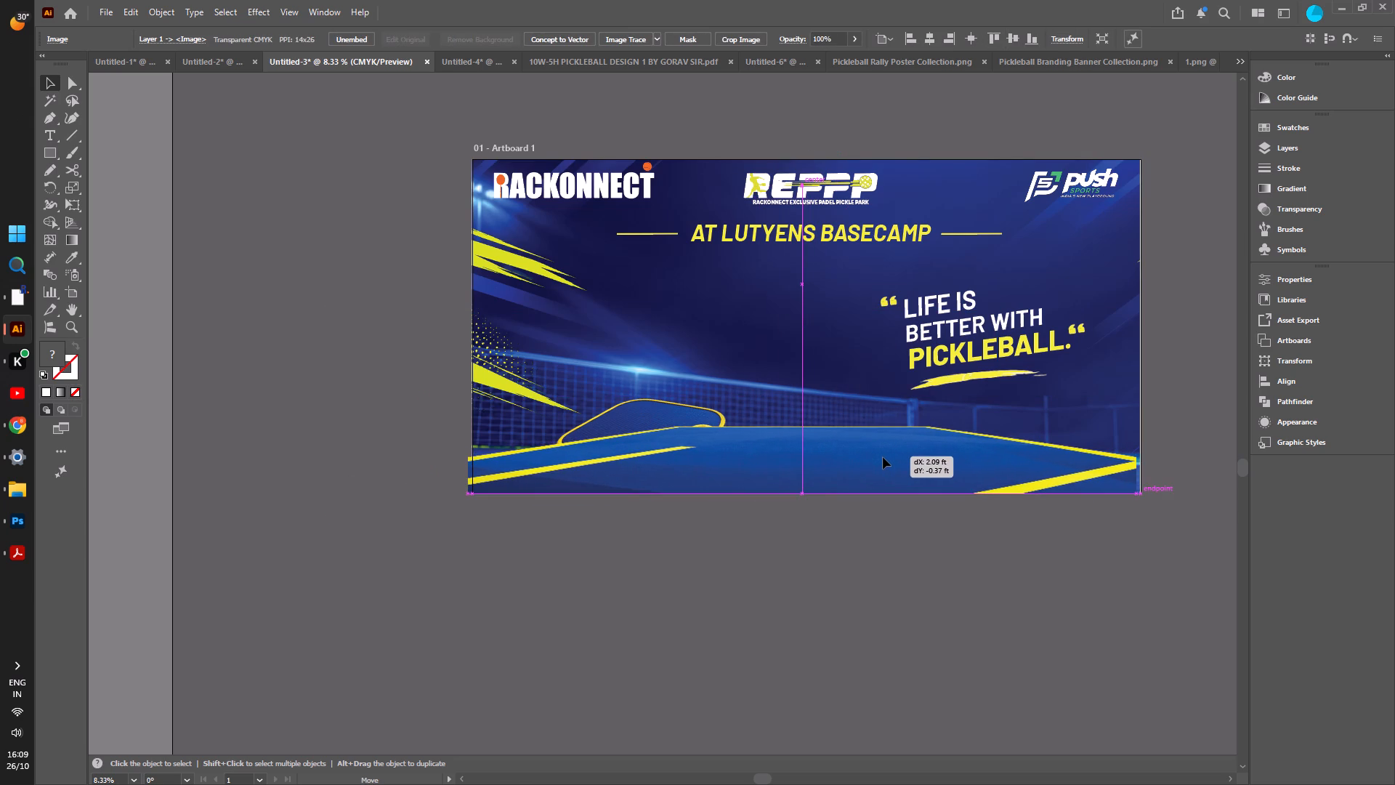
pyautogui.moveTo(883, 457); pyautogui.dragTo(886, 457)
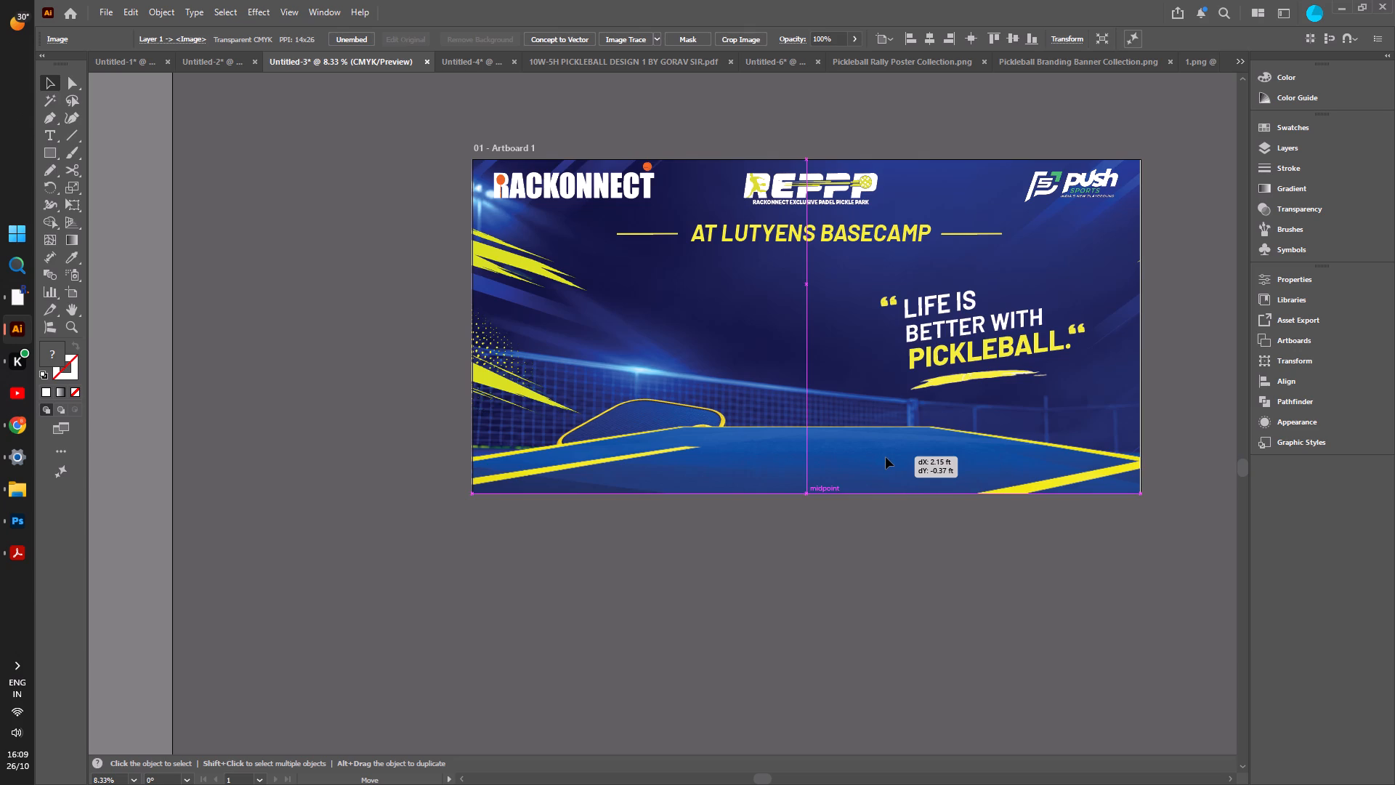
pyautogui.moveTo(886, 457); pyautogui.dragTo(888, 458)
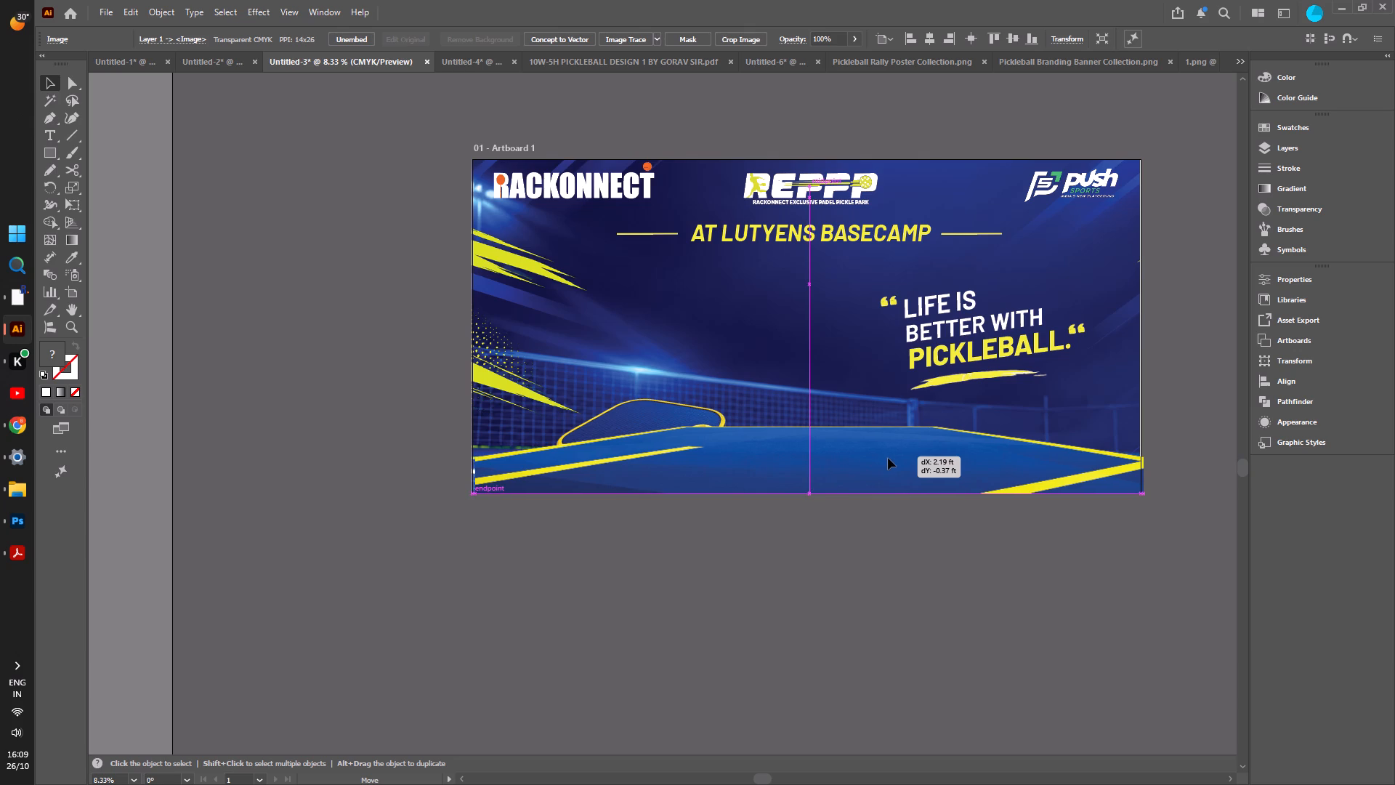
pyautogui.moveTo(888, 458); pyautogui.dragTo(886, 458)
# Send the court surface in Untitled-3 backward by two levels.
pyautogui.rightClick(790, 435)
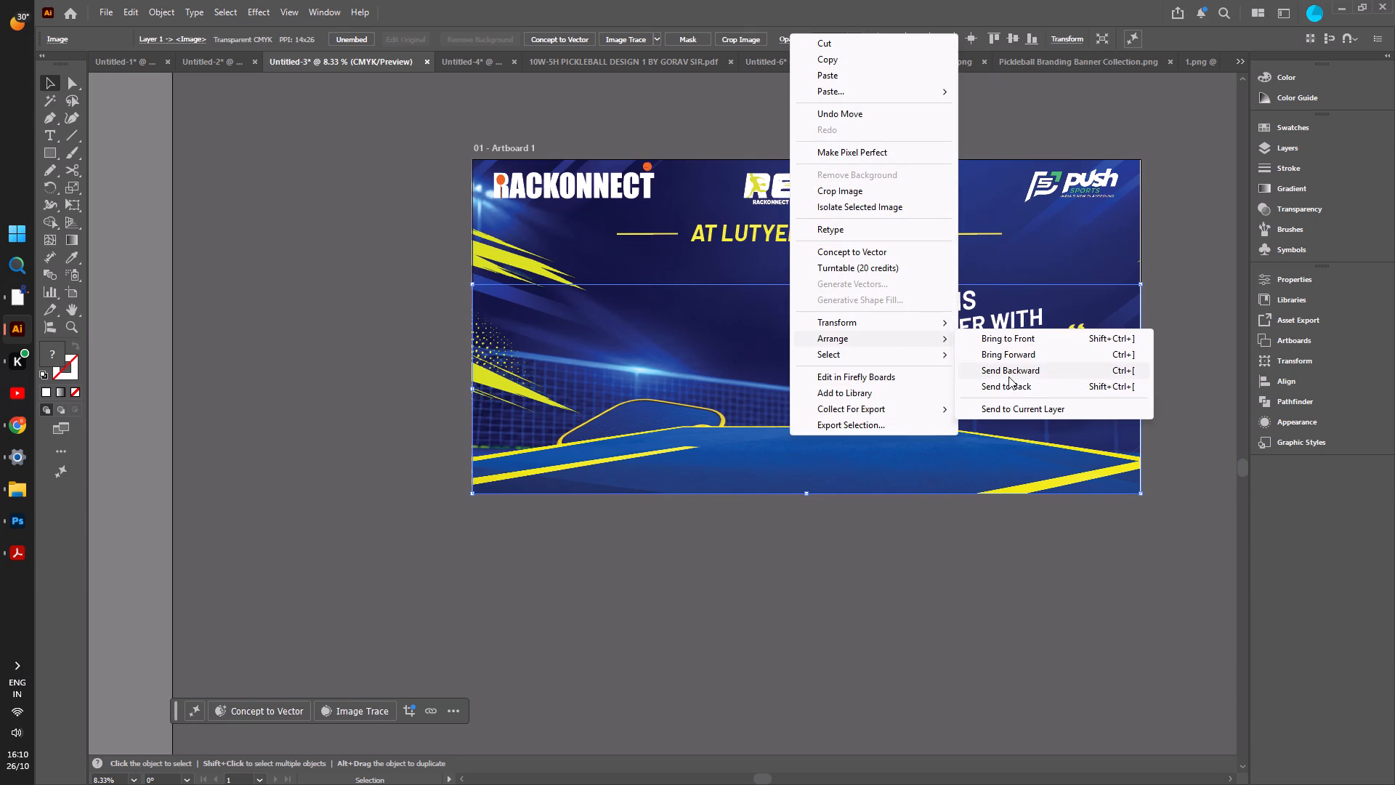
pyautogui.click(1010, 375)
pyautogui.rightClick(777, 456)
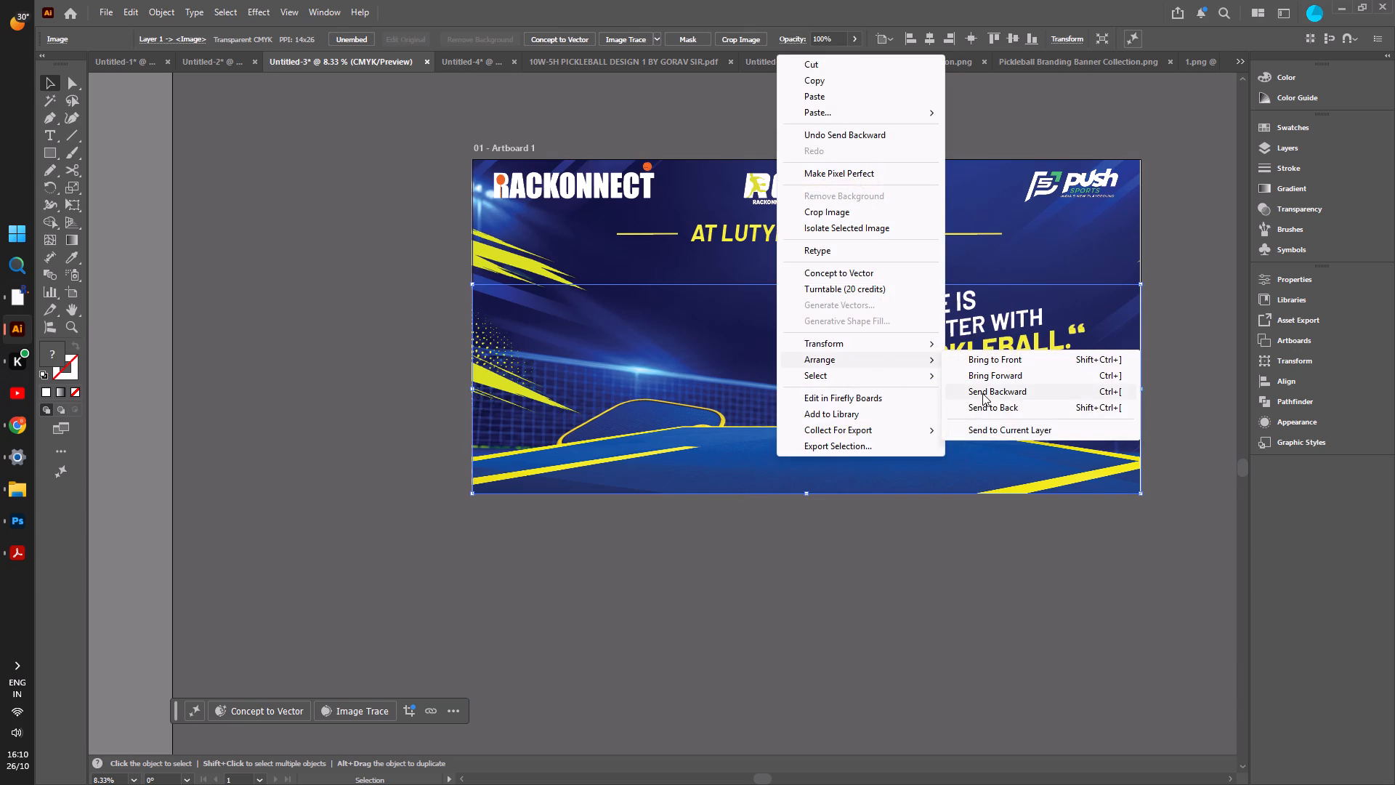
pyautogui.click(982, 393)
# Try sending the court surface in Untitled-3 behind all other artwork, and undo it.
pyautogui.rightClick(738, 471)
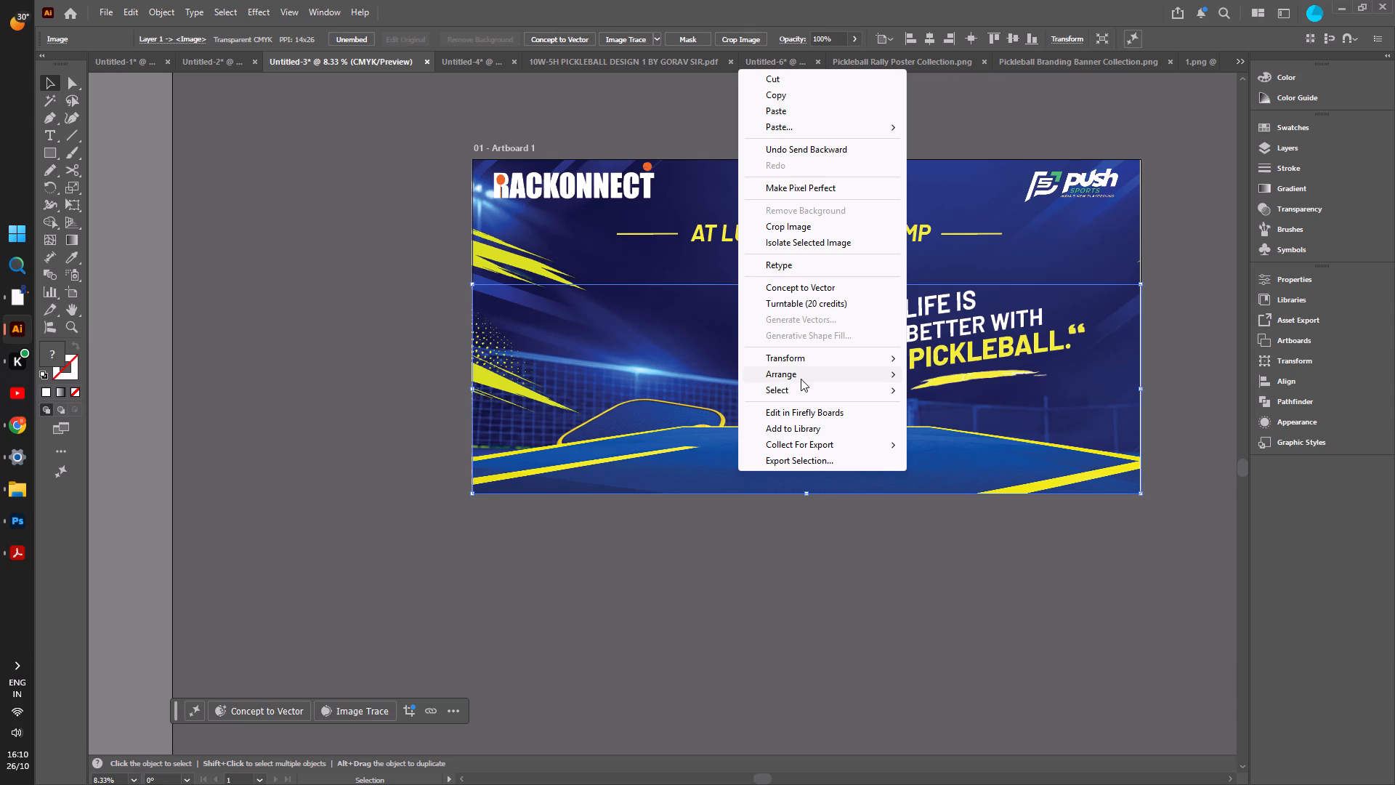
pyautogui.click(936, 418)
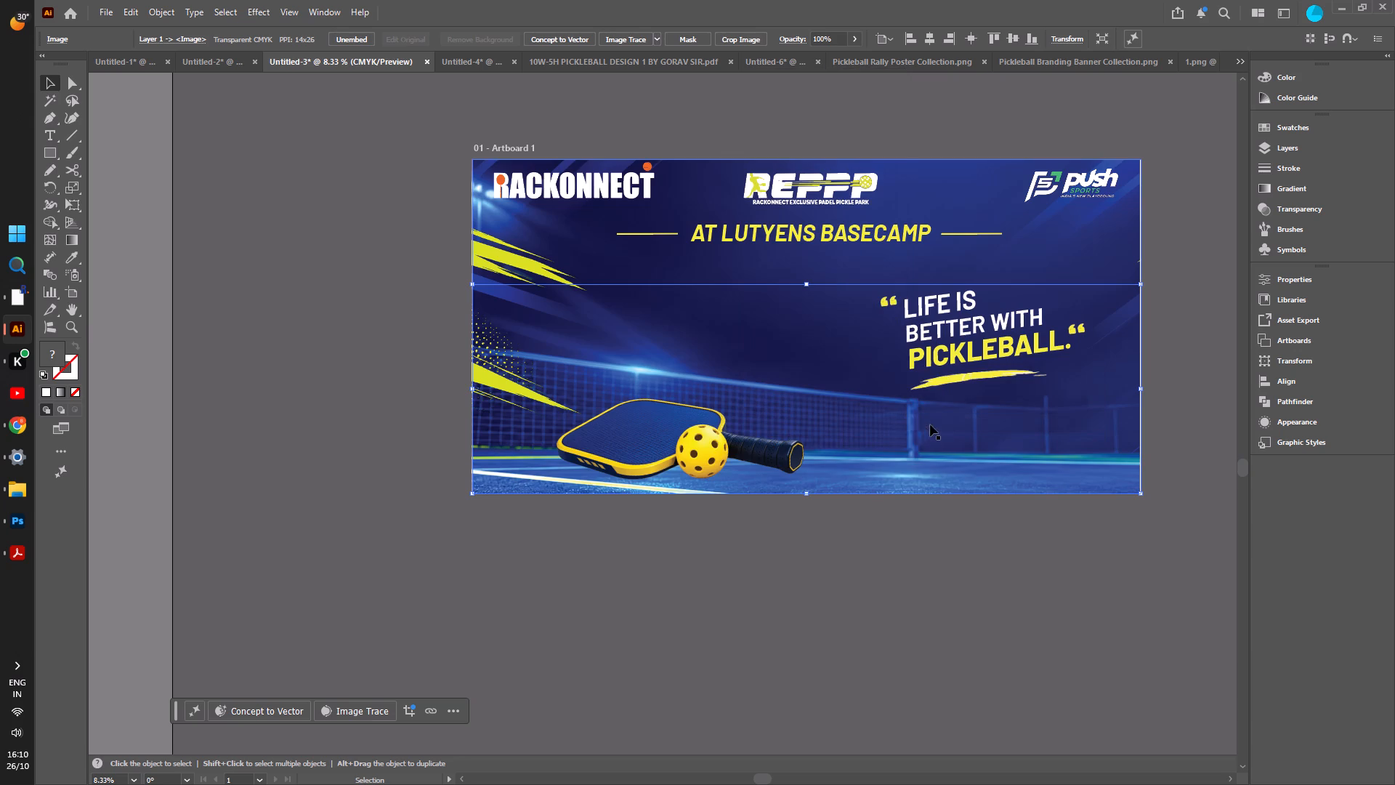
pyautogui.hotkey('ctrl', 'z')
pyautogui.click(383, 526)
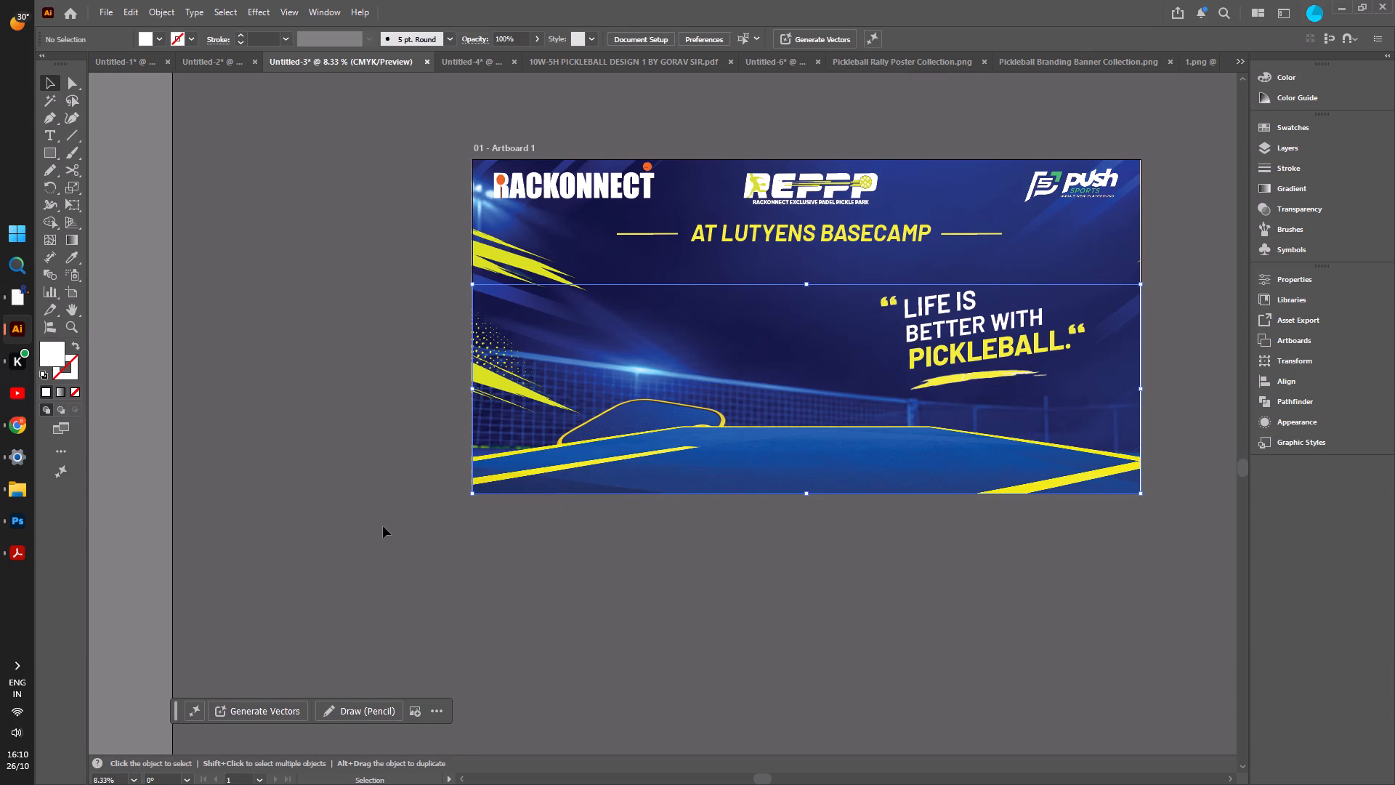
# Shift the court surface about 1.8 ft right to uncover the paddle-and-ball image, and bring that image to the front.
pyautogui.moveTo(614, 462); pyautogui.dragTo(731, 456)
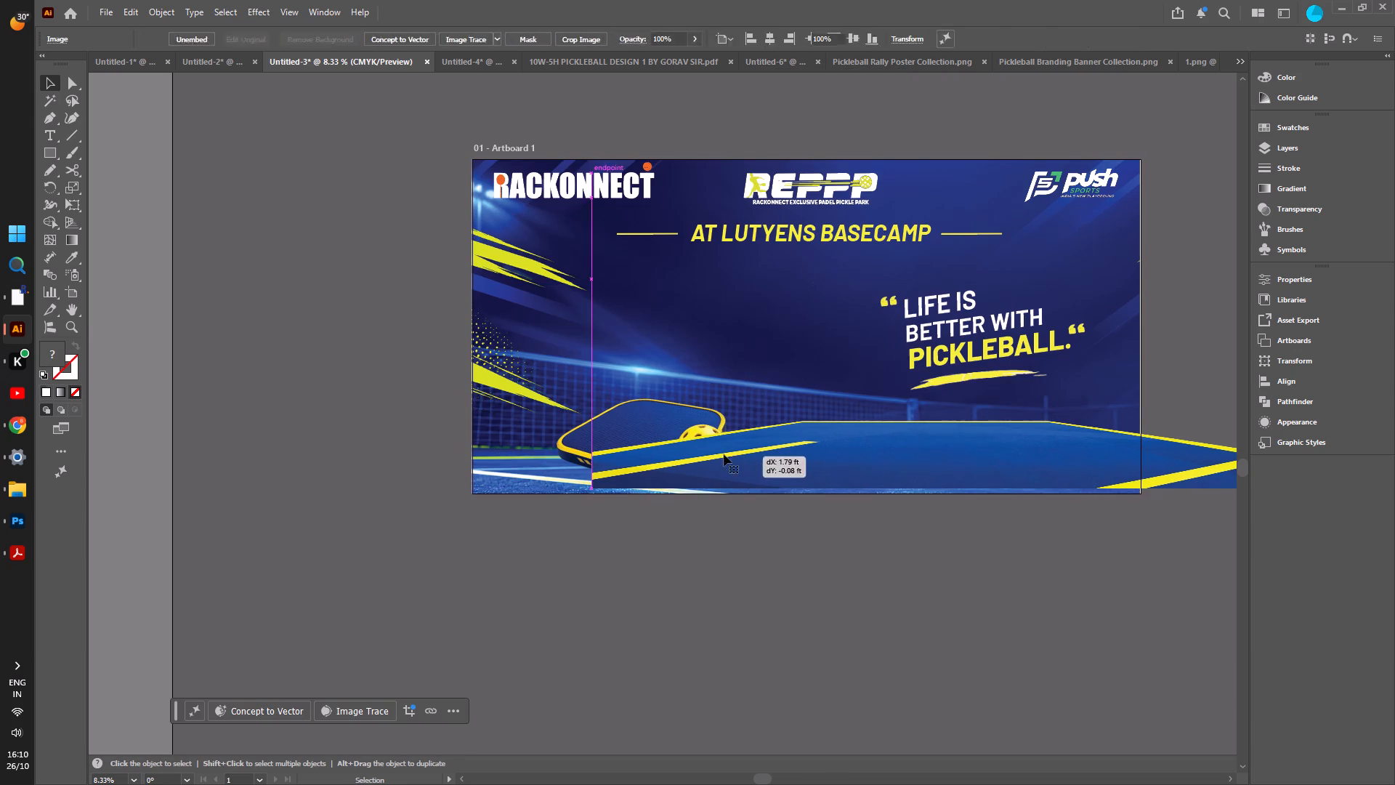
pyautogui.click(567, 448)
pyautogui.rightClick(564, 451)
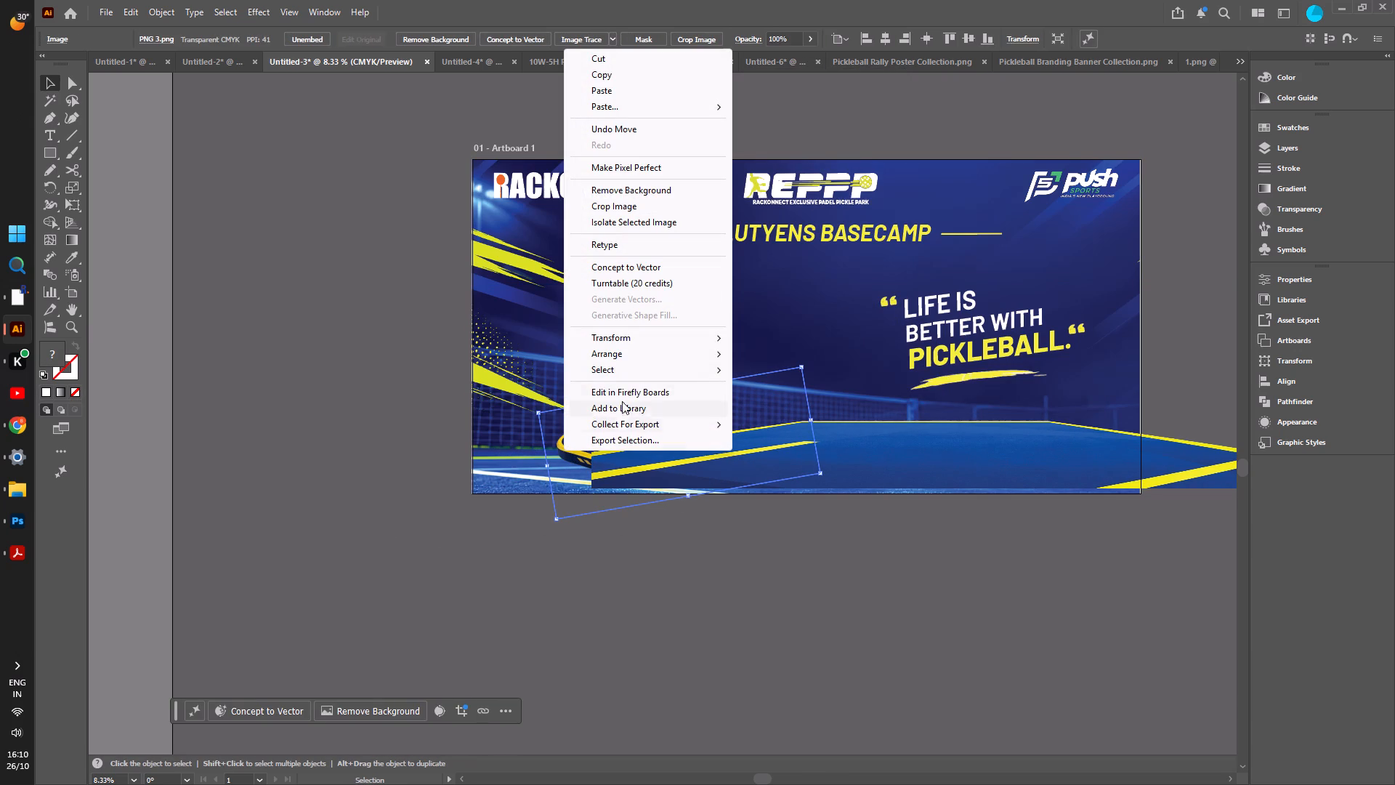
pyautogui.click(766, 351)
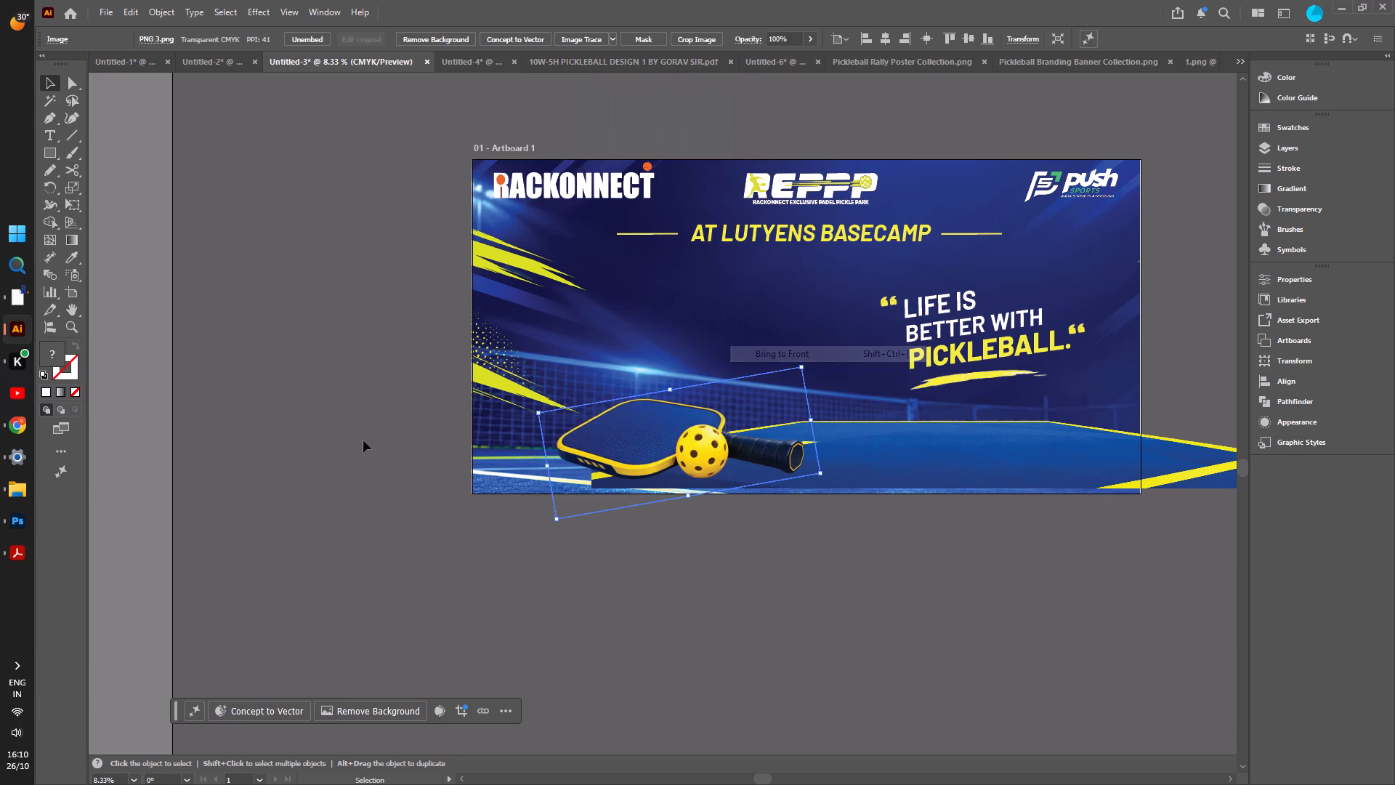
# Move the court surface in Untitled-3 about 1.8 ft back, aligning it with the artboard's side and bottom edges.
pyautogui.click(336, 440)
pyautogui.moveTo(923, 461); pyautogui.dragTo(812, 461)
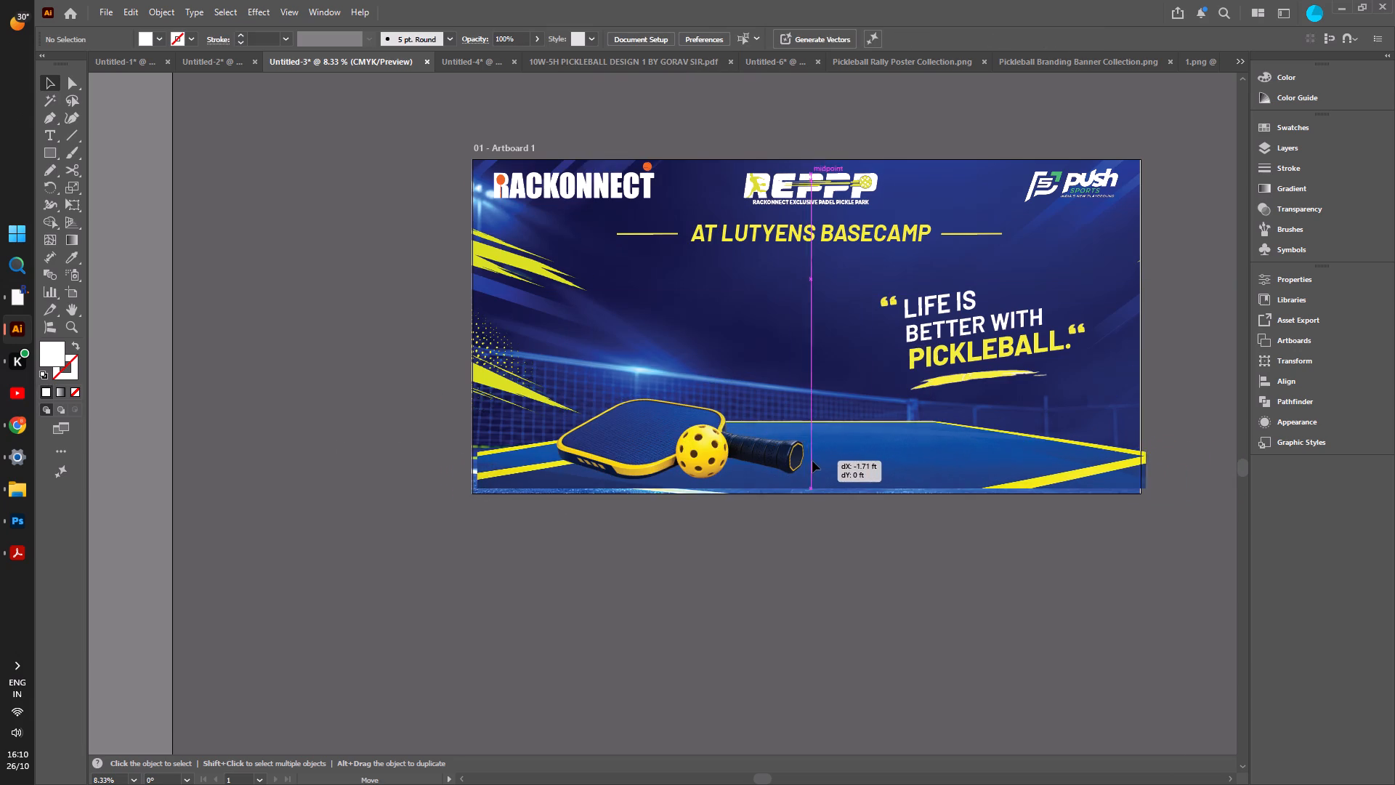
pyautogui.moveTo(812, 461); pyautogui.dragTo(804, 465)
pyautogui.click(414, 485)
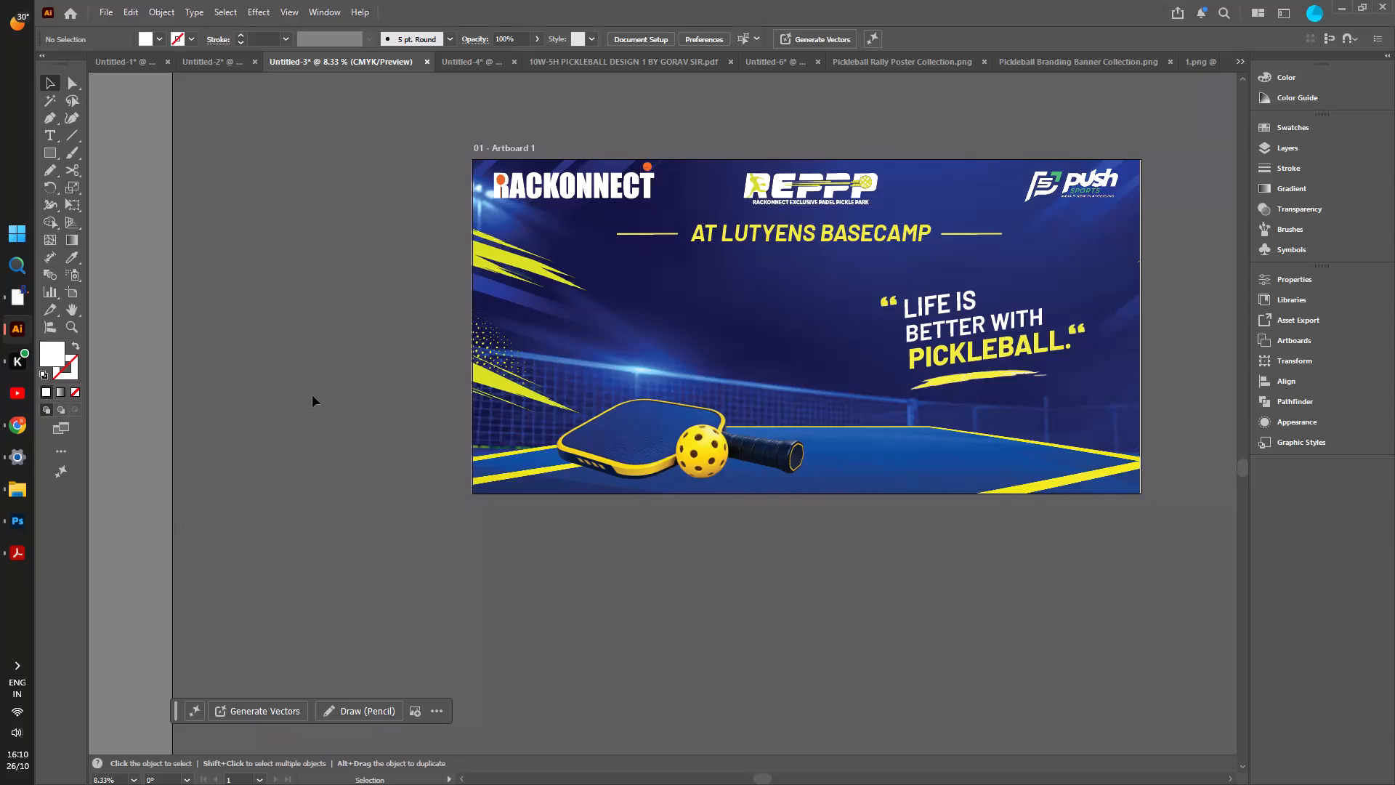
# Switch to Untitled-4 and delete its existing court surface.
pyautogui.click(480, 61)
pyautogui.click(485, 423)
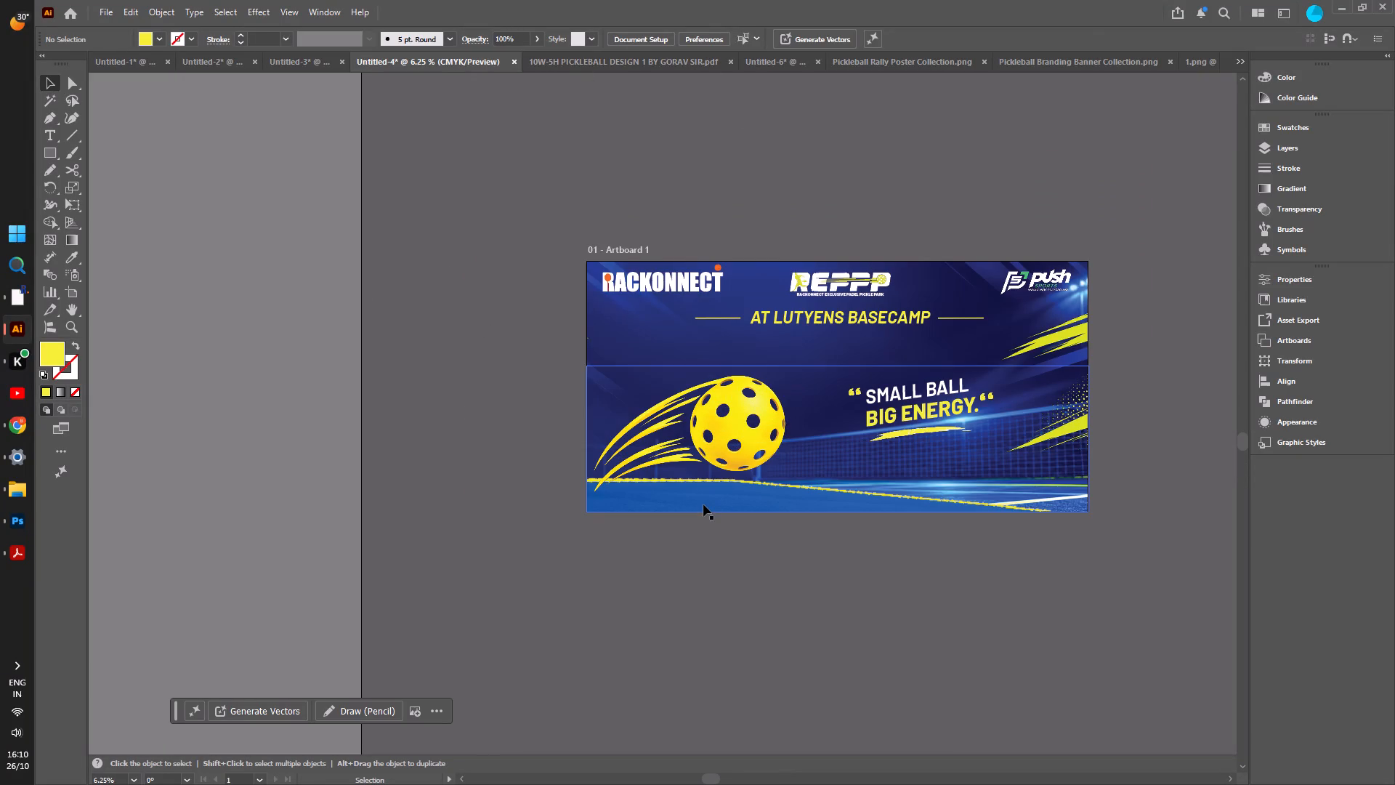
pyautogui.click(703, 504)
pyautogui.press('Delete')
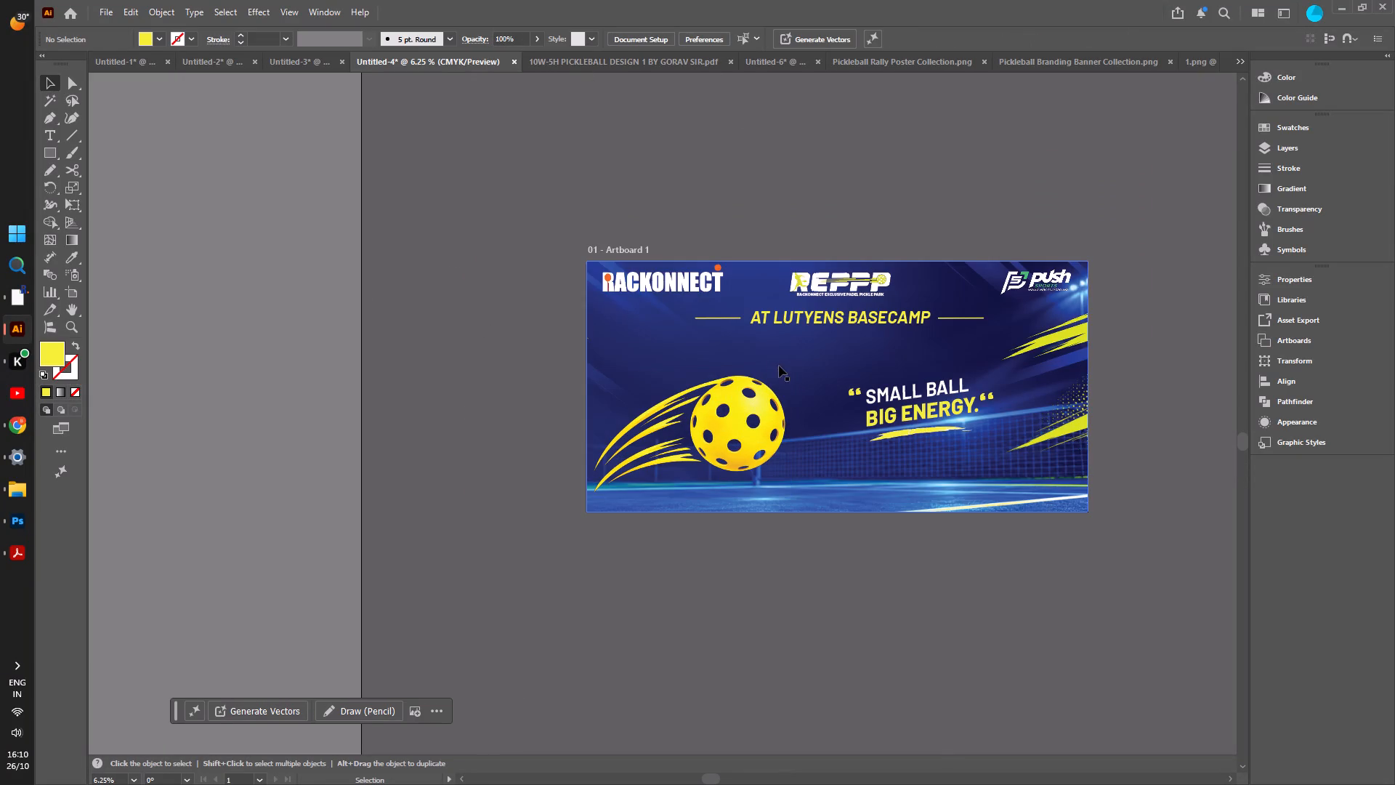
# Paste the copied court surface into Untitled-4 and align it with the artboard's bottom and side edges.
pyautogui.rightClick(788, 355)
pyautogui.click(825, 401)
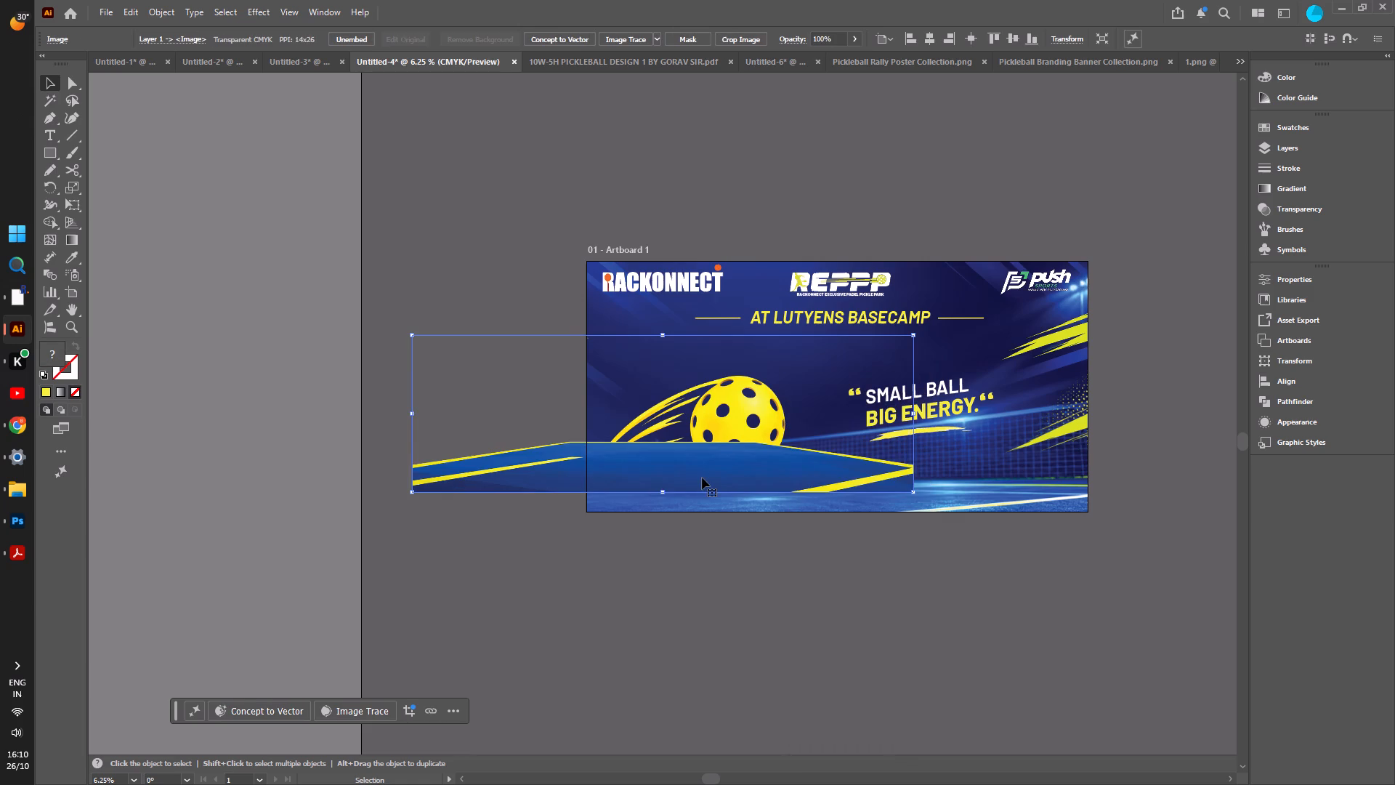
pyautogui.moveTo(702, 478); pyautogui.dragTo(876, 499)
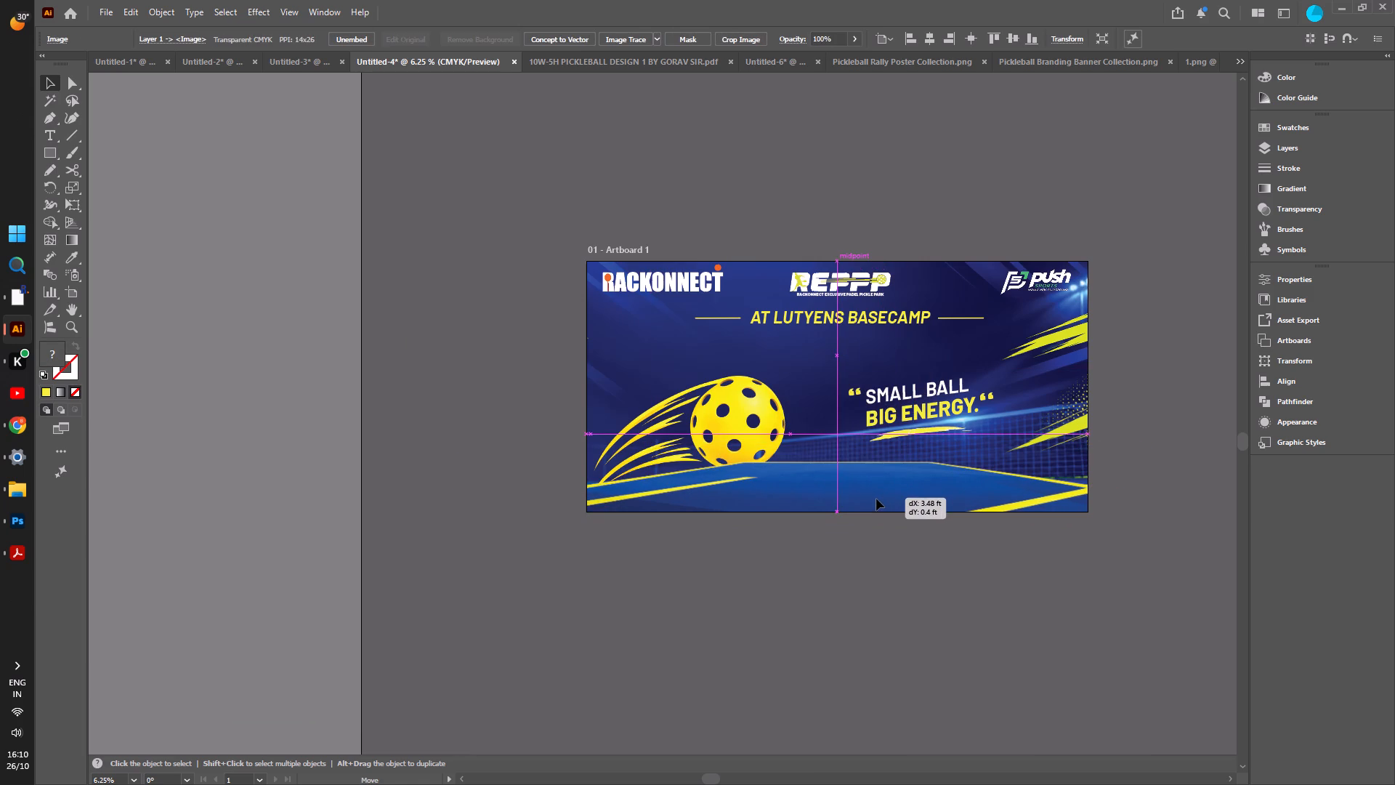
pyautogui.moveTo(876, 499); pyautogui.dragTo(874, 496)
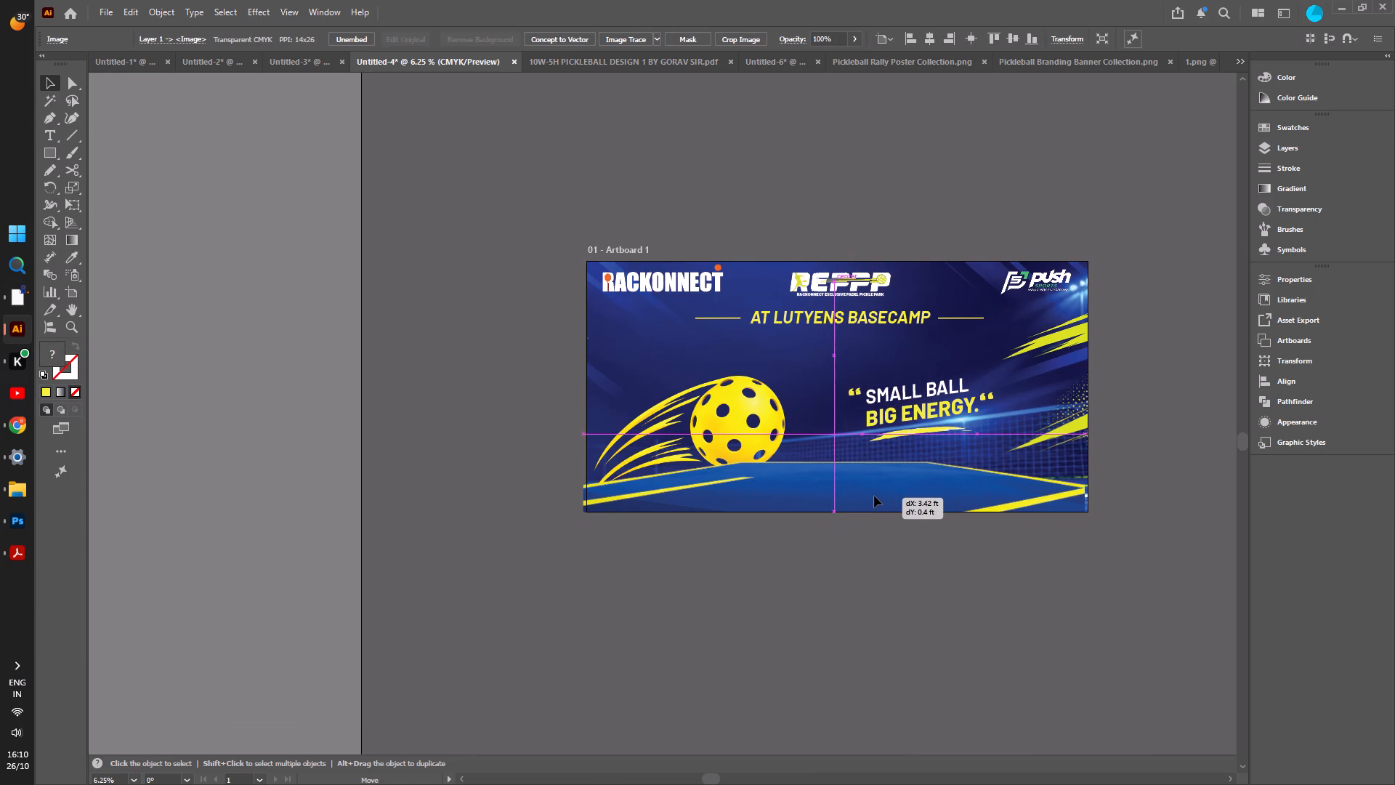
pyautogui.moveTo(874, 496); pyautogui.dragTo(876, 495)
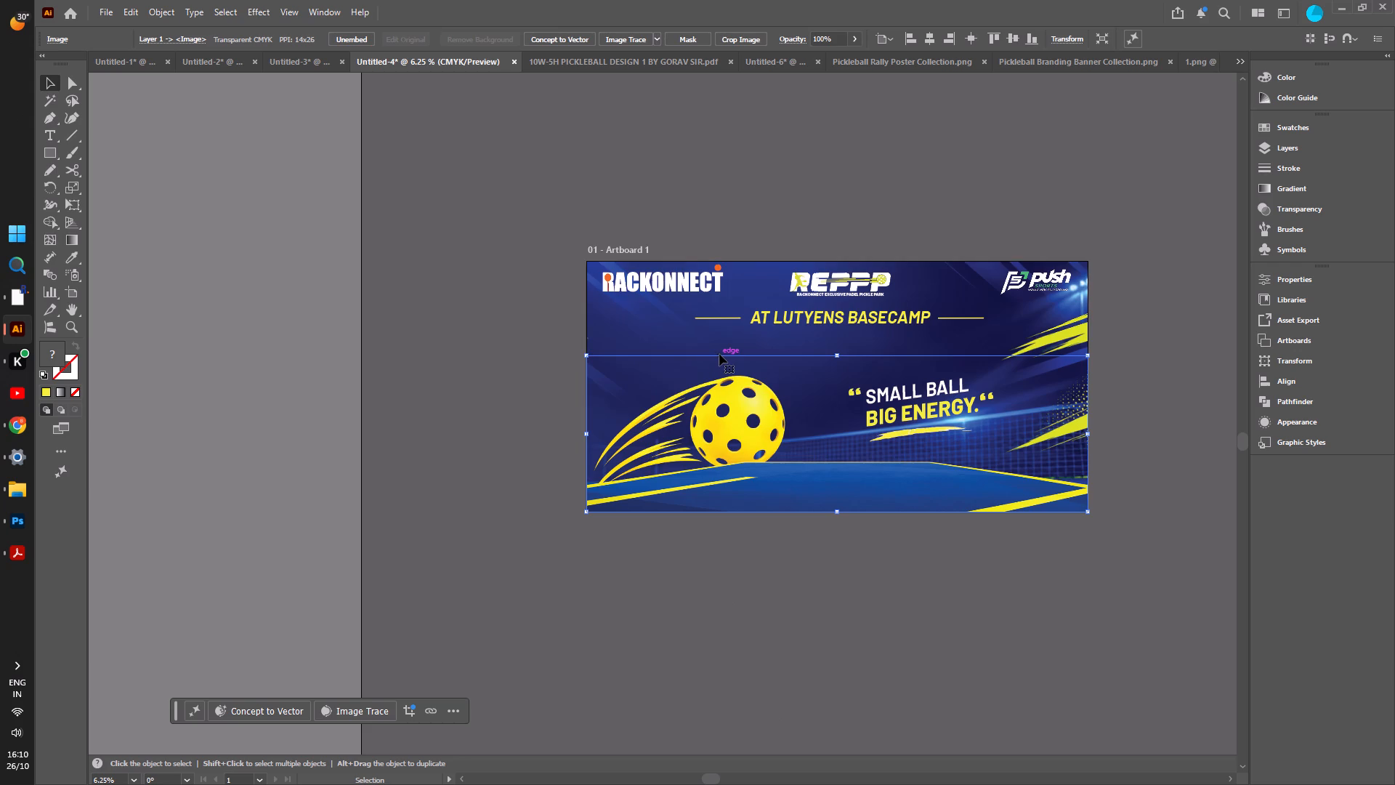
# Shift the court surface in Untitled-4 slightly right to uncover the trailing-ball image, and bring that image to the front.
pyautogui.moveTo(653, 449); pyautogui.dragTo(676, 448)
pyautogui.click(598, 443)
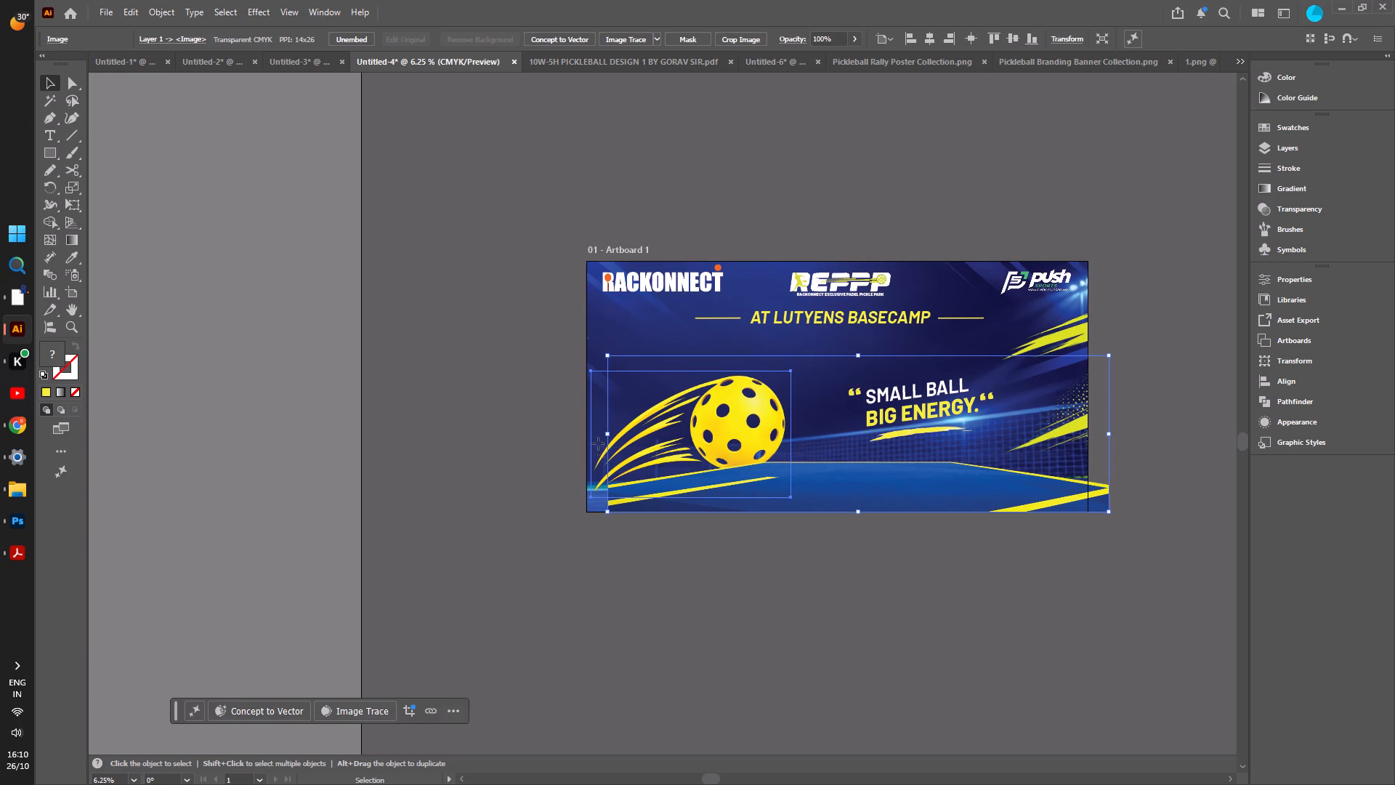
pyautogui.rightClick(598, 443)
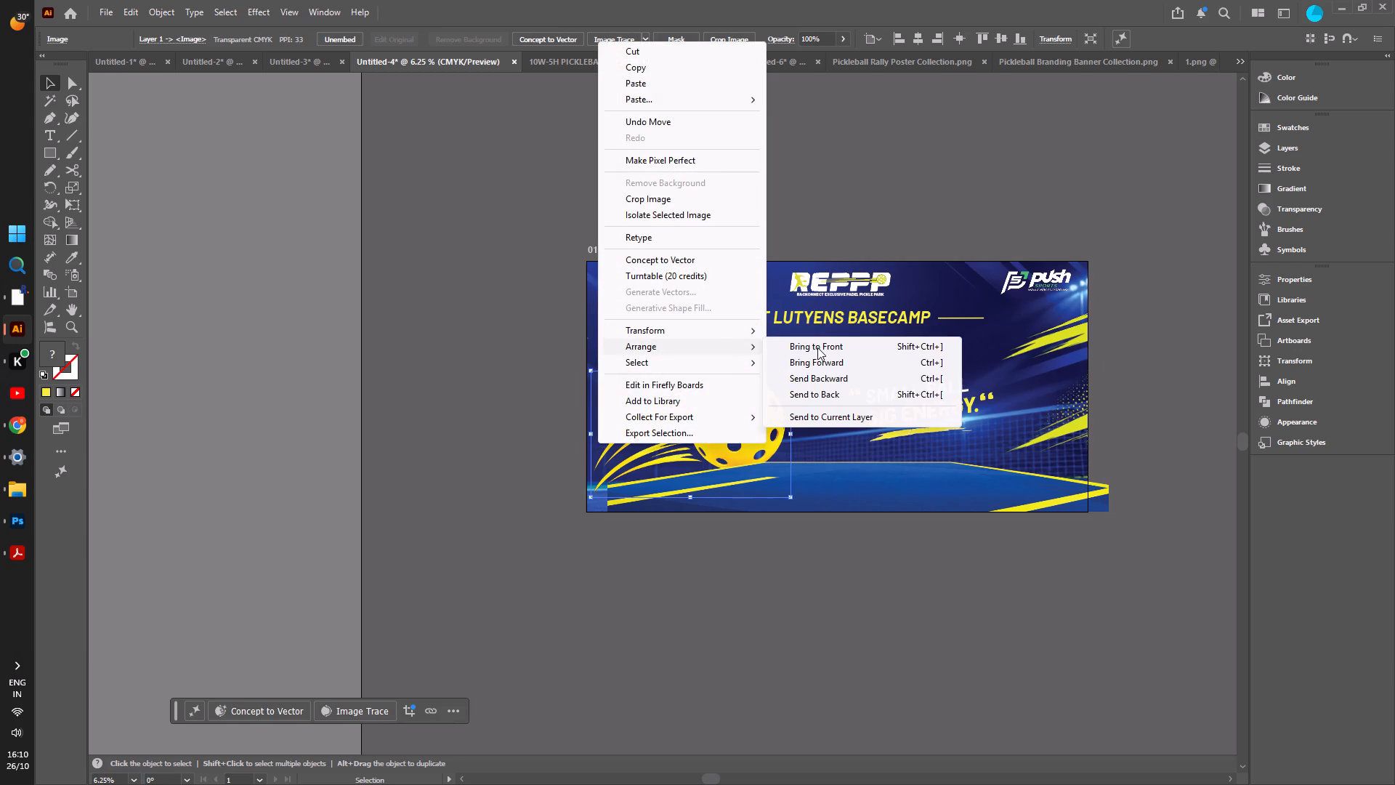
pyautogui.click(817, 347)
pyautogui.click(452, 432)
# Realign the court surface in Untitled-4 with the artboard's side and bottom edges.
pyautogui.moveTo(960, 466); pyautogui.dragTo(934, 464)
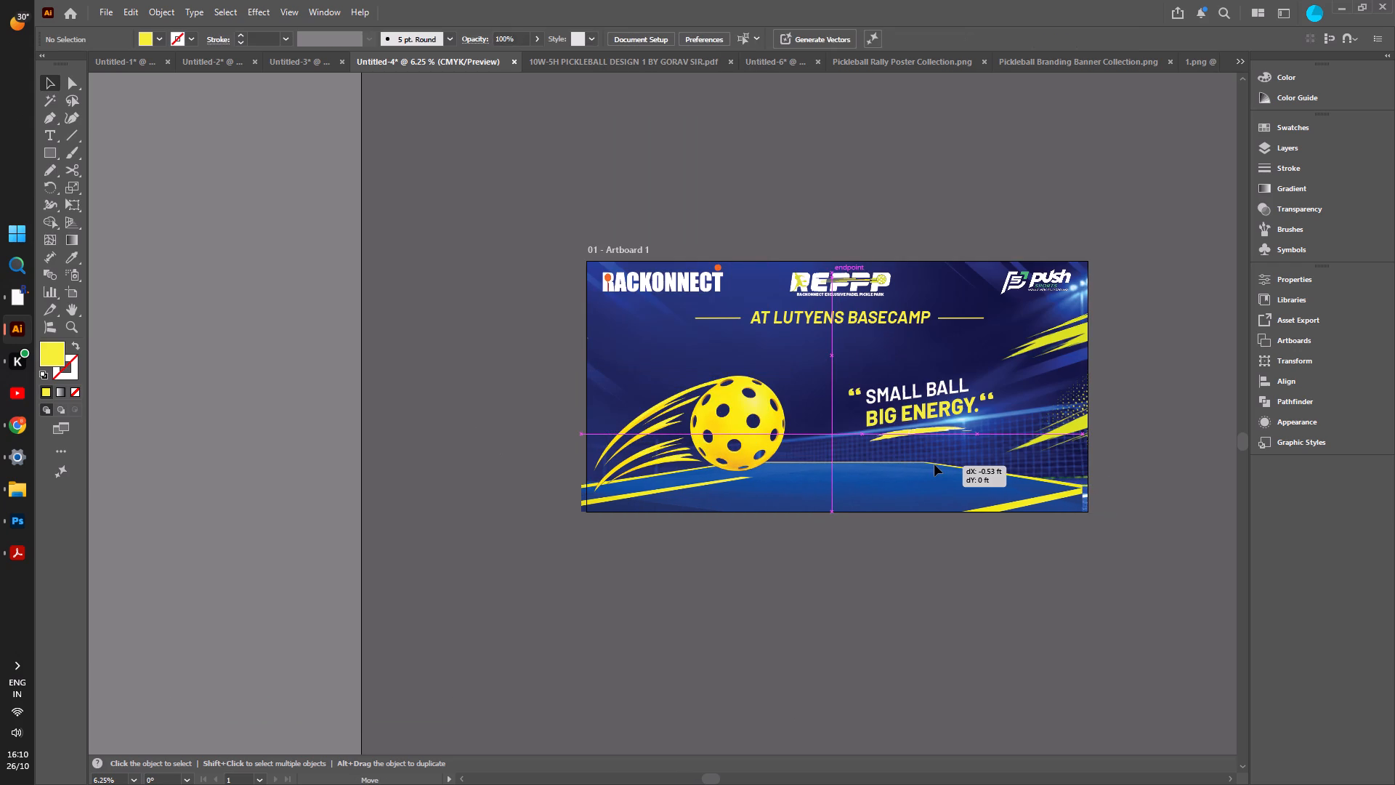
pyautogui.moveTo(934, 464); pyautogui.dragTo(939, 464)
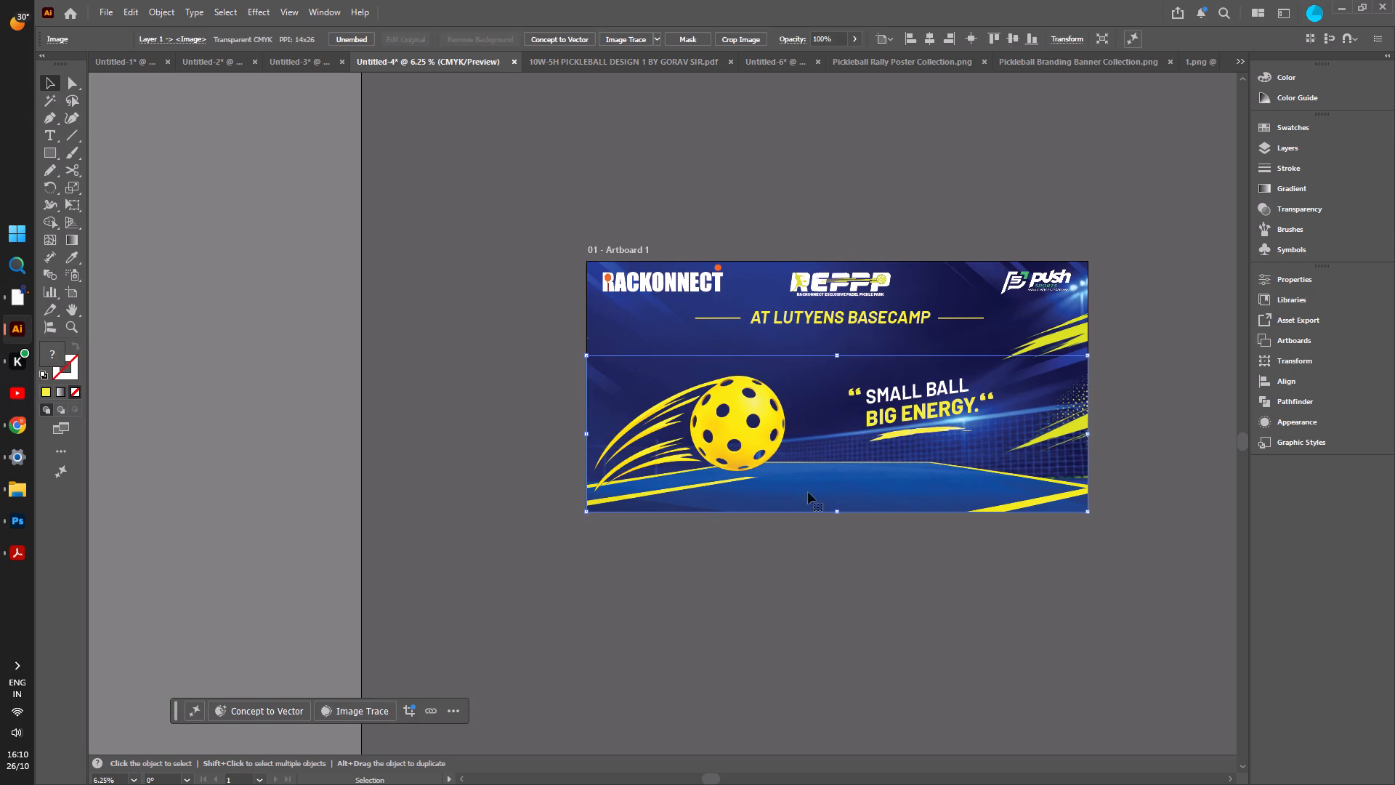
pyautogui.click(600, 564)
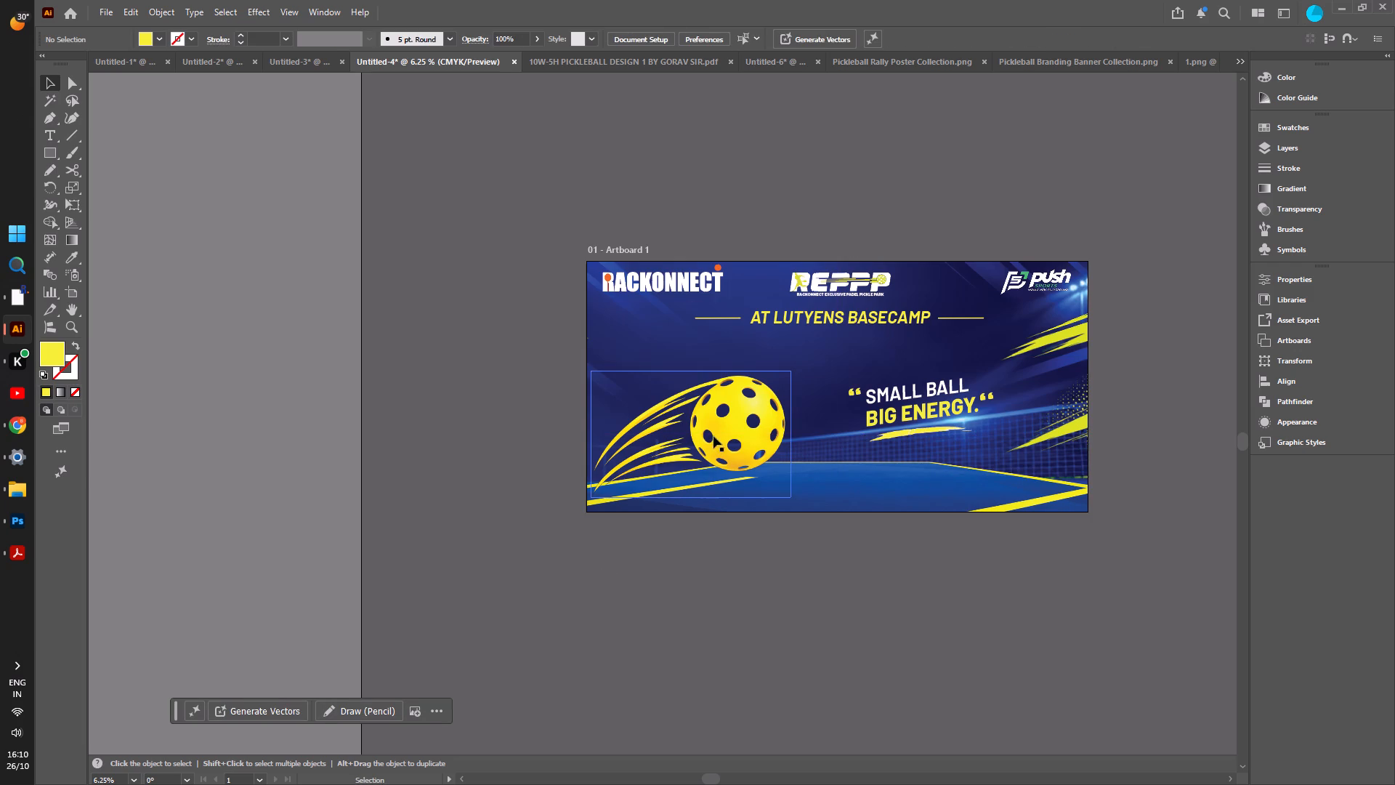
# Rotate the yellow ball-and-trail image slightly counterclockwise and raise it so the ball sits above the court's back line.
pyautogui.moveTo(713, 436); pyautogui.dragTo(711, 445)
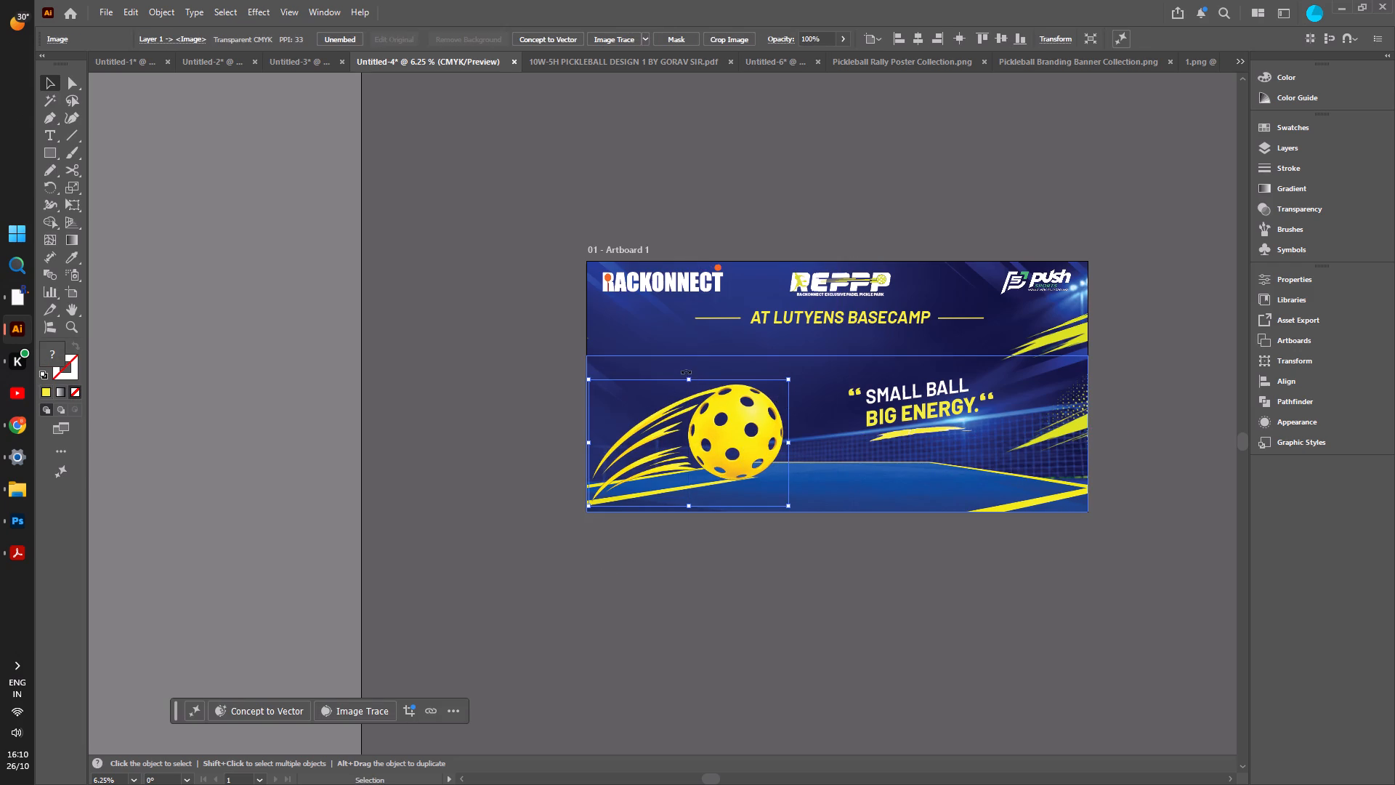
pyautogui.moveTo(684, 373); pyautogui.dragTo(672, 371)
pyautogui.moveTo(708, 412); pyautogui.dragTo(705, 395)
pyautogui.click(464, 442)
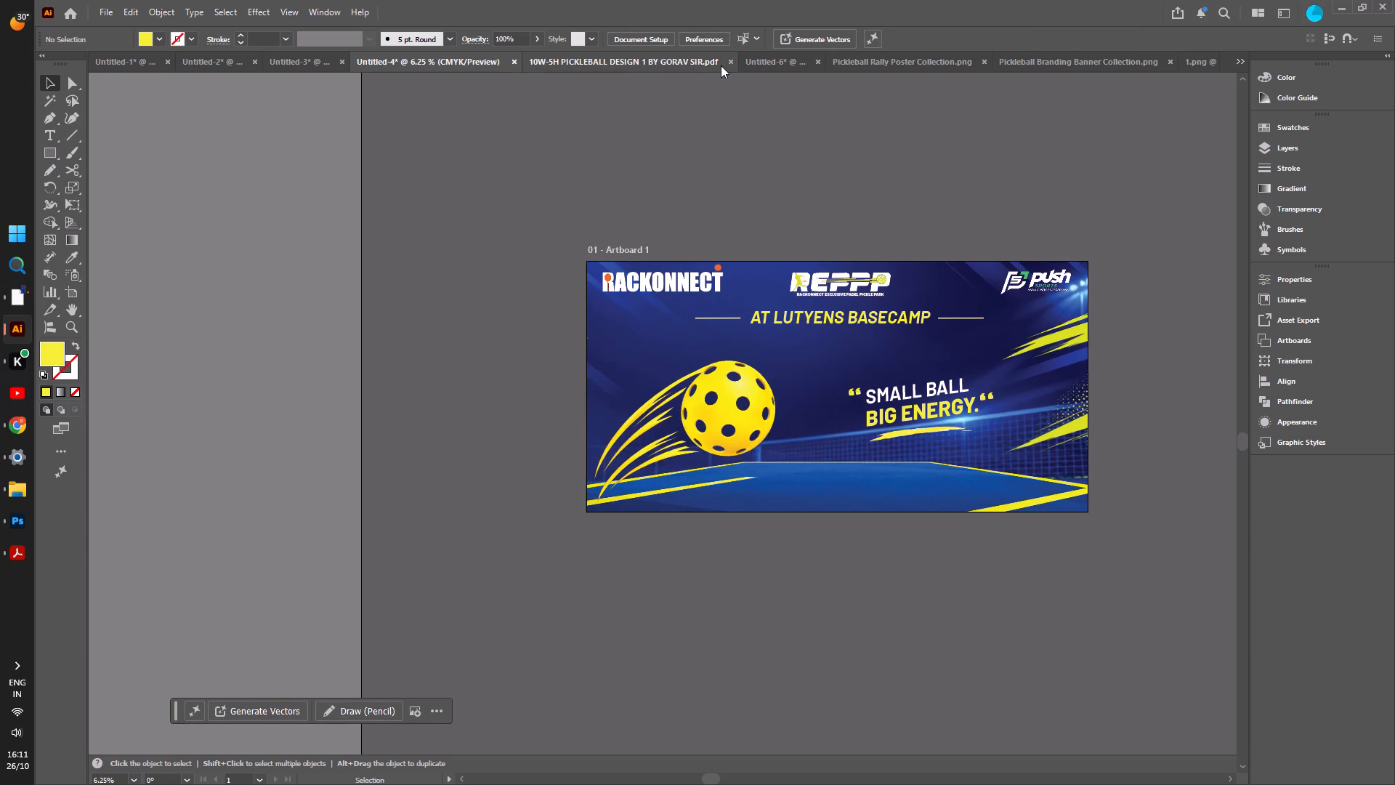
# Switch to the 10W-5H PICKLEBALL DESIGN 1 PDF document.
pyautogui.click(627, 65)
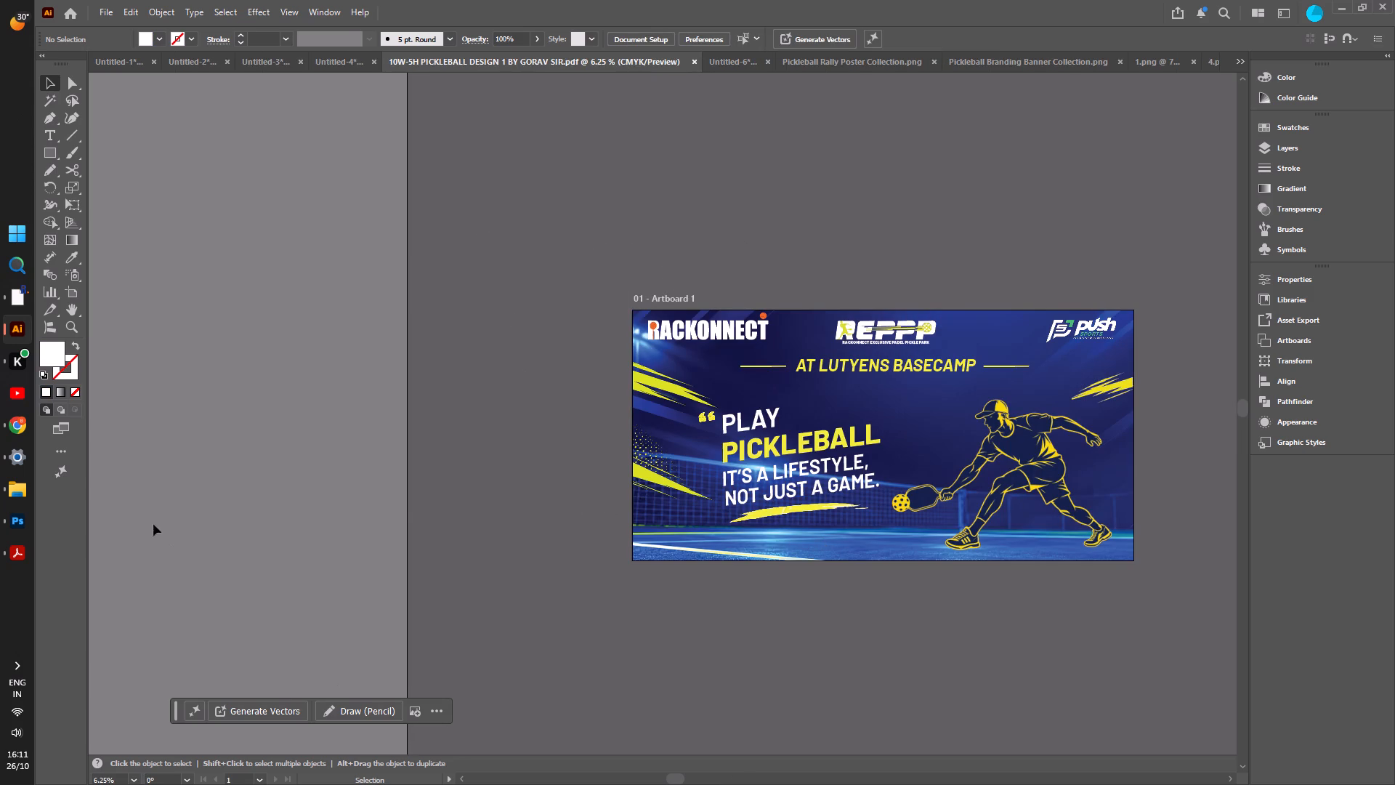
# Switch to Chrome and open Canva's recent untitled 1080px × 1920px design containing the yellow brush stroke.
pyautogui.click(15, 298)
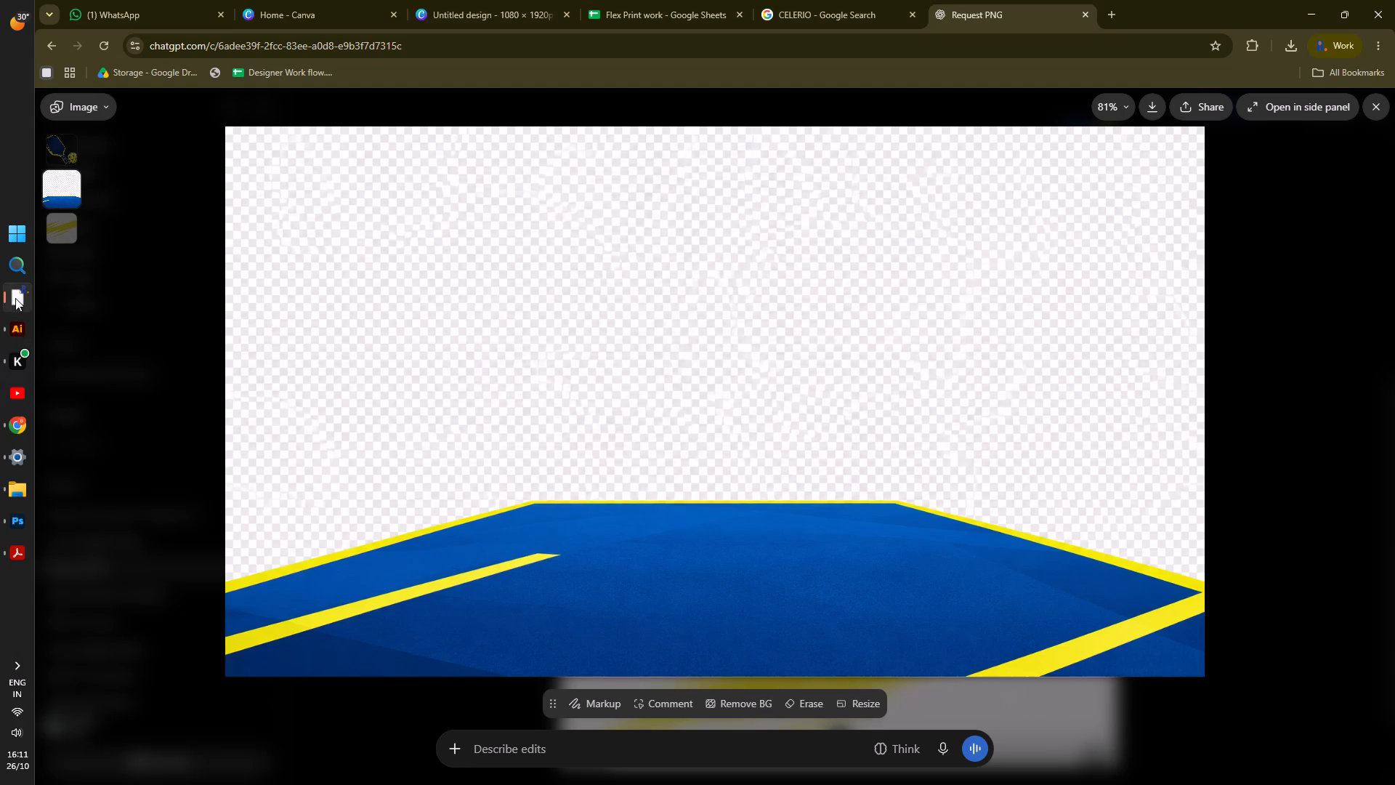
pyautogui.click(282, 7)
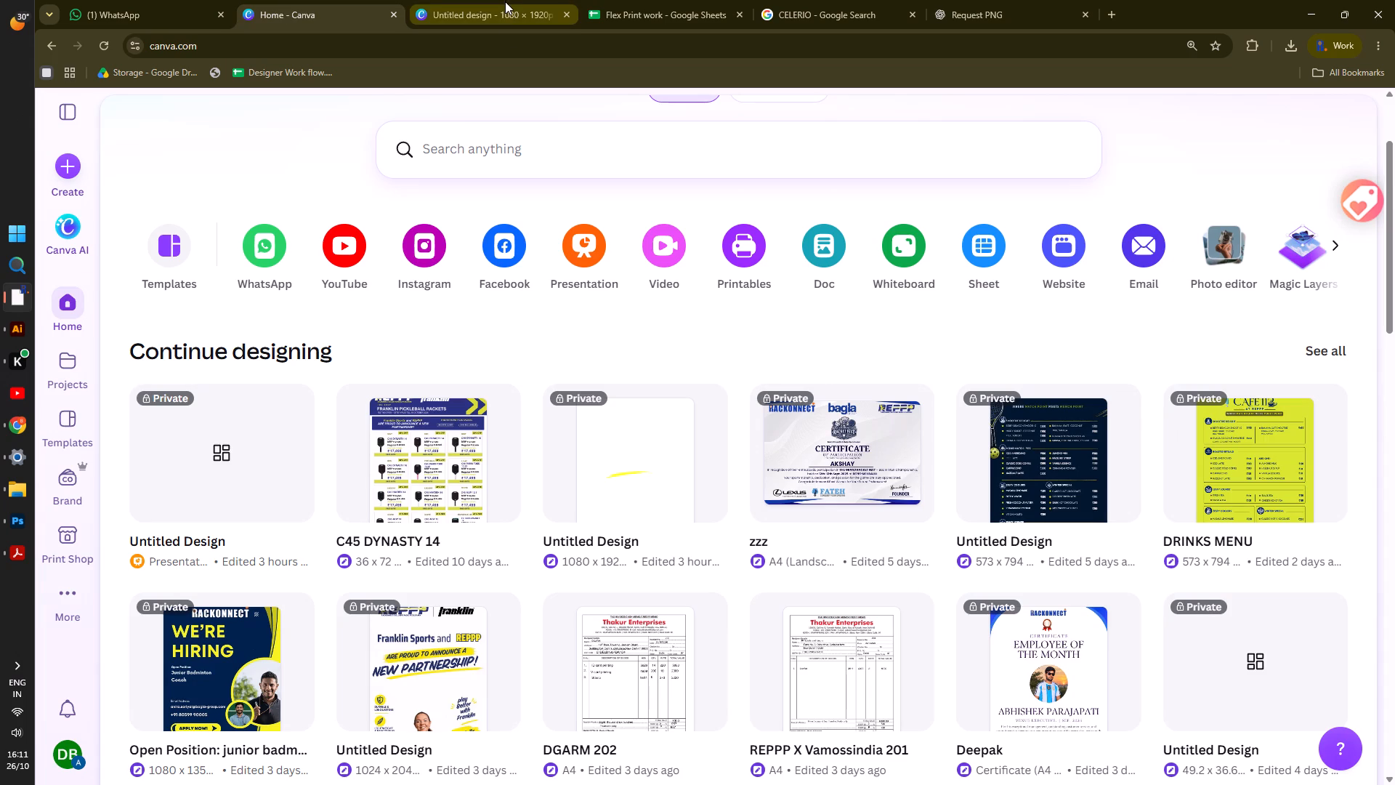
pyautogui.click(610, 441)
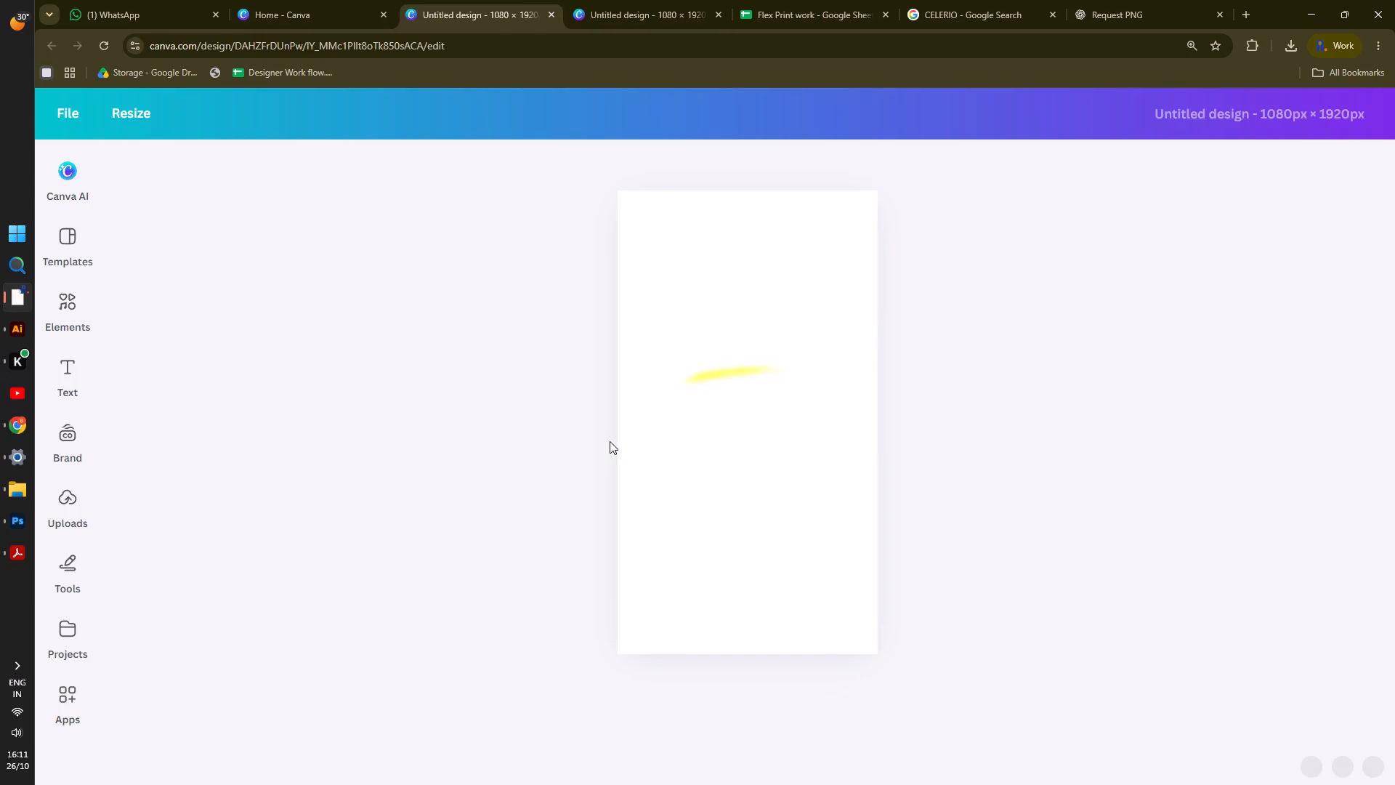
pyautogui.click(732, 390)
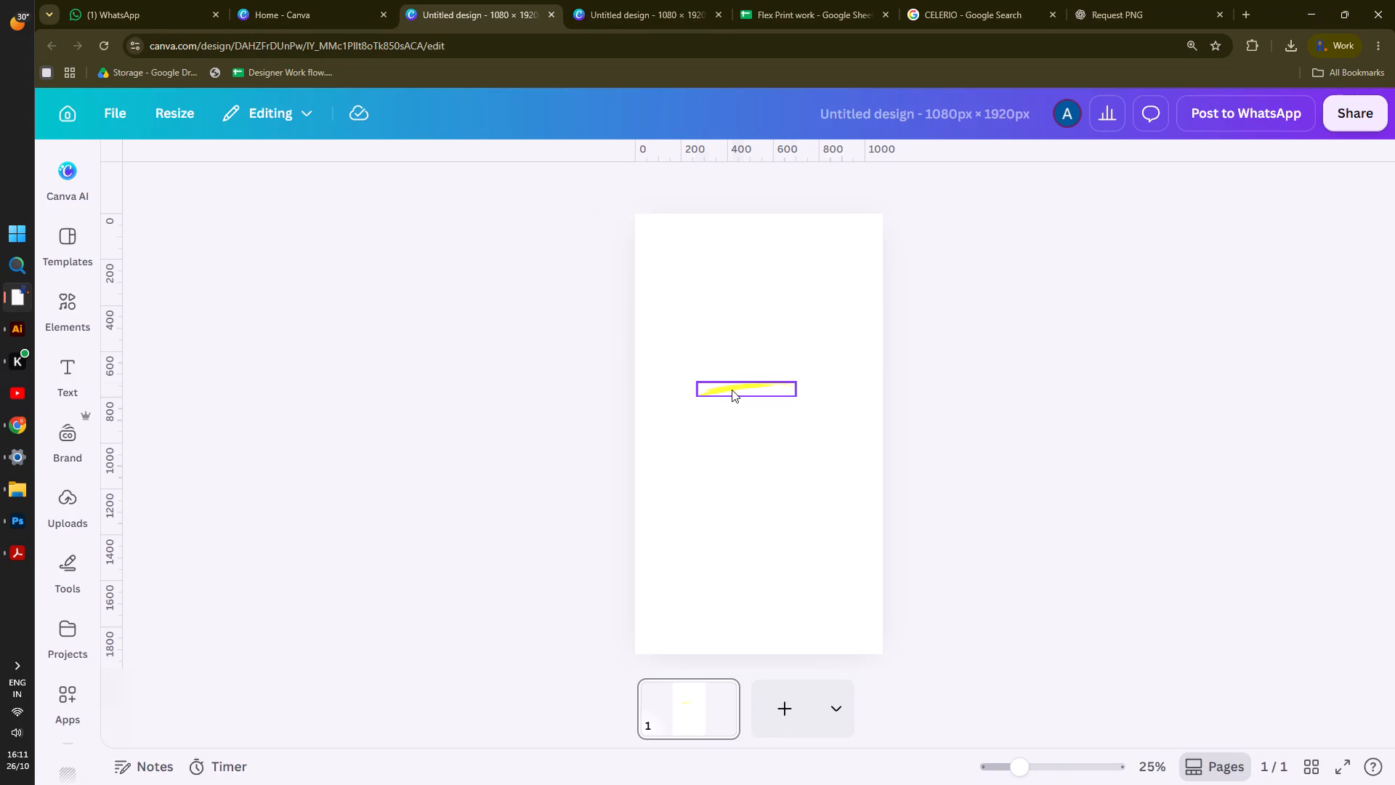
pyautogui.click(574, 407)
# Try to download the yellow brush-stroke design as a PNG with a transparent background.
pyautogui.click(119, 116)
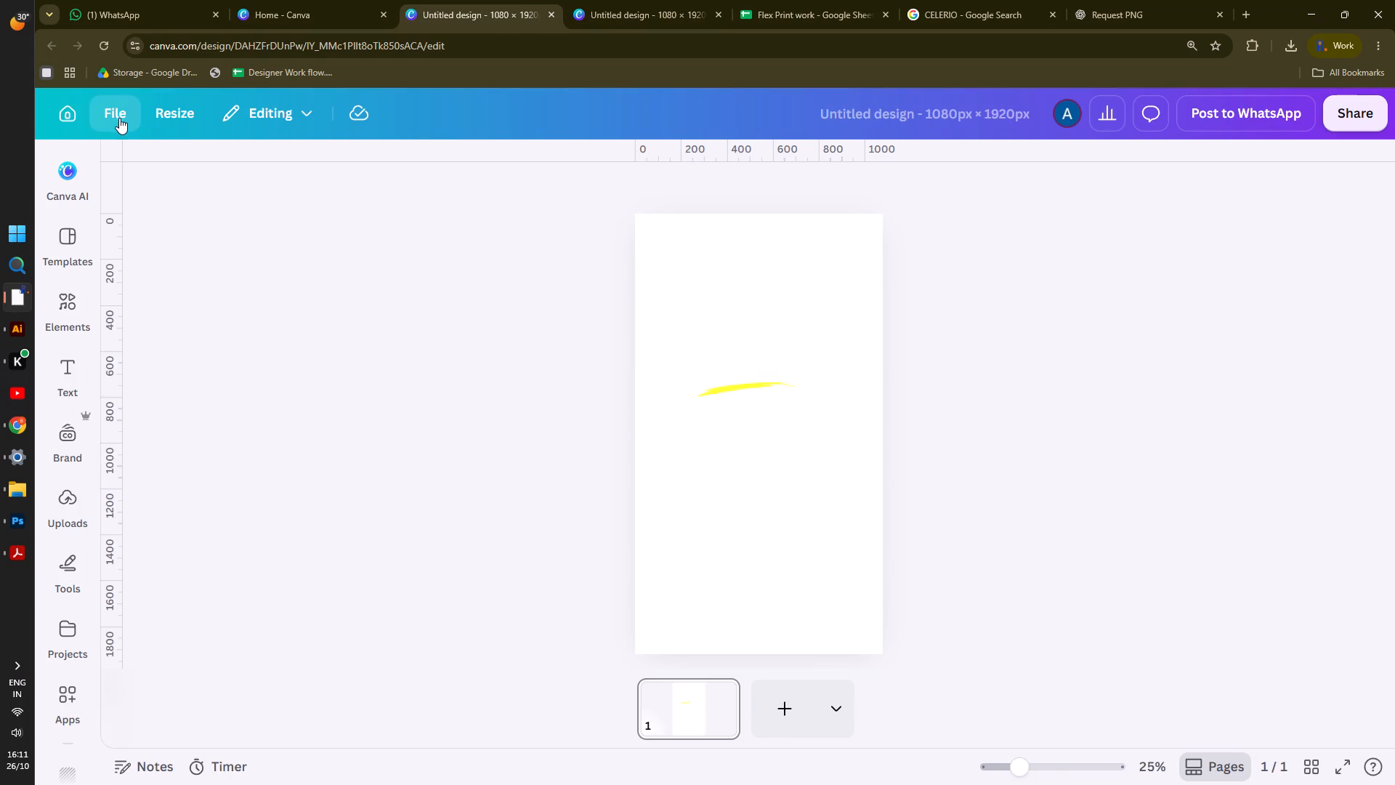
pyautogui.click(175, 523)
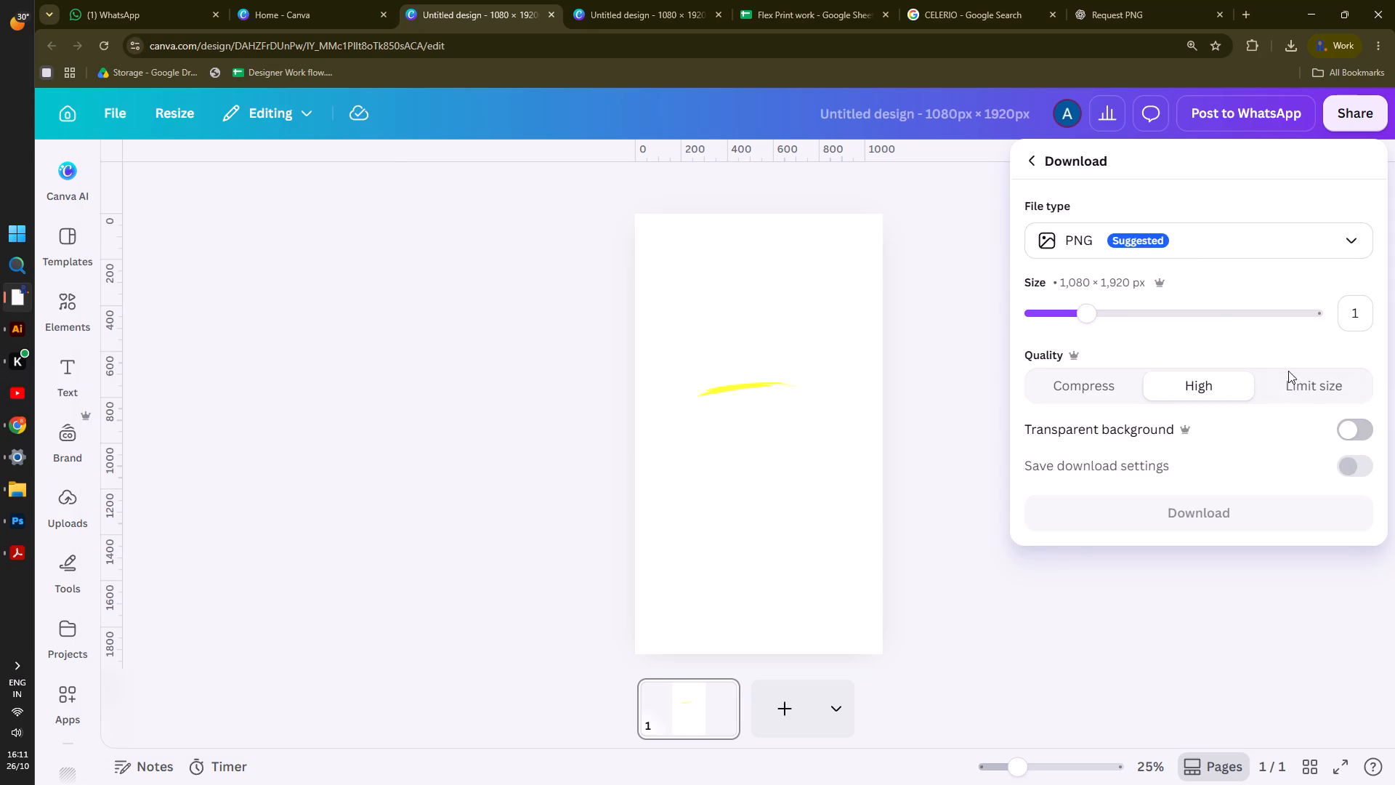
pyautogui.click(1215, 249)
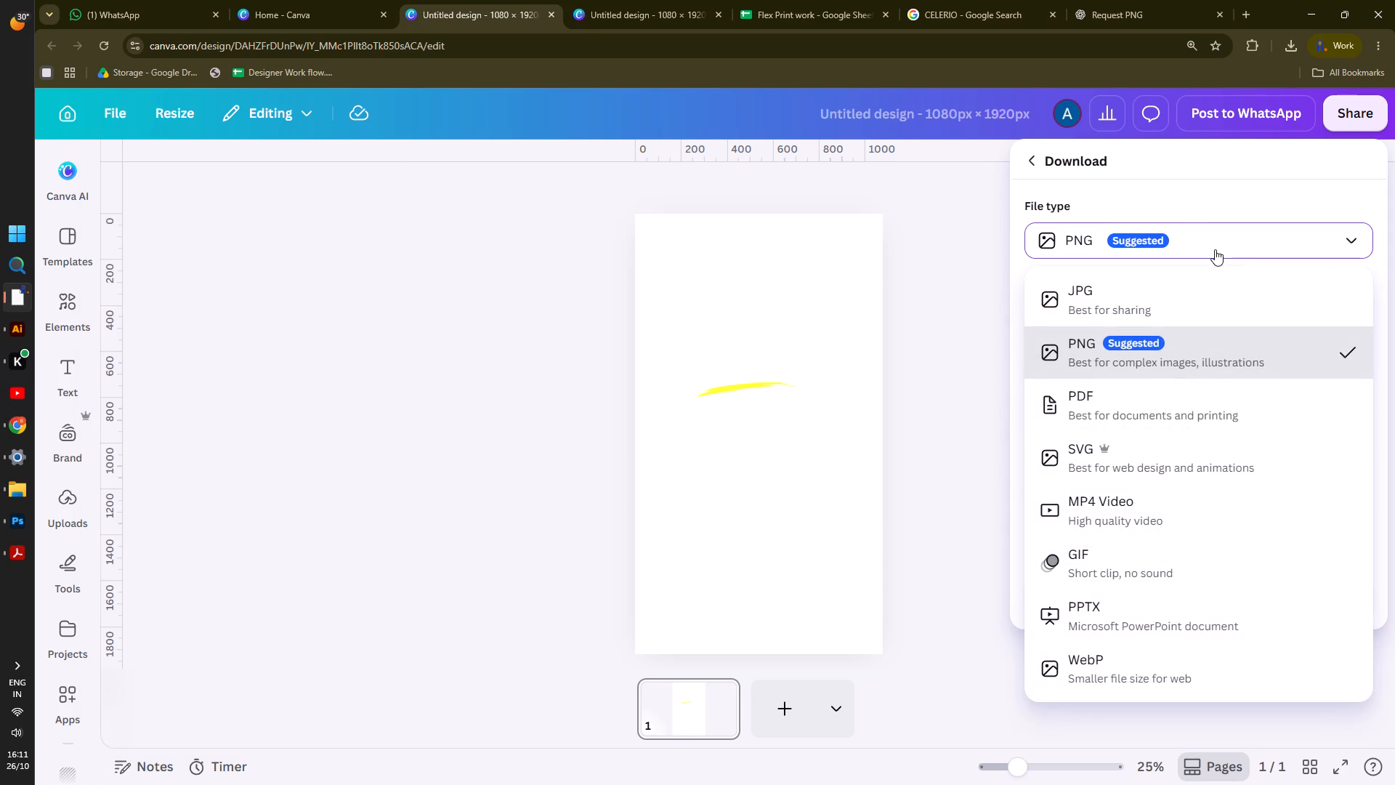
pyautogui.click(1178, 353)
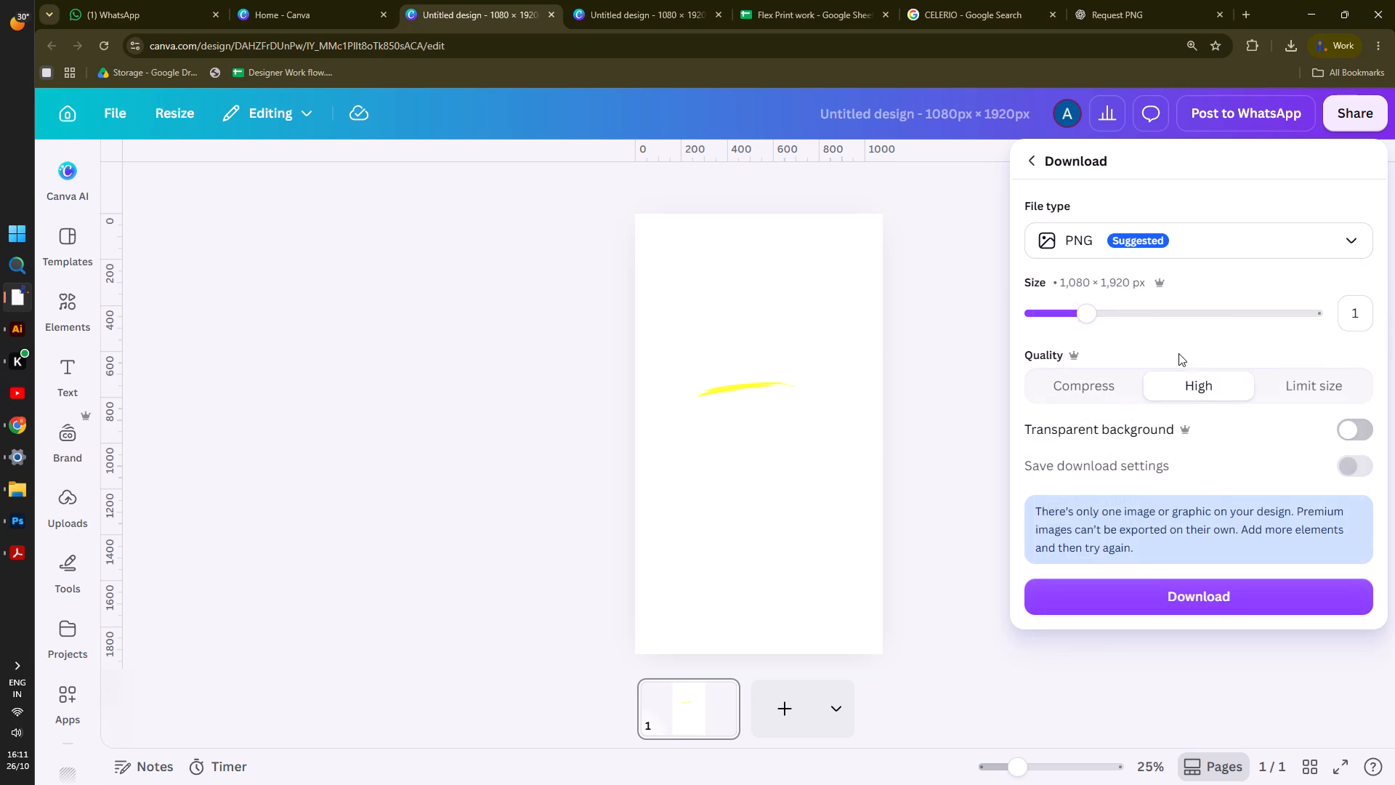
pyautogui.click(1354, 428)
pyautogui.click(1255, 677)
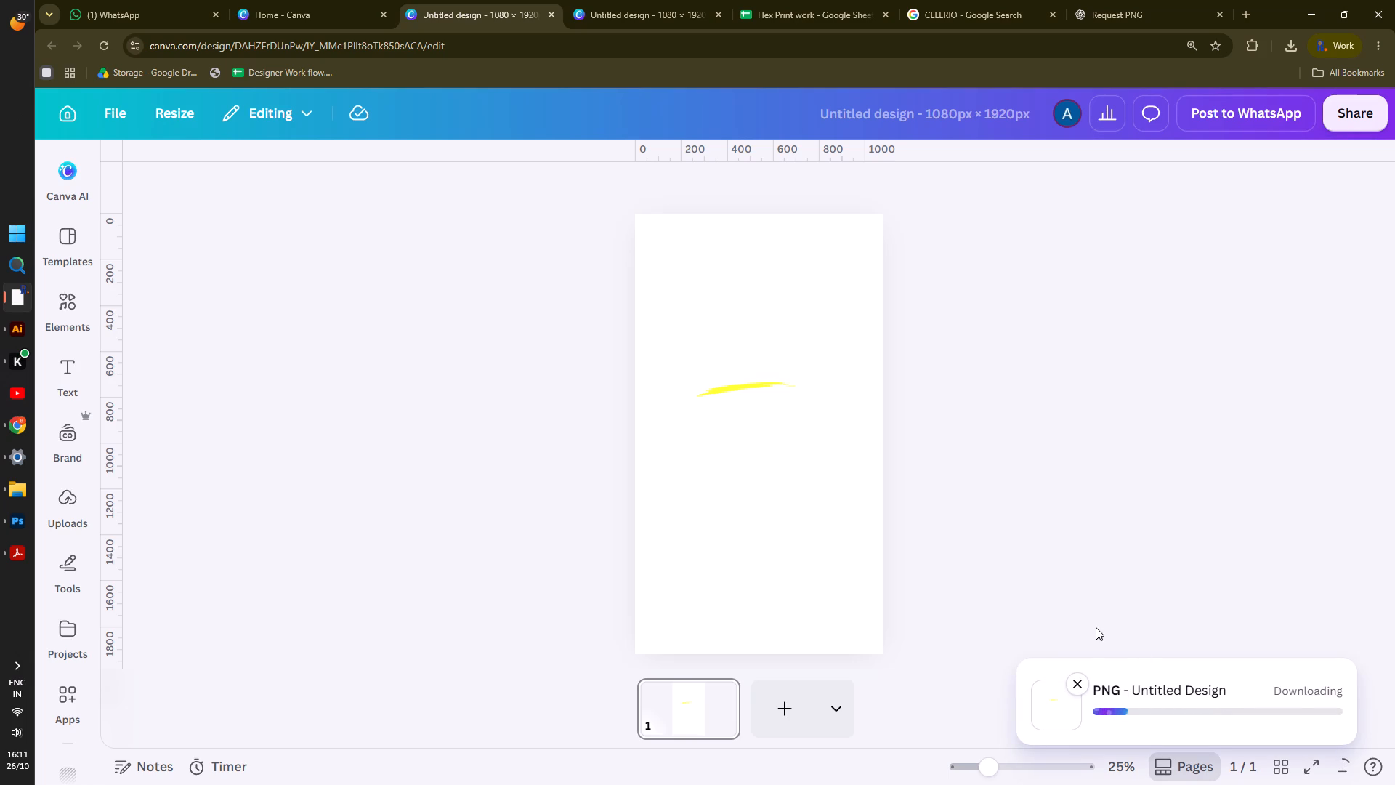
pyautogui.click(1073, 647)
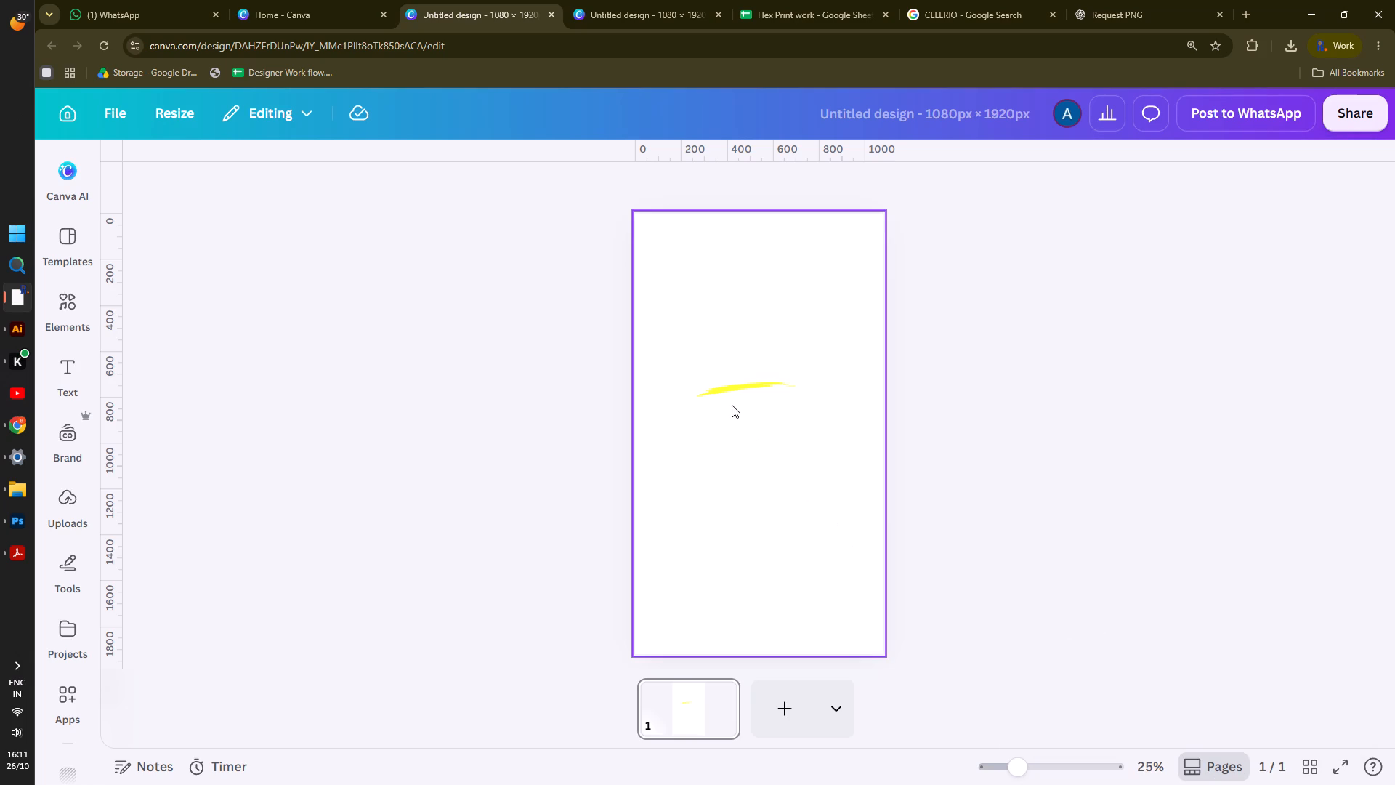
# Search the elements for "CIRCLE" and add a circle shape to the brush-stroke design.
pyautogui.keyDown('alt'); pyautogui.scroll(3, 724, 400); pyautogui.keyUp('alt')
pyautogui.click(57, 309)
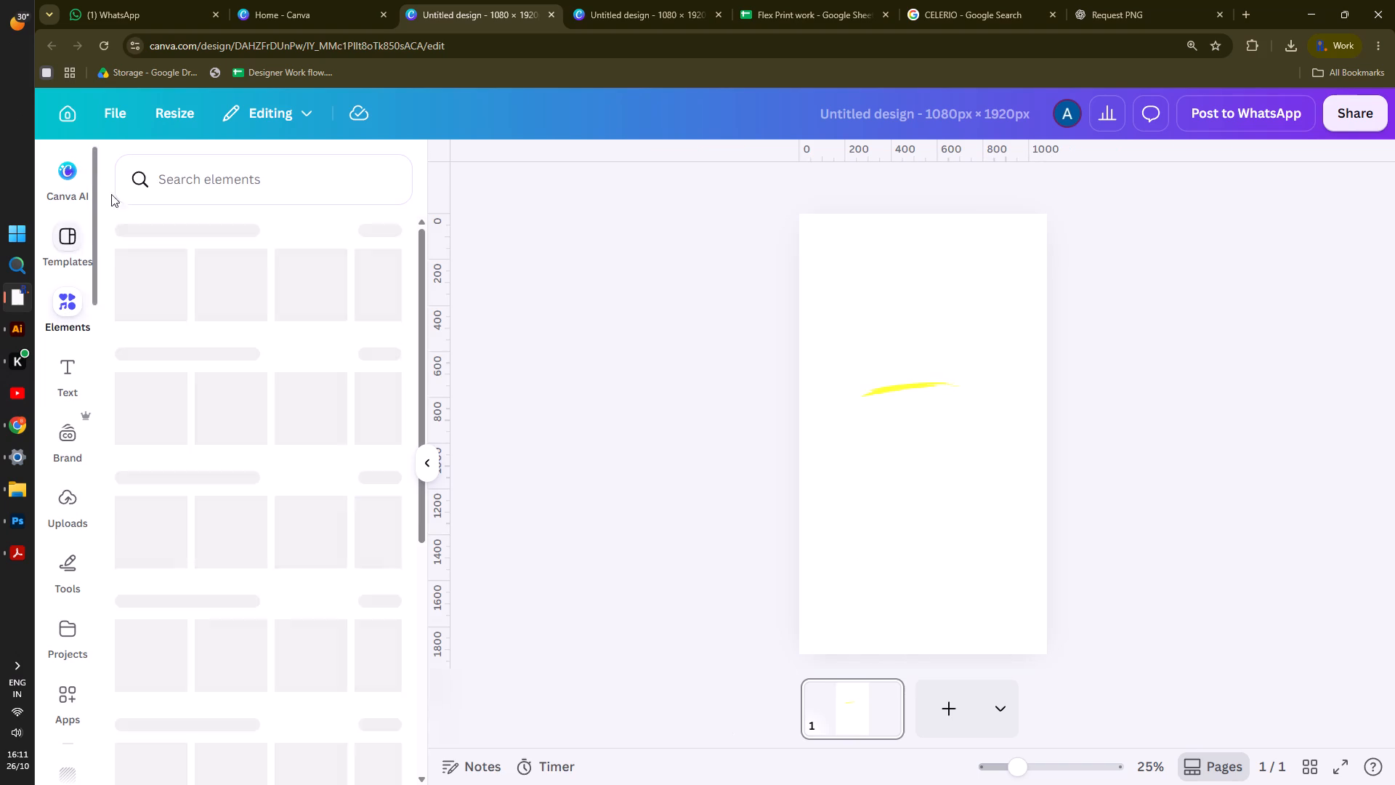
pyautogui.click(199, 181)
pyautogui.press('c')
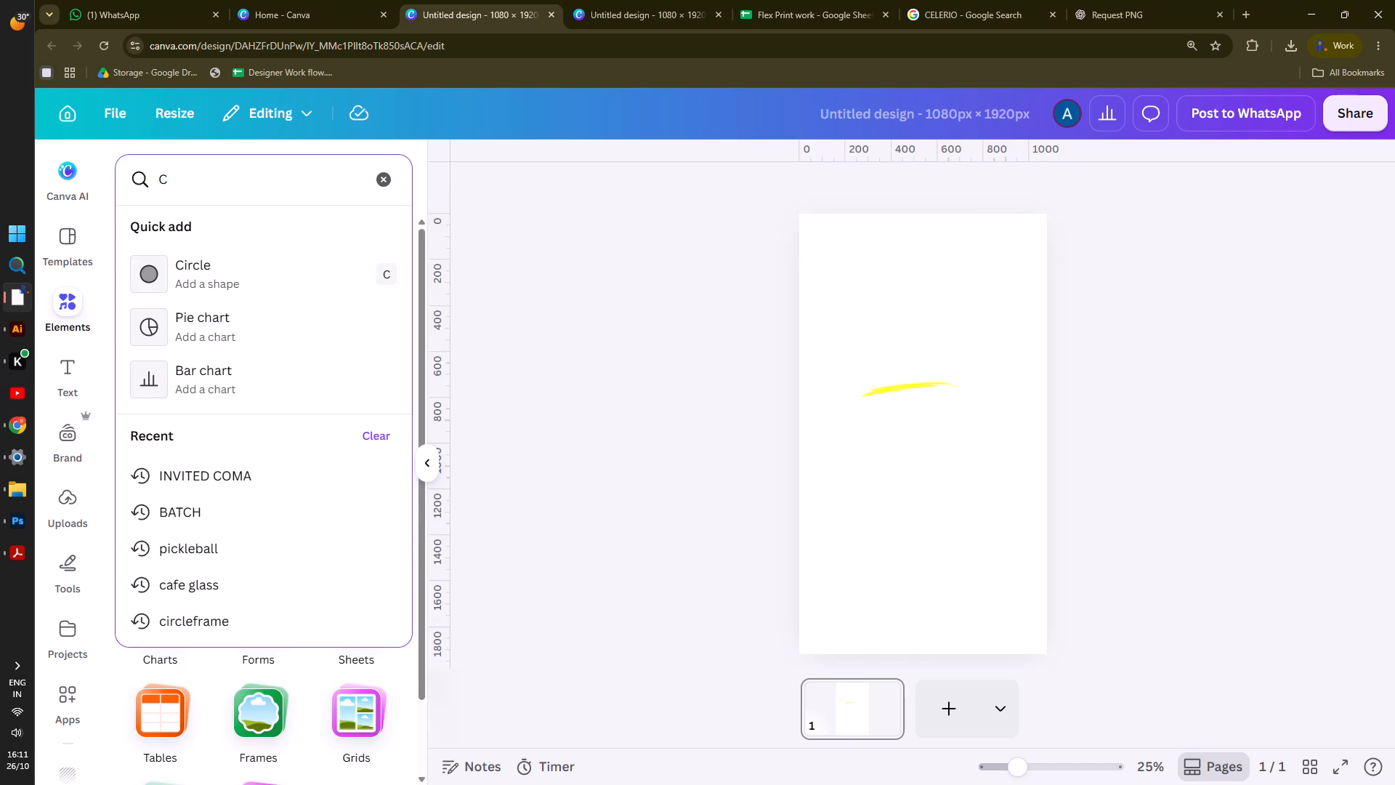
pyautogui.write('IRCLE')
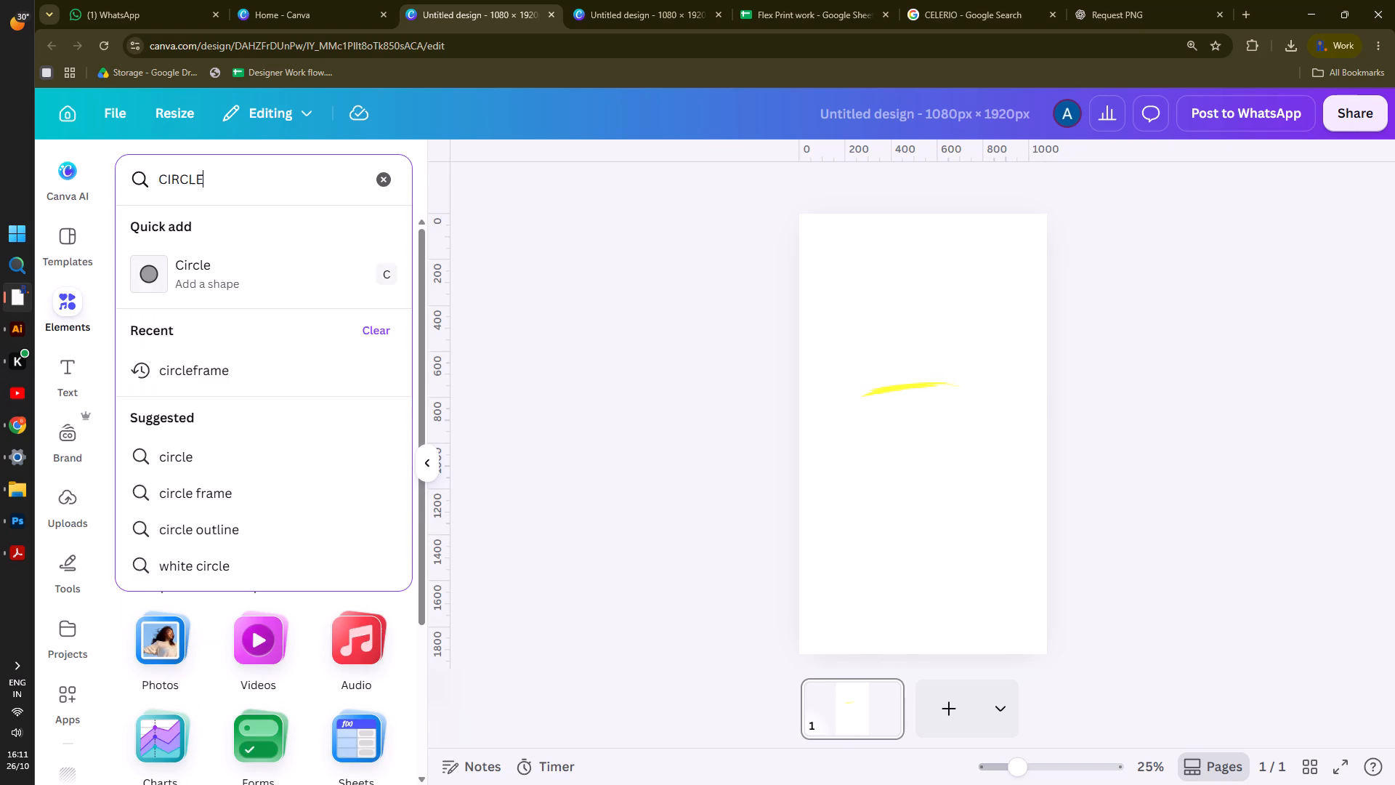
pyautogui.click(187, 267)
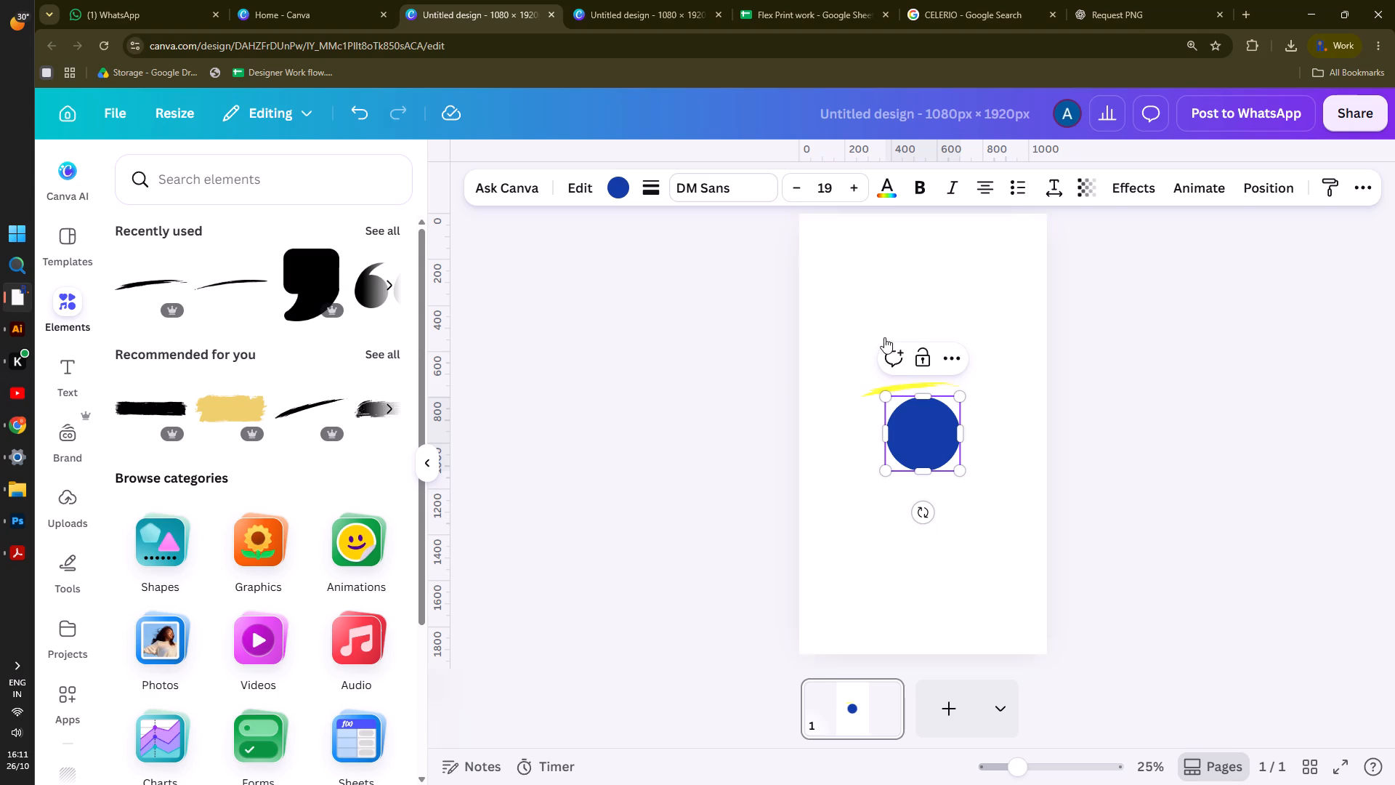
# Recolour the circle with the yellow already used in the design.
pyautogui.click(624, 184)
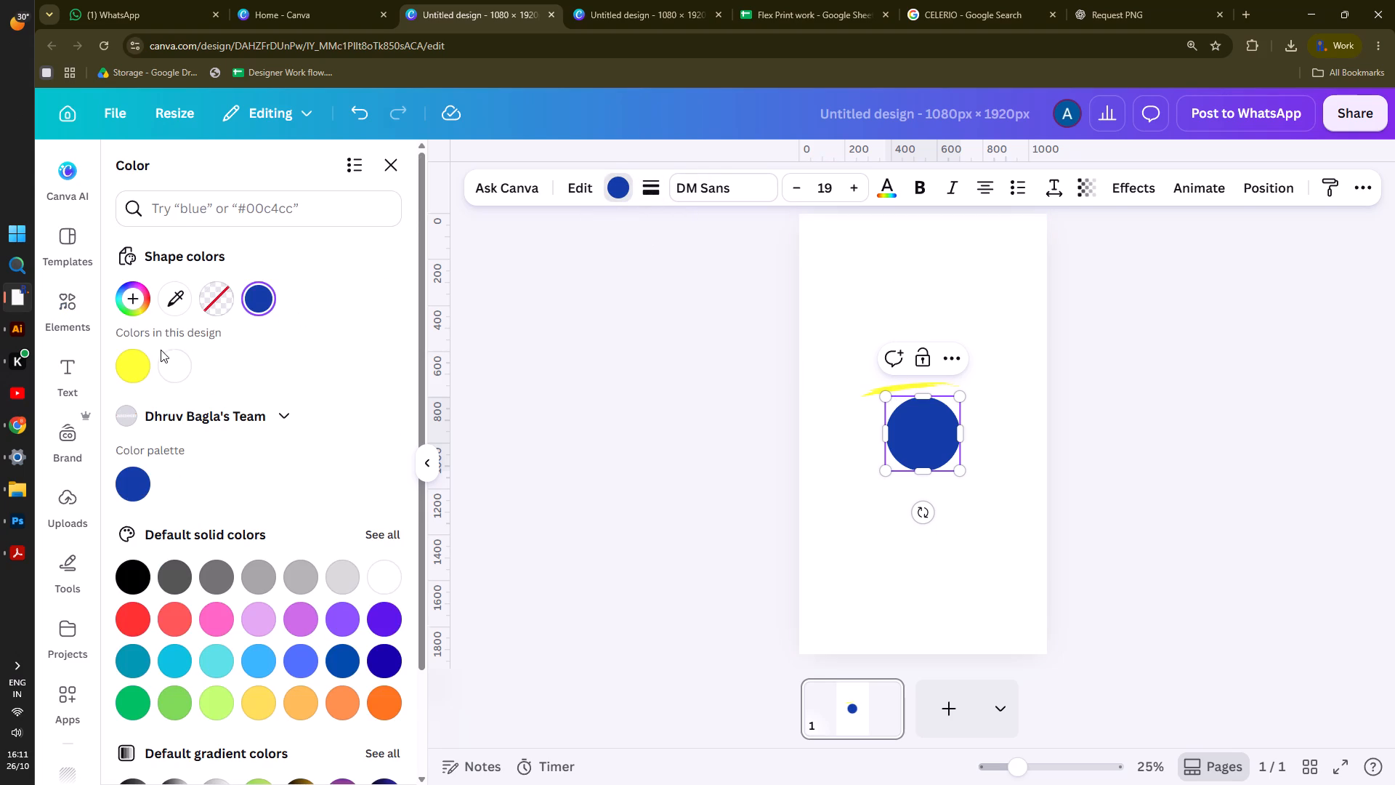
pyautogui.click(145, 361)
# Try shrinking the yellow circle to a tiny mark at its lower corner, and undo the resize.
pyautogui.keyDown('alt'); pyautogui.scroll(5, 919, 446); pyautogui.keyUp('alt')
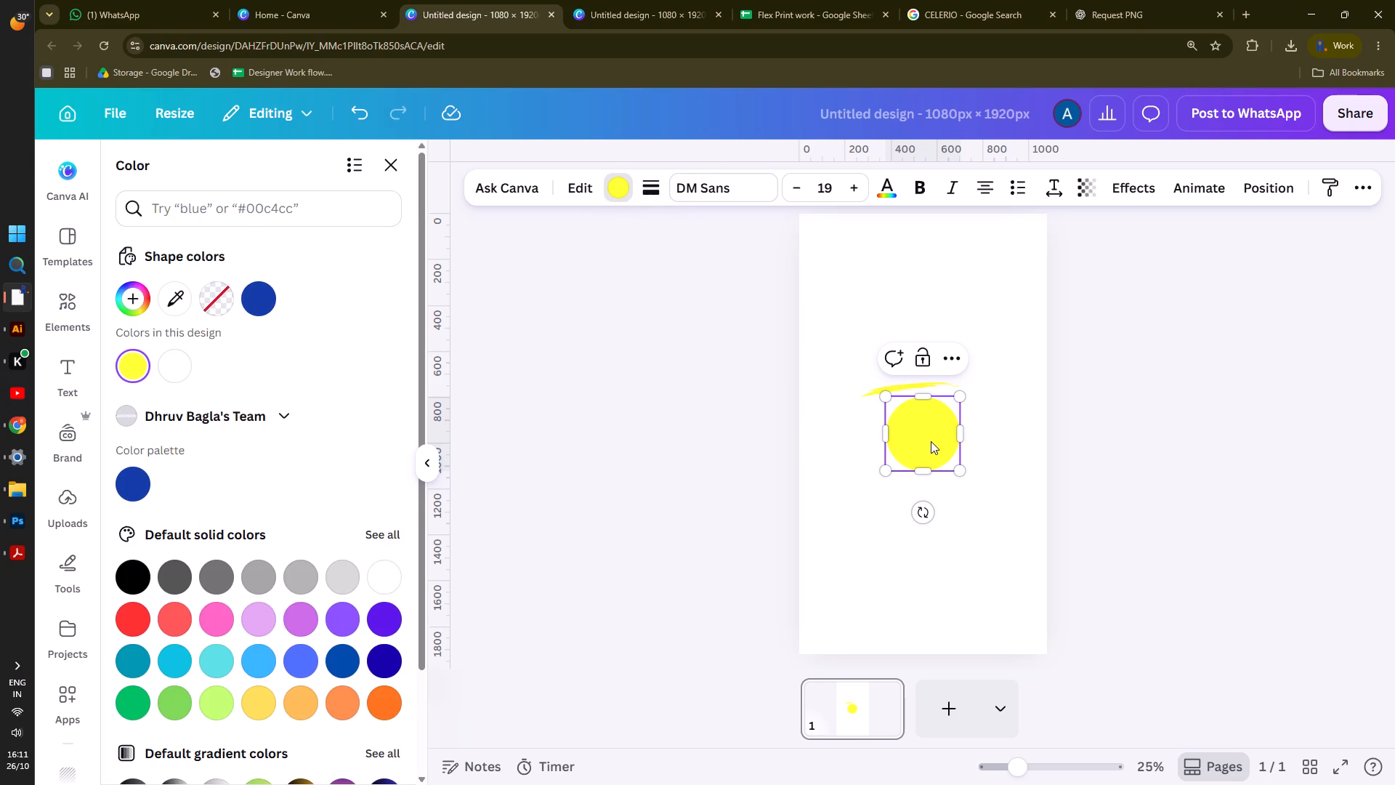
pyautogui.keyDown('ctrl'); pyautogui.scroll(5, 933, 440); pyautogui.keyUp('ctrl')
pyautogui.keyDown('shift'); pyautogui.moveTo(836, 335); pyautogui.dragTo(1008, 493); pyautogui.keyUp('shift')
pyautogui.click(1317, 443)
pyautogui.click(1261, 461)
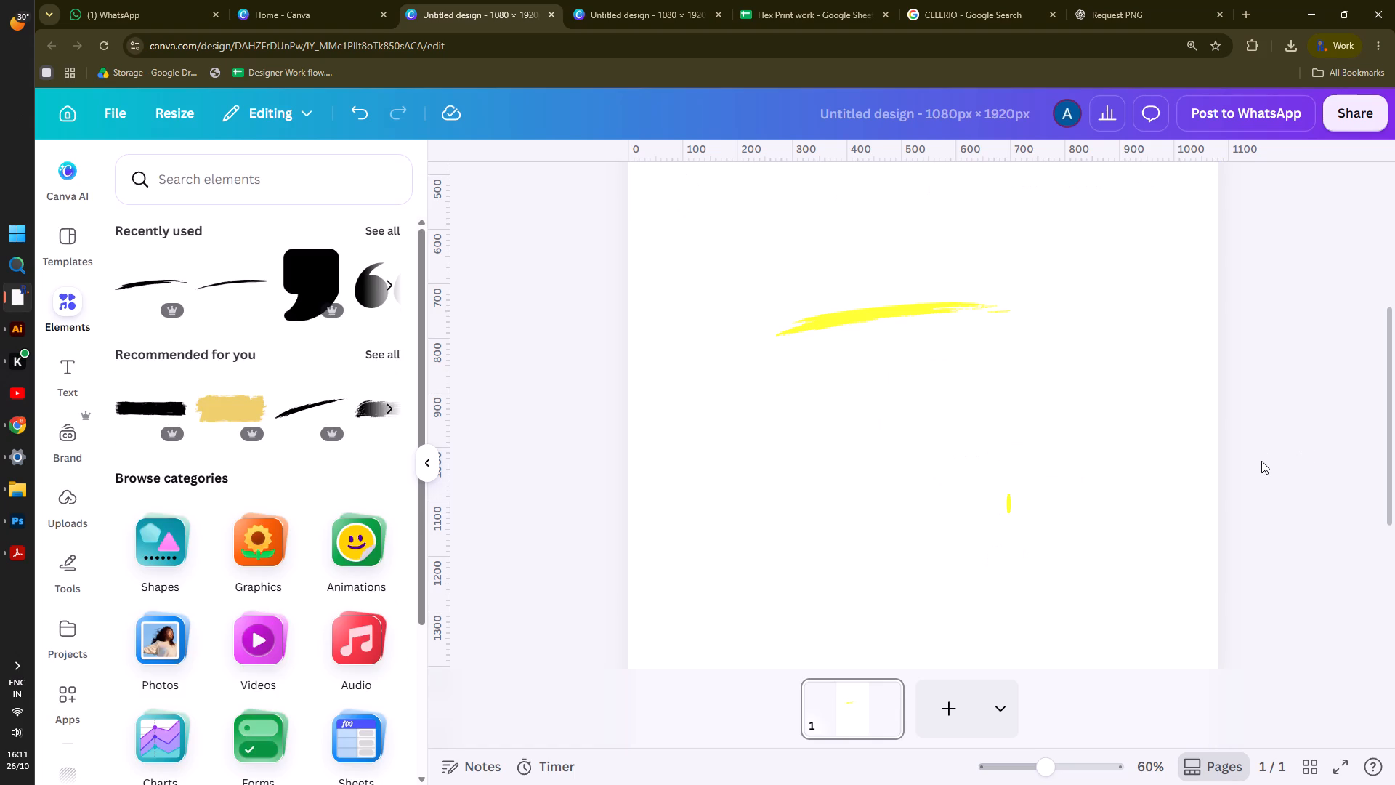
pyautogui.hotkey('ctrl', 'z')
# Shrink the yellow circle to a tiny dot and place it on the yellow brush stroke so it blends in.
pyautogui.click(923, 438)
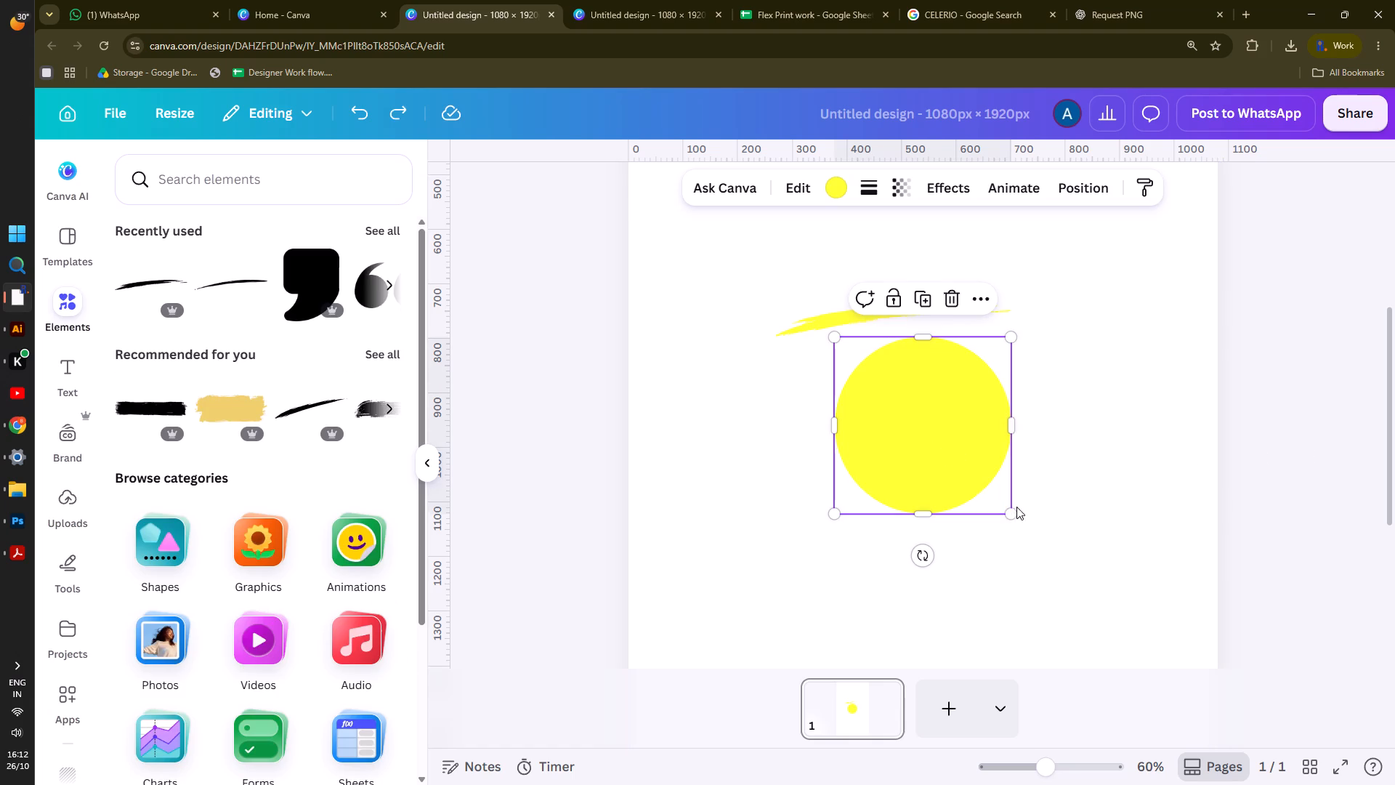
pyautogui.moveTo(1009, 513); pyautogui.dragTo(843, 347)
pyautogui.keyDown('alt'); pyautogui.scroll(5, 843, 347); pyautogui.keyUp('alt')
pyautogui.scroll(-1, 881, 483)
pyautogui.keyDown('ctrl'); pyautogui.scroll(2, 880, 573); pyautogui.keyUp('ctrl')
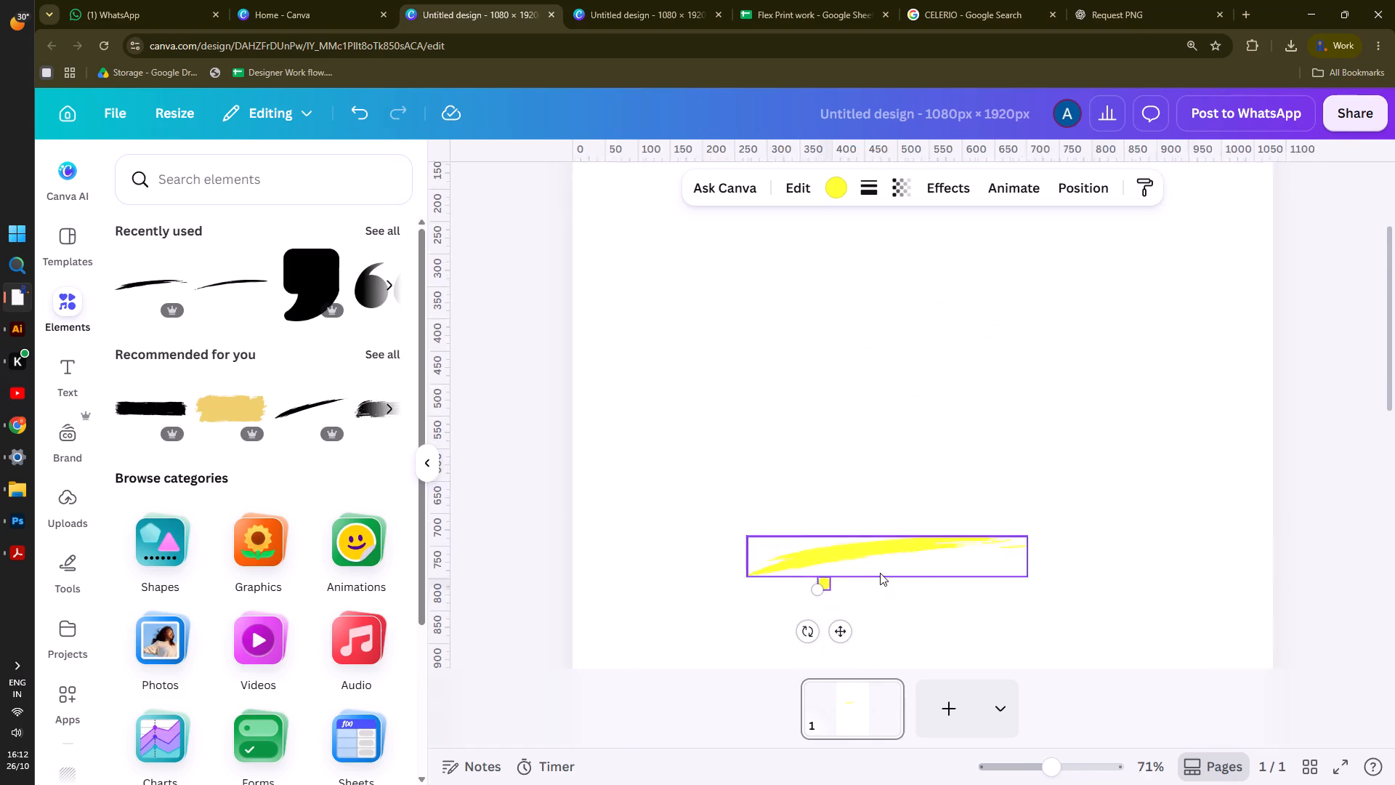
pyautogui.keyDown('ctrl'); pyautogui.scroll(6, 880, 573); pyautogui.keyUp('ctrl')
pyautogui.click(773, 613)
pyautogui.moveTo(679, 617); pyautogui.dragTo(679, 611)
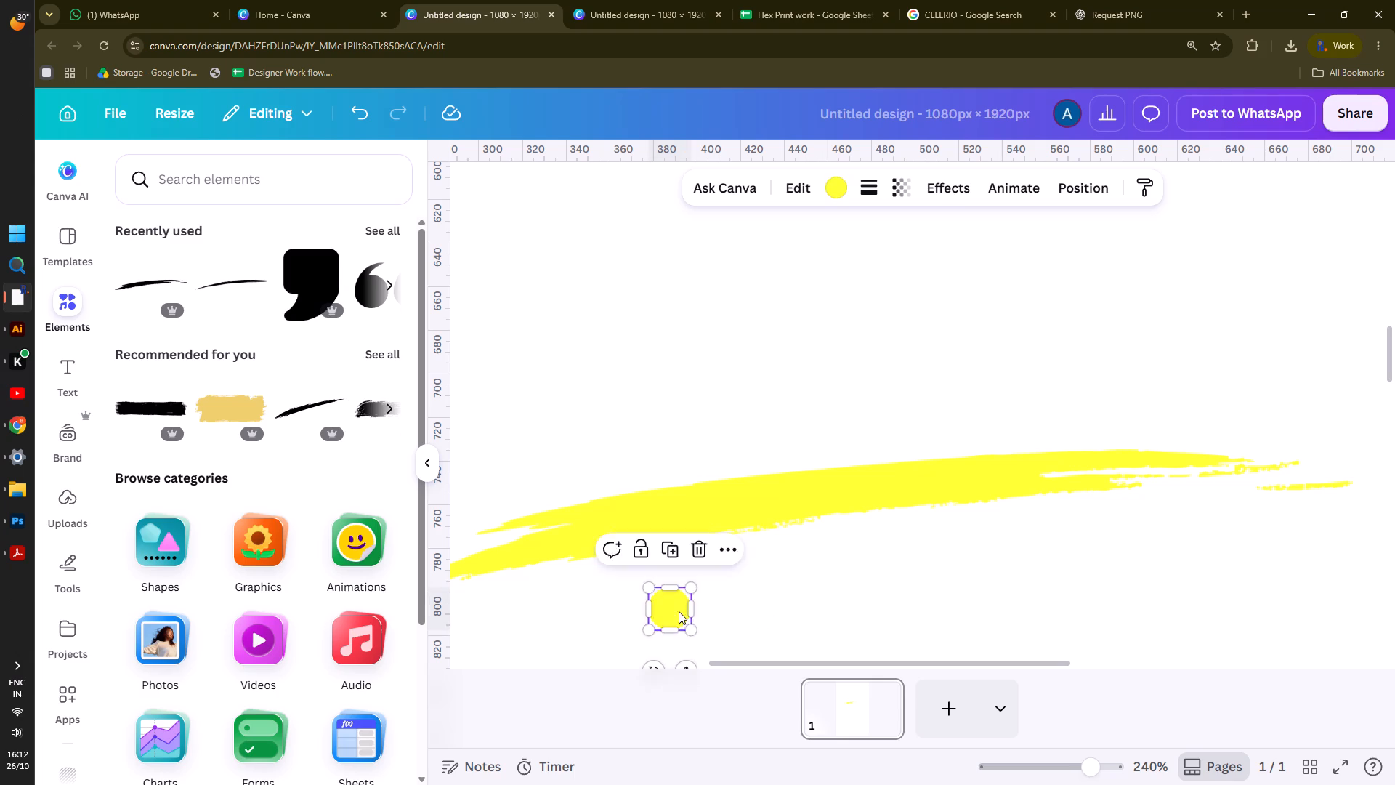
pyautogui.moveTo(679, 611); pyautogui.dragTo(693, 517)
pyautogui.keyDown('ctrl'); pyautogui.scroll(-2, 793, 582); pyautogui.keyUp('ctrl')
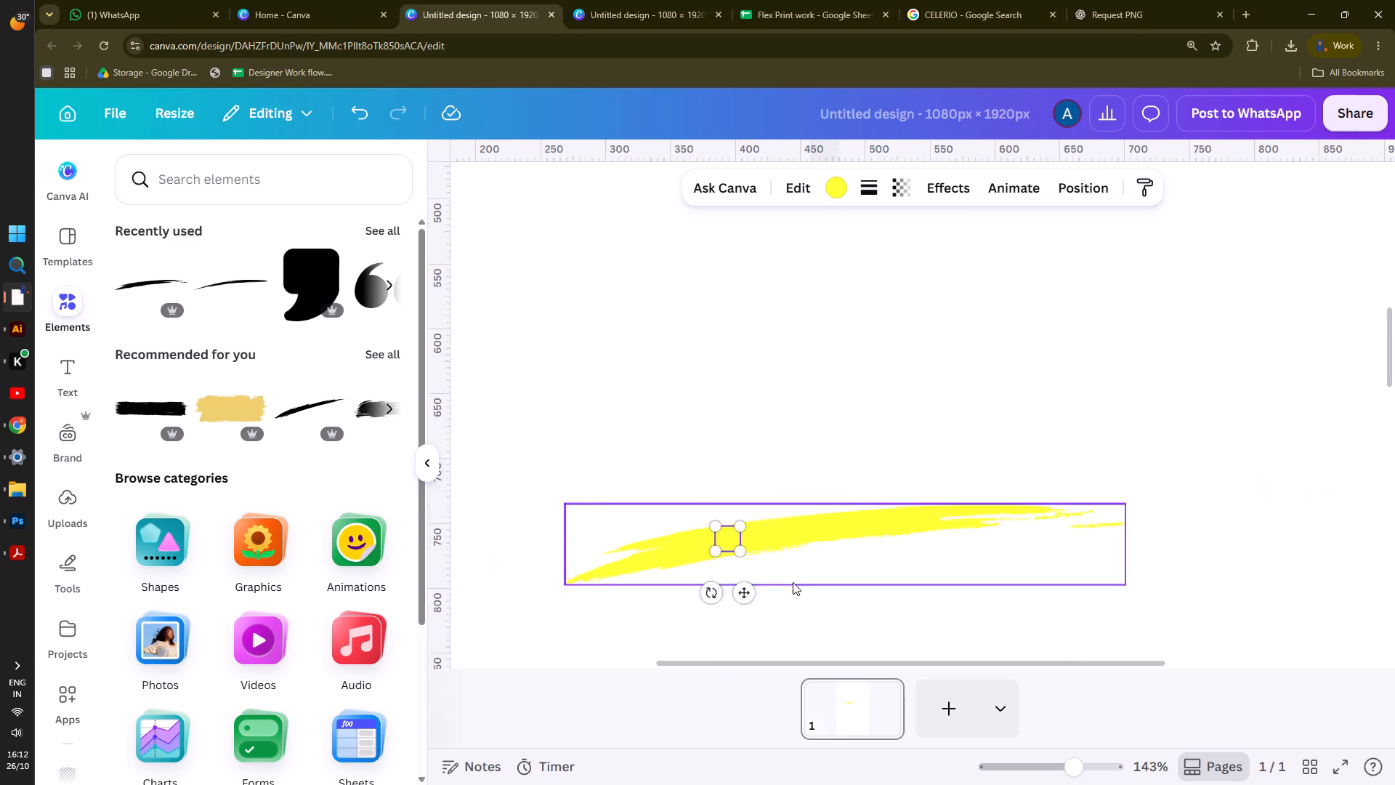
pyautogui.keyDown('ctrl'); pyautogui.scroll(-6, 793, 582); pyautogui.keyUp('ctrl')
pyautogui.click(433, 467)
pyautogui.keyDown('ctrl'); pyautogui.scroll(-4, 607, 455); pyautogui.keyUp('ctrl')
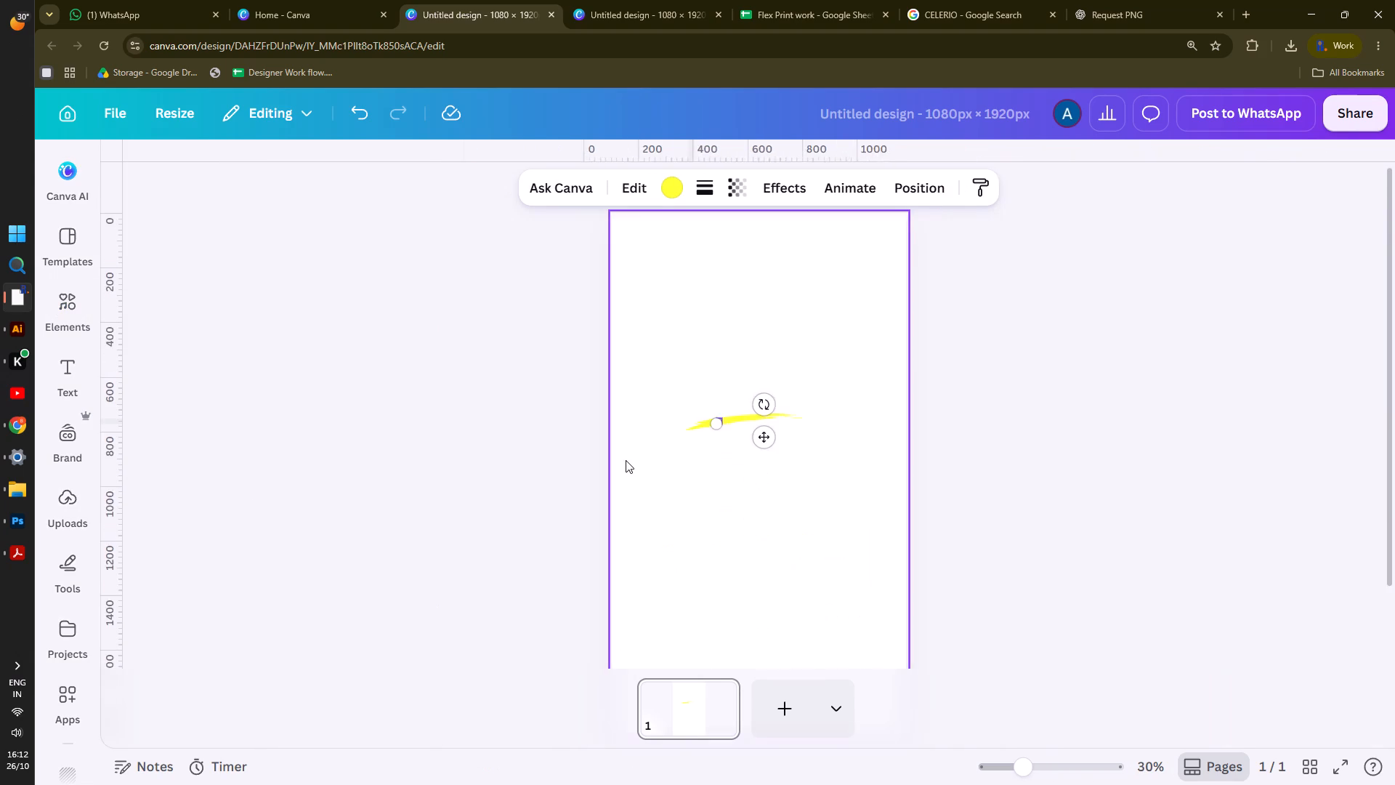
pyautogui.keyDown('ctrl'); pyautogui.scroll(-3, 626, 460); pyautogui.keyUp('ctrl')
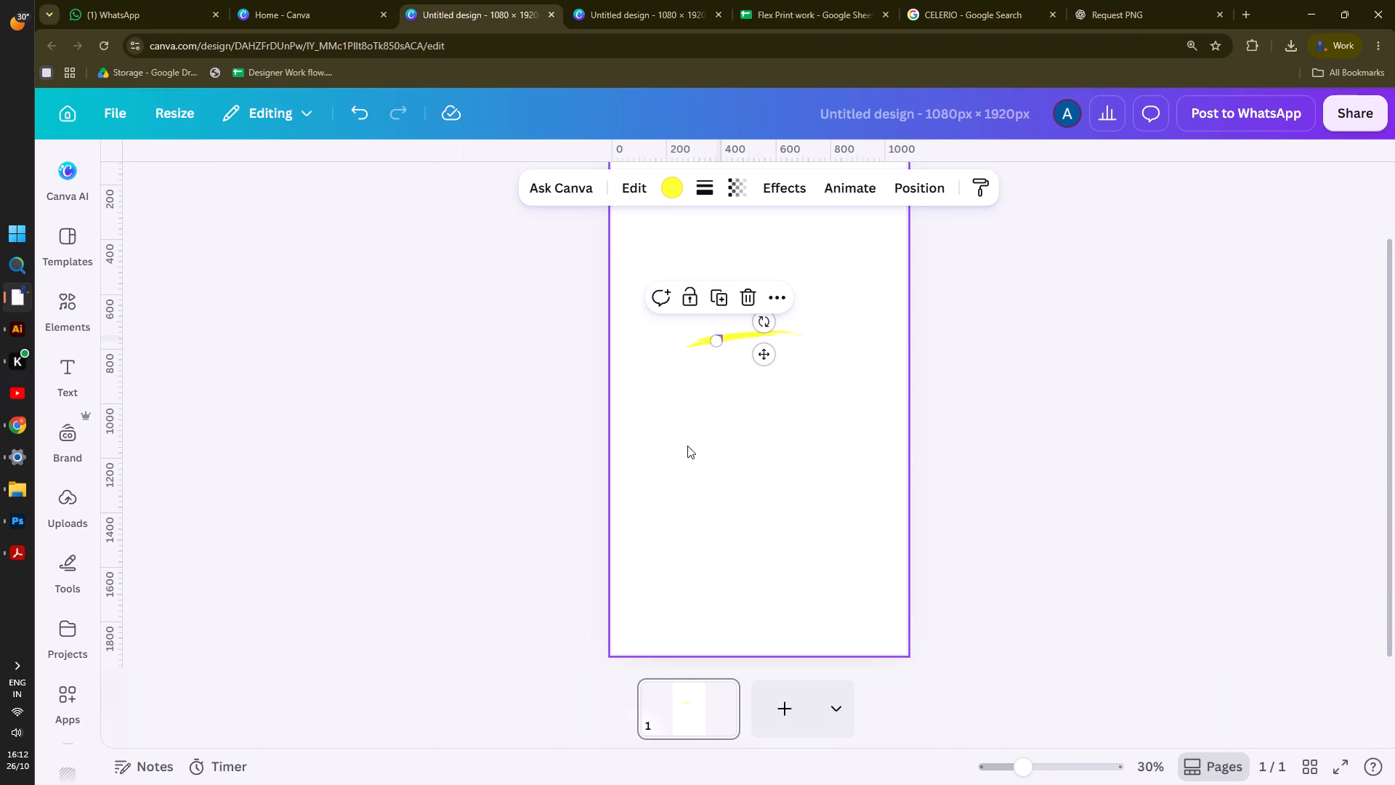
pyautogui.scroll(-2, 687, 446)
pyautogui.click(525, 418)
# Download the brush-stroke design as a PNG with a transparent background, saving it to the Desktop as LINES.
pyautogui.scroll(2, 525, 418)
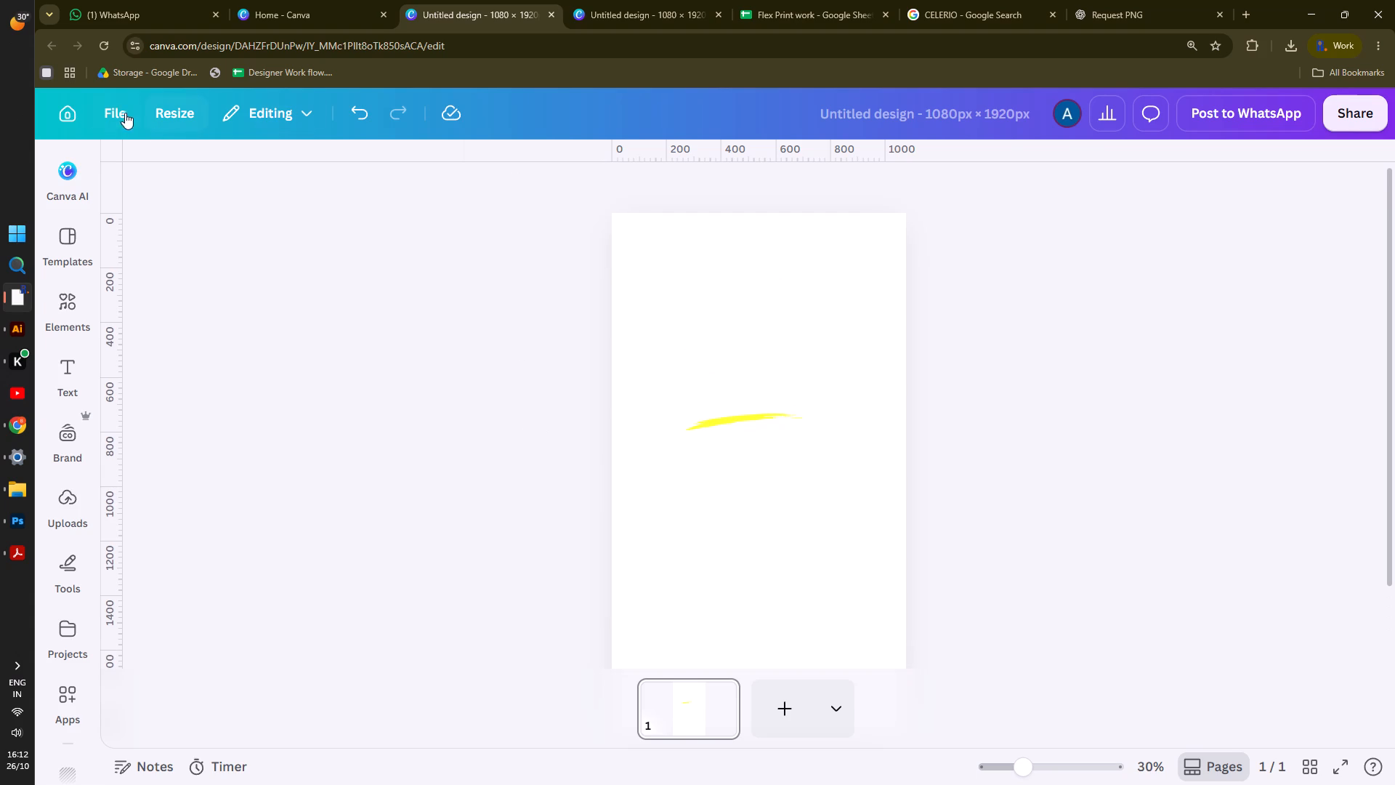
pyautogui.click(116, 112)
pyautogui.click(197, 514)
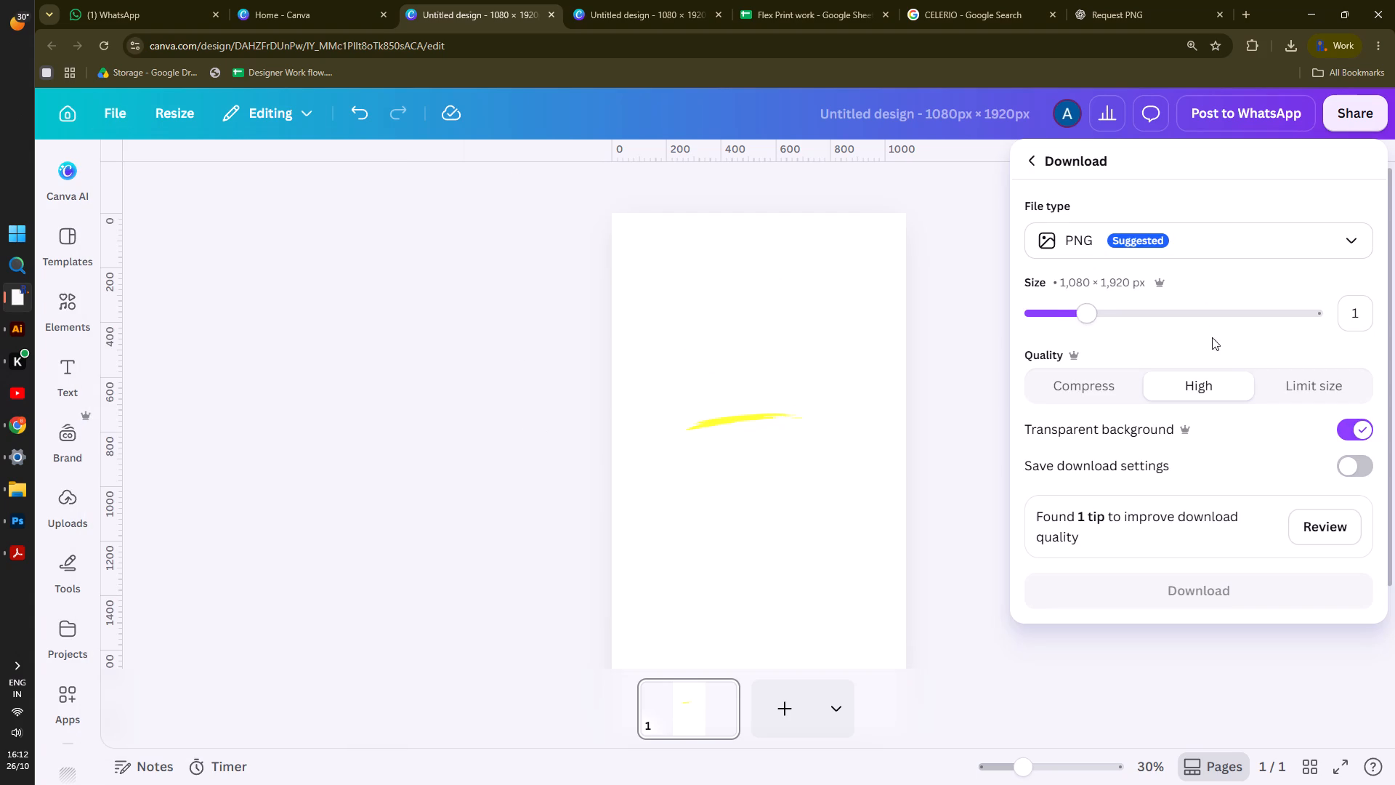
pyautogui.click(1279, 591)
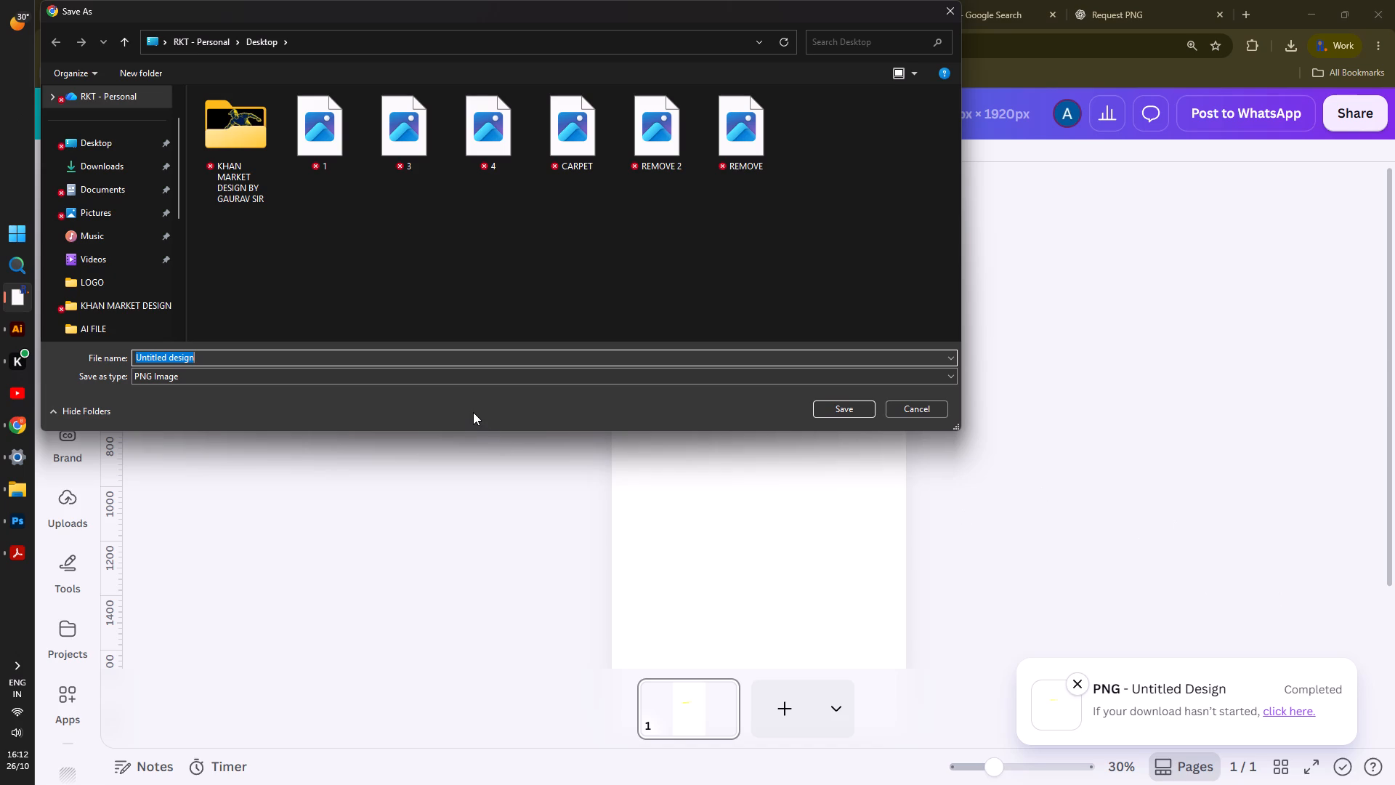
pyautogui.write('LINES')
pyautogui.press('space')
pyautogui.press('Return')
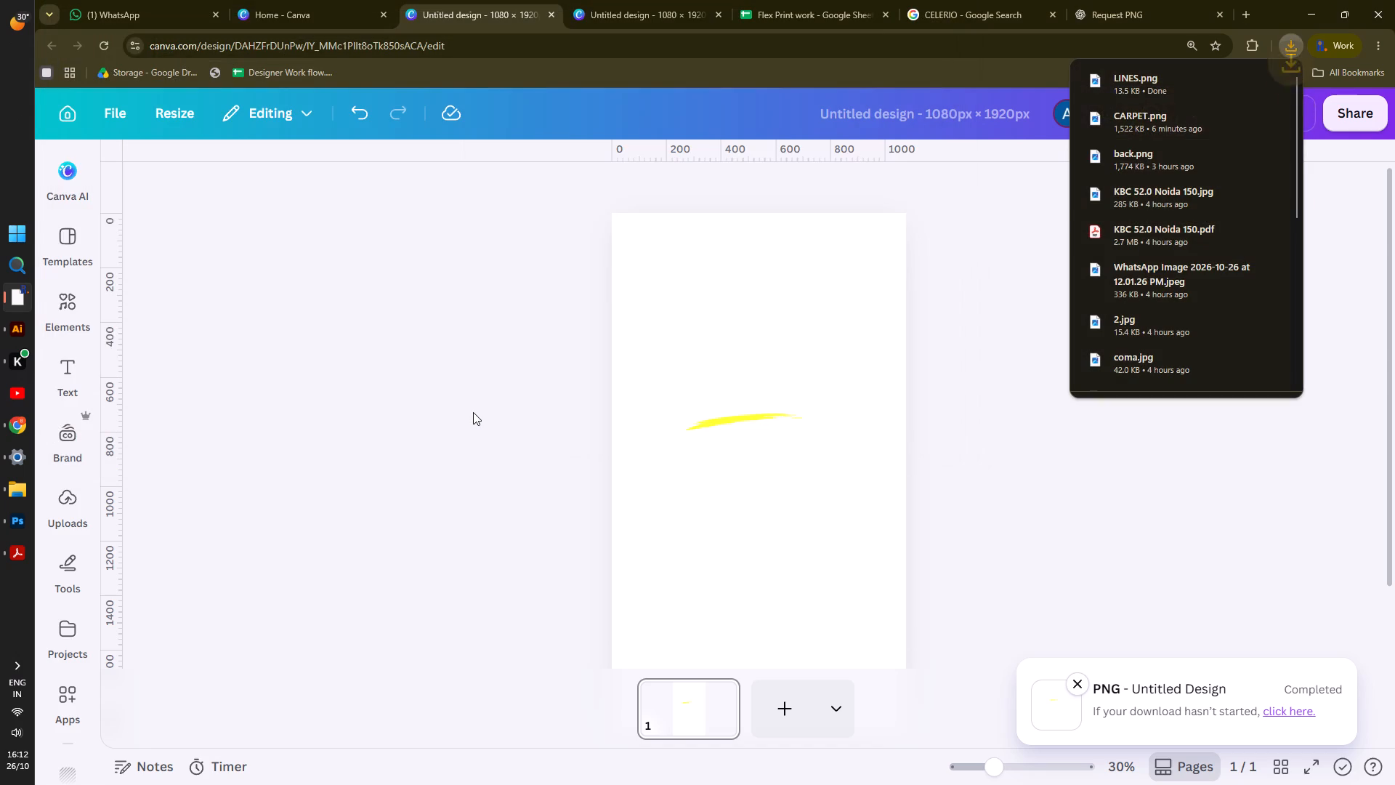
# Replace the yellow brush stroke on the page with the recently used black quotation-mark graphic.
pyautogui.click(68, 314)
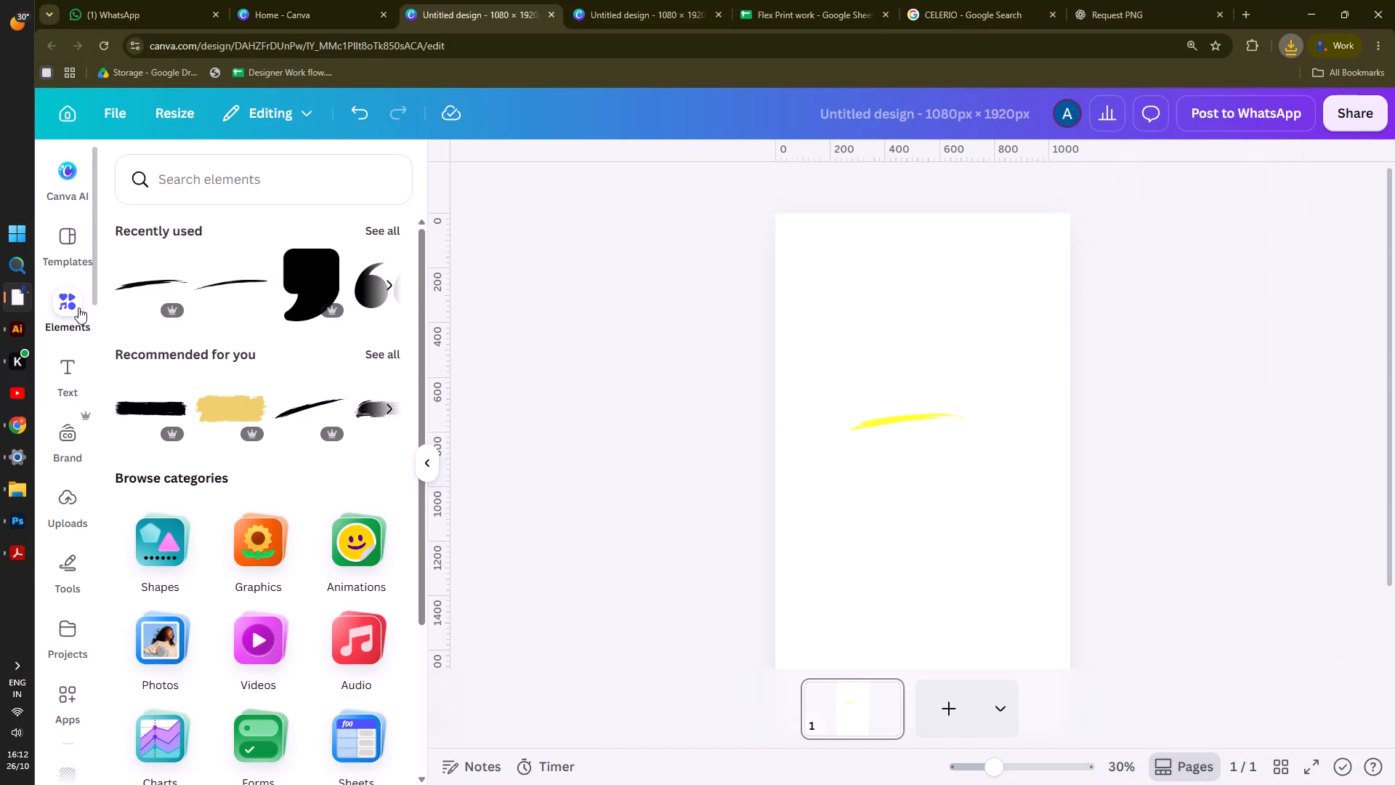
pyautogui.click(305, 272)
pyautogui.moveTo(925, 470); pyautogui.dragTo(966, 456)
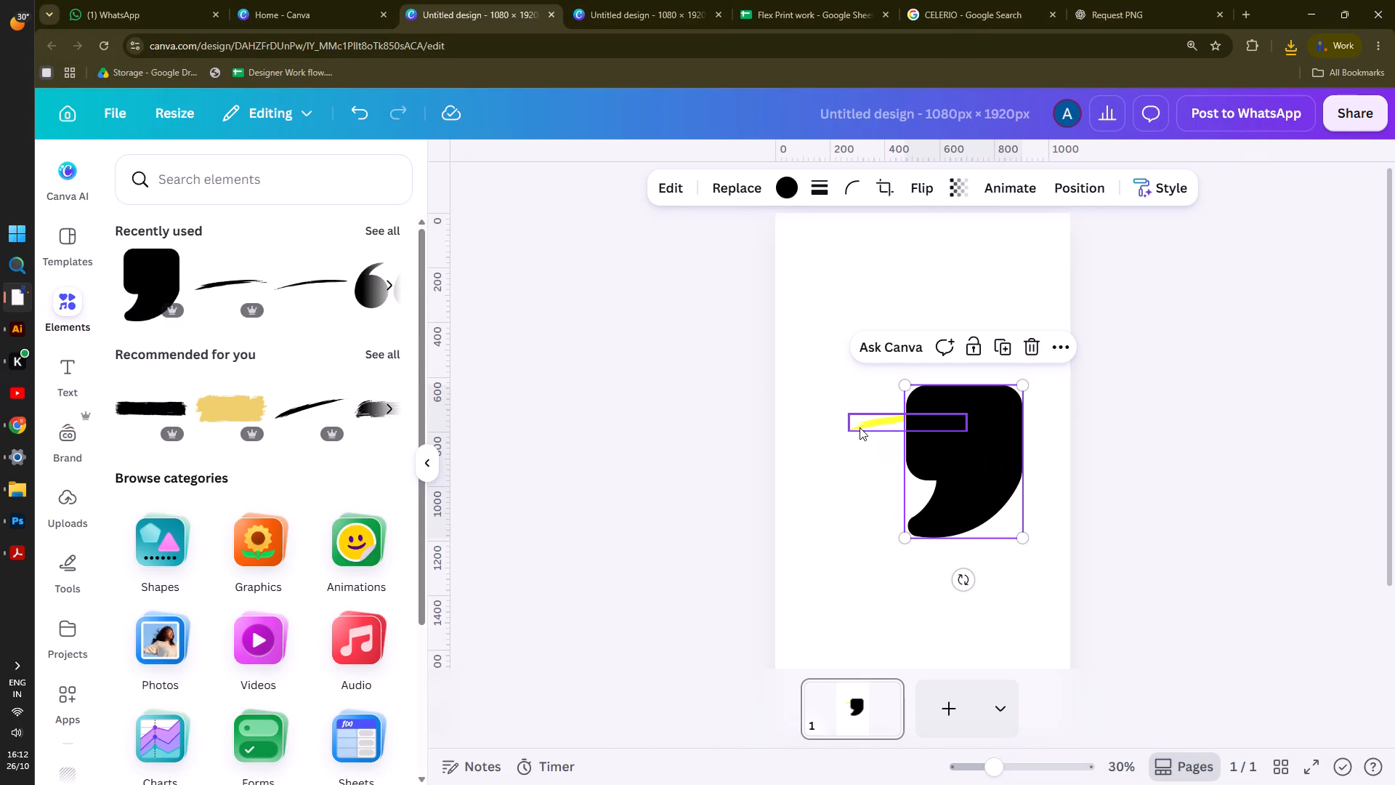
pyautogui.click(860, 427)
pyautogui.press('Delete')
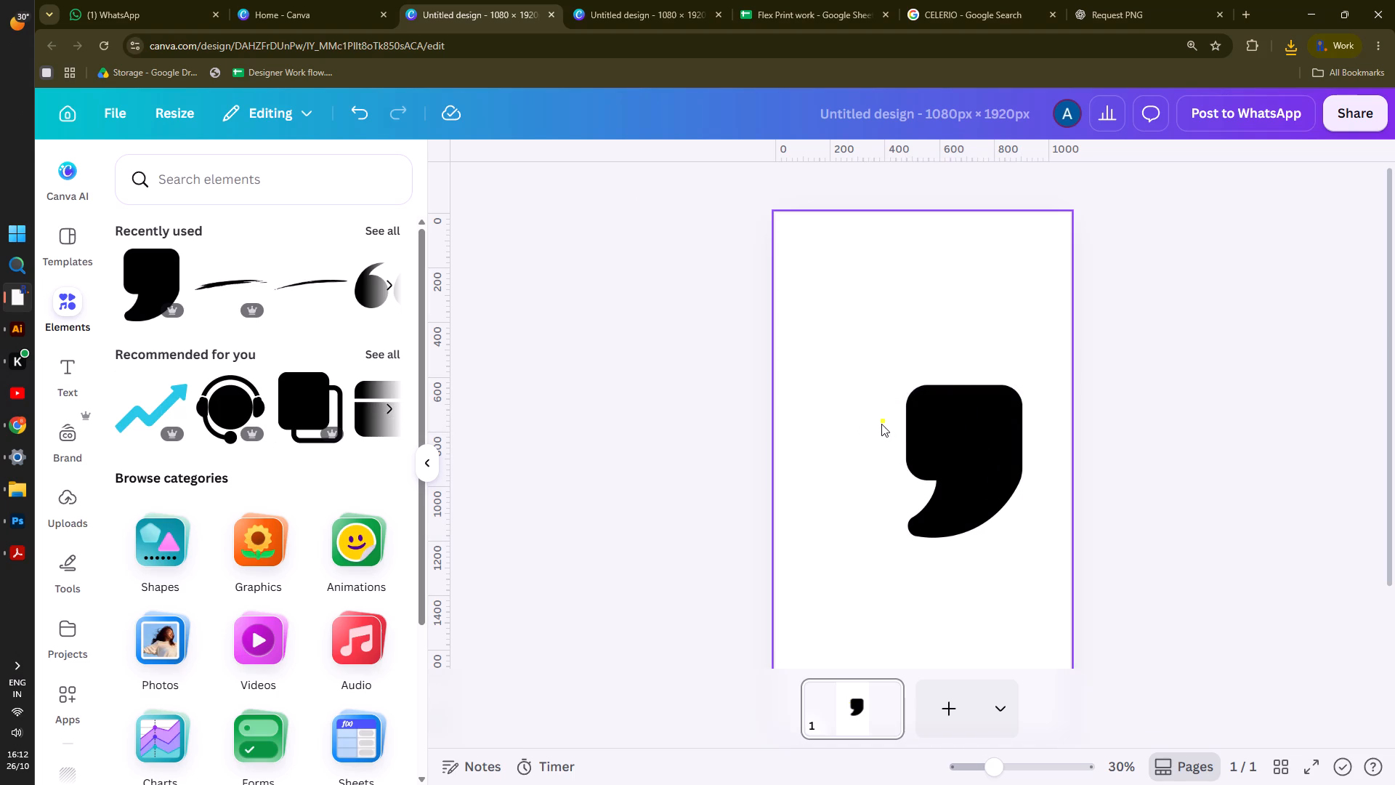
# Move the tiny yellow dot onto the upper part of the black quotation mark.
pyautogui.click(881, 424)
pyautogui.moveTo(883, 422); pyautogui.dragTo(931, 423)
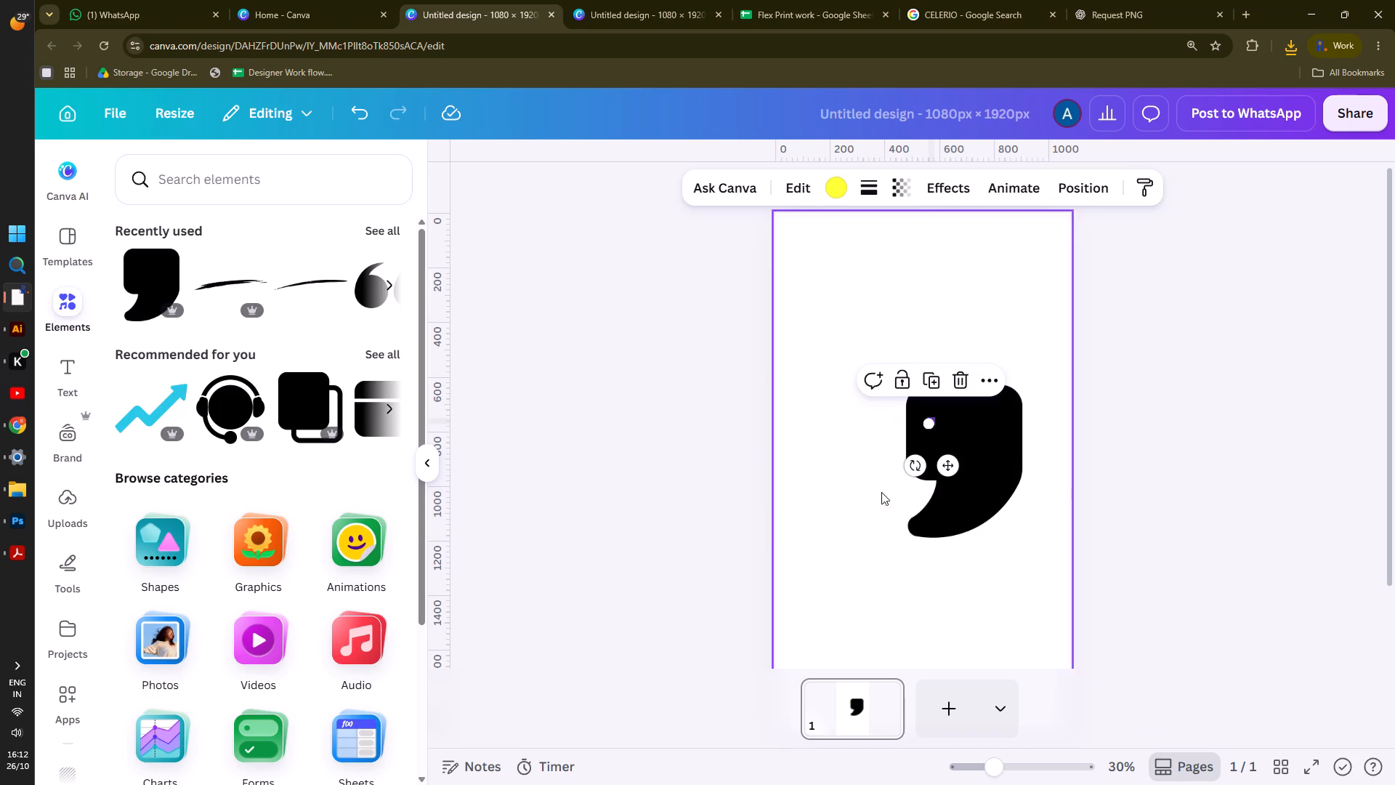
# Open the colour choices for the black quotation mark.
pyautogui.click(972, 436)
pyautogui.click(787, 190)
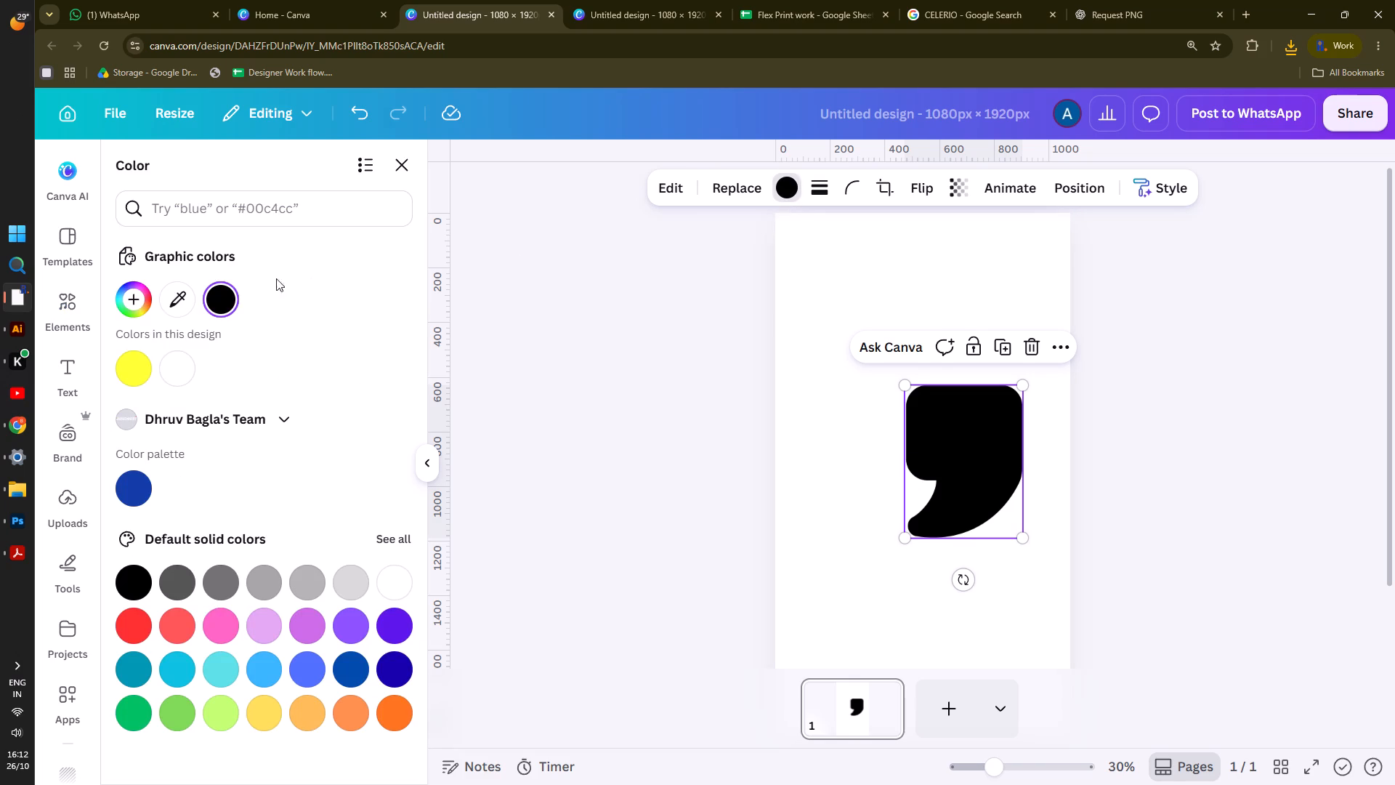
# Recolour the black quotation mark with the yellow already used in this design.
pyautogui.click(132, 371)
pyautogui.click(588, 351)
pyautogui.click(588, 351)
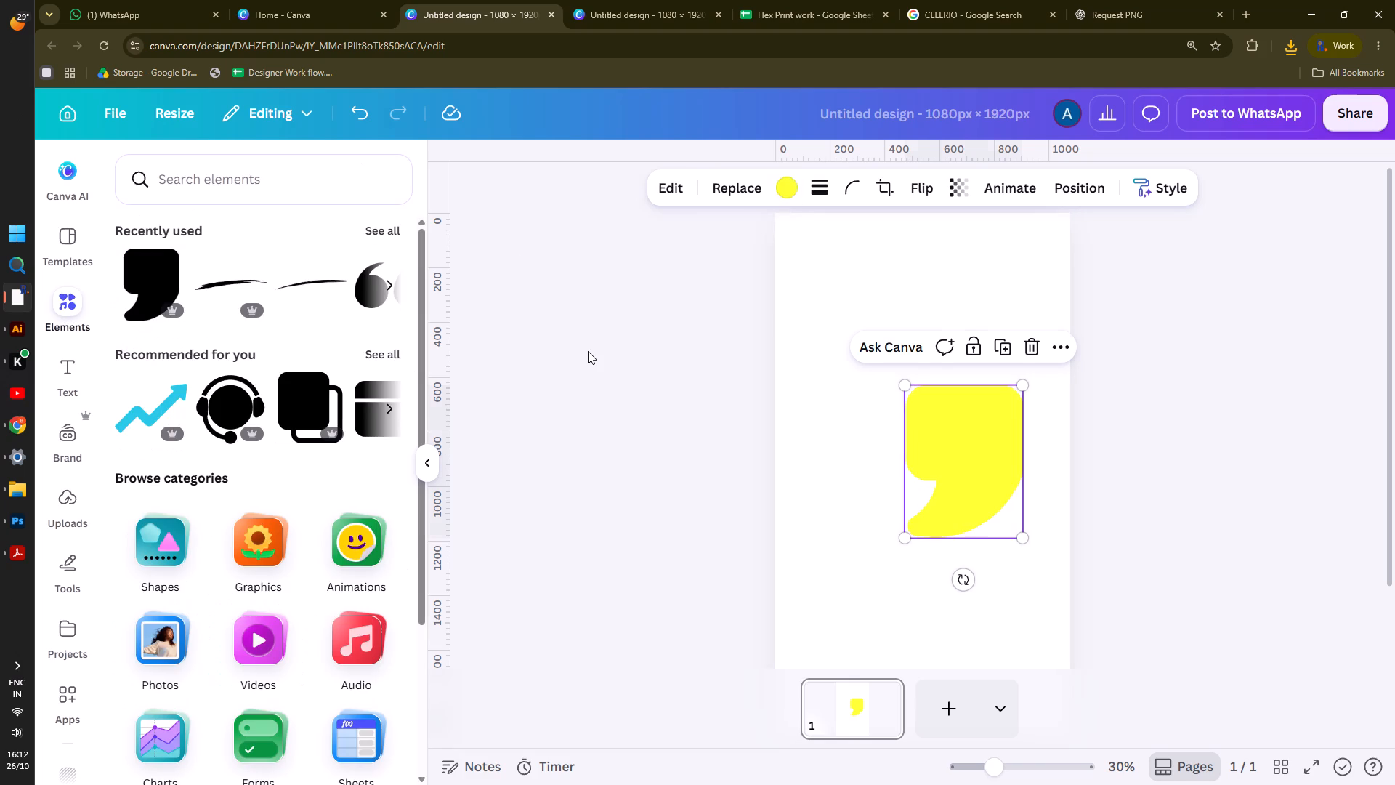
# Download the yellow quotation-mark design as a PNG with a transparent background to the Desktop, entering D in the file name.
pyautogui.click(108, 113)
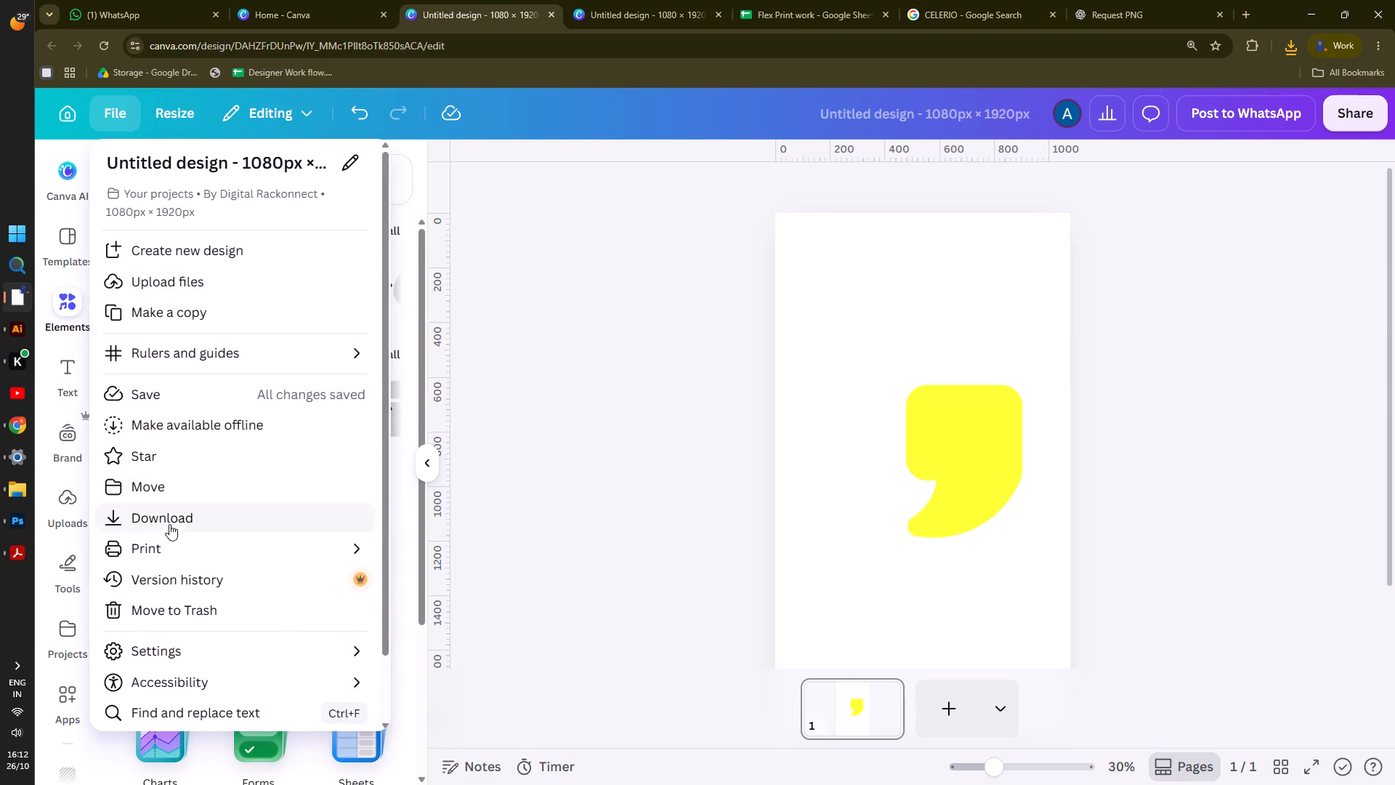
pyautogui.click(171, 521)
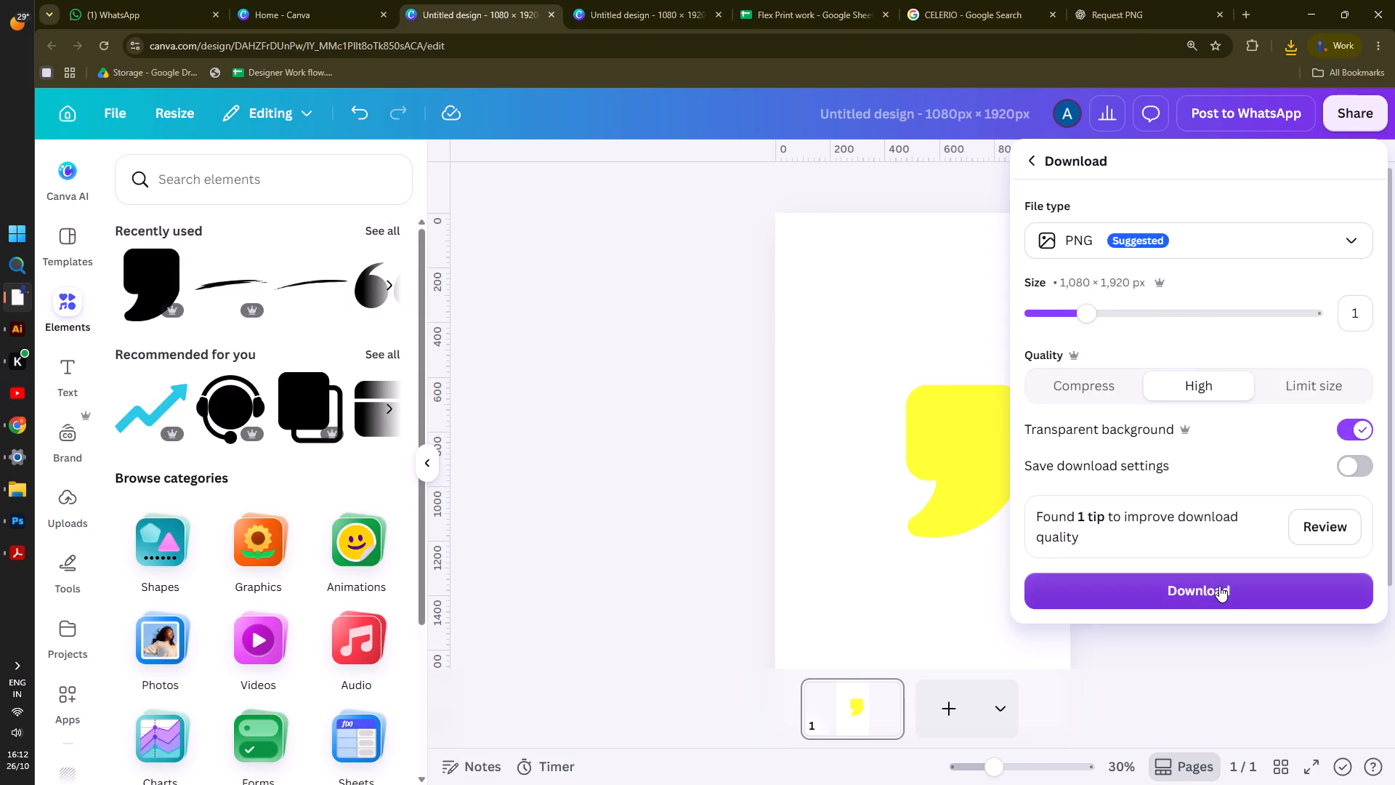
pyautogui.click(1229, 589)
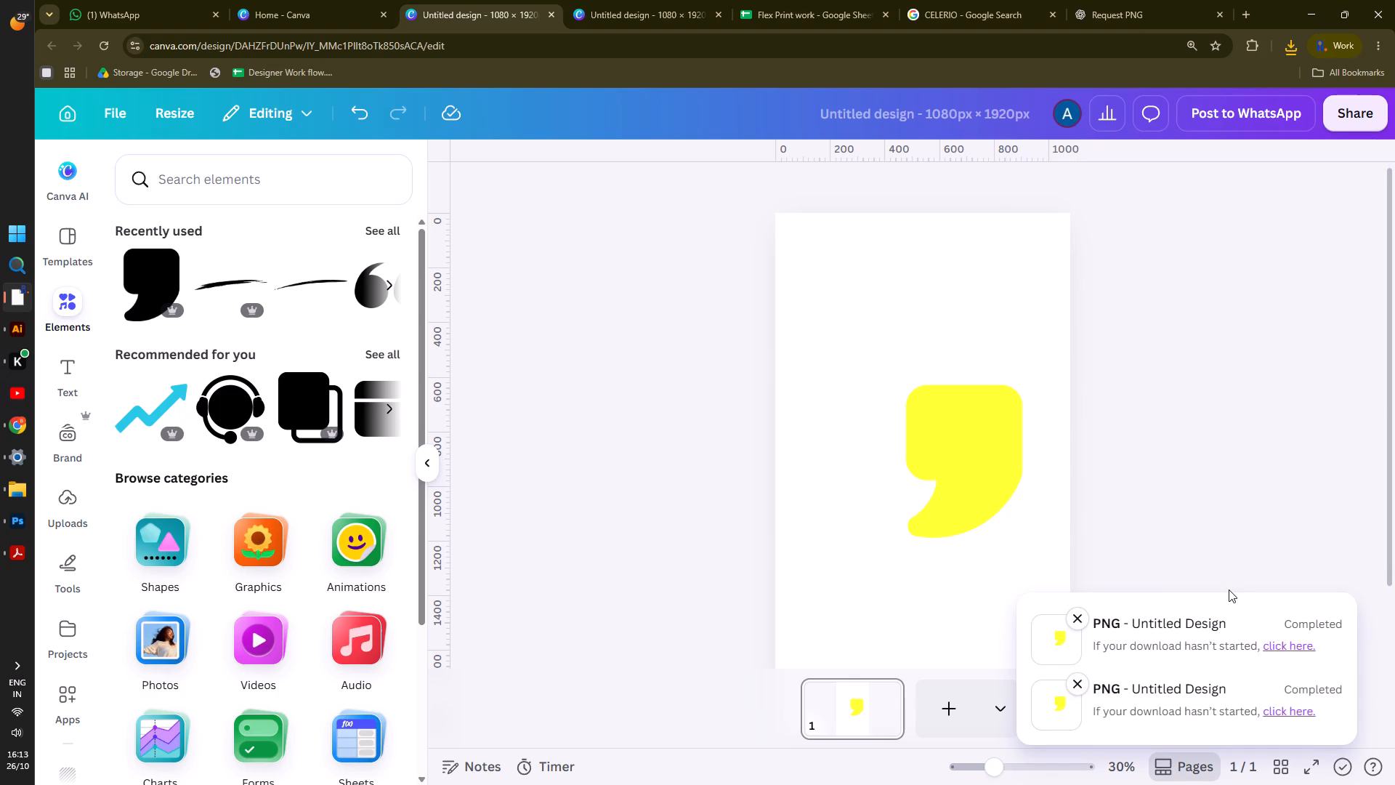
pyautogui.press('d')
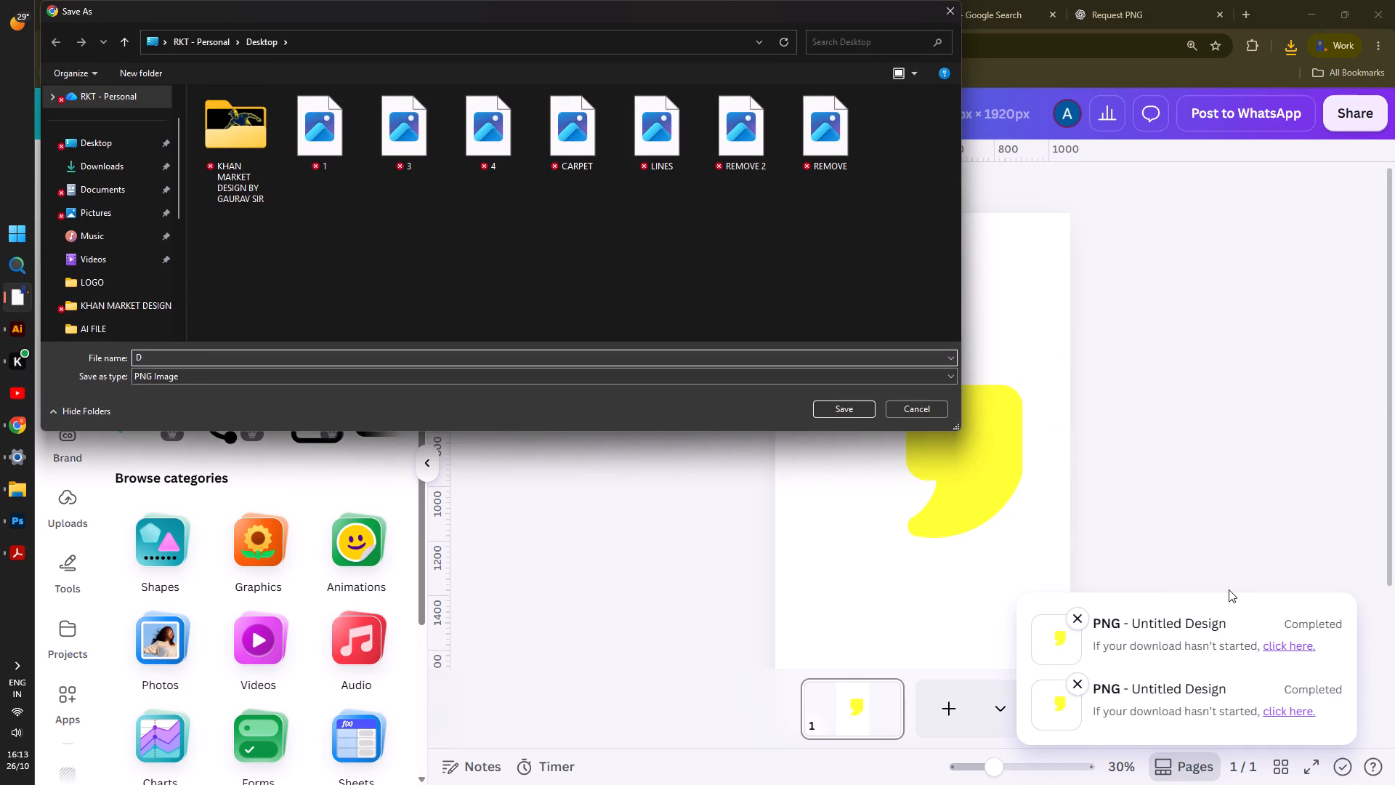
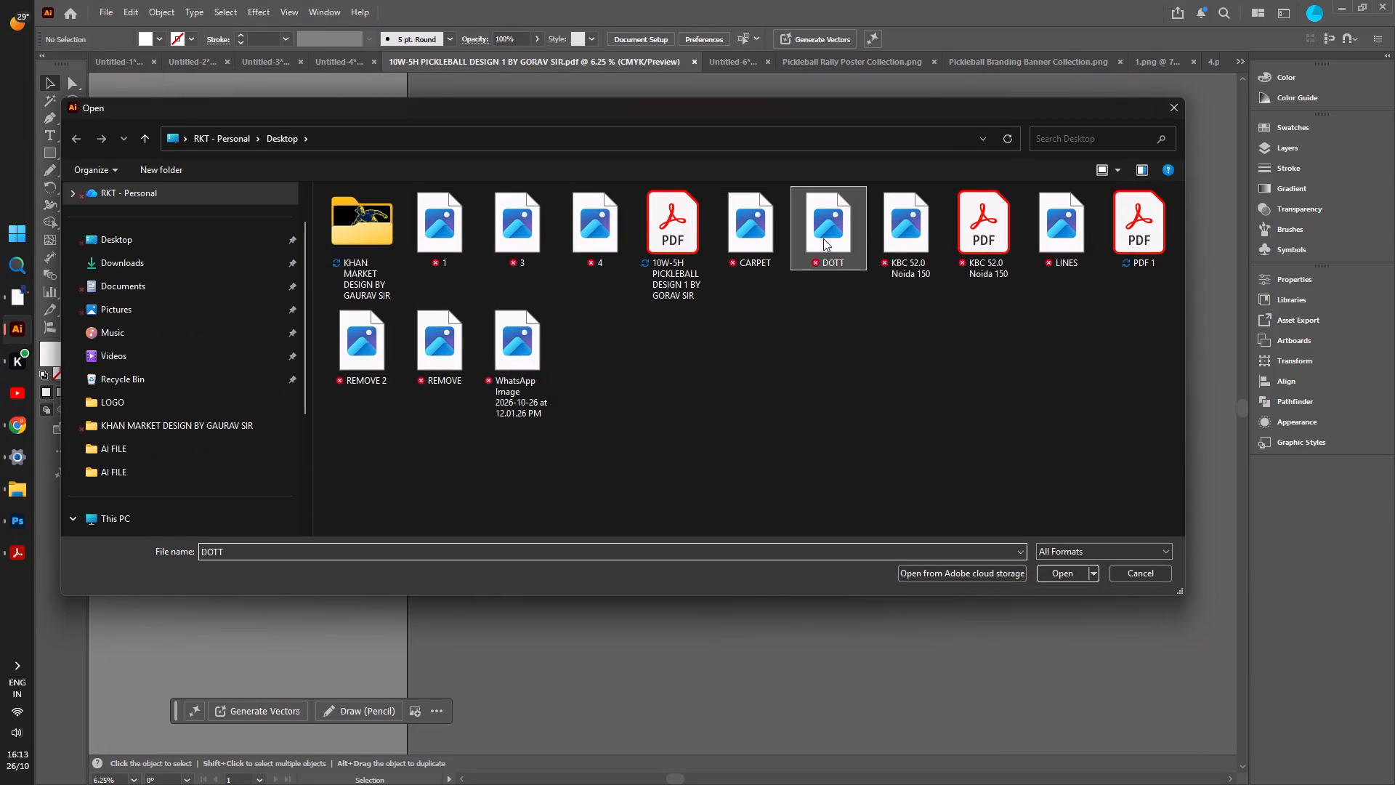
# Open the LINES brush-stroke image from the Desktop.
pyautogui.keyDown('ctrl'); pyautogui.click(1069, 254); pyautogui.keyUp('ctrl')
pyautogui.click(1061, 577)
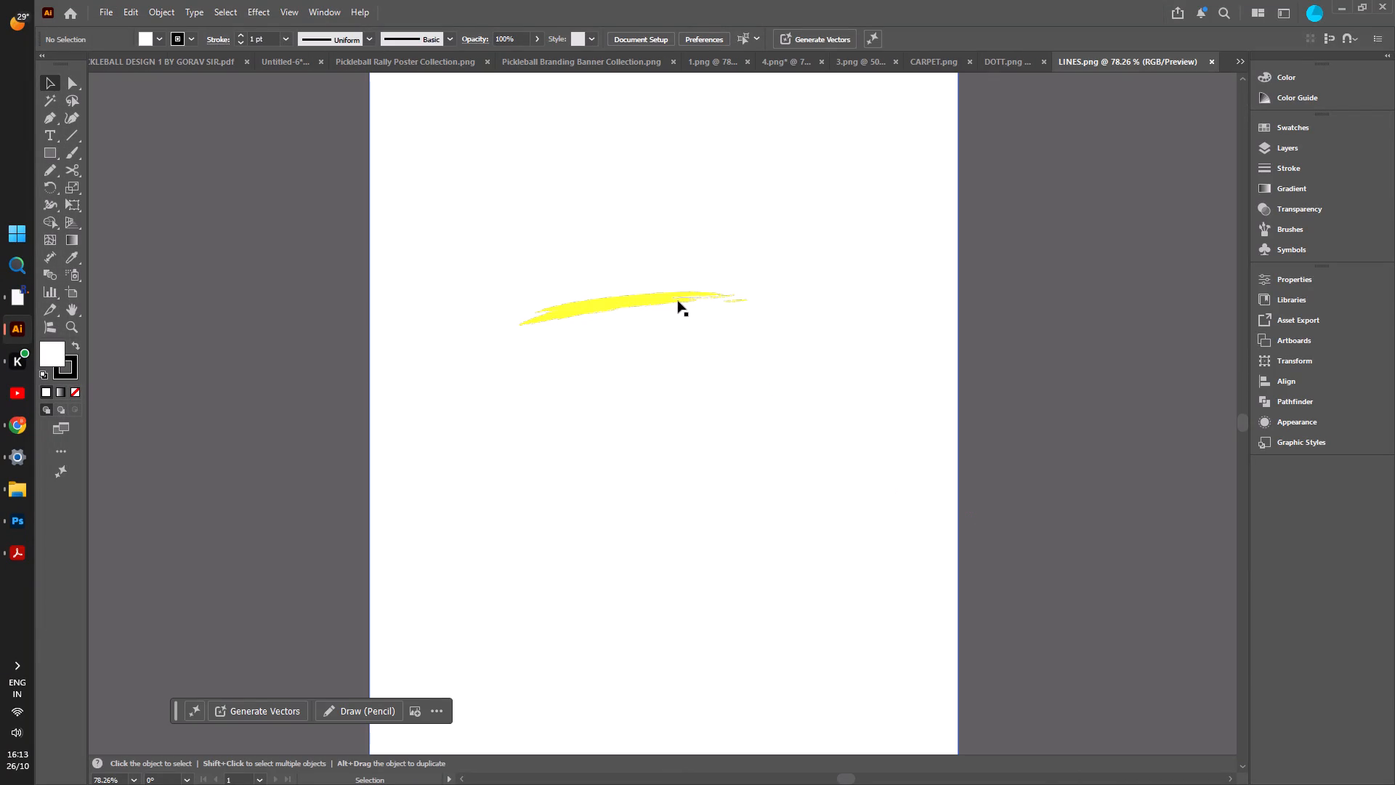
# Copy the yellow brush-stroke image from LINES.png.
pyautogui.keyDown('ctrl'); pyautogui.scroll(5, 626, 305); pyautogui.keyUp('ctrl')
pyautogui.keyDown('alt'); pyautogui.scroll(1, 732, 310); pyautogui.keyUp('alt')
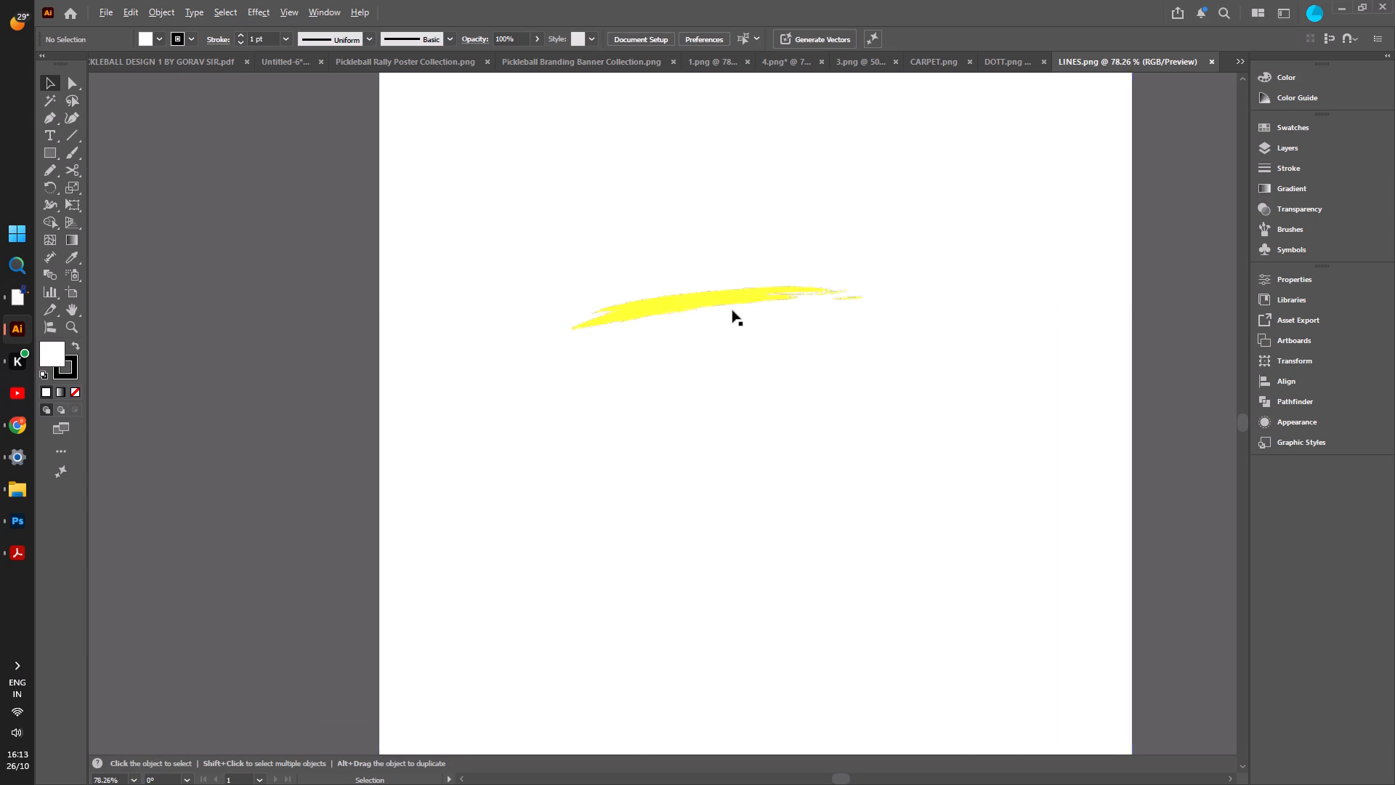
pyautogui.keyDown('alt'); pyautogui.scroll(3, 732, 310); pyautogui.keyUp('alt')
pyautogui.keyDown('alt'); pyautogui.scroll(-4, 750, 296); pyautogui.keyUp('alt')
pyautogui.click(750, 297)
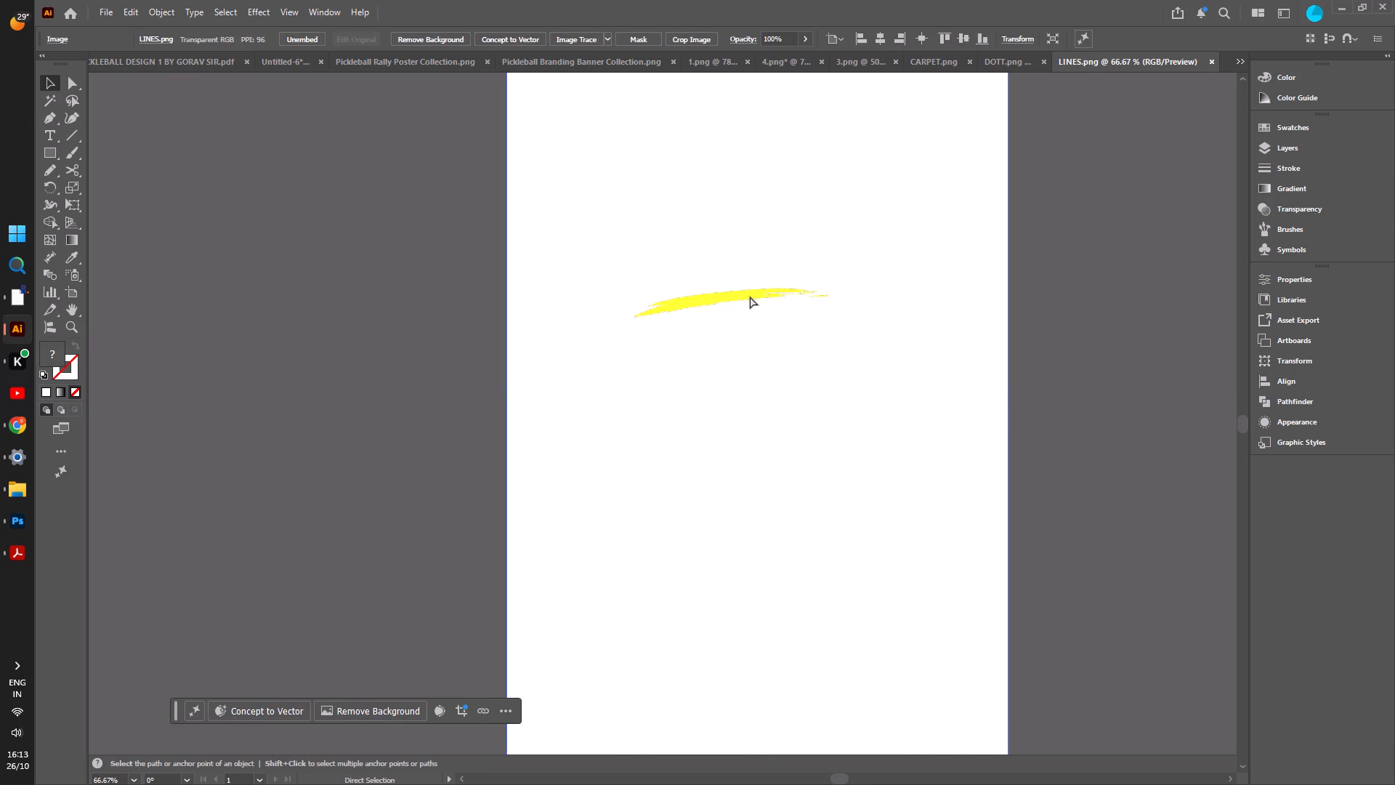
pyautogui.hotkey('ctrl', 'c')
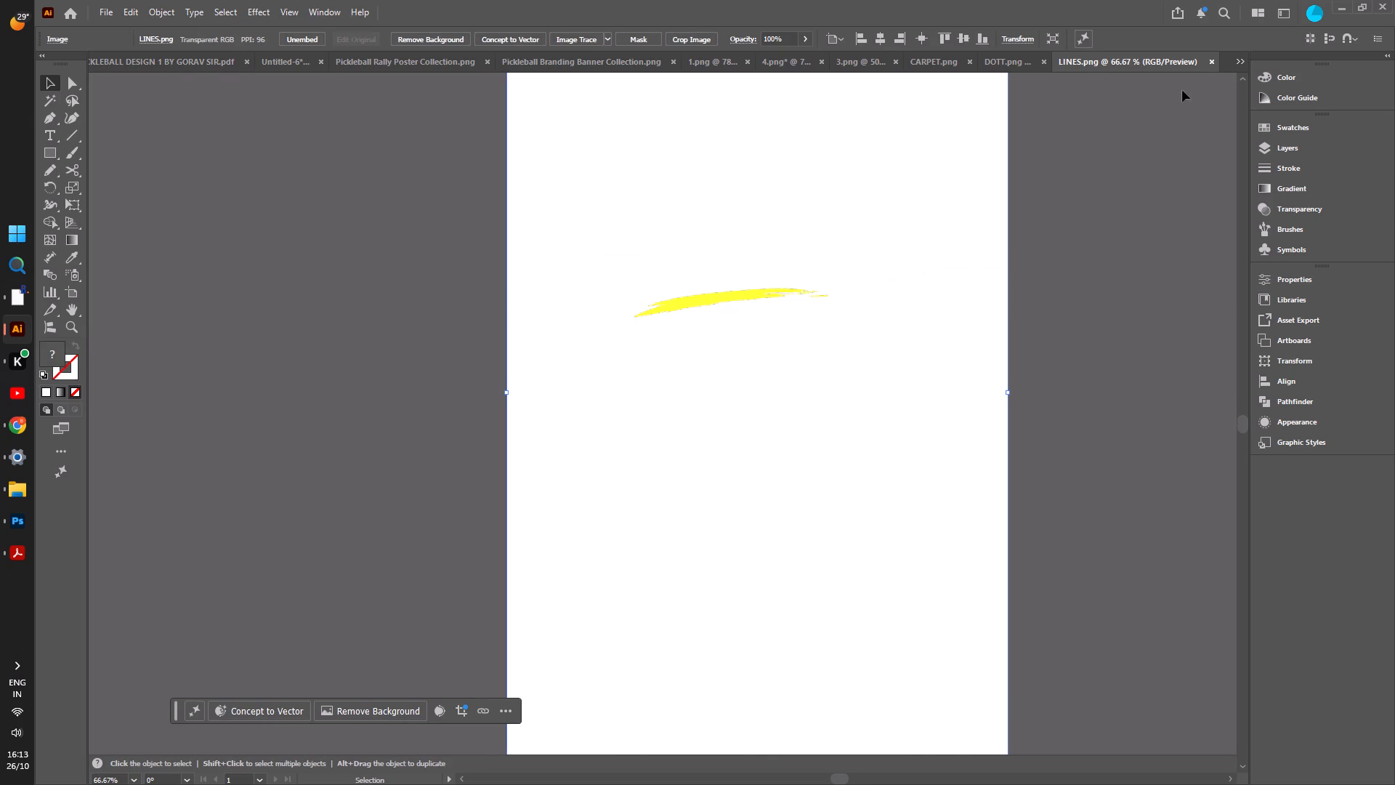
# In Untitled-1, move the blue court surface image down below the artboard, clear of the banner artwork.
pyautogui.click(1242, 60)
pyautogui.click(1046, 68)
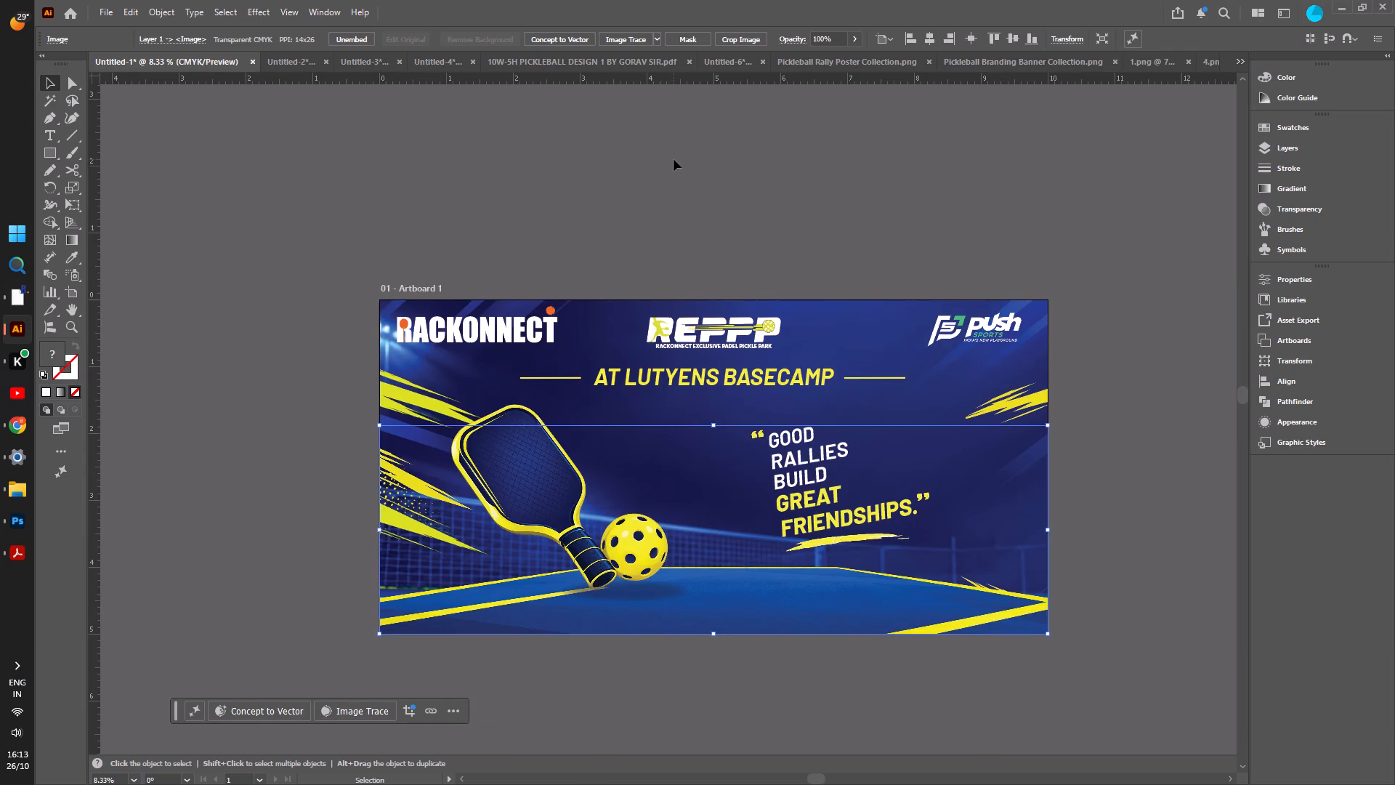
pyautogui.click(674, 159)
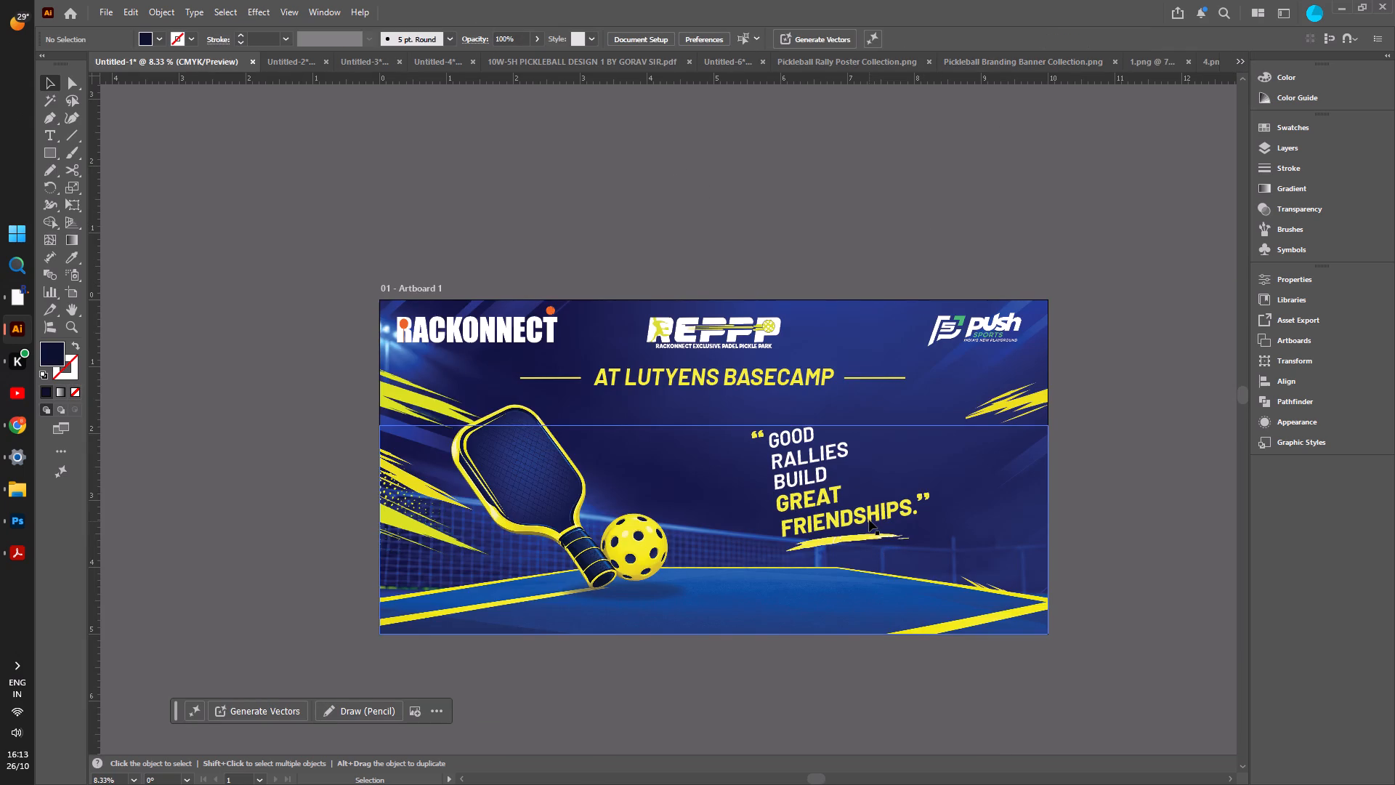
pyautogui.keyDown('alt'); pyautogui.scroll(-3, 869, 515); pyautogui.keyUp('alt')
pyautogui.keyDown('alt'); pyautogui.scroll(5, 856, 558); pyautogui.keyUp('alt')
pyautogui.moveTo(846, 486); pyautogui.dragTo(837, 694)
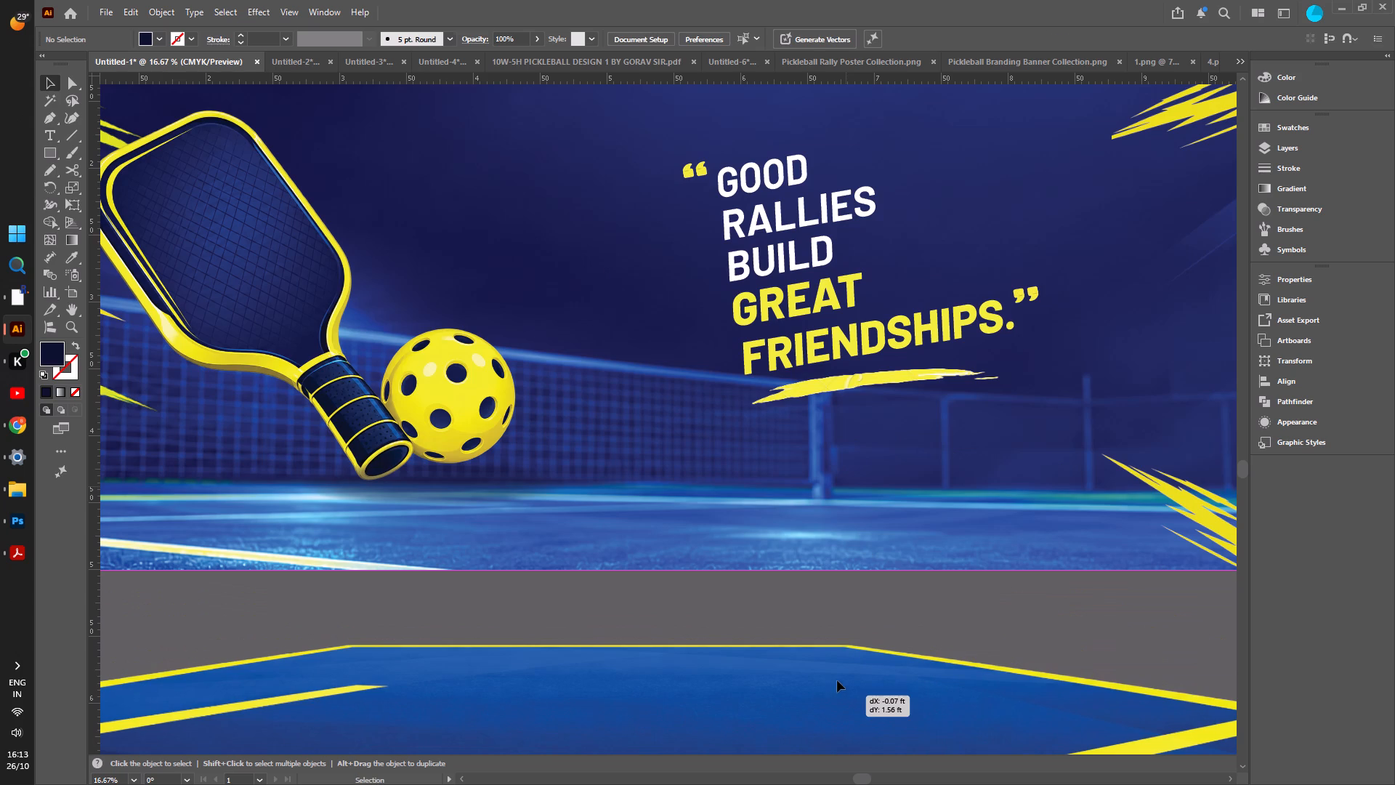
pyautogui.moveTo(876, 458); pyautogui.dragTo(866, 571)
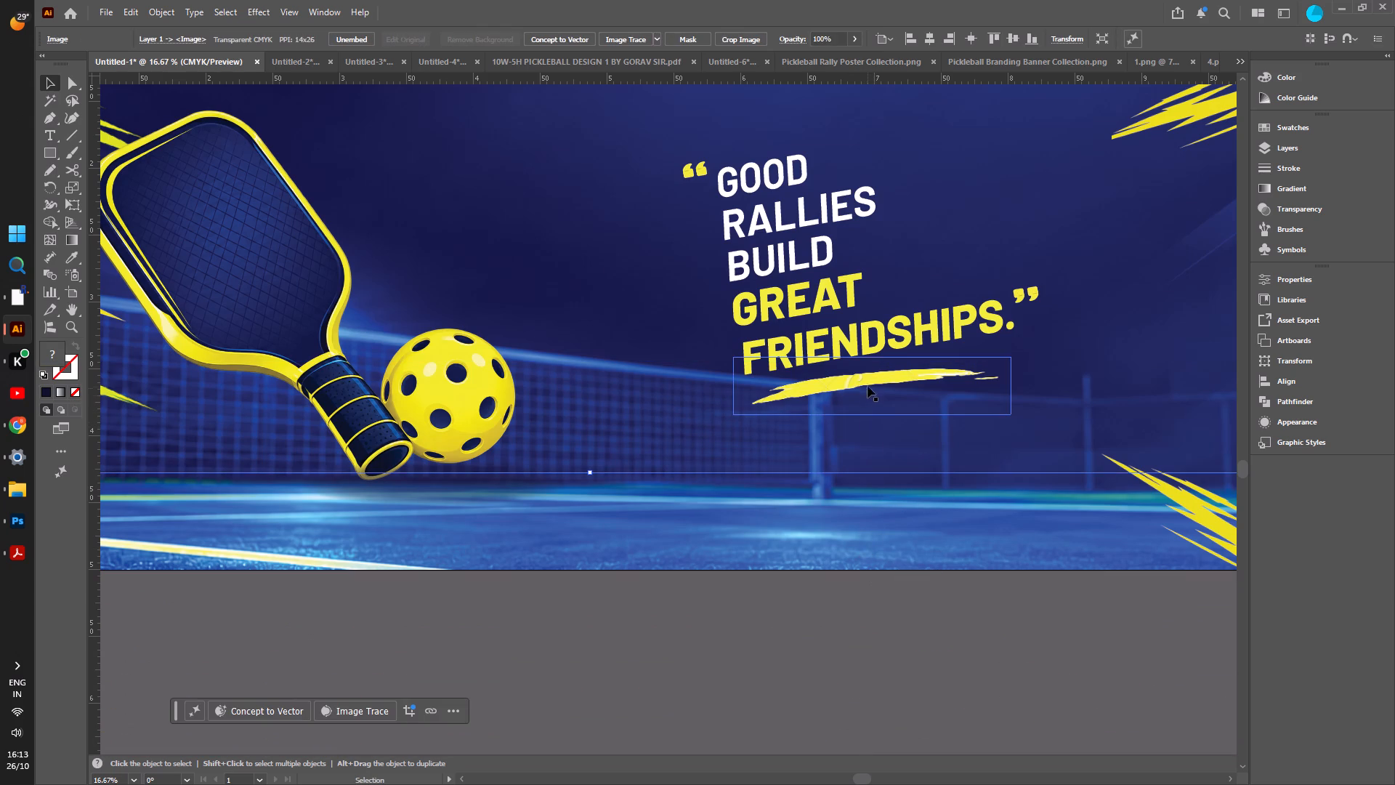
# Paste the copied brush-stroke image into the Untitled-1 banner.
pyautogui.click(868, 382)
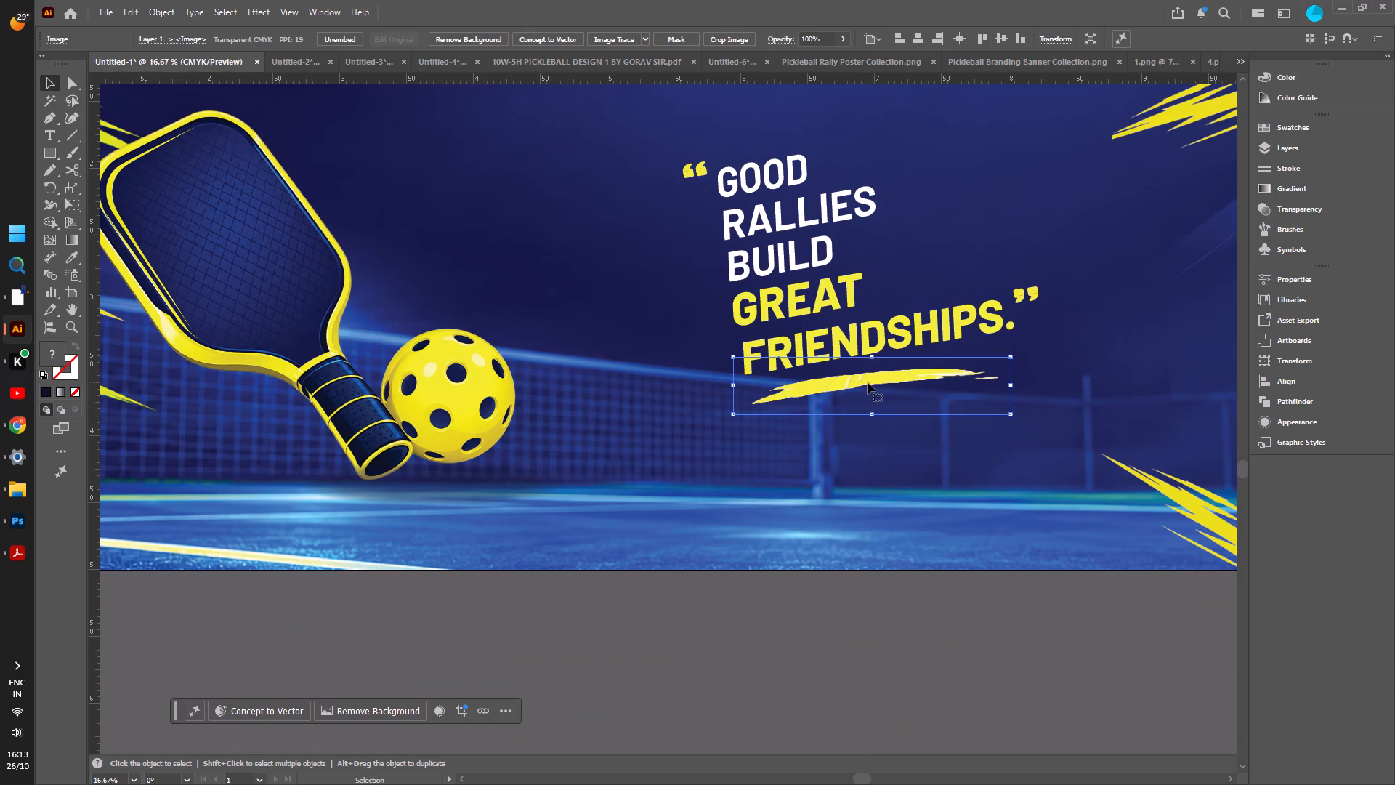
pyautogui.hotkey('ctrl', 'v')
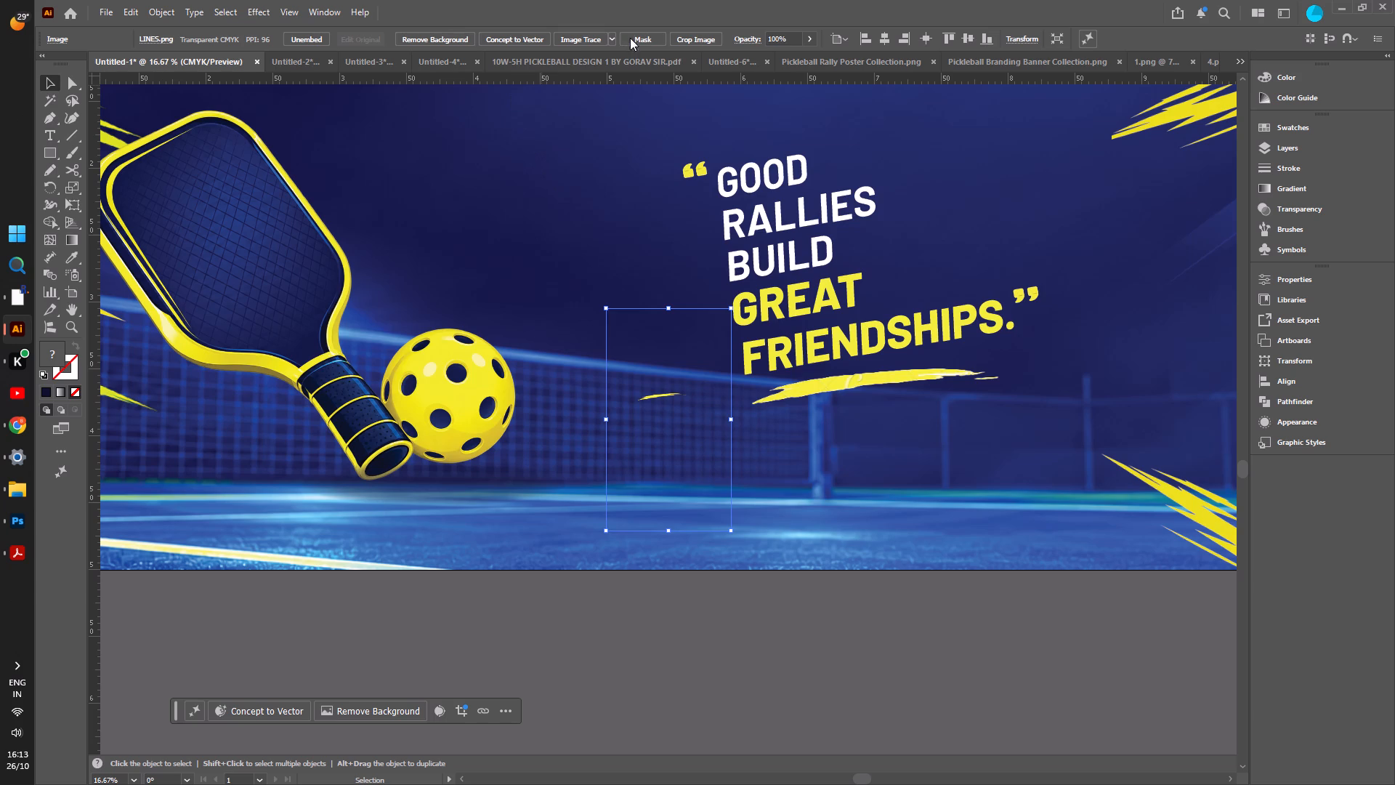
# Crop the pasted image tightly around the yellow brush stroke, to about 0.39 by 0.09 ft.
pyautogui.click(691, 39)
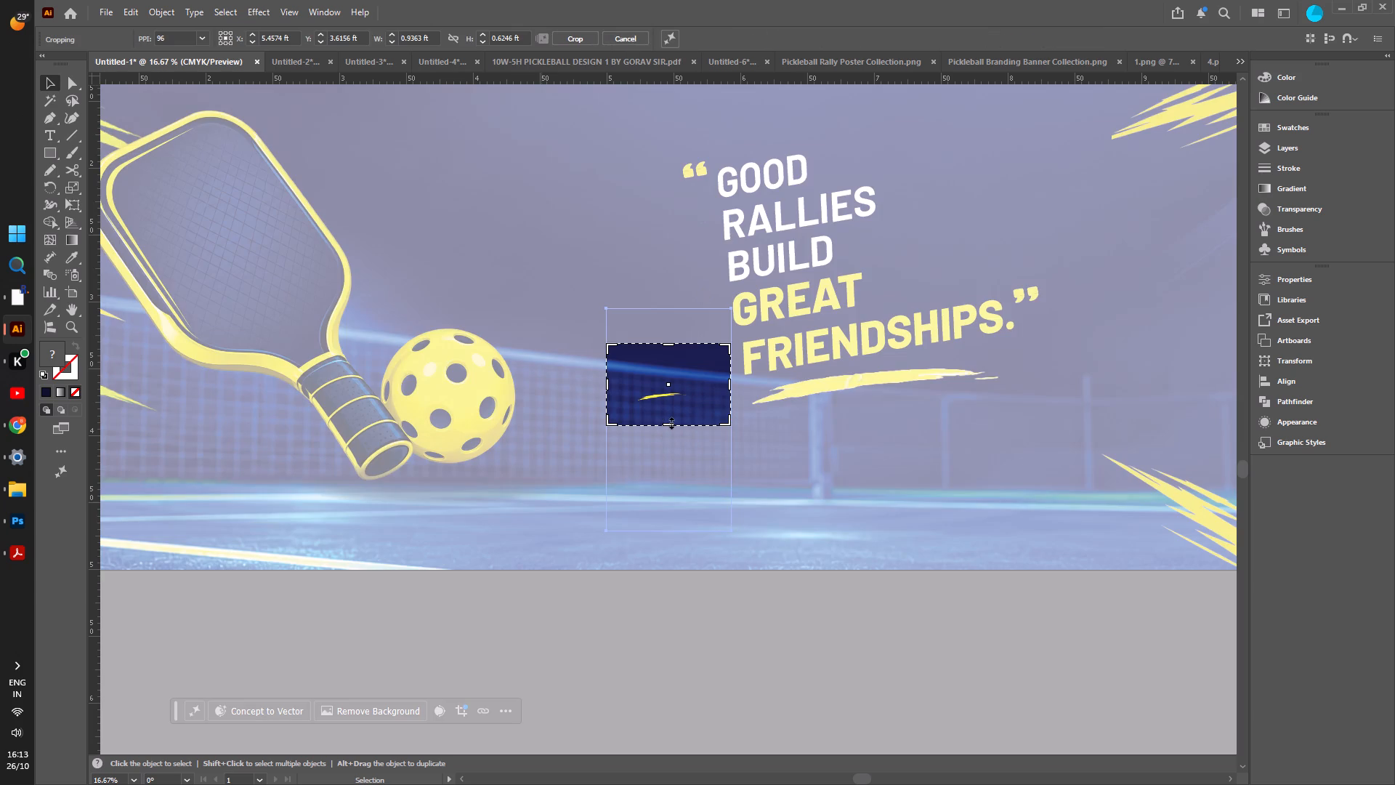
pyautogui.moveTo(670, 422); pyautogui.dragTo(675, 403)
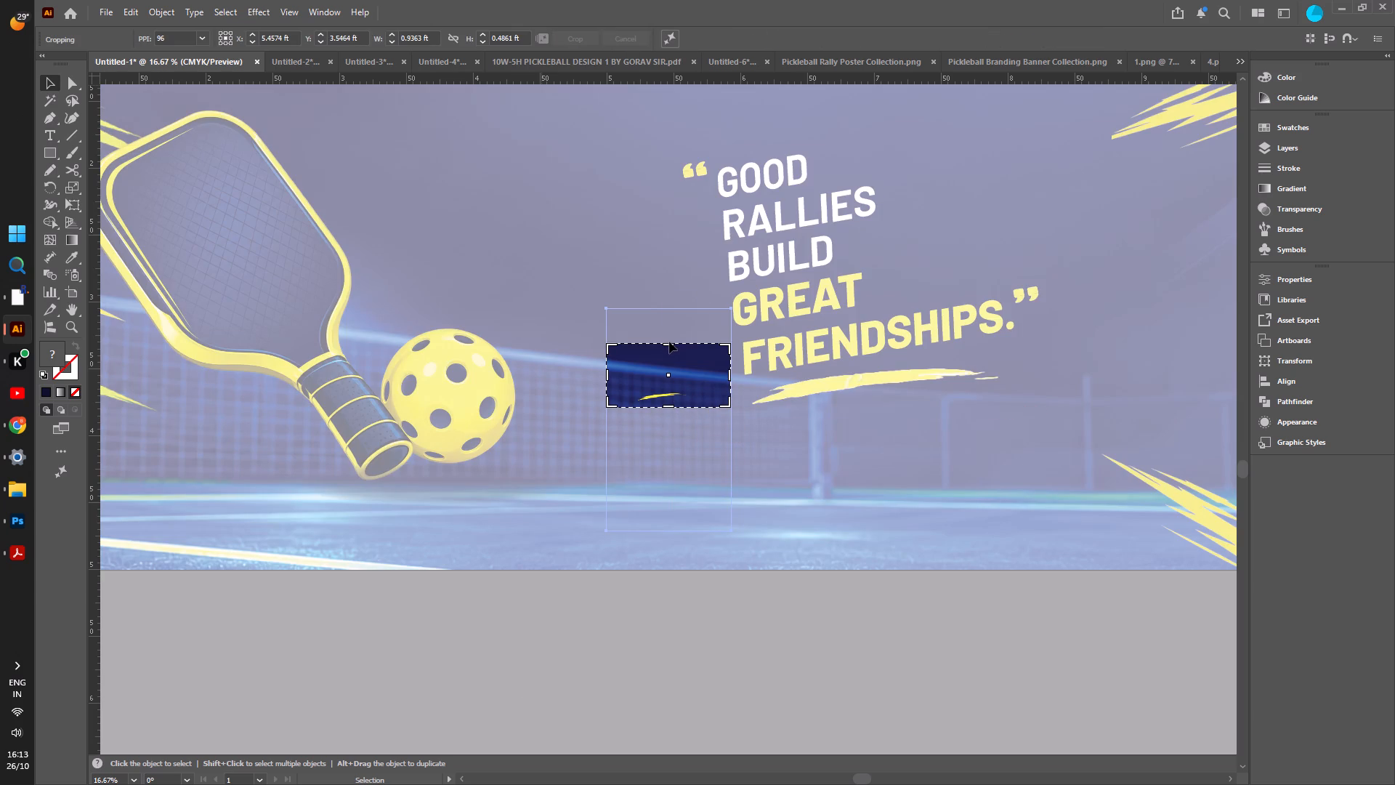
pyautogui.moveTo(669, 345); pyautogui.dragTo(667, 391)
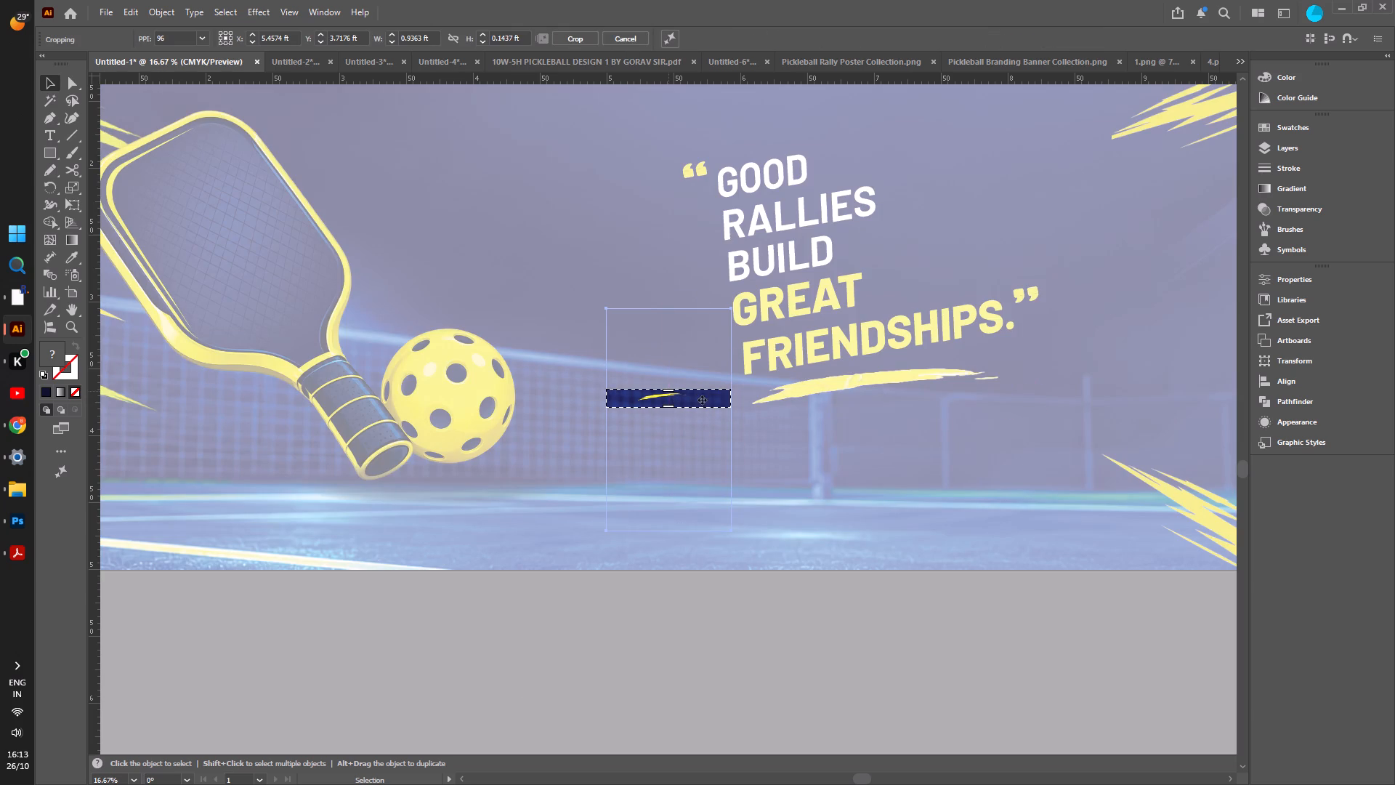
pyautogui.moveTo(730, 399); pyautogui.dragTo(726, 399)
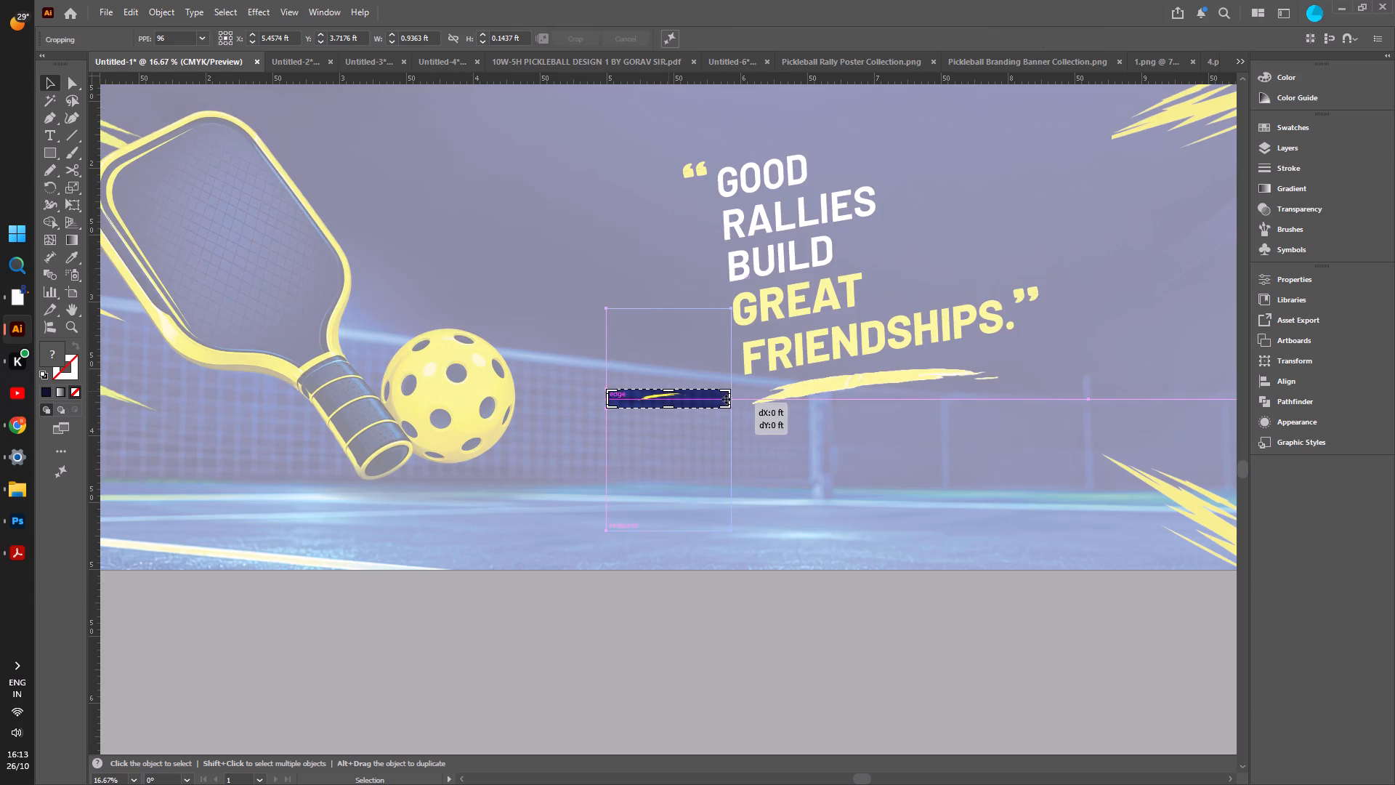
pyautogui.moveTo(726, 399); pyautogui.dragTo(724, 399)
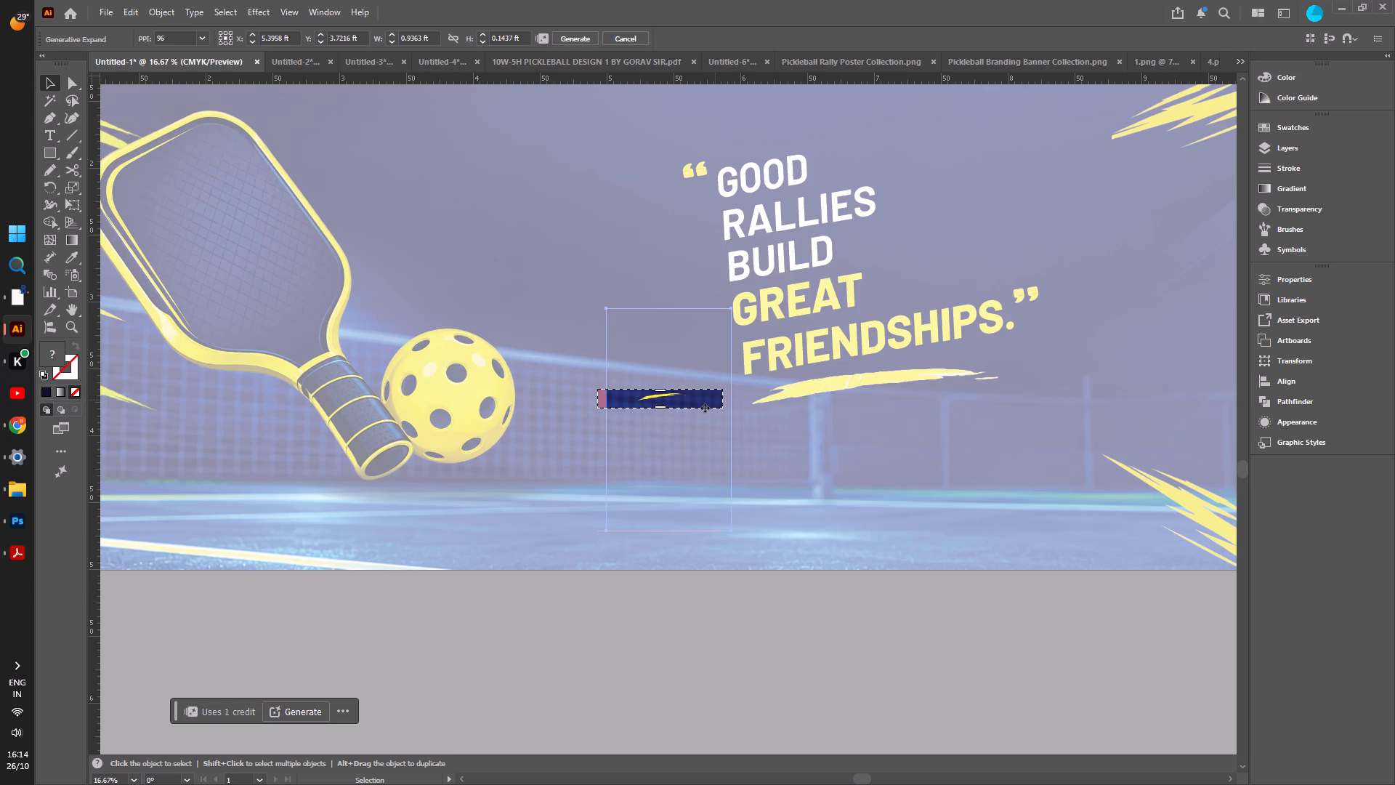
pyautogui.scroll(5, 705, 408)
pyautogui.scroll(-1, 705, 408)
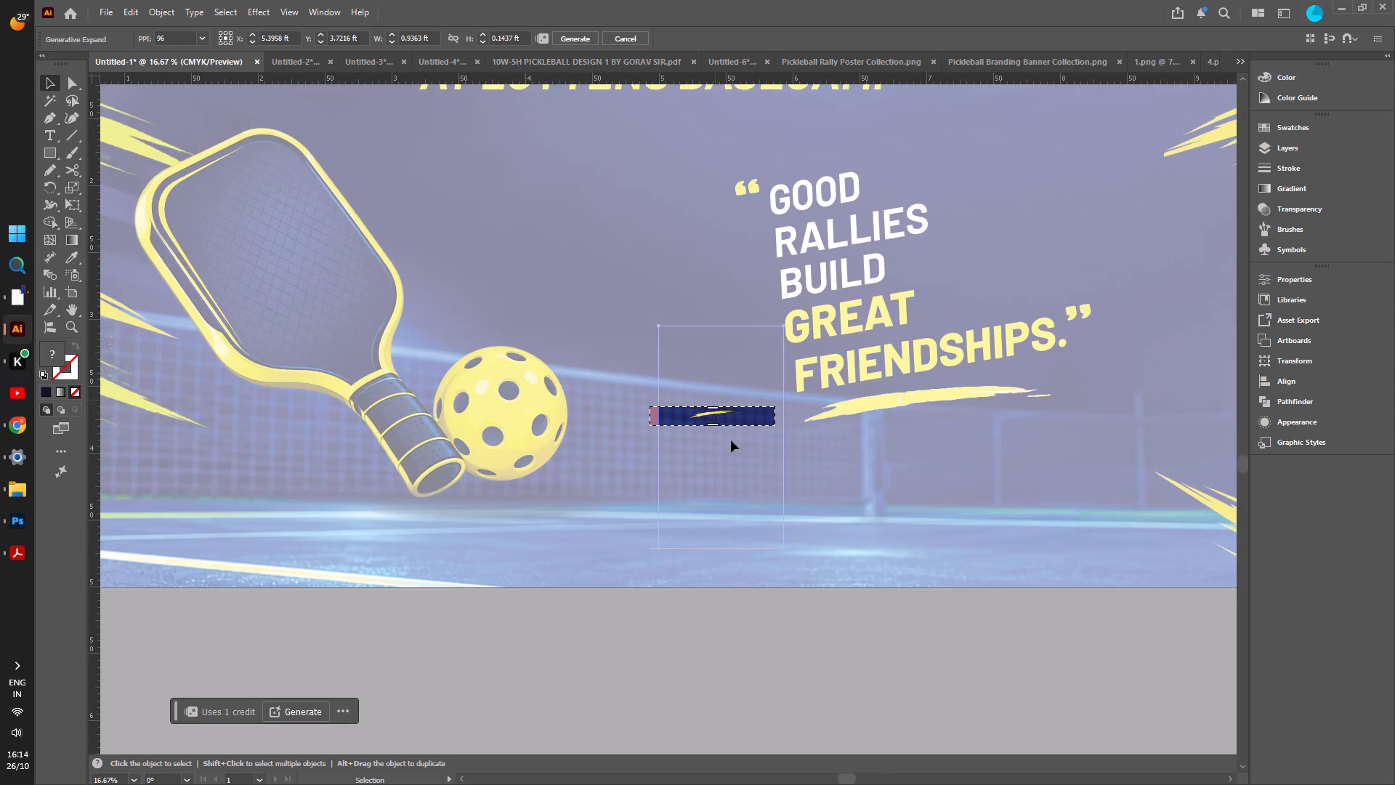
pyautogui.keyDown('alt'); pyautogui.scroll(5, 731, 440); pyautogui.keyUp('alt')
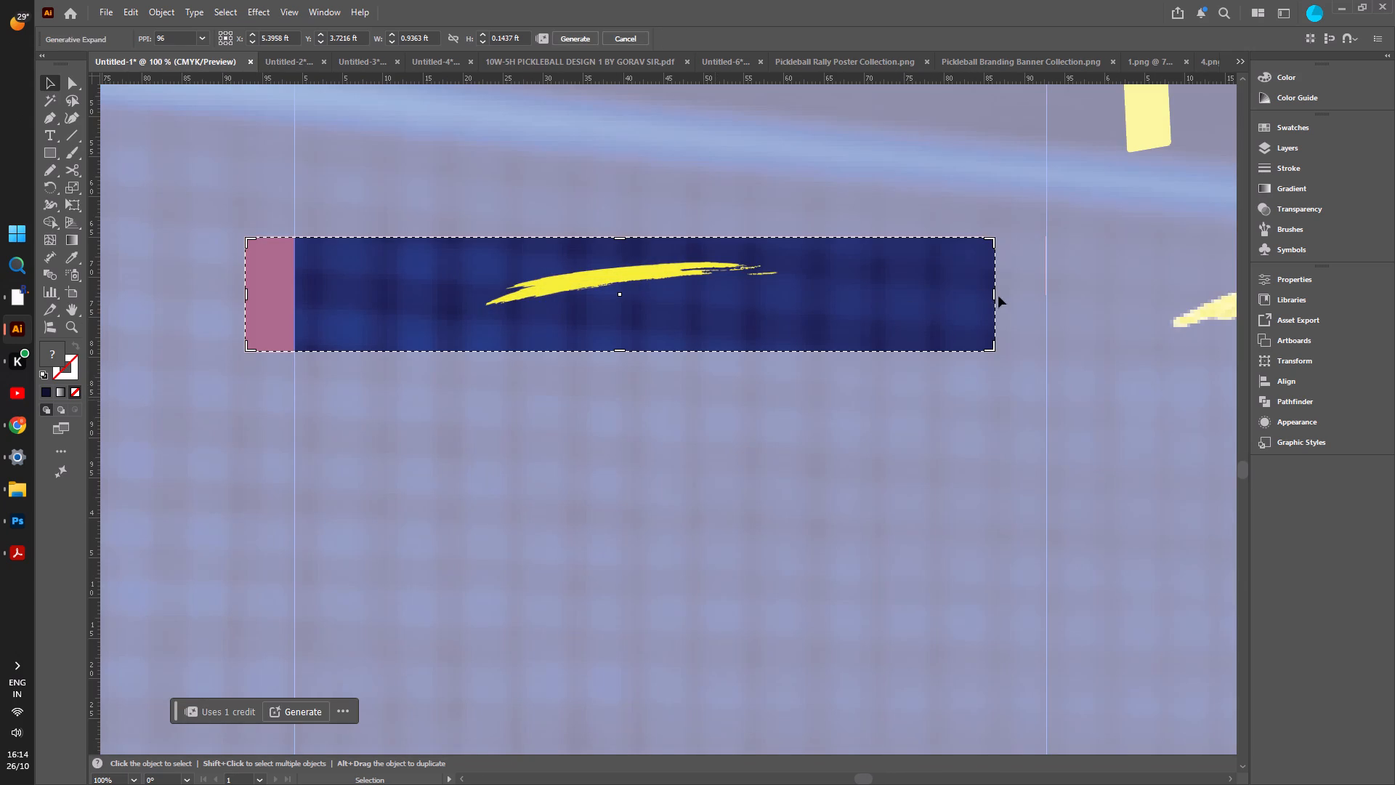
pyautogui.moveTo(992, 296); pyautogui.dragTo(780, 286)
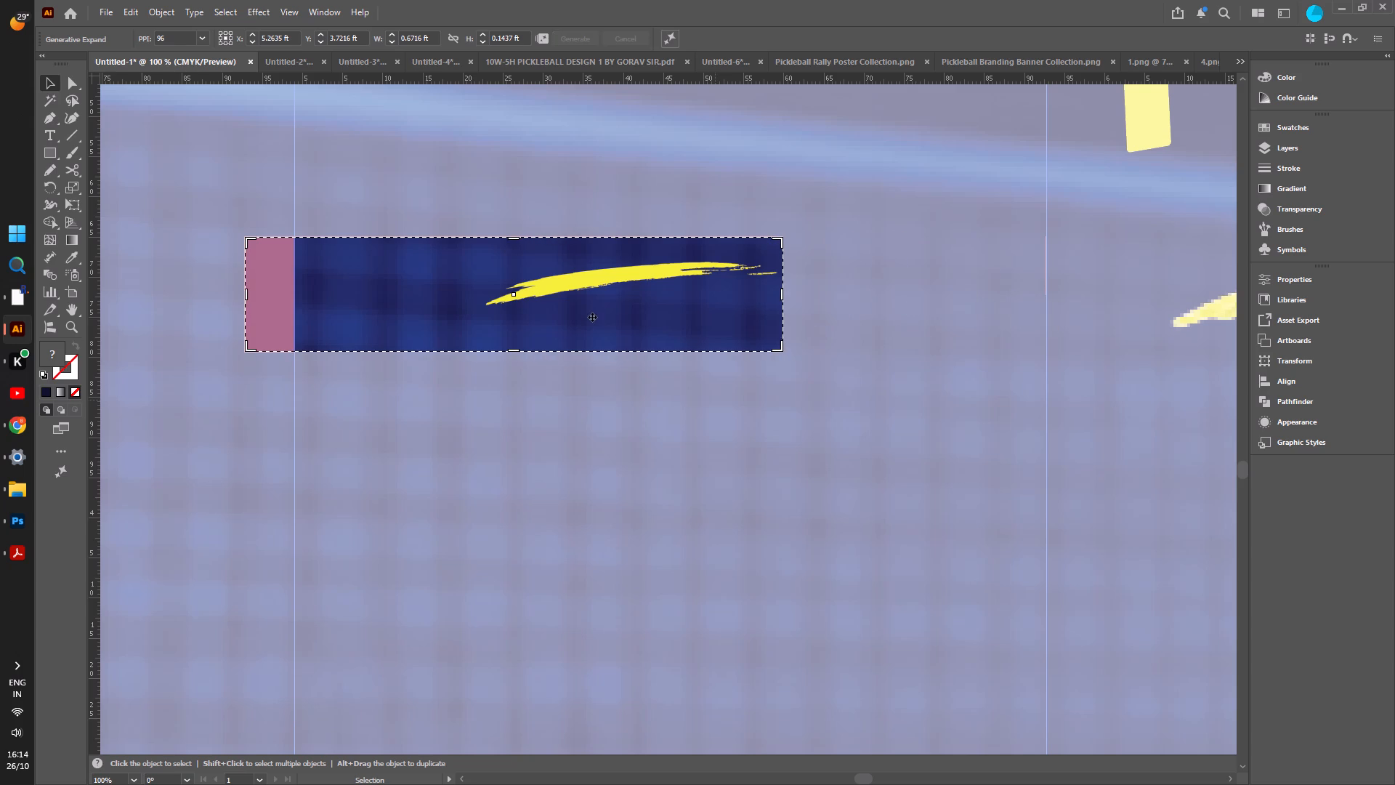
pyautogui.moveTo(591, 318); pyautogui.dragTo(652, 318)
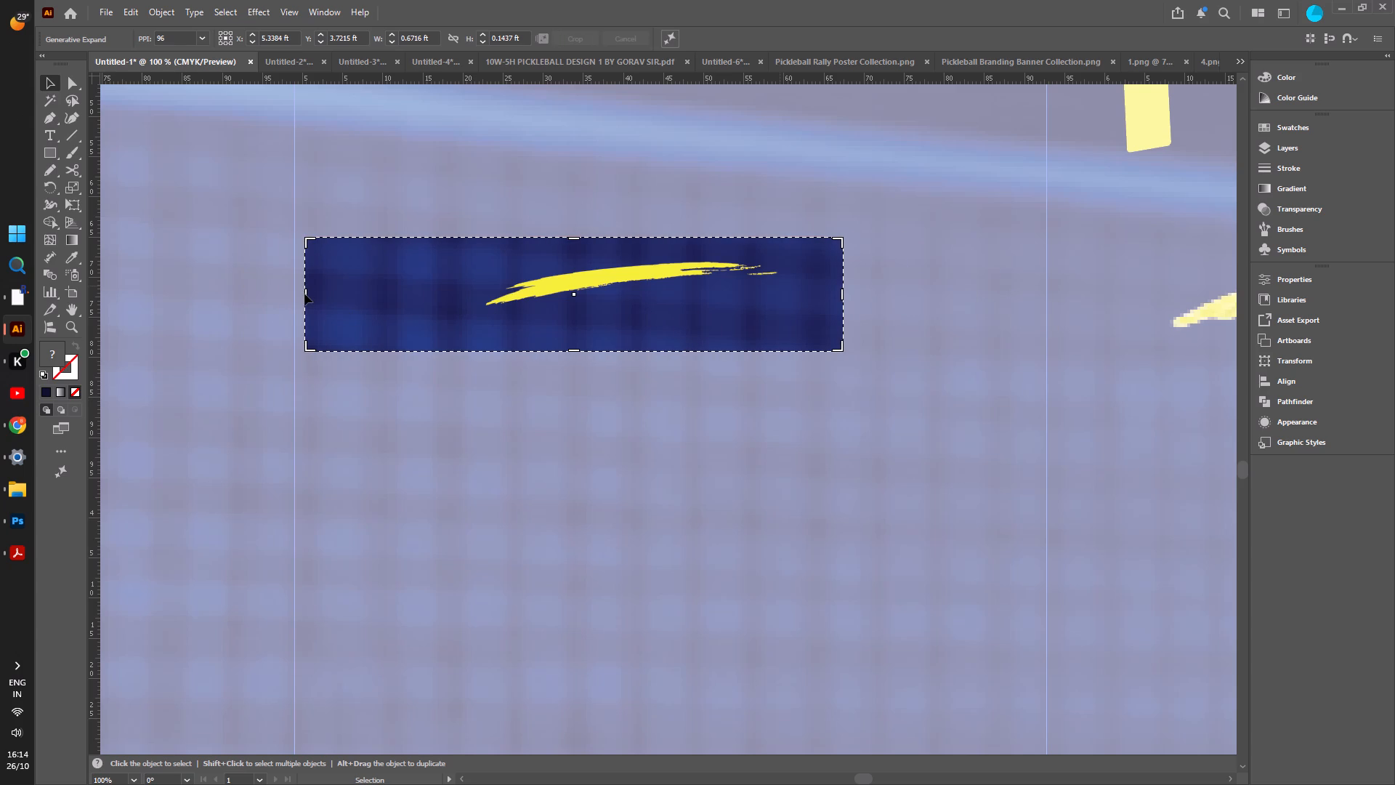
pyautogui.click(304, 294)
pyautogui.moveTo(307, 294); pyautogui.dragTo(469, 294)
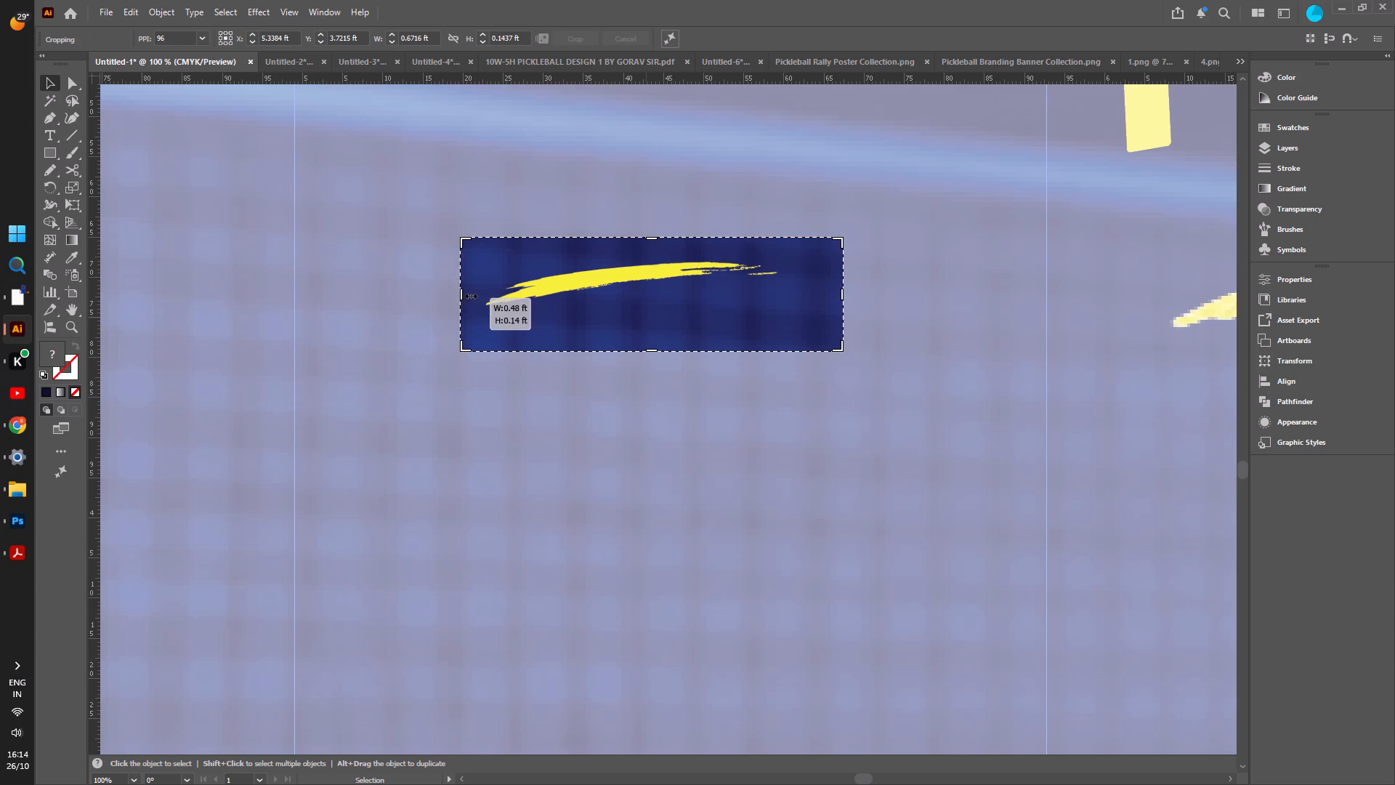
pyautogui.moveTo(469, 294); pyautogui.dragTo(474, 294)
pyautogui.moveTo(843, 299); pyautogui.dragTo(791, 299)
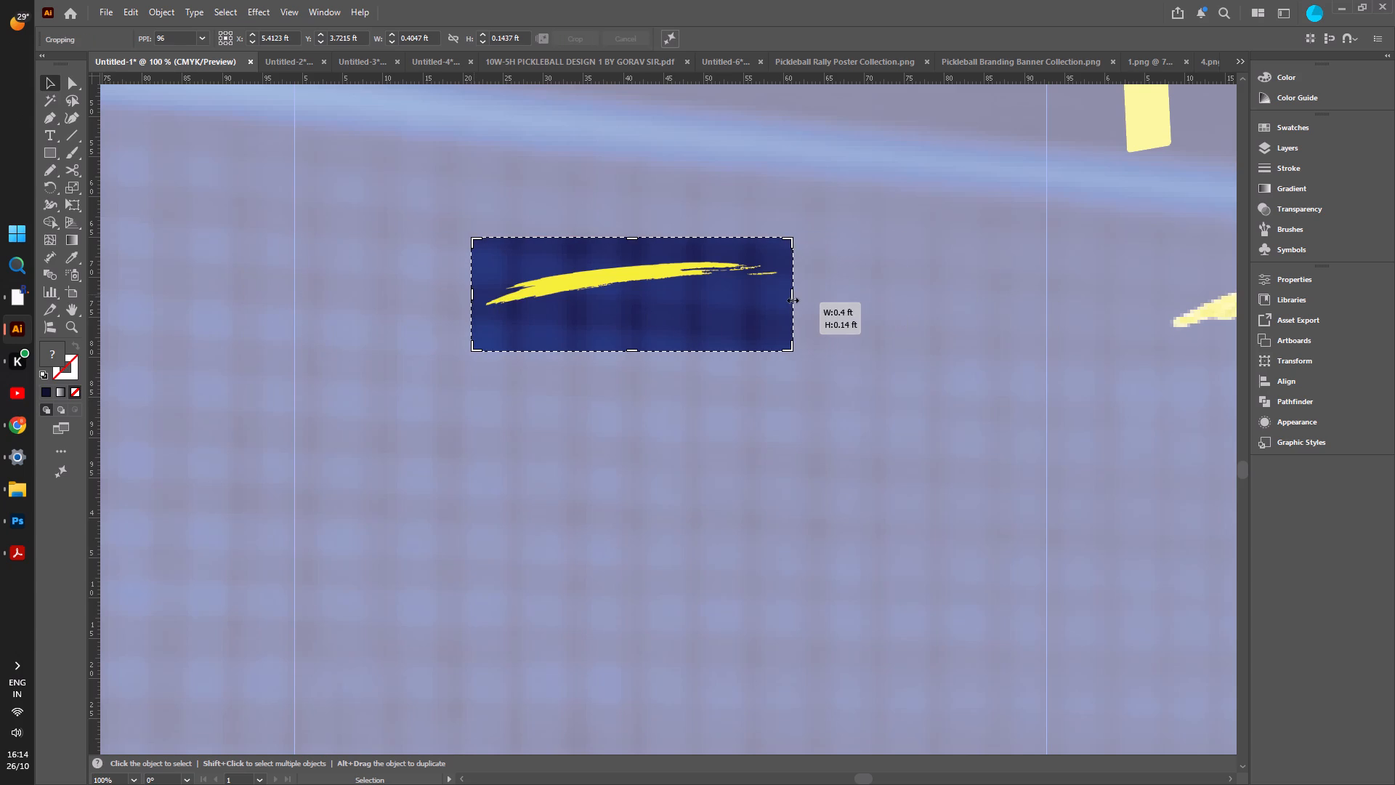
pyautogui.moveTo(791, 299); pyautogui.dragTo(782, 298)
pyautogui.moveTo(630, 348); pyautogui.dragTo(631, 307)
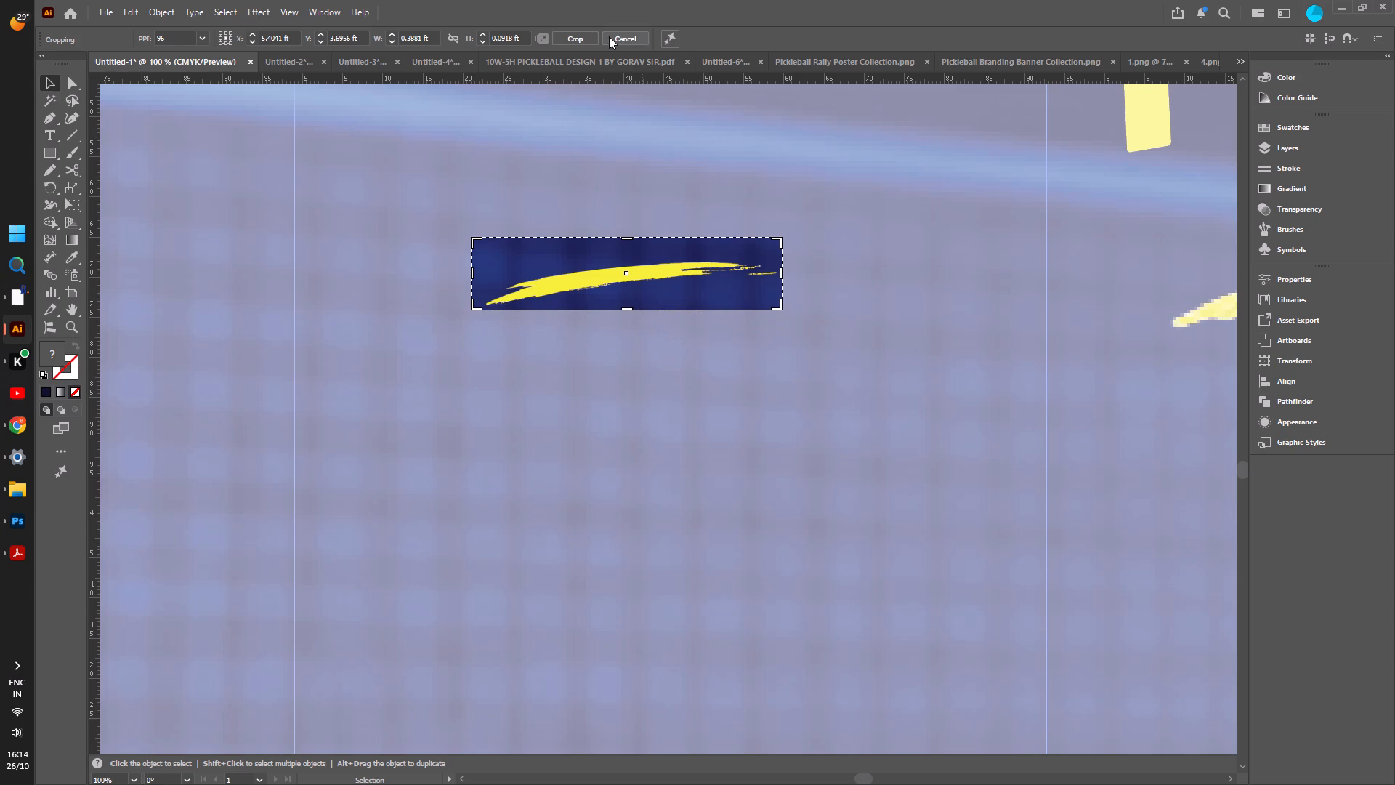
pyautogui.click(586, 36)
# Replace the old brush stroke beneath FRIENDSHIPS. with the cropped one, enlarged to underline the whole word.
pyautogui.keyDown('alt'); pyautogui.scroll(-5, 564, 342); pyautogui.keyUp('alt')
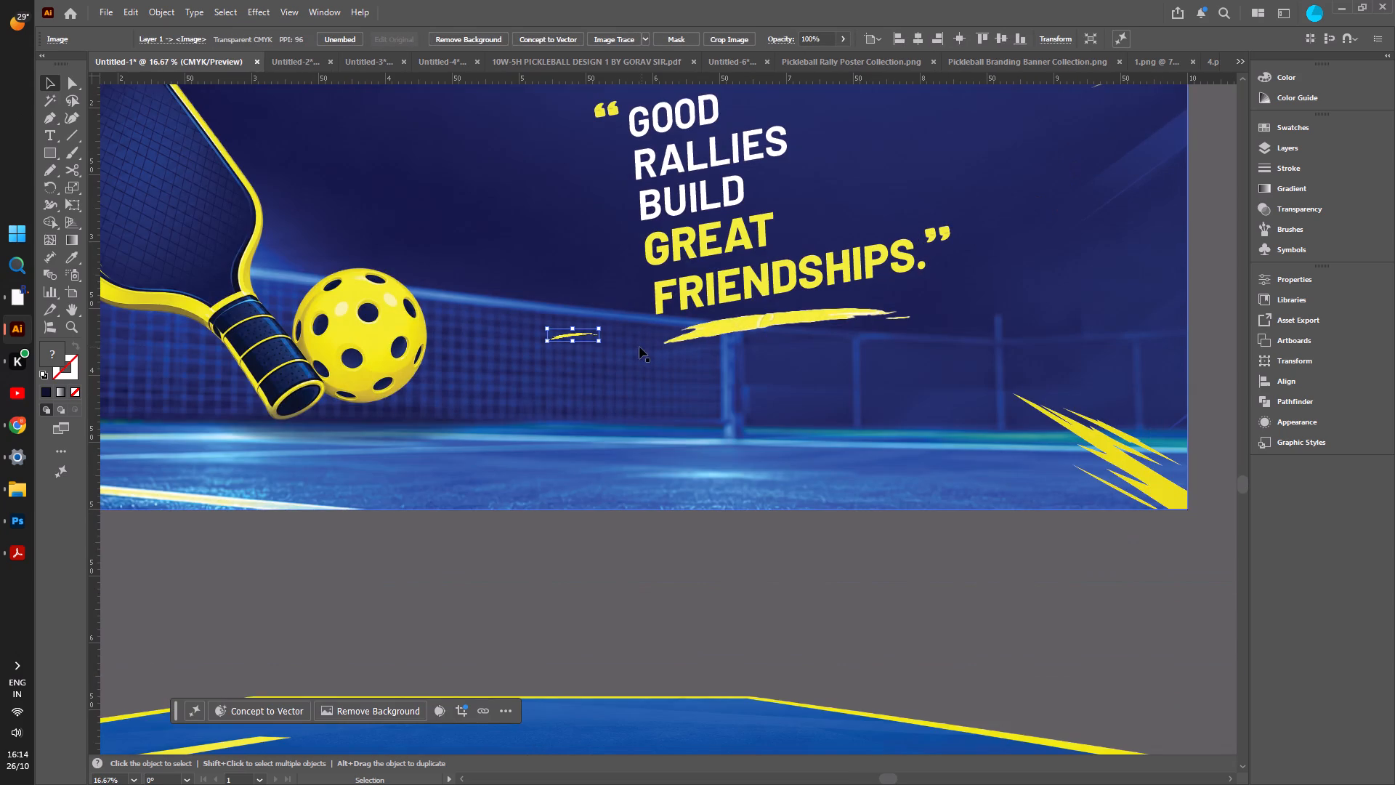
pyautogui.keyDown('shift'); pyautogui.moveTo(599, 342); pyautogui.dragTo(877, 442); pyautogui.keyUp('shift')
pyautogui.click(817, 305)
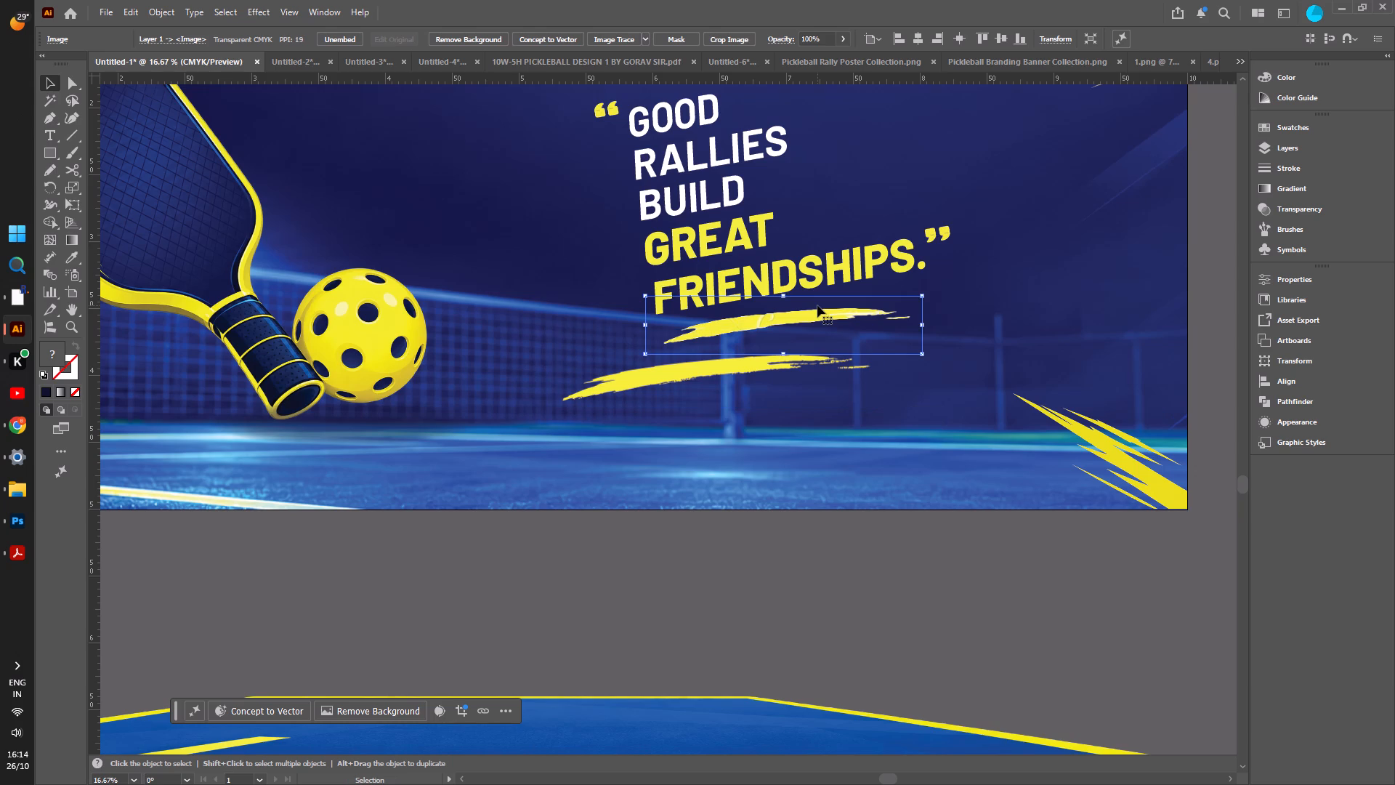
pyautogui.press('Delete')
pyautogui.moveTo(740, 369); pyautogui.dragTo(825, 321)
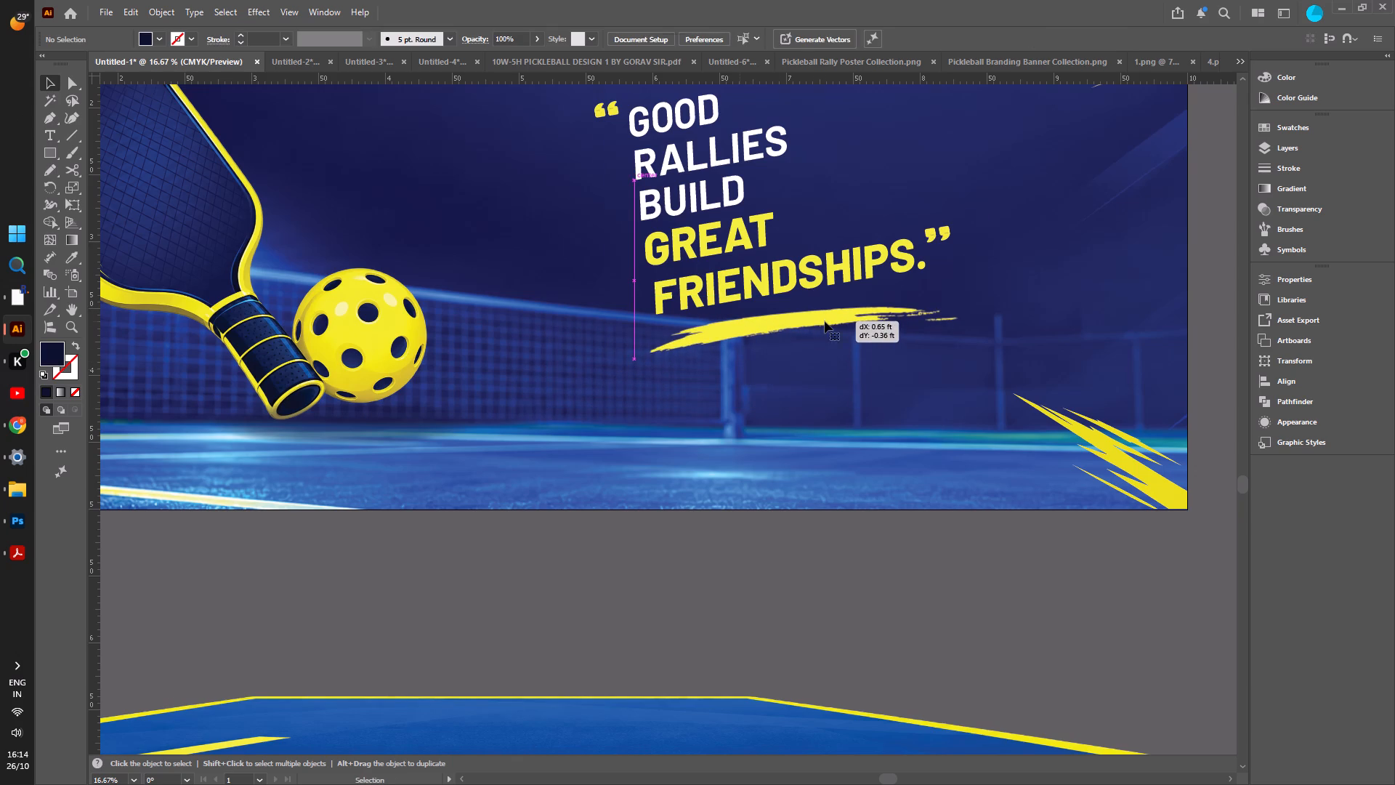
pyautogui.click(588, 390)
pyautogui.click(879, 588)
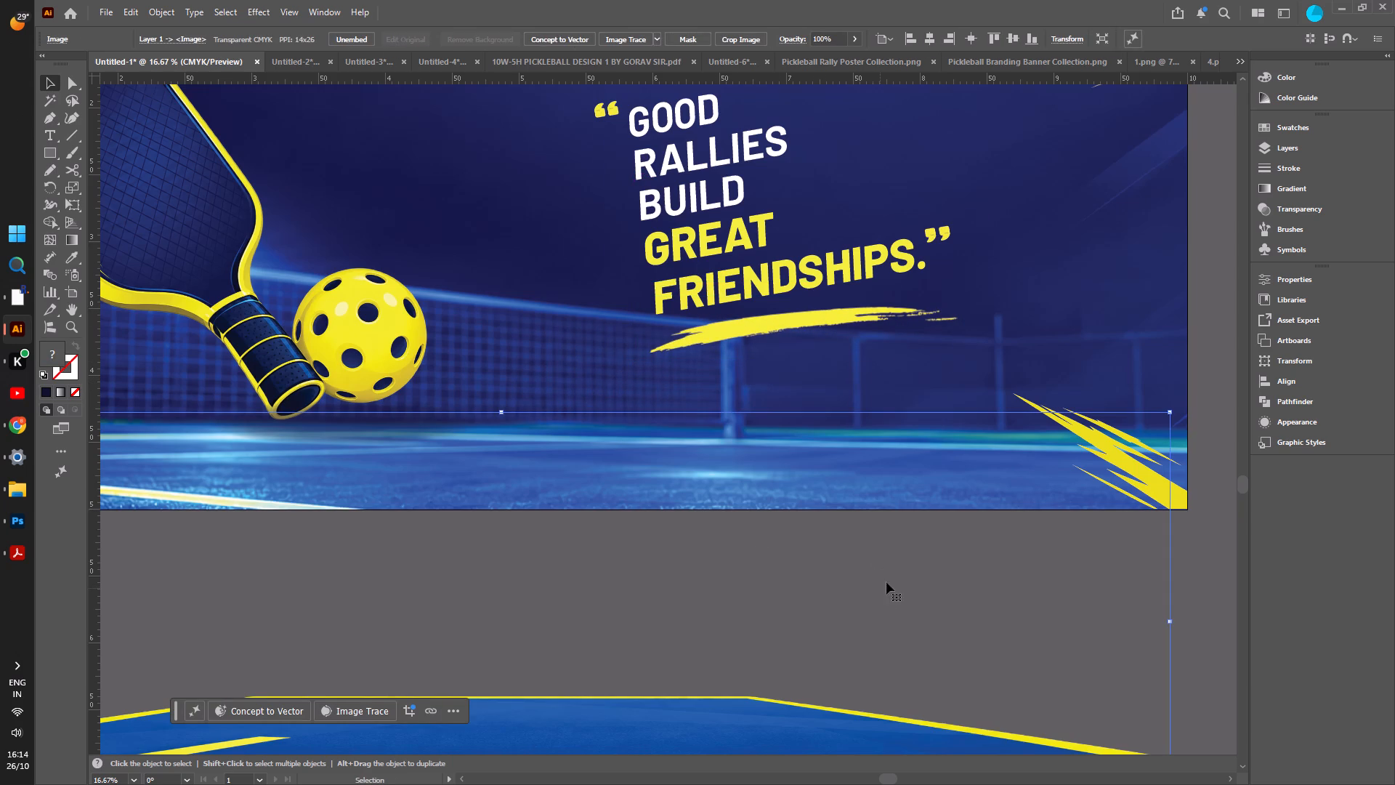
# Delete the yellow closing and opening quotation marks around the GOOD RALLIES BUILD GREAT FRIENDSHIPS. slogan.
pyautogui.click(943, 227)
pyautogui.press('Delete')
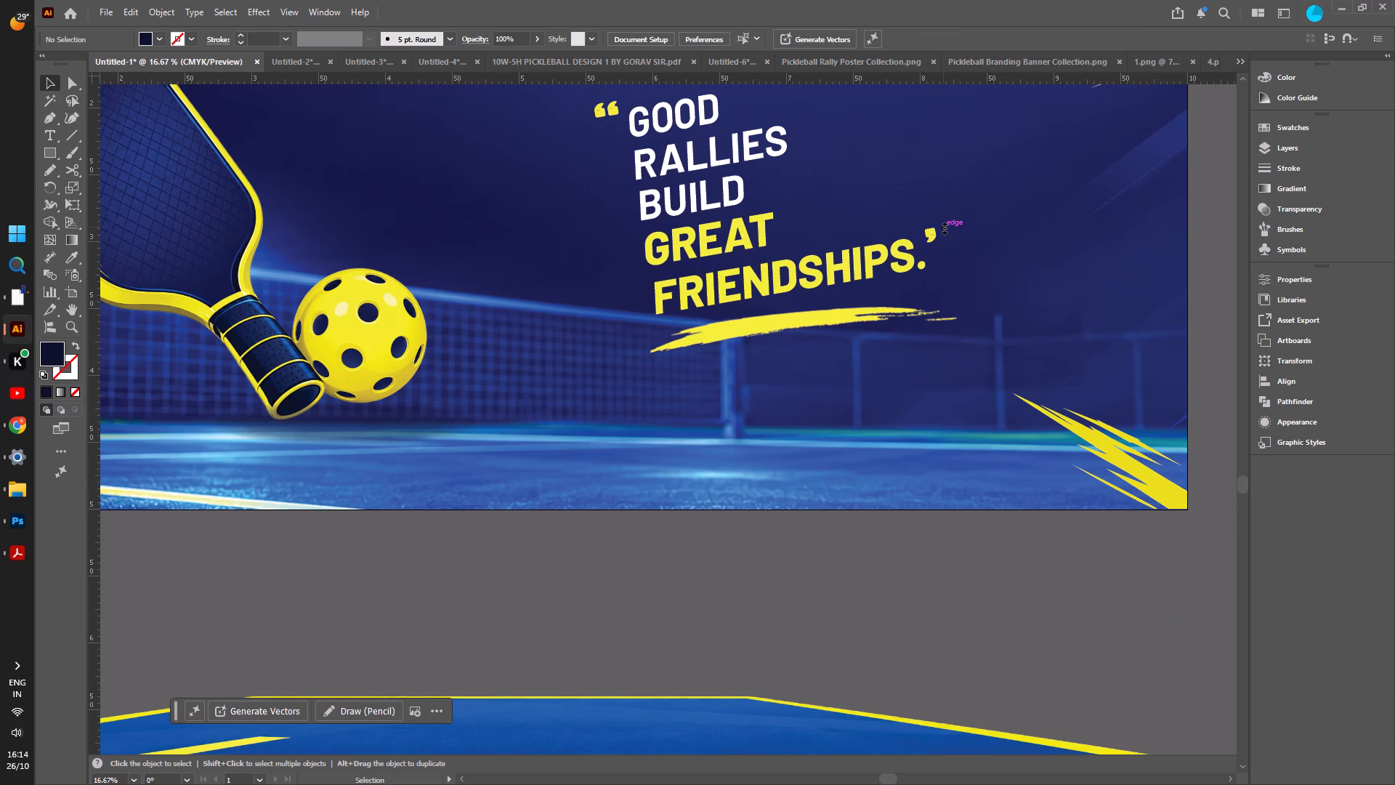
pyautogui.click(933, 233)
pyautogui.press('Delete')
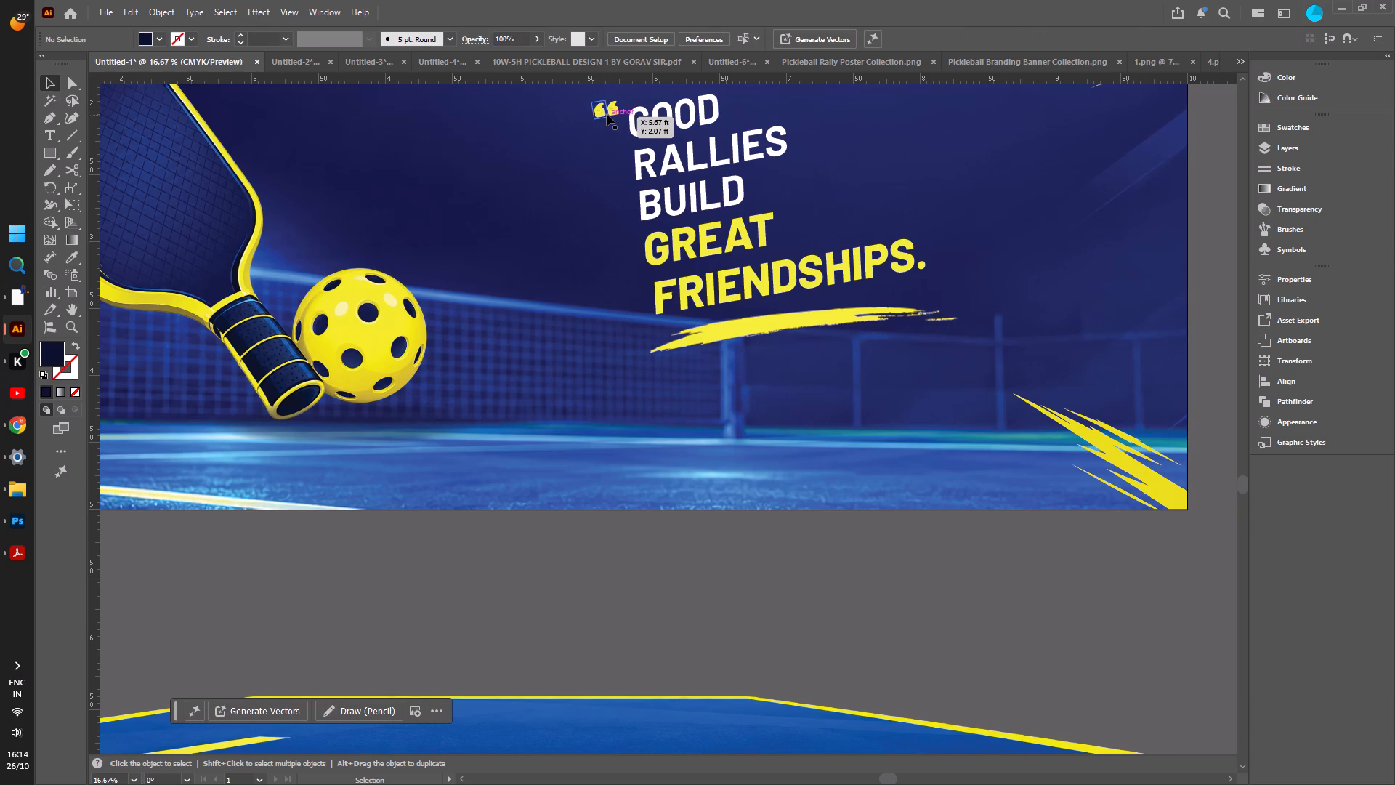
pyautogui.click(597, 108)
pyautogui.press('Delete')
pyautogui.click(611, 110)
pyautogui.press('Delete')
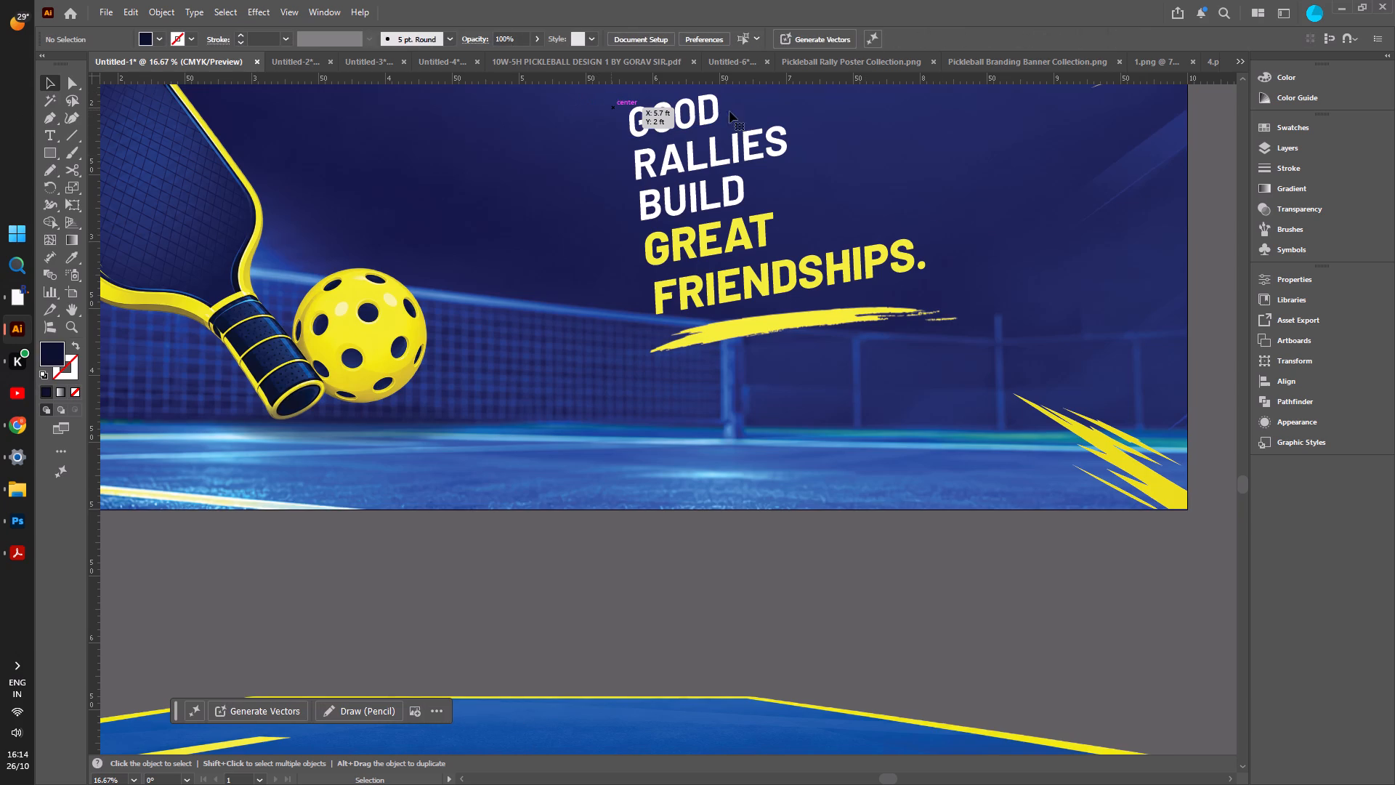
# Copy the yellow quotation-mark image from DOTT.png and paste it into the Untitled-1 banner.
pyautogui.click(1239, 59)
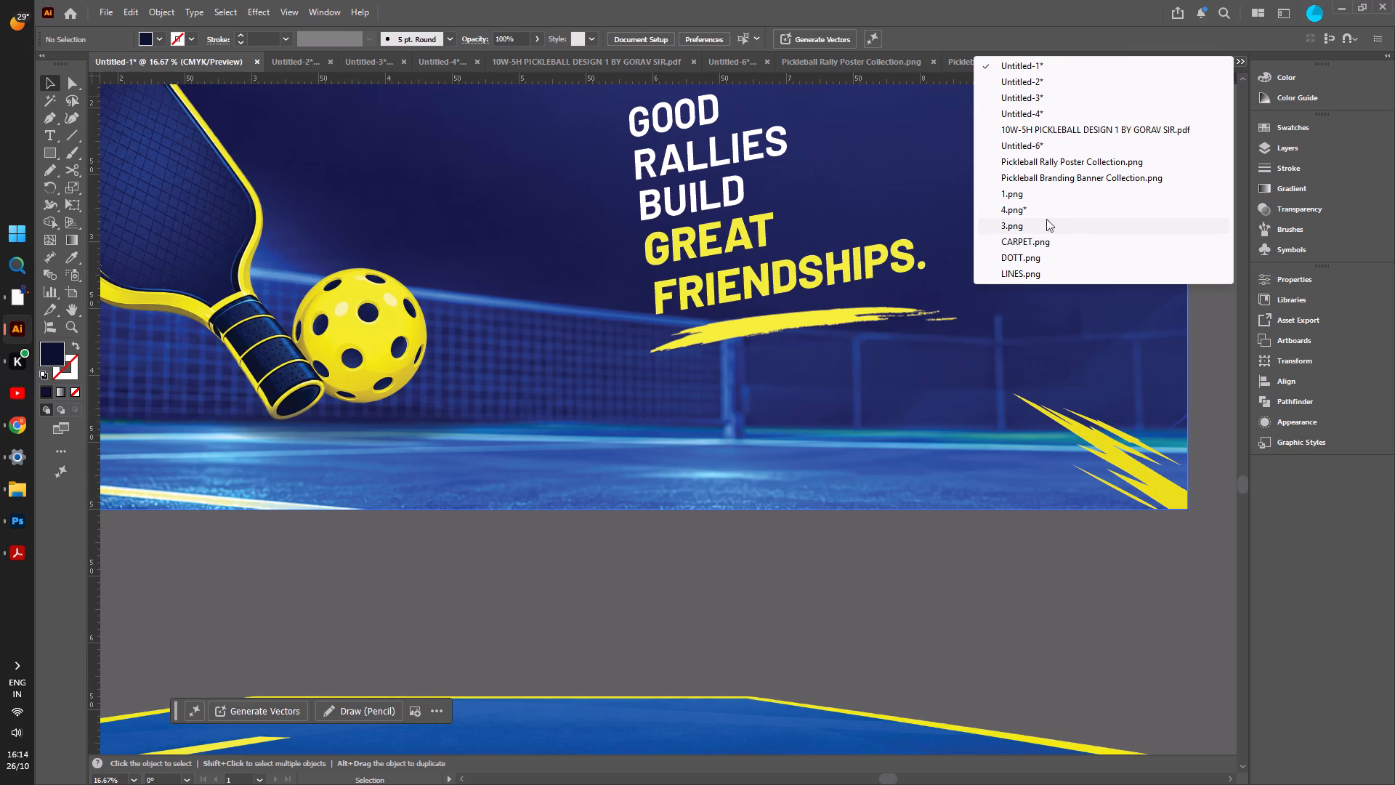
pyautogui.click(1037, 261)
pyautogui.click(775, 318)
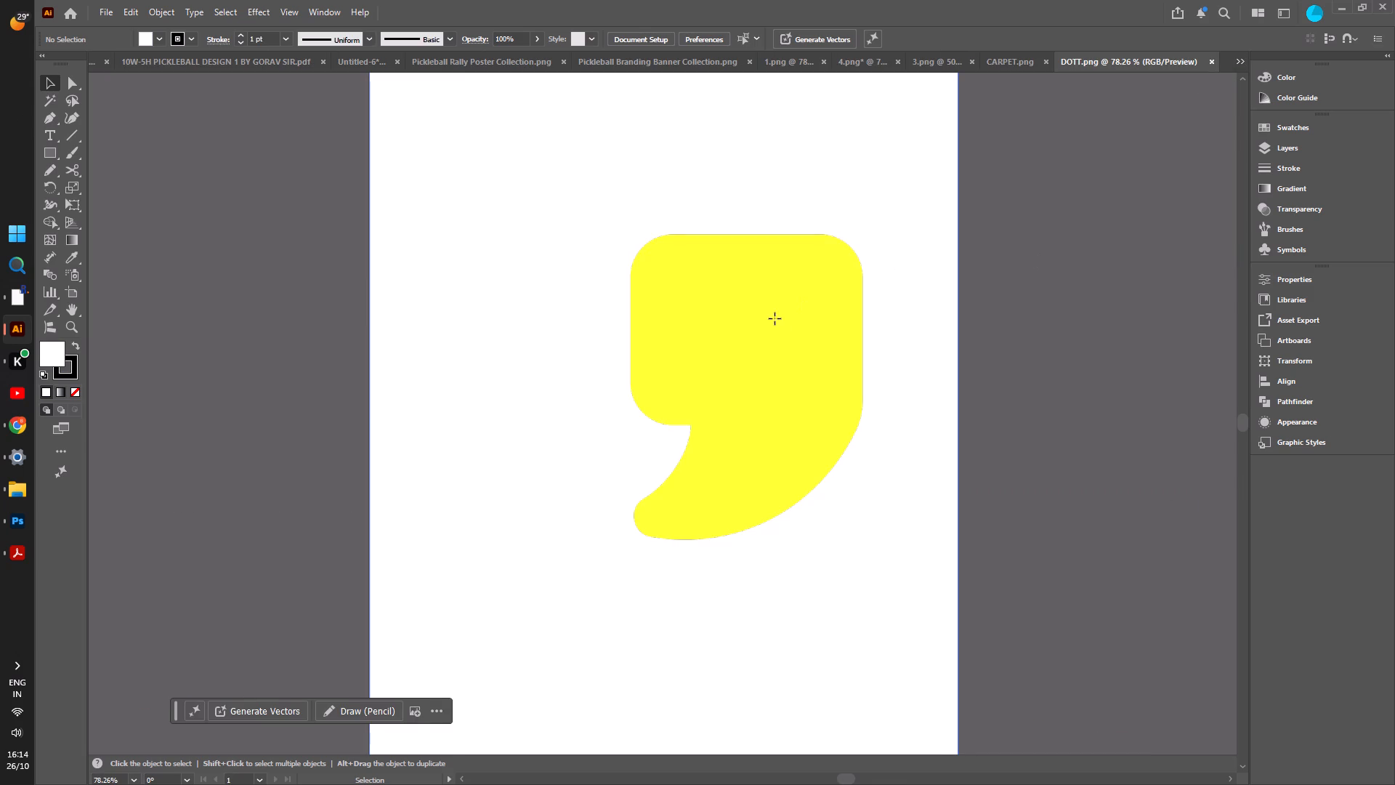
pyautogui.hotkey('ctrl', 'c')
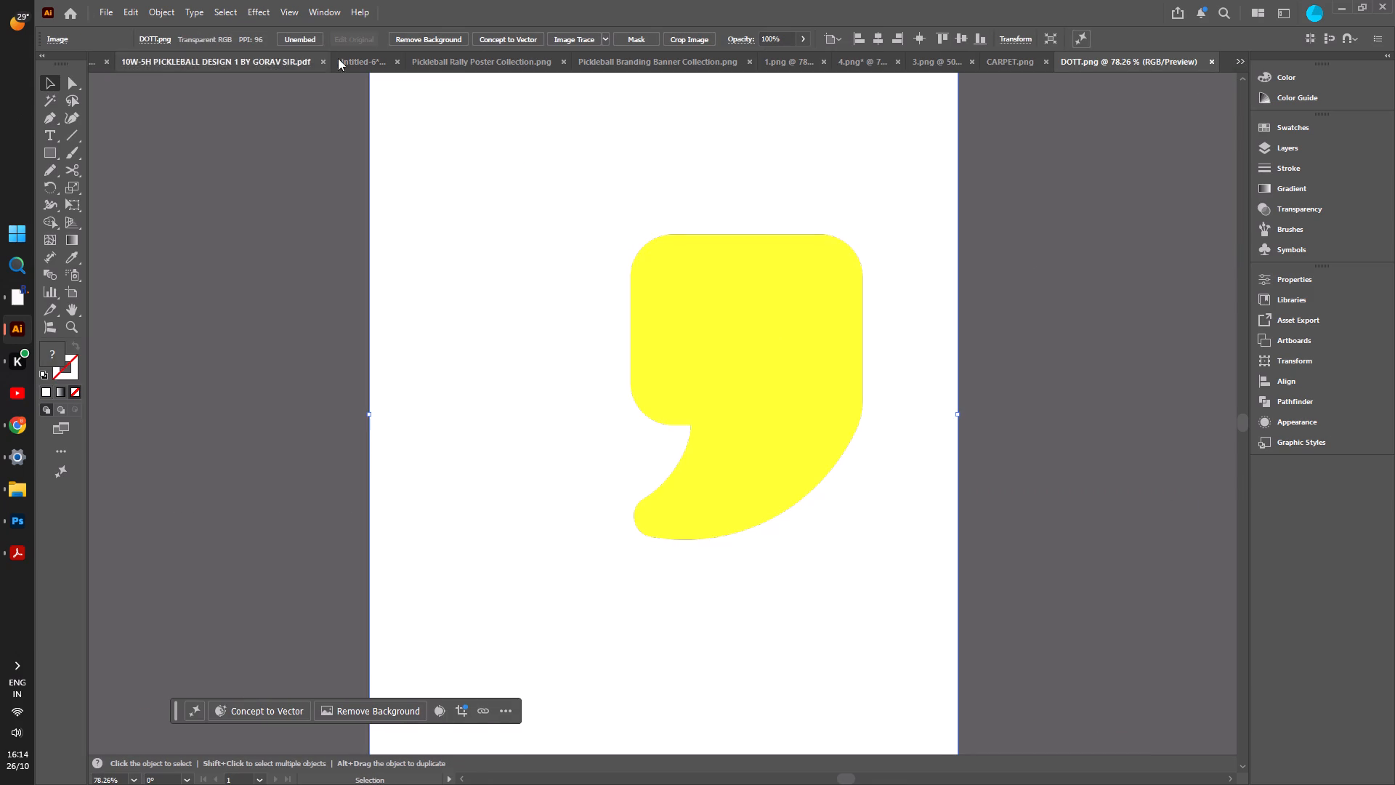
pyautogui.click(1239, 60)
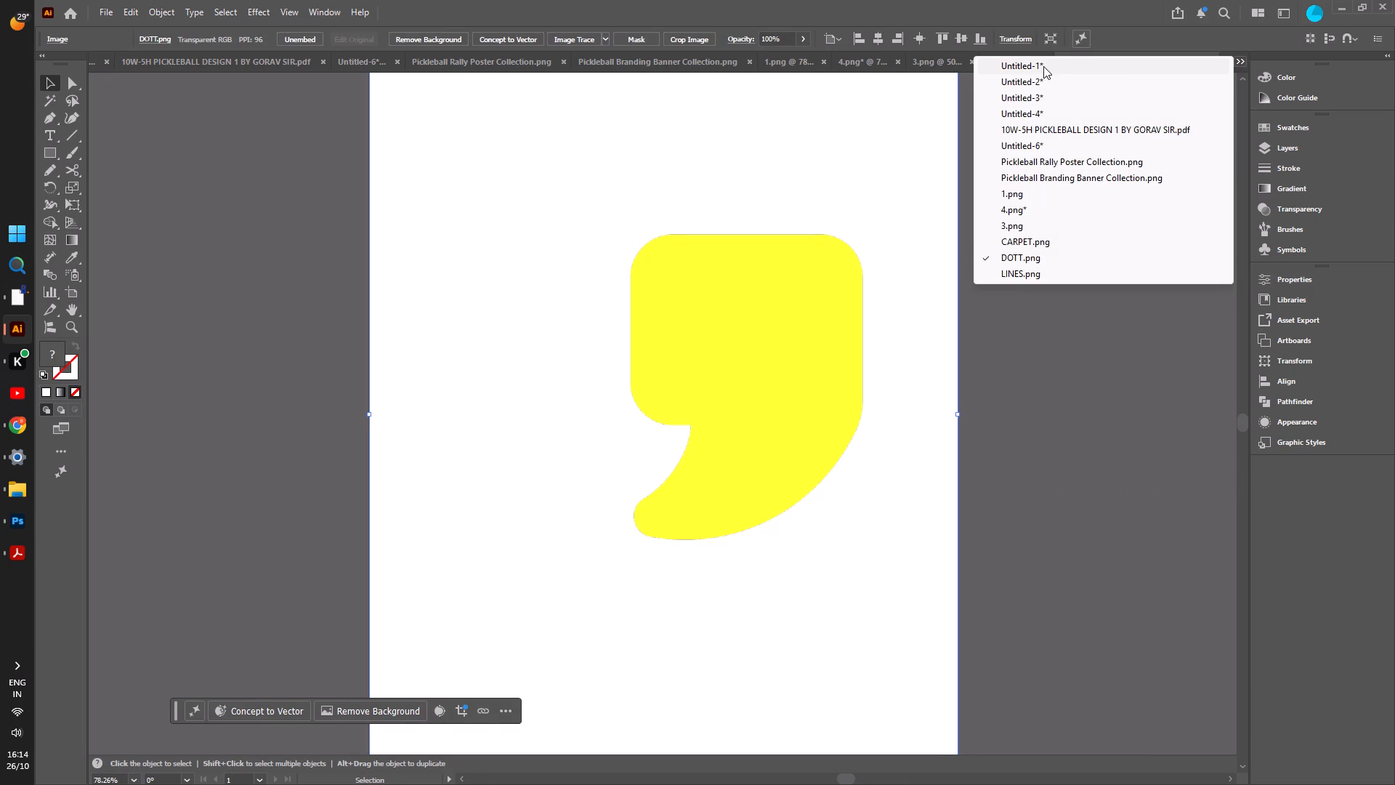
pyautogui.click(1043, 66)
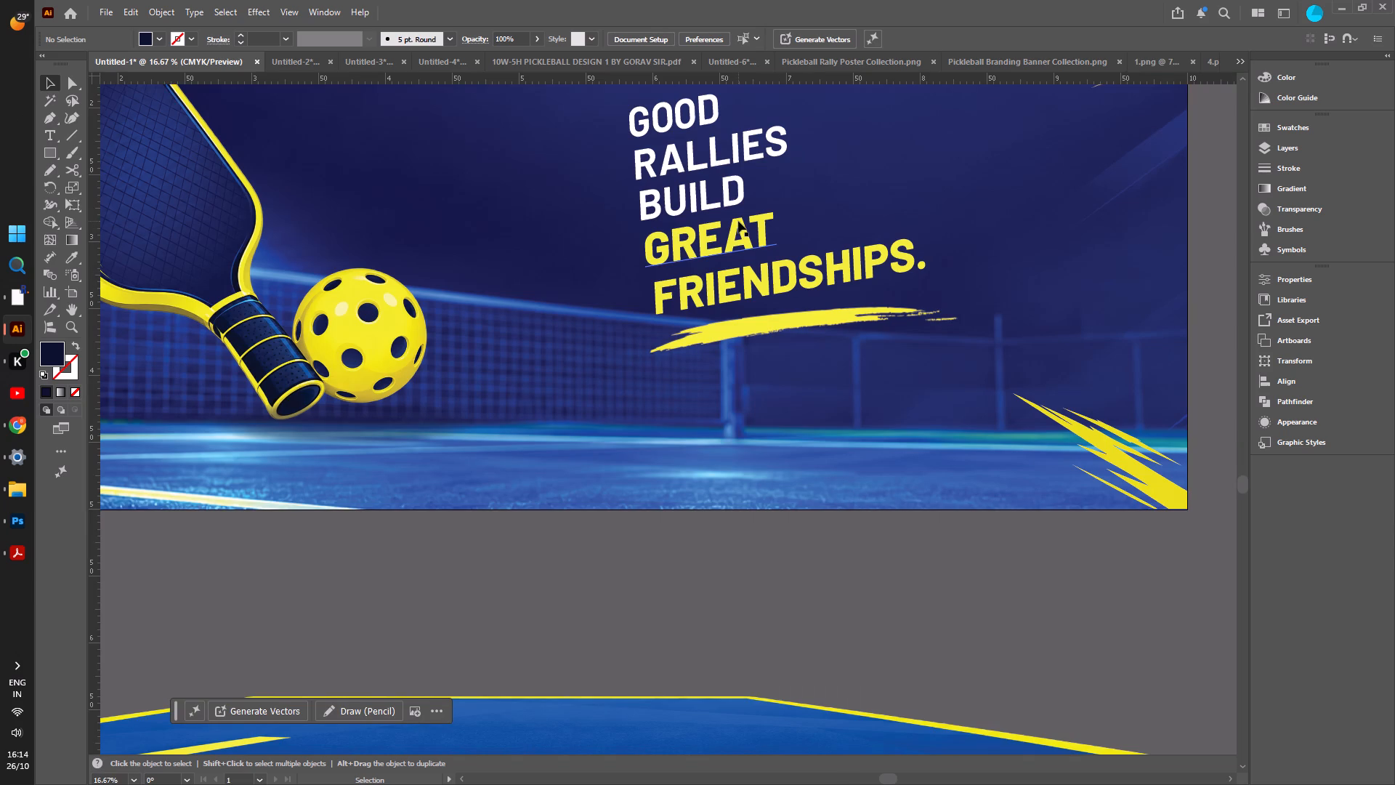
pyautogui.hotkey('ctrl', 'v')
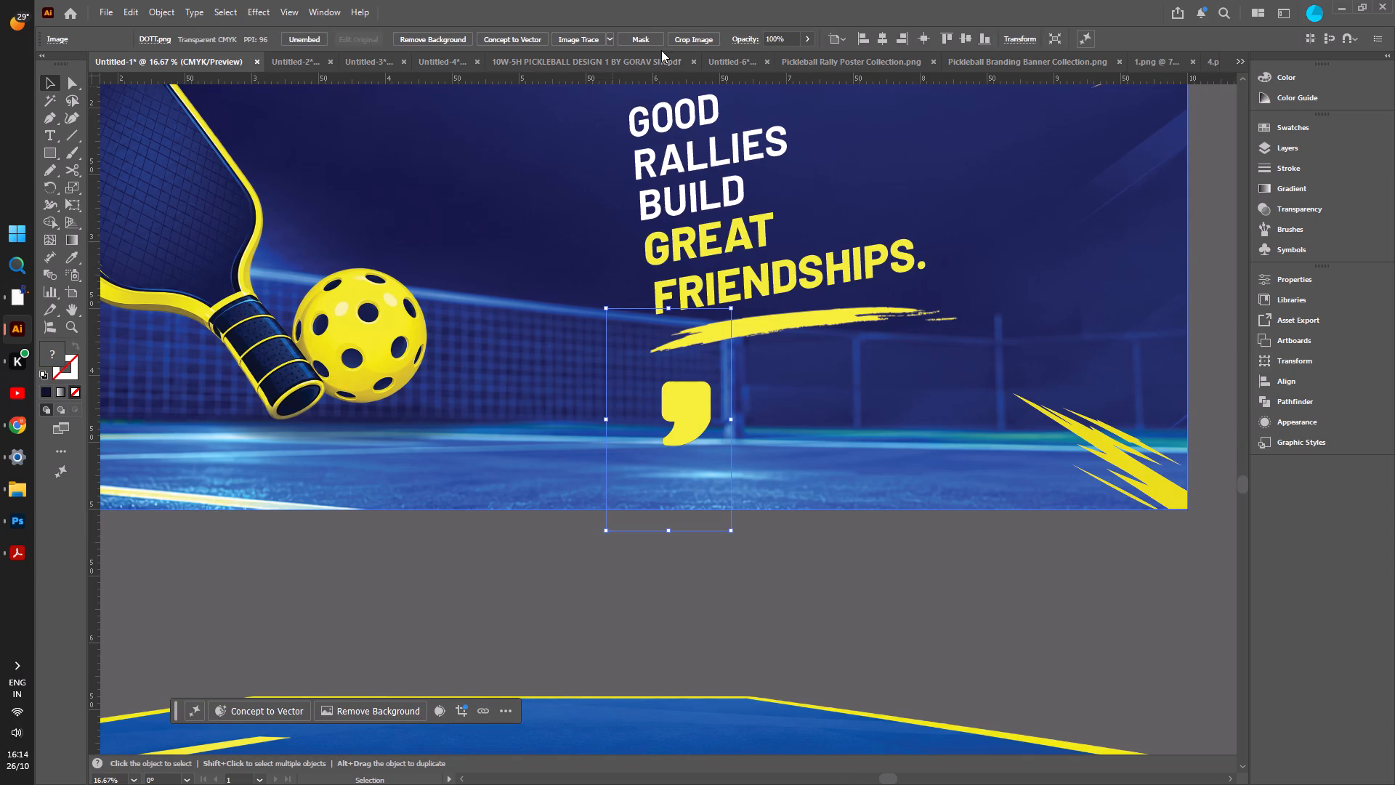
# Crop the pasted image closely around the yellow quotation mark, to about 0.51 by 0.62 ft.
pyautogui.click(694, 42)
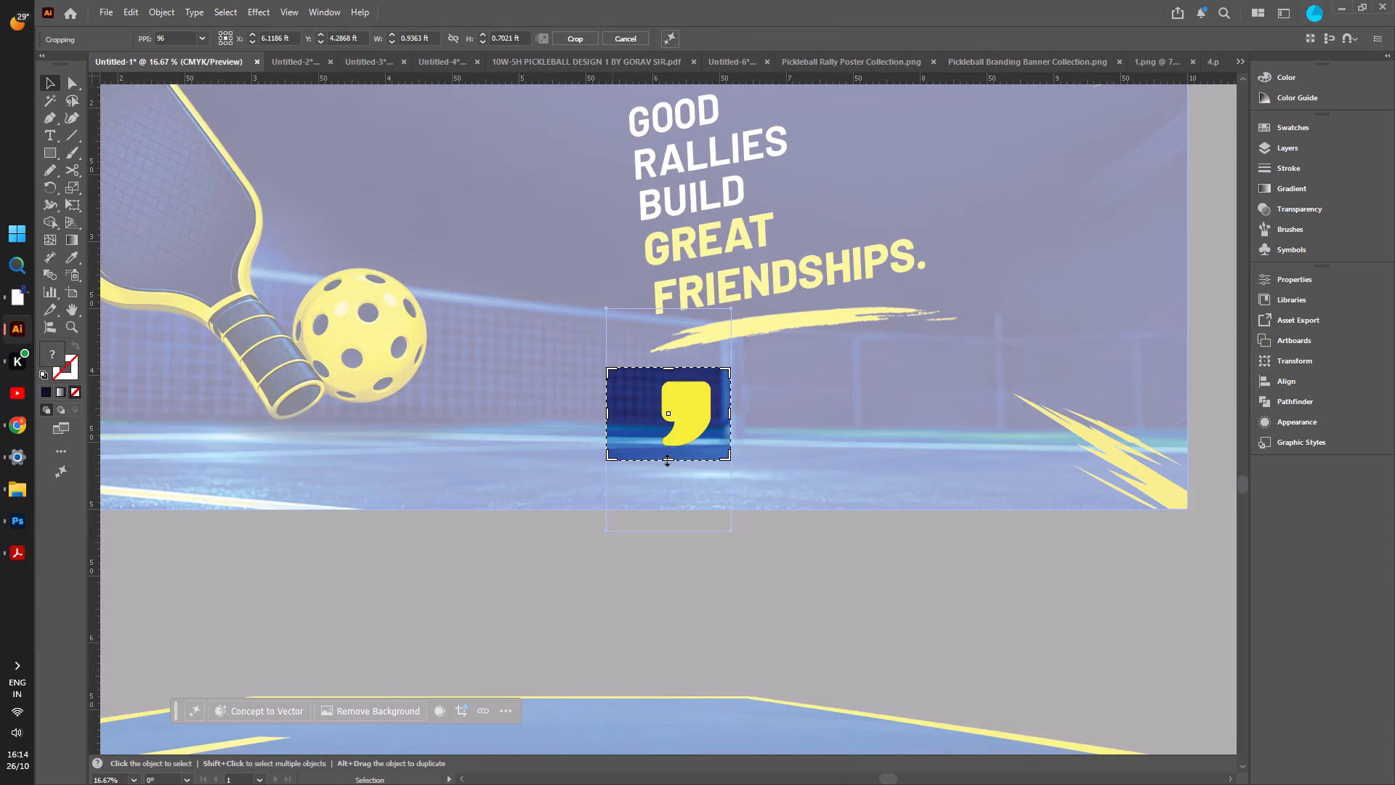
pyautogui.moveTo(666, 459); pyautogui.dragTo(673, 454)
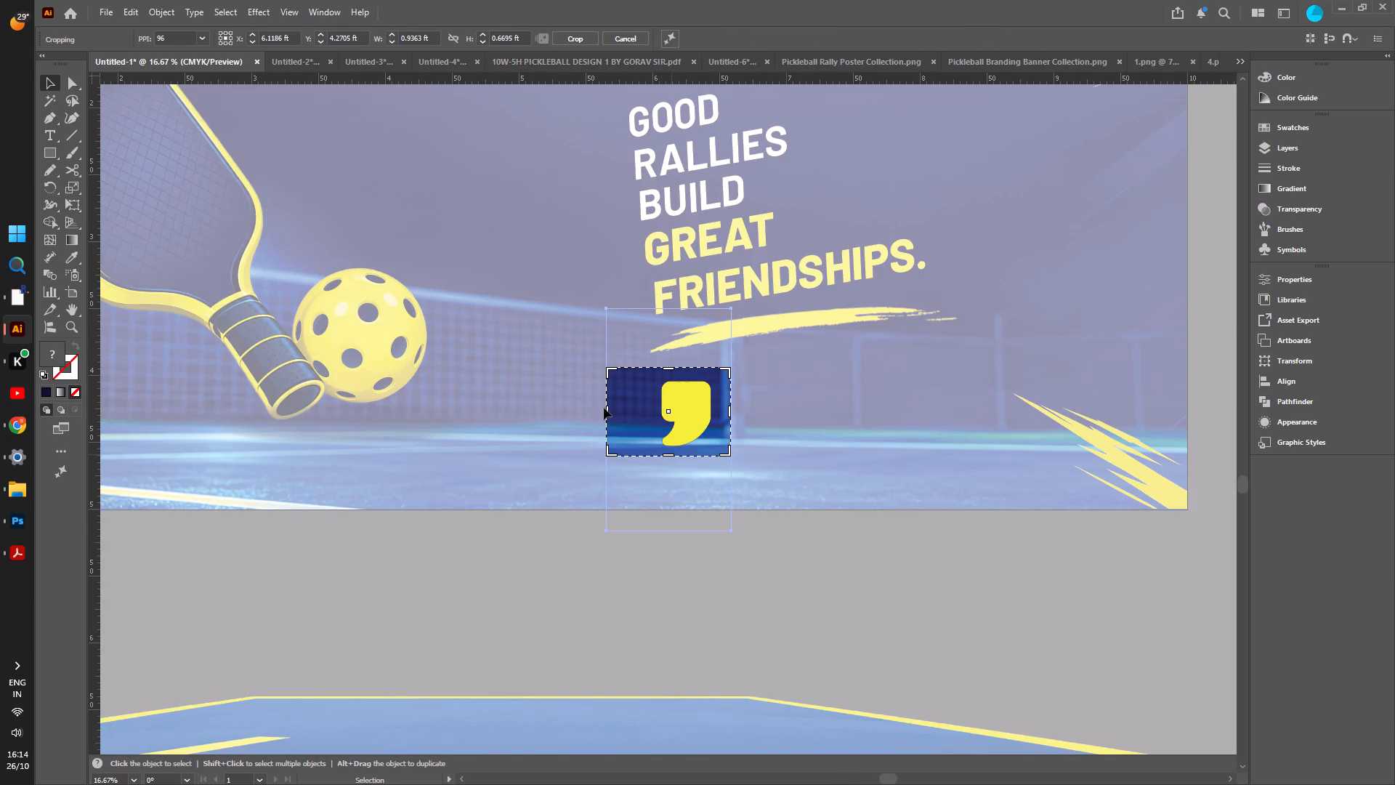
pyautogui.click(604, 408)
pyautogui.moveTo(610, 409); pyautogui.dragTo(655, 408)
pyautogui.moveTo(729, 409); pyautogui.dragTo(718, 409)
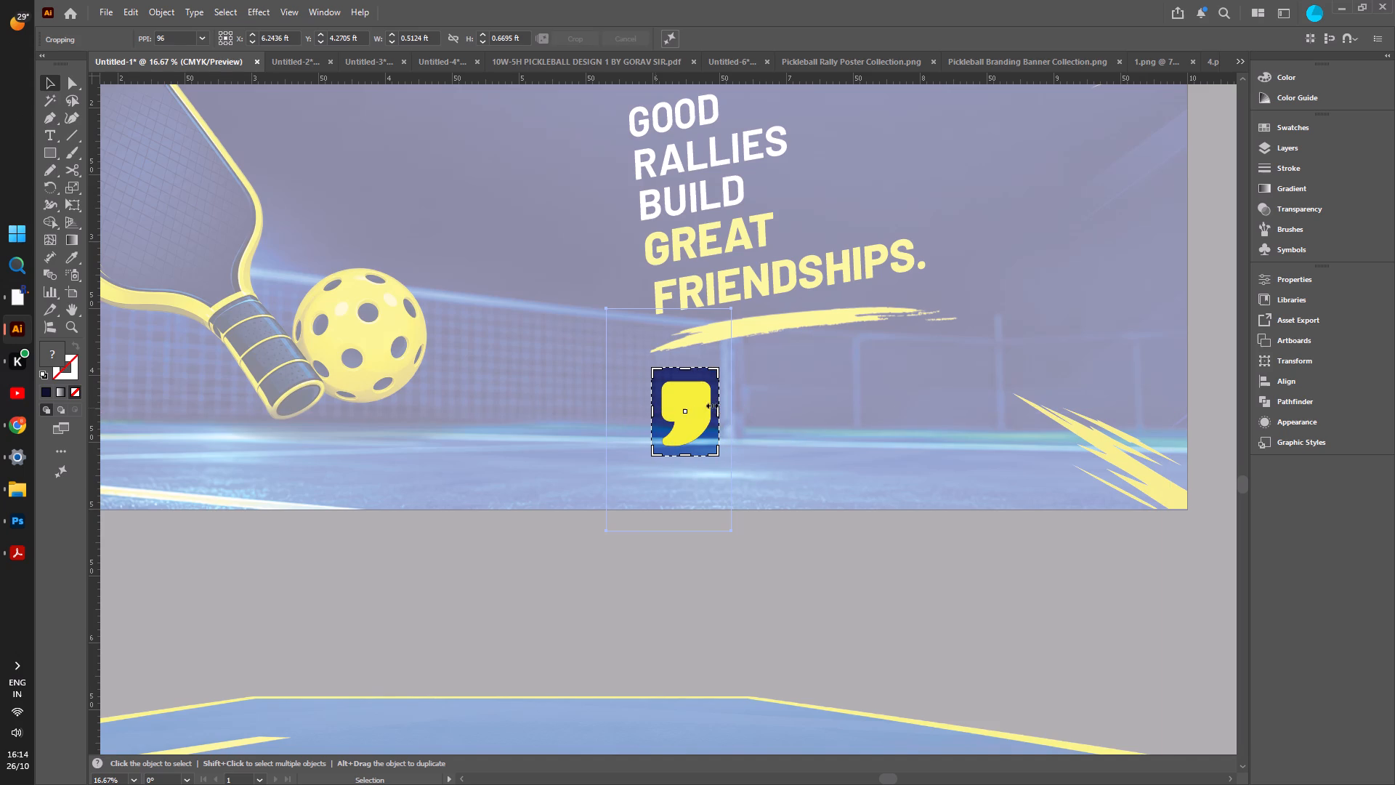
pyautogui.moveTo(687, 371); pyautogui.dragTo(686, 378)
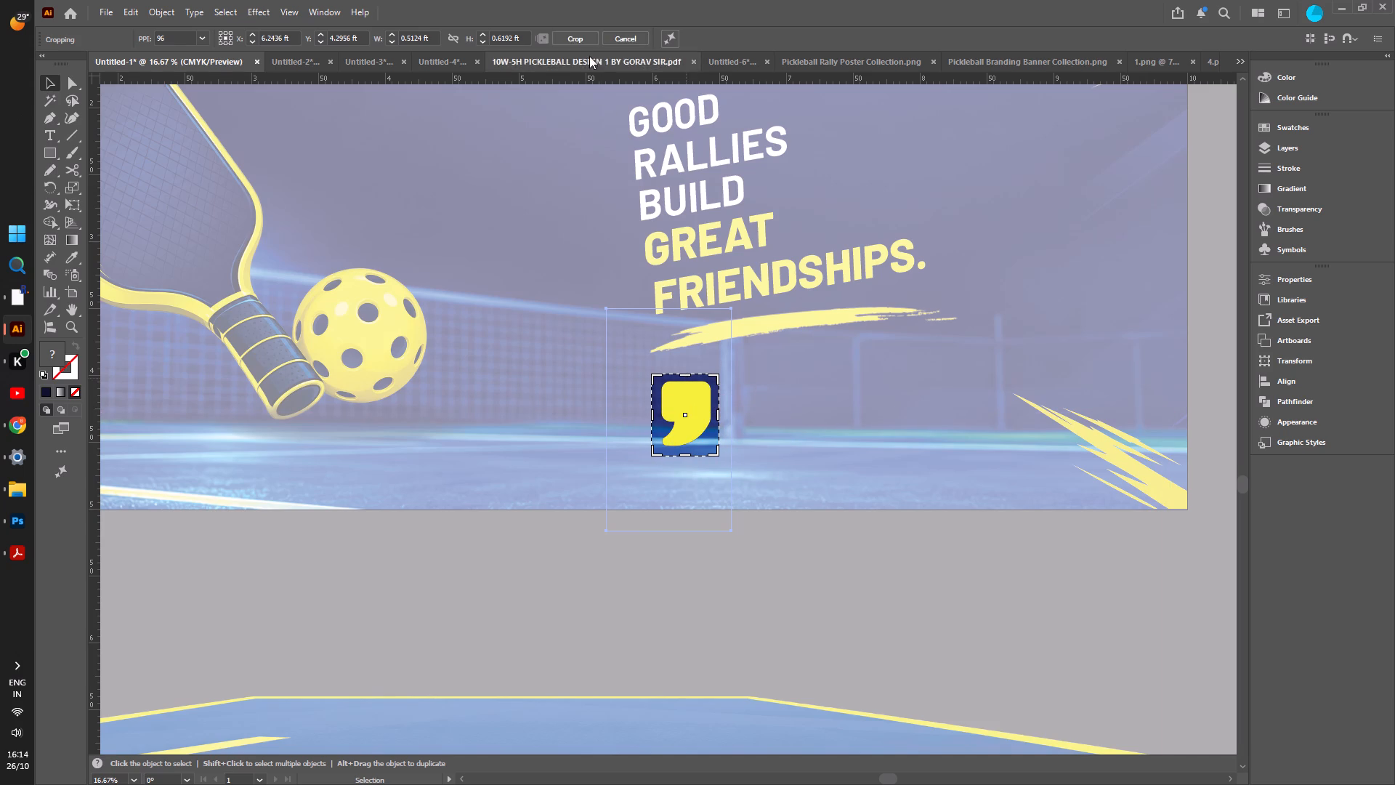
pyautogui.click(572, 36)
# Shrink the cropped quotation mark to punctuation size and place it just above and after the full stop of FRIENDSHIPS.
pyautogui.keyDown('shift'); pyautogui.moveTo(717, 456); pyautogui.dragTo(716, 454); pyautogui.keyUp('shift')
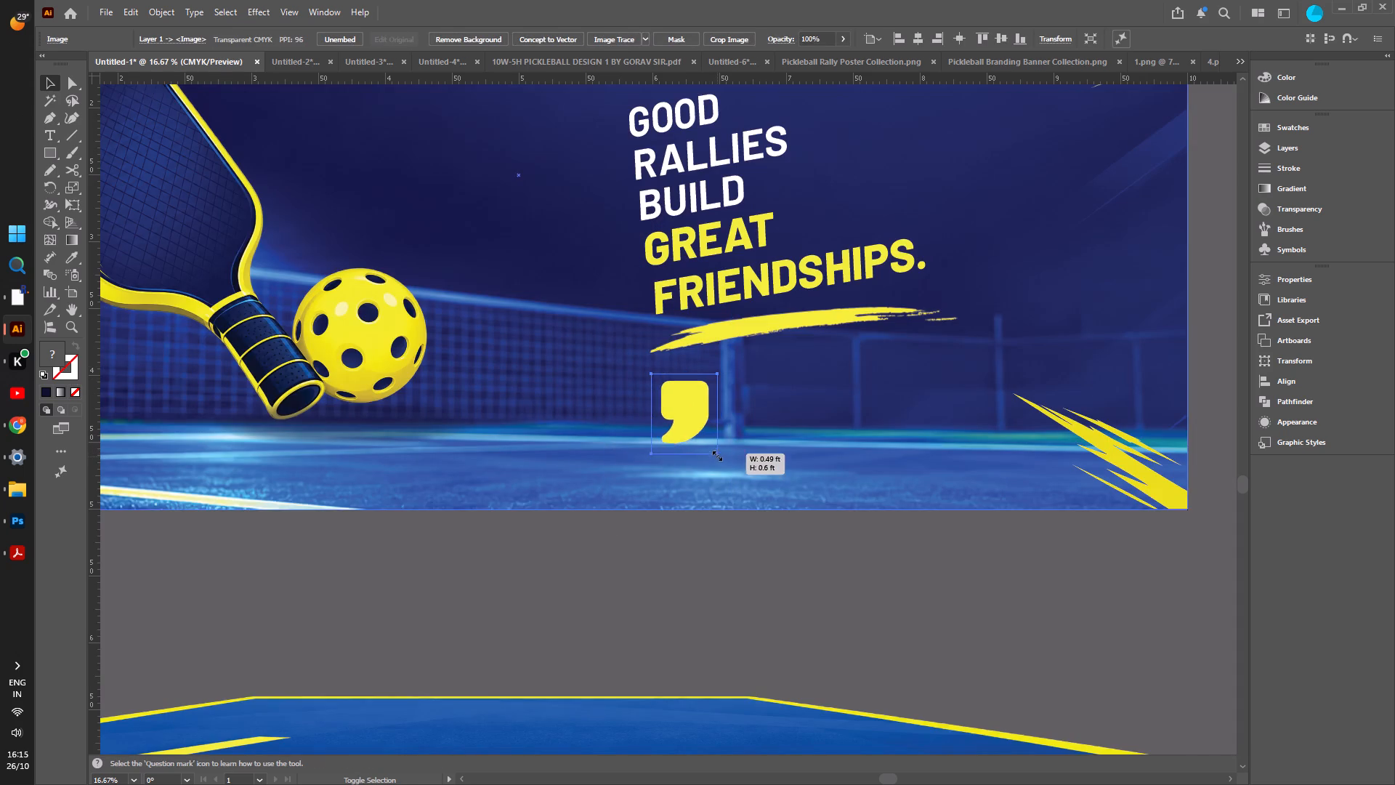
pyautogui.keyDown('shift'); pyautogui.moveTo(716, 454); pyautogui.dragTo(679, 398); pyautogui.keyUp('shift')
pyautogui.moveTo(663, 390); pyautogui.dragTo(917, 250)
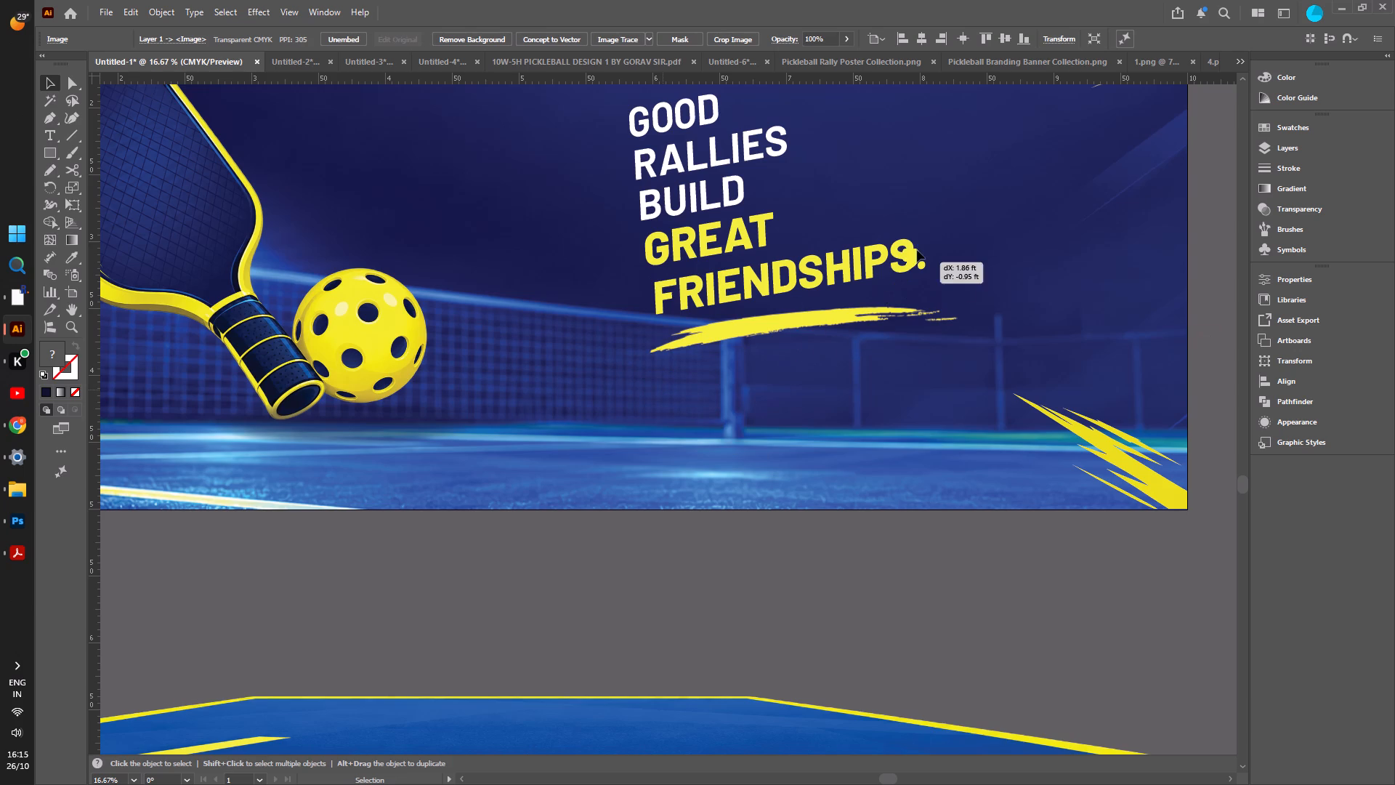
pyautogui.moveTo(917, 250); pyautogui.dragTo(958, 241)
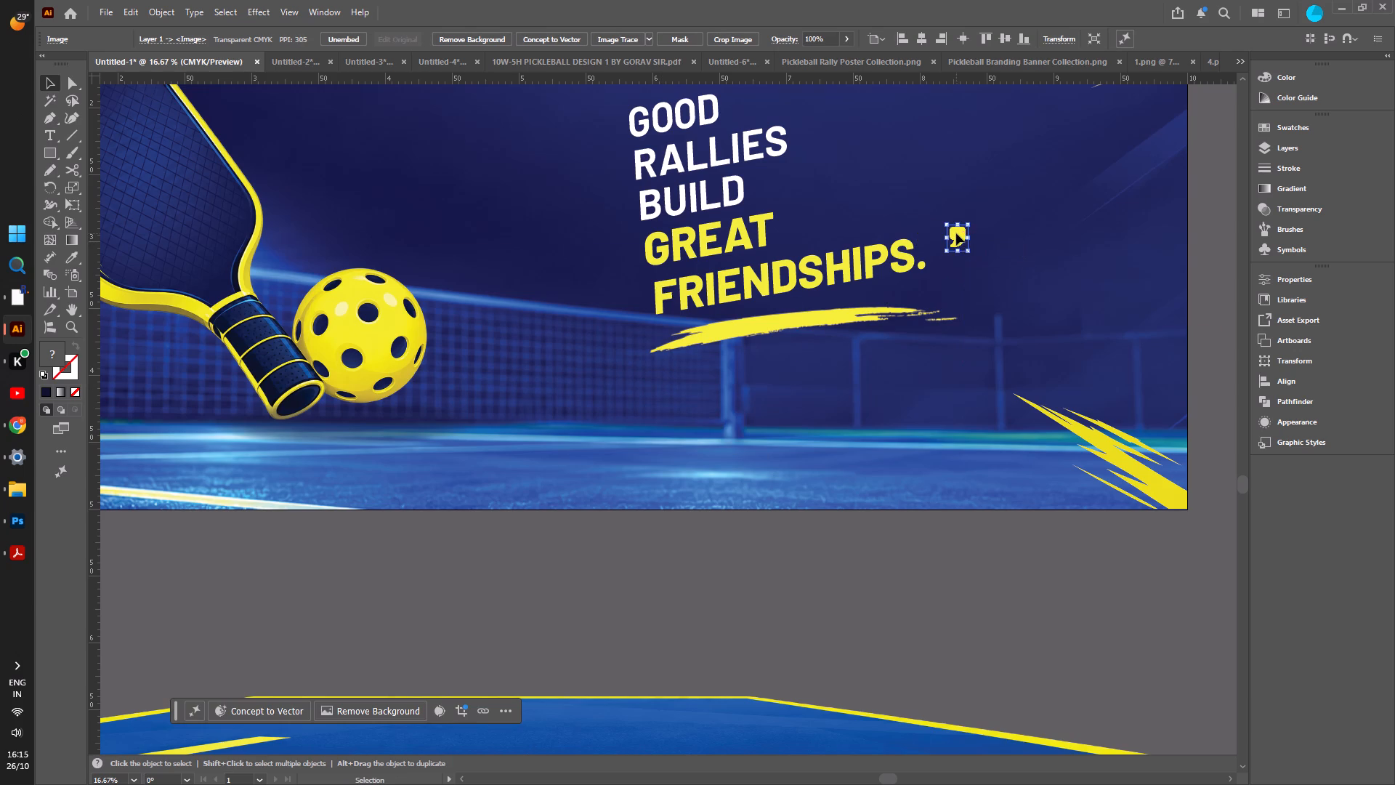
pyautogui.moveTo(969, 251); pyautogui.dragTo(968, 249)
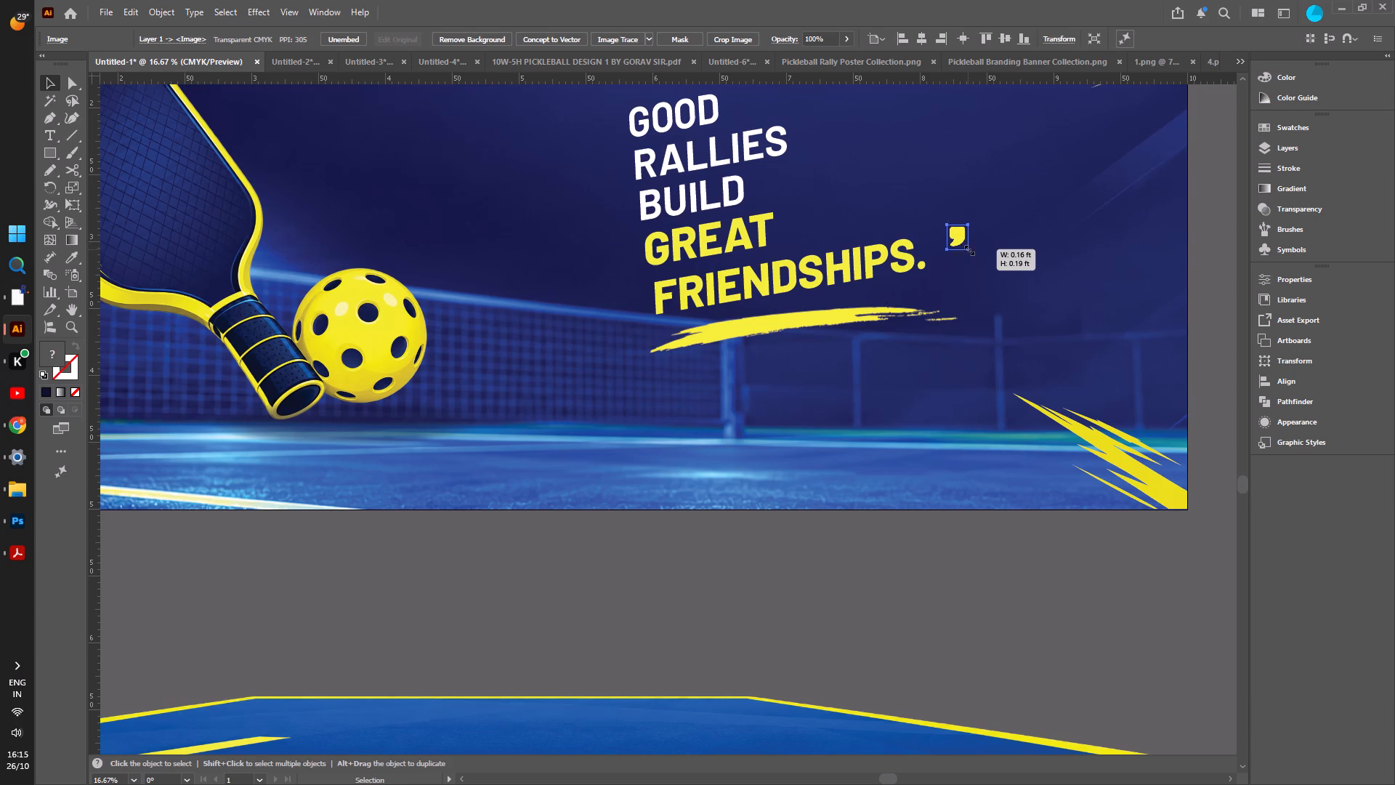
pyautogui.moveTo(968, 249); pyautogui.dragTo(964, 244)
pyautogui.keyDown('alt'); pyautogui.scroll(4, 963, 250); pyautogui.keyUp('alt')
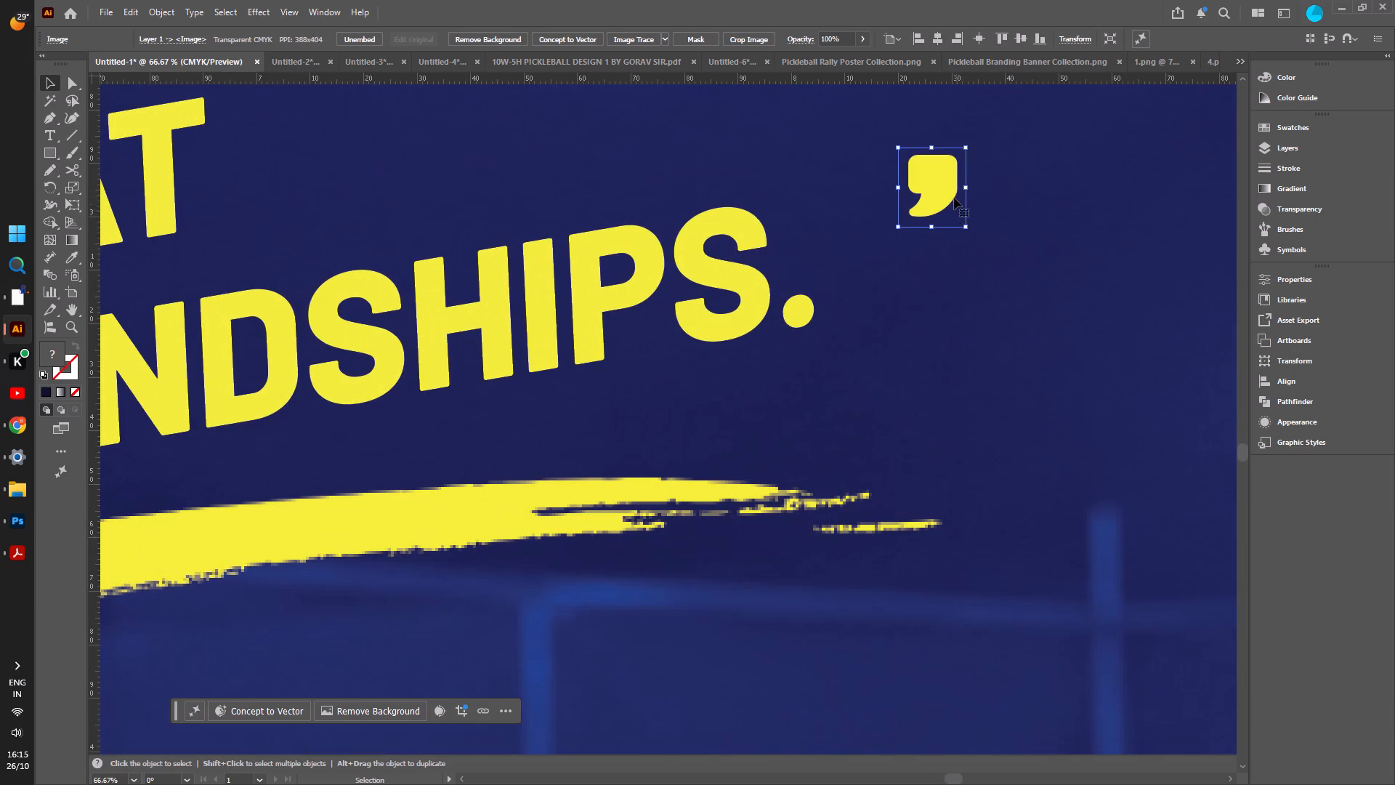
pyautogui.hotkey('ctrl', 'z')
pyautogui.keyDown('shift'); pyautogui.moveTo(987, 254); pyautogui.dragTo(964, 222); pyautogui.keyUp('shift')
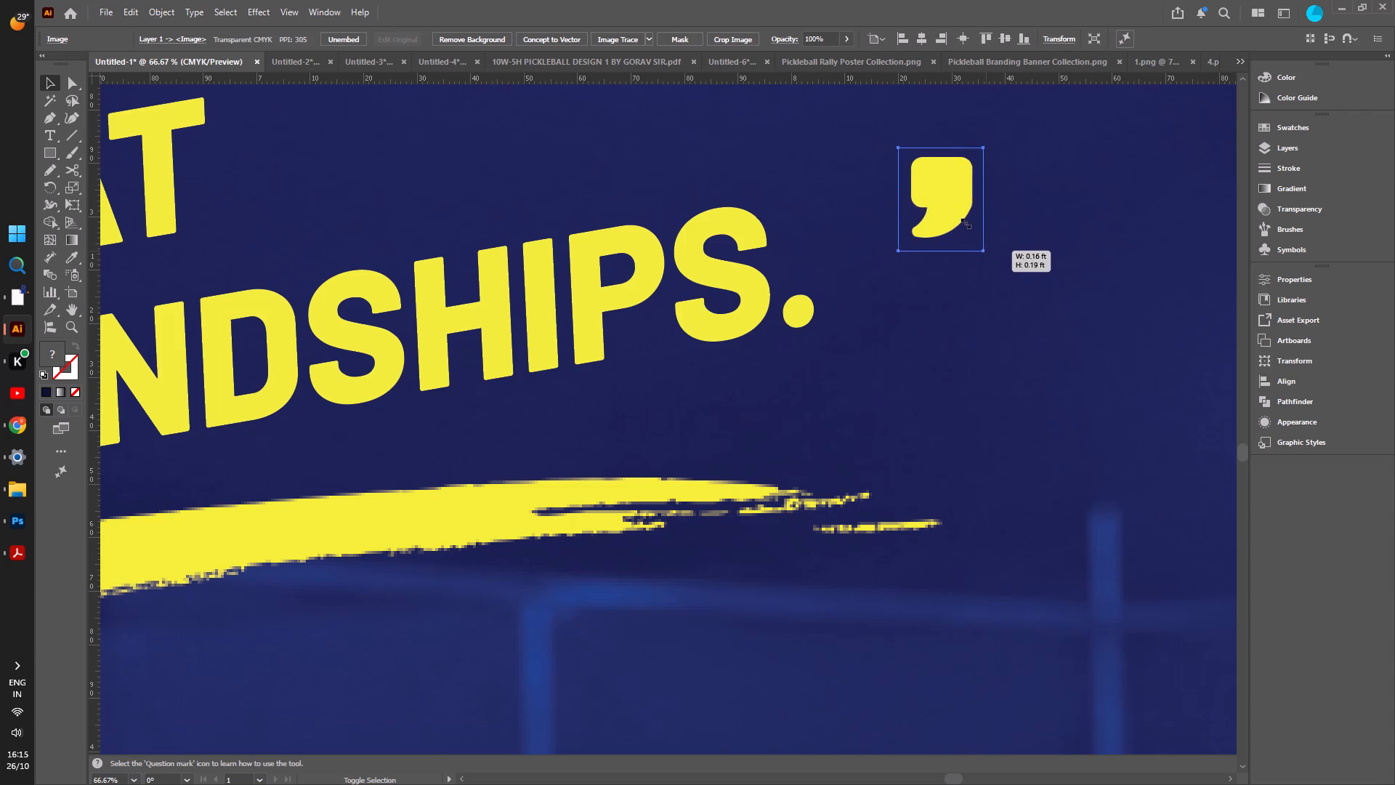
pyautogui.keyDown('shift'); pyautogui.moveTo(964, 222); pyautogui.dragTo(953, 212); pyautogui.keyUp('shift')
# Tilt the quotation mark counterclockwise to follow the slogan's slant and duplicate it alongside to form a closing pair.
pyautogui.moveTo(924, 220); pyautogui.dragTo(927, 218)
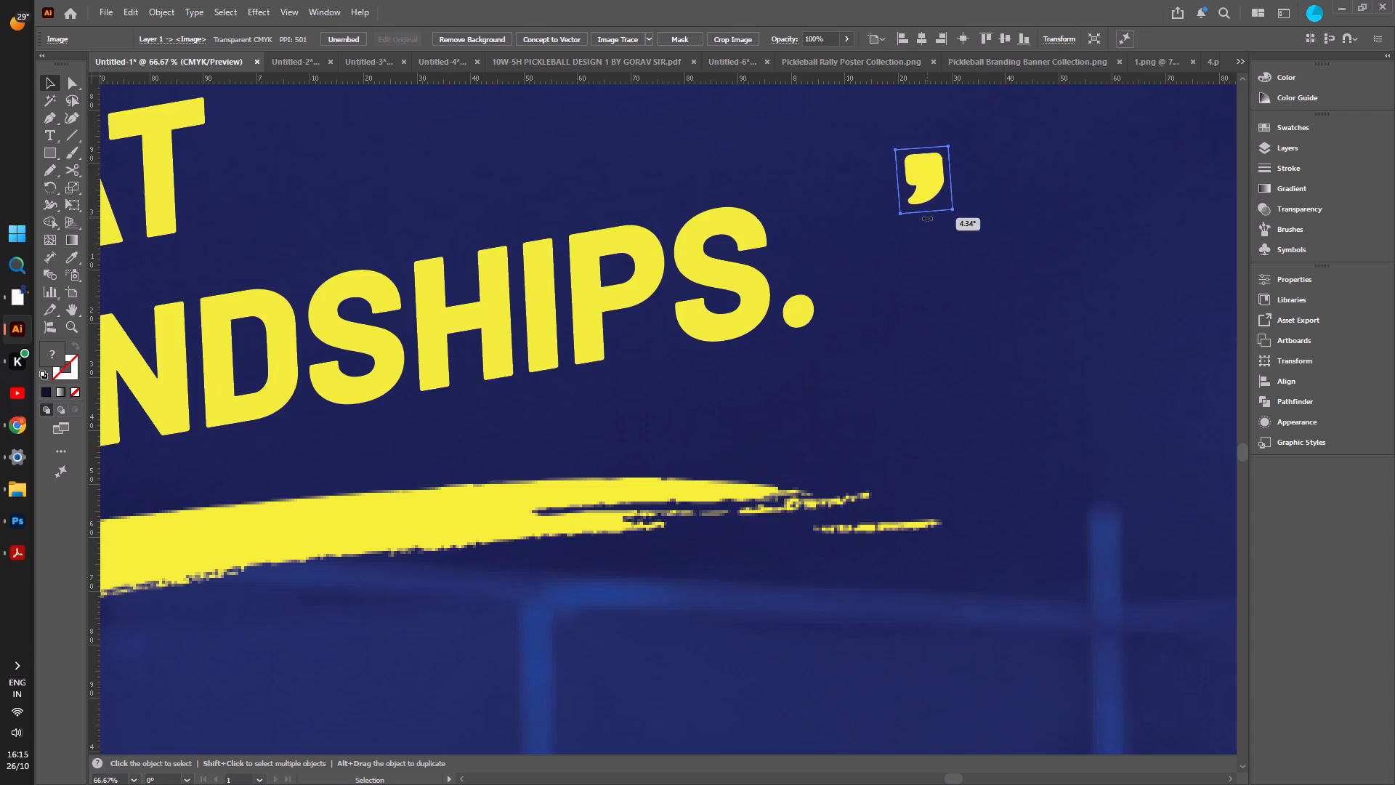
pyautogui.moveTo(927, 218); pyautogui.dragTo(934, 217)
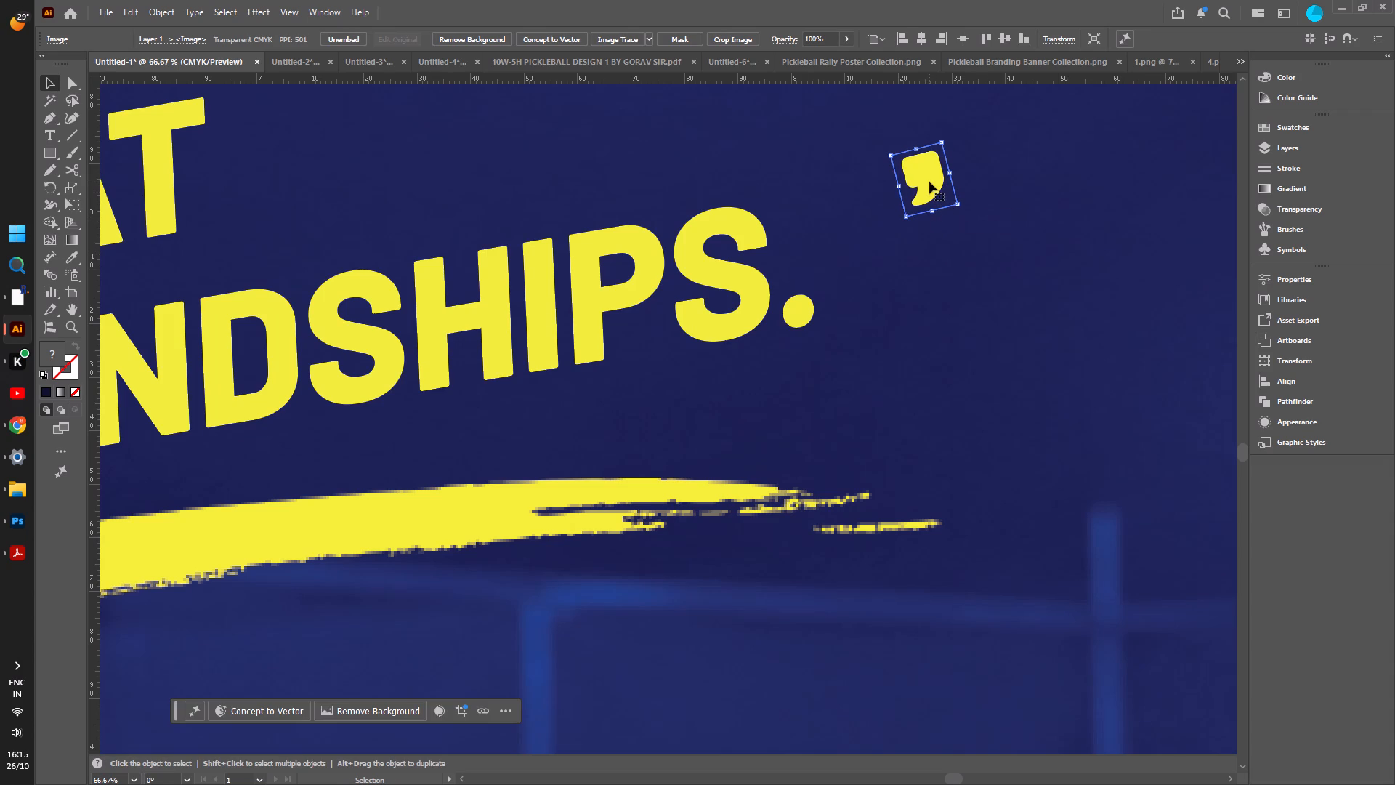
pyautogui.keyDown('alt'); pyautogui.moveTo(929, 182); pyautogui.dragTo(878, 195); pyautogui.keyUp('alt')
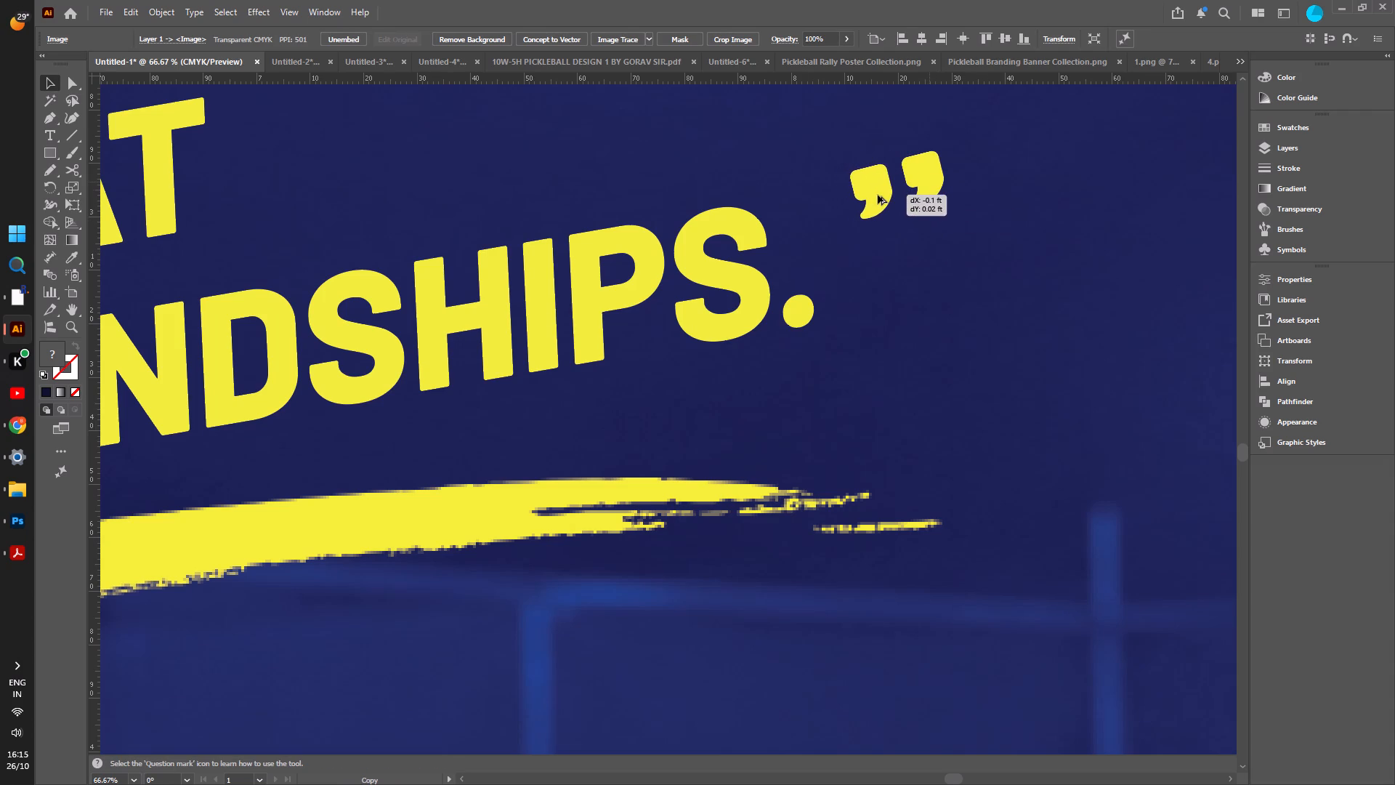
pyautogui.keyDown('alt'); pyautogui.moveTo(878, 195); pyautogui.dragTo(881, 195); pyautogui.keyUp('alt')
# Move both closing quotation marks closer to the full stop of FRIENDSHIPS., keeping them side by side along the slant.
pyautogui.keyDown('alt'); pyautogui.scroll(-6, 907, 249); pyautogui.keyUp('alt')
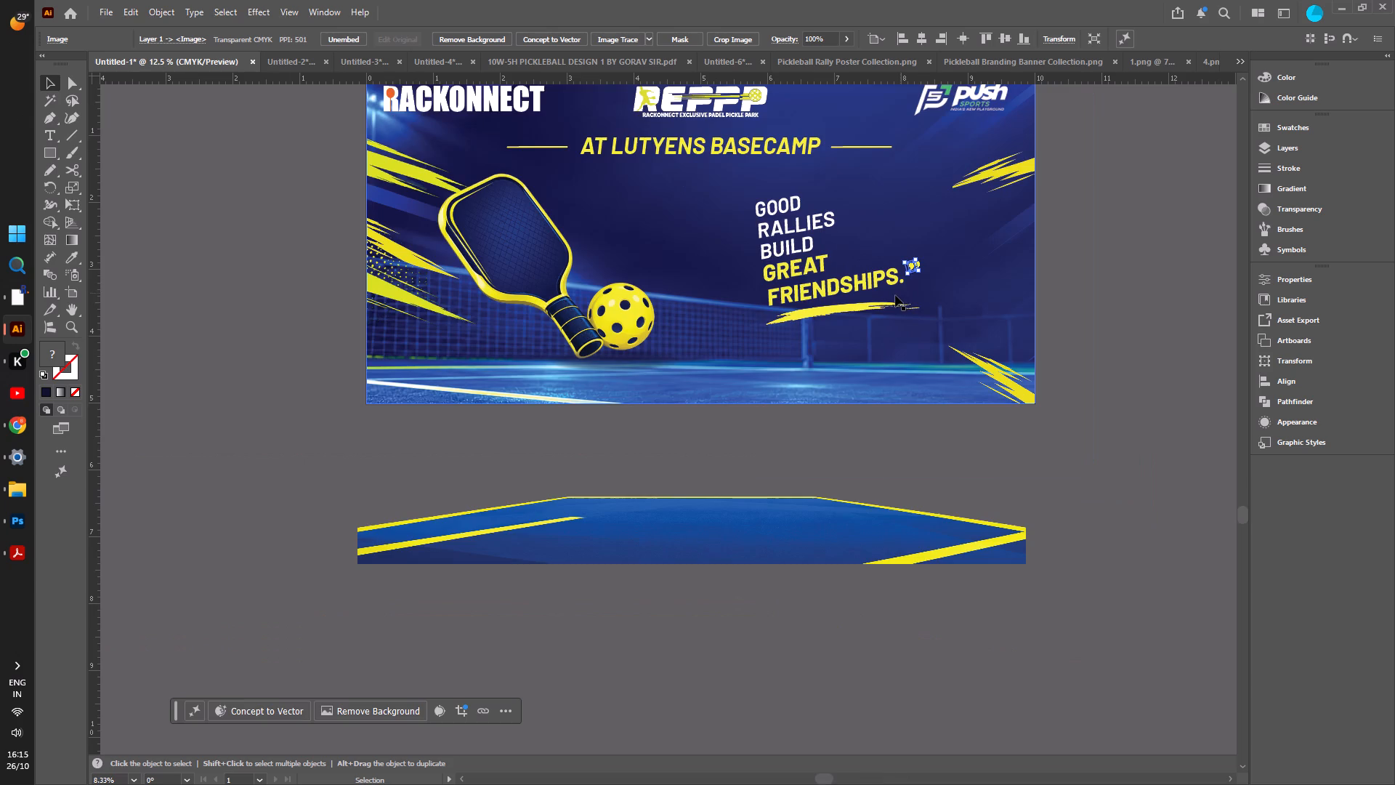
pyautogui.keyDown('alt'); pyautogui.scroll(1, 893, 296); pyautogui.keyUp('alt')
pyautogui.click(1197, 302)
pyautogui.keyDown('alt'); pyautogui.scroll(3, 1129, 307); pyautogui.keyUp('alt')
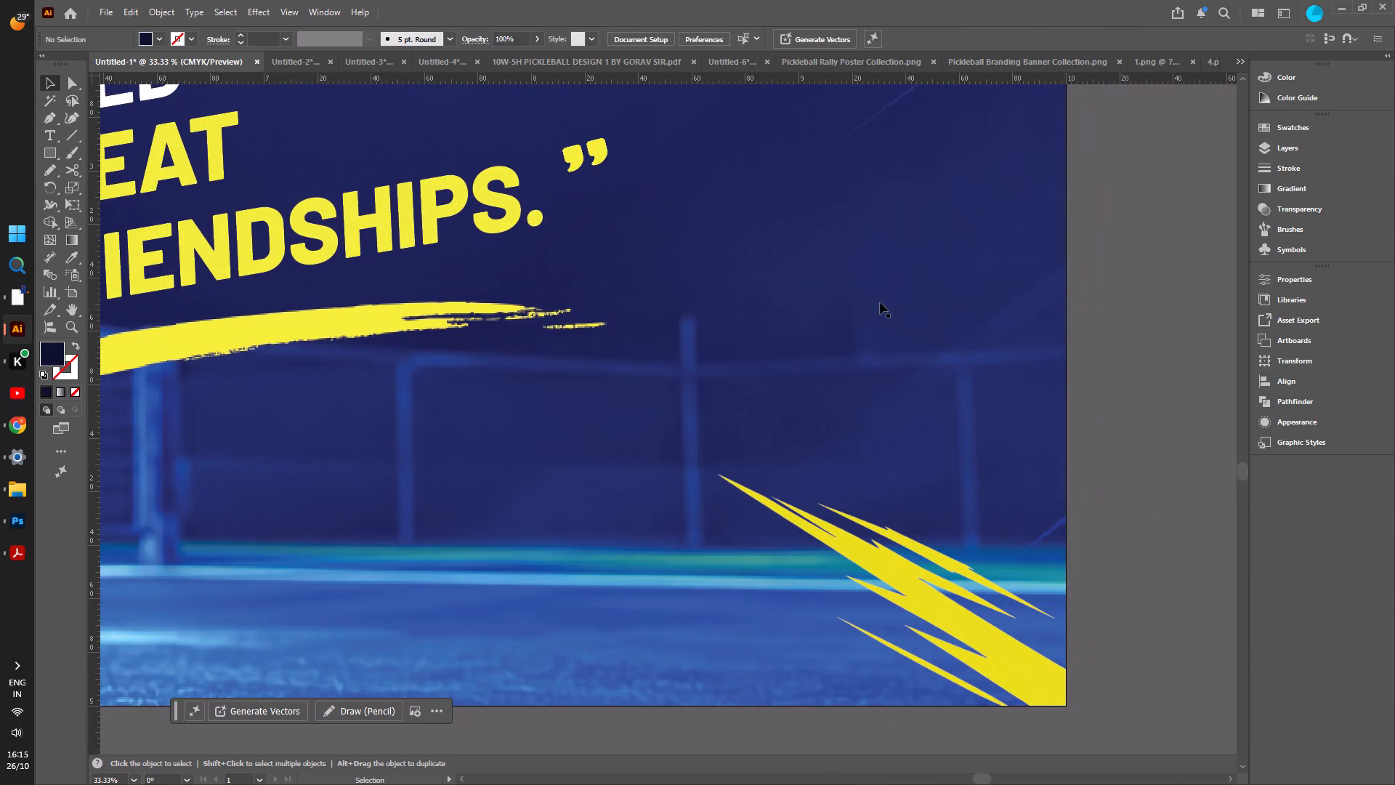
pyautogui.moveTo(579, 161); pyautogui.dragTo(560, 166)
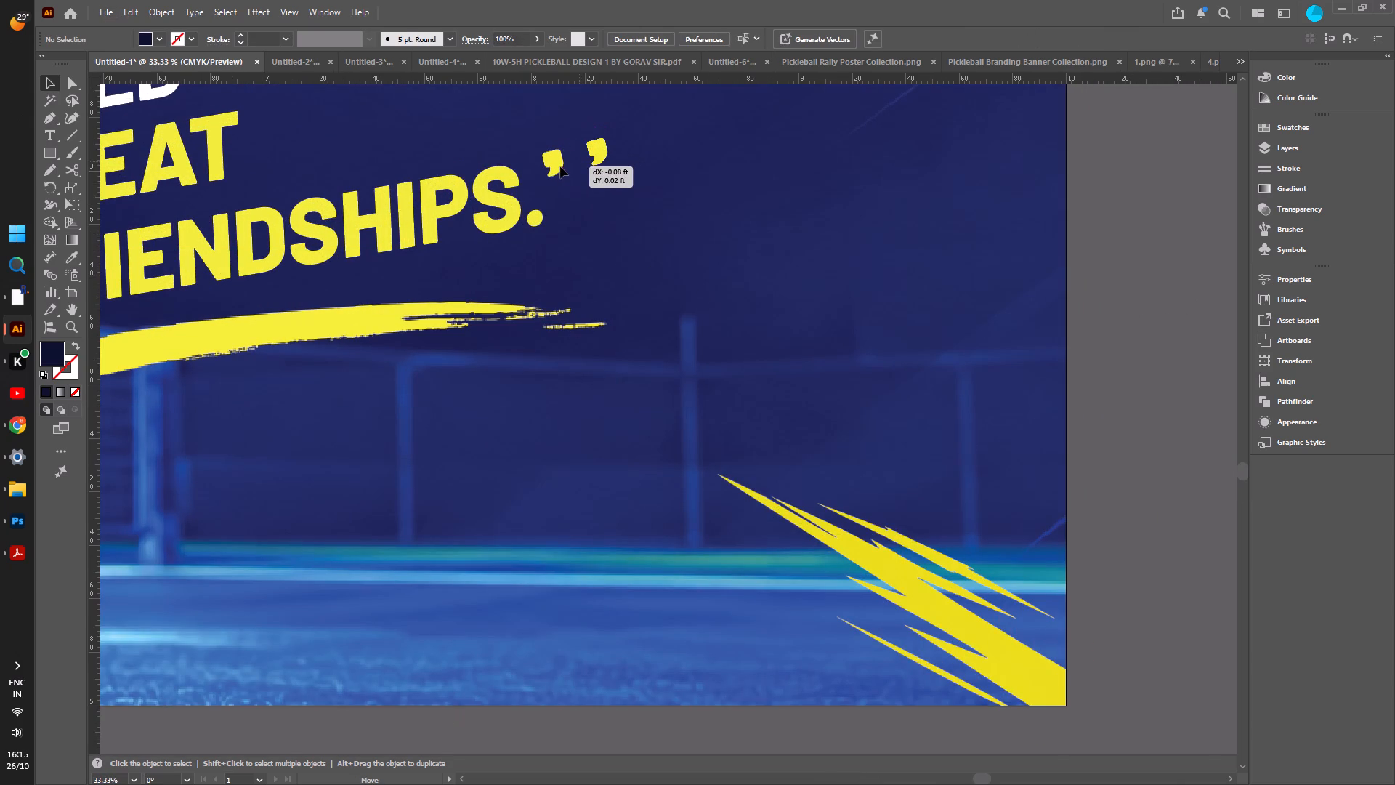
pyautogui.moveTo(560, 166); pyautogui.dragTo(567, 165)
pyautogui.moveTo(595, 155); pyautogui.dragTo(587, 157)
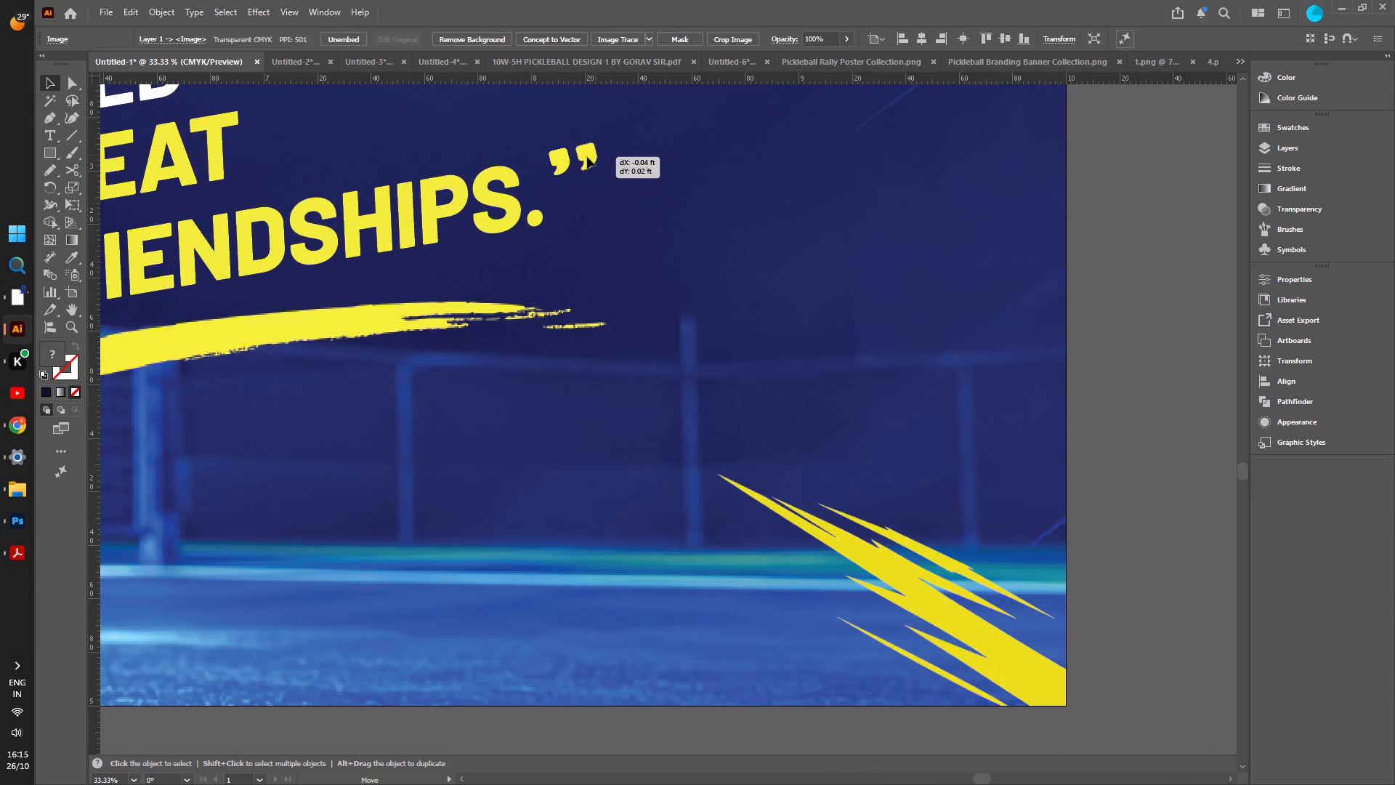
pyautogui.moveTo(587, 157); pyautogui.dragTo(587, 155)
pyautogui.keyDown('alt'); pyautogui.scroll(-3, 703, 278); pyautogui.keyUp('alt')
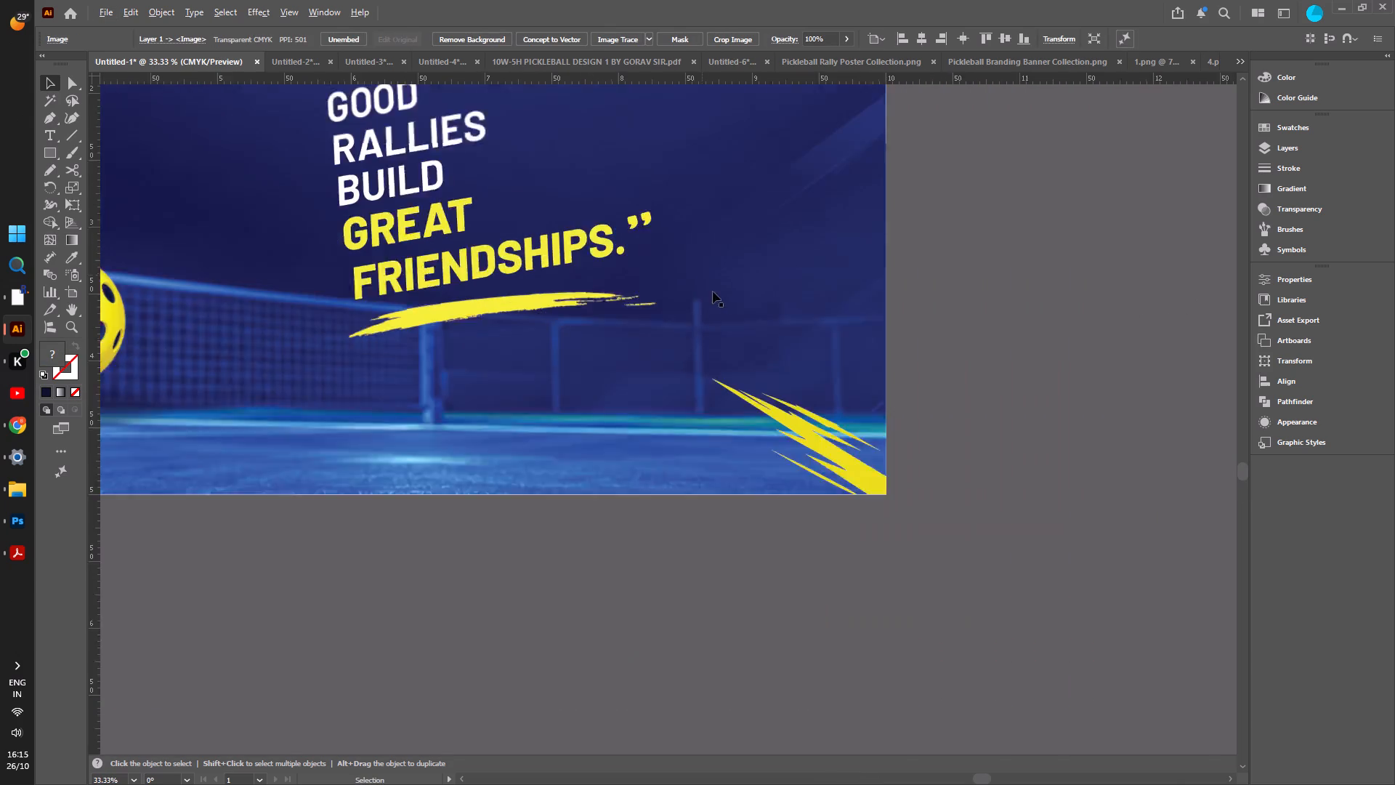
pyautogui.click(950, 265)
# Reduce the tilt of each closing quotation mark slightly so they sit more upright beside FRIENDSHIPS.
pyautogui.scroll(3, 905, 265)
pyautogui.keyDown('alt'); pyautogui.scroll(4, 502, 280); pyautogui.keyUp('alt')
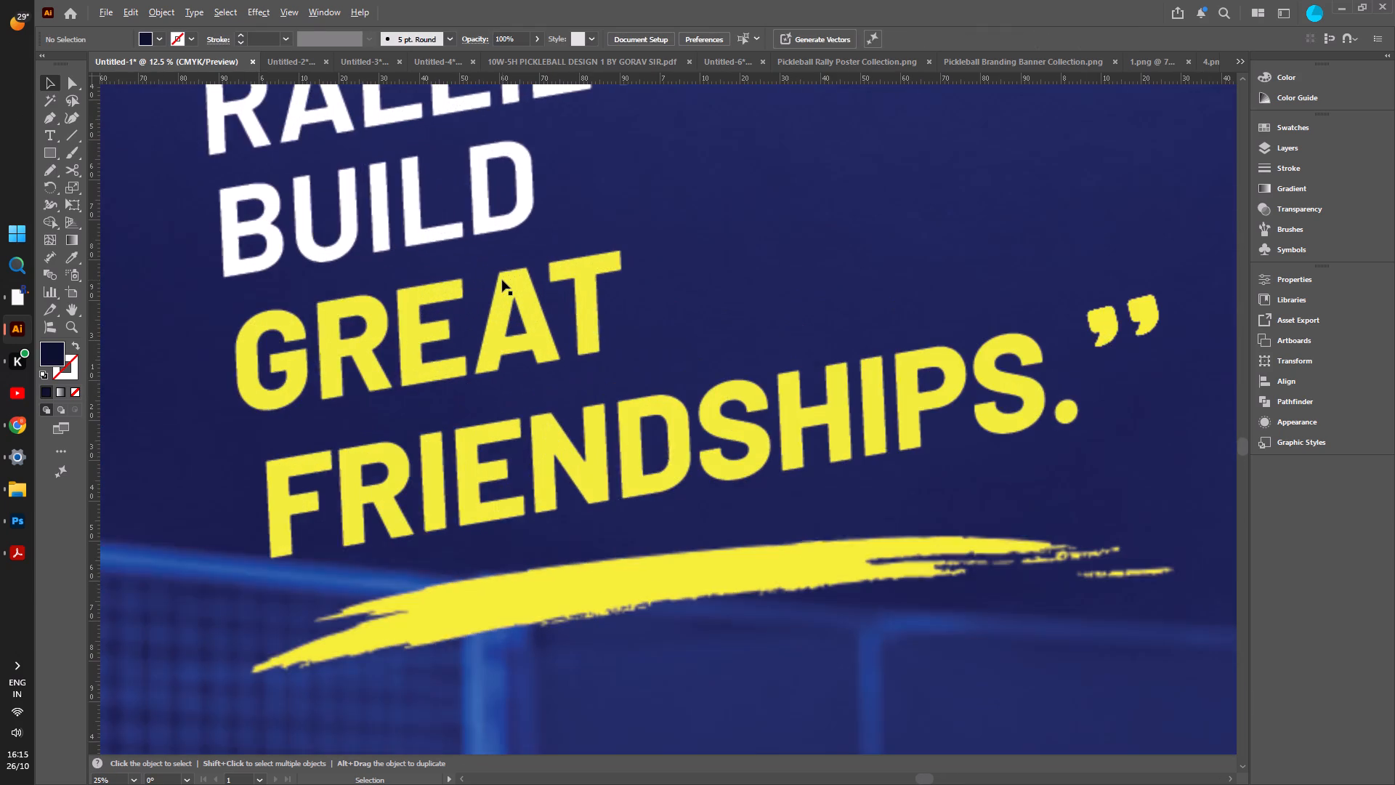
pyautogui.click(1107, 326)
pyautogui.click(1106, 358)
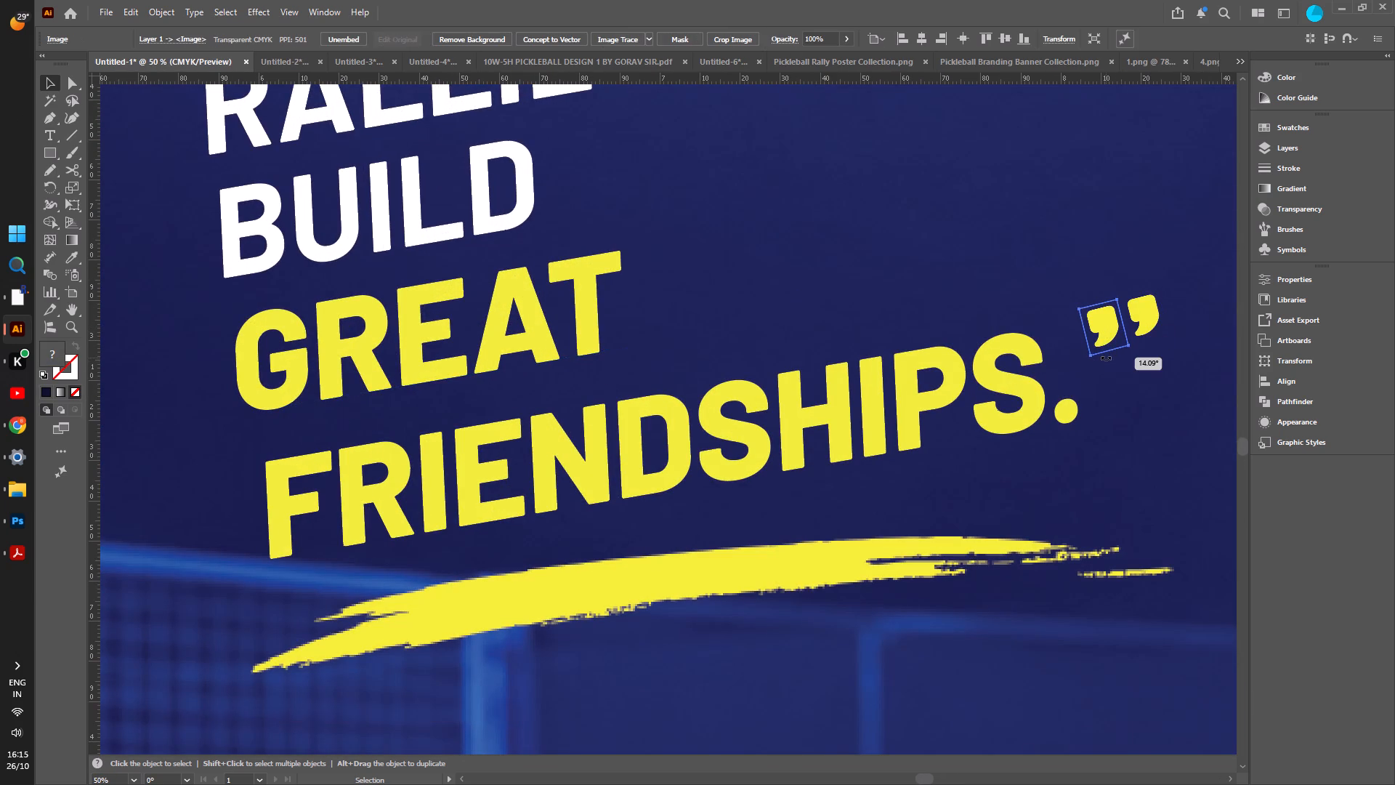
pyautogui.click(1151, 315)
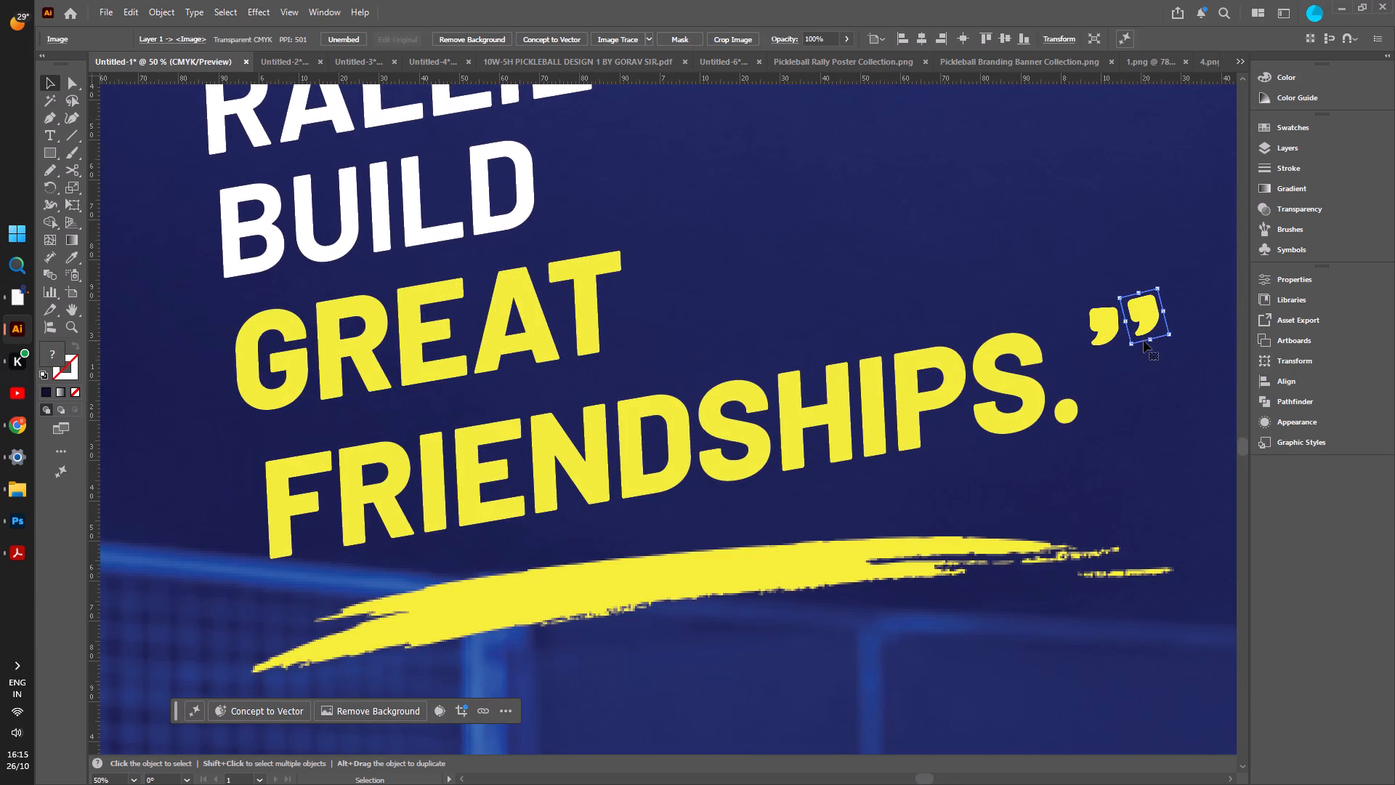
pyautogui.click(1144, 347)
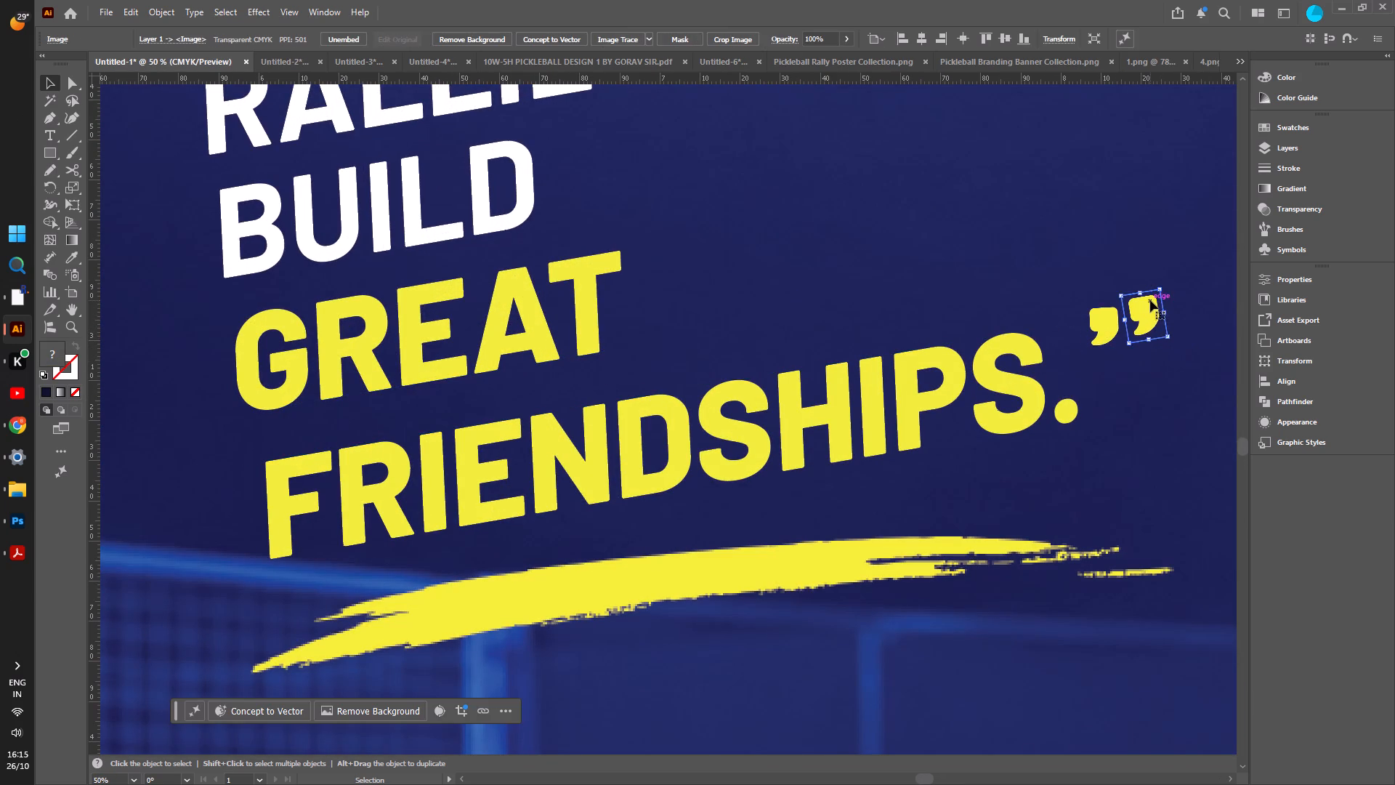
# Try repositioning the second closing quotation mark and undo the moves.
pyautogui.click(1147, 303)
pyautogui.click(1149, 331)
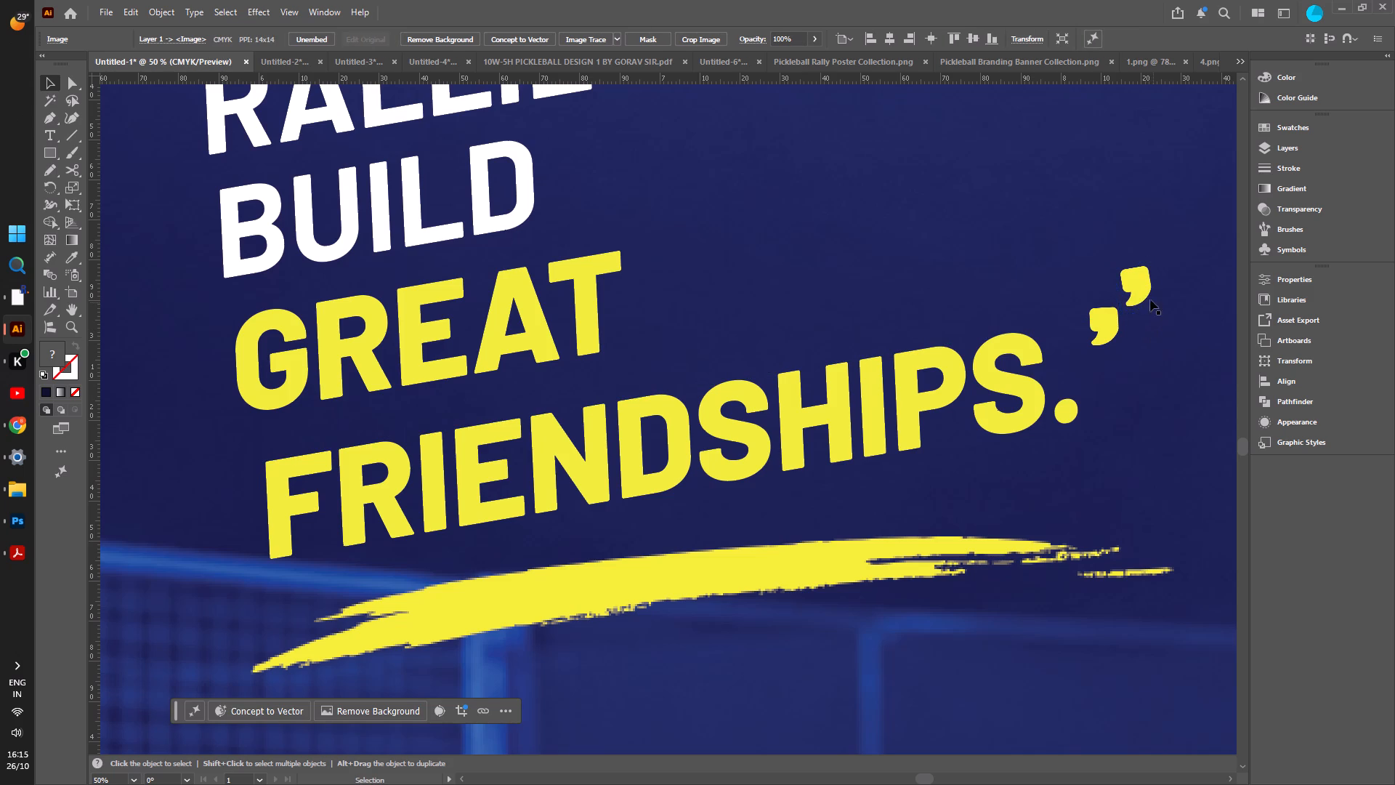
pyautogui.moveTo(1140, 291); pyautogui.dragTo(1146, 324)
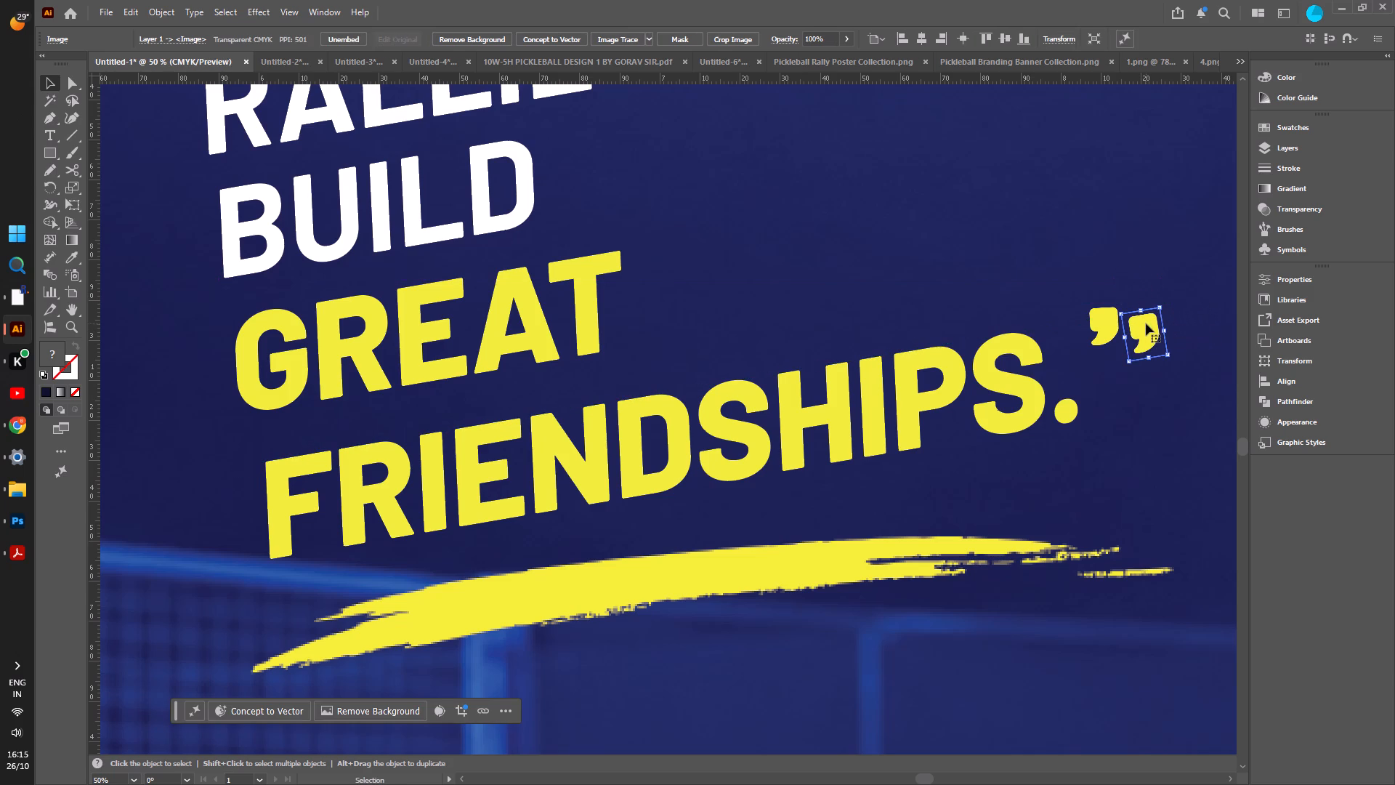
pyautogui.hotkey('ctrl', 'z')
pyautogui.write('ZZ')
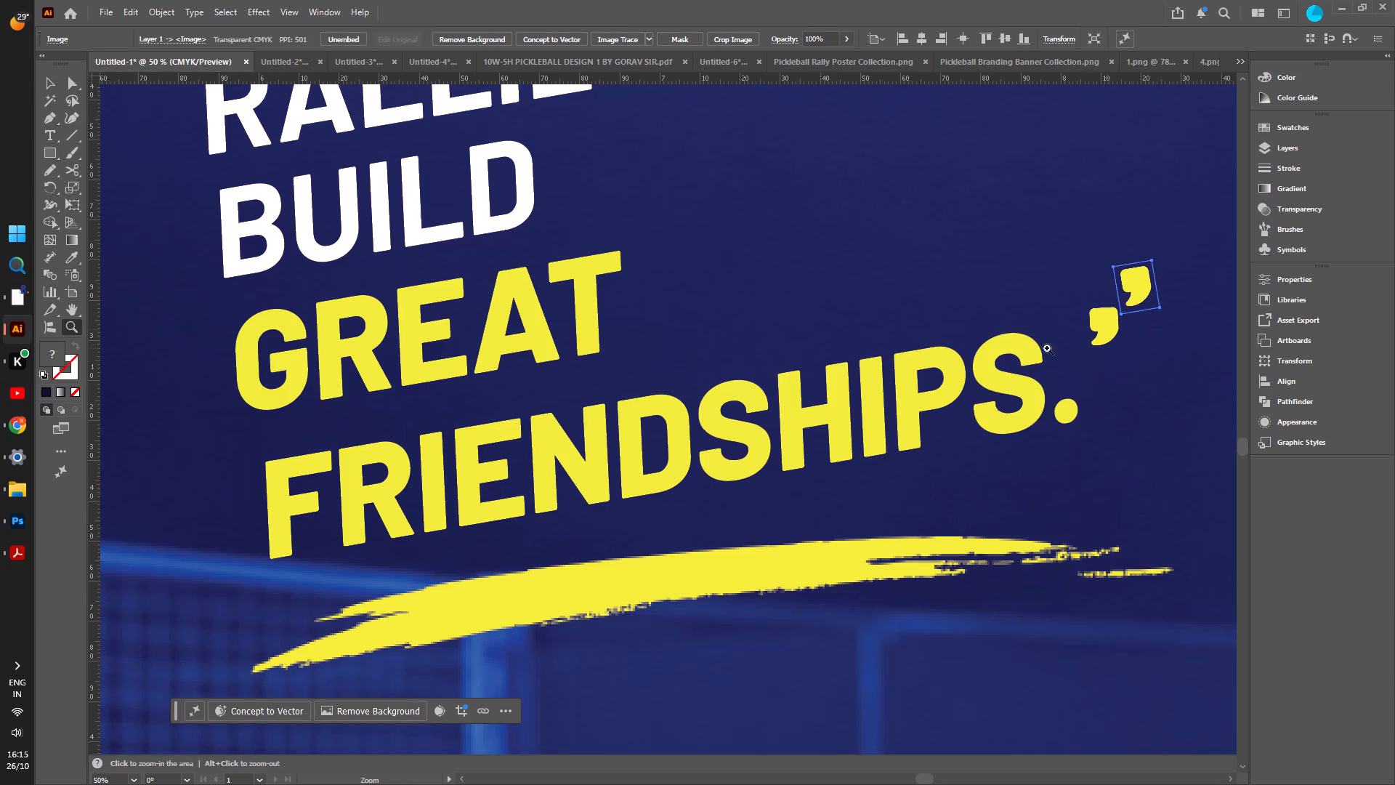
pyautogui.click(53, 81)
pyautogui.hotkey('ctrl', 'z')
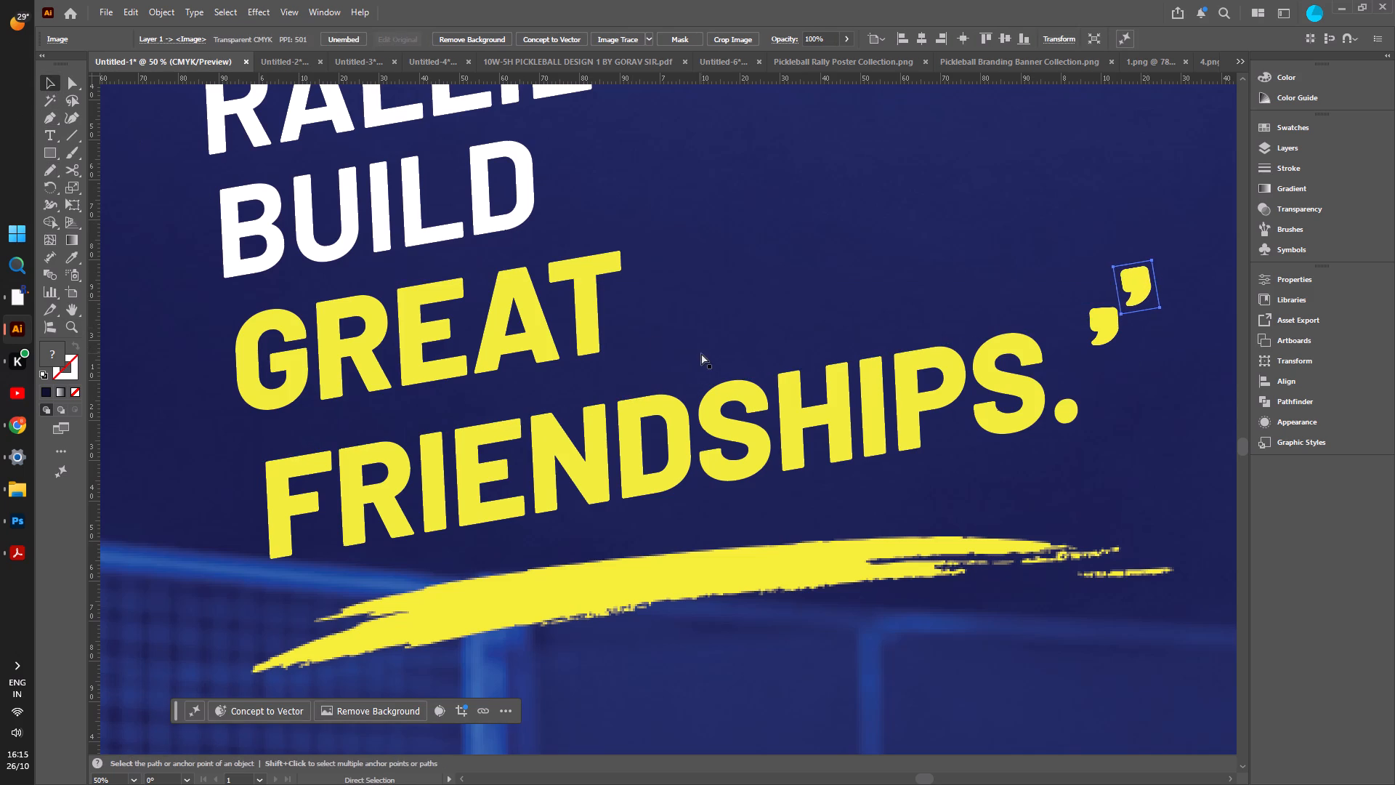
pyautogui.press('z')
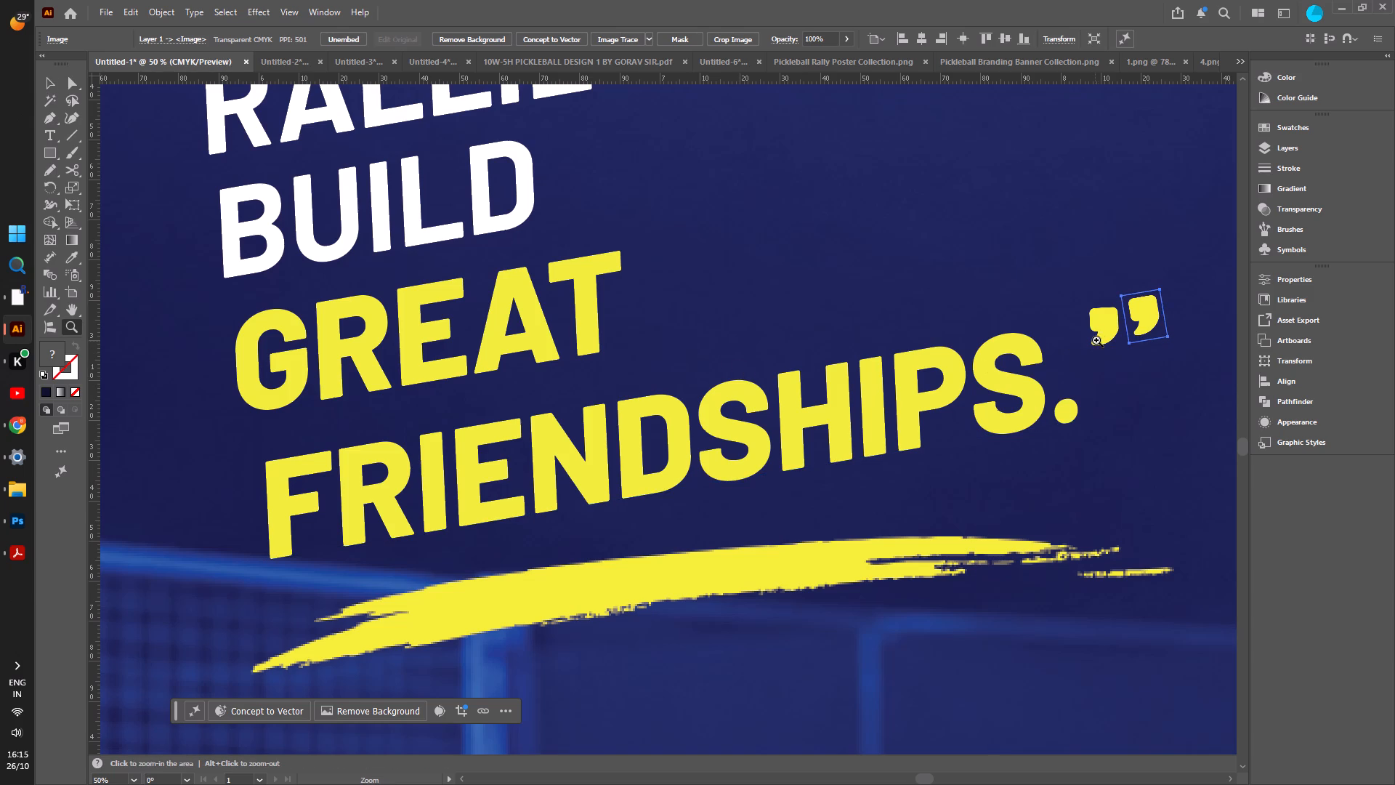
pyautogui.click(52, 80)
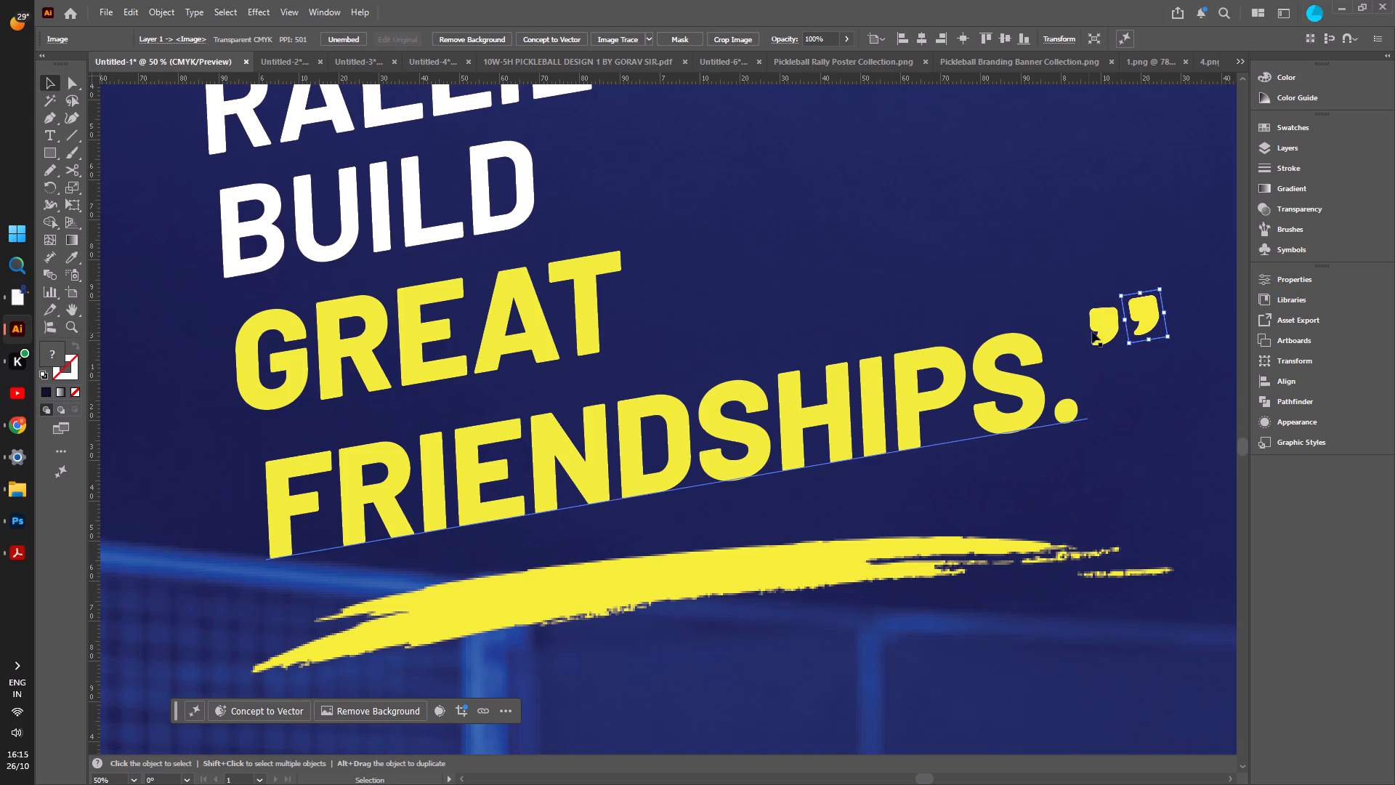
# Move the first closing quotation mark slightly up toward the second and fine-tune its tilt to match.
pyautogui.click(1100, 329)
pyautogui.moveTo(1104, 329); pyautogui.dragTo(1108, 323)
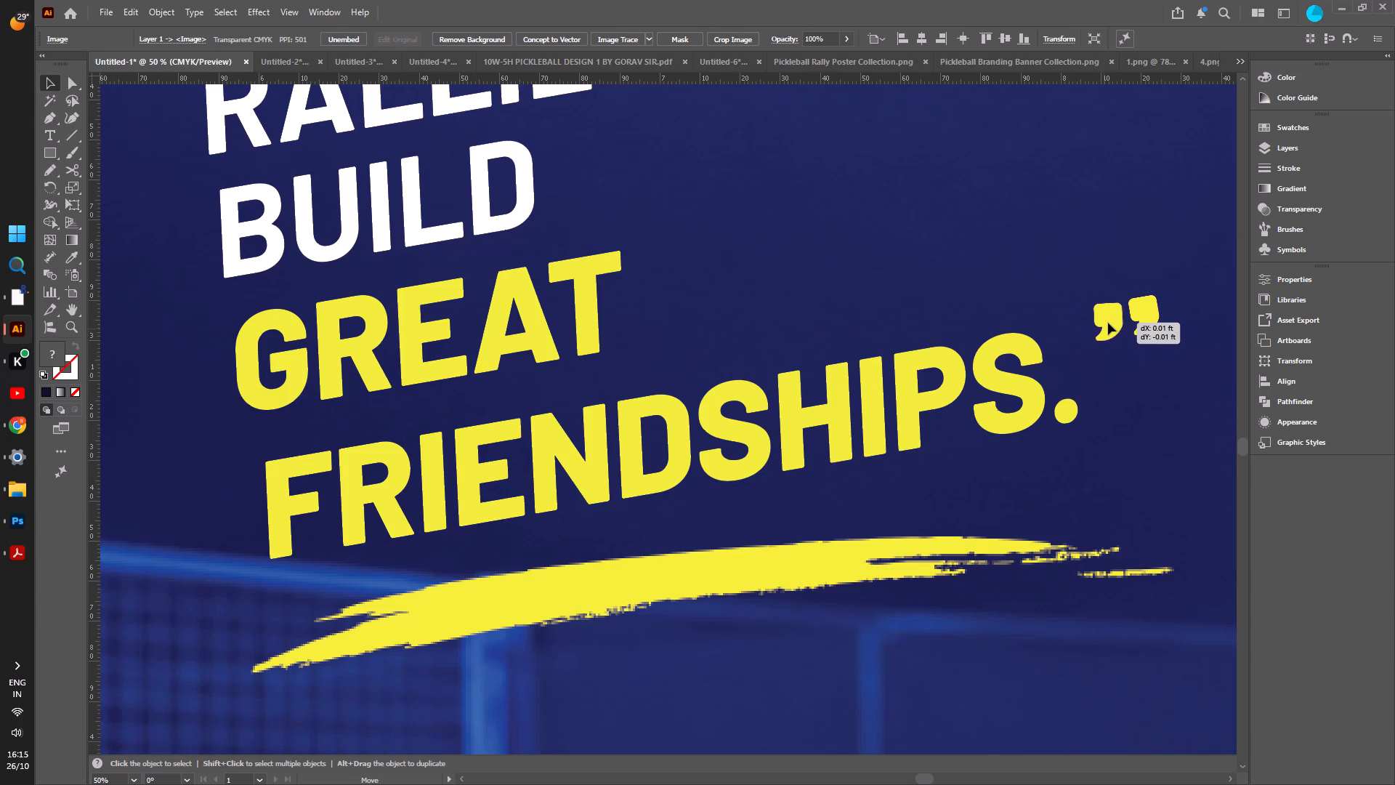
pyautogui.moveTo(1108, 323); pyautogui.dragTo(1107, 321)
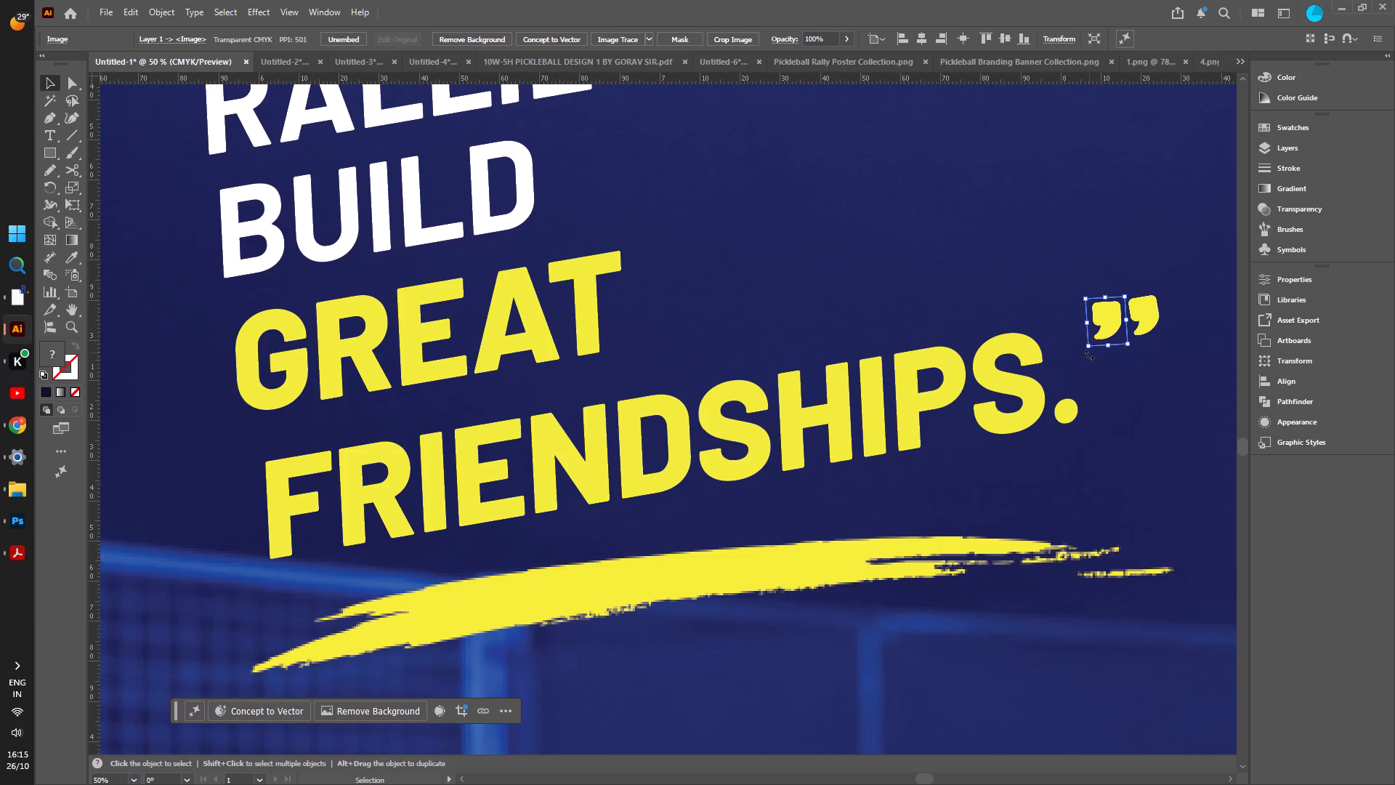
pyautogui.keyDown('alt'); pyautogui.scroll(4, 1090, 355); pyautogui.keyUp('alt')
pyautogui.moveTo(1081, 328); pyautogui.dragTo(1091, 330)
# Duplicate the pair of closing quotation marks so one pair sits before GOOD and the other after FRIENDSHIPS.
pyautogui.keyDown('alt'); pyautogui.scroll(-2, 1072, 342); pyautogui.keyUp('alt')
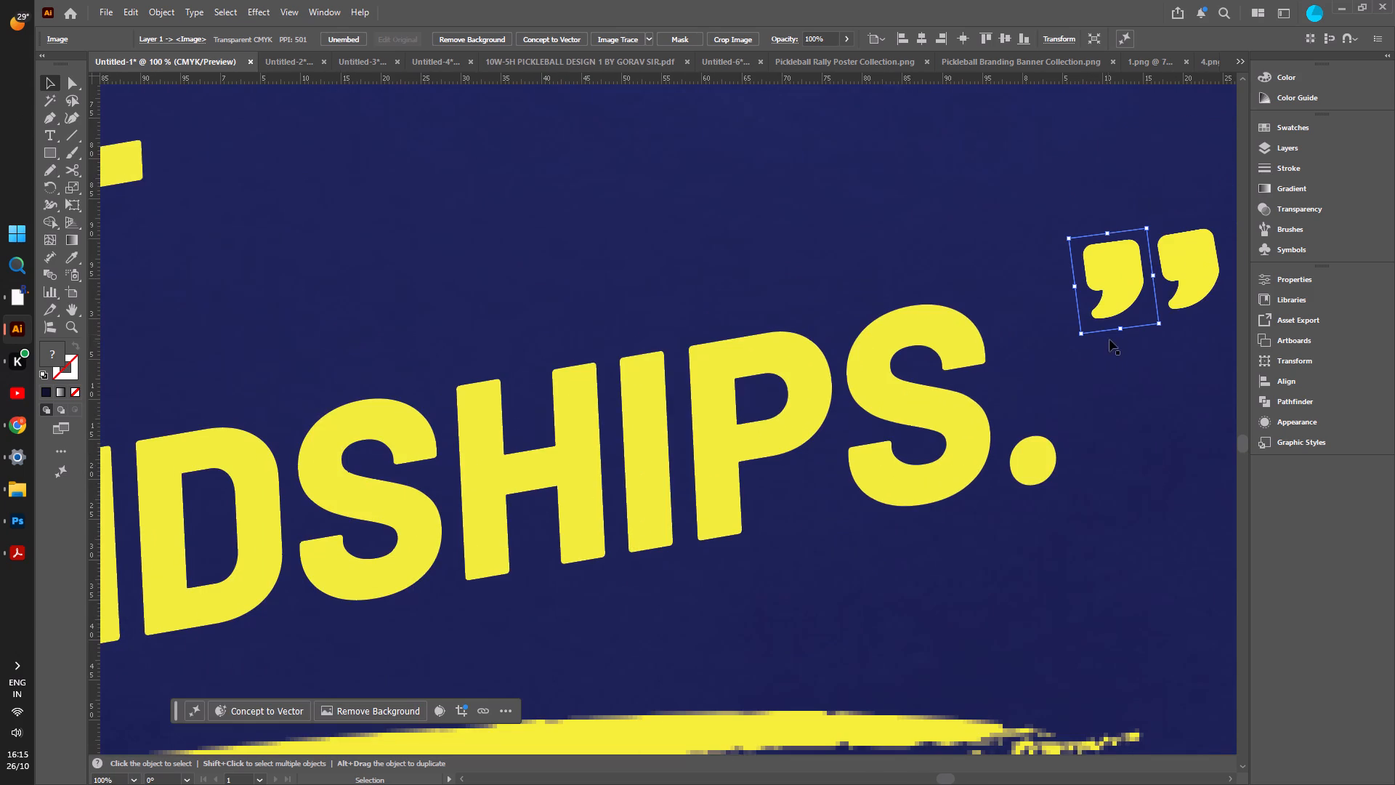
pyautogui.keyDown('alt'); pyautogui.scroll(-4, 1099, 369); pyautogui.keyUp('alt')
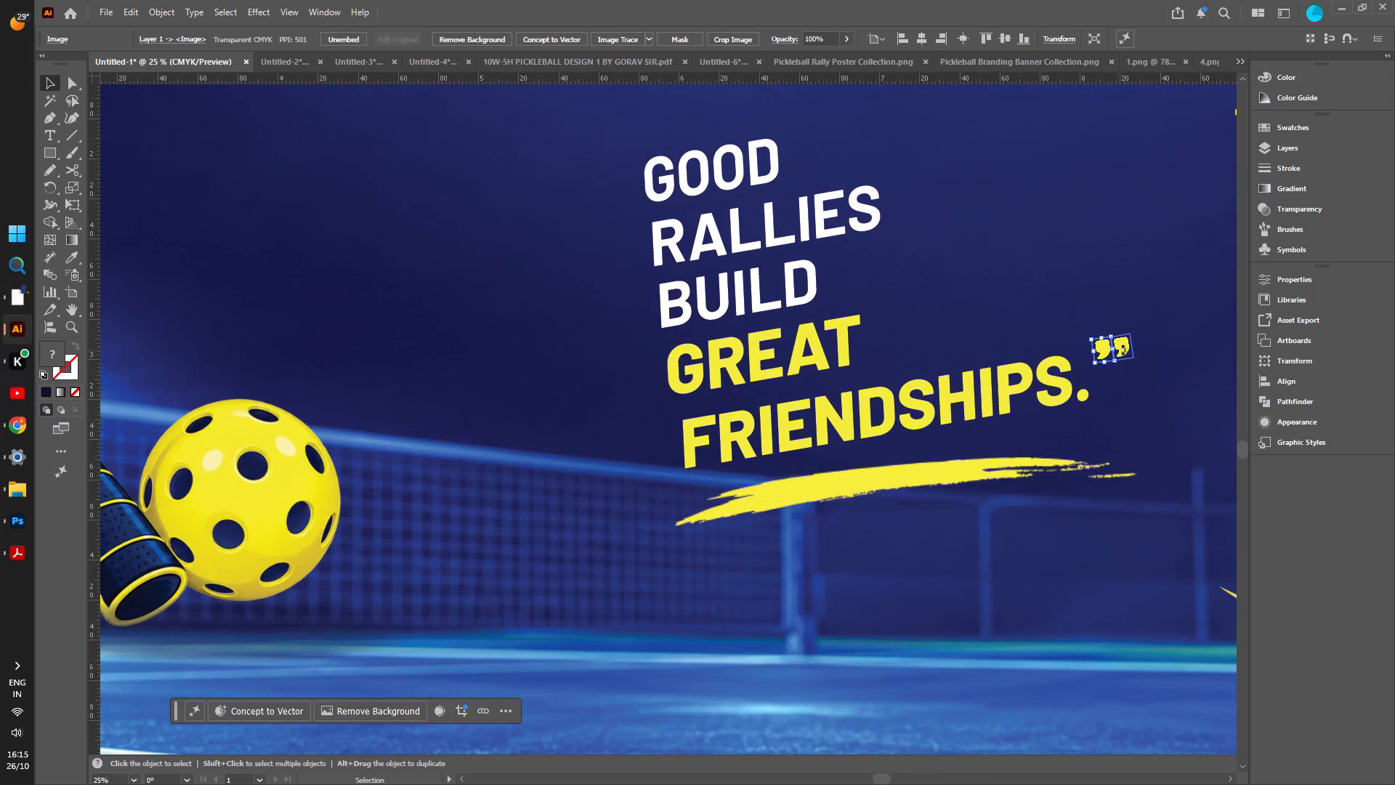
pyautogui.keyDown('shift'); pyautogui.click(1125, 349); pyautogui.keyUp('shift')
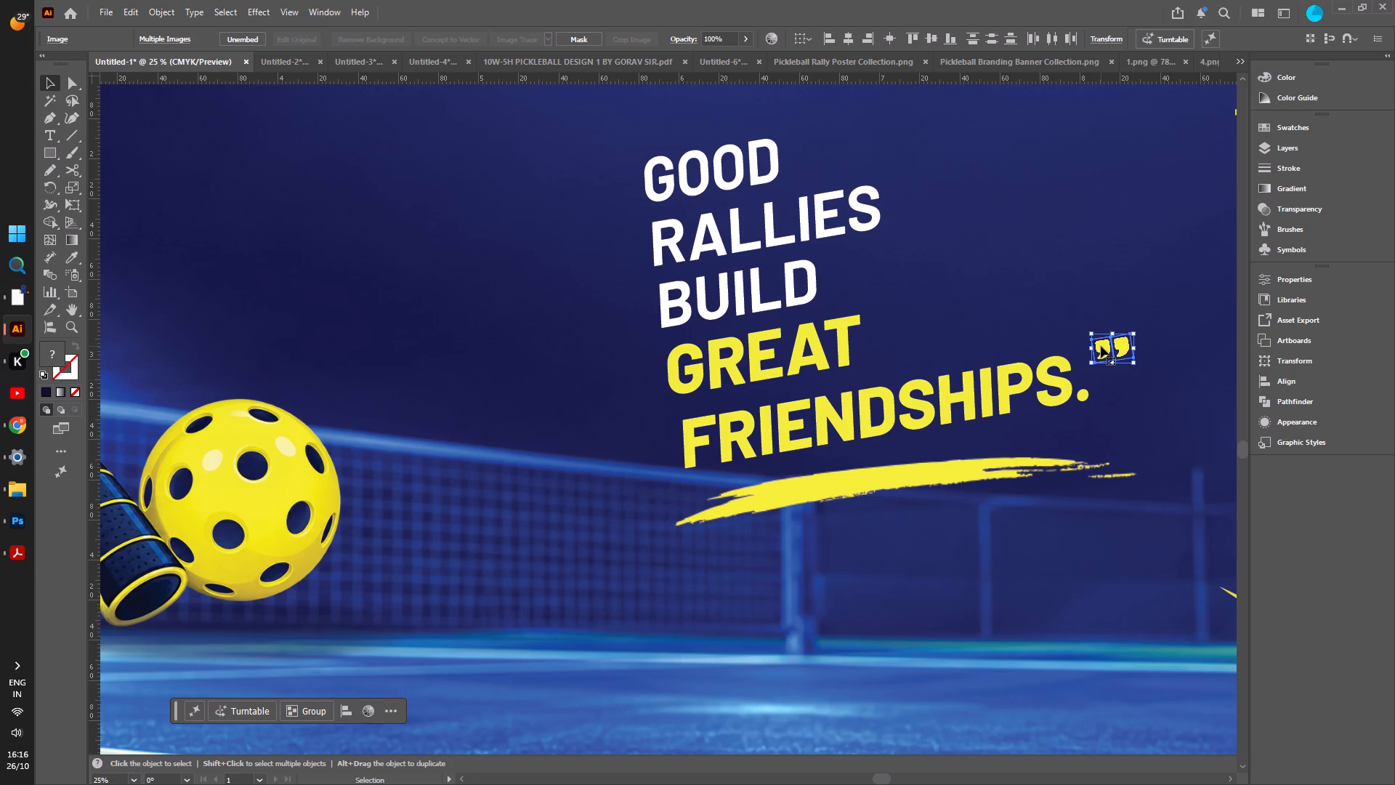
pyautogui.moveTo(1101, 346); pyautogui.dragTo(573, 161)
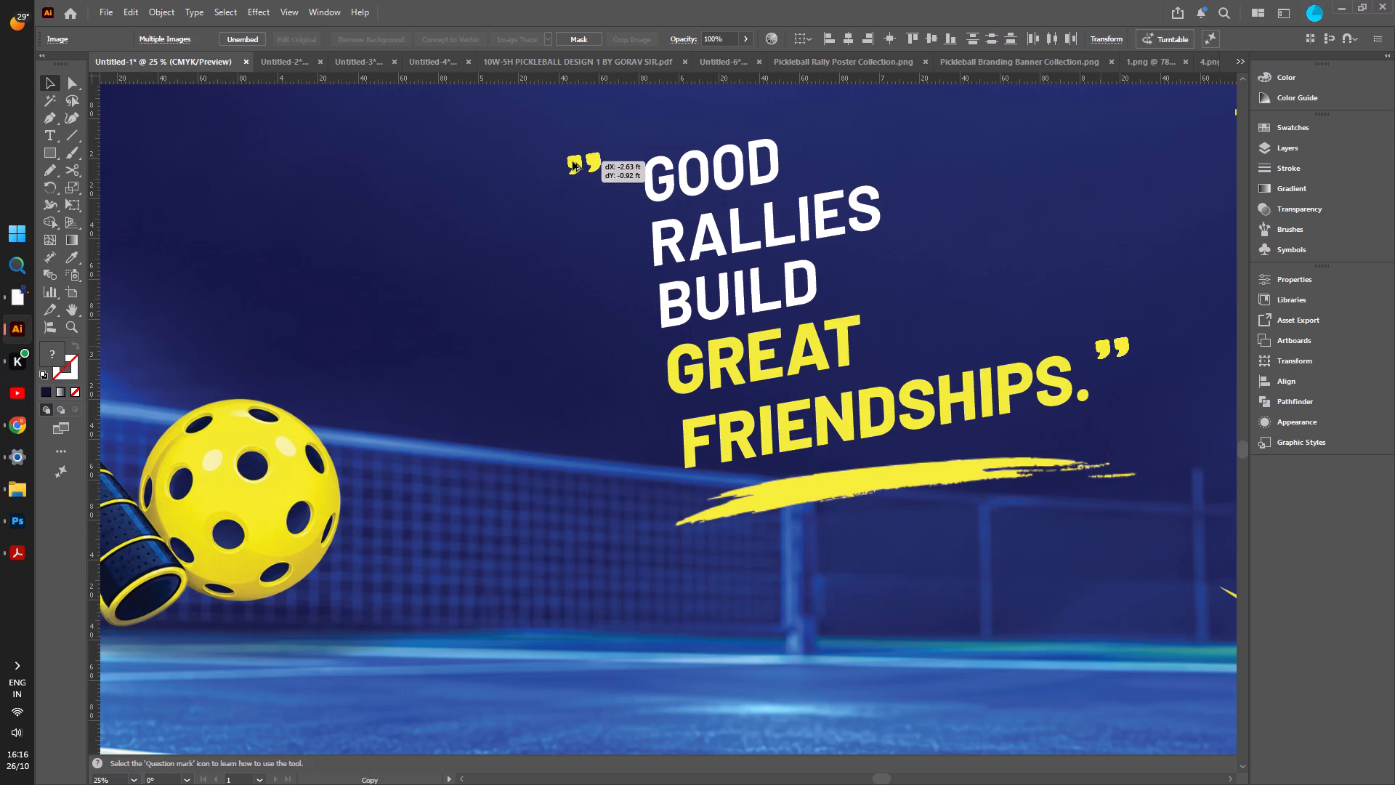
pyautogui.moveTo(573, 161); pyautogui.dragTo(602, 166)
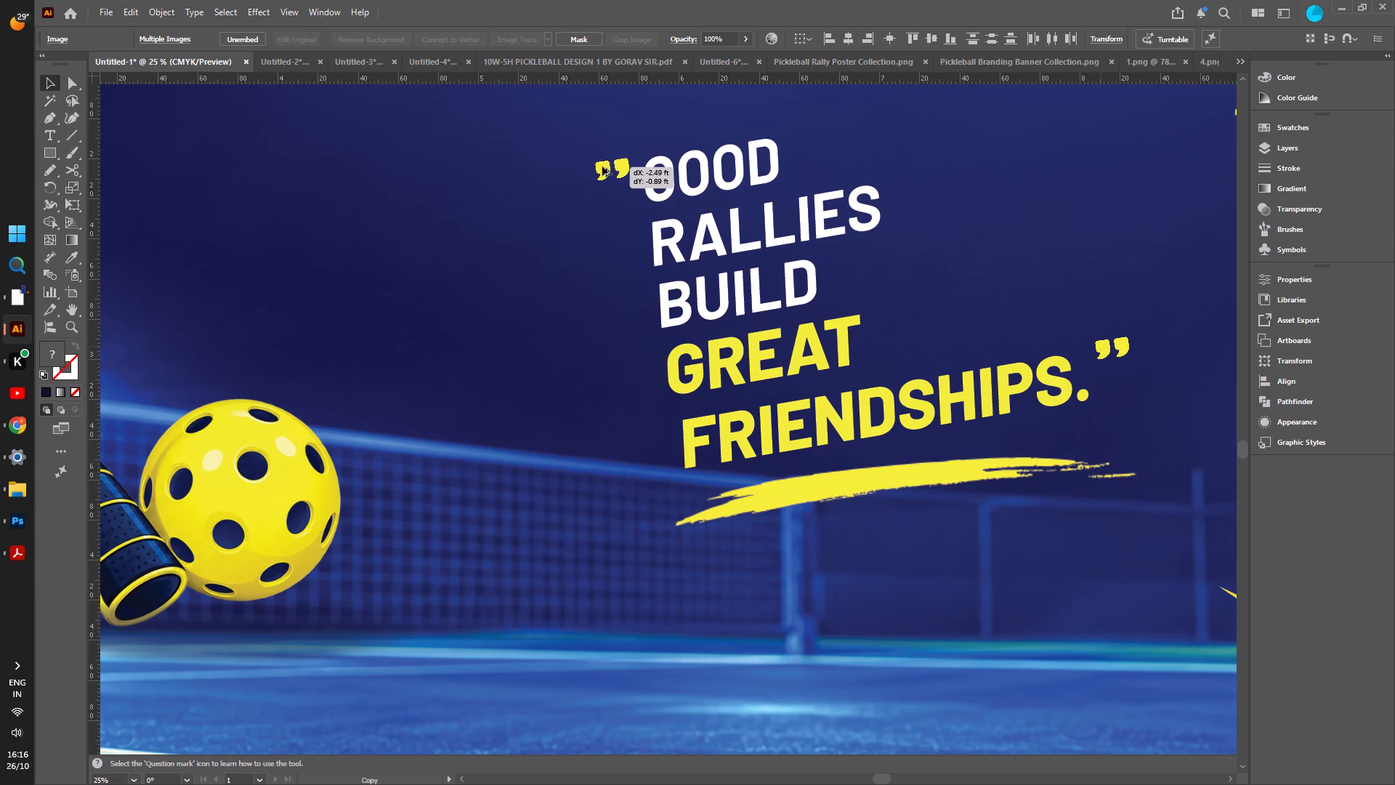
pyautogui.moveTo(602, 166); pyautogui.dragTo(600, 166)
pyautogui.press('z')
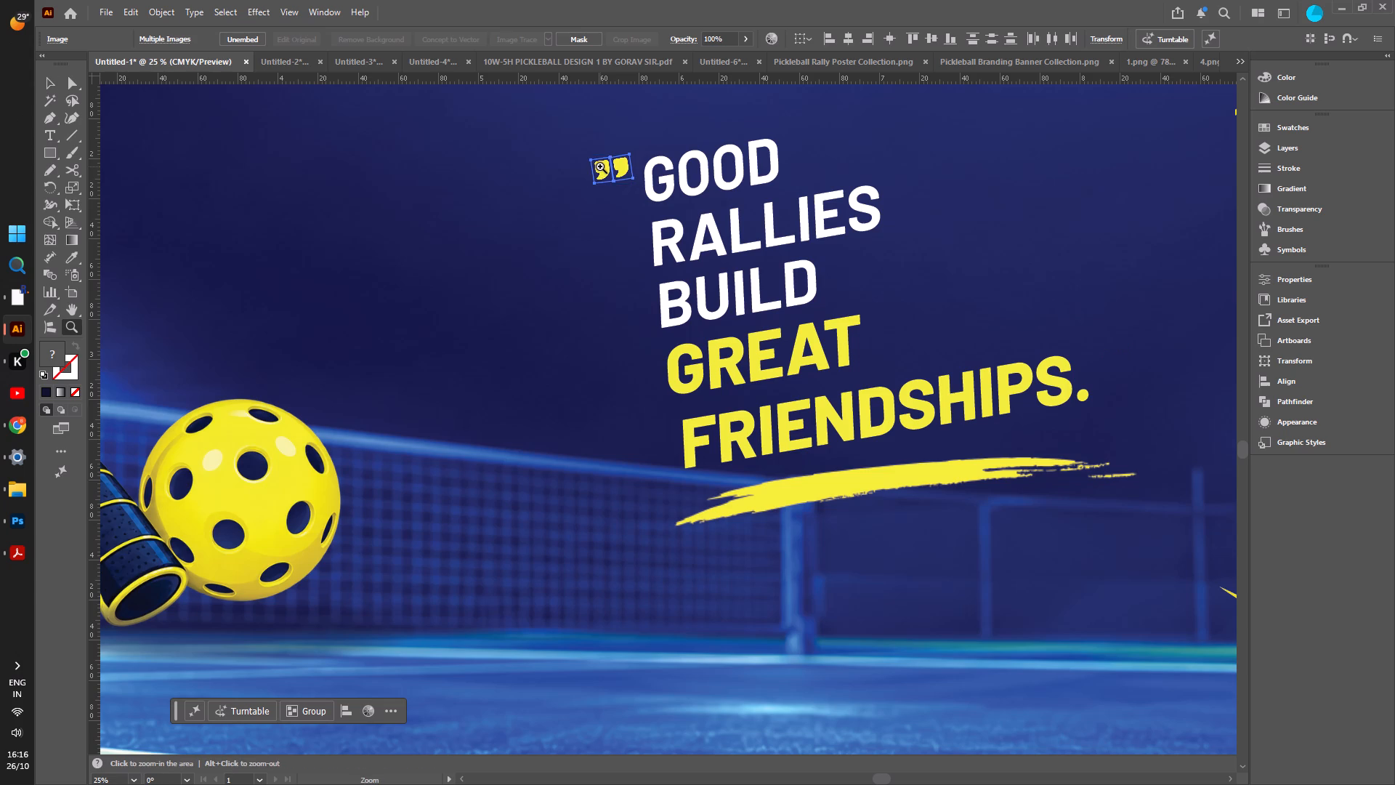
pyautogui.click(46, 78)
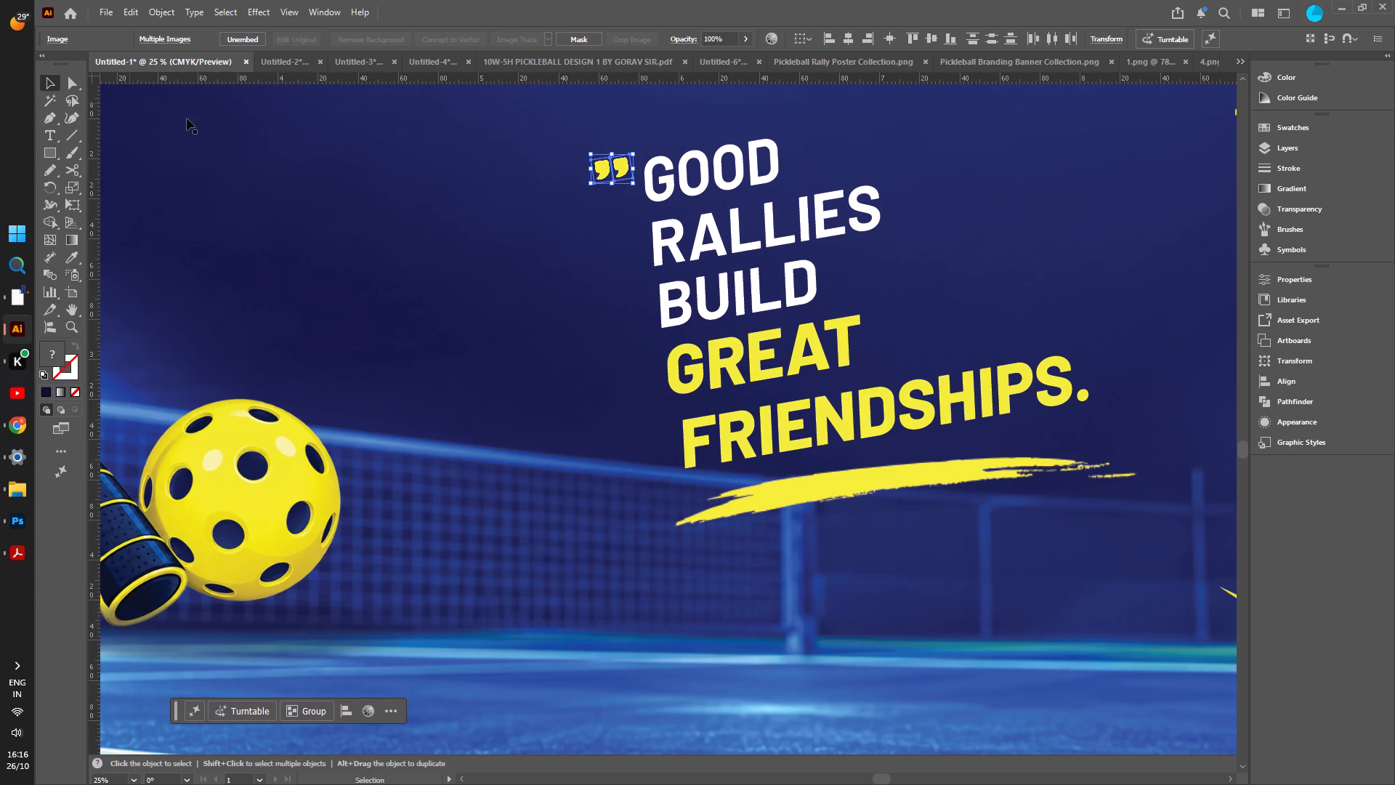
pyautogui.keyDown('alt'); pyautogui.moveTo(606, 172); pyautogui.dragTo(1089, 426); pyautogui.keyUp('alt')
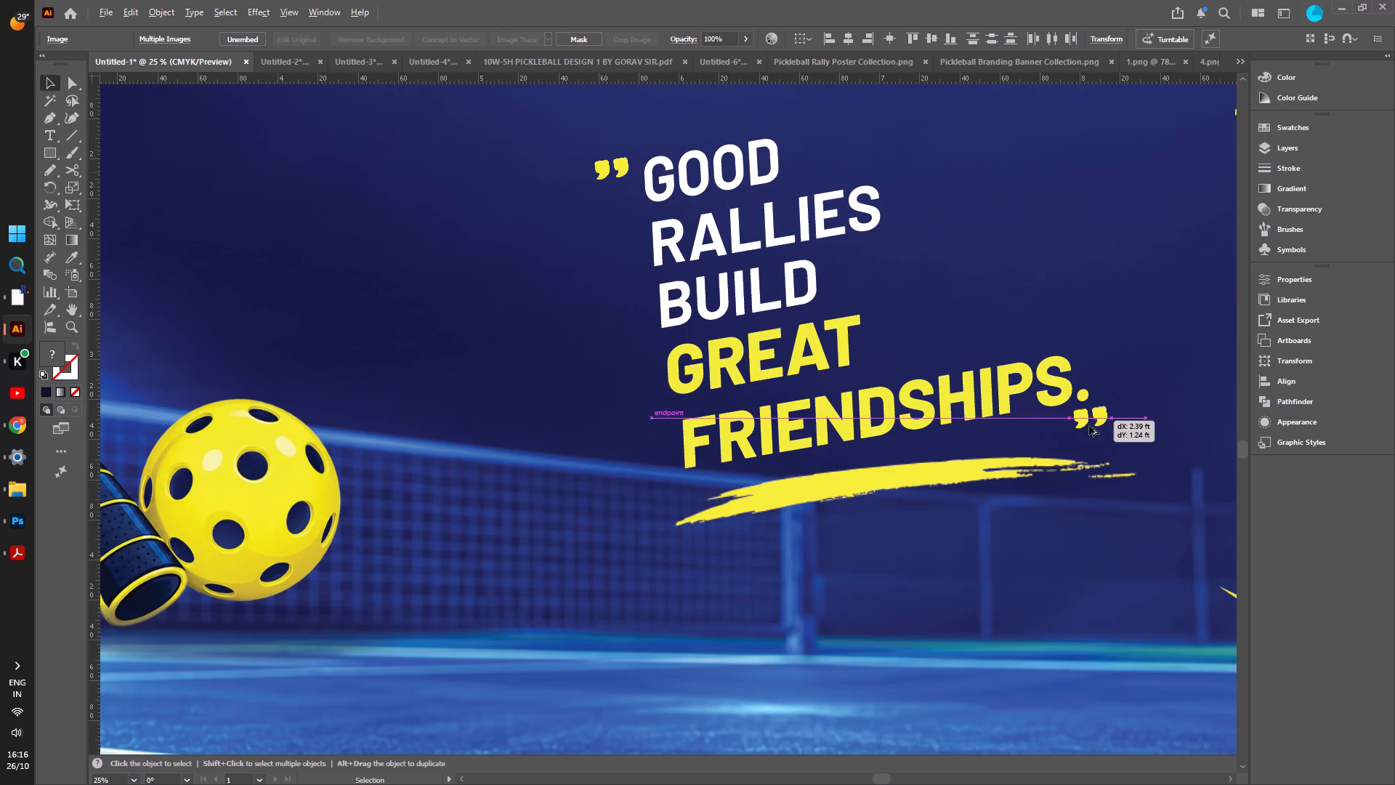
pyautogui.keyDown('alt'); pyautogui.moveTo(1089, 426); pyautogui.dragTo(1102, 358); pyautogui.keyUp('alt')
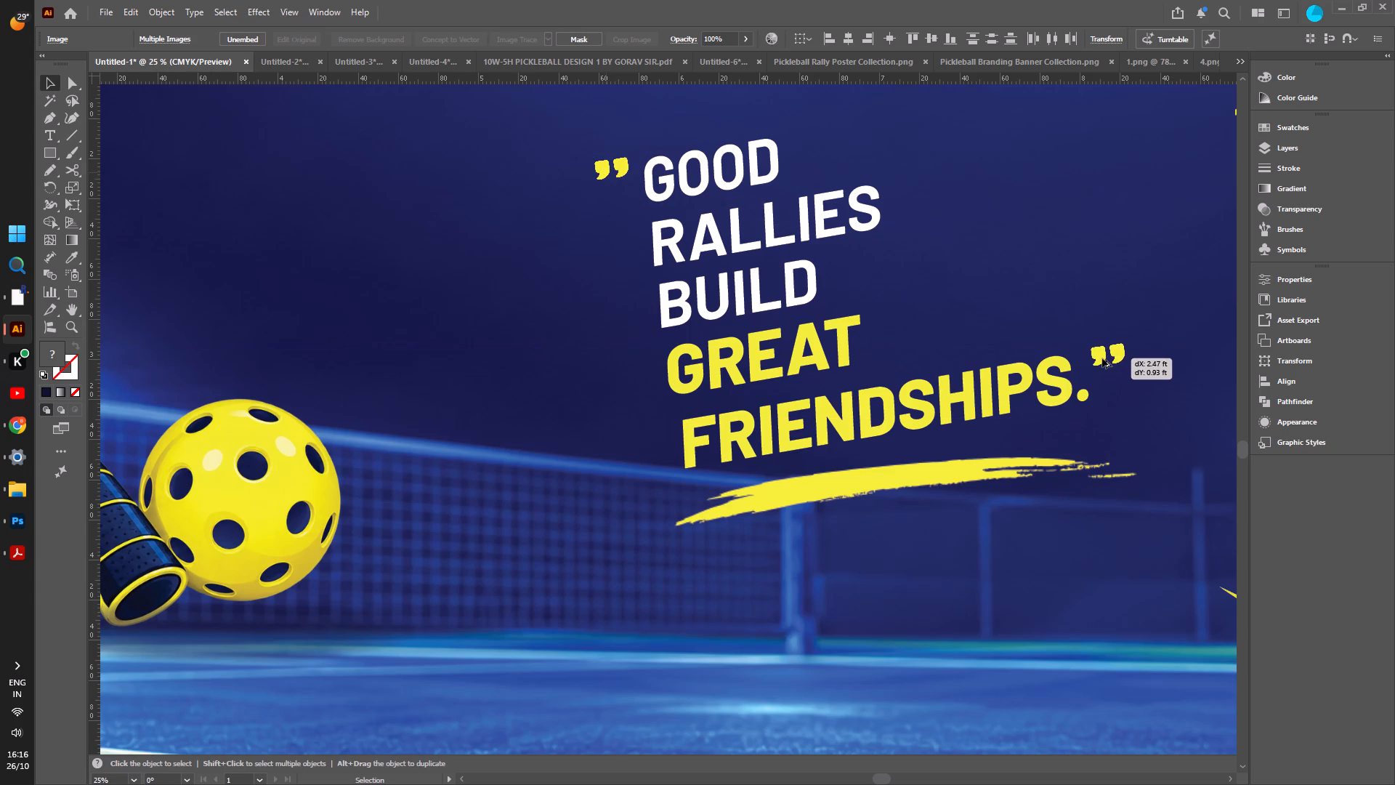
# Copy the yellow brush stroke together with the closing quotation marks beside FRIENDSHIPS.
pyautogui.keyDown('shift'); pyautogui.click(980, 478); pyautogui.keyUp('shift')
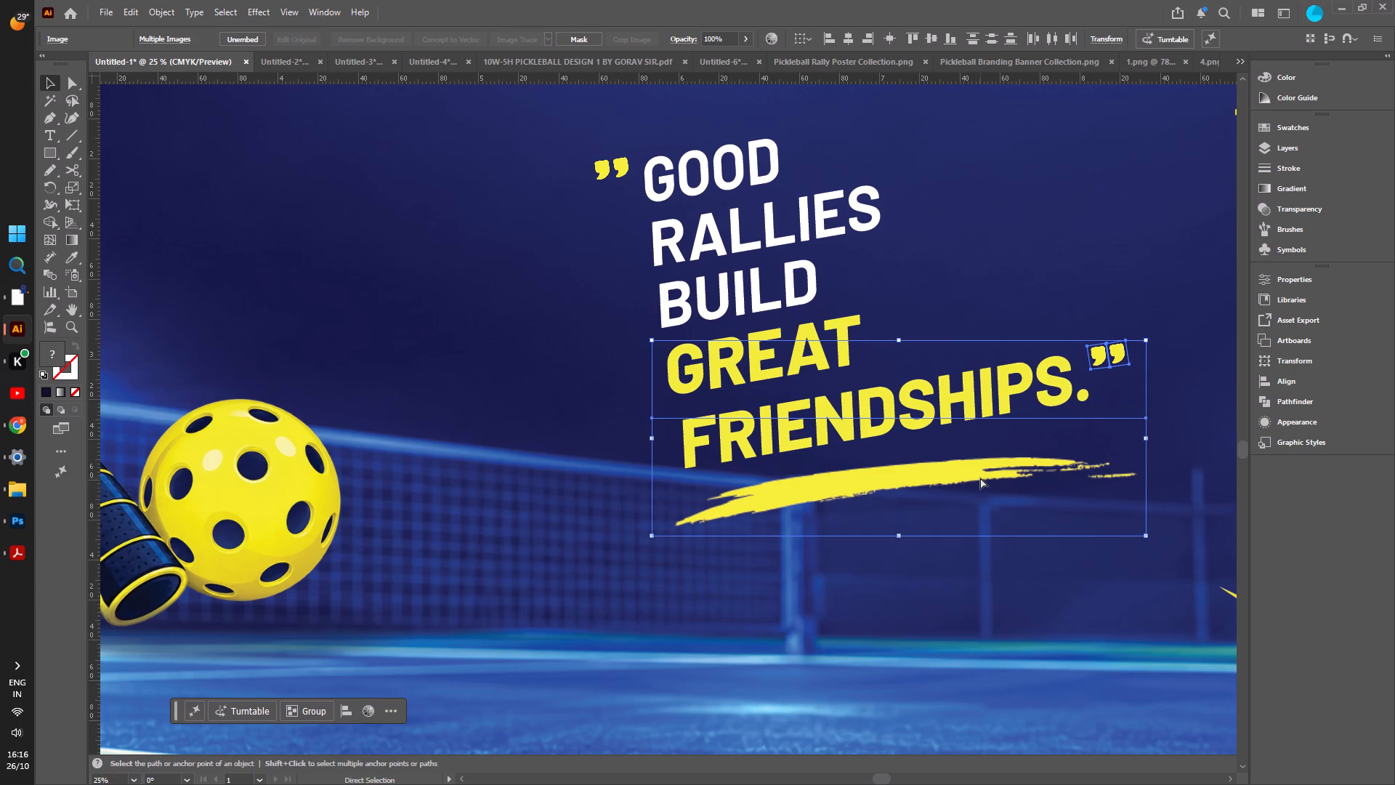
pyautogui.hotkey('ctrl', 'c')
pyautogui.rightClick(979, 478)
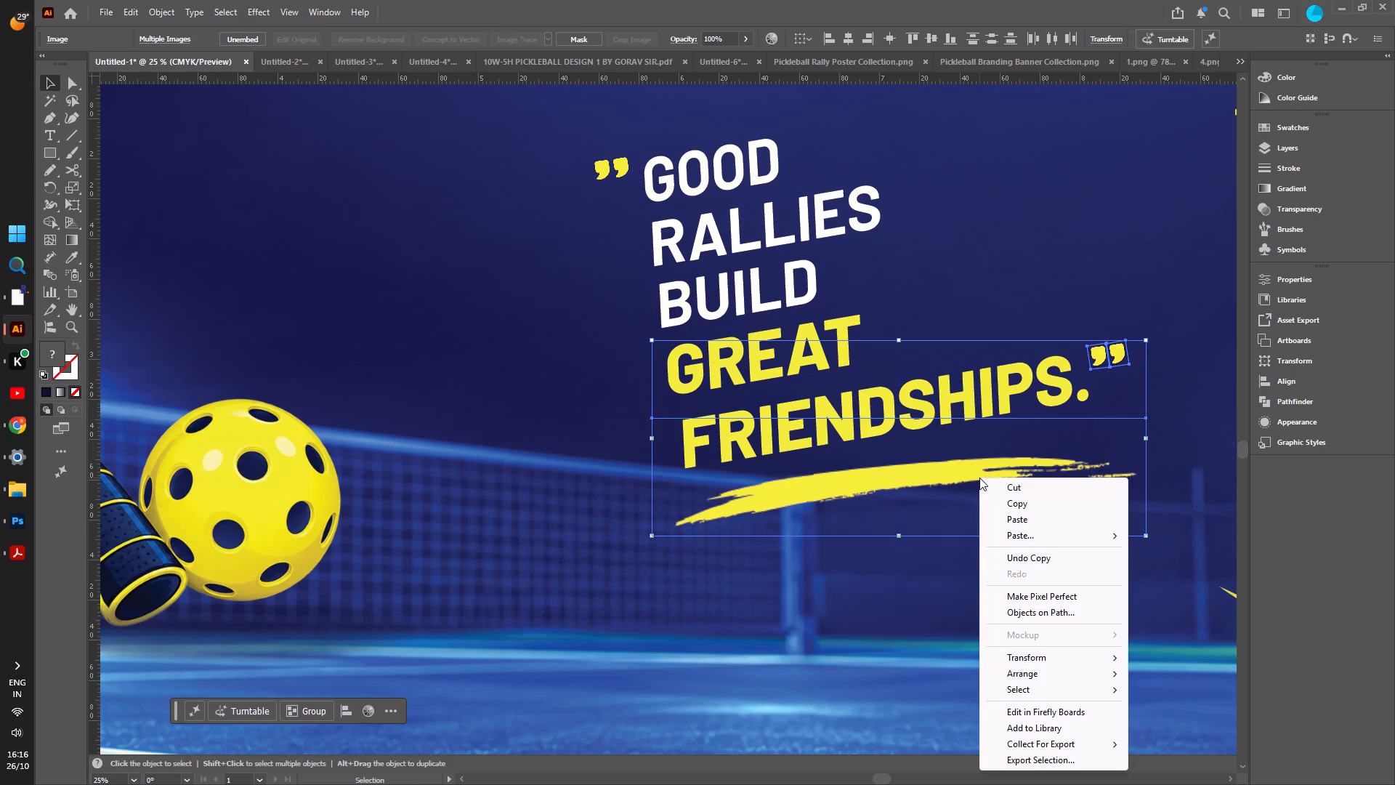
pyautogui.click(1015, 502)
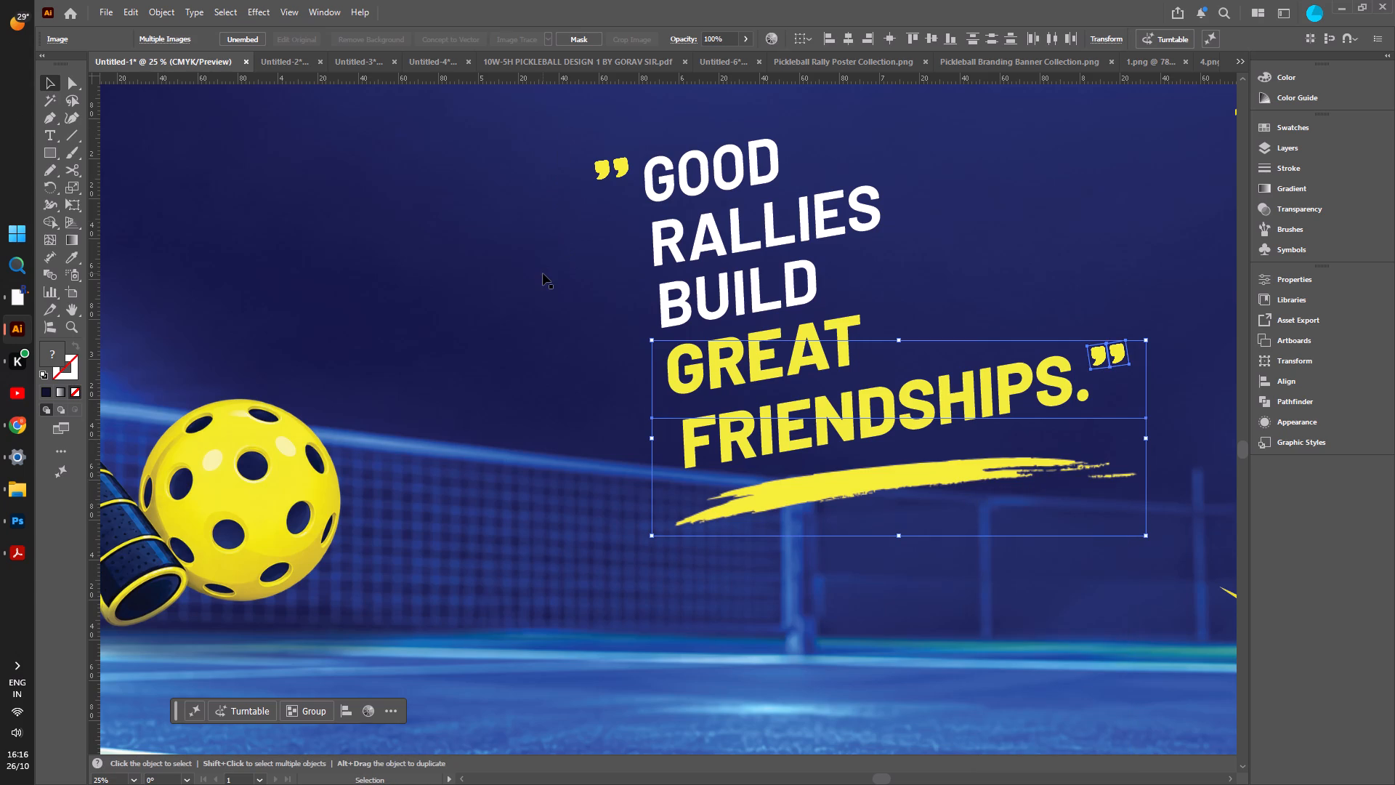
# Move the blue court surface from below the artboard onto the banner's bottom edge, centred across the artboard width.
pyautogui.keyDown('alt'); pyautogui.scroll(-4, 550, 275); pyautogui.keyUp('alt')
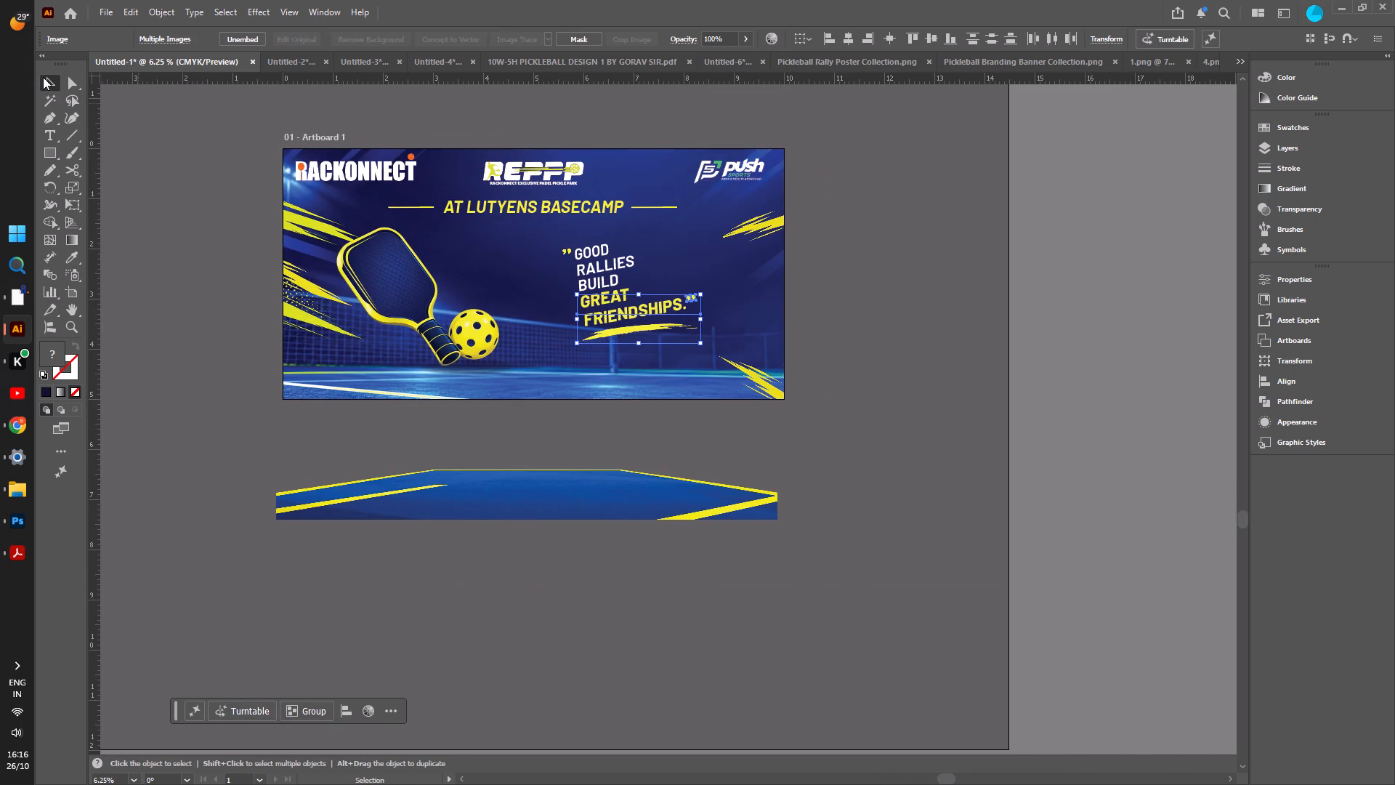
pyautogui.click(43, 77)
pyautogui.click(122, 126)
pyautogui.moveTo(551, 504); pyautogui.dragTo(563, 368)
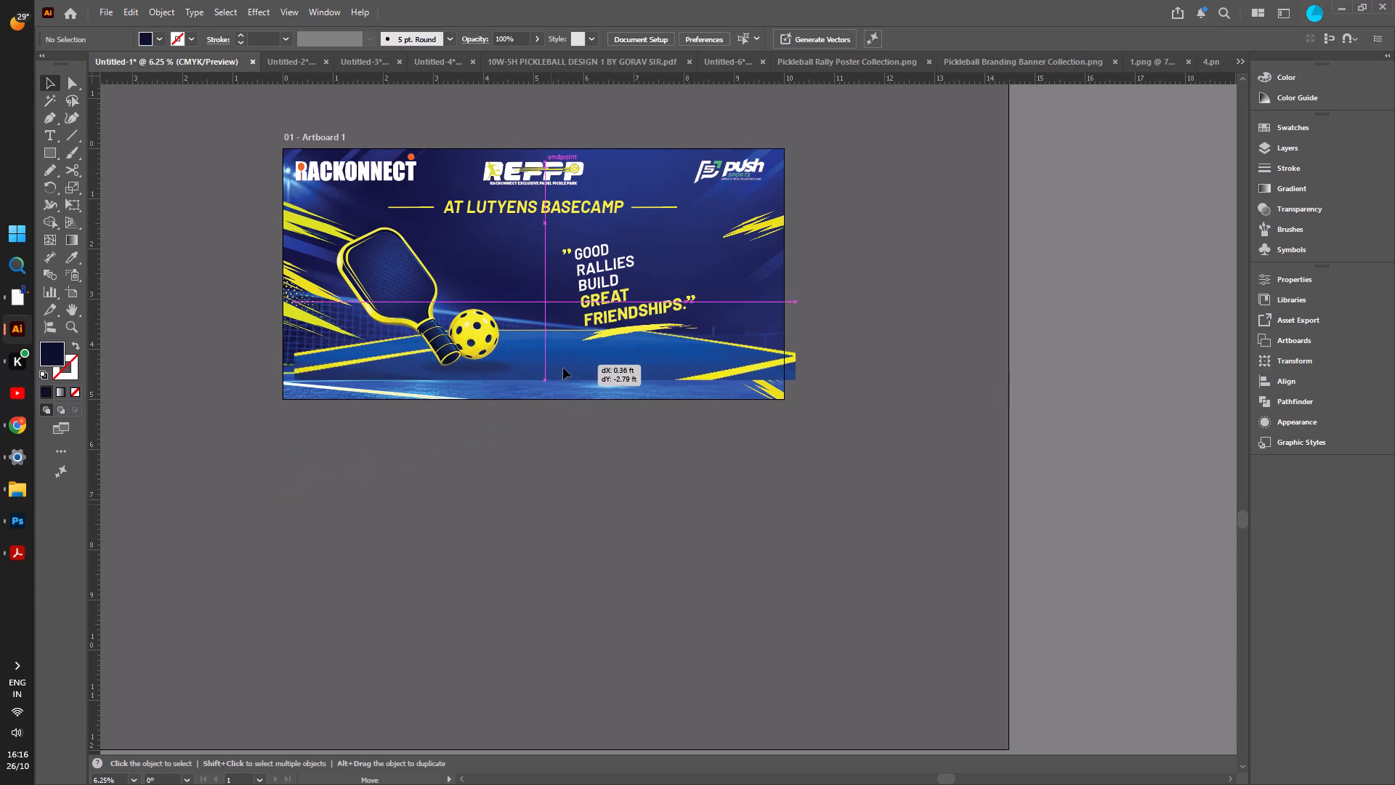
pyautogui.moveTo(563, 368); pyautogui.dragTo(559, 387)
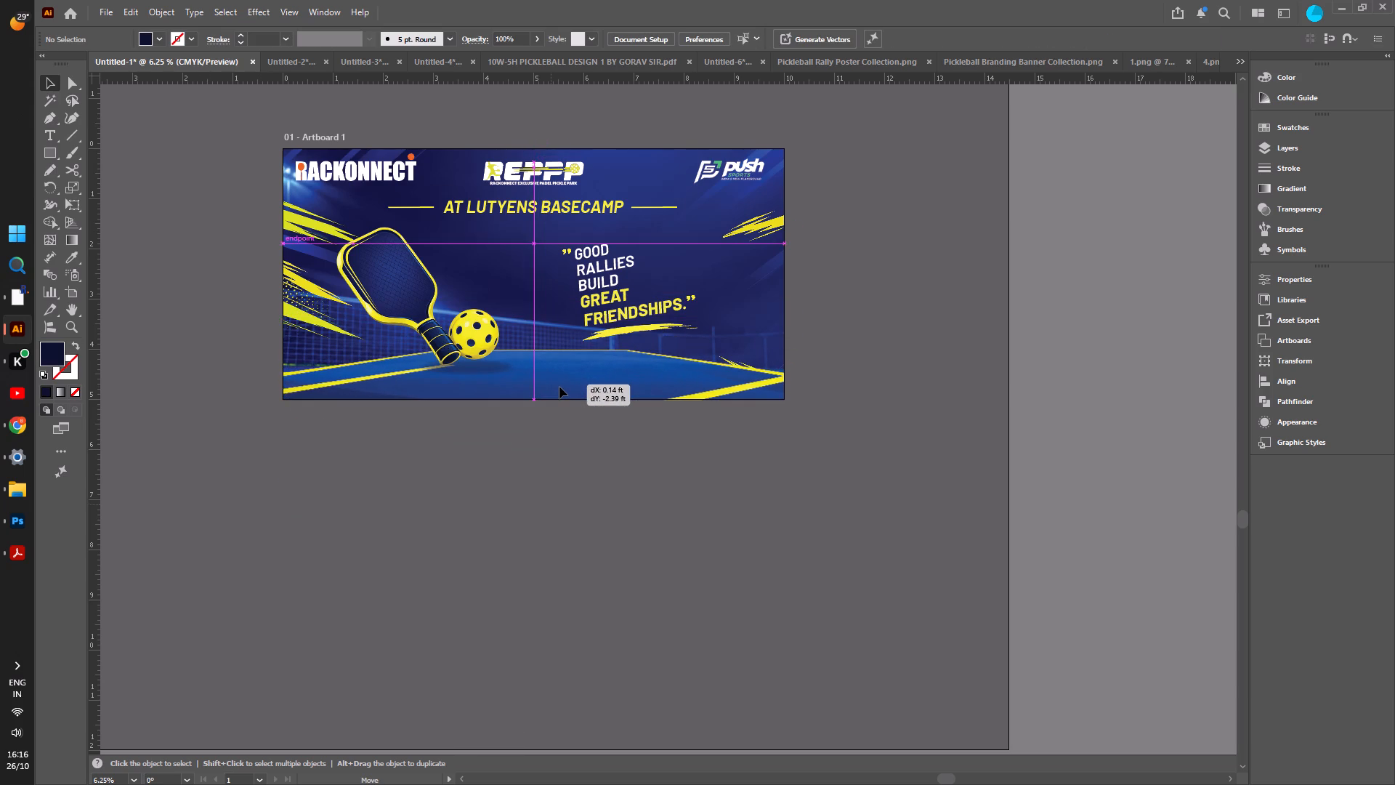
pyautogui.moveTo(559, 387); pyautogui.dragTo(556, 386)
pyautogui.click(408, 443)
pyautogui.keyDown('alt'); pyautogui.scroll(1, 392, 428); pyautogui.keyUp('alt')
pyautogui.click(564, 361)
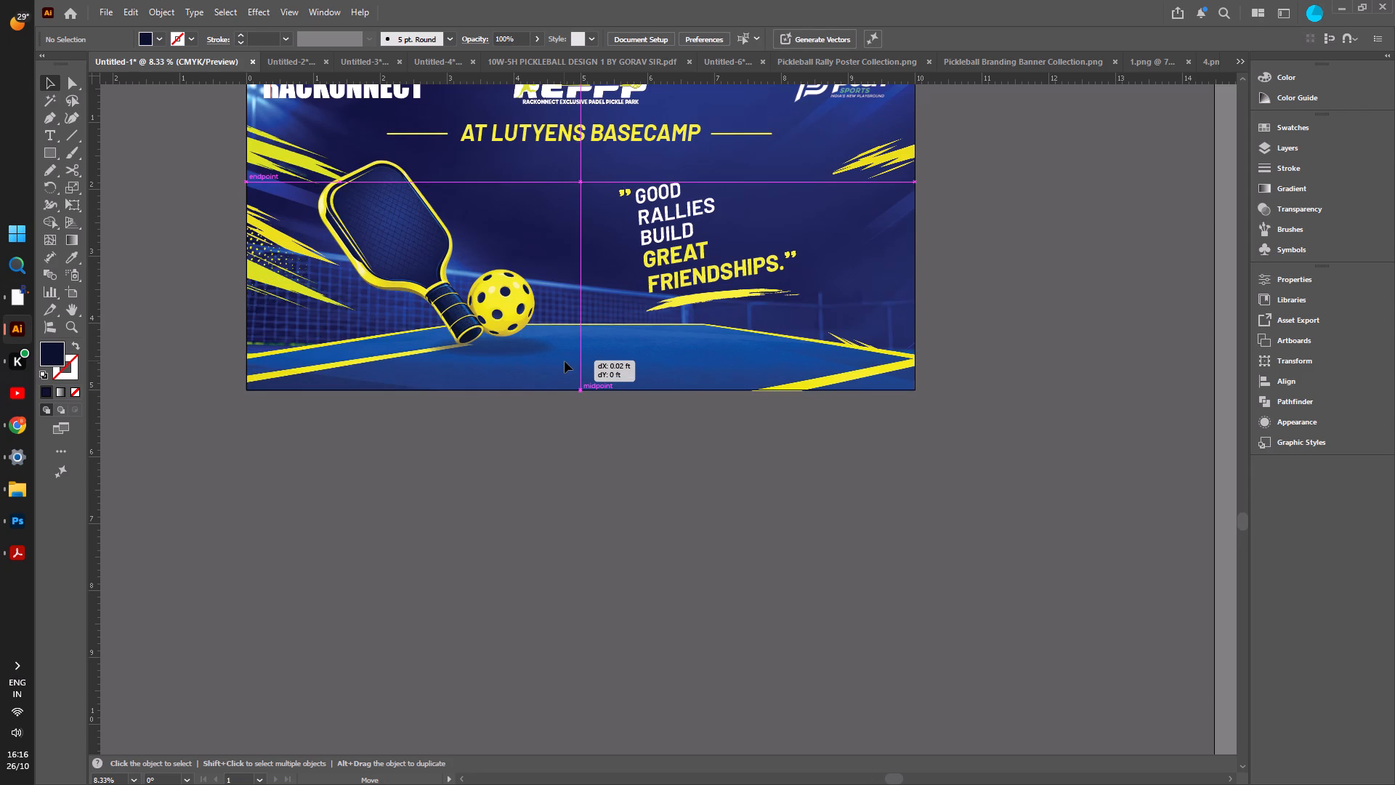
pyautogui.click(519, 451)
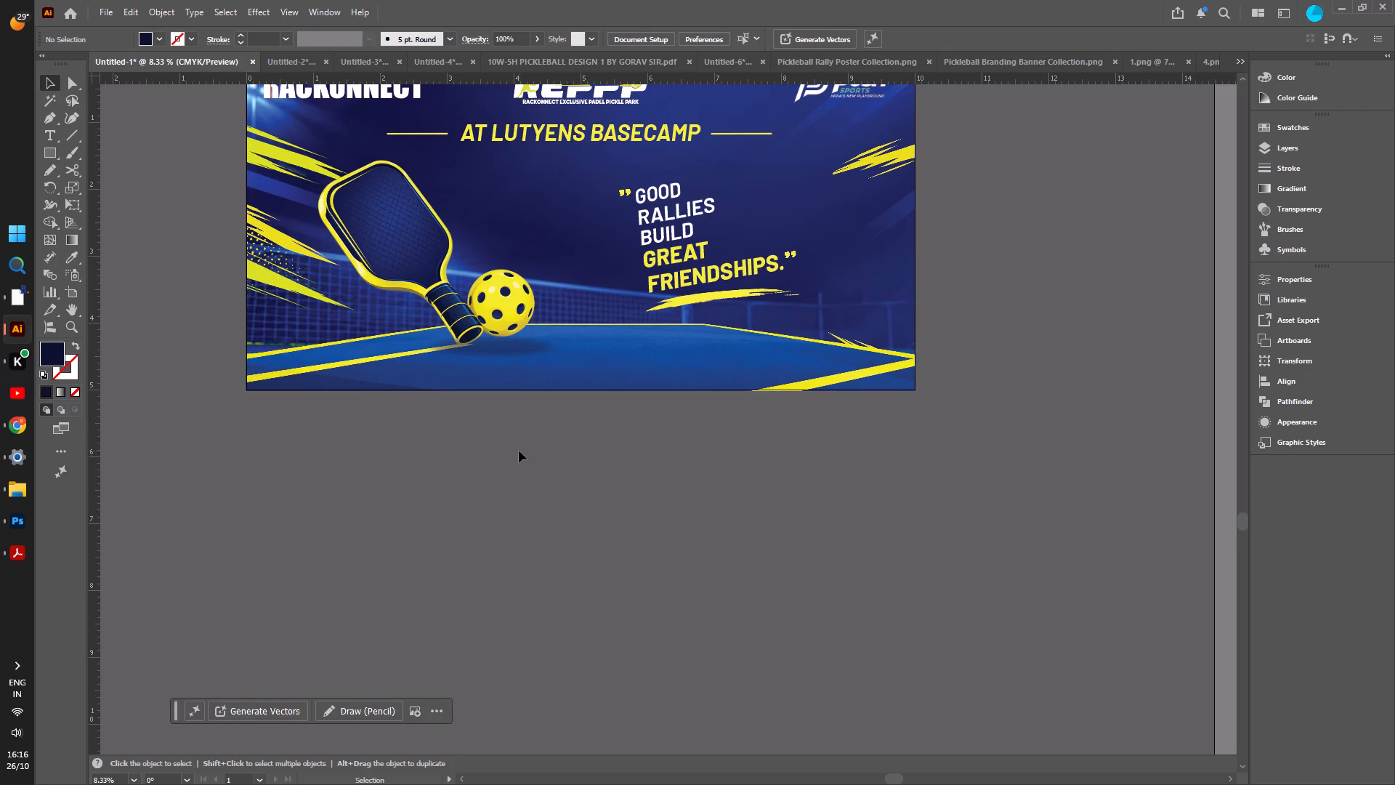
pyautogui.keyDown('alt'); pyautogui.scroll(5, 557, 385); pyautogui.keyUp('alt')
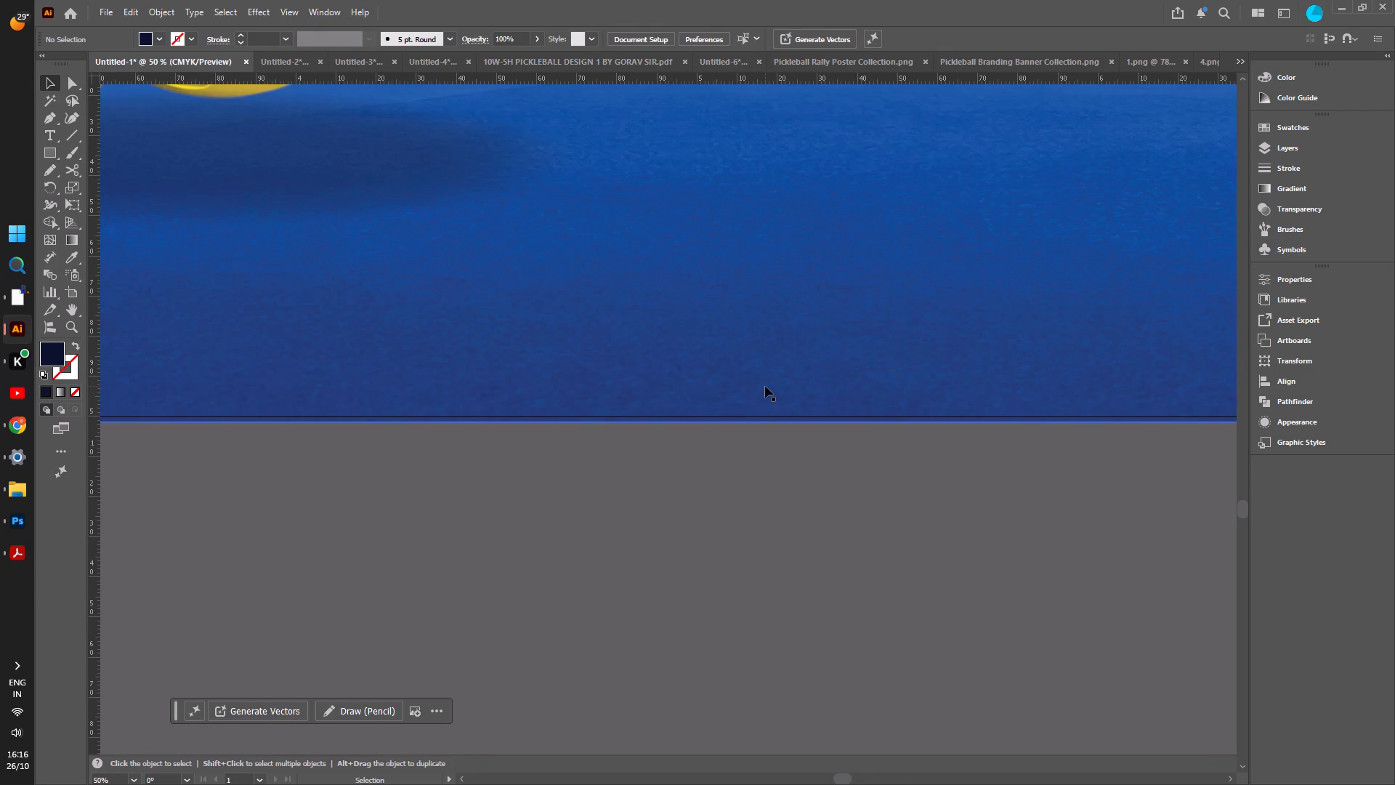
pyautogui.click(765, 386)
pyautogui.keyDown('alt'); pyautogui.scroll(-6, 701, 467); pyautogui.keyUp('alt')
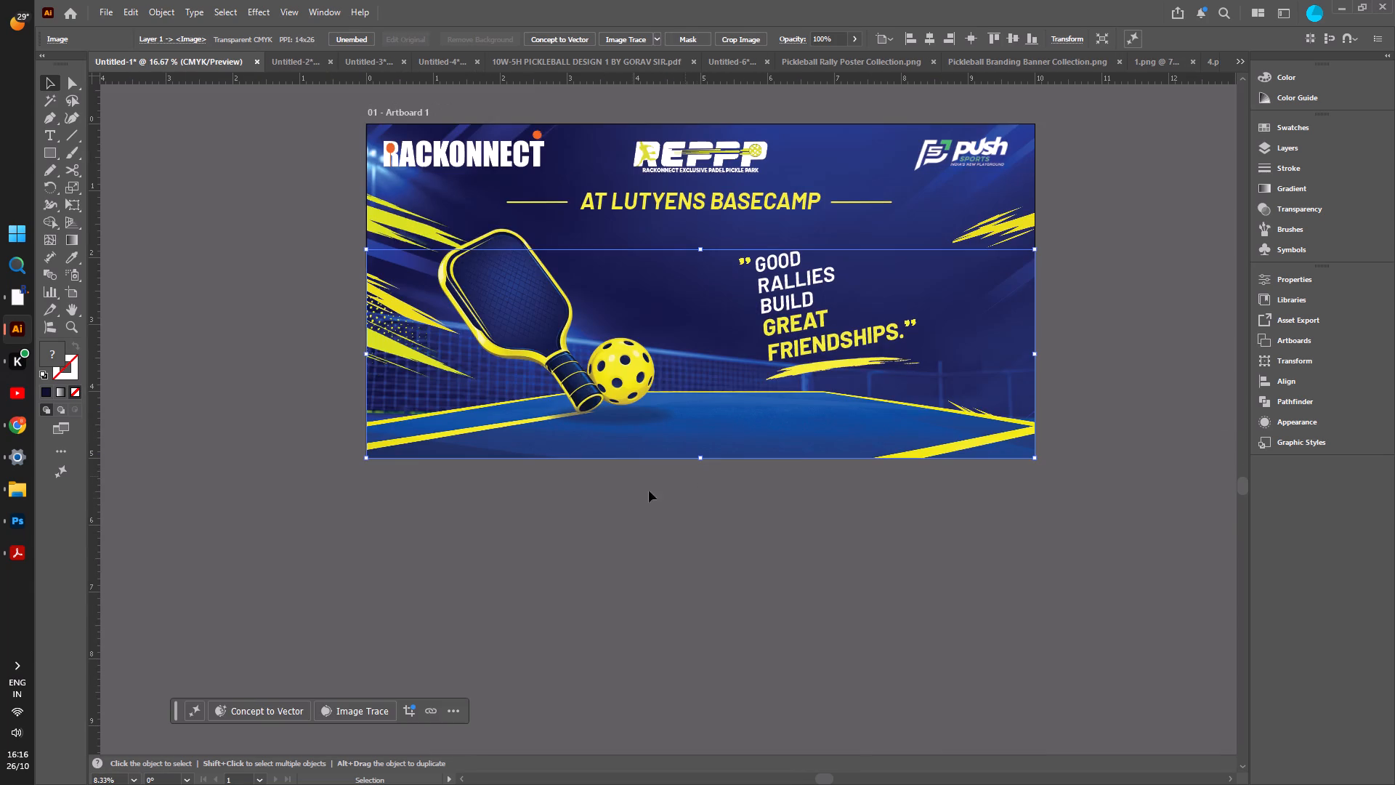
pyautogui.click(479, 500)
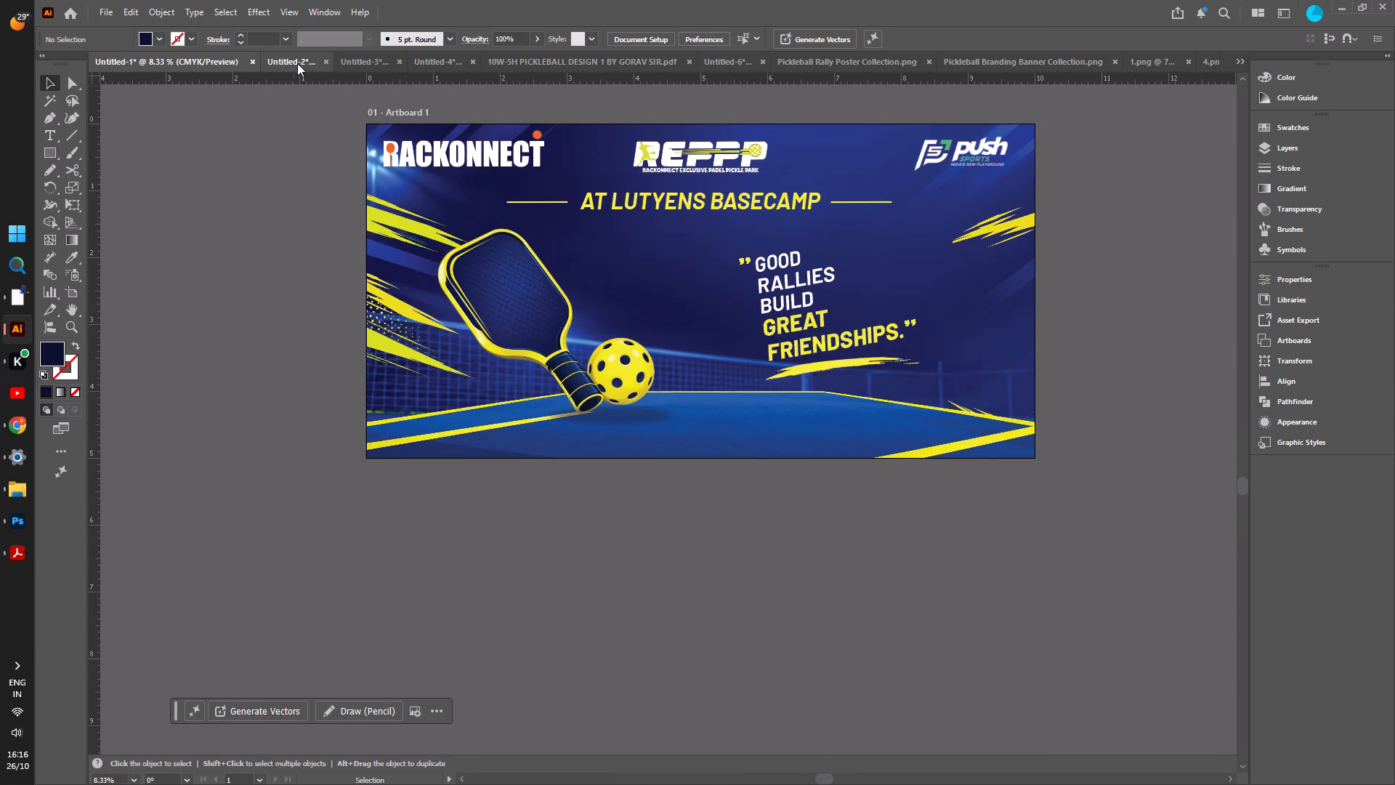
# In Untitled-2, move the blue court surface off the banner to the empty area below the artboard.
pyautogui.click(297, 59)
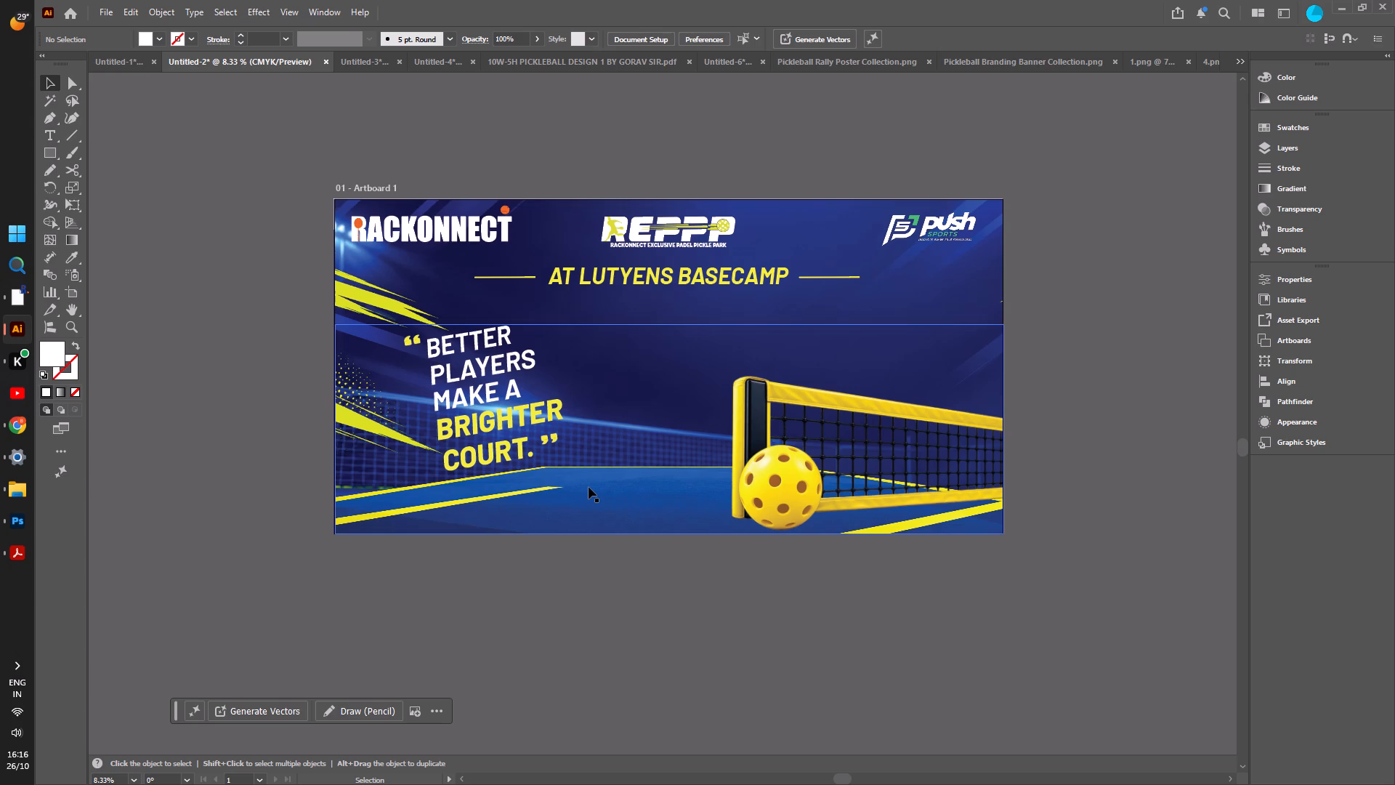
pyautogui.moveTo(586, 469); pyautogui.dragTo(577, 623)
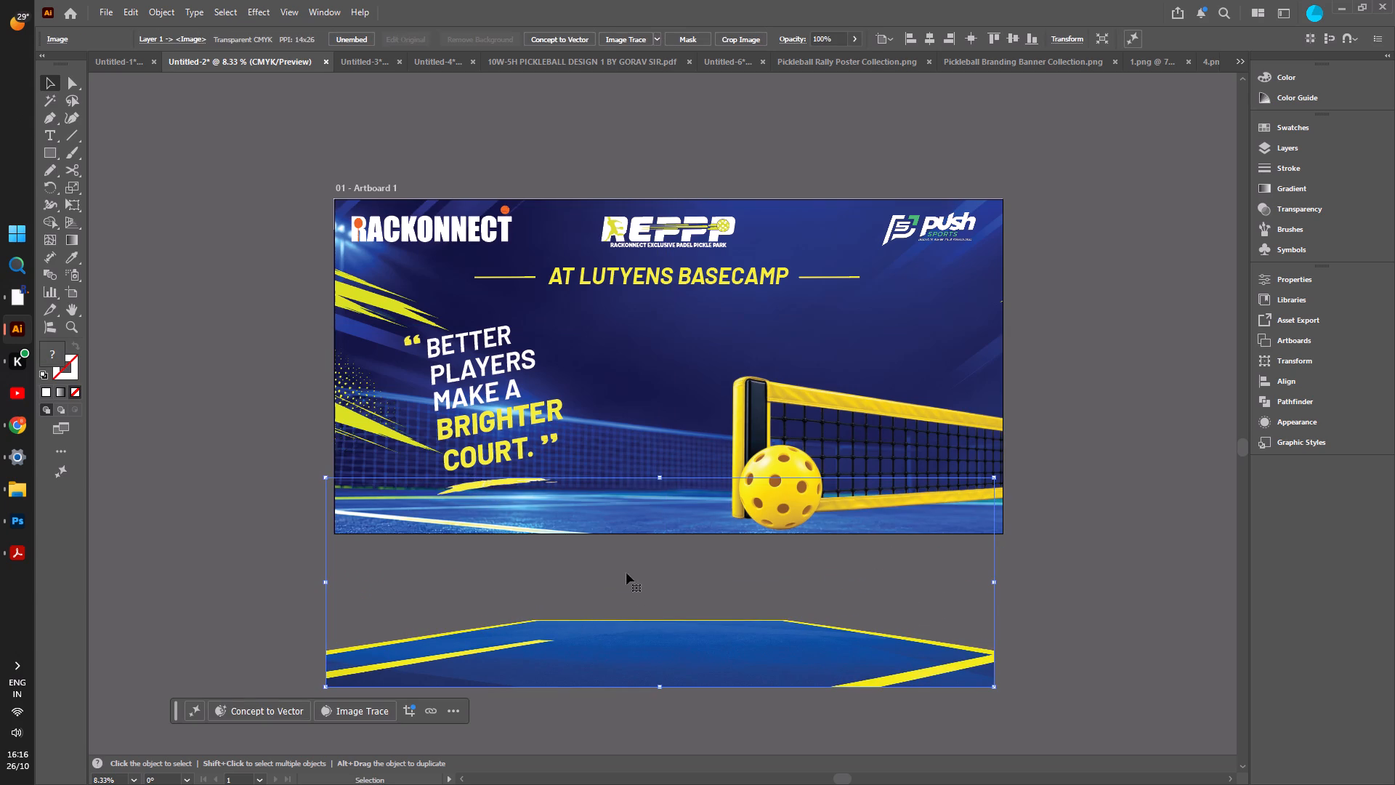
pyautogui.moveTo(634, 584); pyautogui.dragTo(634, 638)
# Delete the old yellow brush stroke beneath COURT.
pyautogui.click(507, 490)
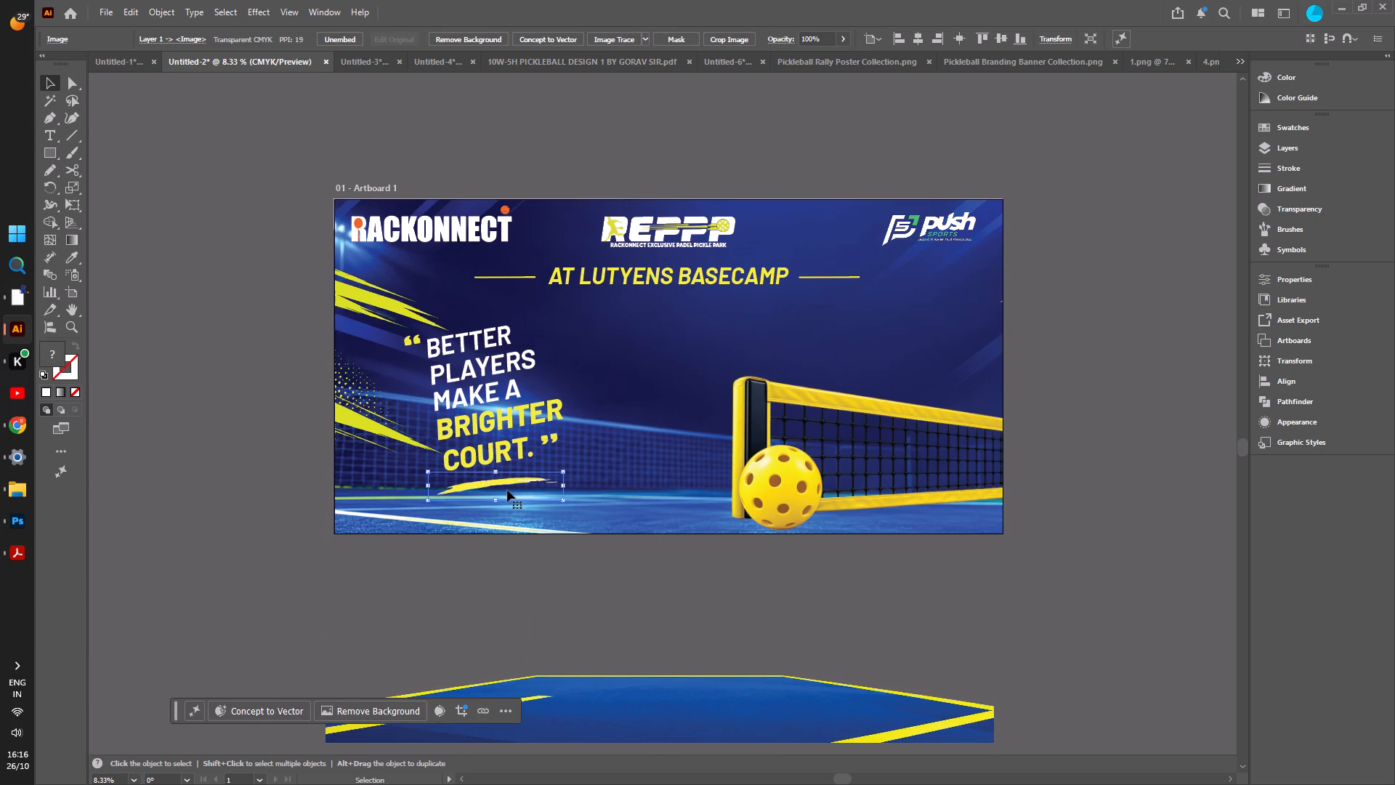
pyautogui.press('Delete')
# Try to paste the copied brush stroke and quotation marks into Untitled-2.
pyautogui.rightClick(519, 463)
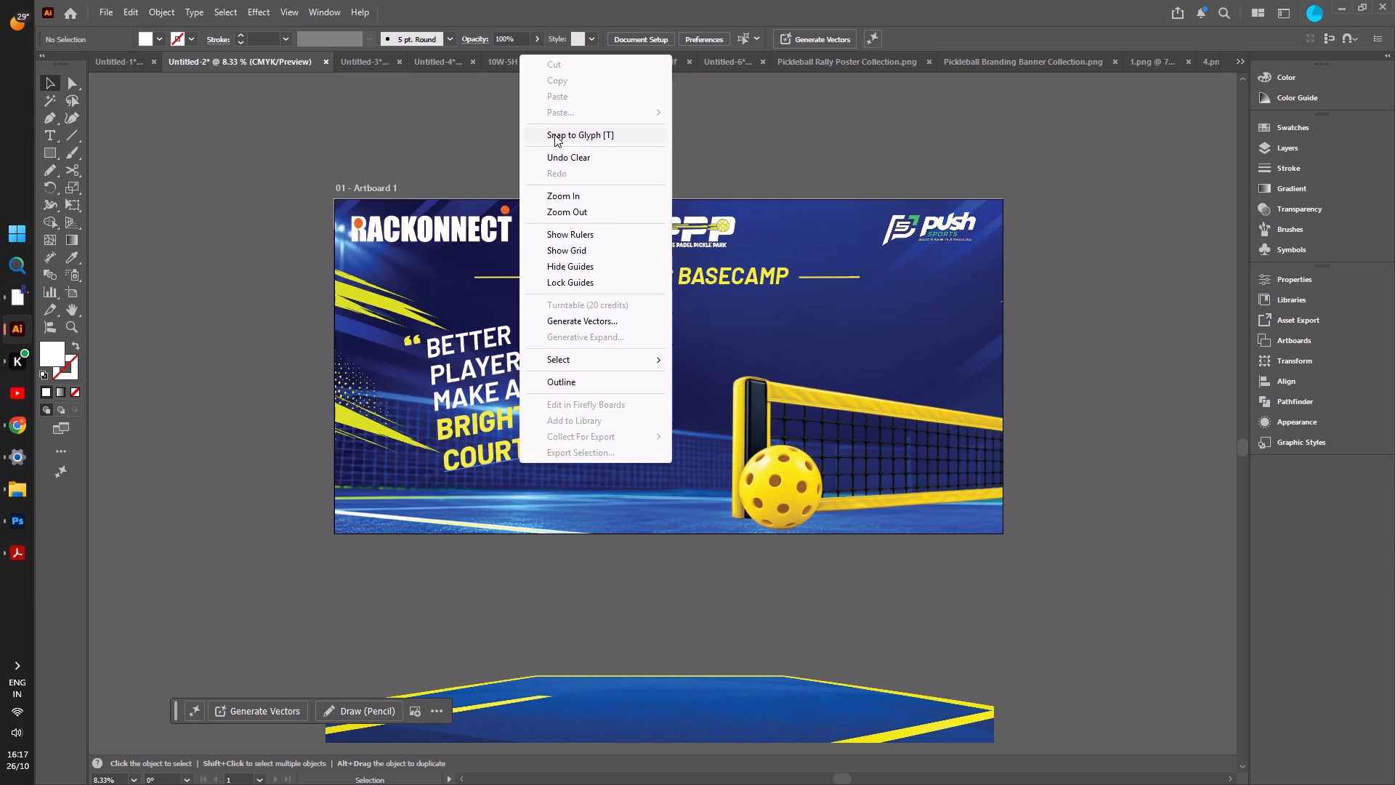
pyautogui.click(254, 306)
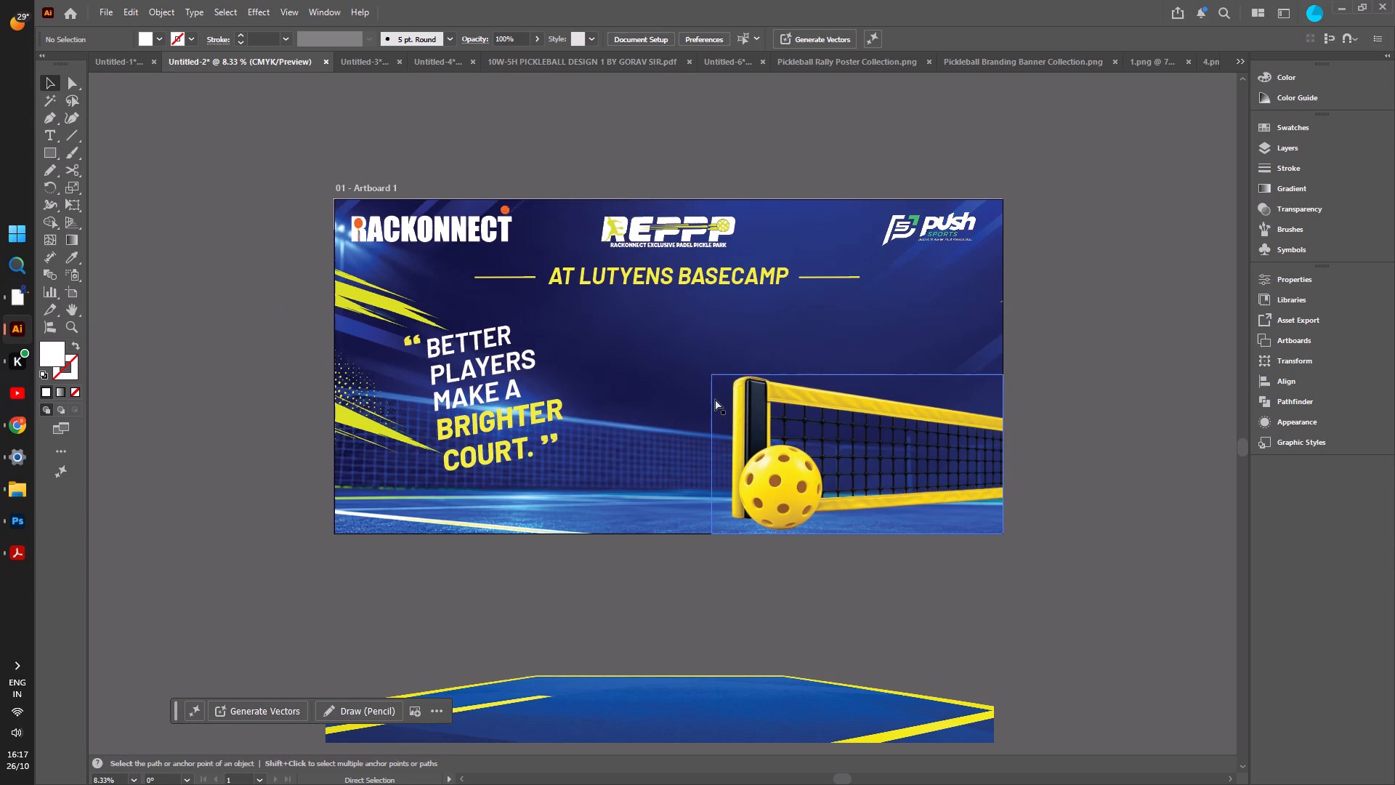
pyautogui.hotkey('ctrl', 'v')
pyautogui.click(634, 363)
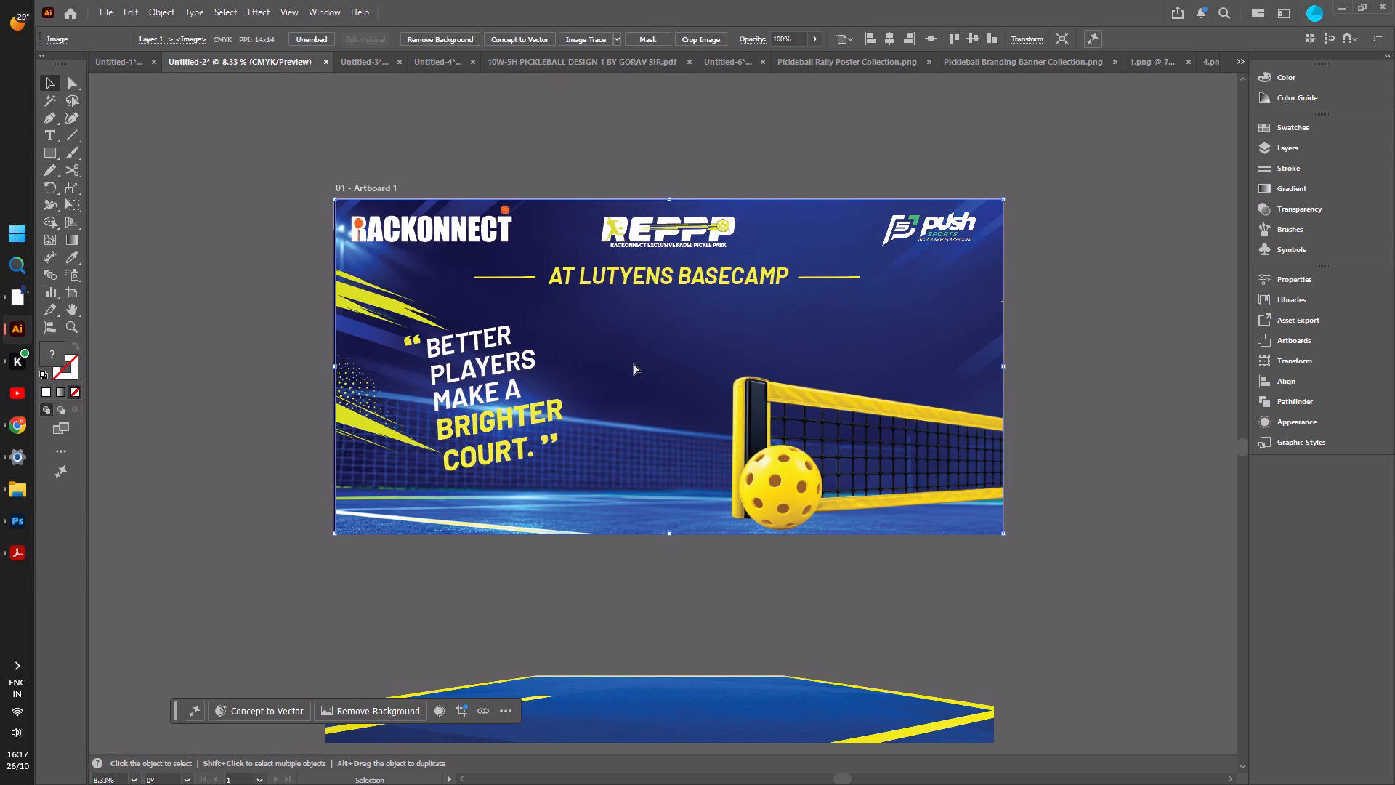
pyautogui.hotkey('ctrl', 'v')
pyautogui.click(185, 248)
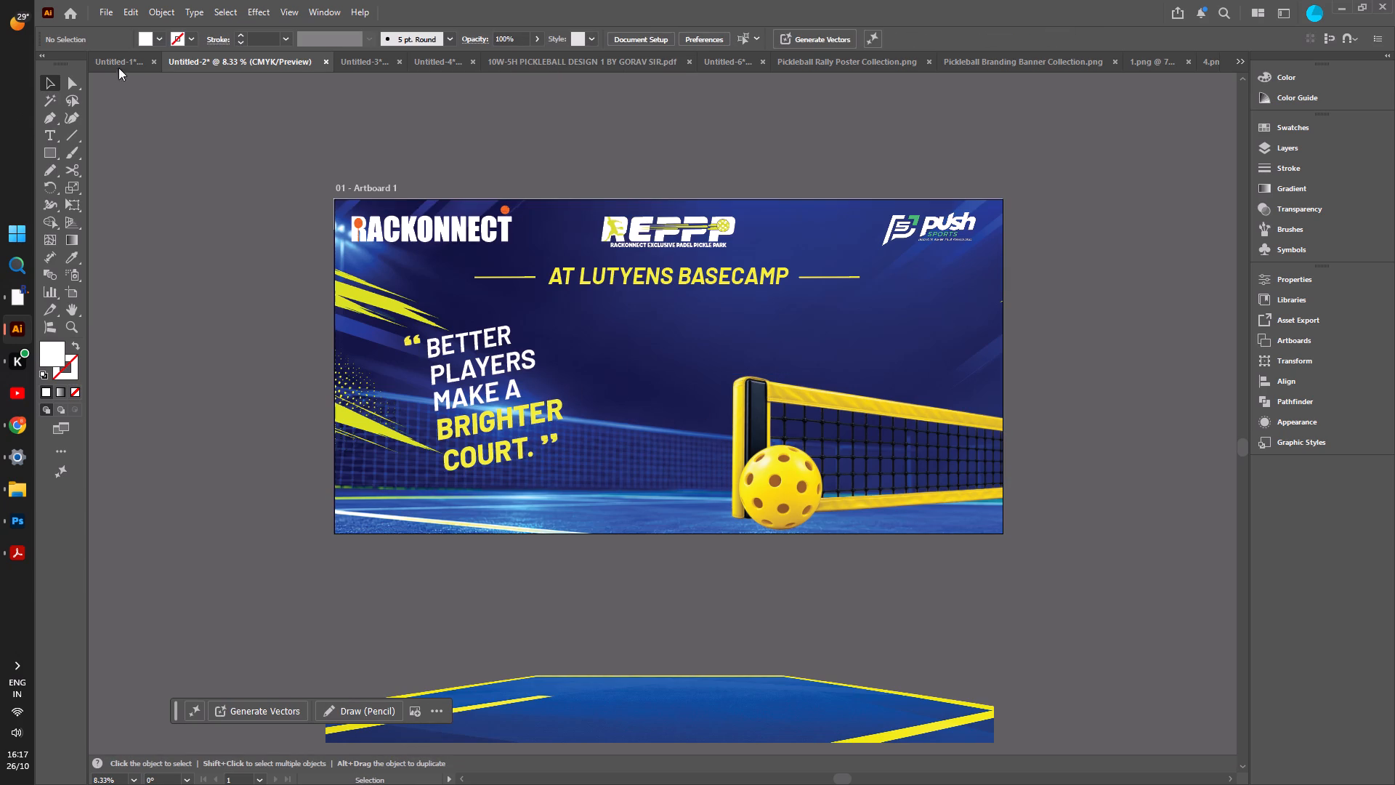
# In Untitled-1, group the yellow brush stroke with the closing quotation marks after FRIENDSHIPS. and copy the group.
pyautogui.click(115, 60)
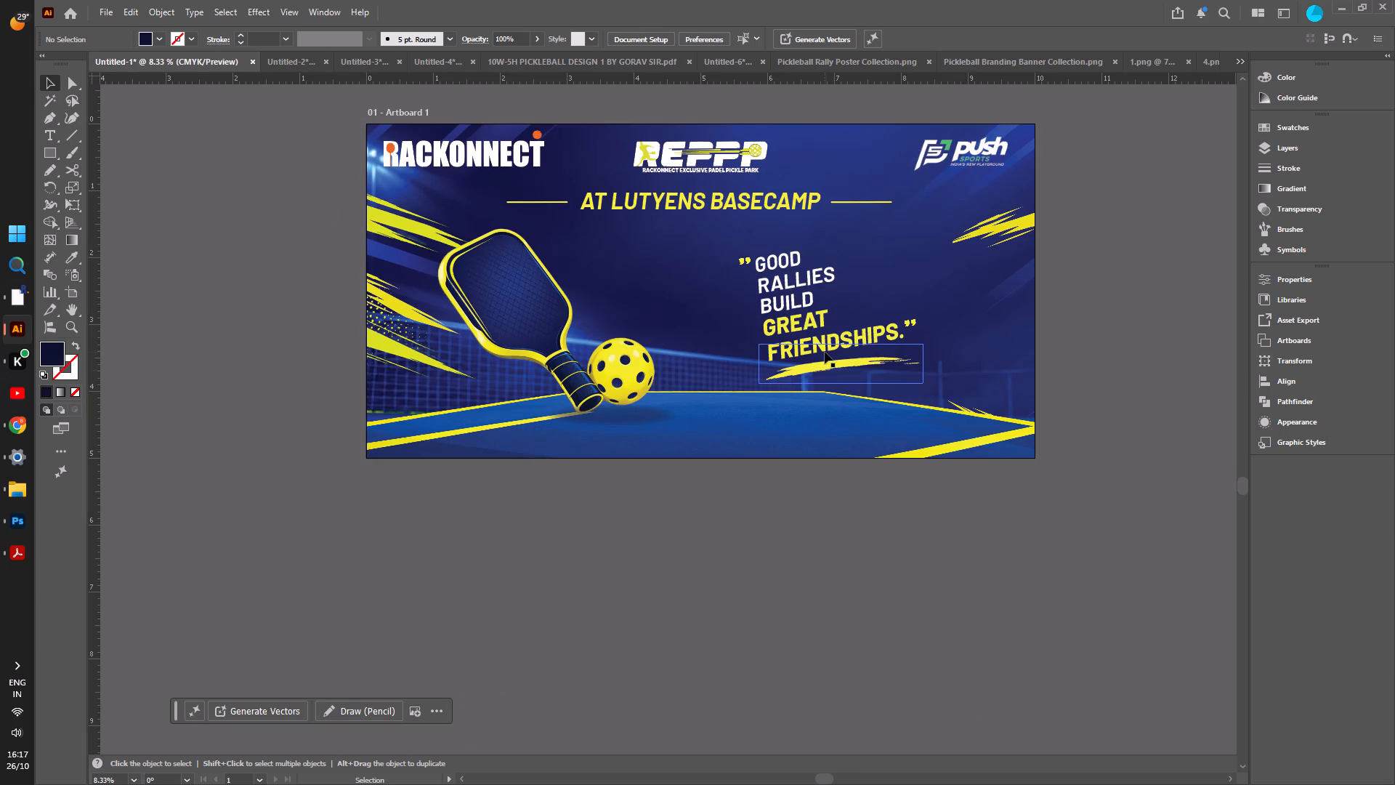
pyautogui.click(828, 367)
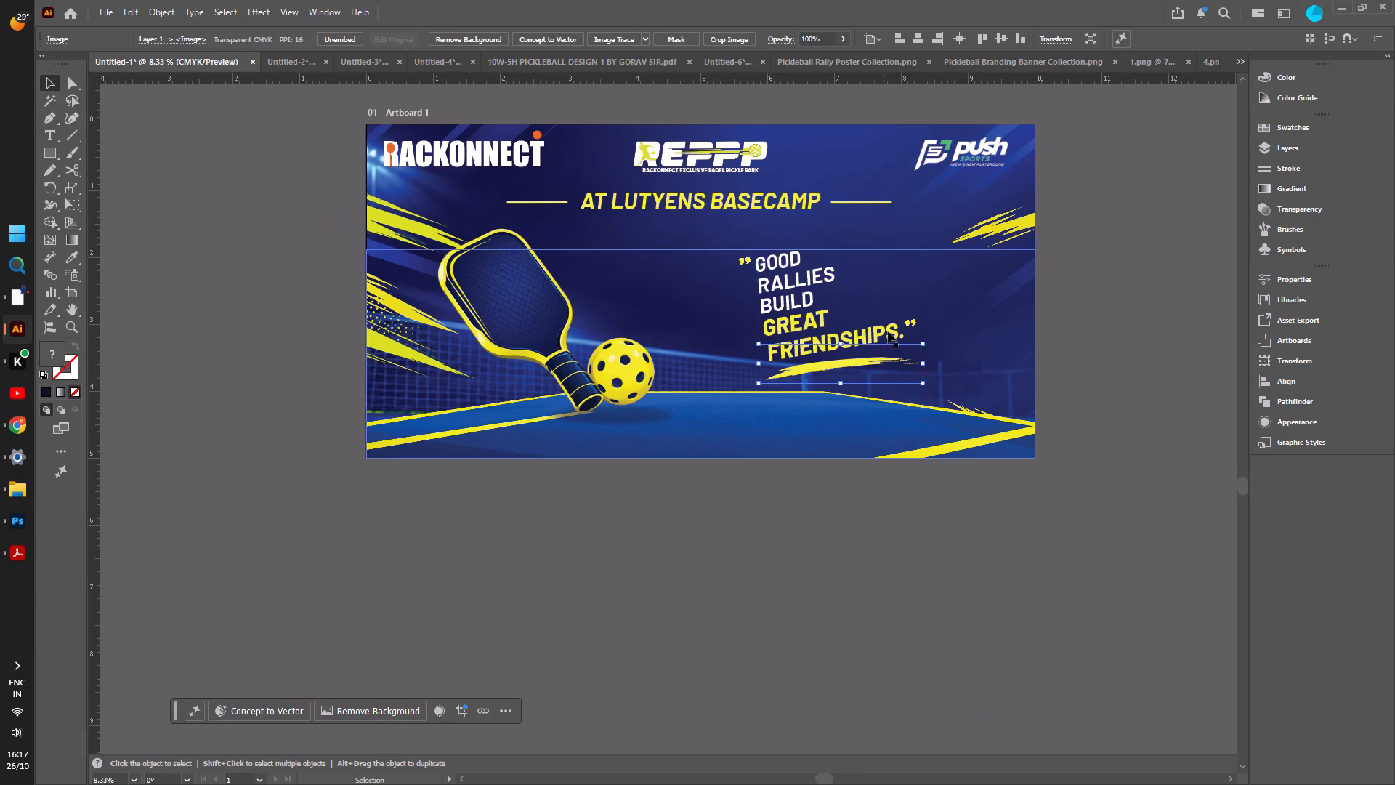
pyautogui.keyDown('shift'); pyautogui.click(906, 321); pyautogui.keyUp('shift')
pyautogui.keyDown('shift'); pyautogui.click(913, 321); pyautogui.keyUp('shift')
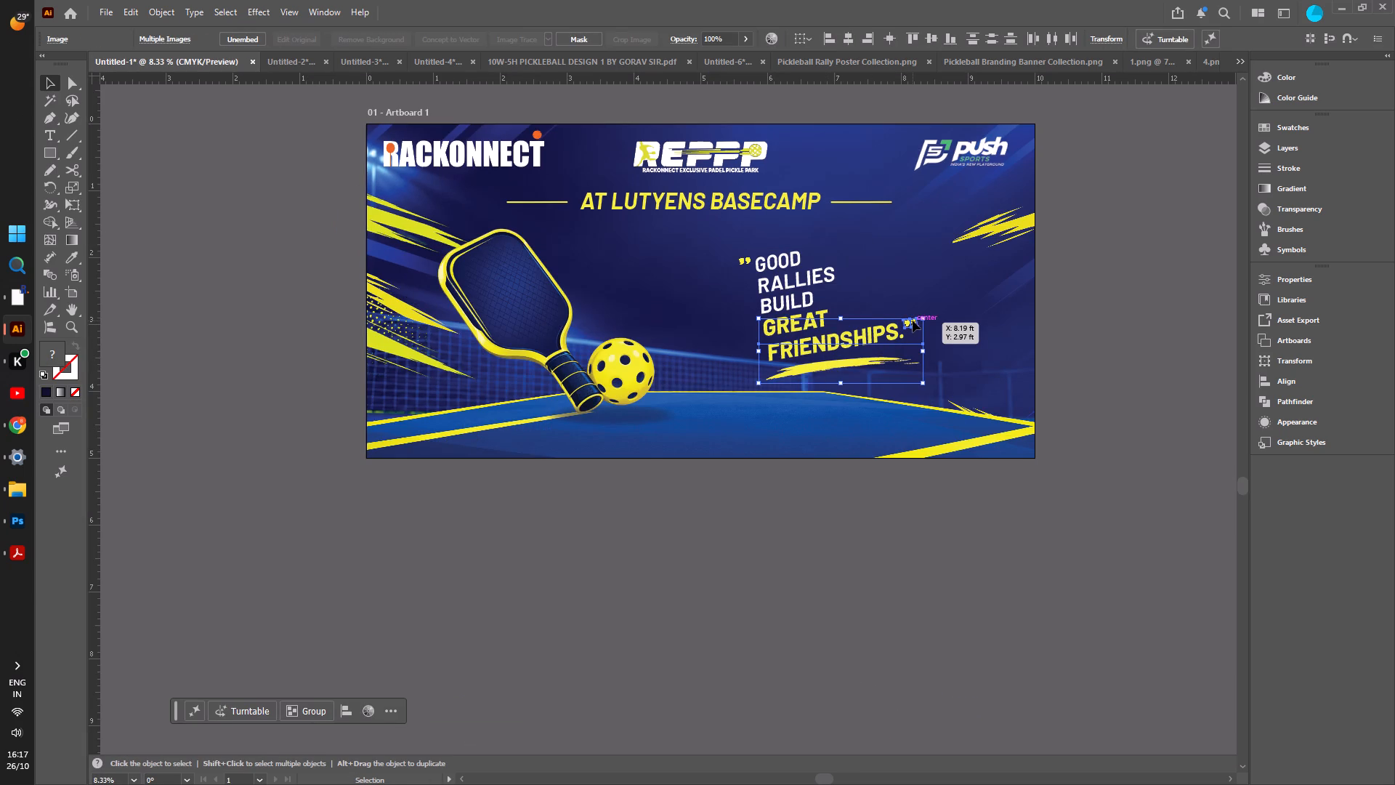
pyautogui.hotkey('ctrl', 'g')
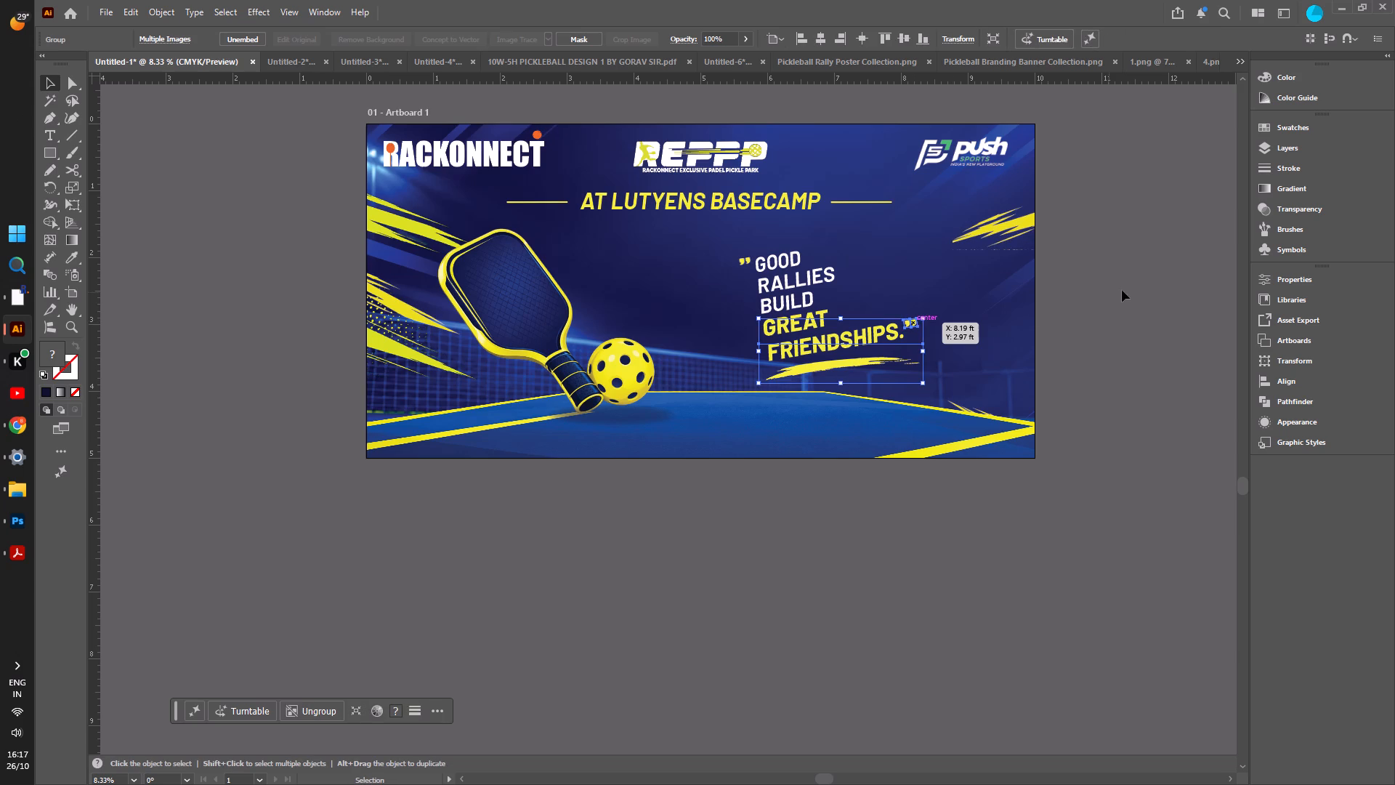
pyautogui.click(1123, 289)
pyautogui.click(914, 319)
pyautogui.rightClick(914, 319)
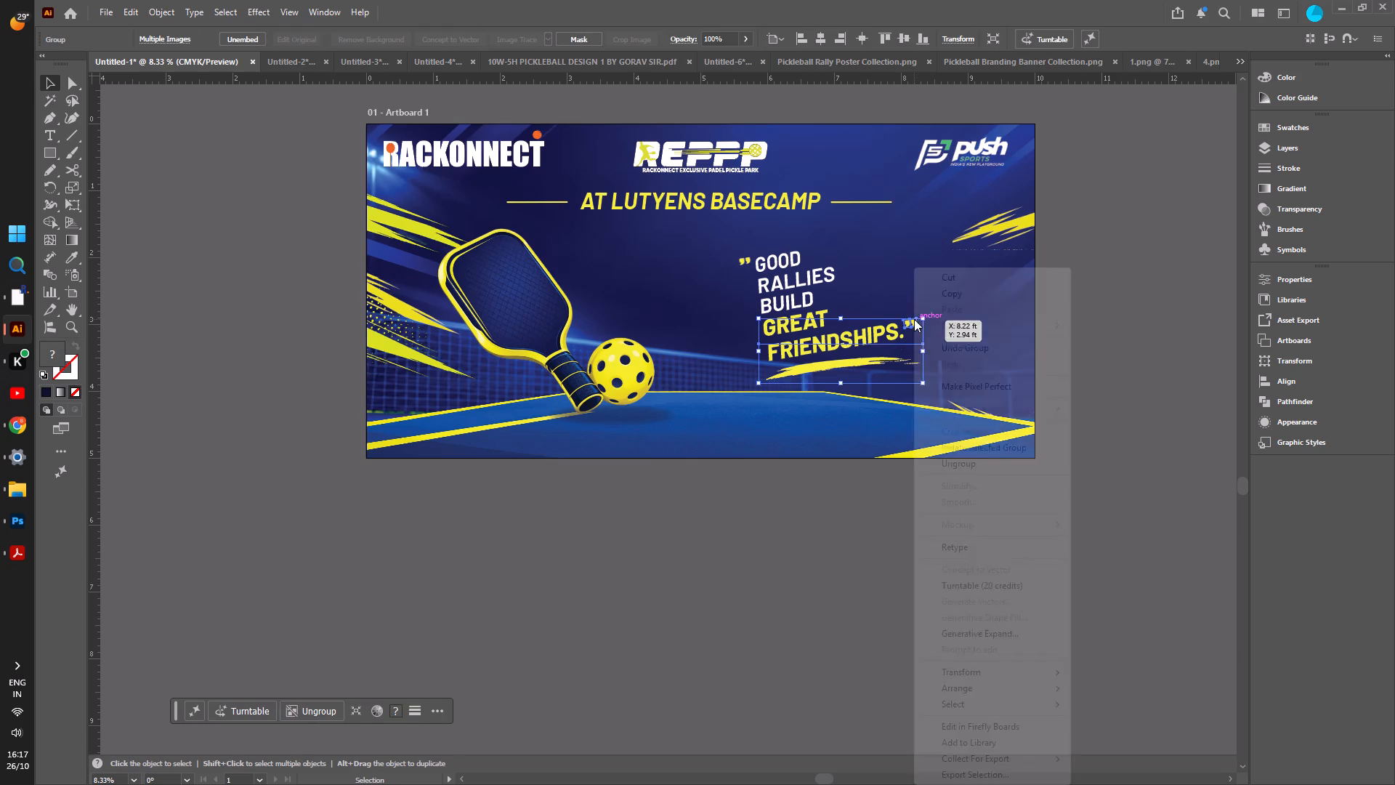
pyautogui.click(954, 291)
pyautogui.click(1108, 279)
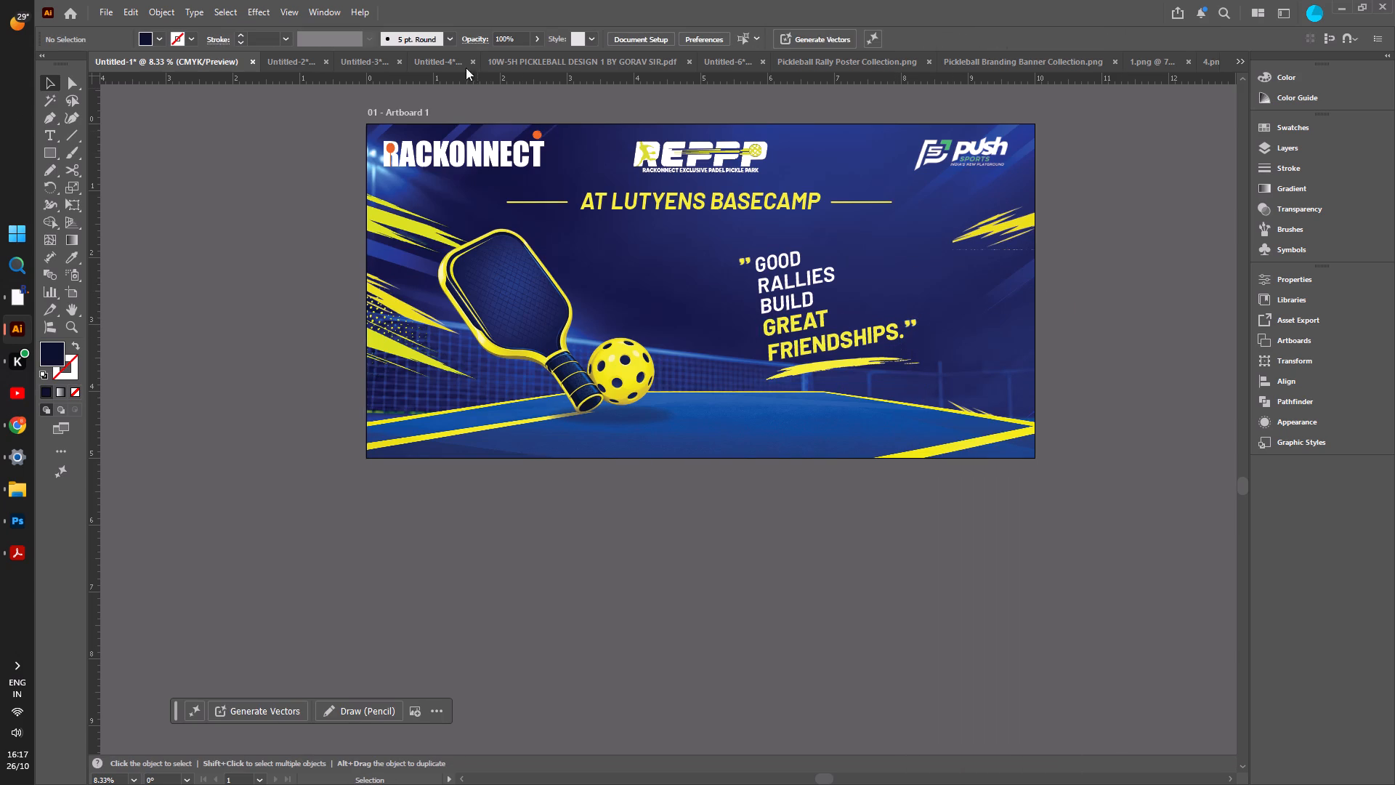
# Paste the grouped brush stroke and quotation marks into Untitled-2.
pyautogui.click(294, 60)
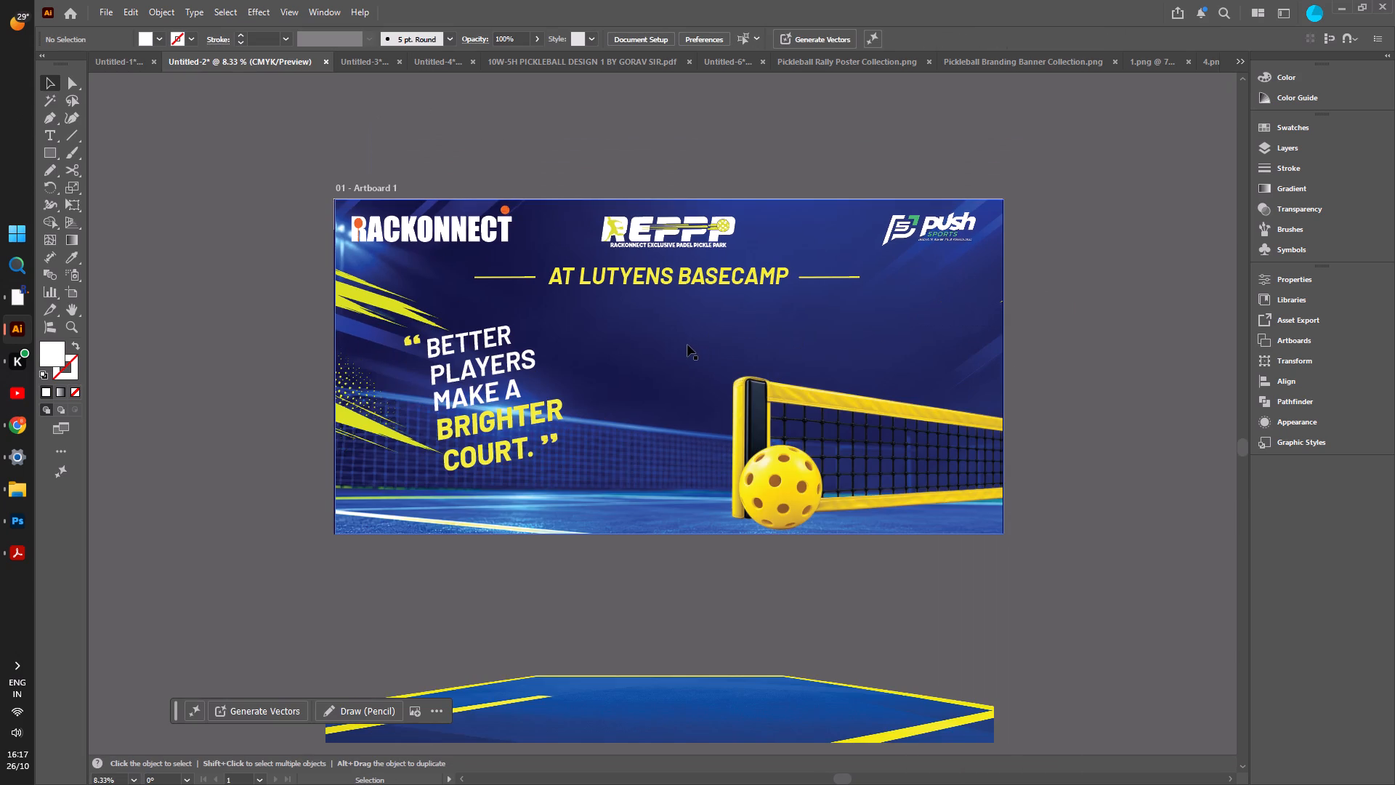
pyautogui.rightClick(687, 345)
pyautogui.click(735, 388)
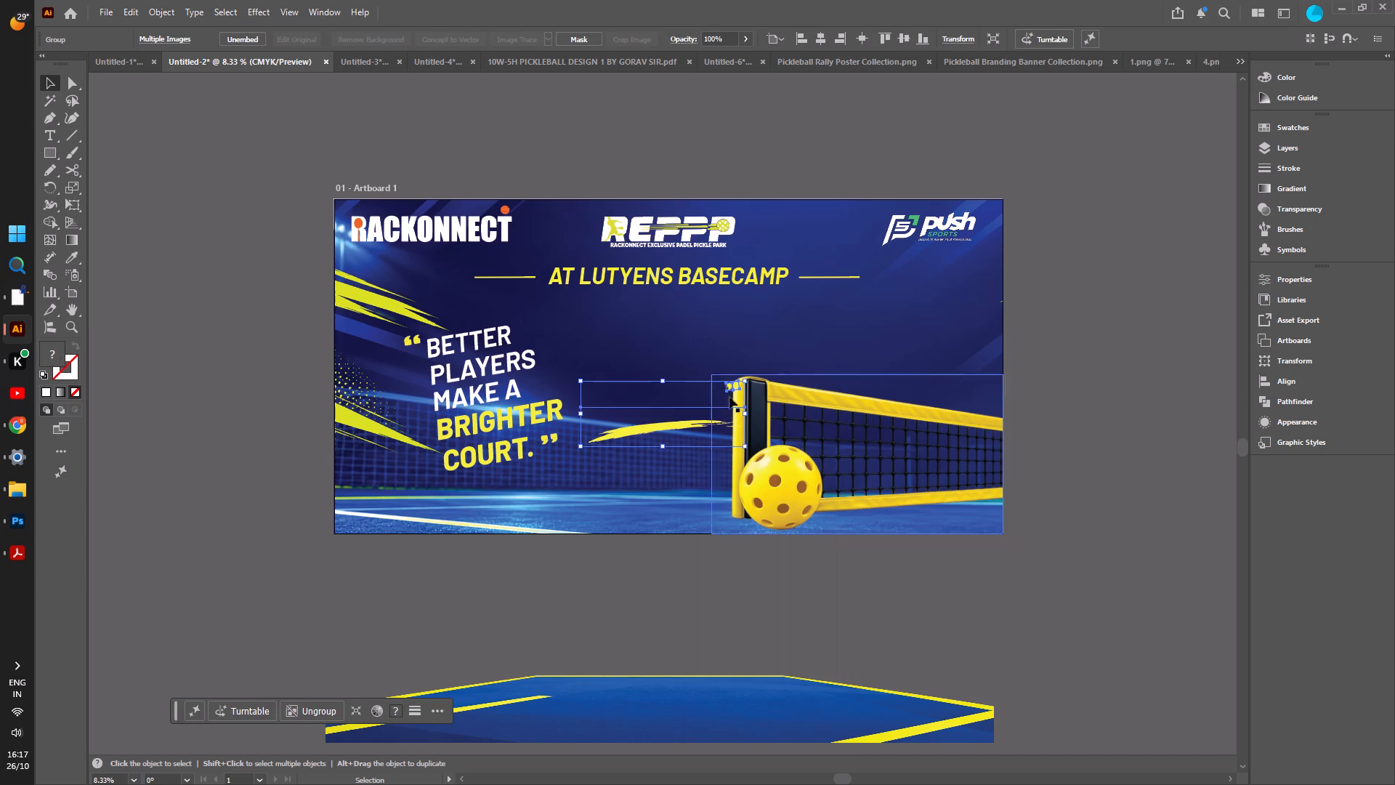
# Move the pasted brush stroke and quotation marks to the empty area below AT LUTYENS BASECAMP and ungroup them.
pyautogui.moveTo(687, 419); pyautogui.dragTo(673, 365)
pyautogui.moveTo(675, 364); pyautogui.dragTo(677, 349)
pyautogui.click(1107, 321)
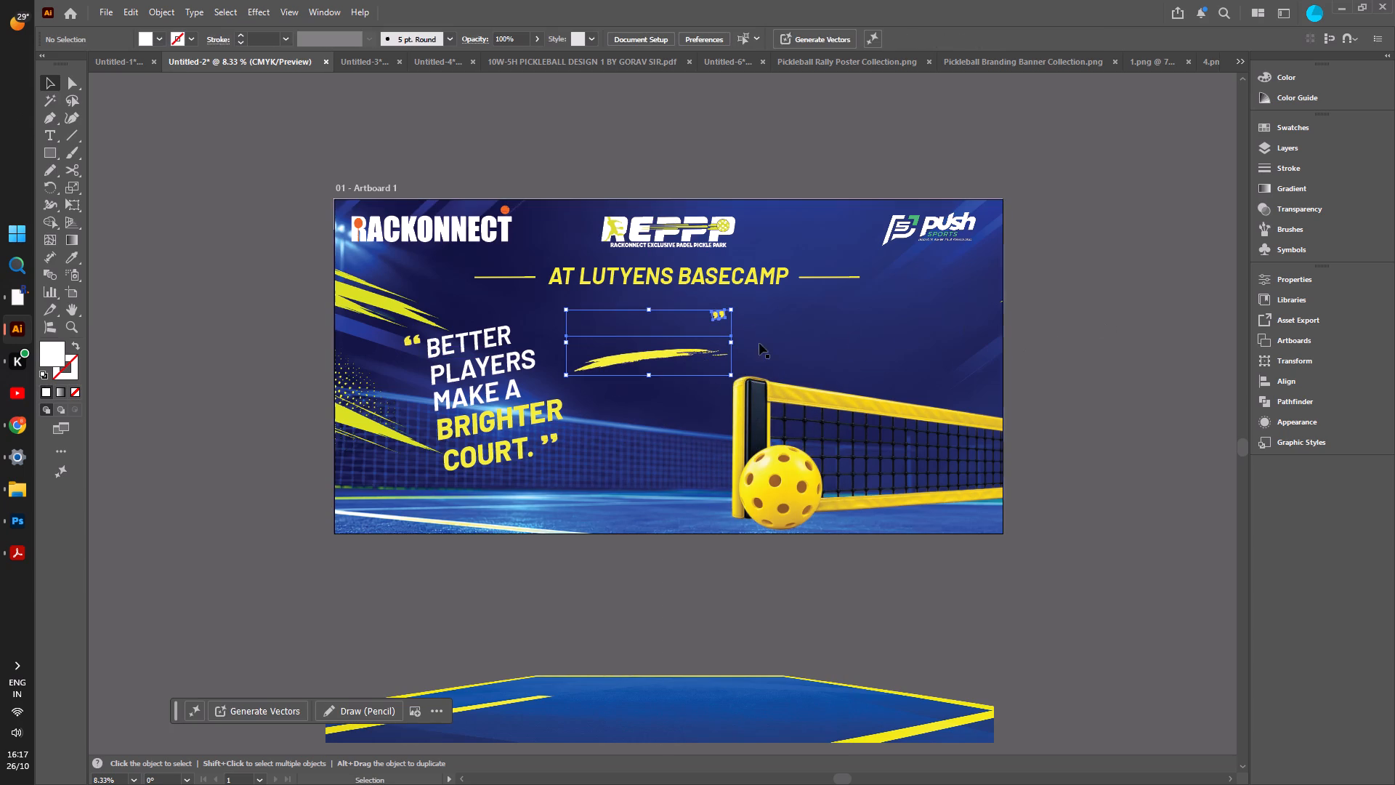
pyautogui.click(679, 356)
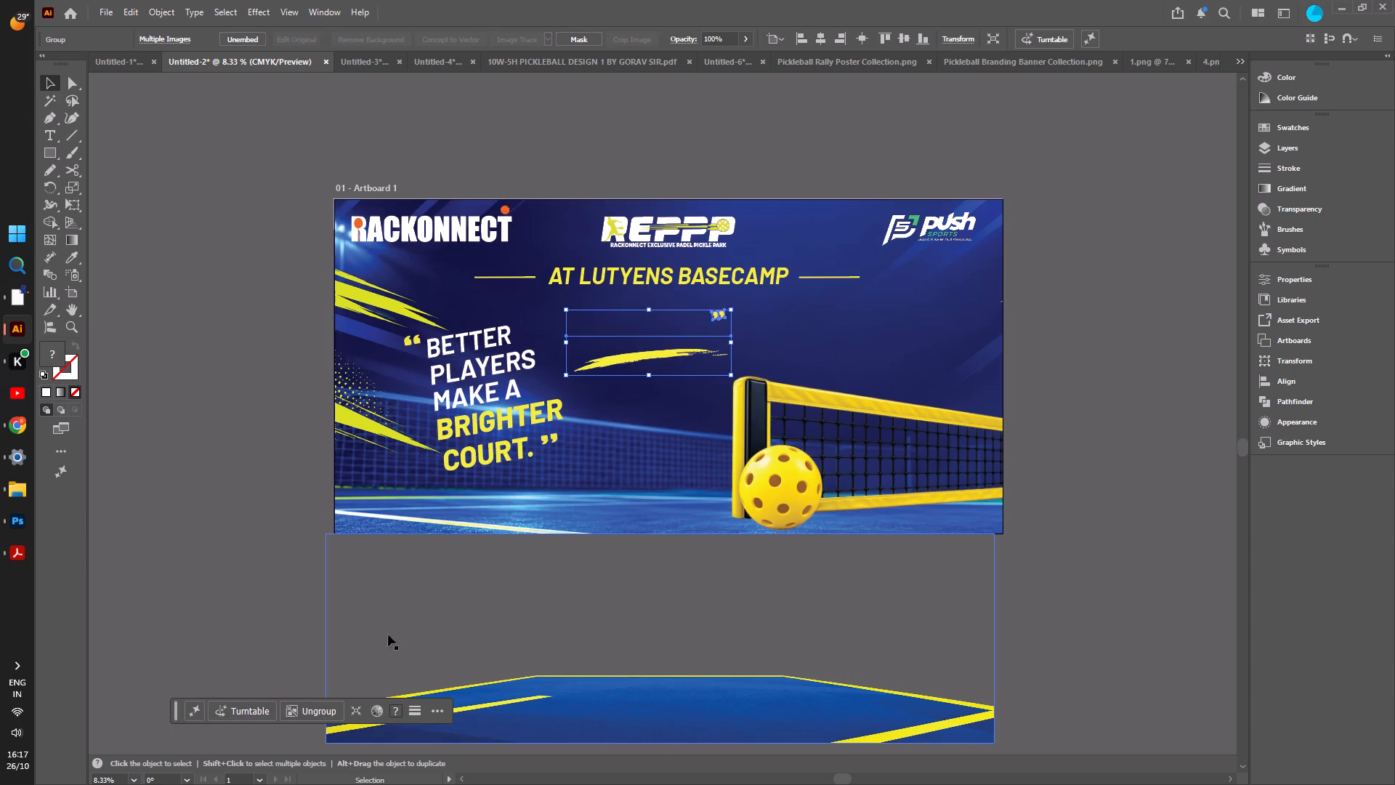
pyautogui.click(320, 713)
pyautogui.click(238, 505)
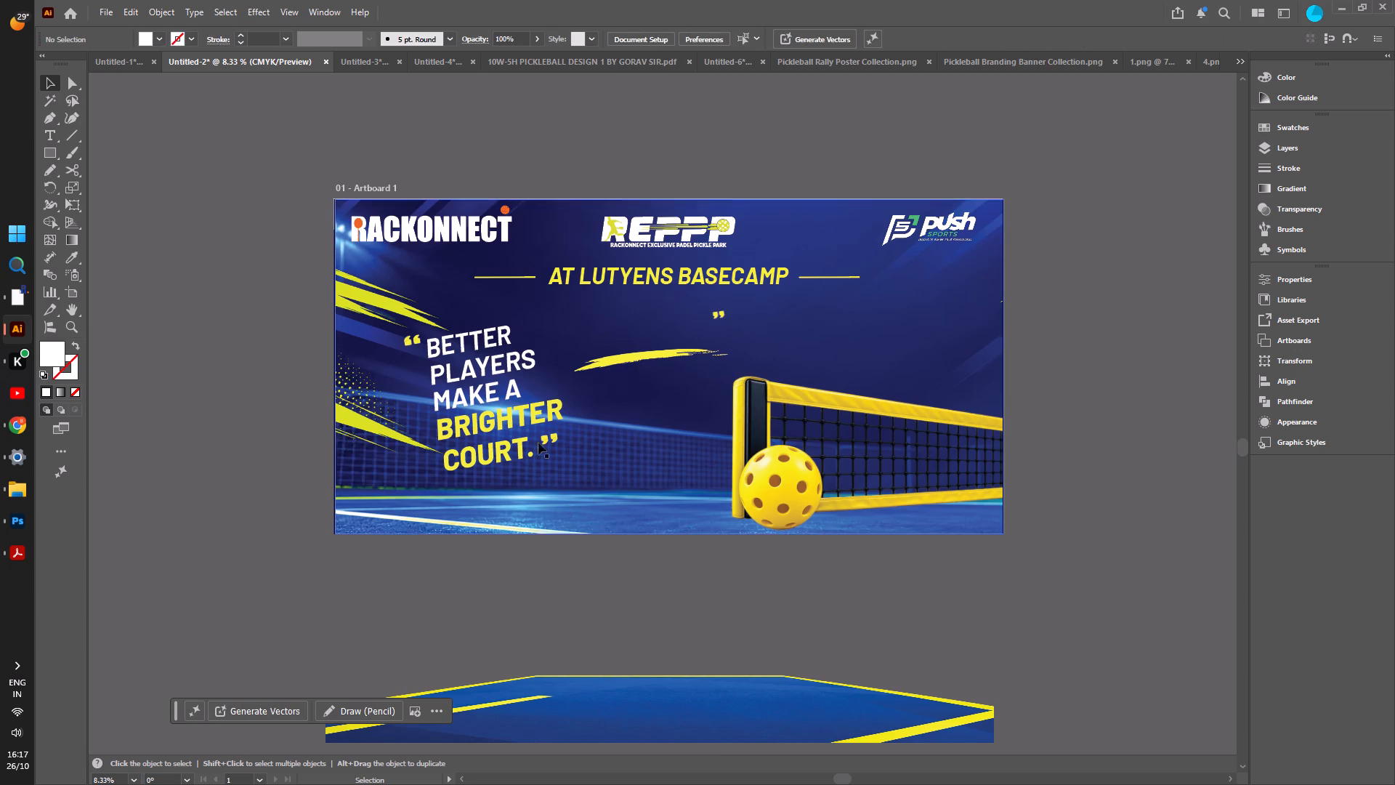
# Delete the old opening quotation marks before BETTER and the old closing quotation marks after COURT.
pyautogui.keyDown('ctrl'); pyautogui.scroll(2, 416, 472); pyautogui.keyUp('ctrl')
pyautogui.keyDown('alt'); pyautogui.scroll(2, 519, 450); pyautogui.keyUp('alt')
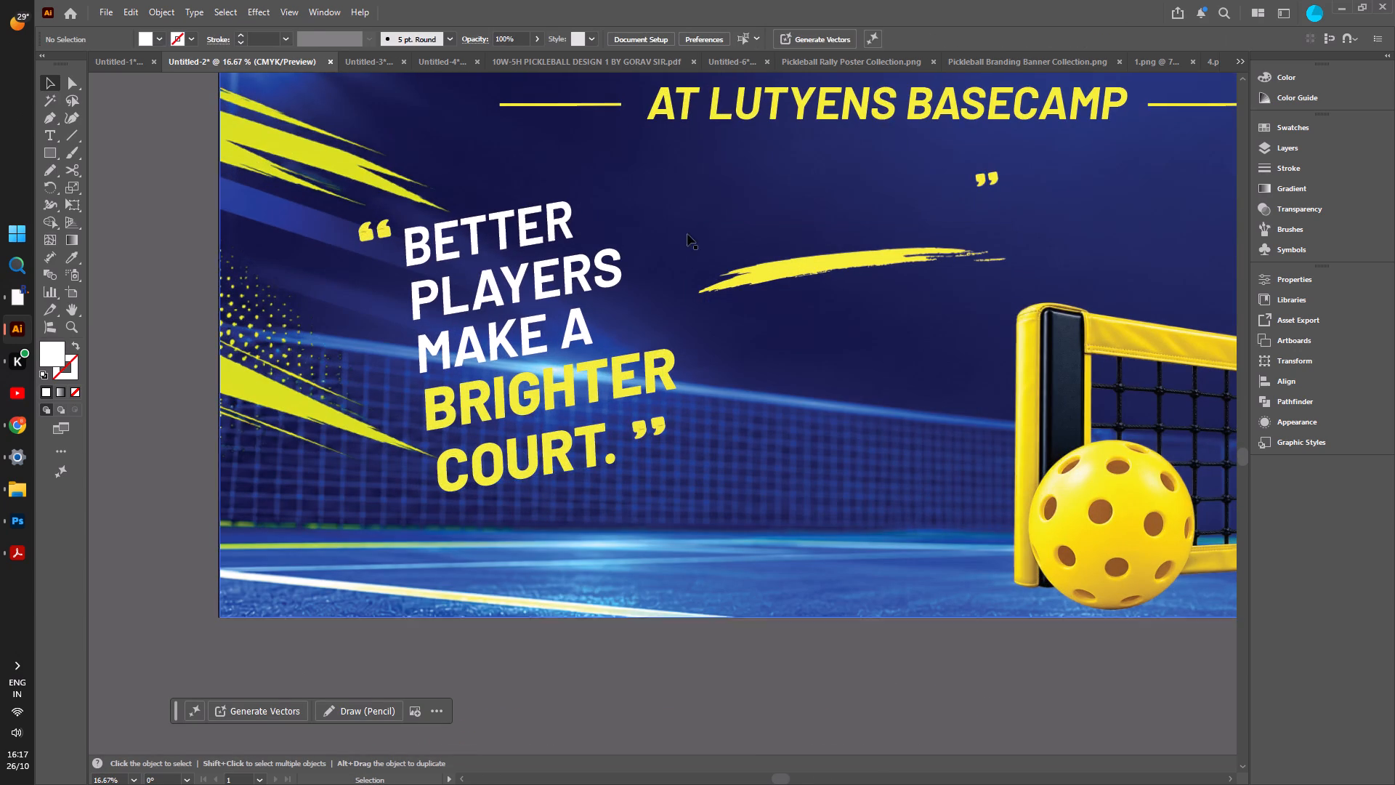
pyautogui.click(367, 237)
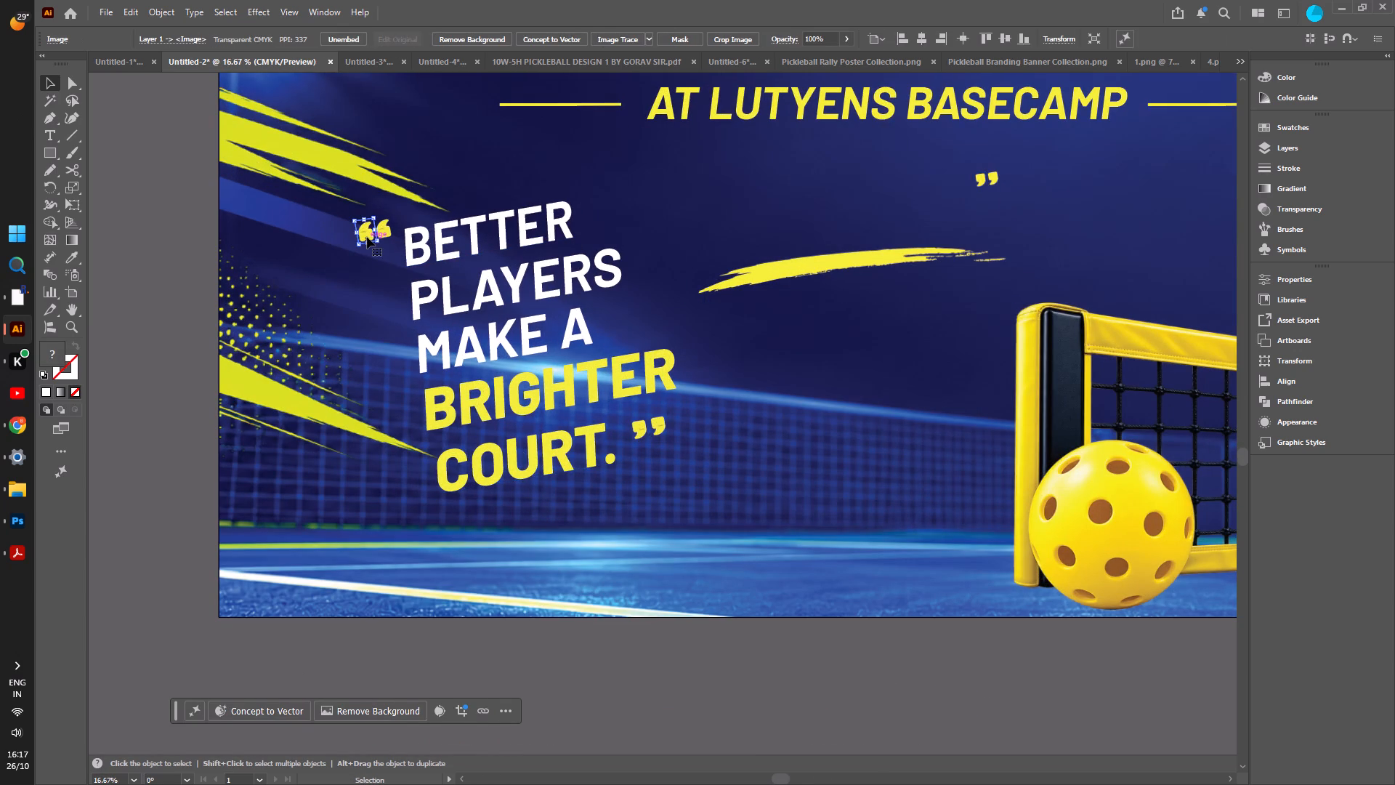
pyautogui.press('Delete')
pyautogui.click(384, 234)
pyautogui.press('Delete')
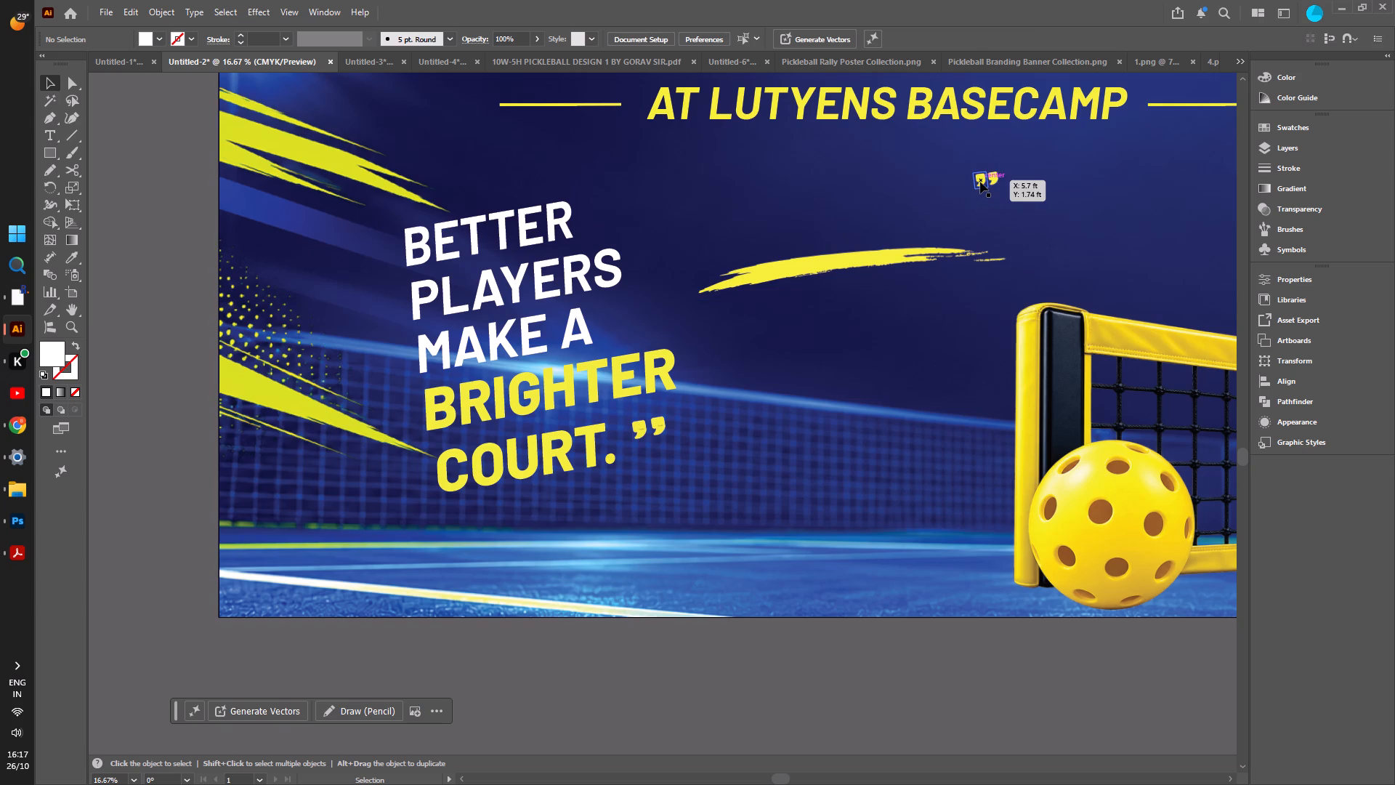
pyautogui.click(980, 182)
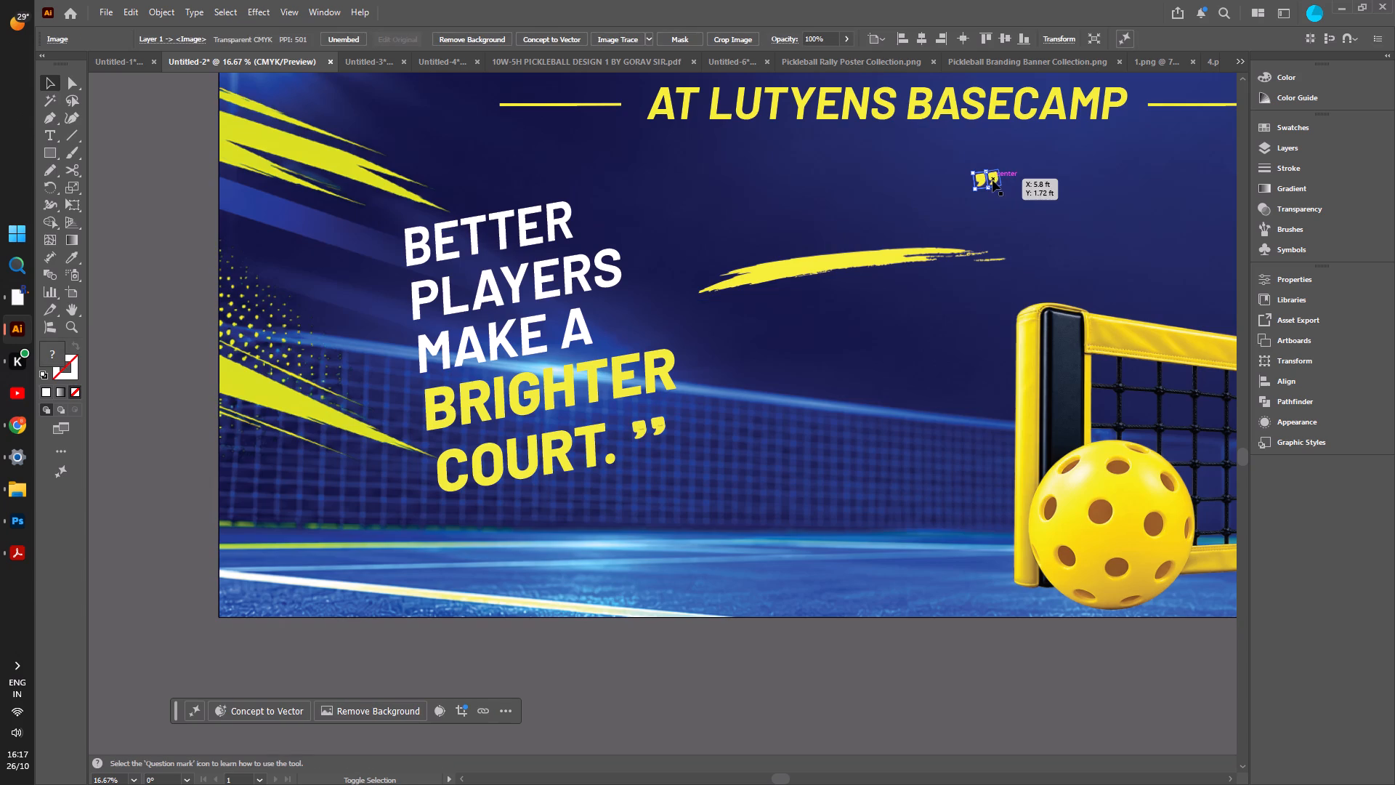
pyautogui.click(662, 427)
pyautogui.press('Delete')
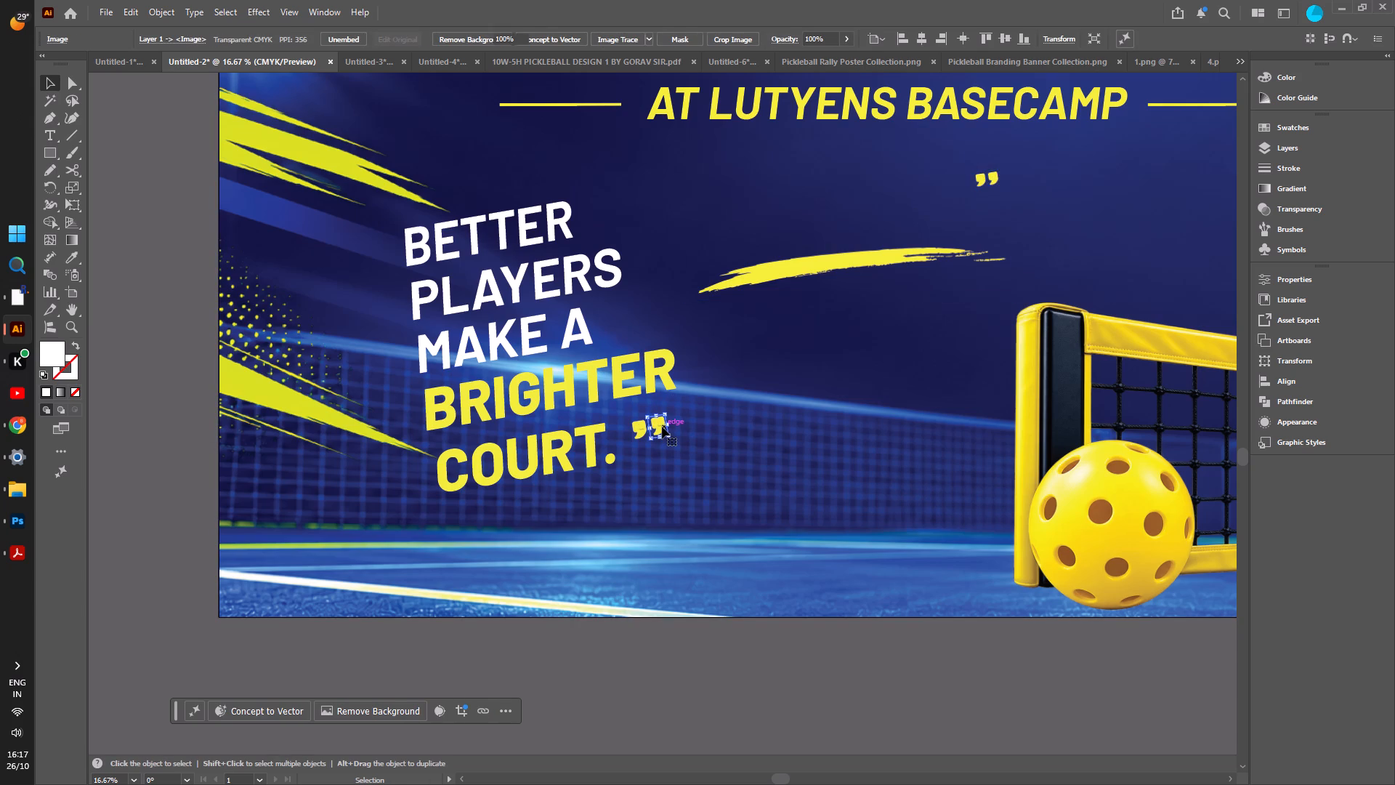
pyautogui.click(639, 430)
pyautogui.press('Delete')
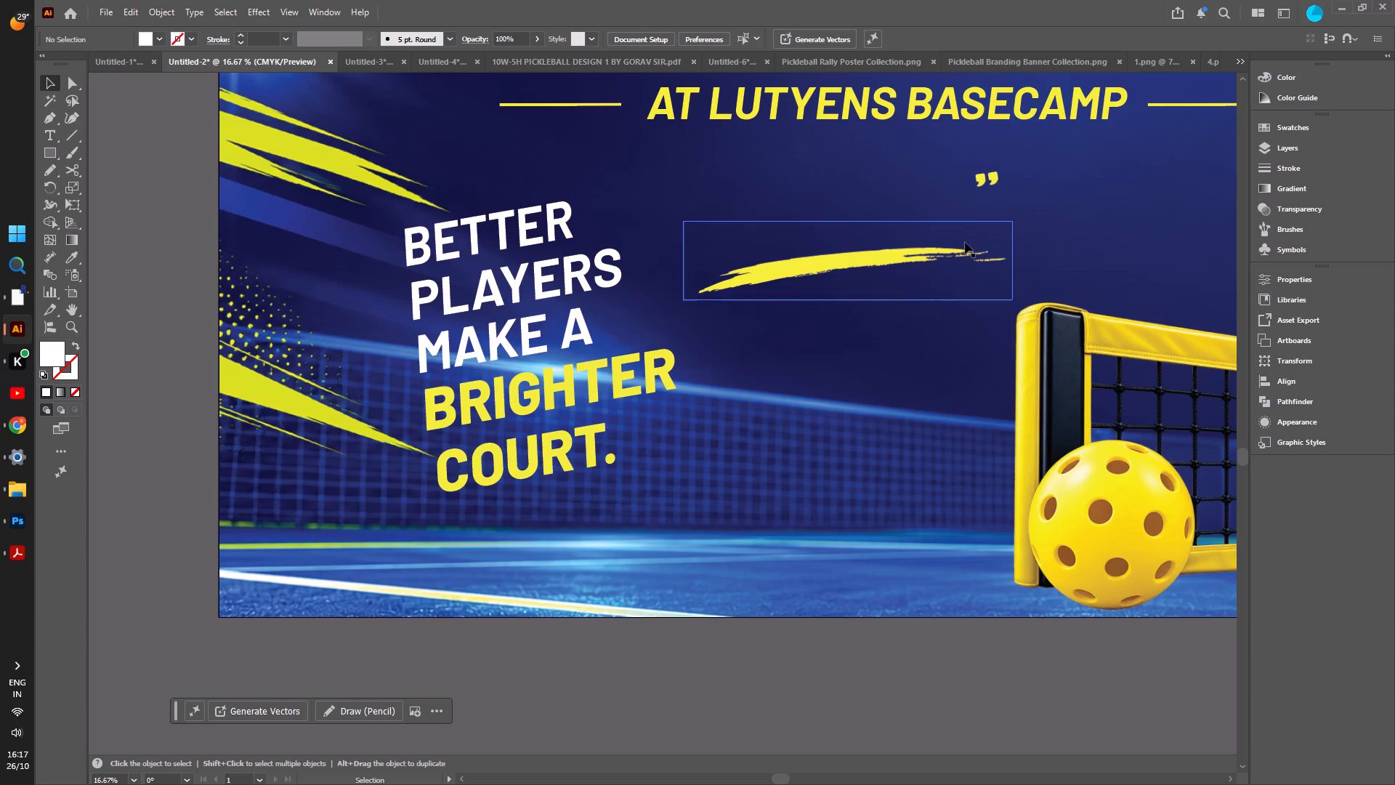
# Move the pasted pair of closing quotation marks right after COURT. and enlarge it slightly.
pyautogui.click(979, 181)
pyautogui.keyDown('shift'); pyautogui.click(993, 176); pyautogui.keyUp('shift')
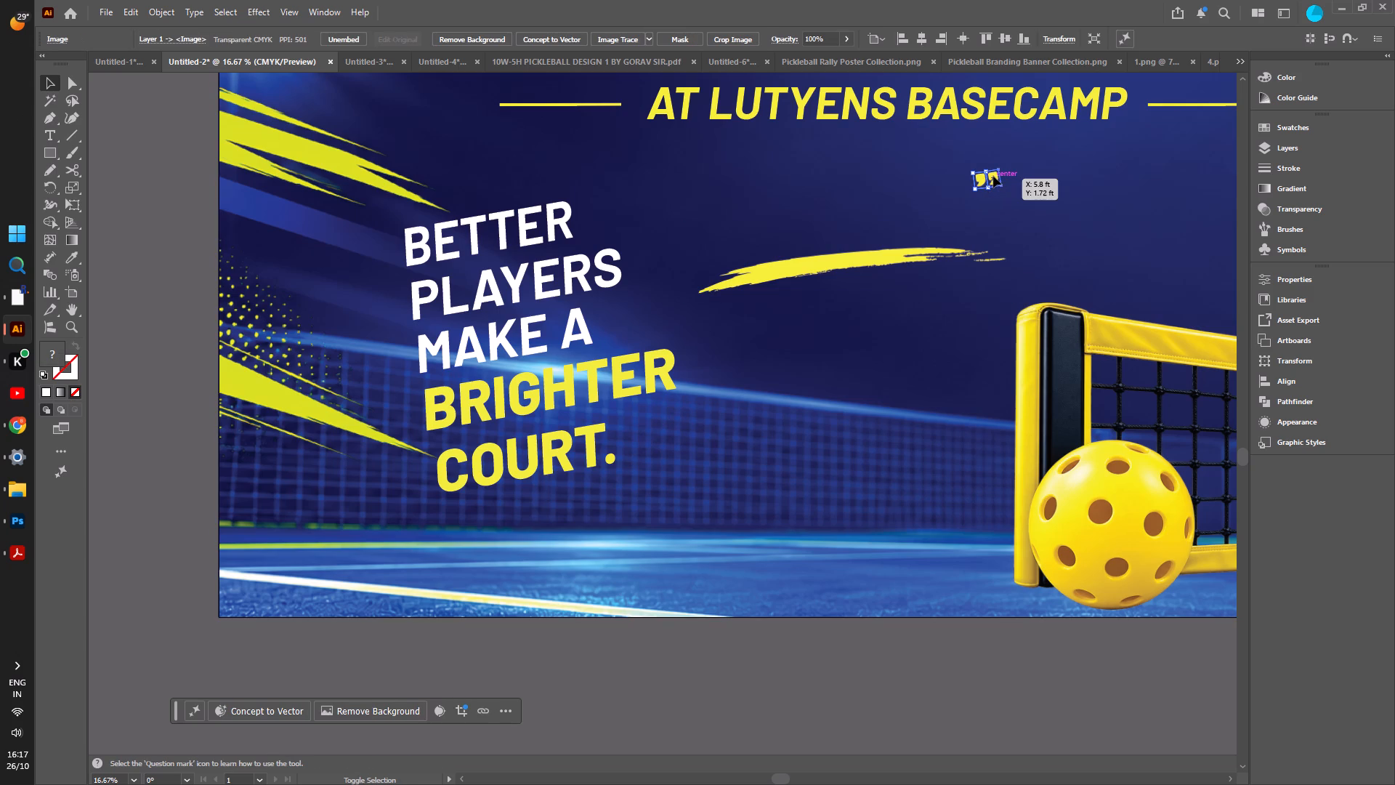
pyautogui.moveTo(986, 176); pyautogui.dragTo(632, 419)
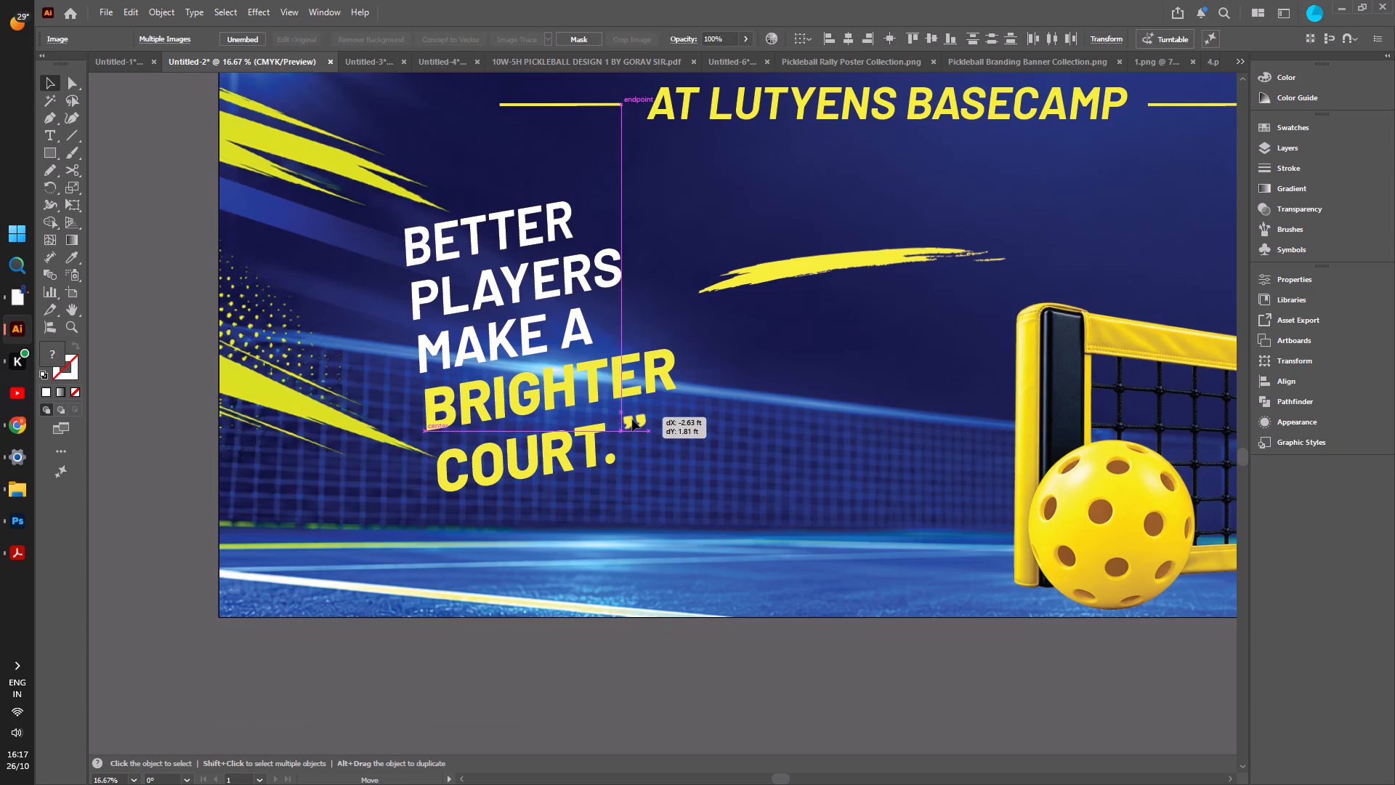
pyautogui.moveTo(632, 419); pyautogui.dragTo(629, 419)
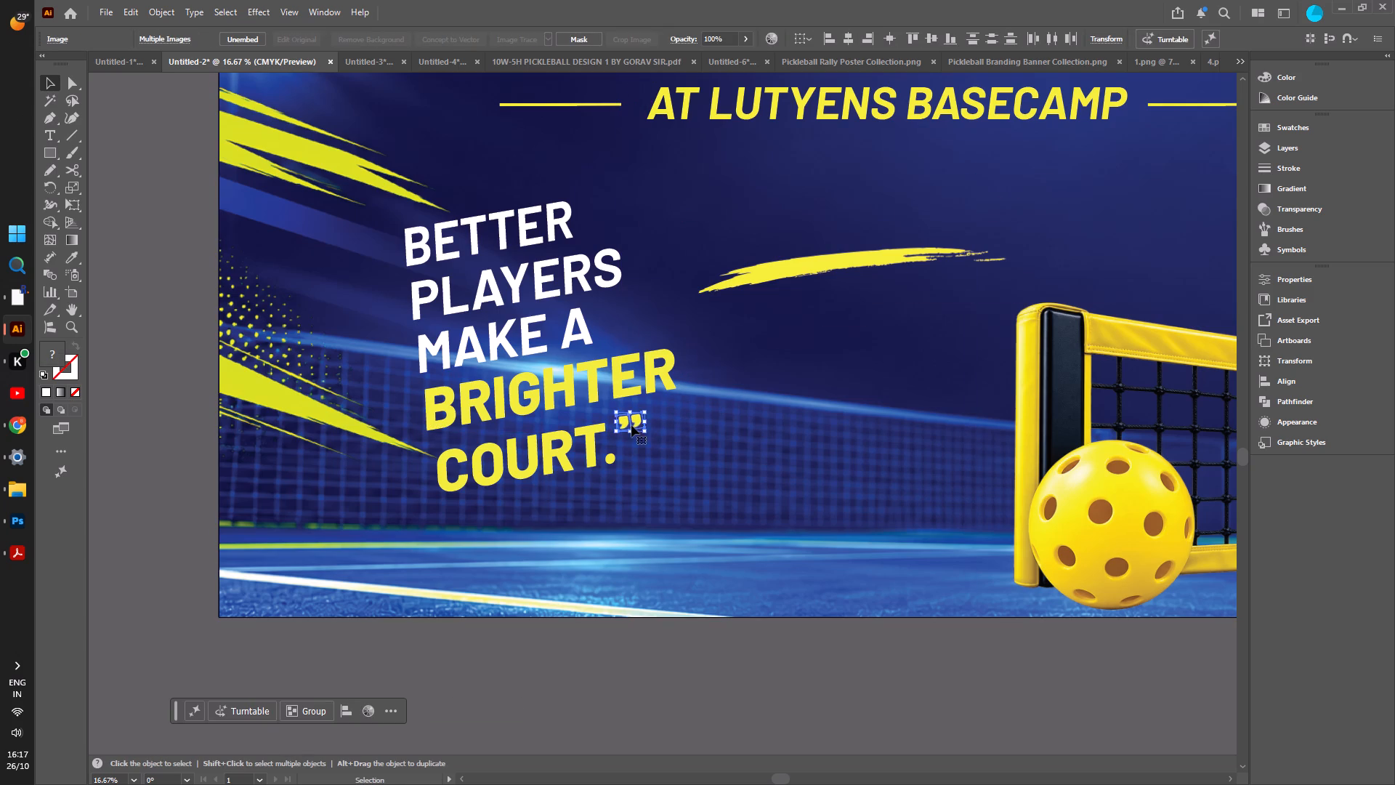
pyautogui.keyDown('shift'); pyautogui.moveTo(644, 429); pyautogui.dragTo(658, 441); pyautogui.keyUp('shift')
# Duplicate the quotation marks from after COURT. to just before BETTER.
pyautogui.moveTo(639, 428); pyautogui.dragTo(375, 236)
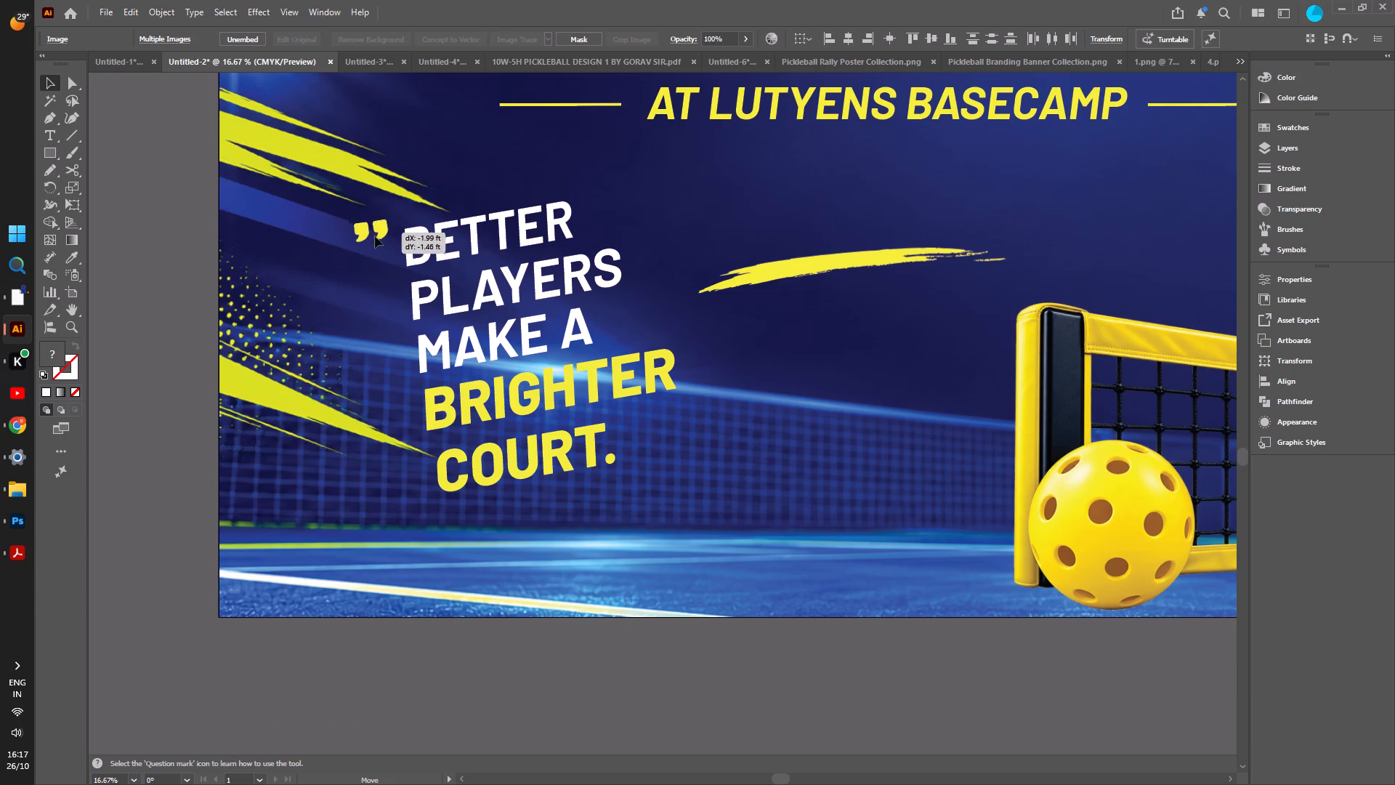
pyautogui.moveTo(375, 236); pyautogui.dragTo(376, 237)
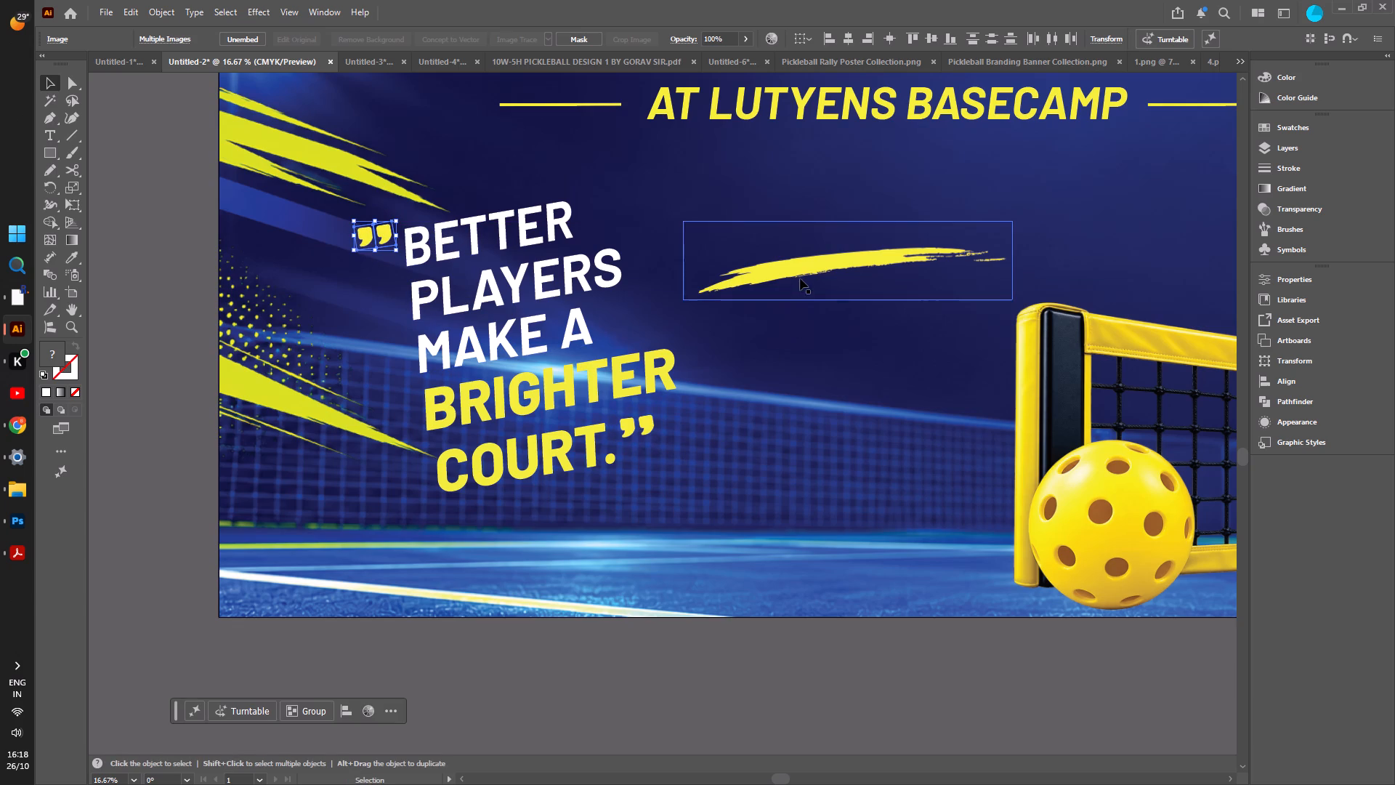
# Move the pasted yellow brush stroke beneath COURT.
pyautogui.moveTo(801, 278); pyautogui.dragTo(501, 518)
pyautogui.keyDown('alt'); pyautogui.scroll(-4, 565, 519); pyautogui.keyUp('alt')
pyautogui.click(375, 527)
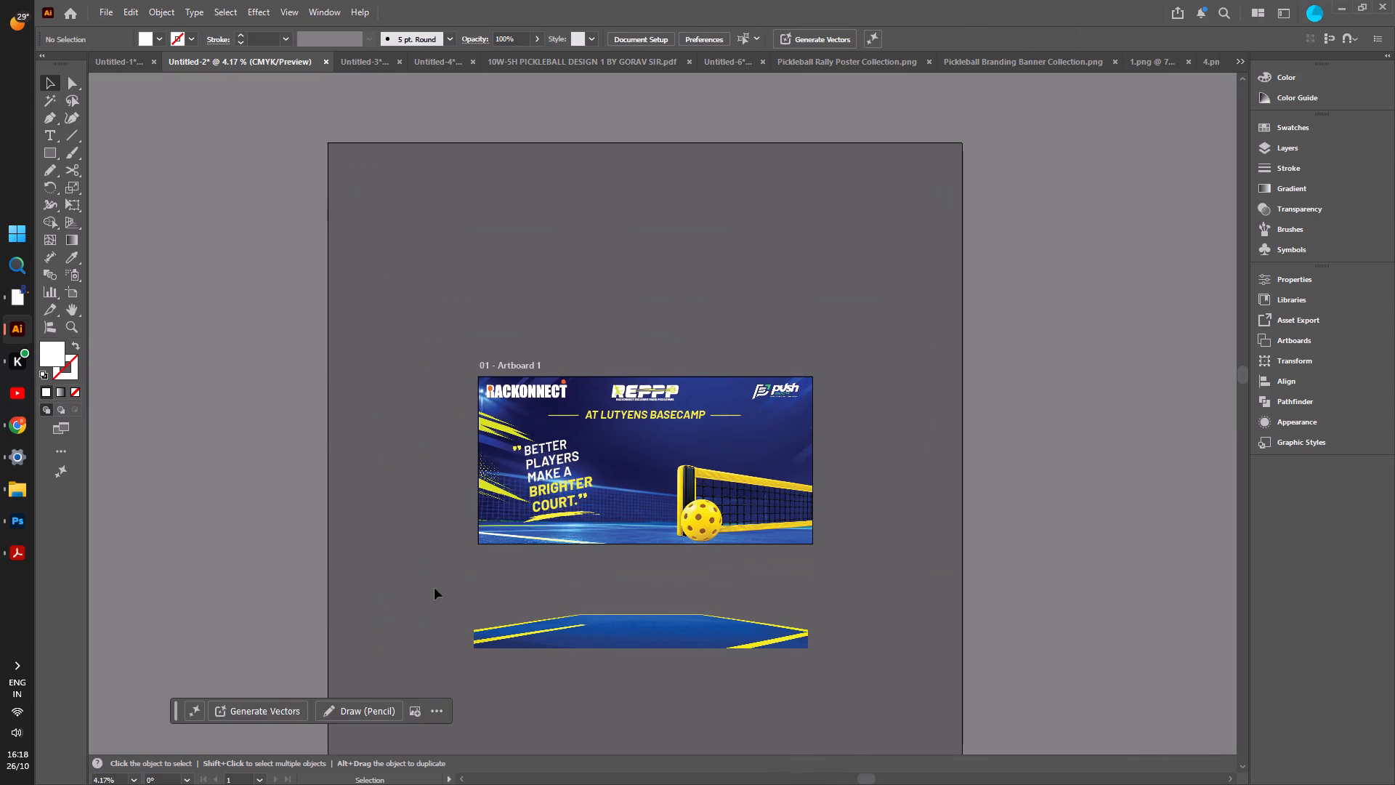
# Move the blue court surface with yellow lines from below the artboard onto the banner's bottom edge, aligned with its sides.
pyautogui.keyDown('alt'); pyautogui.scroll(2, 469, 621); pyautogui.keyUp('alt')
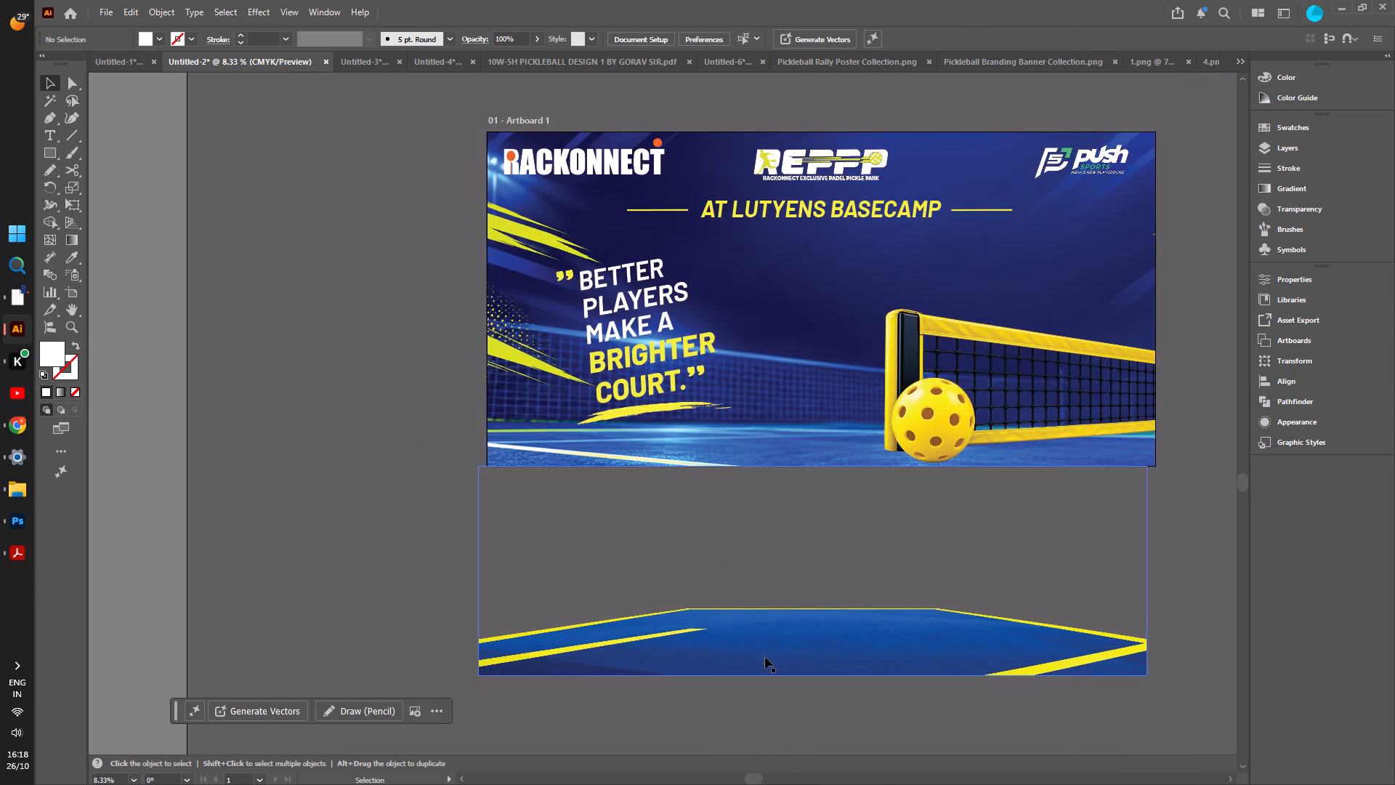
pyautogui.keyDown('alt'); pyautogui.scroll(5, 556, 301); pyautogui.keyUp('alt')
pyautogui.keyDown('alt'); pyautogui.scroll(-5, 555, 301); pyautogui.keyUp('alt')
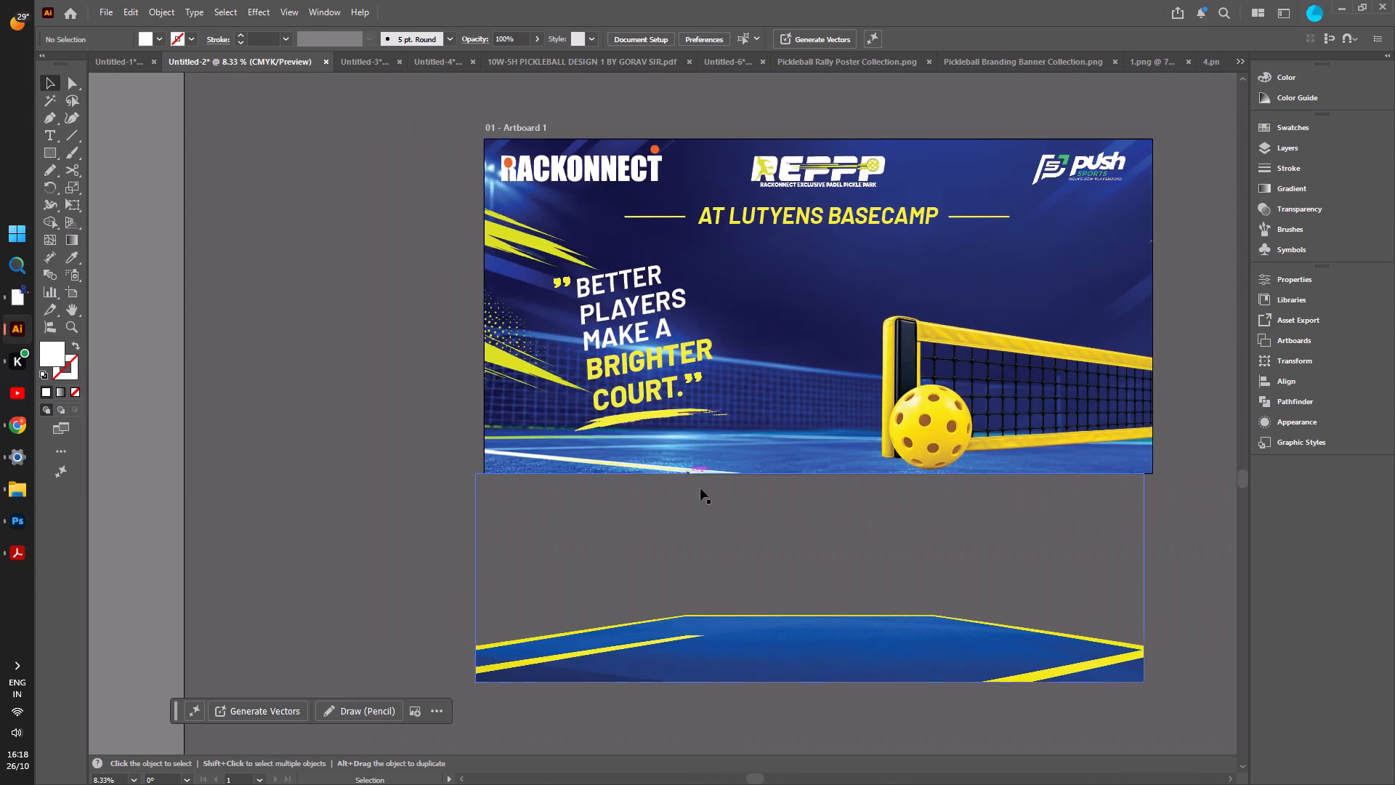
pyautogui.keyDown('alt'); pyautogui.scroll(2, 737, 584); pyautogui.keyUp('alt')
pyautogui.keyDown('alt'); pyautogui.scroll(-3, 737, 584); pyautogui.keyUp('alt')
pyautogui.moveTo(768, 634); pyautogui.dragTo(775, 547)
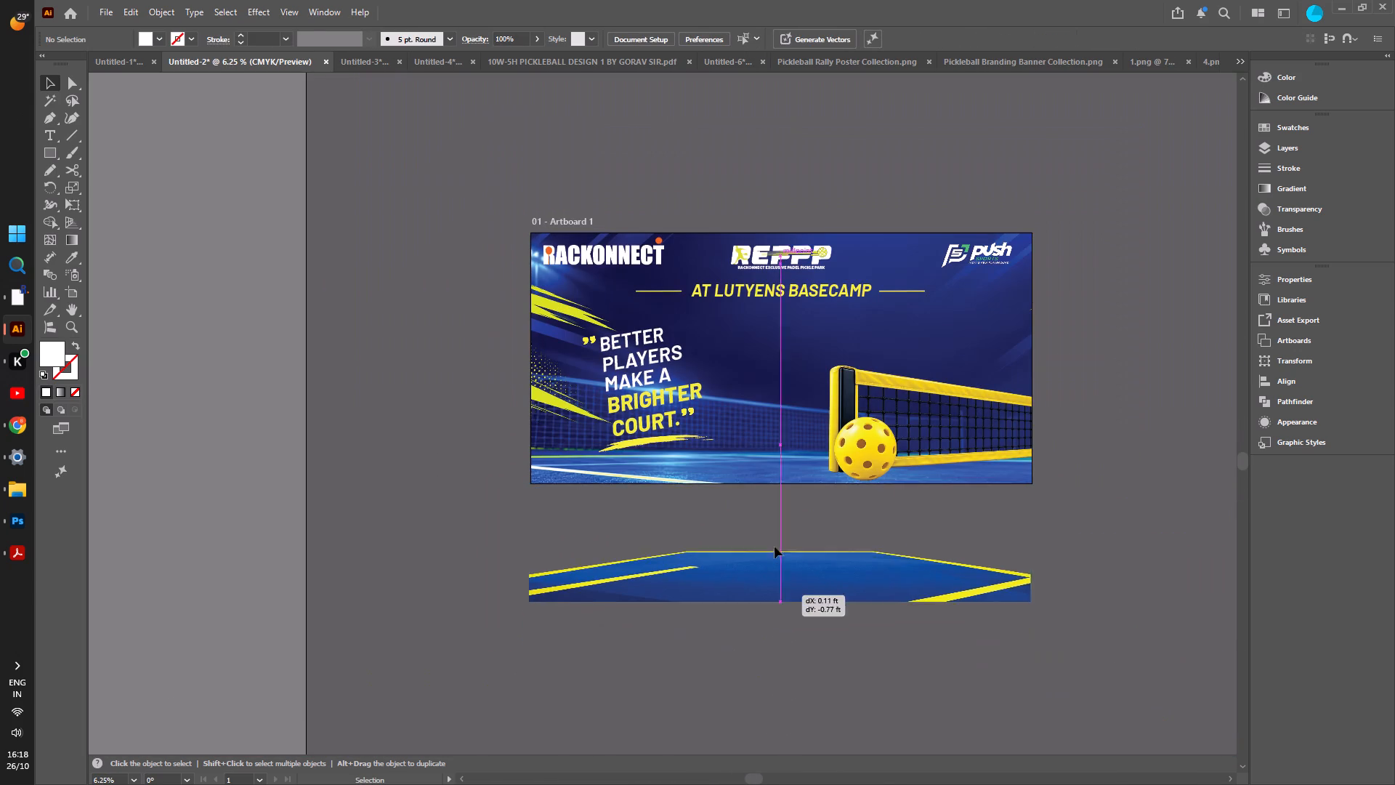
pyautogui.moveTo(775, 547); pyautogui.dragTo(775, 475)
pyautogui.click(724, 557)
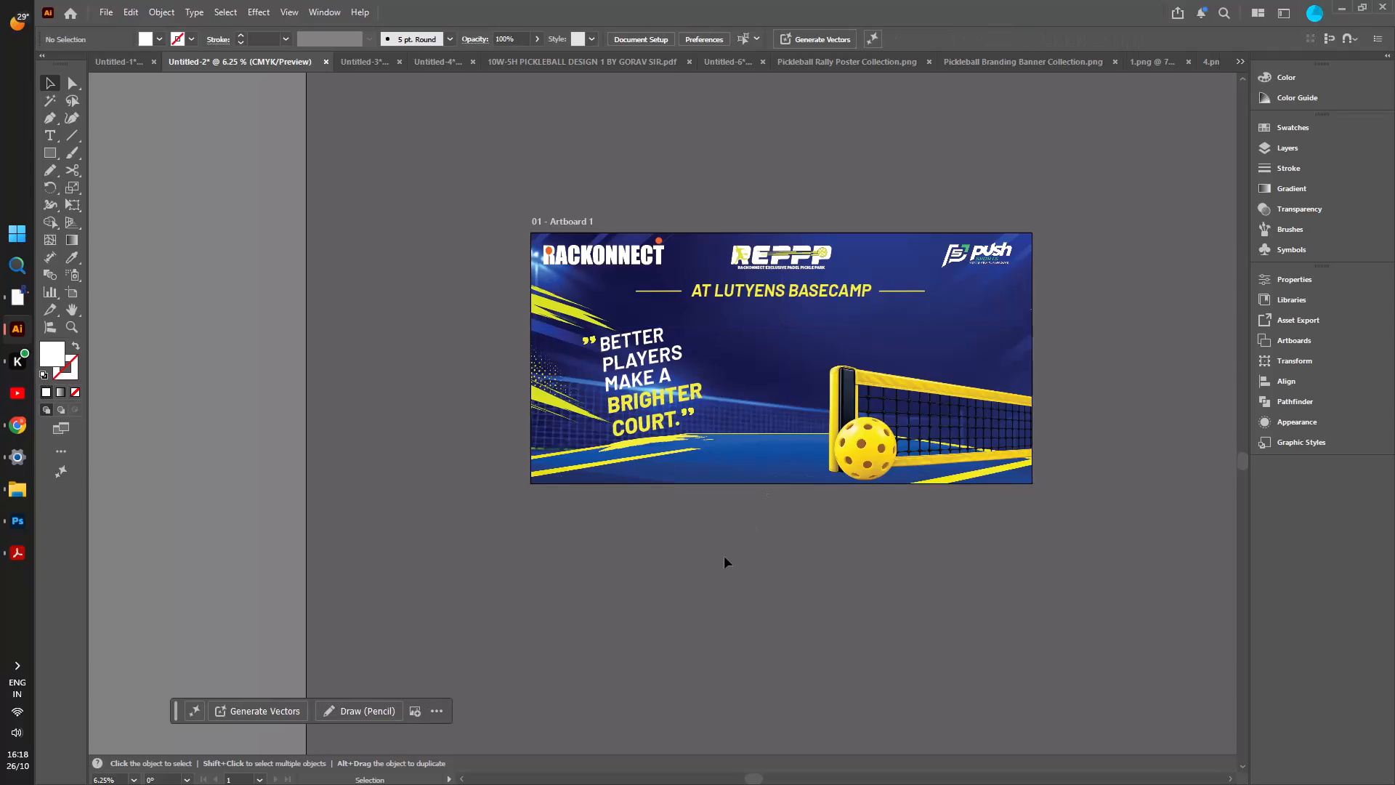
# Delete the yellow brush stroke beneath COURT.
pyautogui.scroll(1, 724, 557)
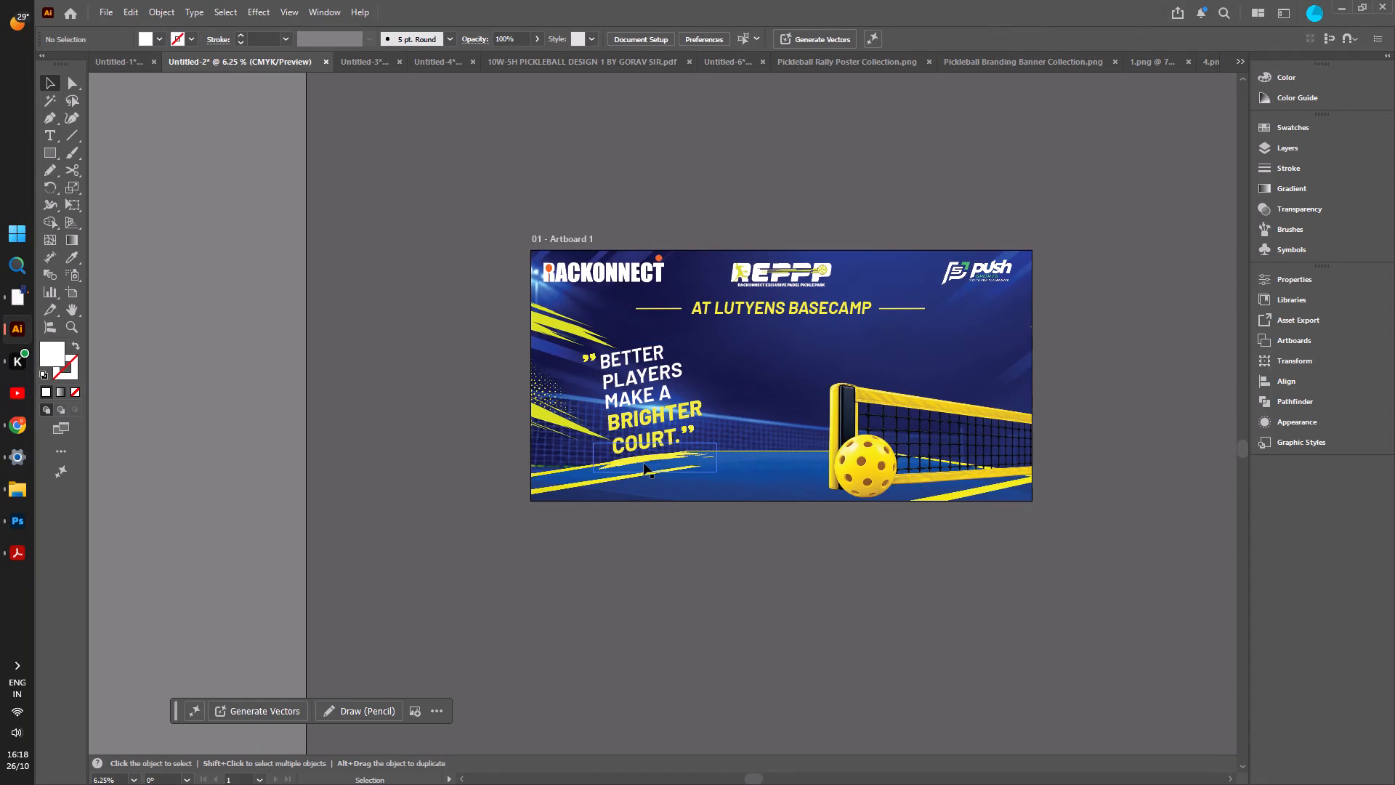
pyautogui.click(644, 463)
pyautogui.press('Delete')
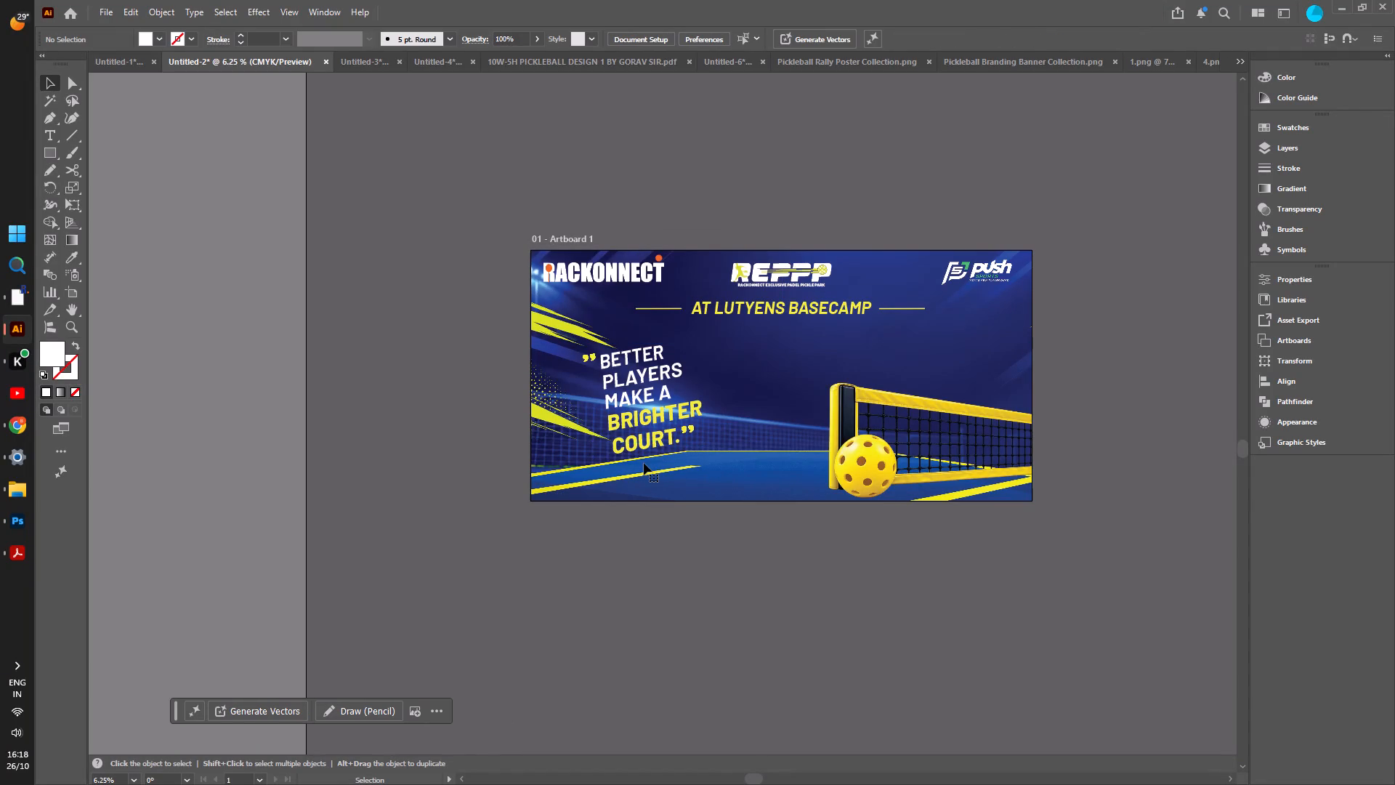
# In Untitled-3, delete the yellow brush stroke beneath PICKLEBALL.
pyautogui.click(362, 58)
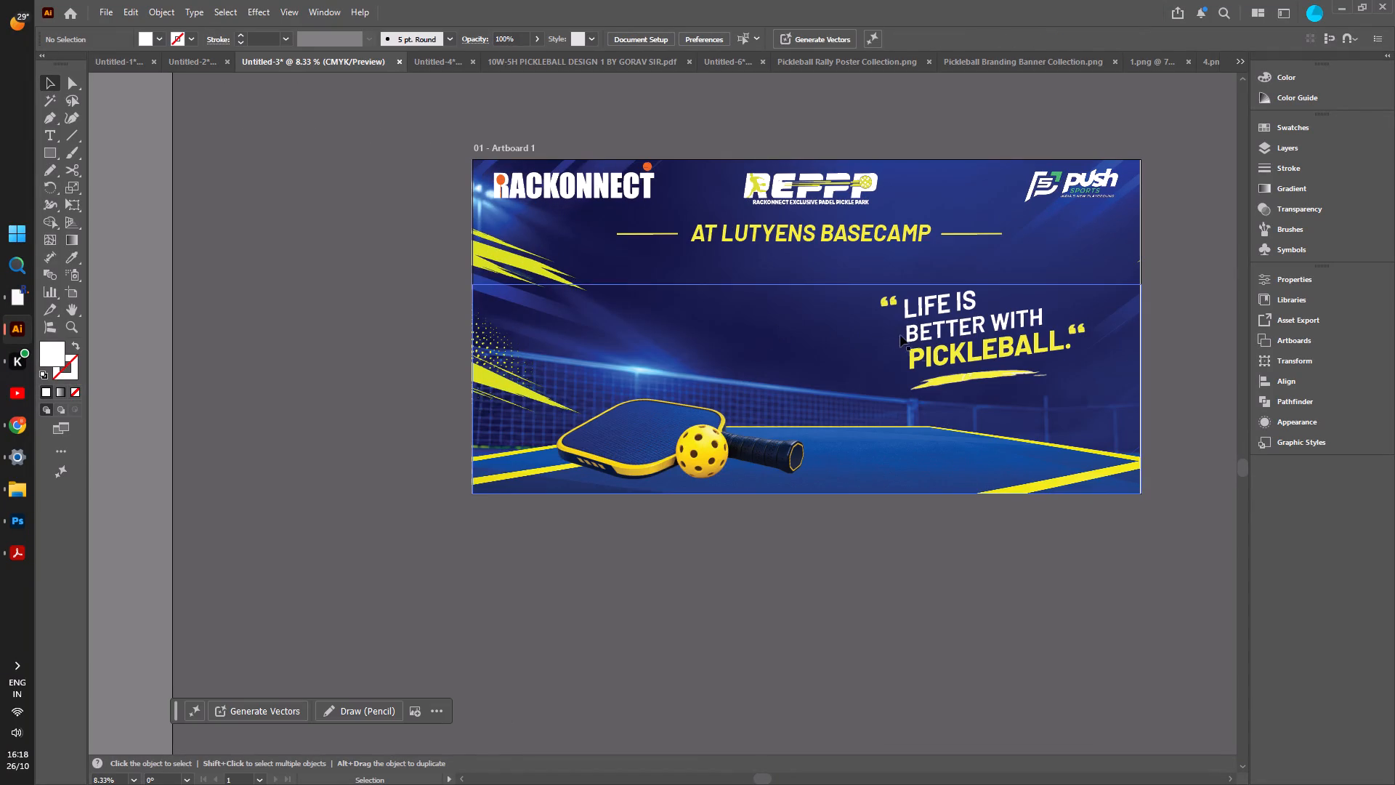
pyautogui.click(958, 381)
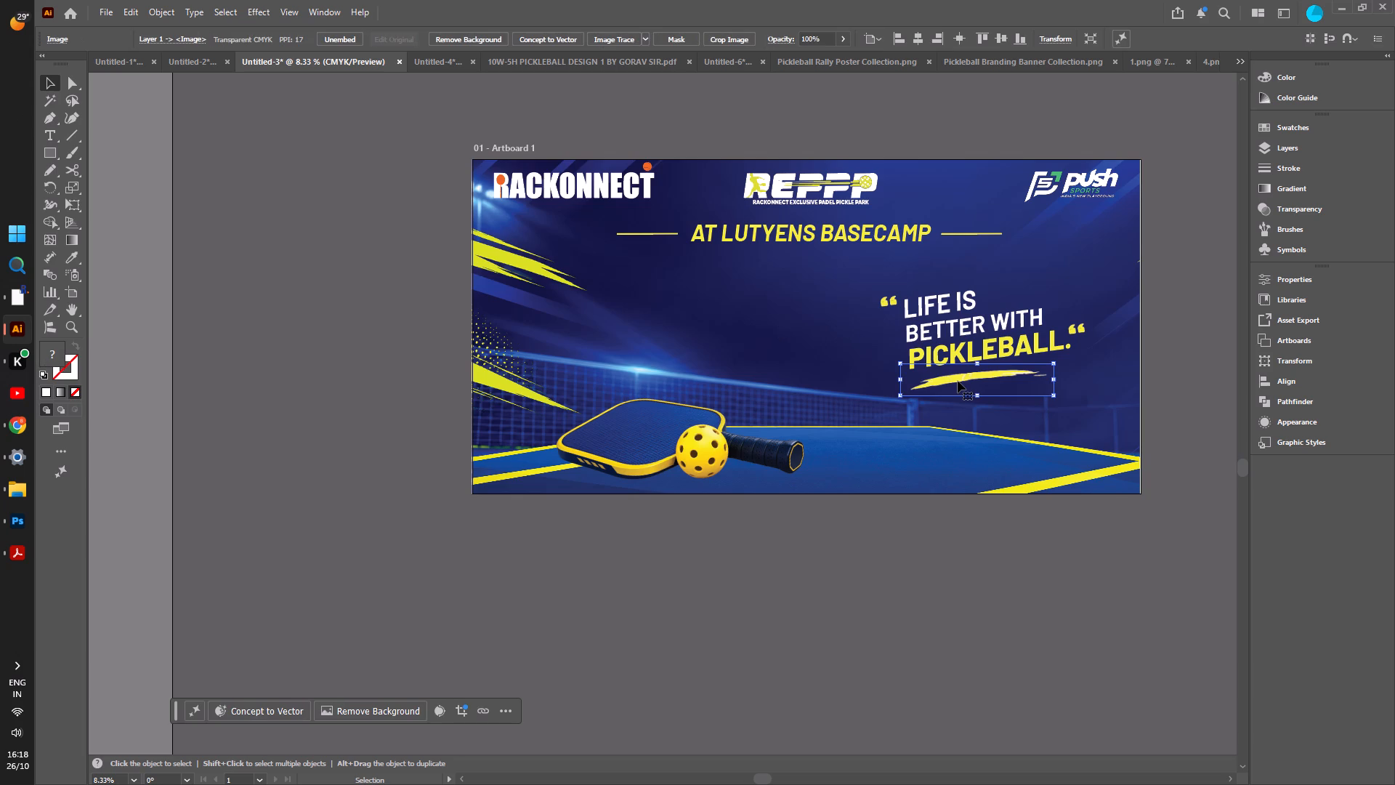
pyautogui.press('Delete')
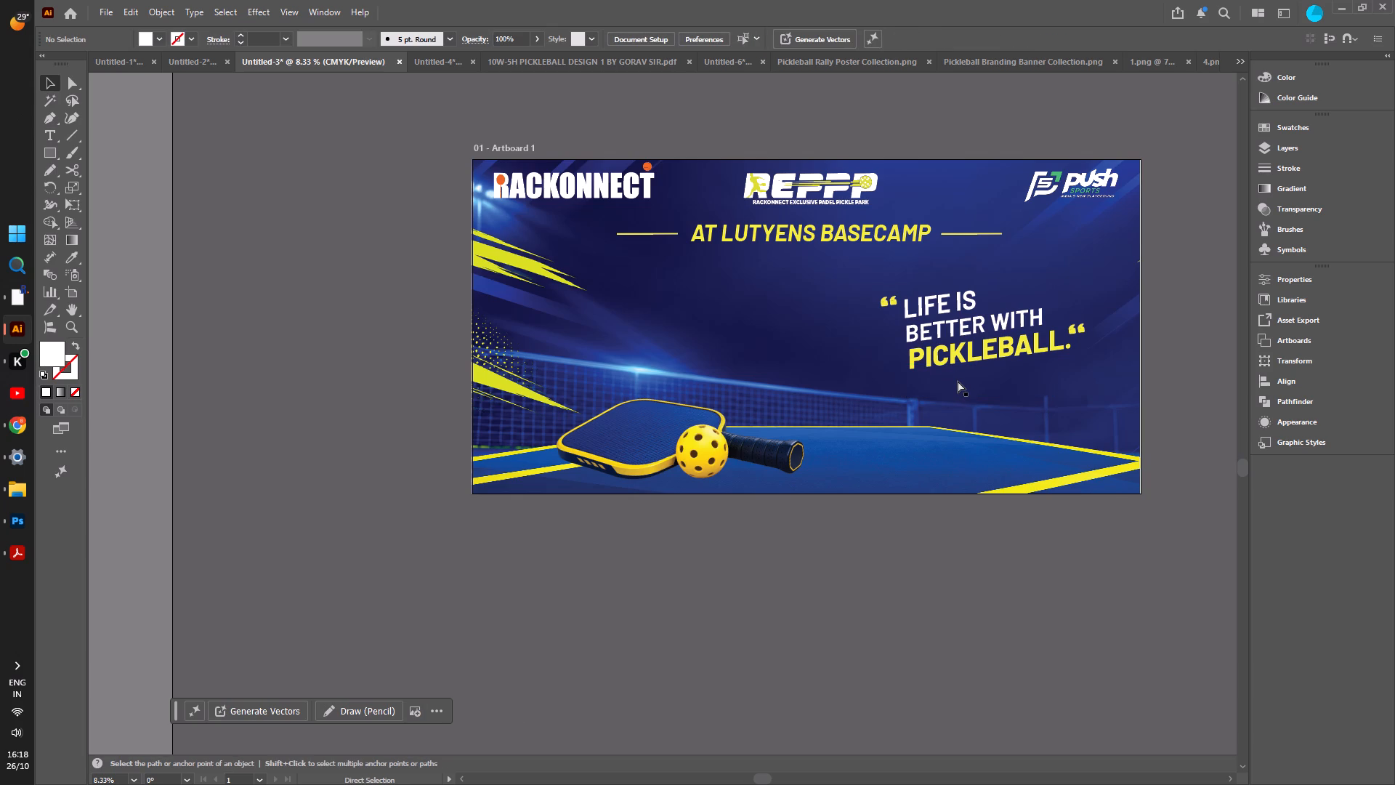
# Paste the grouped brush stroke and quotation marks into Untitled-3 and place them in the empty area below AT LUTYENS BASECAMP.
pyautogui.hotkey('ctrl', 'v')
pyautogui.moveTo(716, 428); pyautogui.dragTo(788, 305)
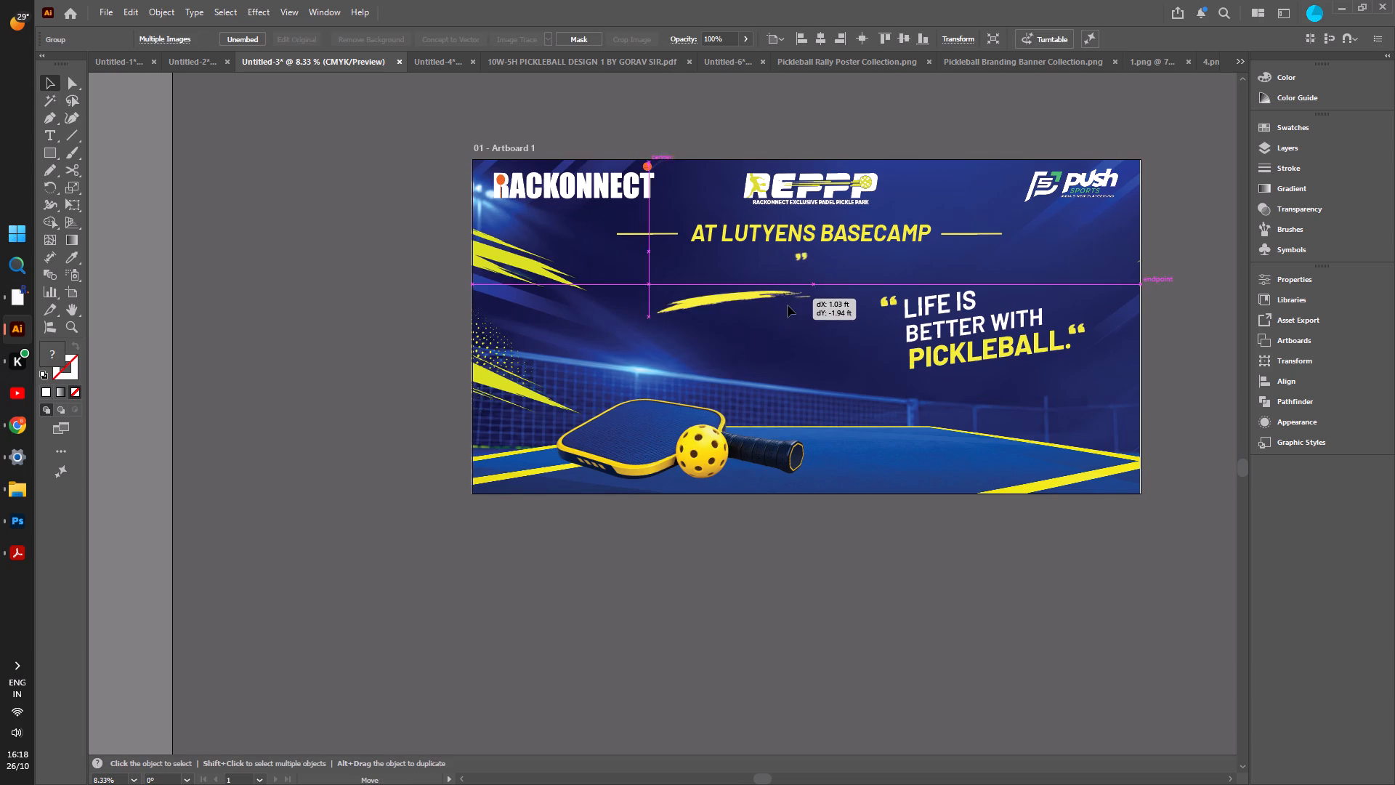
pyautogui.moveTo(788, 305); pyautogui.dragTo(789, 307)
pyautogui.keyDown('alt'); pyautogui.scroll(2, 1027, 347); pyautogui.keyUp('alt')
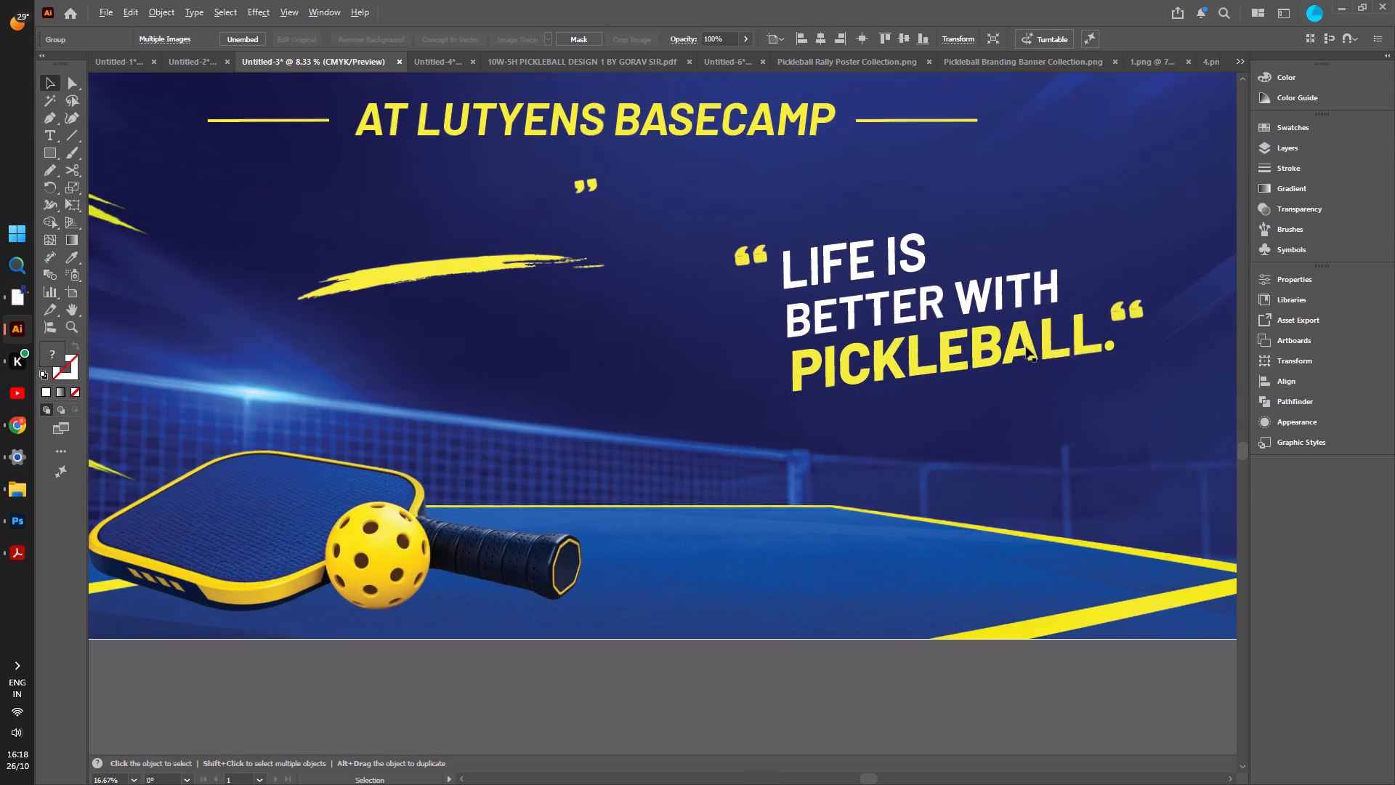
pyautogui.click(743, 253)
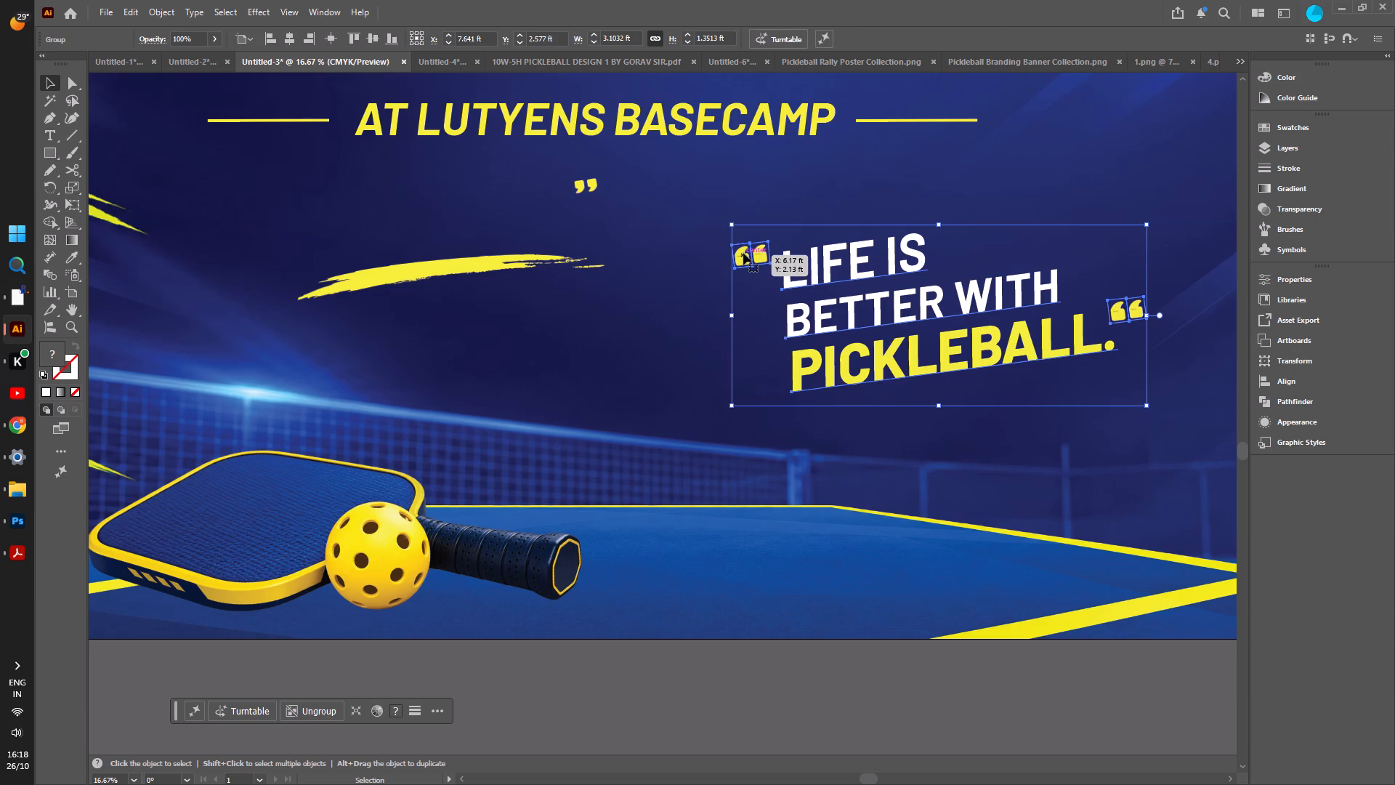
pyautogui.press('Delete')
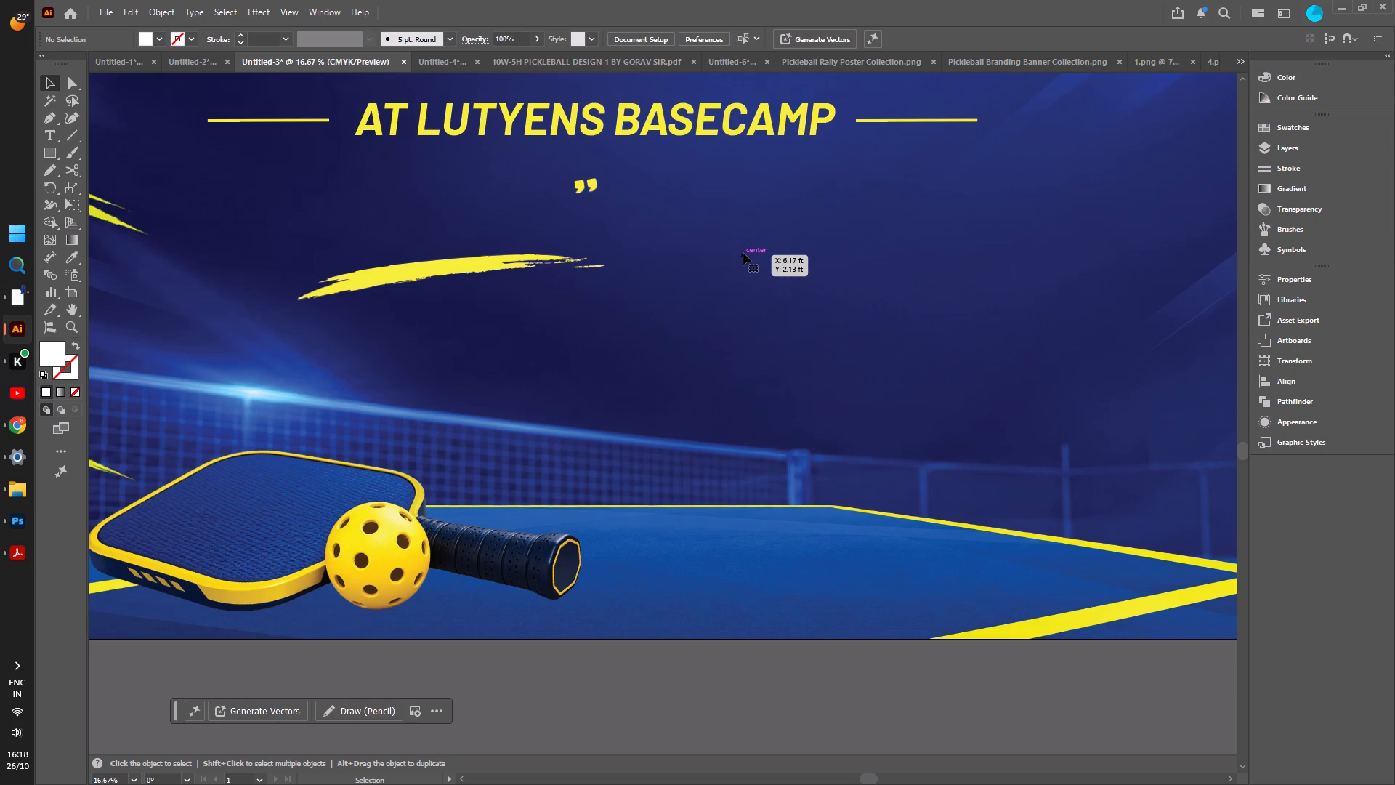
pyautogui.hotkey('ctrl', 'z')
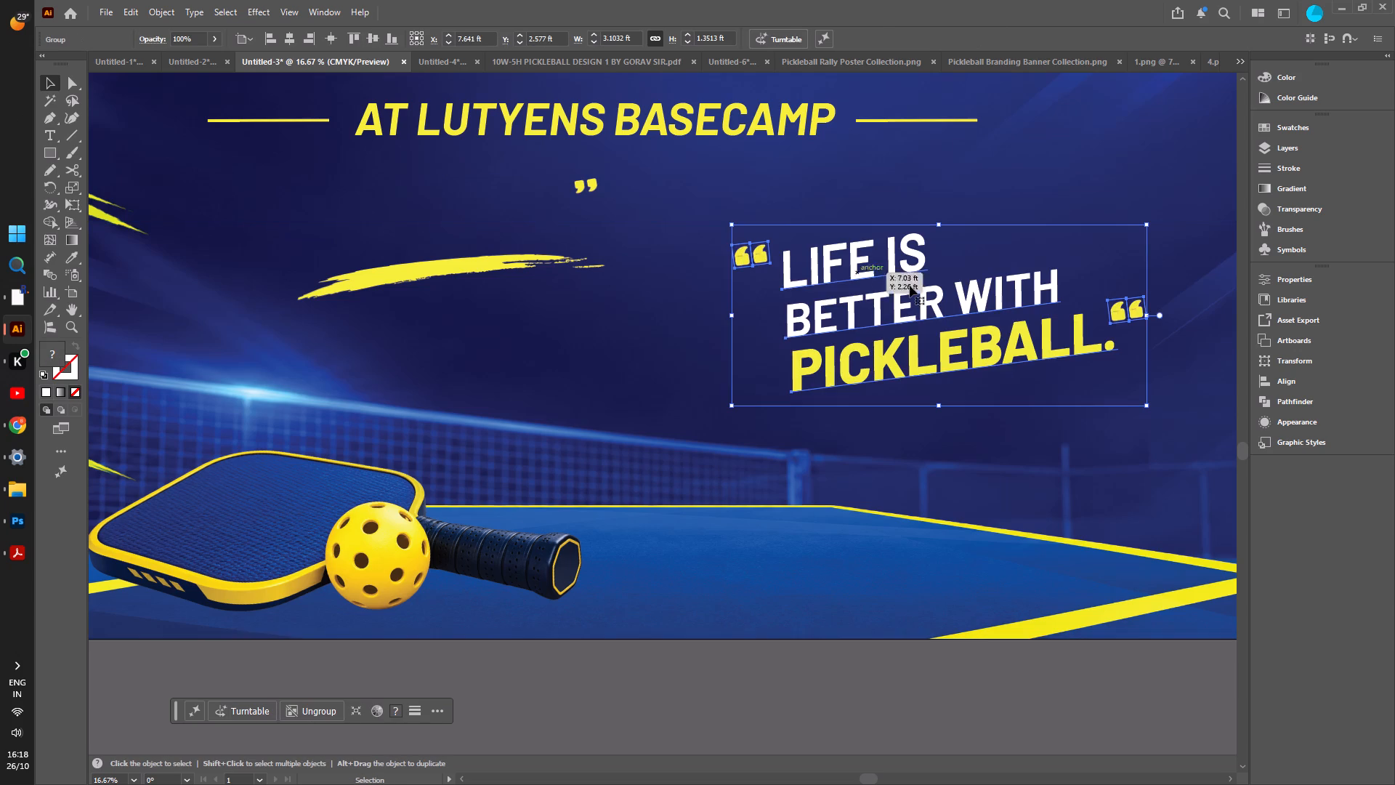
# Ungroup the LIFE IS BETTER WITH PICKLEBALL. slogan and delete both opening quotation marks before LIFE IS.
pyautogui.click(910, 286)
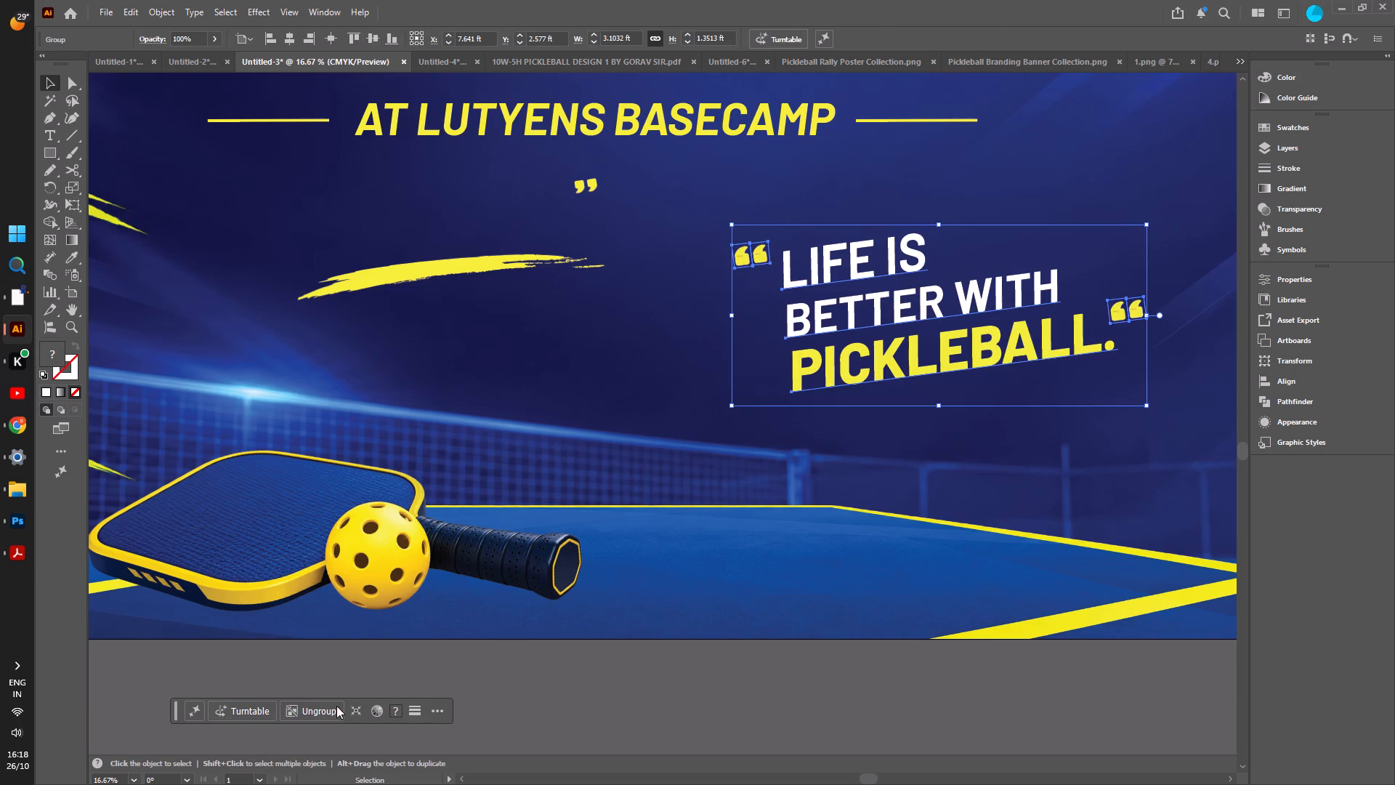
pyautogui.click(323, 714)
pyautogui.click(859, 695)
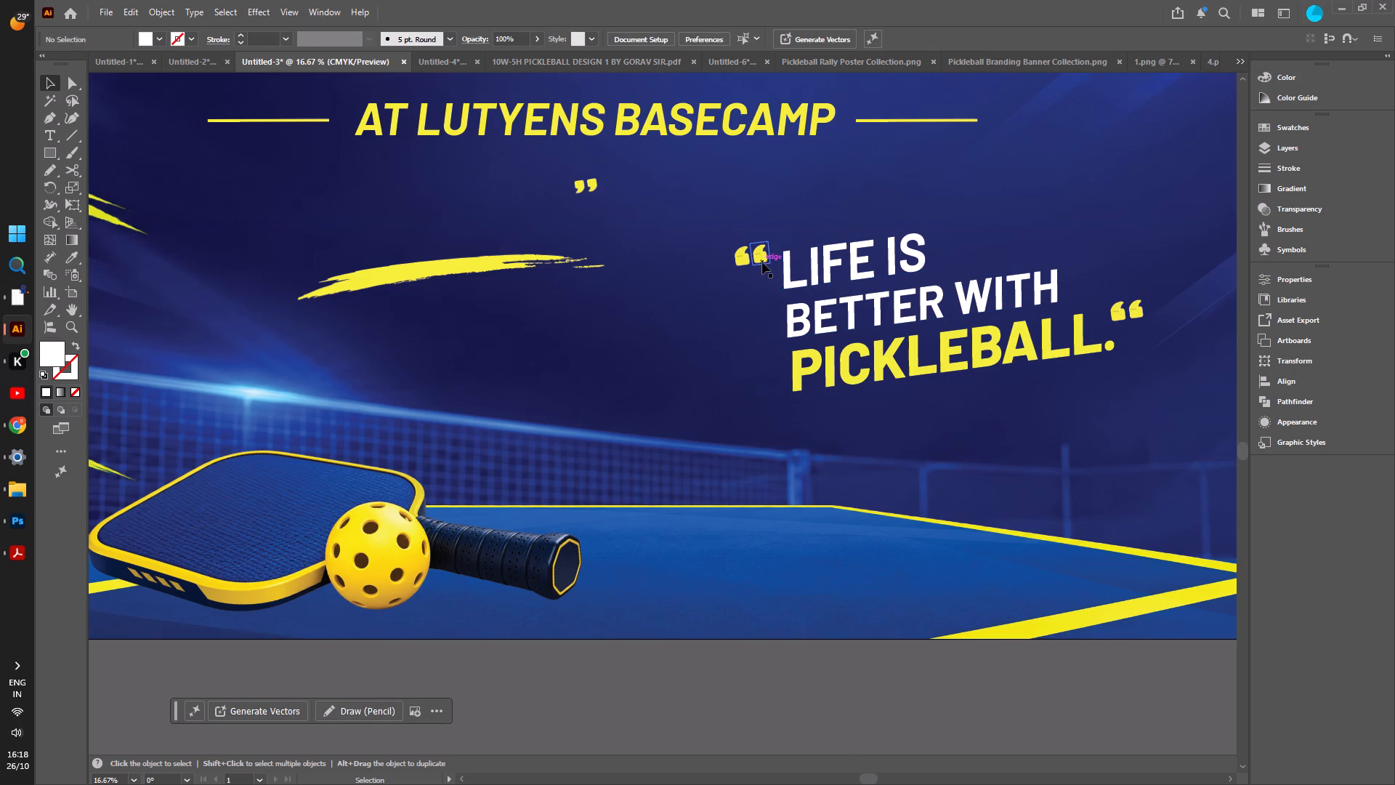
pyautogui.click(761, 261)
pyautogui.press('Delete')
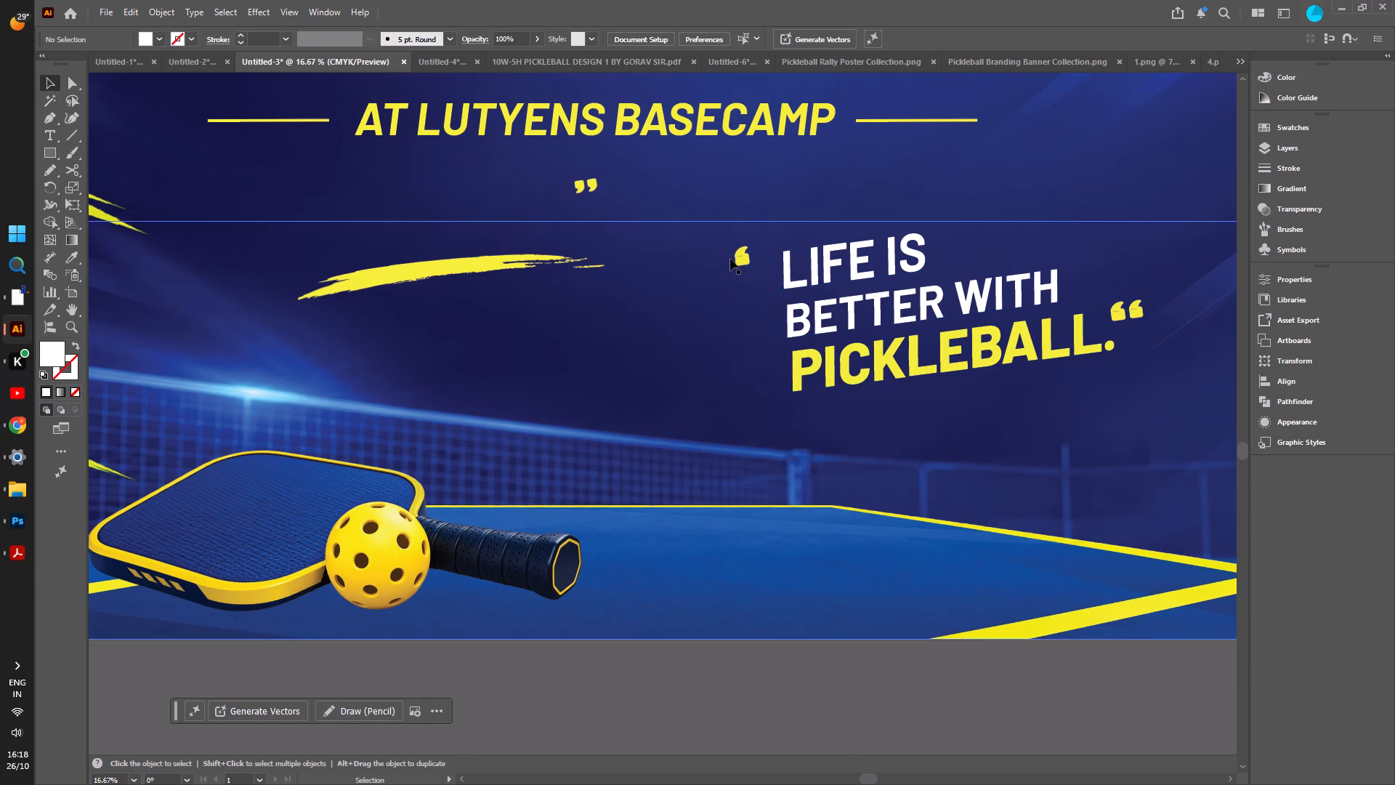
pyautogui.click(738, 258)
pyautogui.press('Delete')
# Ungroup the pasted brush stroke and quotation marks.
pyautogui.click(592, 187)
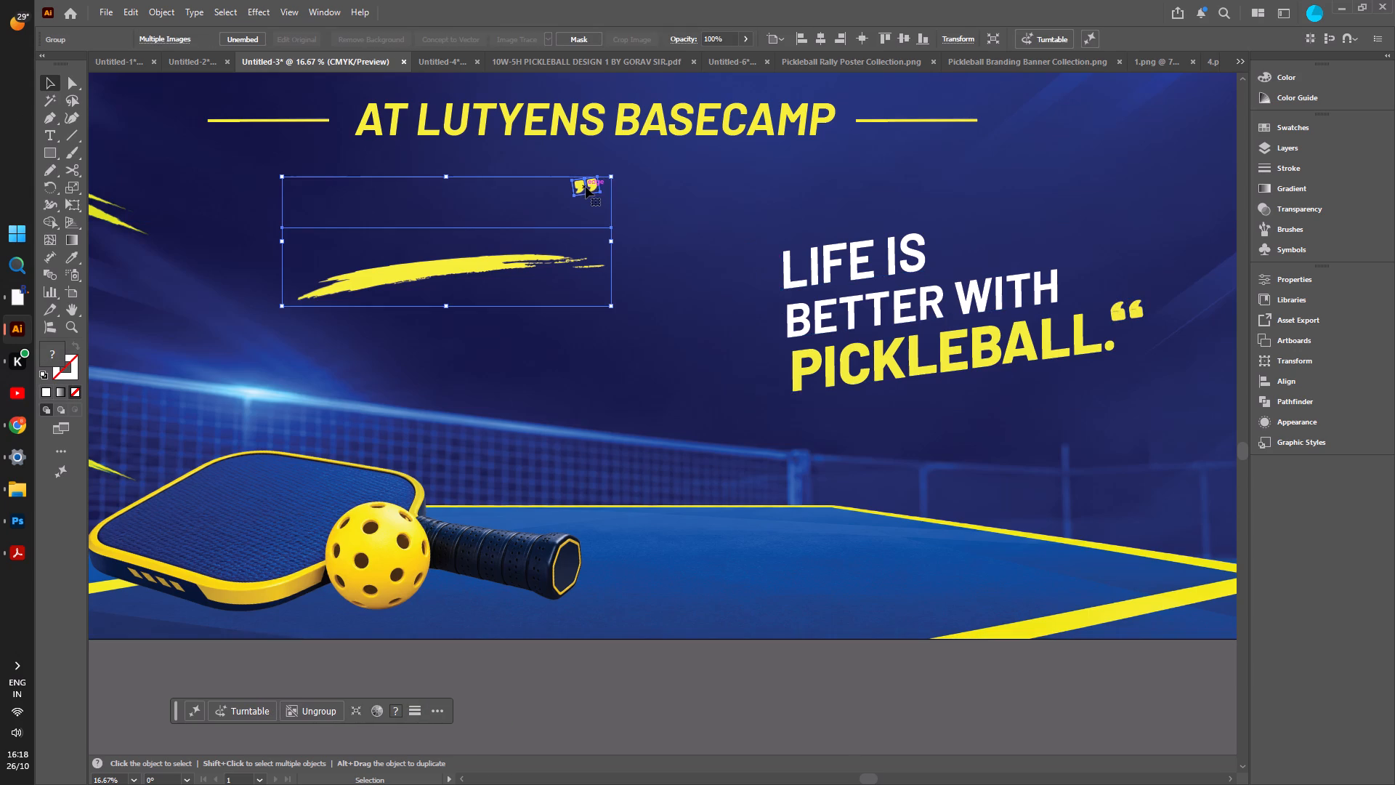
pyautogui.click(318, 709)
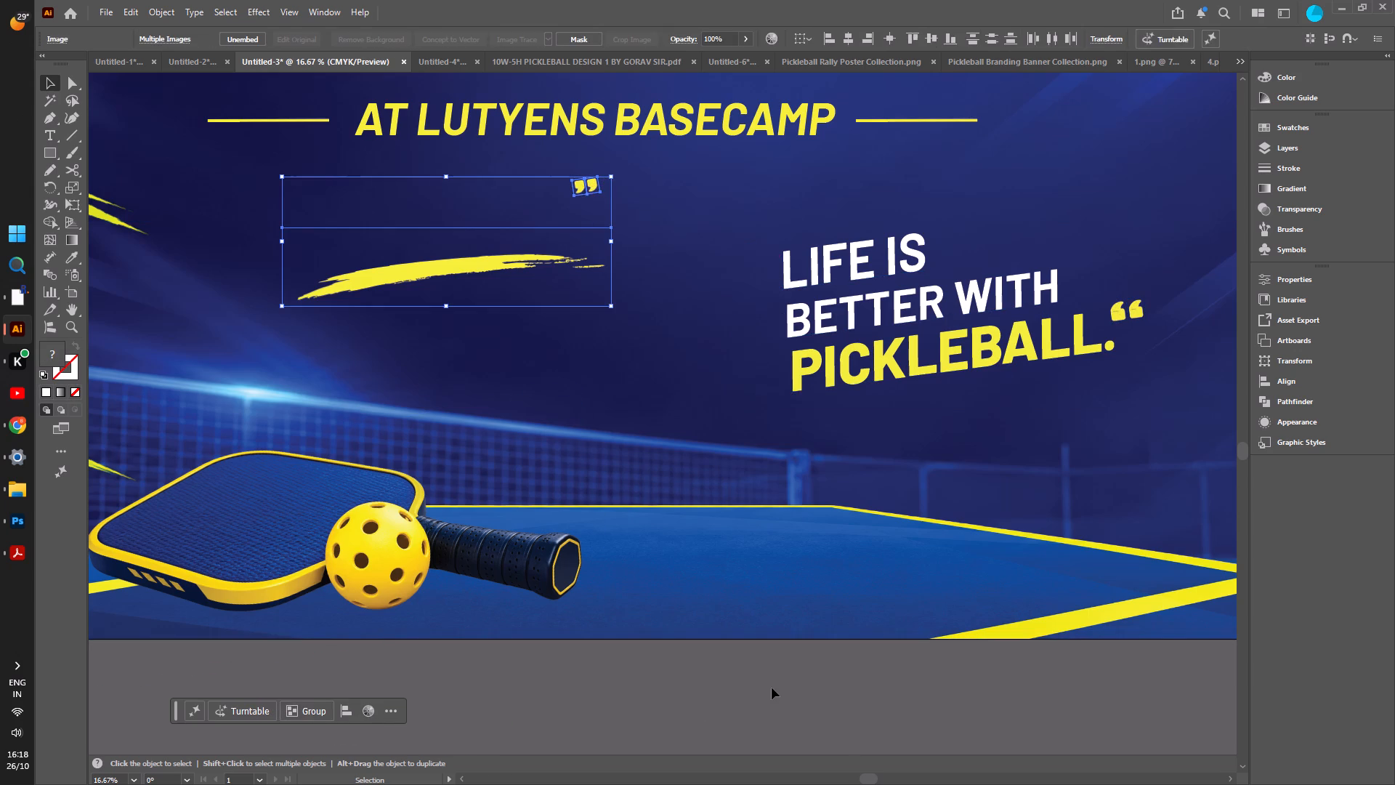
# Move the pasted quotation marks beside LIFE IS, rotate them into opening orientation and enlarge them to about 0.3 by 0.21 ft.
pyautogui.click(772, 688)
pyautogui.click(592, 188)
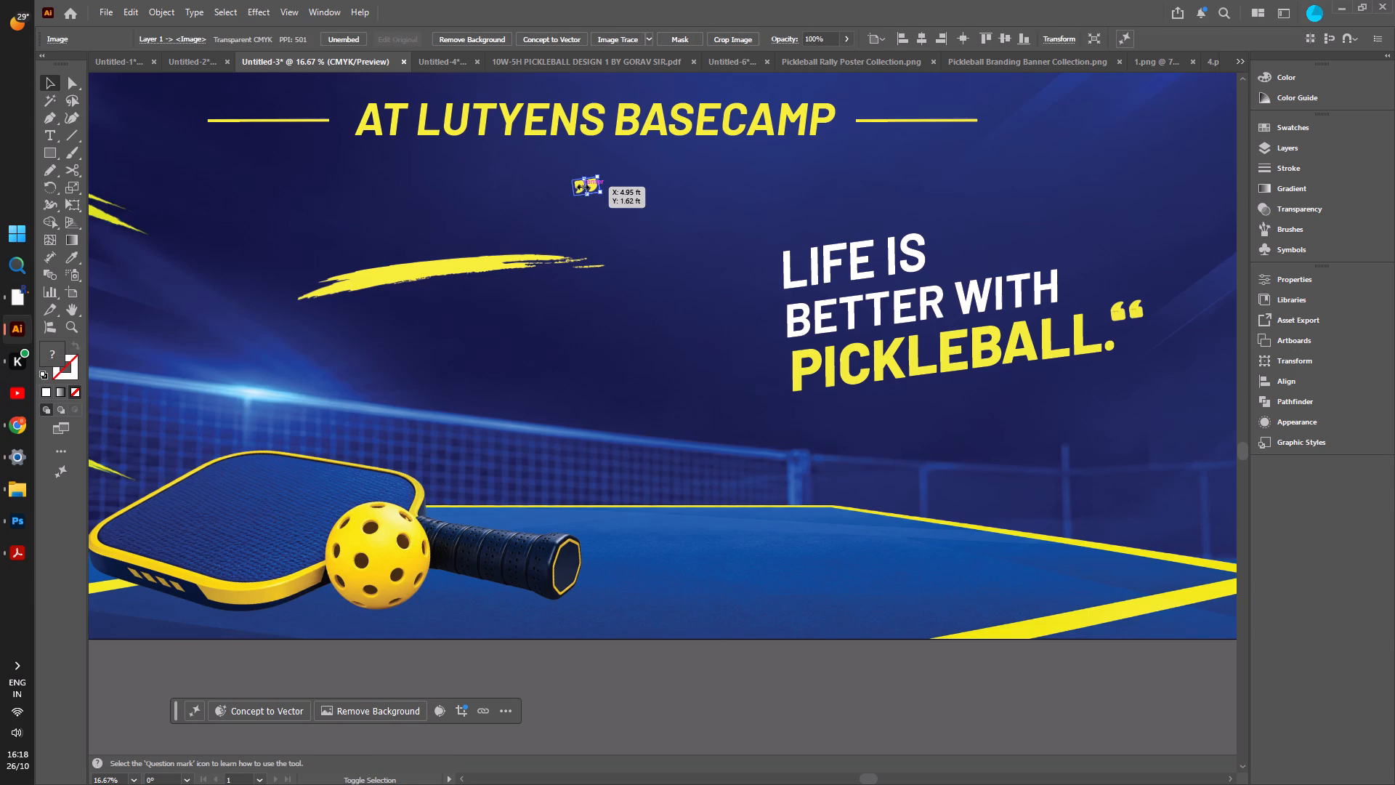
pyautogui.keyDown('shift'); pyautogui.click(578, 185); pyautogui.keyUp('shift')
pyautogui.moveTo(582, 185); pyautogui.dragTo(731, 263)
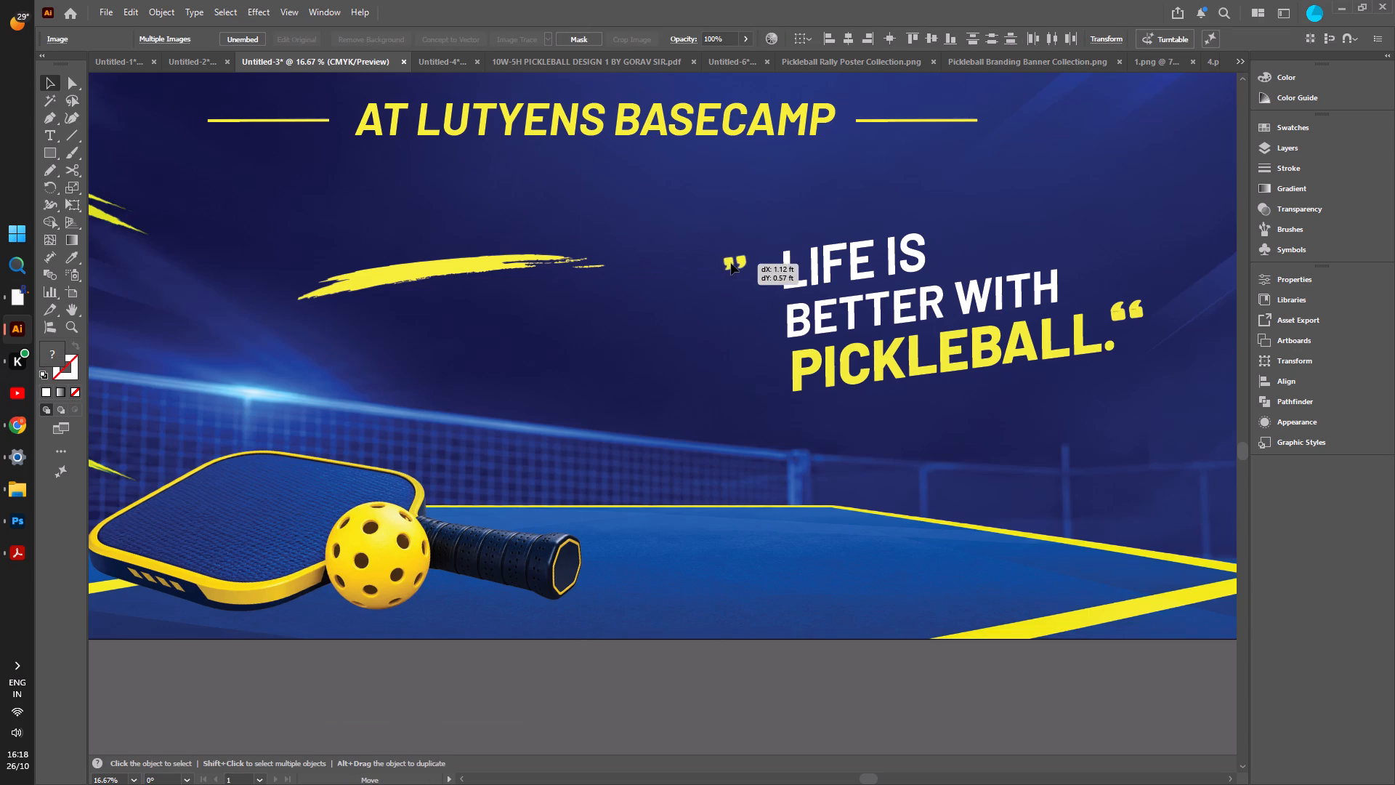
pyautogui.moveTo(731, 263); pyautogui.dragTo(745, 258)
pyautogui.moveTo(753, 273); pyautogui.dragTo(733, 270)
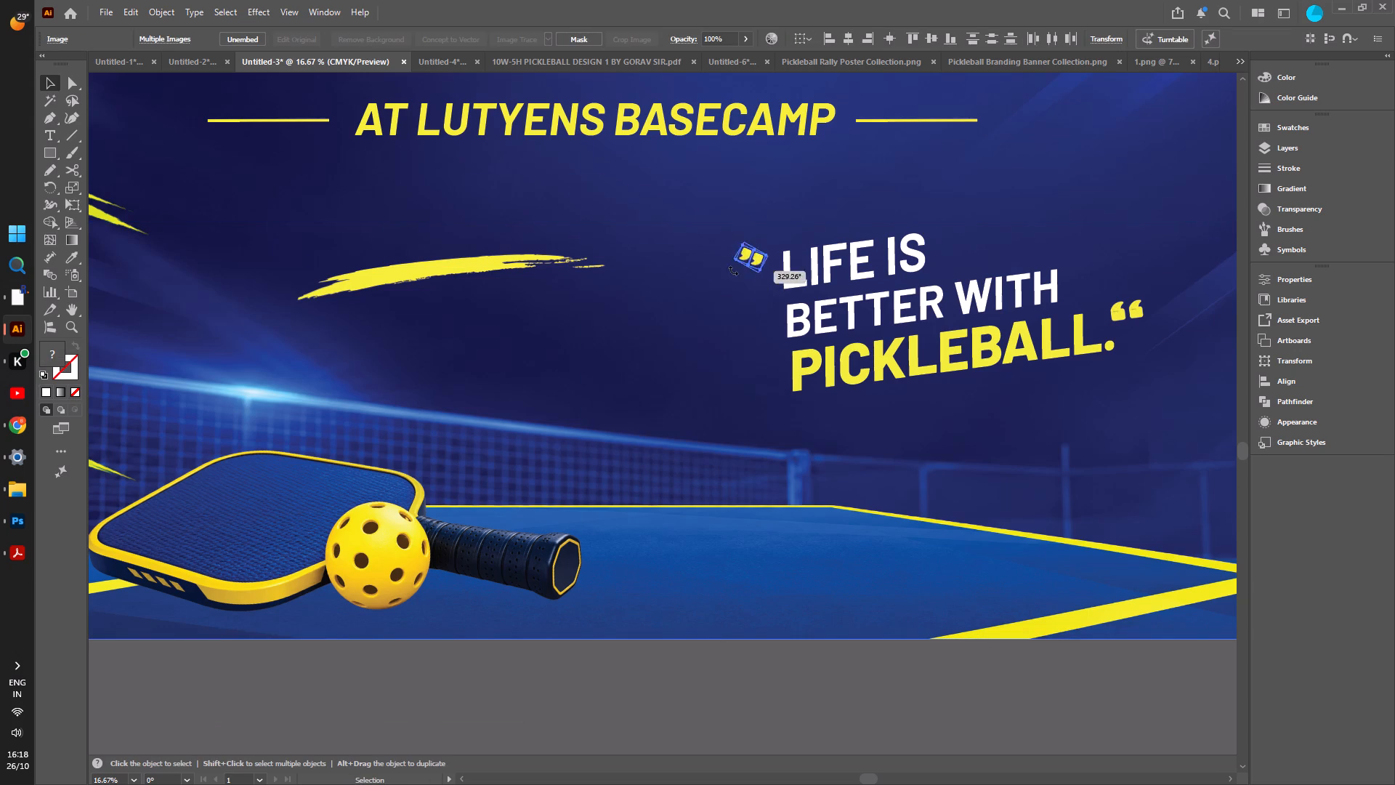
pyautogui.moveTo(733, 270); pyautogui.dragTo(748, 228)
pyautogui.keyDown('shift'); pyautogui.moveTo(737, 264); pyautogui.dragTo(724, 280); pyautogui.keyUp('shift')
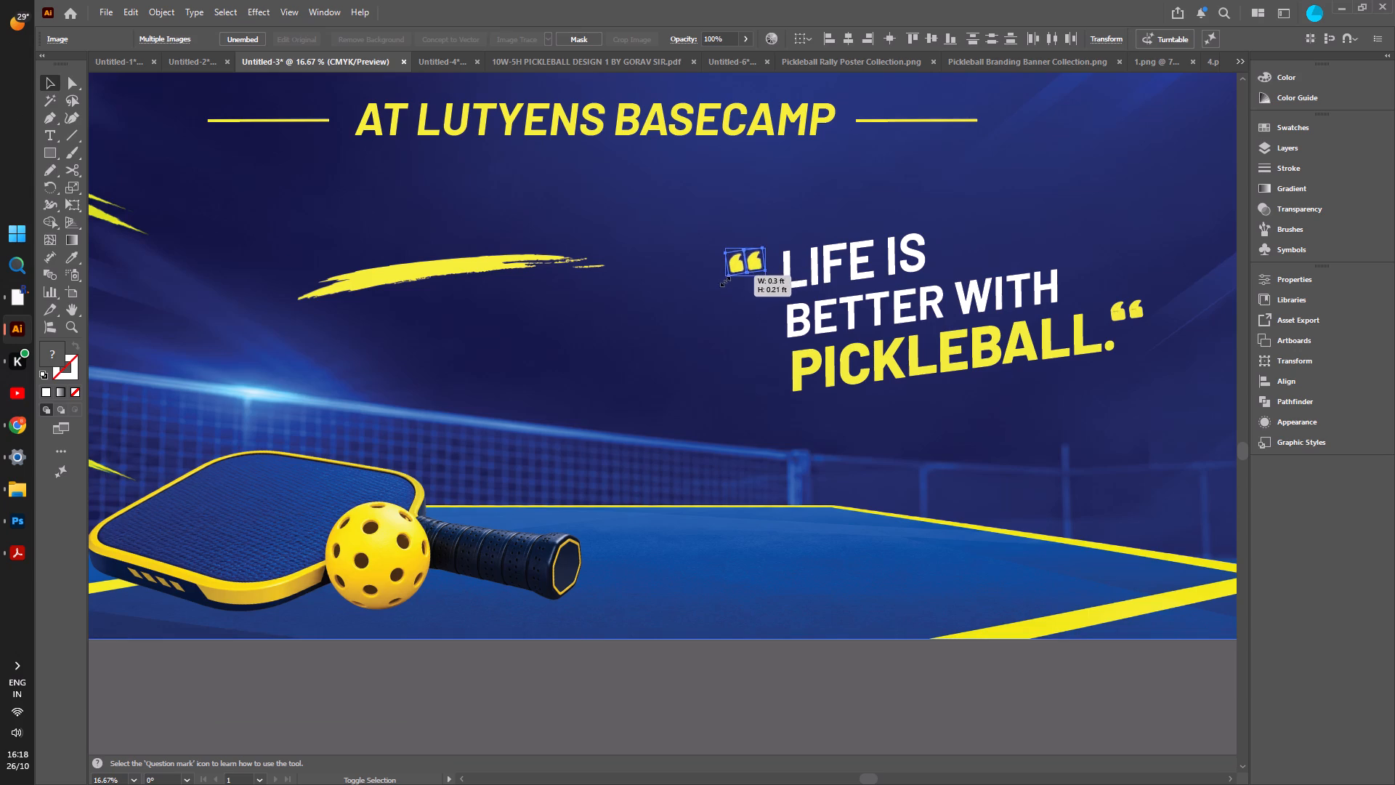
pyautogui.keyDown('shift'); pyautogui.moveTo(724, 280); pyautogui.dragTo(723, 281); pyautogui.keyUp('shift')
pyautogui.click(740, 267)
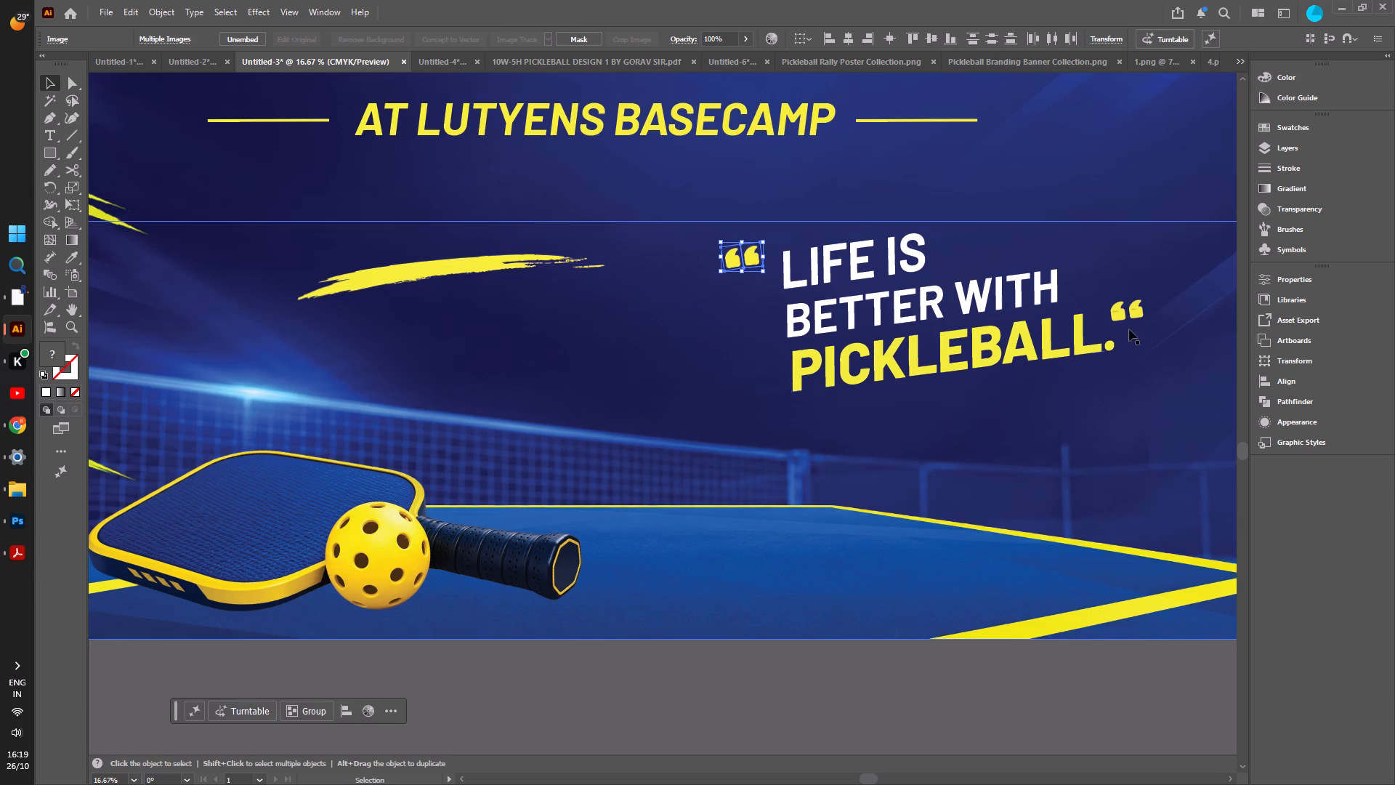
# Delete both old quotation marks after PICKLEBALL.
pyautogui.click(1117, 311)
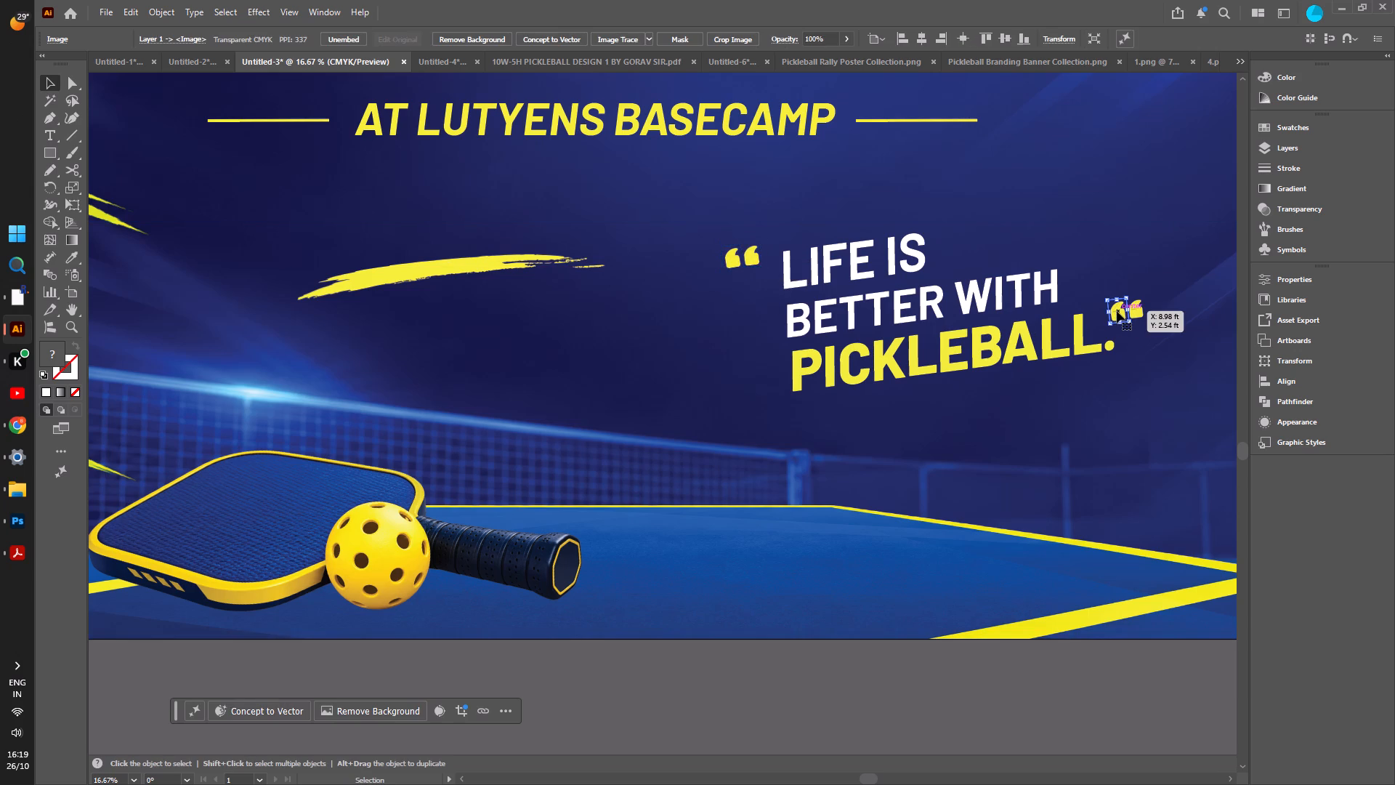
pyautogui.press('Delete')
pyautogui.click(1137, 312)
pyautogui.press('Delete')
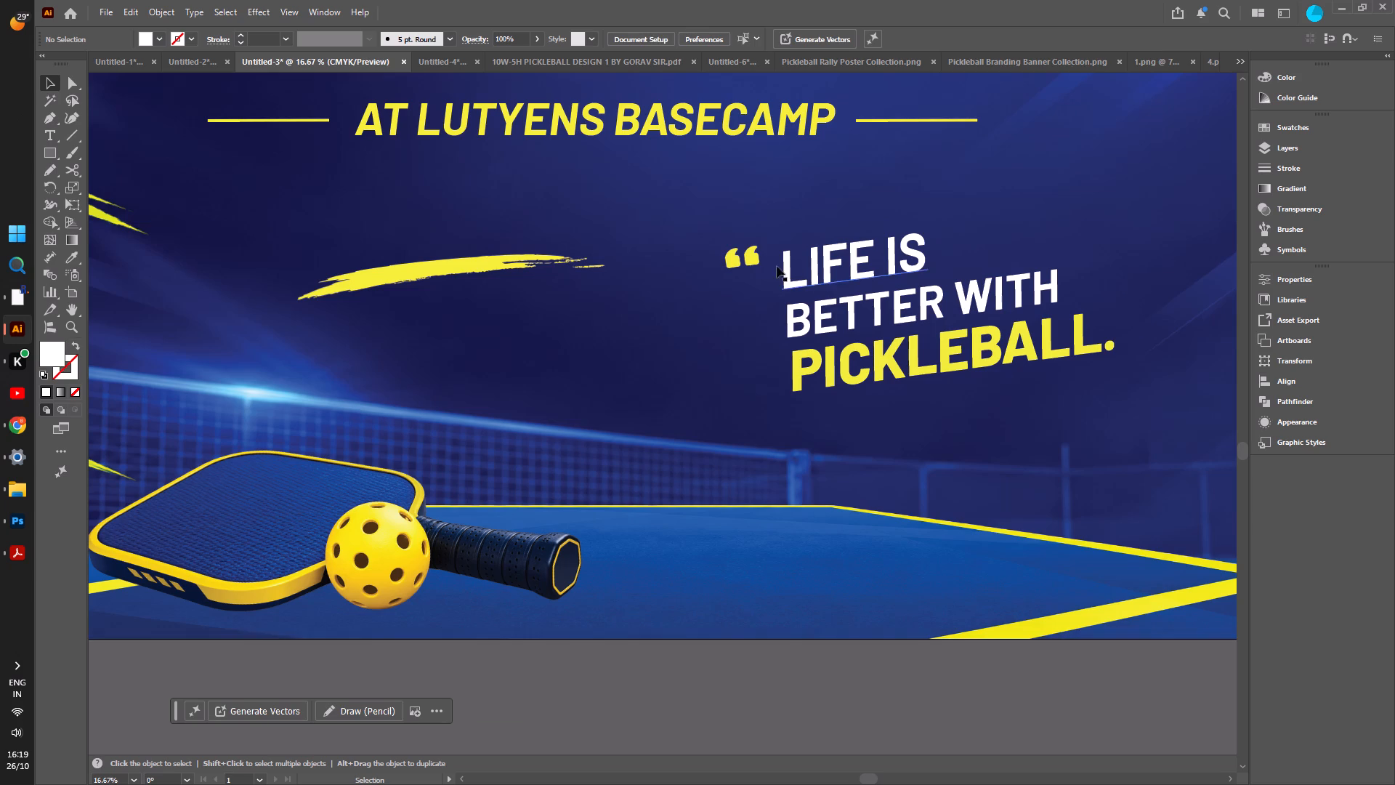
# Duplicate the opening quotation marks beside LIFE IS and place the copy at the end of PICKLEBALL.
pyautogui.click(754, 259)
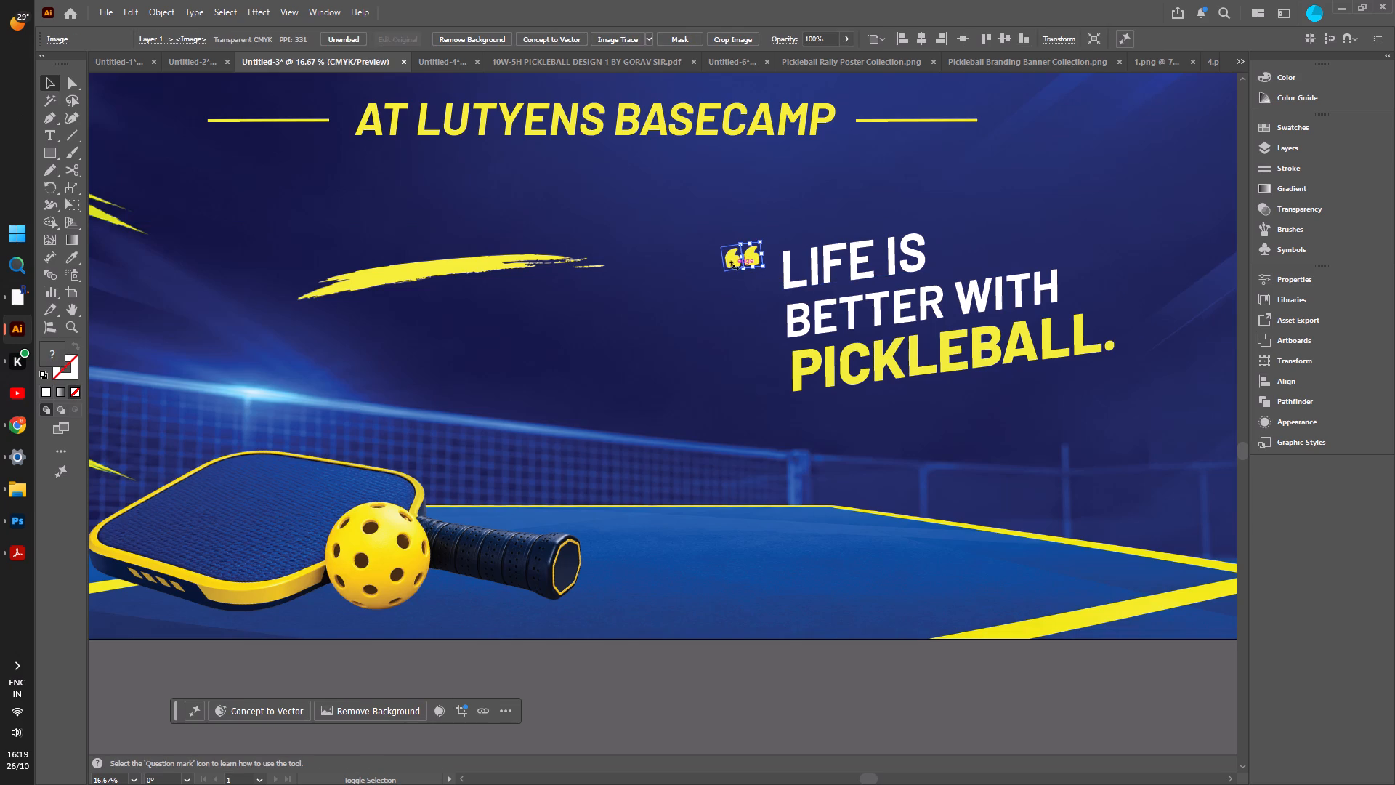
pyautogui.keyDown('shift'); pyautogui.click(730, 265); pyautogui.keyUp('shift')
pyautogui.keyDown('alt'); pyautogui.moveTo(730, 264); pyautogui.dragTo(953, 315); pyautogui.keyUp('alt')
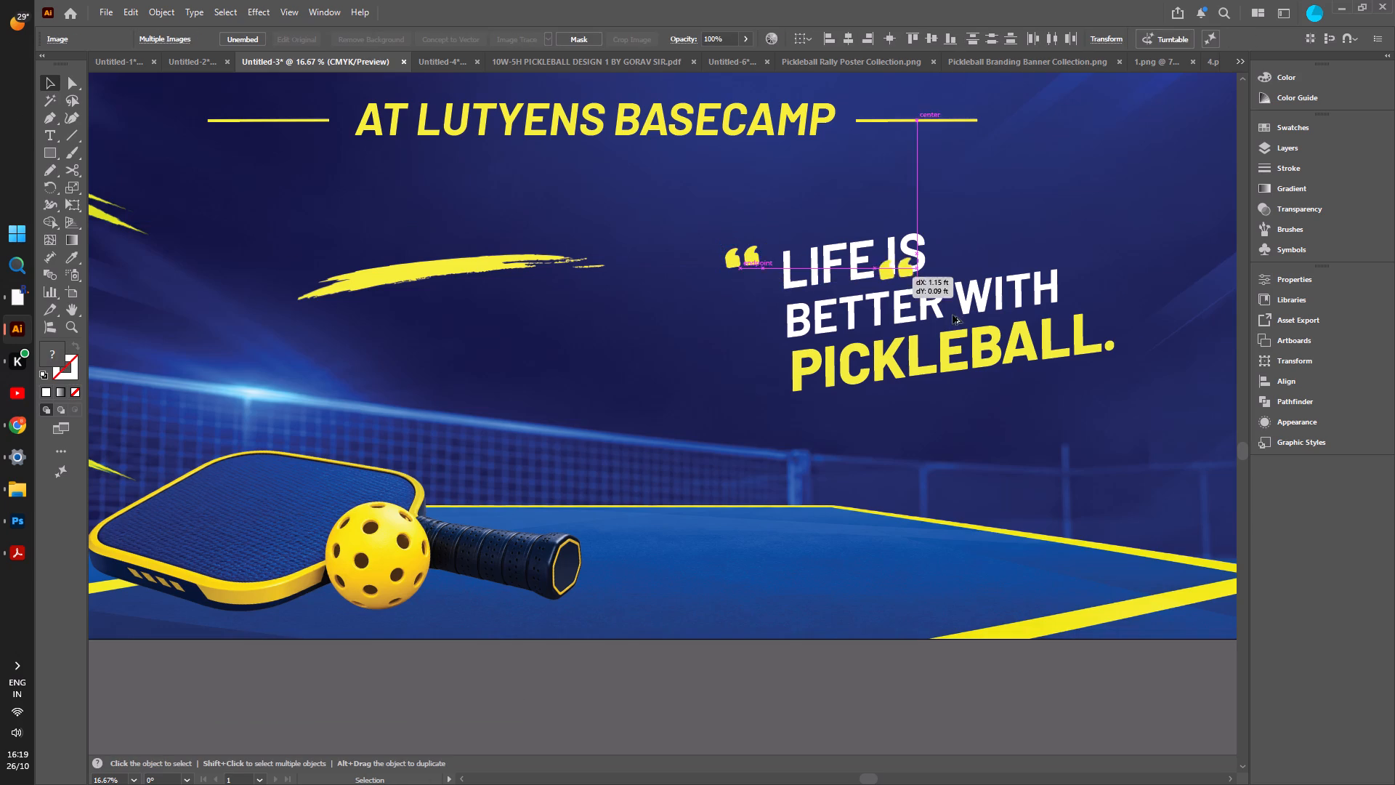
pyautogui.keyDown('alt'); pyautogui.moveTo(953, 315); pyautogui.dragTo(1123, 320); pyautogui.keyUp('alt')
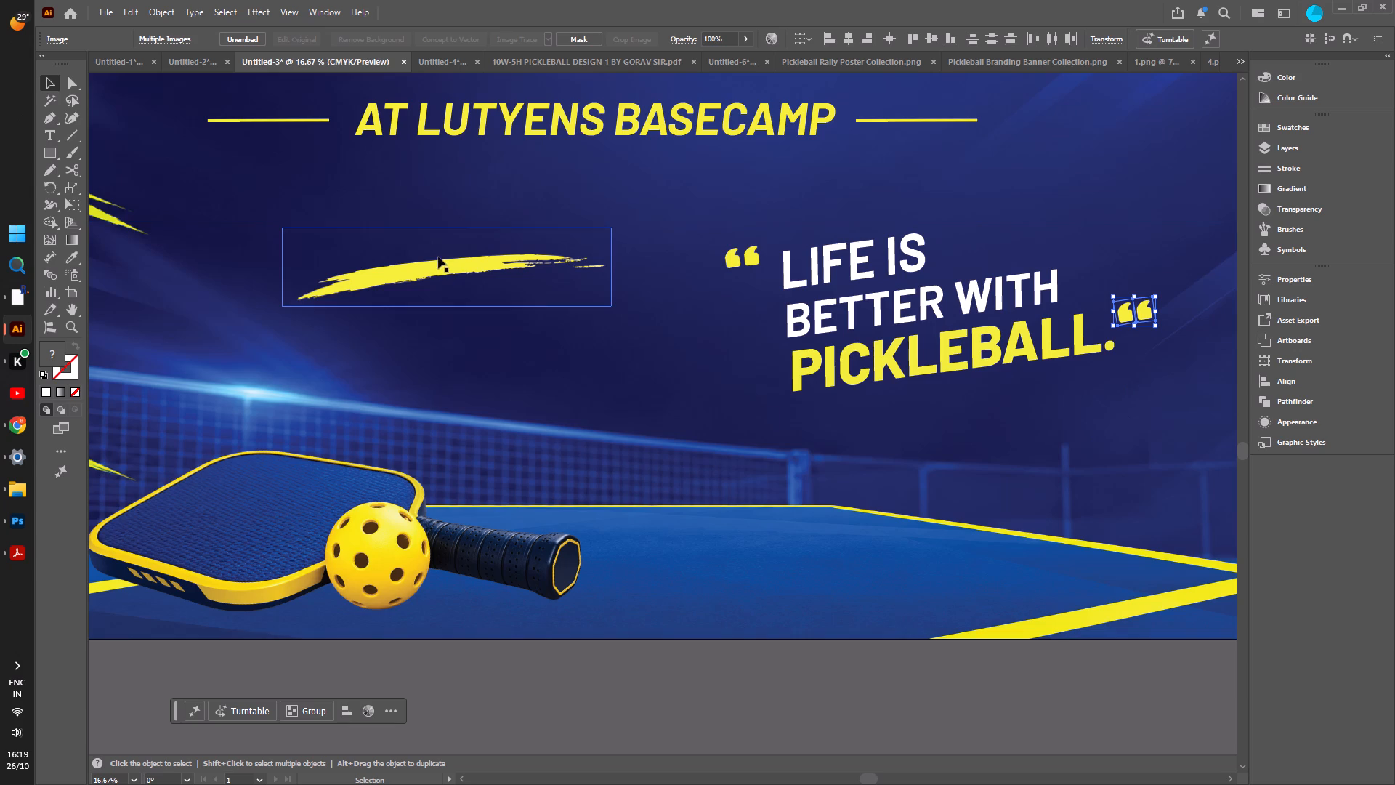
# Move the pasted yellow brush stroke beneath PICKLEBALL. as the slogan's underline.
pyautogui.moveTo(440, 257); pyautogui.dragTo(955, 397)
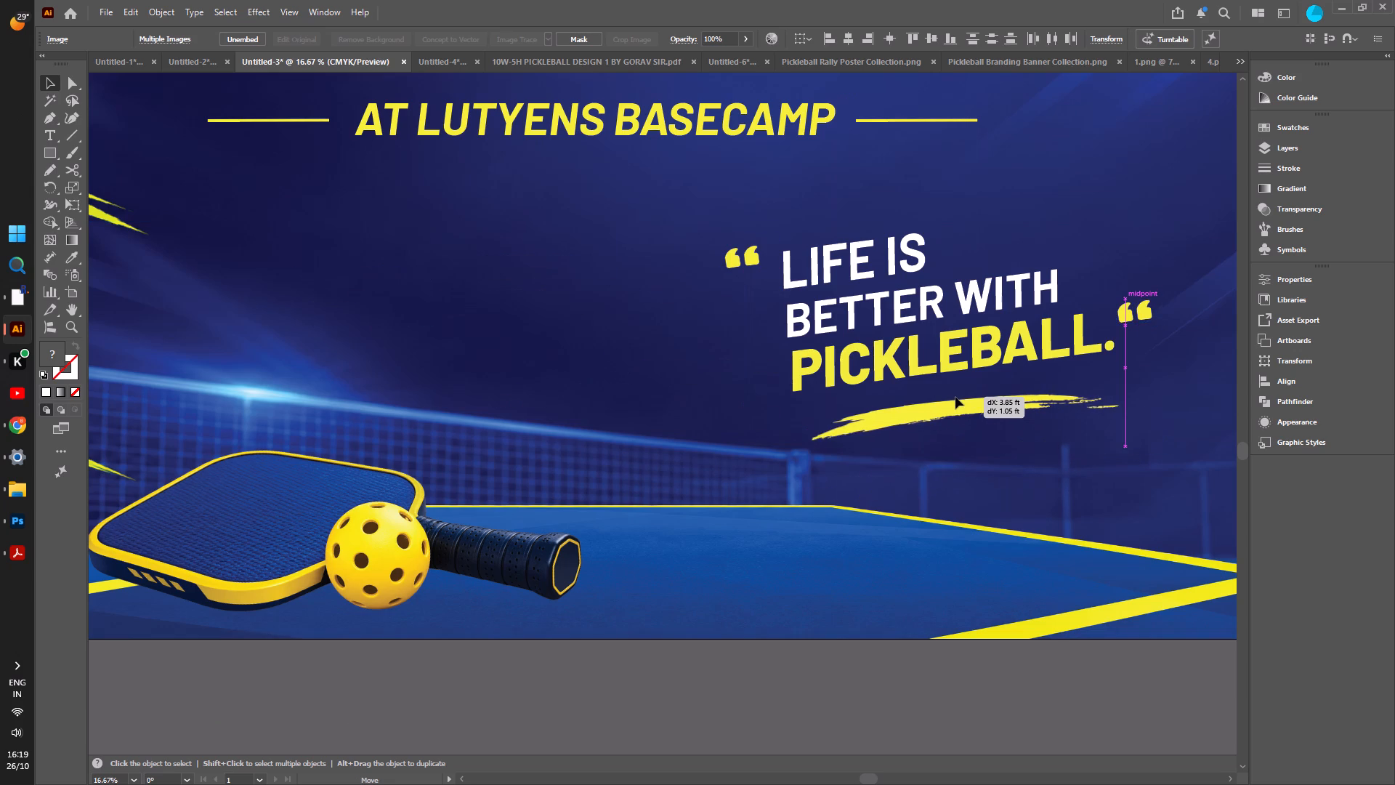
pyautogui.moveTo(955, 397); pyautogui.dragTo(953, 392)
pyautogui.keyDown('alt'); pyautogui.scroll(-4, 902, 415); pyautogui.keyUp('alt')
pyautogui.click(1117, 446)
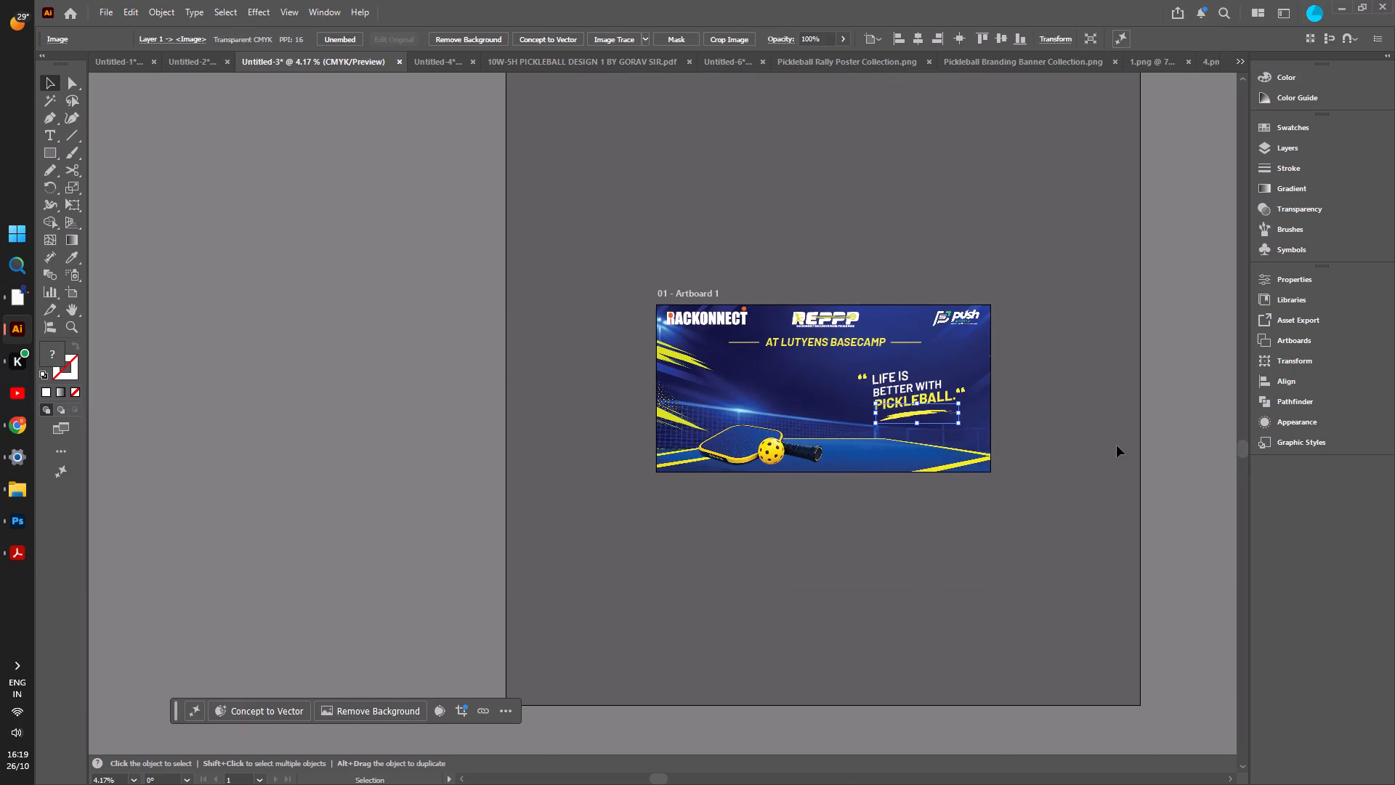
pyautogui.keyDown('alt'); pyautogui.scroll(1, 1046, 491); pyautogui.keyUp('alt')
pyautogui.scroll(2, 1000, 511)
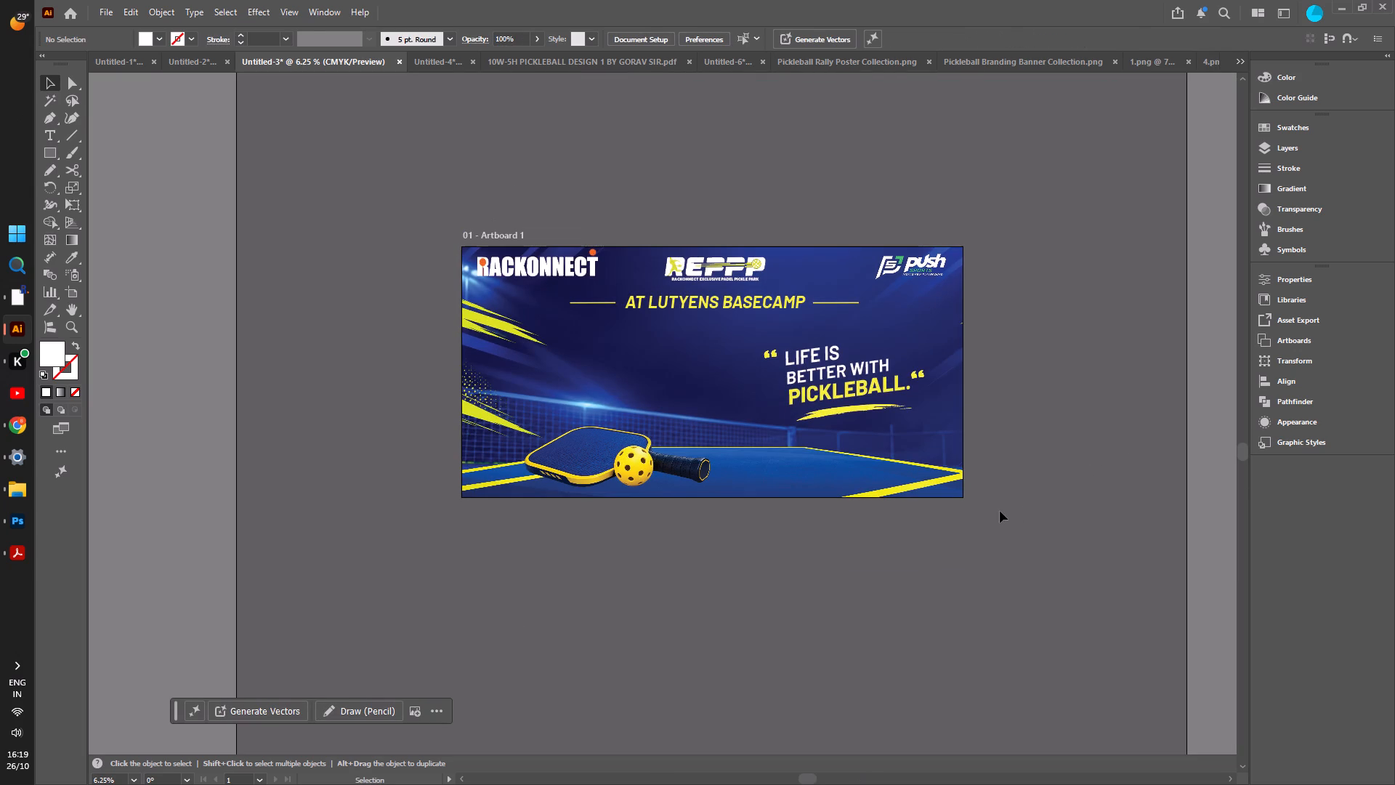
# In Untitled-4, move the blue court surface down off the artboard to clear access to the slogan.
pyautogui.click(427, 55)
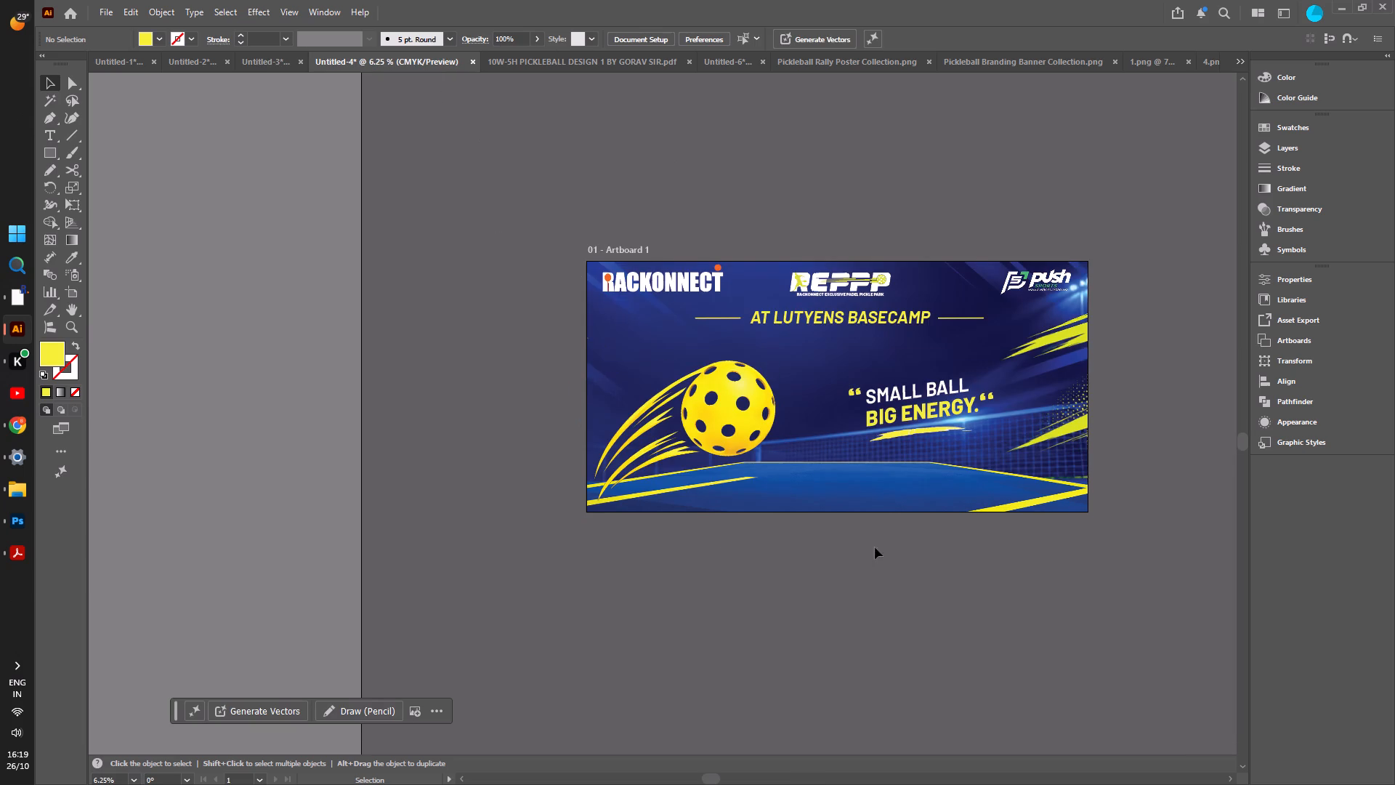
pyautogui.keyDown('alt'); pyautogui.scroll(4, 898, 534); pyautogui.keyUp('alt')
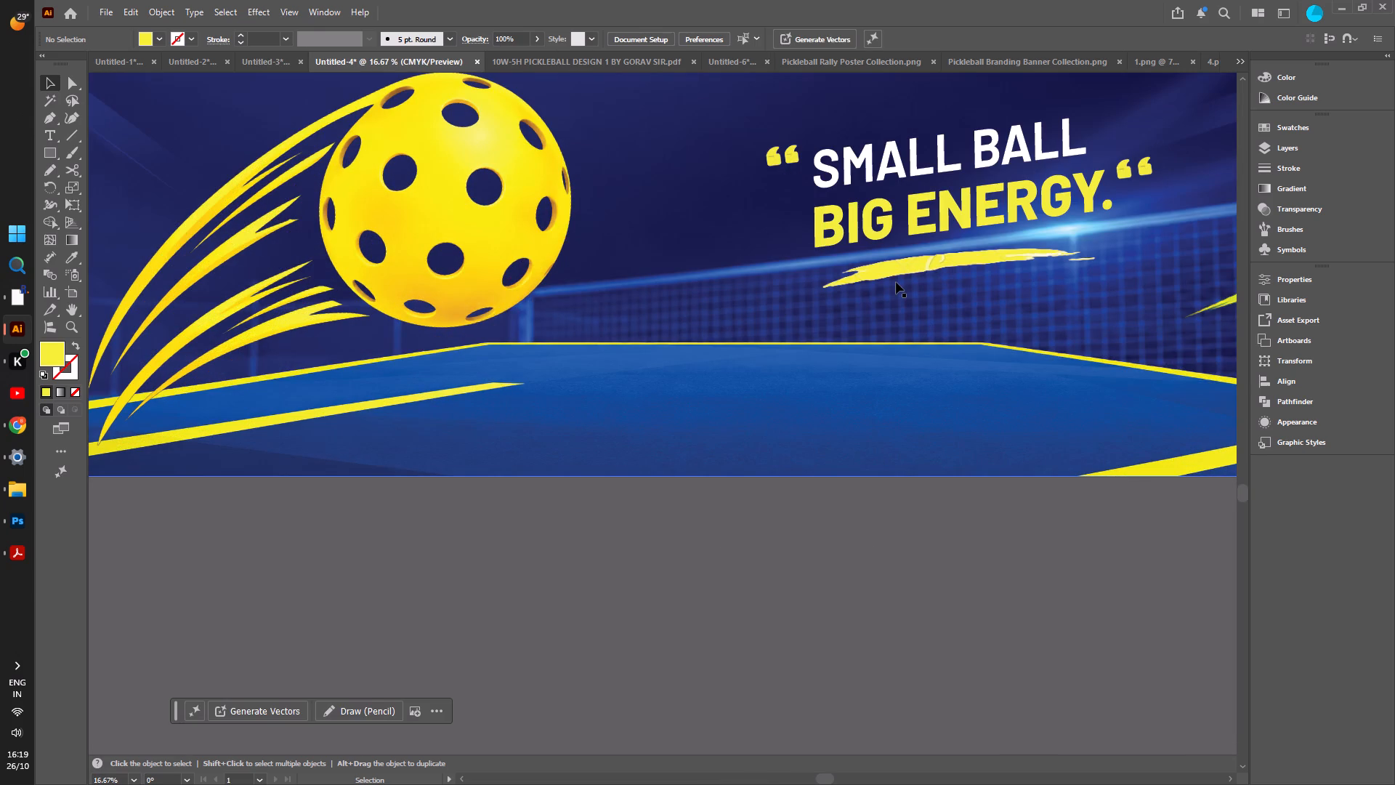
pyautogui.scroll(-3, 813, 300)
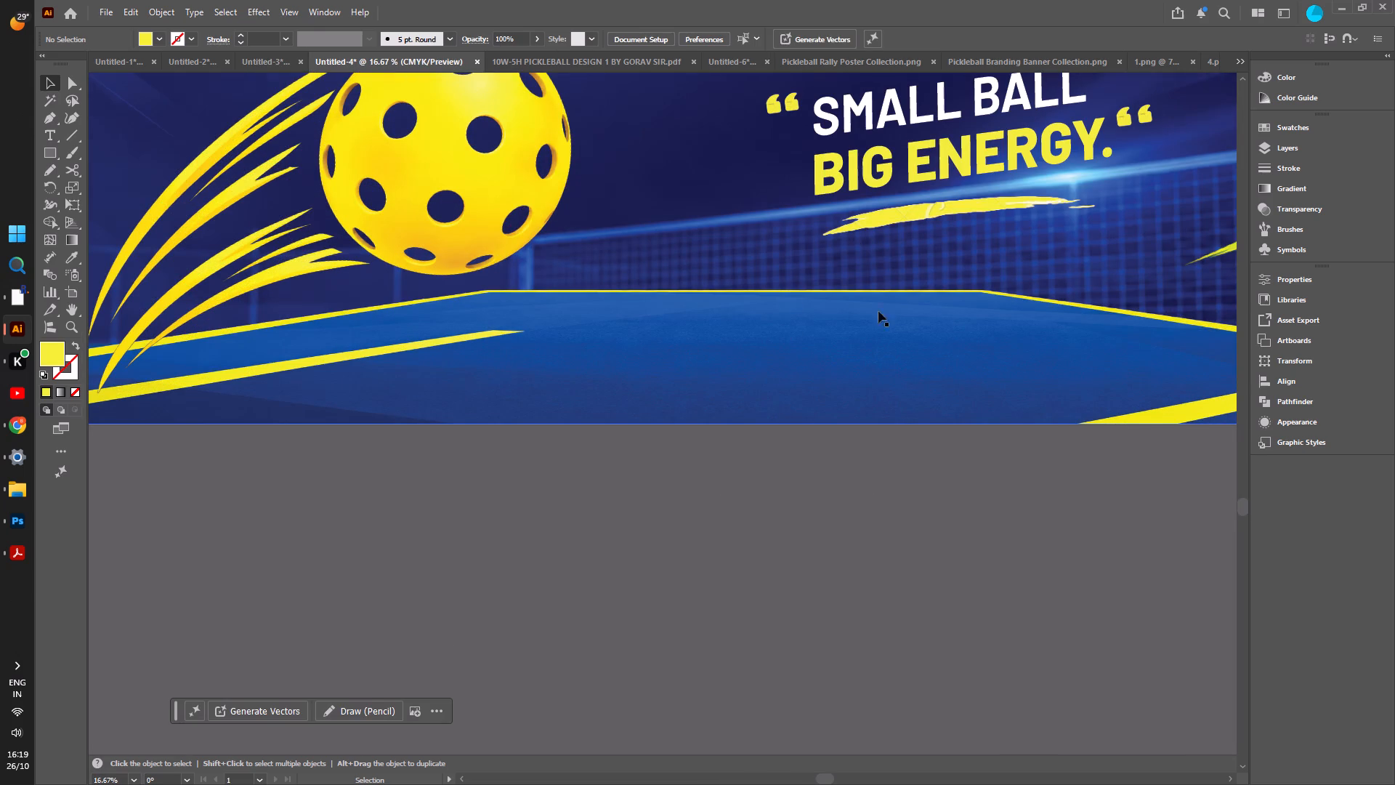
pyautogui.keyDown('alt'); pyautogui.scroll(-4, 751, 432); pyautogui.keyUp('alt')
pyautogui.keyDown('alt'); pyautogui.scroll(3, 861, 389); pyautogui.keyUp('alt')
pyautogui.moveTo(688, 433); pyautogui.dragTo(679, 587)
# Ungroup the SMALL BALL BIG ENERGY. slogan and delete its brush stroke and both pairs of quotation marks.
pyautogui.click(672, 402)
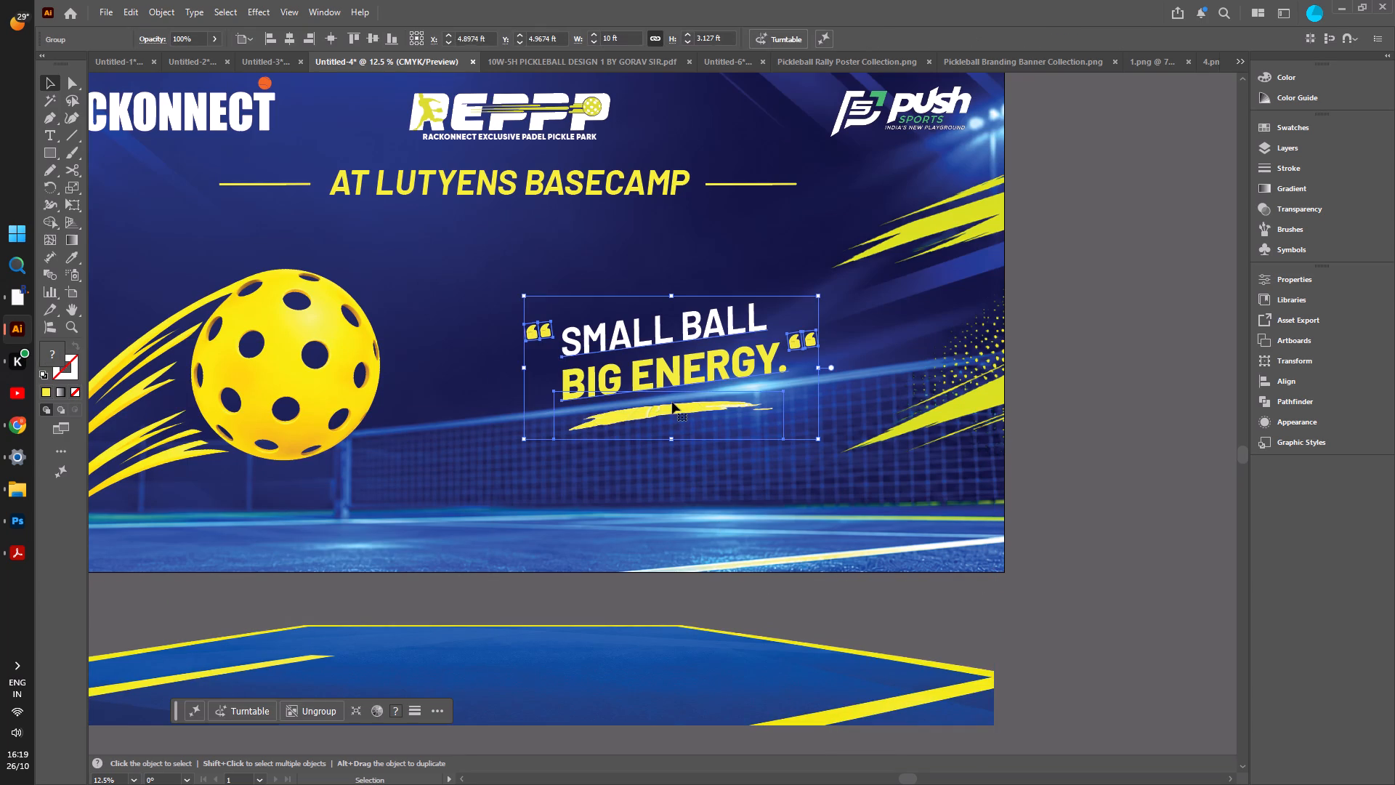
pyautogui.click(328, 713)
pyautogui.click(1107, 296)
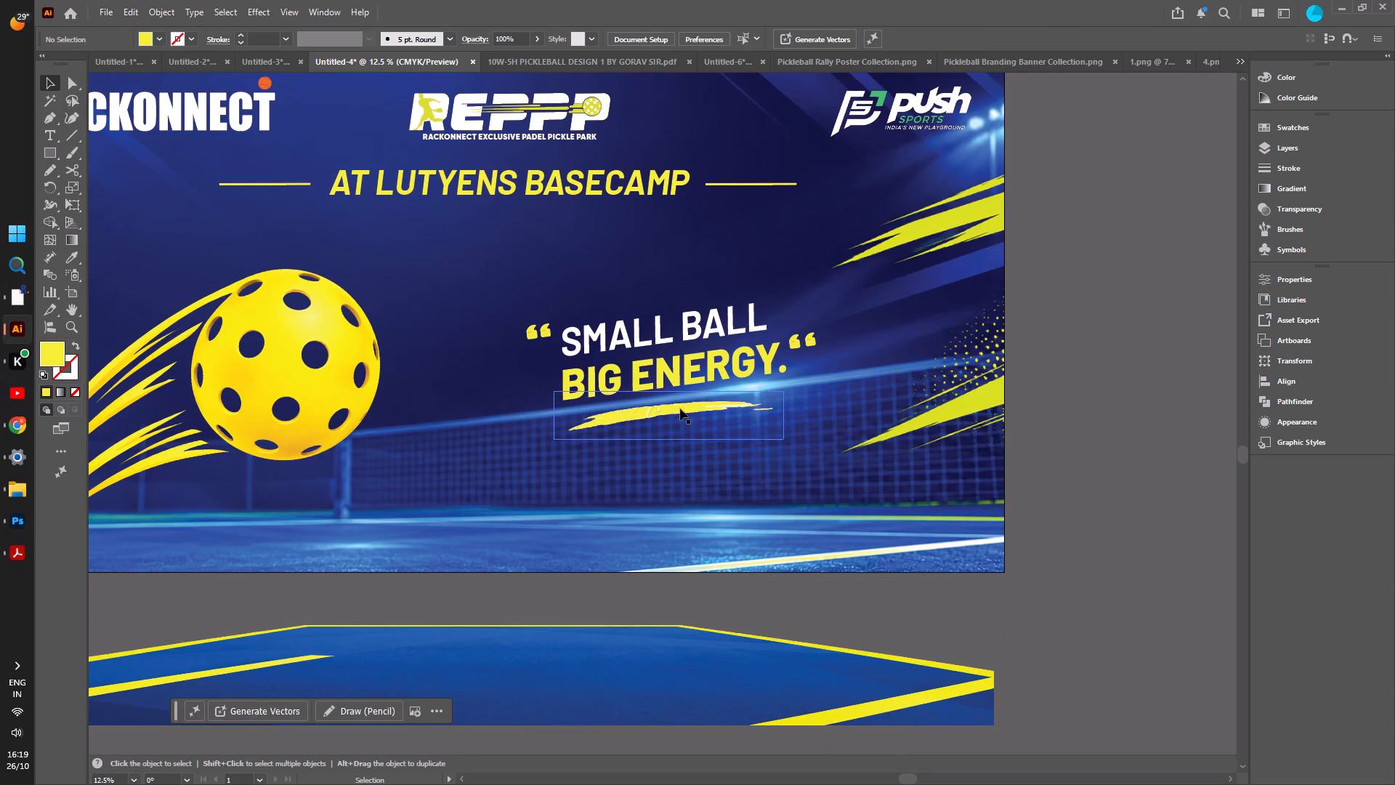
pyautogui.click(680, 408)
pyautogui.press('Delete')
pyautogui.click(797, 343)
pyautogui.press('Delete')
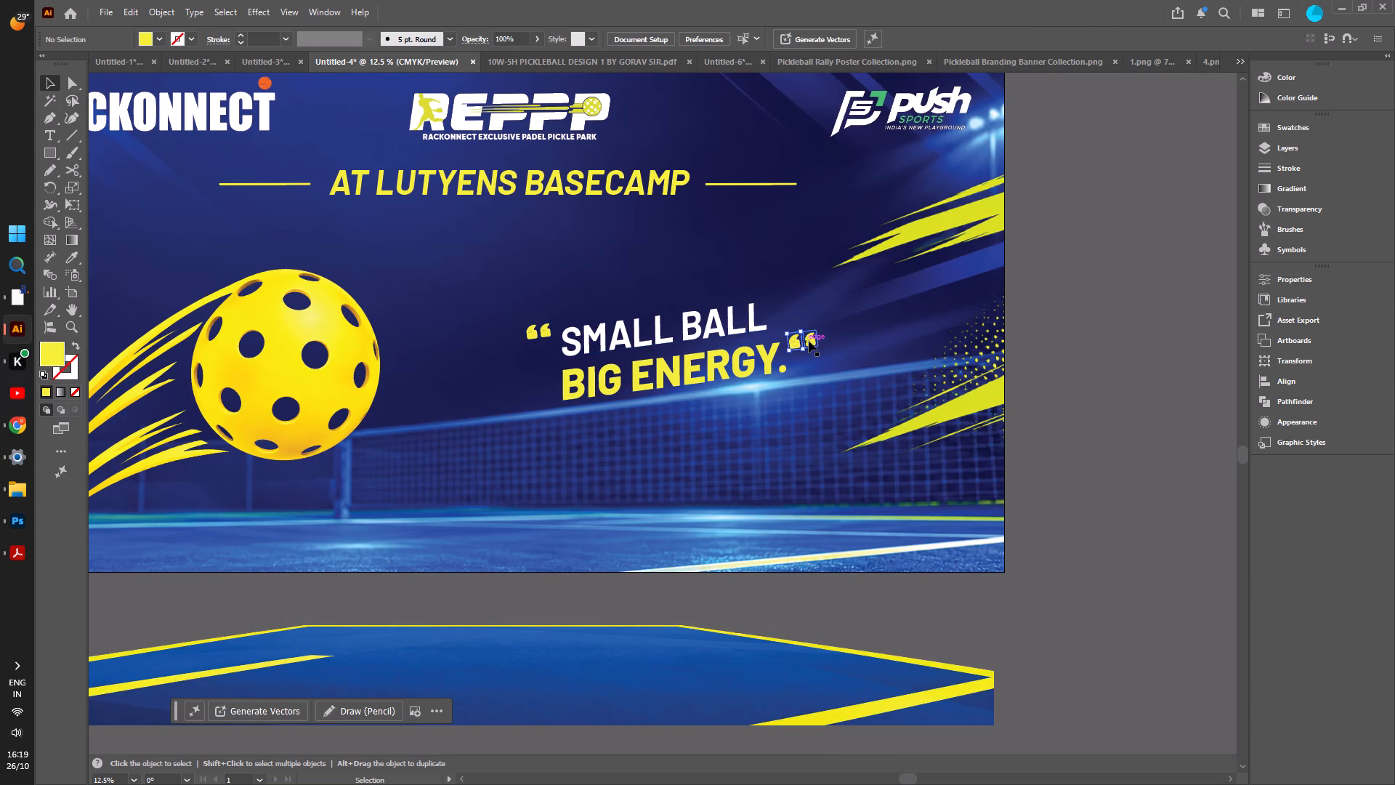
pyautogui.click(809, 341)
pyautogui.press('Delete')
pyautogui.click(543, 326)
pyautogui.press('Delete')
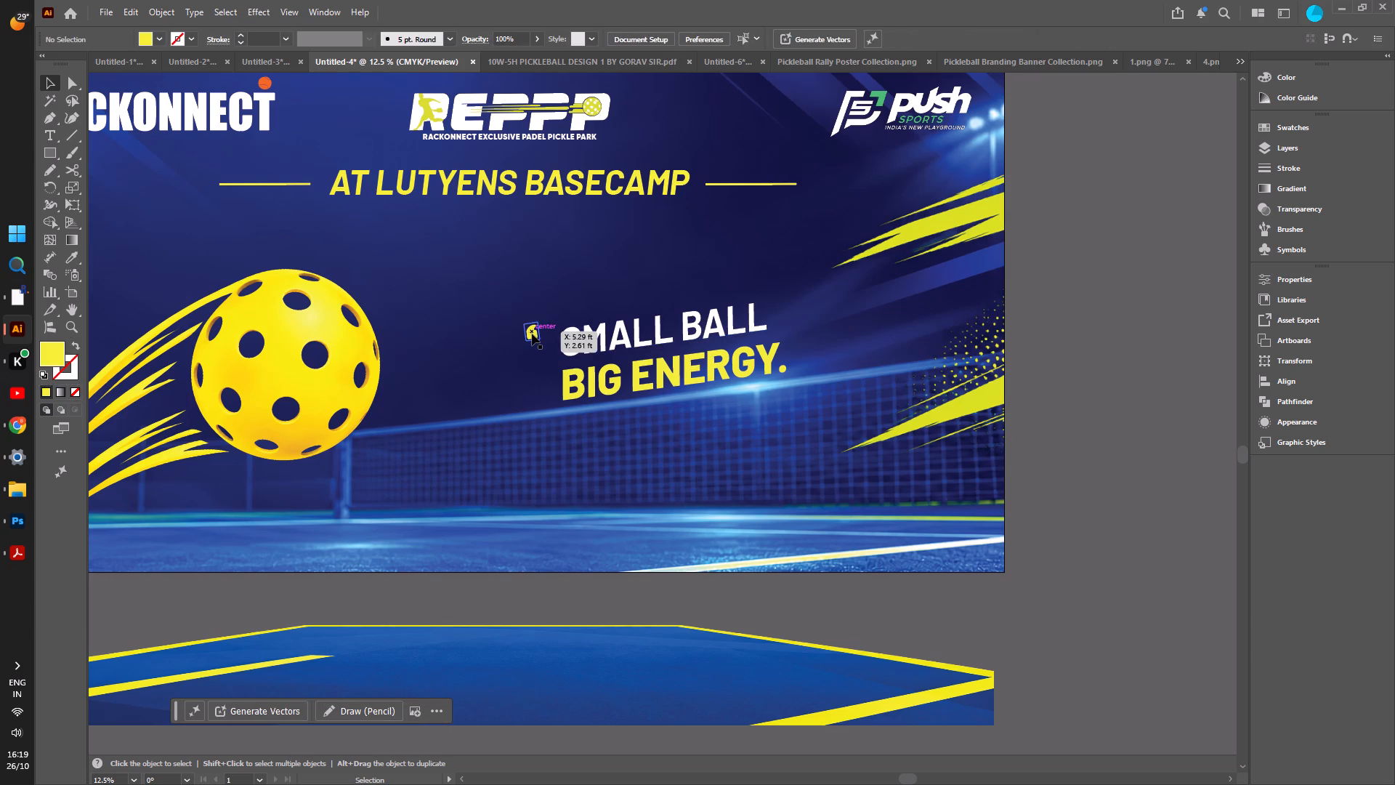
pyautogui.click(532, 334)
pyautogui.press('Delete')
# Paste the grouped brush stroke and quotation marks into Untitled-4, position the stroke beneath BIG ENERGY. and ungroup them.
pyautogui.hotkey('ctrl', 'v')
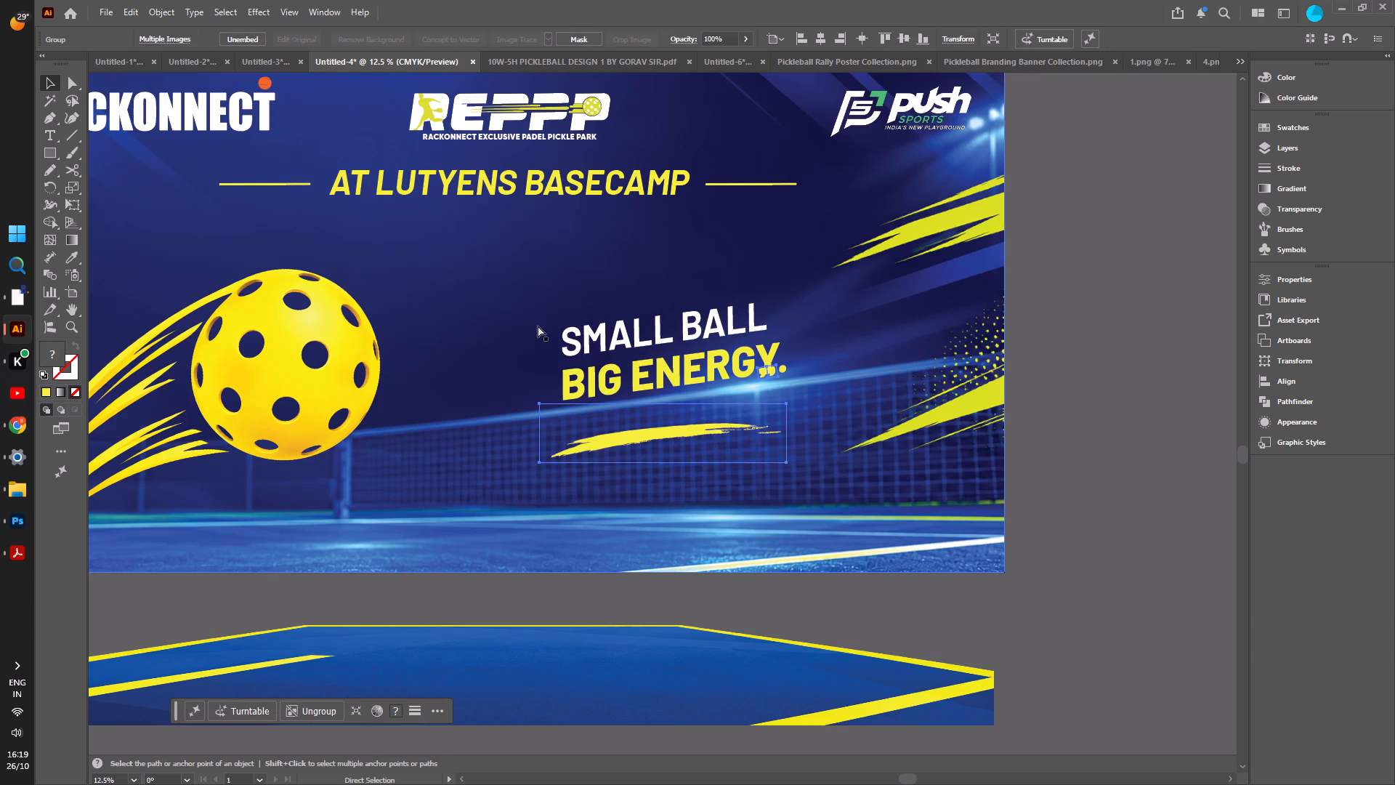
pyautogui.moveTo(674, 431); pyautogui.dragTo(687, 398)
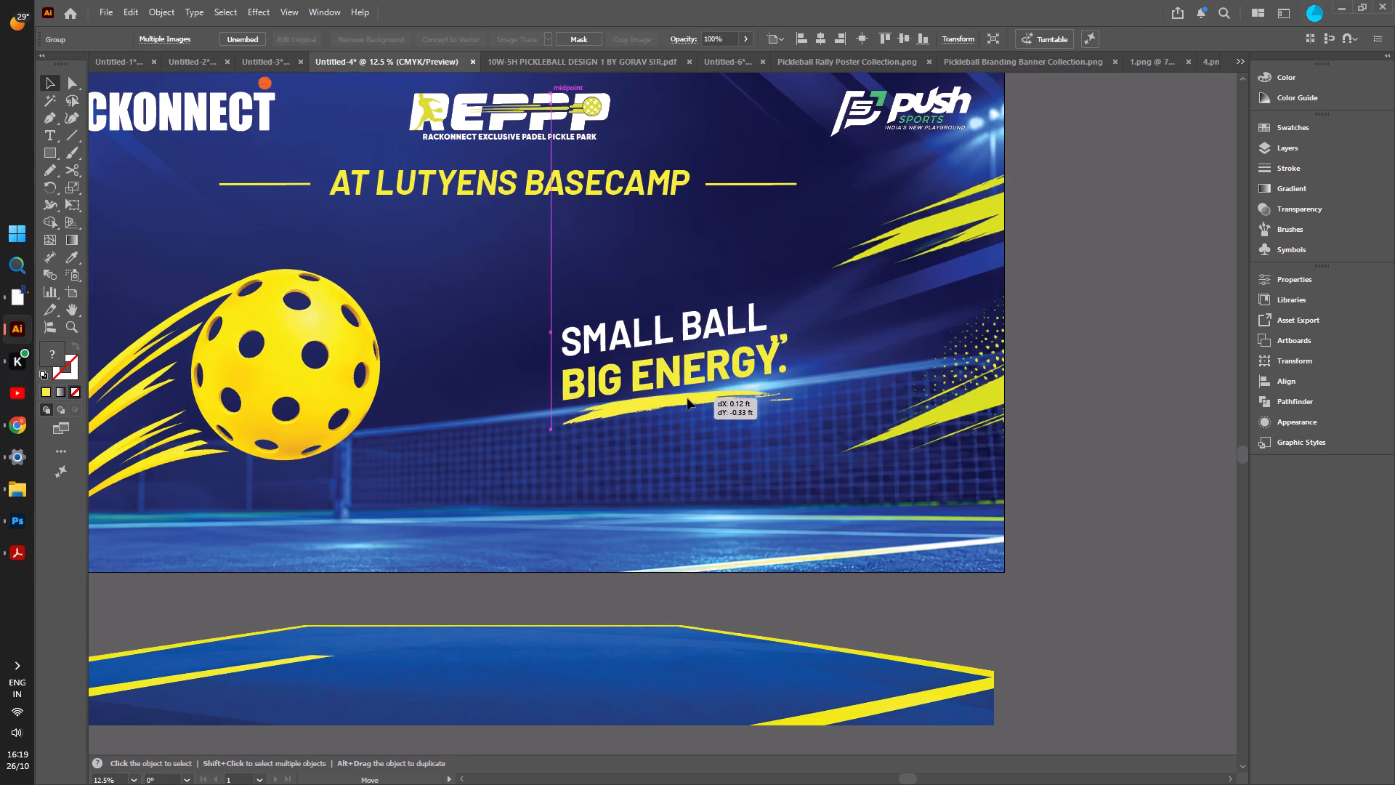
pyautogui.moveTo(687, 398); pyautogui.dragTo(696, 398)
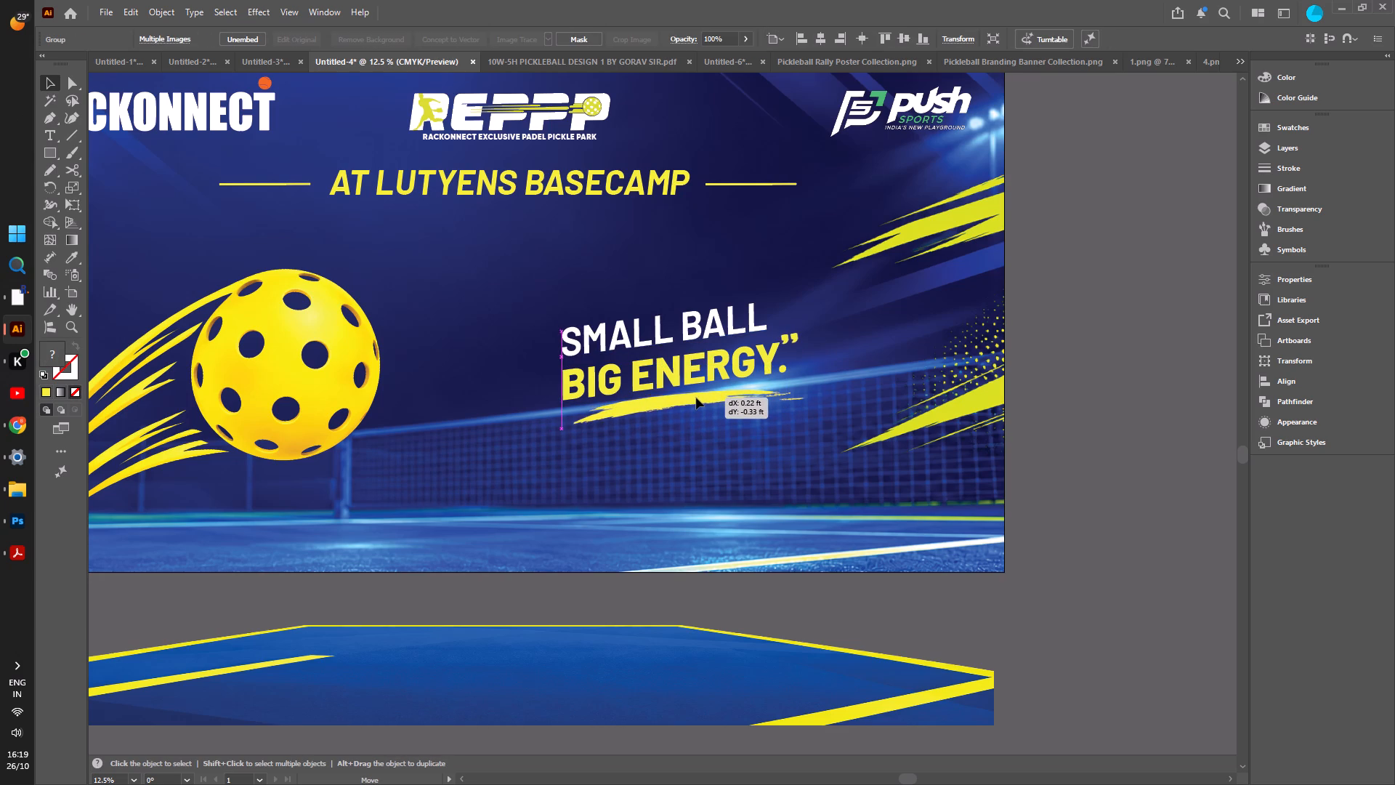
pyautogui.moveTo(696, 398); pyautogui.dragTo(691, 403)
pyautogui.click(317, 706)
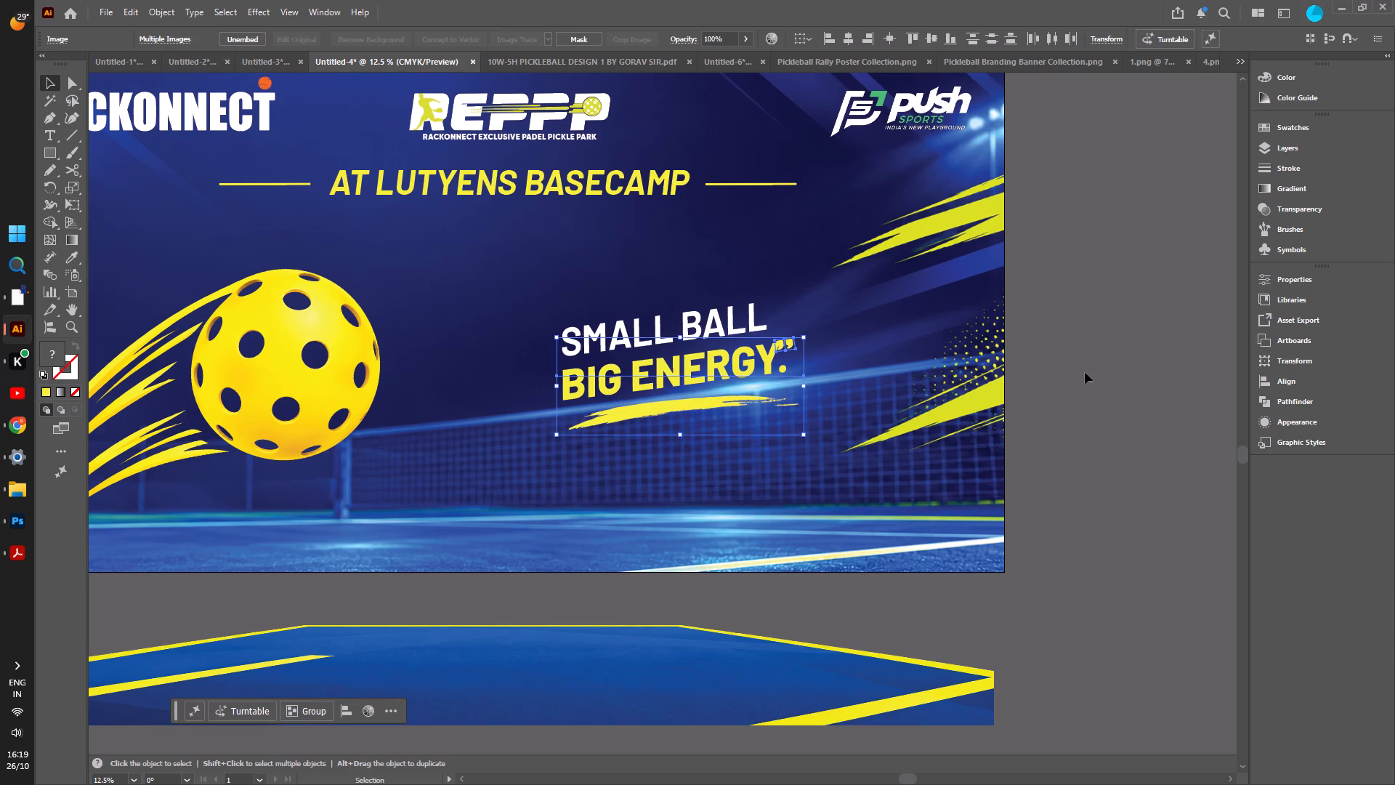
pyautogui.click(1098, 361)
# Move the pasted pair of quotation marks to just after BIG ENERGY. and enlarge it.
pyautogui.click(790, 346)
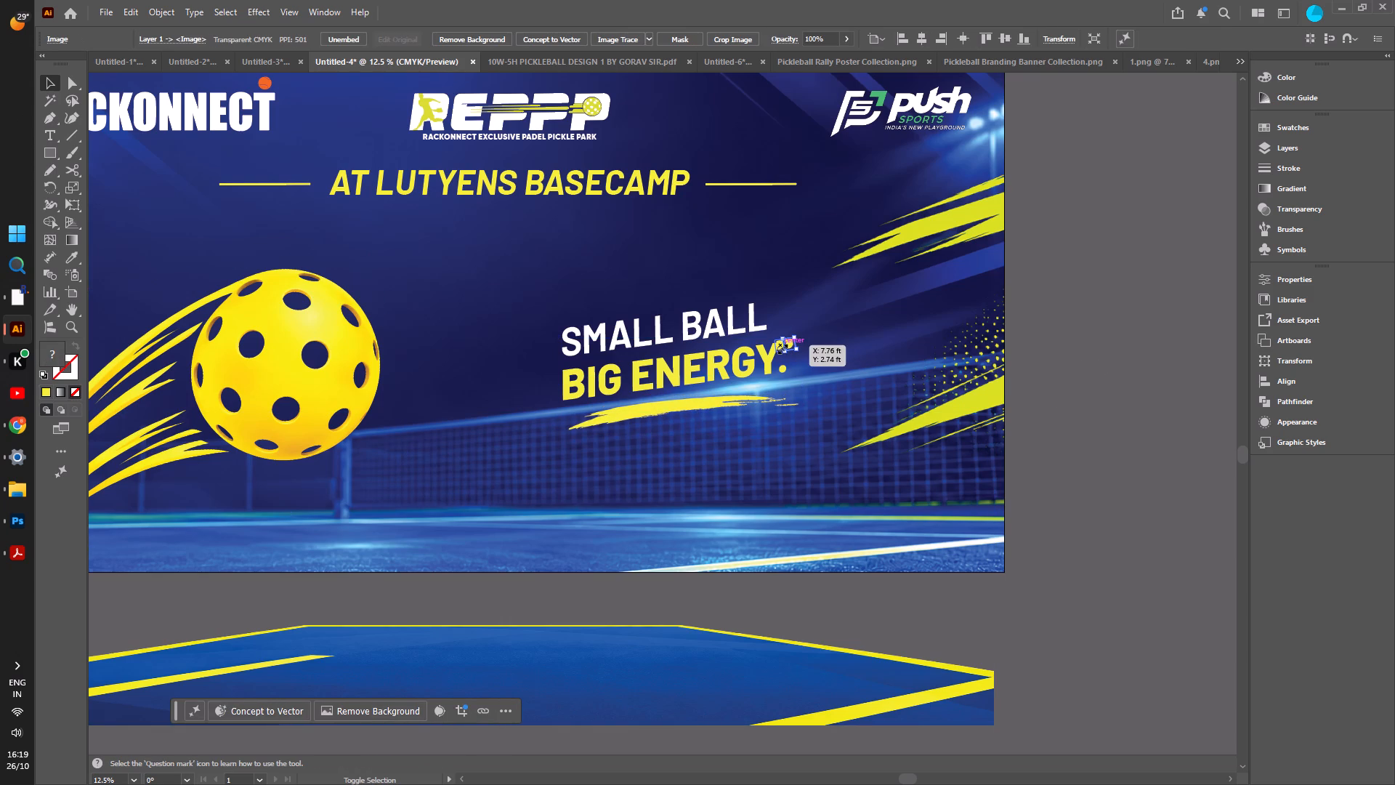
pyautogui.keyDown('shift'); pyautogui.click(778, 347); pyautogui.keyUp('shift')
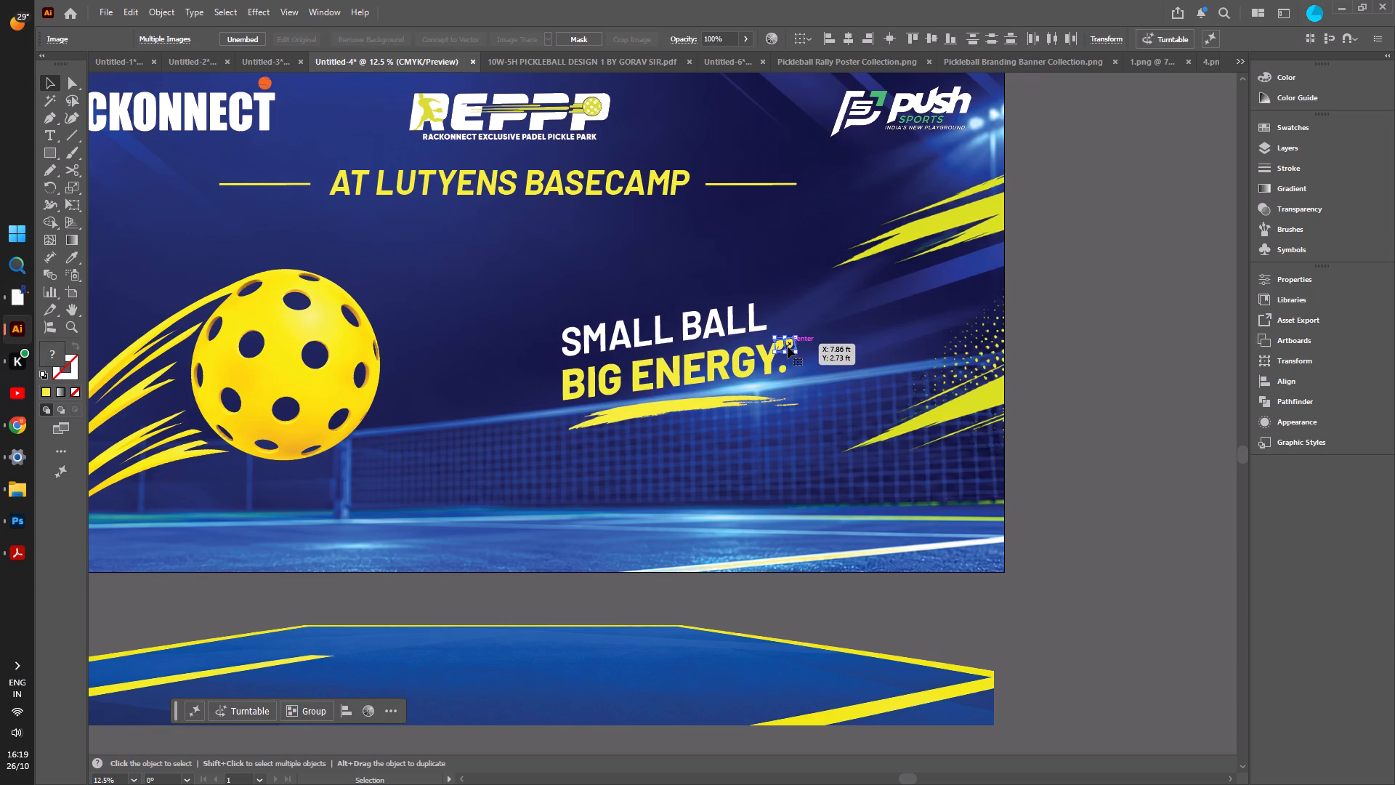
pyautogui.moveTo(788, 347); pyautogui.dragTo(802, 342)
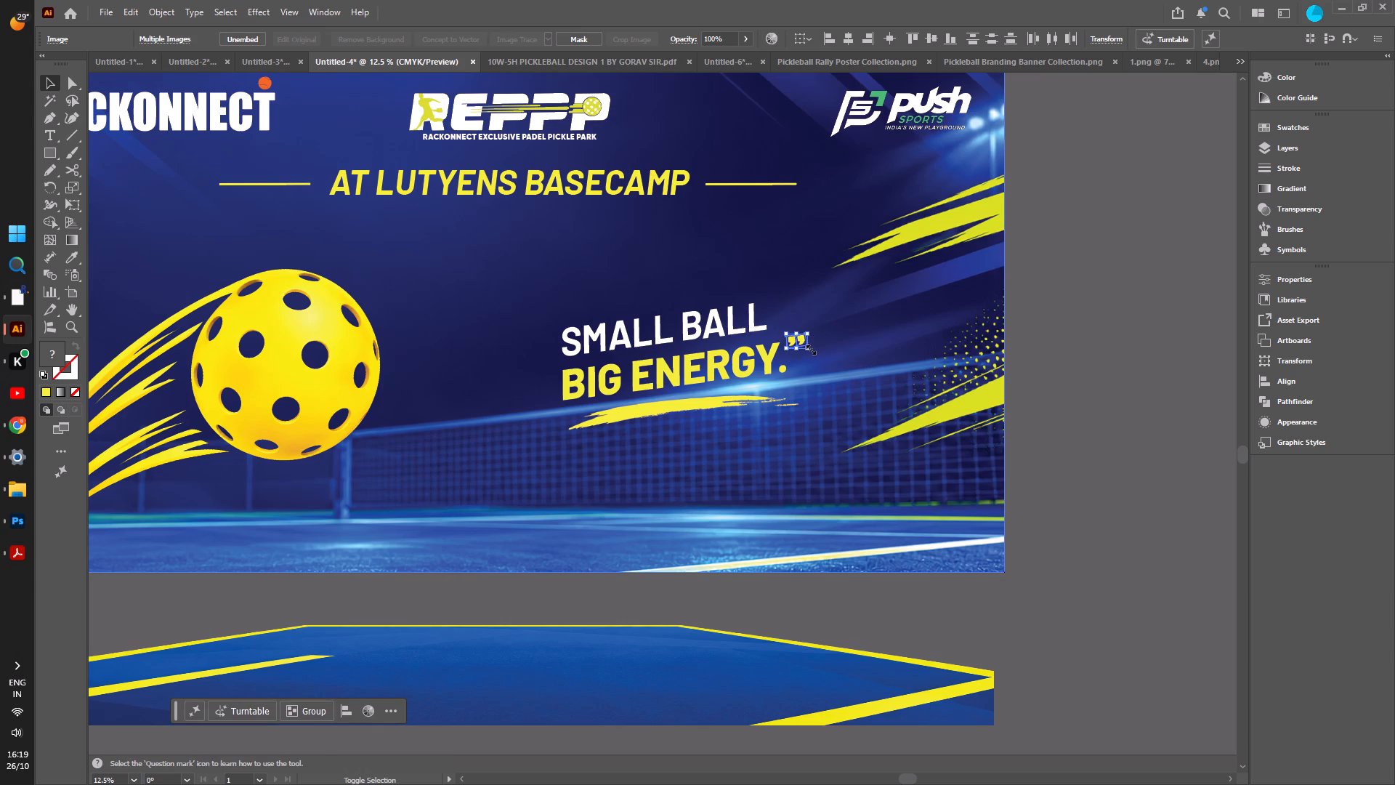
pyautogui.keyDown('shift'); pyautogui.moveTo(810, 348); pyautogui.dragTo(821, 355); pyautogui.keyUp('shift')
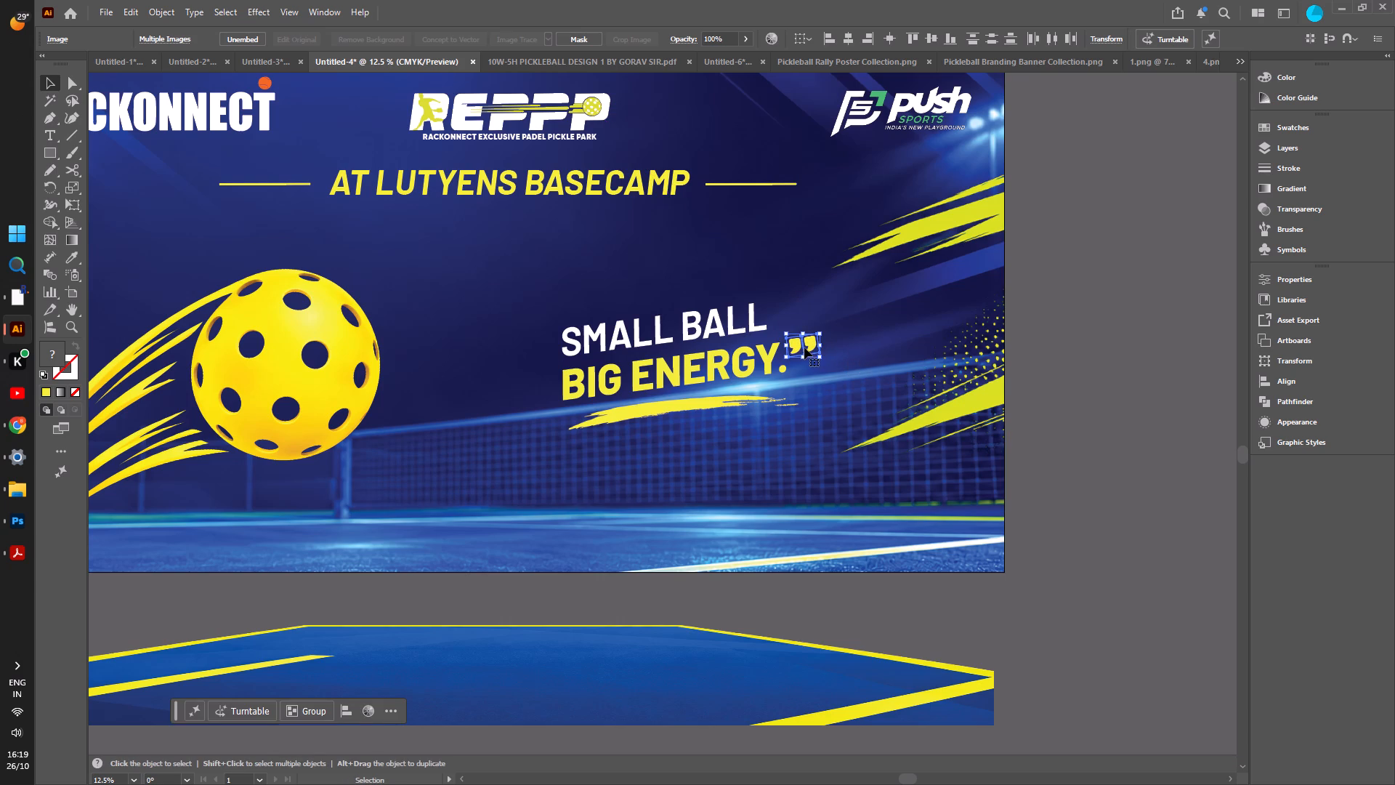
# Duplicate the closing quotation marks and place the copy in front of SMALL BALL.
pyautogui.moveTo(804, 347); pyautogui.dragTo(541, 332)
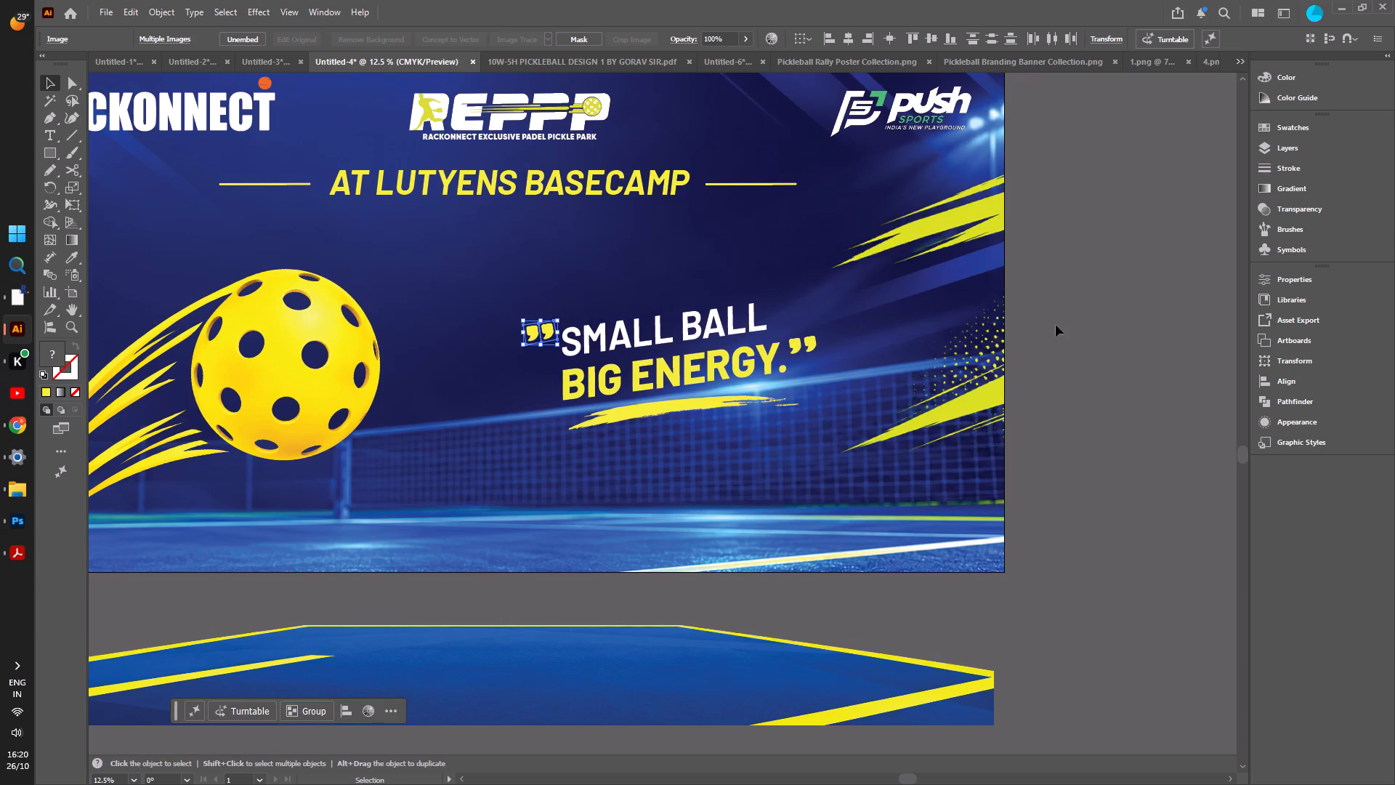
pyautogui.click(1081, 323)
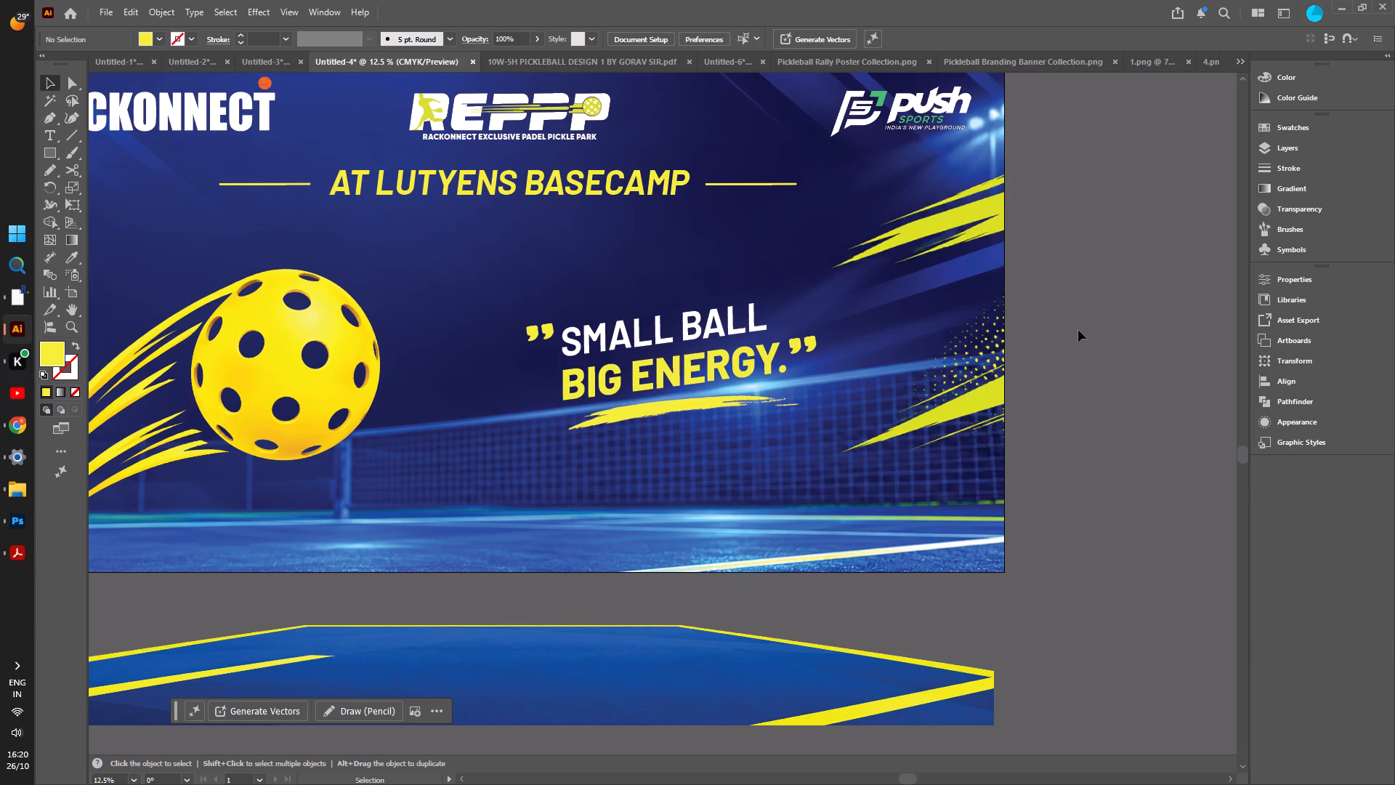
# Move the blue court surface back up so it fills the bottom of the Untitled-4 banner.
pyautogui.keyDown('alt'); pyautogui.scroll(-2, 1078, 333); pyautogui.keyUp('alt')
pyautogui.keyDown('alt'); pyautogui.scroll(1, 1098, 372); pyautogui.keyUp('alt')
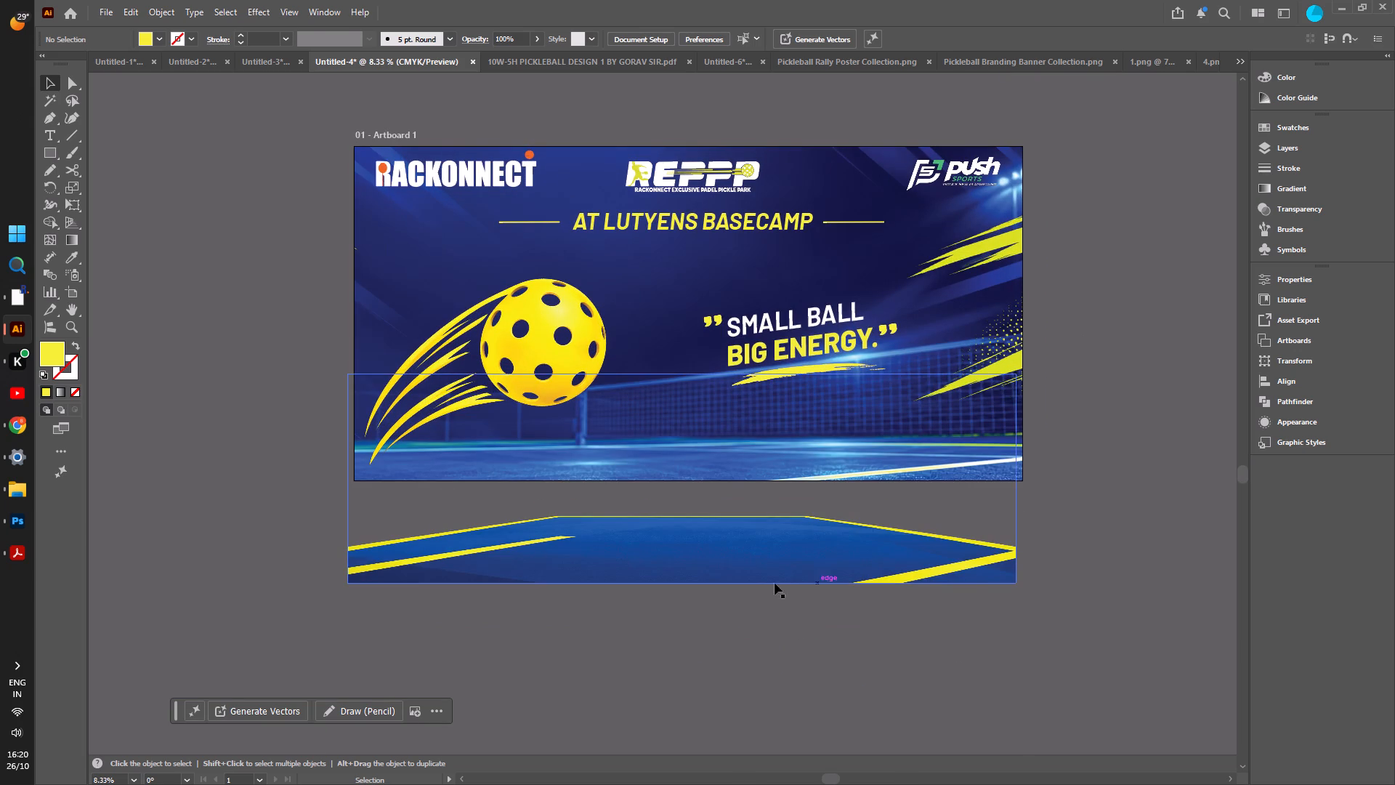
pyautogui.moveTo(725, 565); pyautogui.dragTo(733, 463)
pyautogui.click(626, 557)
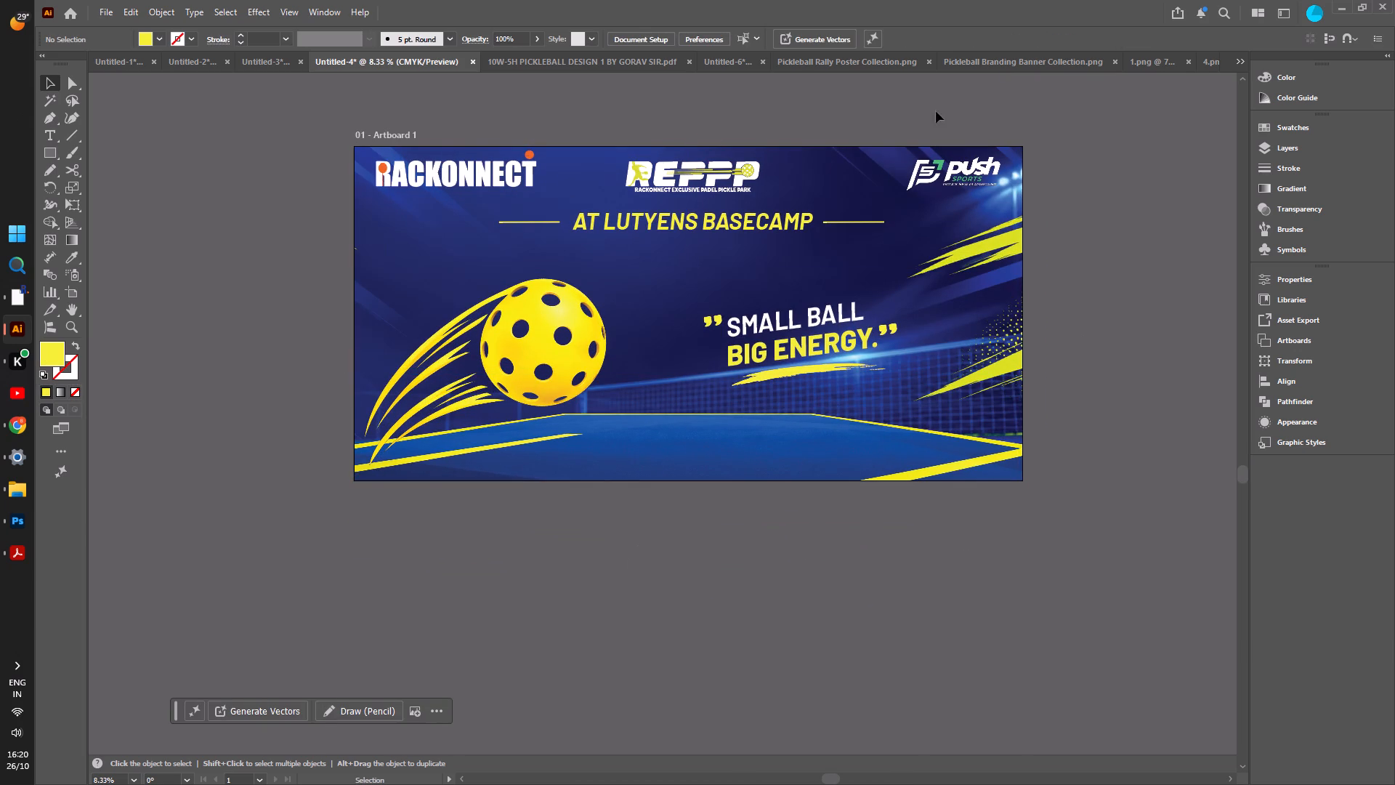
# In the 10W-5H PICKLEBALL DESIGN 1 PDF, ungroup the slogan block and delete its old brush stroke and both opening quotation mark images.
pyautogui.click(1237, 61)
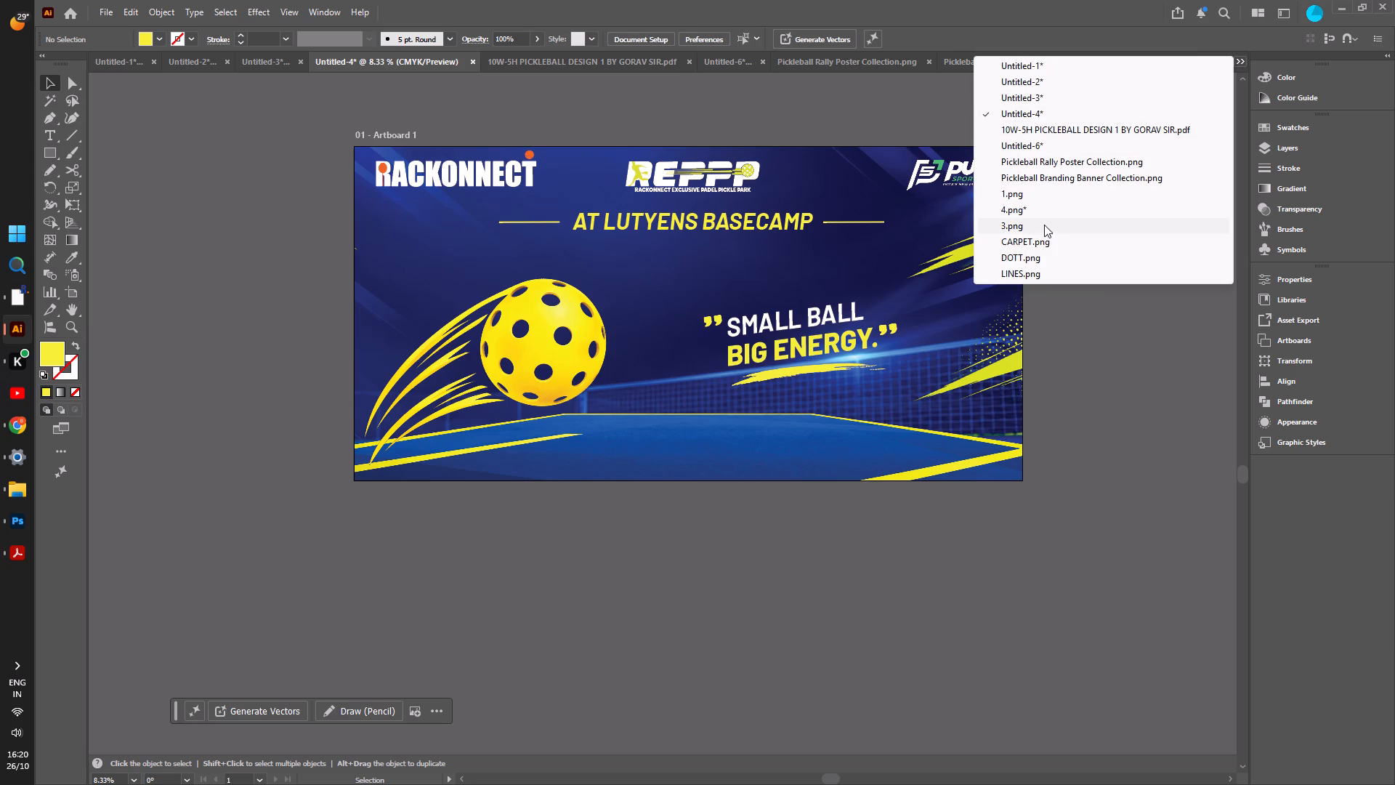
pyautogui.click(1030, 144)
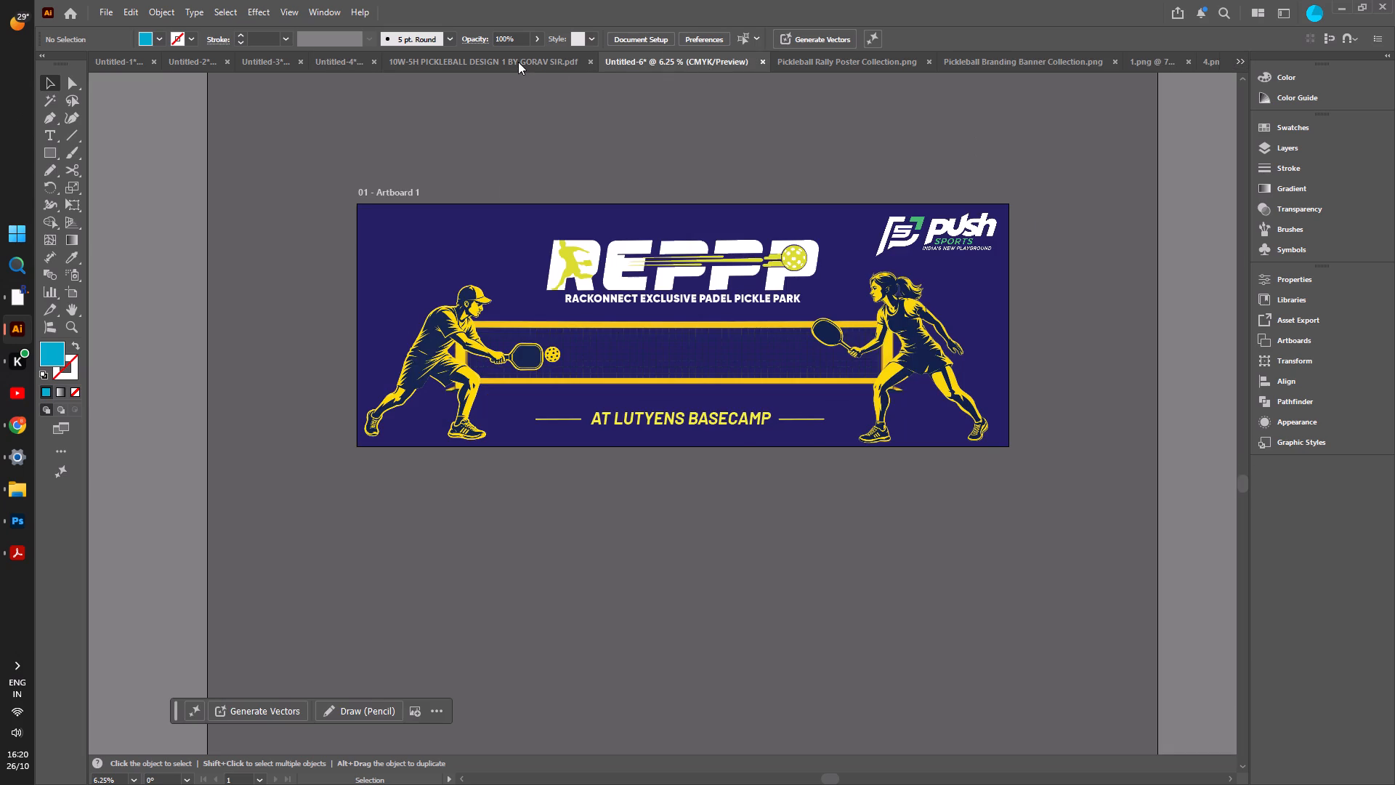
pyautogui.click(518, 62)
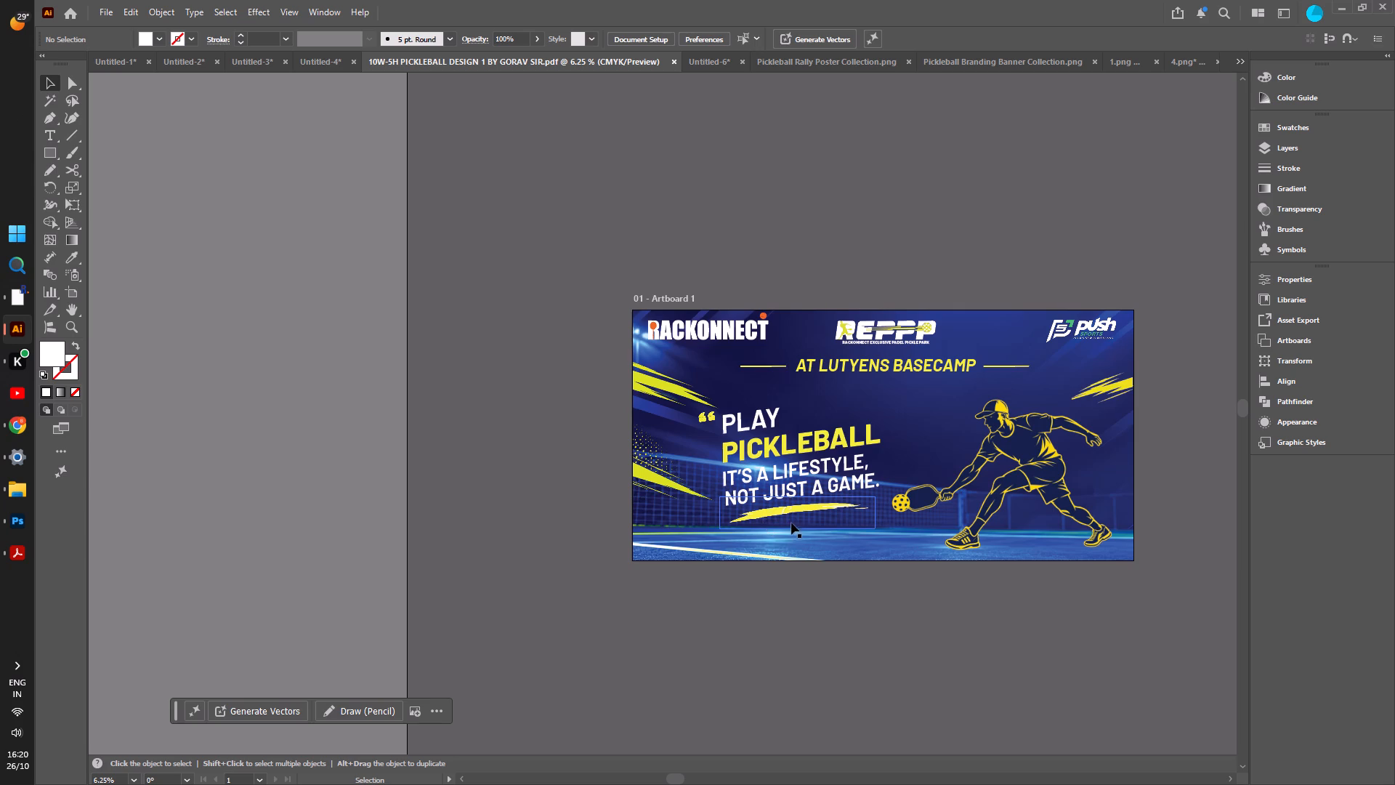
pyautogui.keyDown('alt'); pyautogui.scroll(3, 812, 516); pyautogui.keyUp('alt')
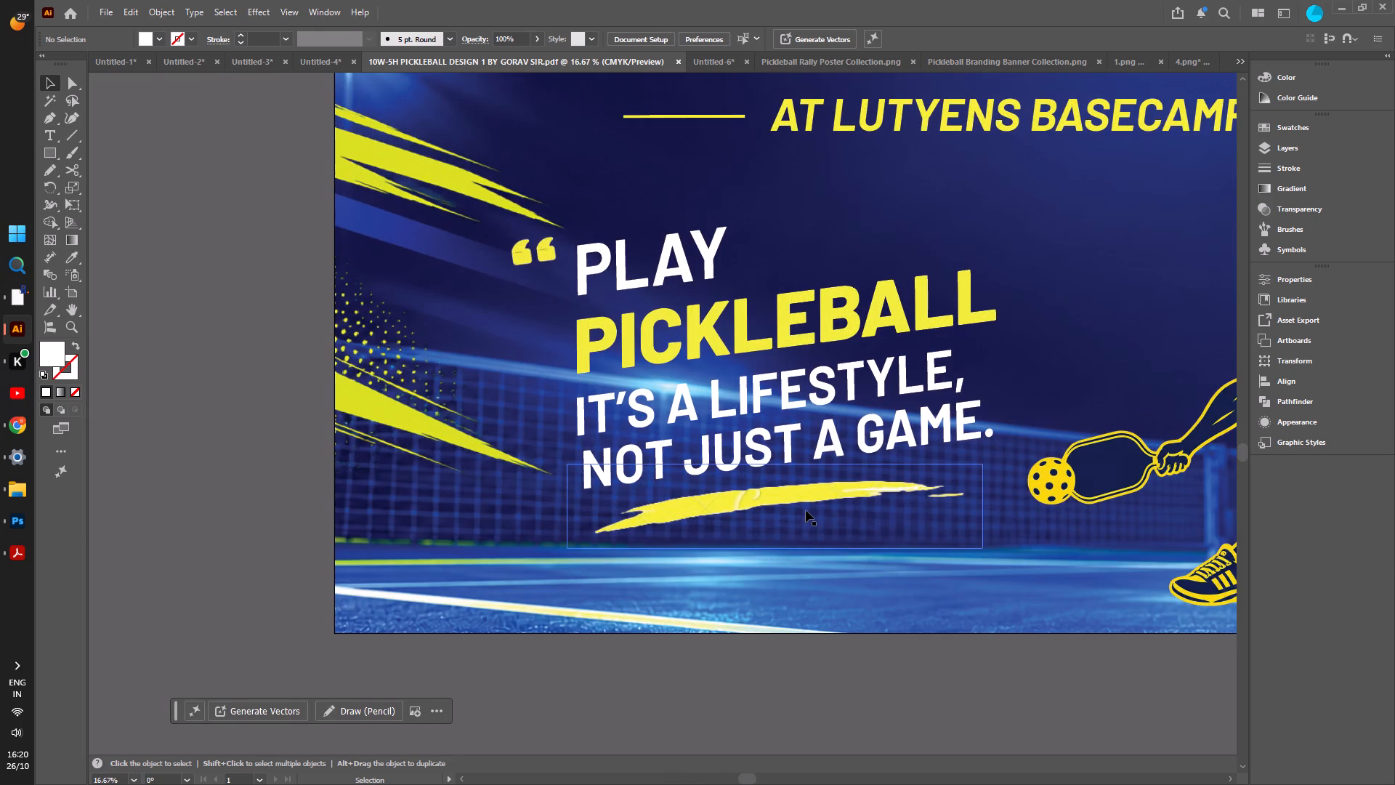
pyautogui.click(806, 510)
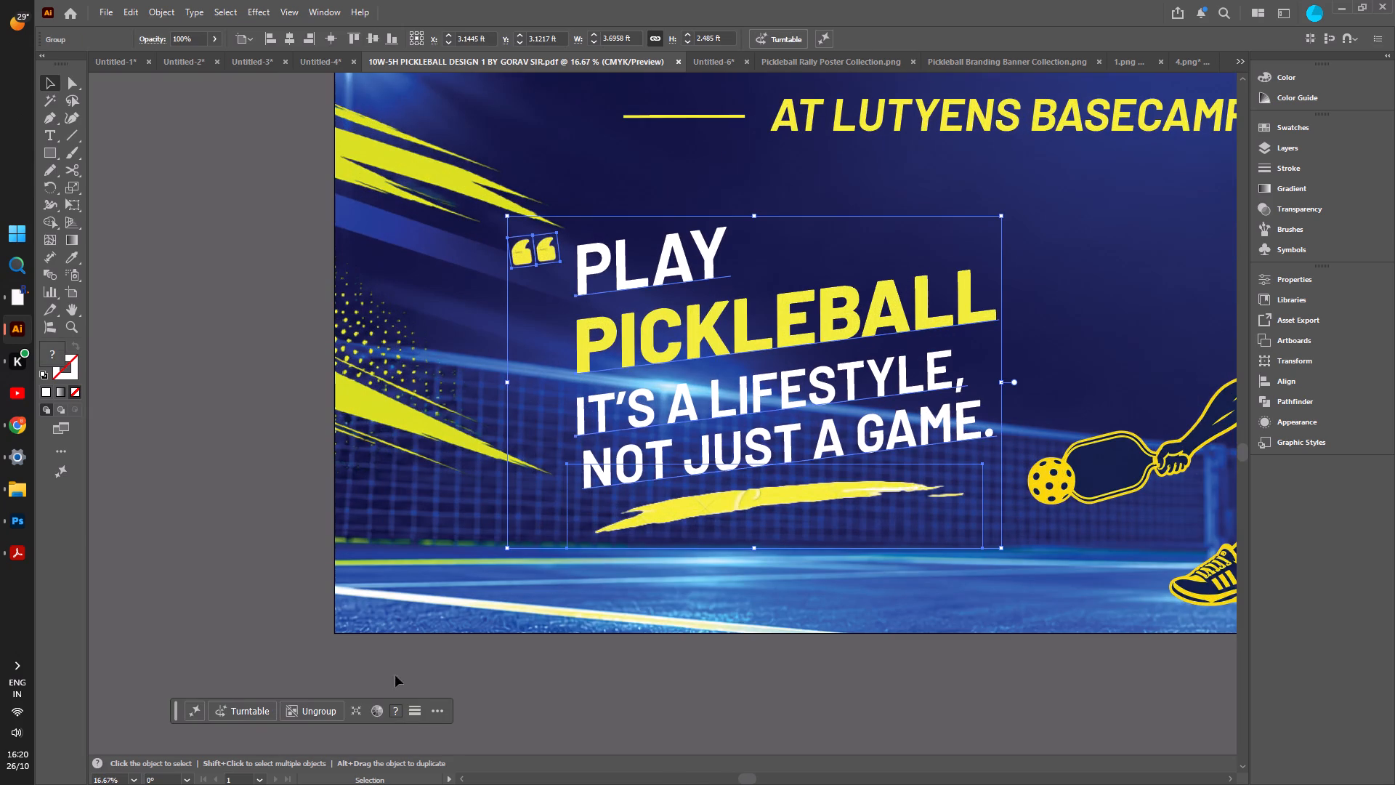
pyautogui.click(325, 714)
pyautogui.click(590, 701)
pyautogui.click(826, 497)
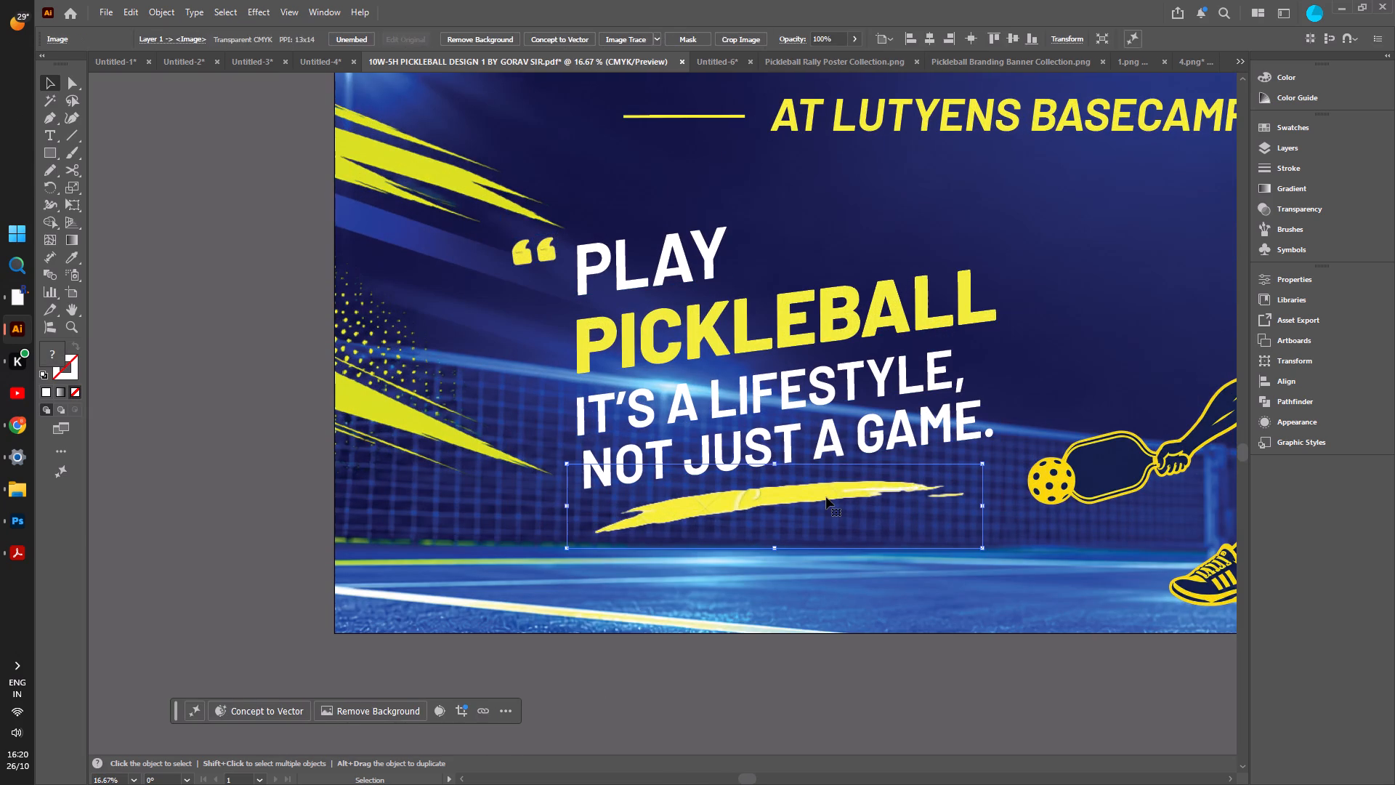
pyautogui.press('Delete')
pyautogui.click(521, 262)
pyautogui.press('Delete')
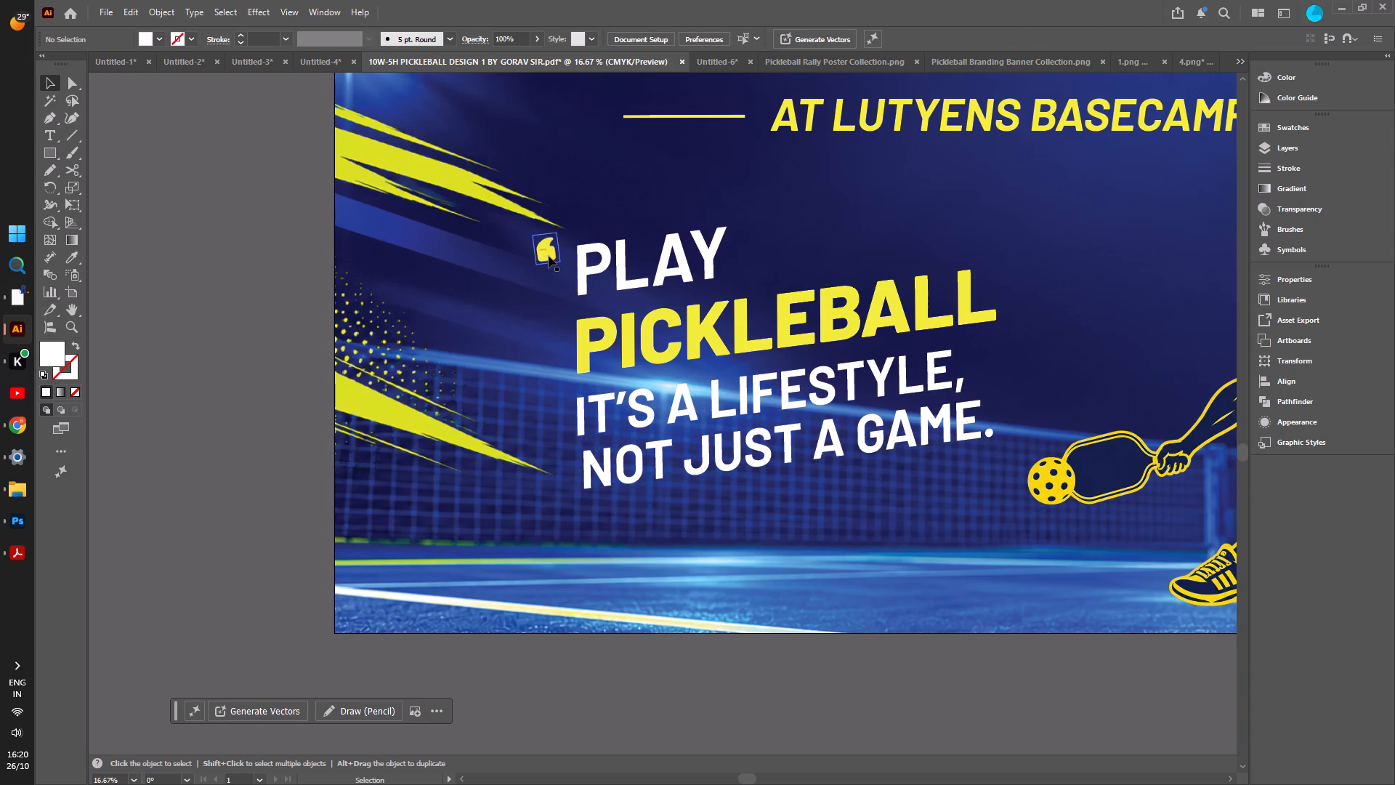
pyautogui.click(549, 256)
pyautogui.press('Delete')
# Paste the grouped brush stroke and quotation marks, ungroup them, then enlarge the stroke and position it beneath NOT JUST A GAME.
pyautogui.hotkey('ctrl', 'v')
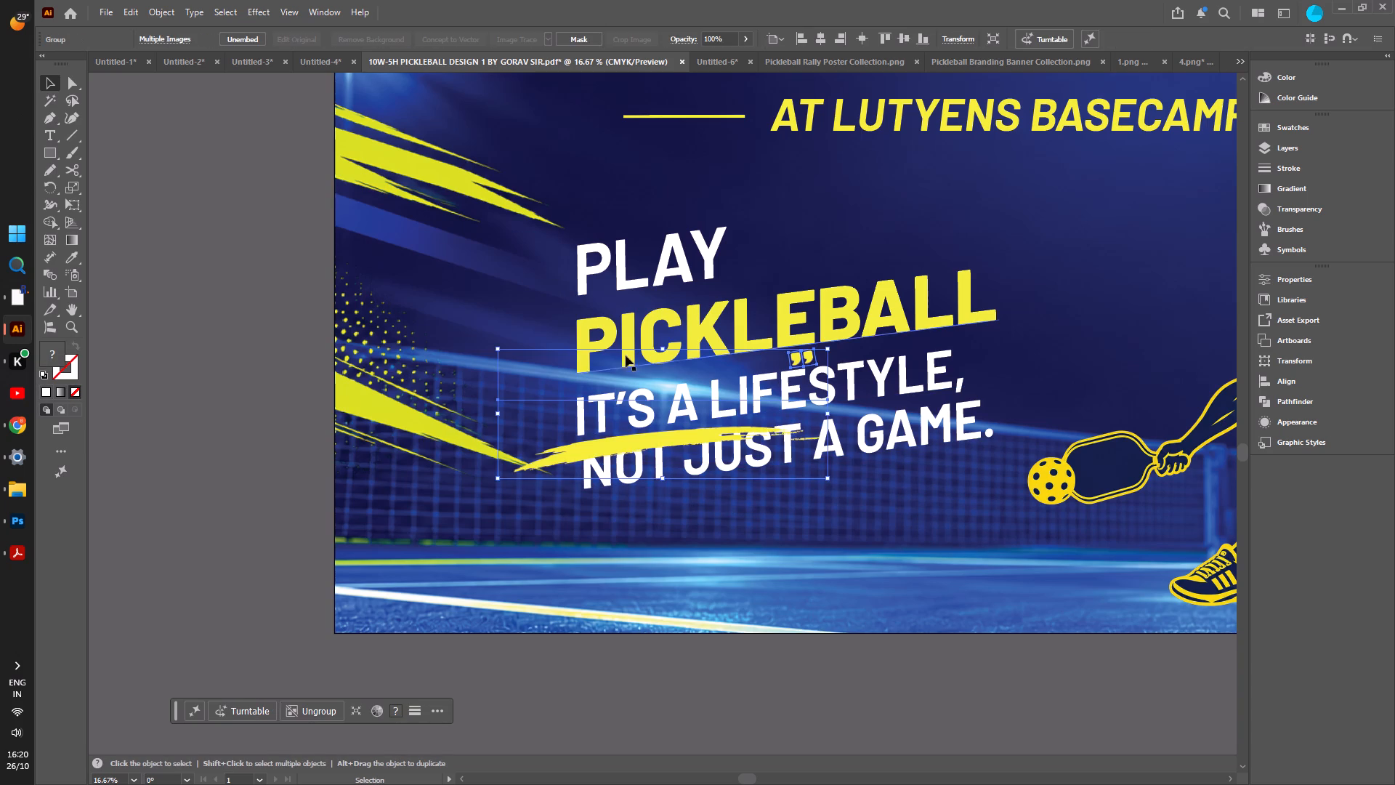
pyautogui.moveTo(670, 440); pyautogui.dragTo(772, 504)
pyautogui.click(314, 709)
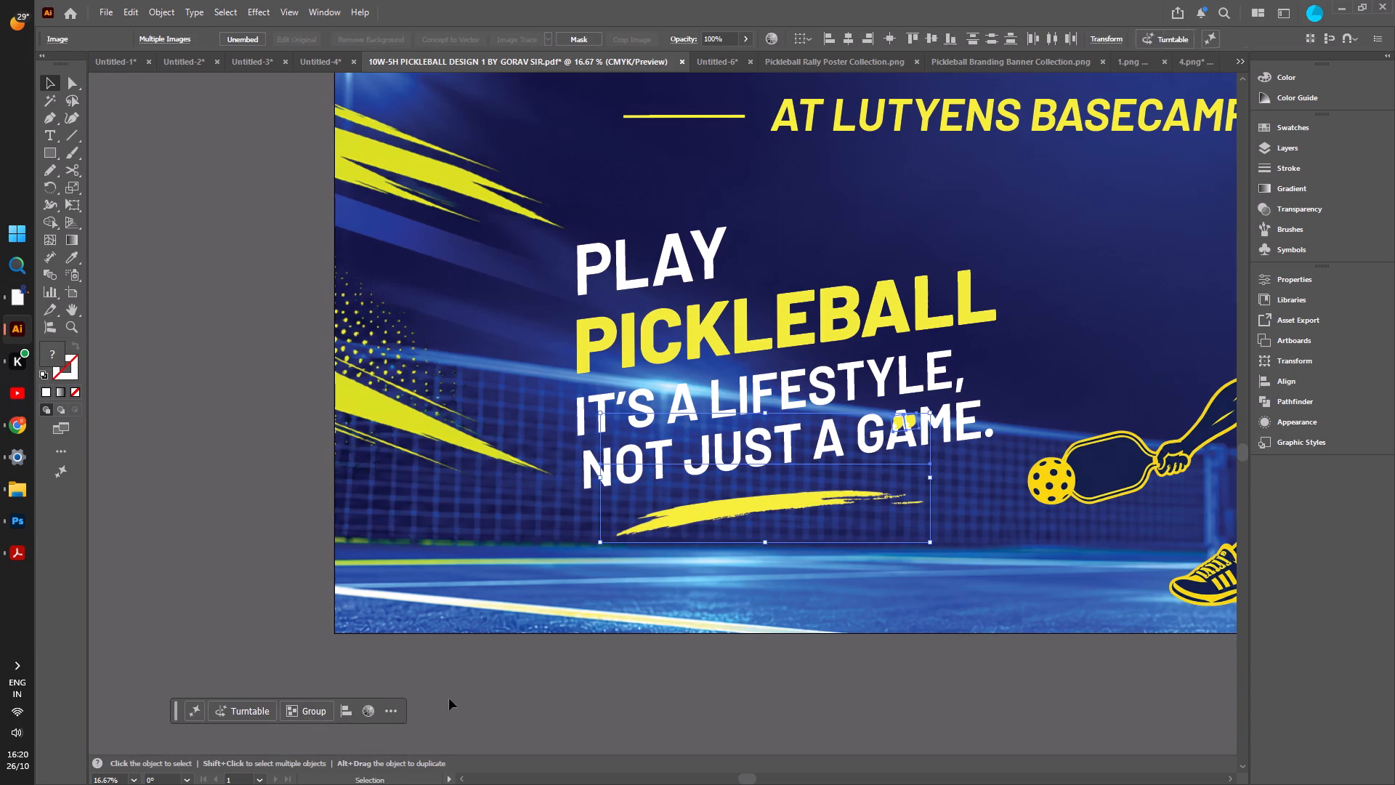
pyautogui.click(480, 691)
pyautogui.click(692, 504)
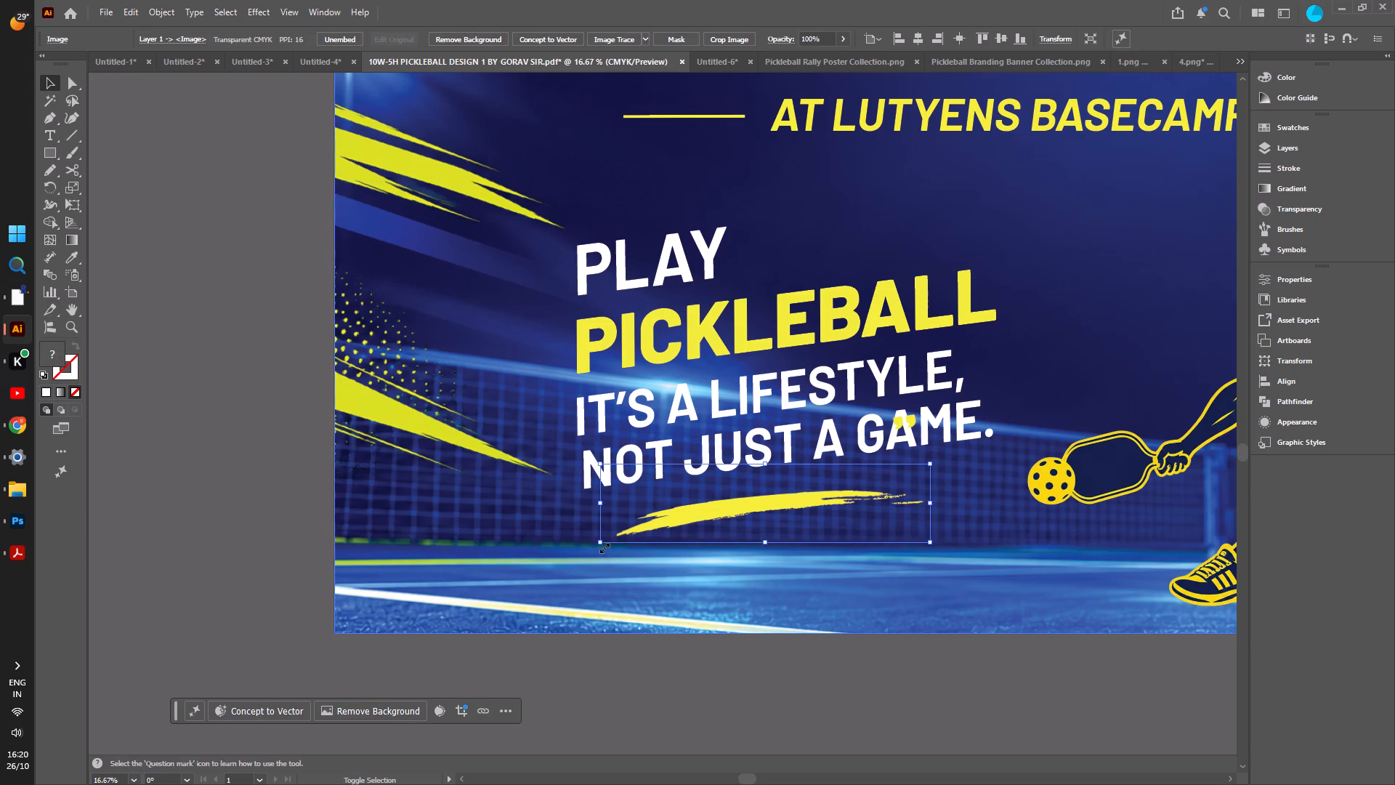
pyautogui.keyDown('shift'); pyautogui.moveTo(598, 542); pyautogui.dragTo(473, 587); pyautogui.keyUp('shift')
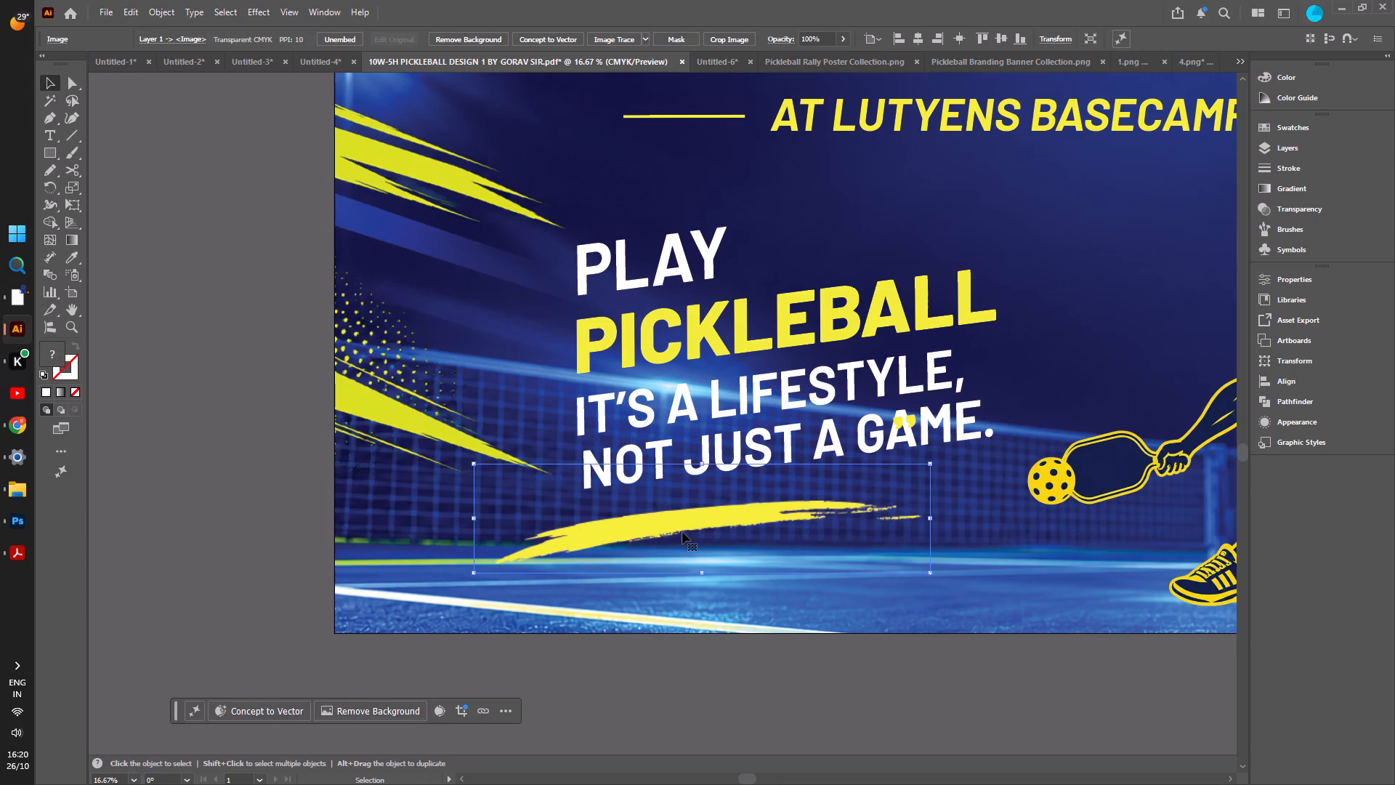
pyautogui.moveTo(682, 531); pyautogui.dragTo(765, 515)
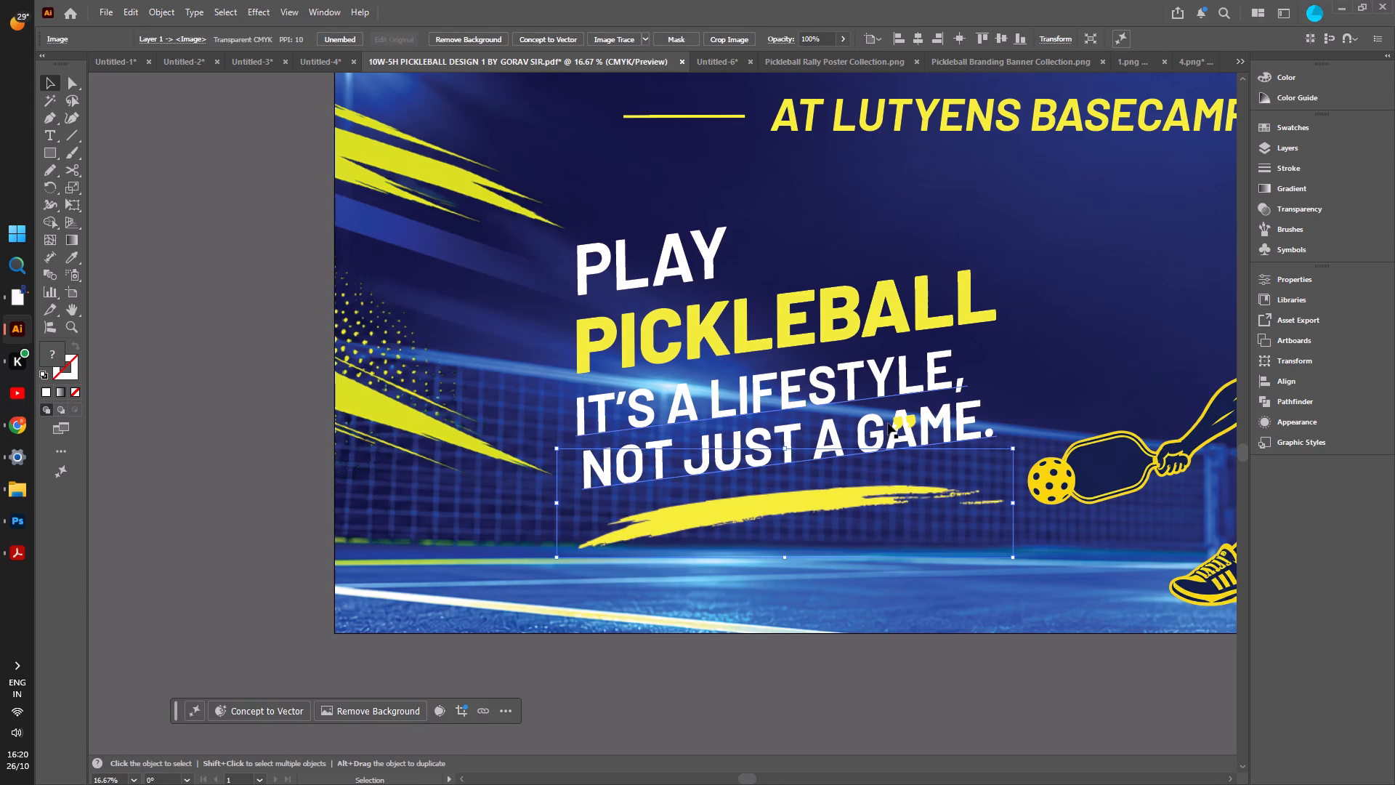
# Move the pasted pair of quotation marks in front of PLAY, enlarge it and rotate it into slightly tilted opening quotation marks.
pyautogui.click(899, 419)
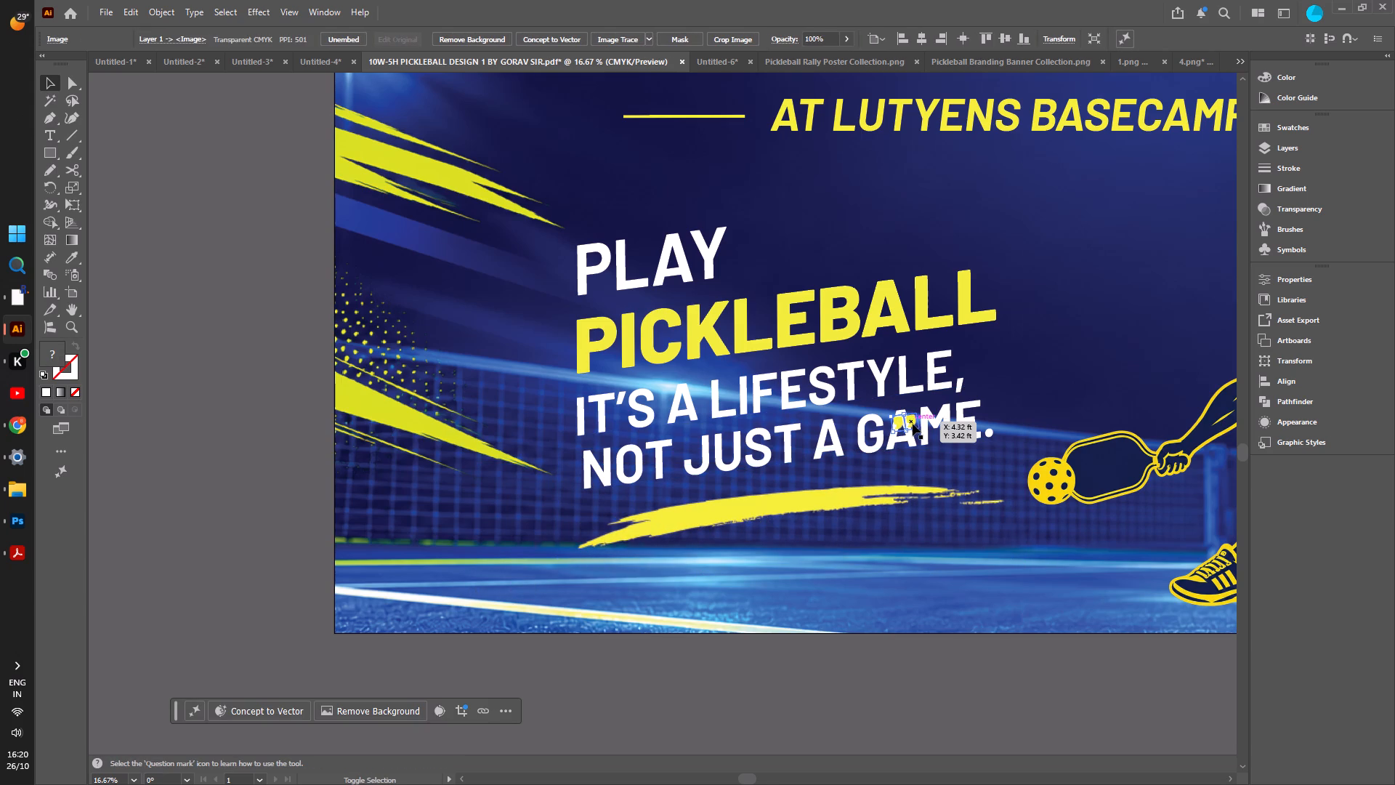
pyautogui.keyDown('shift'); pyautogui.click(913, 424); pyautogui.keyUp('shift')
pyautogui.moveTo(905, 426); pyautogui.dragTo(682, 345)
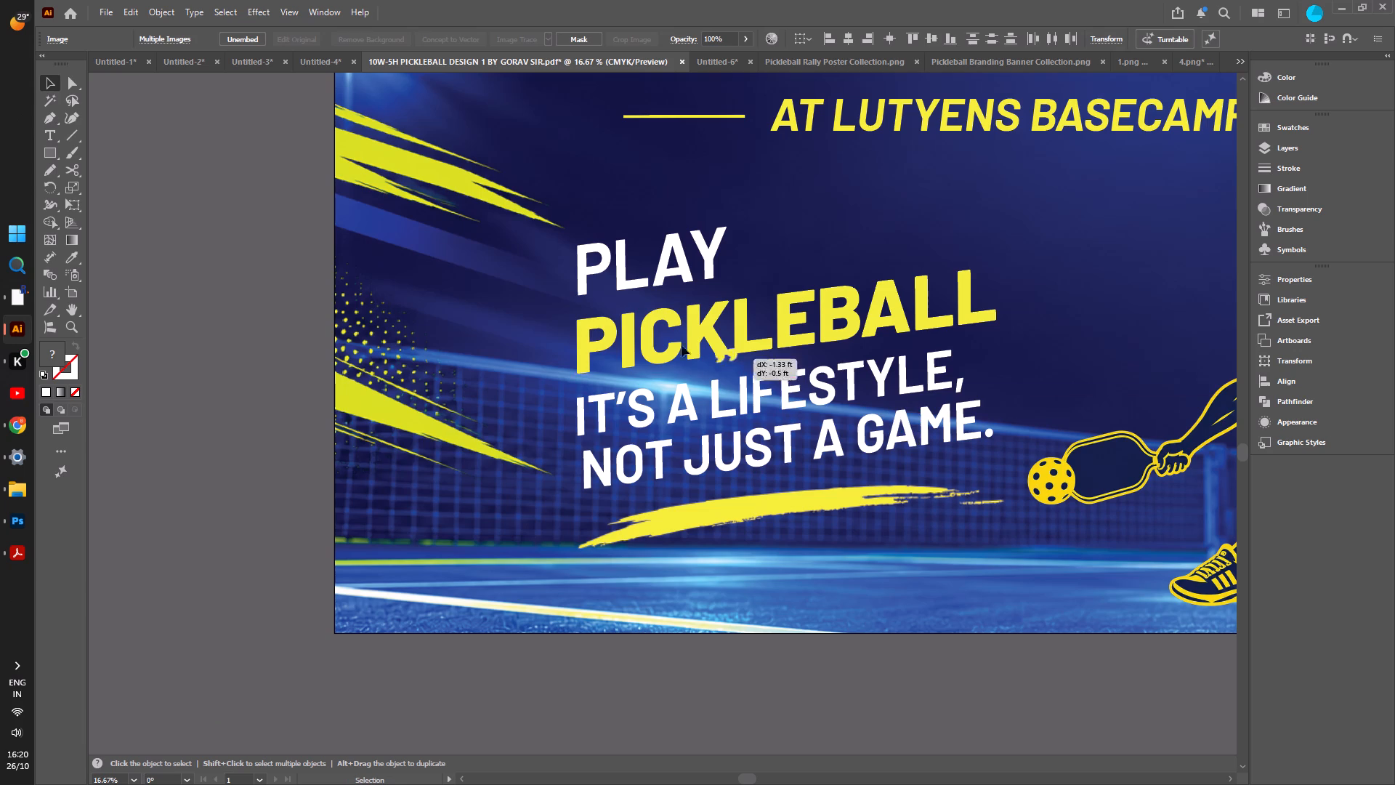
pyautogui.moveTo(682, 345); pyautogui.dragTo(522, 254)
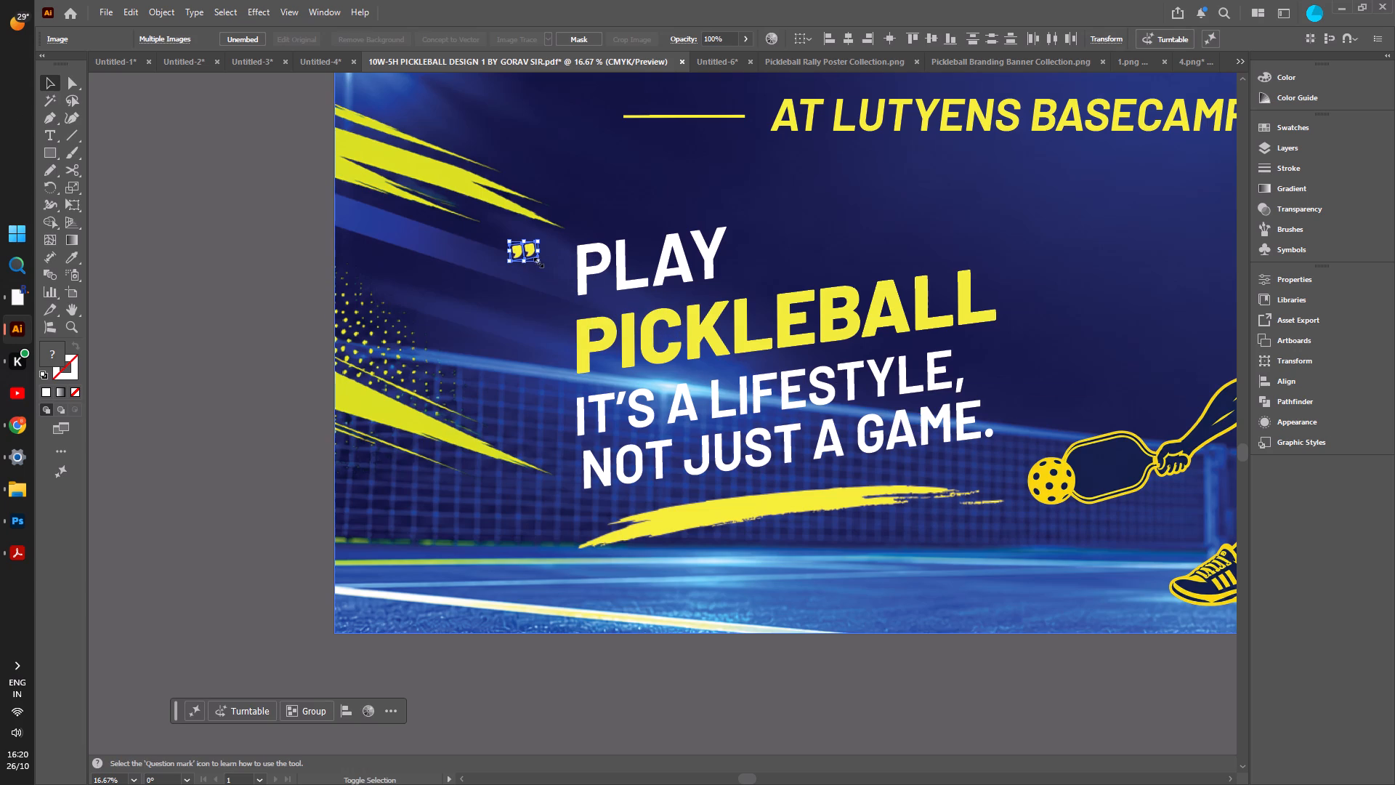
pyautogui.keyDown('shift'); pyautogui.moveTo(537, 261); pyautogui.dragTo(563, 278); pyautogui.keyUp('shift')
pyautogui.keyDown('shift'); pyautogui.click(563, 279); pyautogui.keyUp('shift')
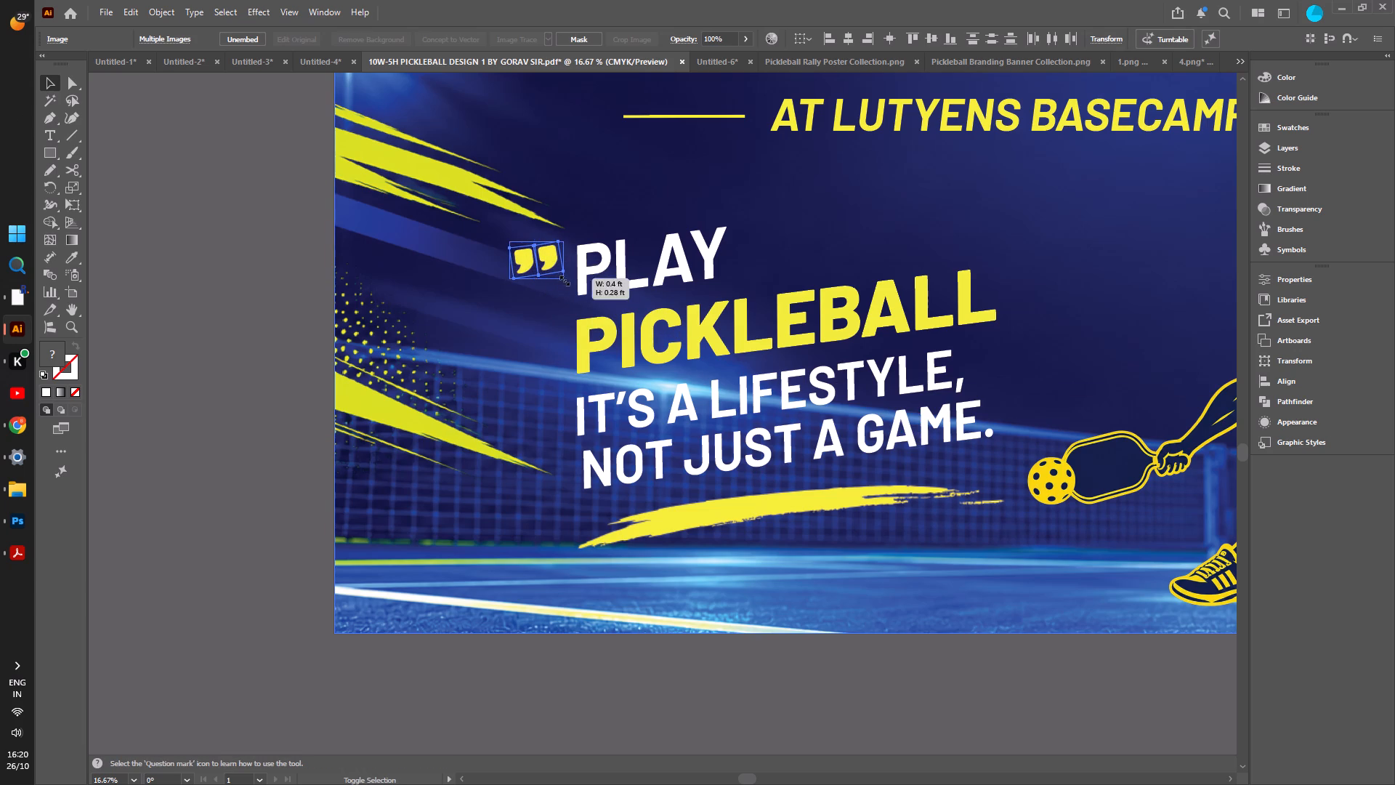
pyautogui.moveTo(532, 280); pyautogui.dragTo(488, 239)
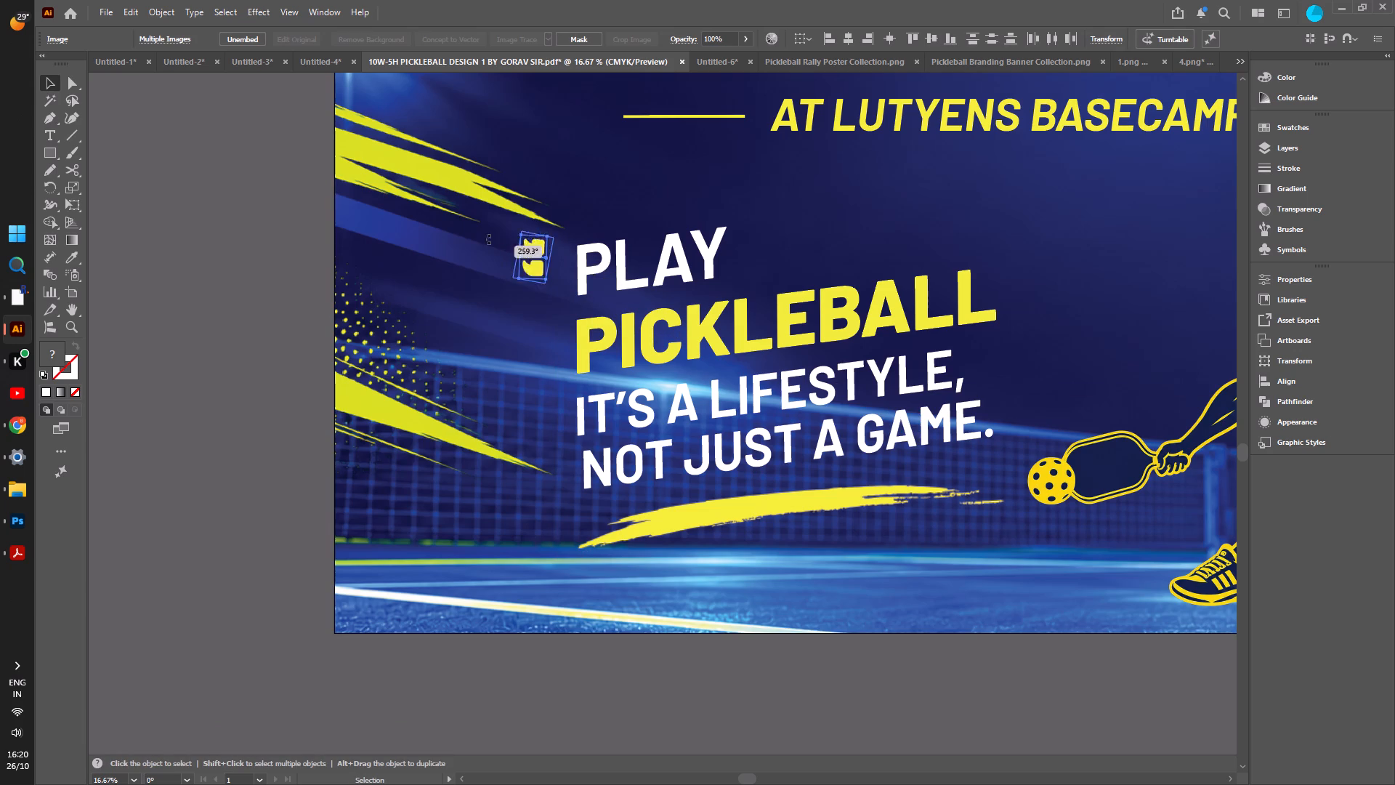
pyautogui.moveTo(488, 239); pyautogui.dragTo(535, 233)
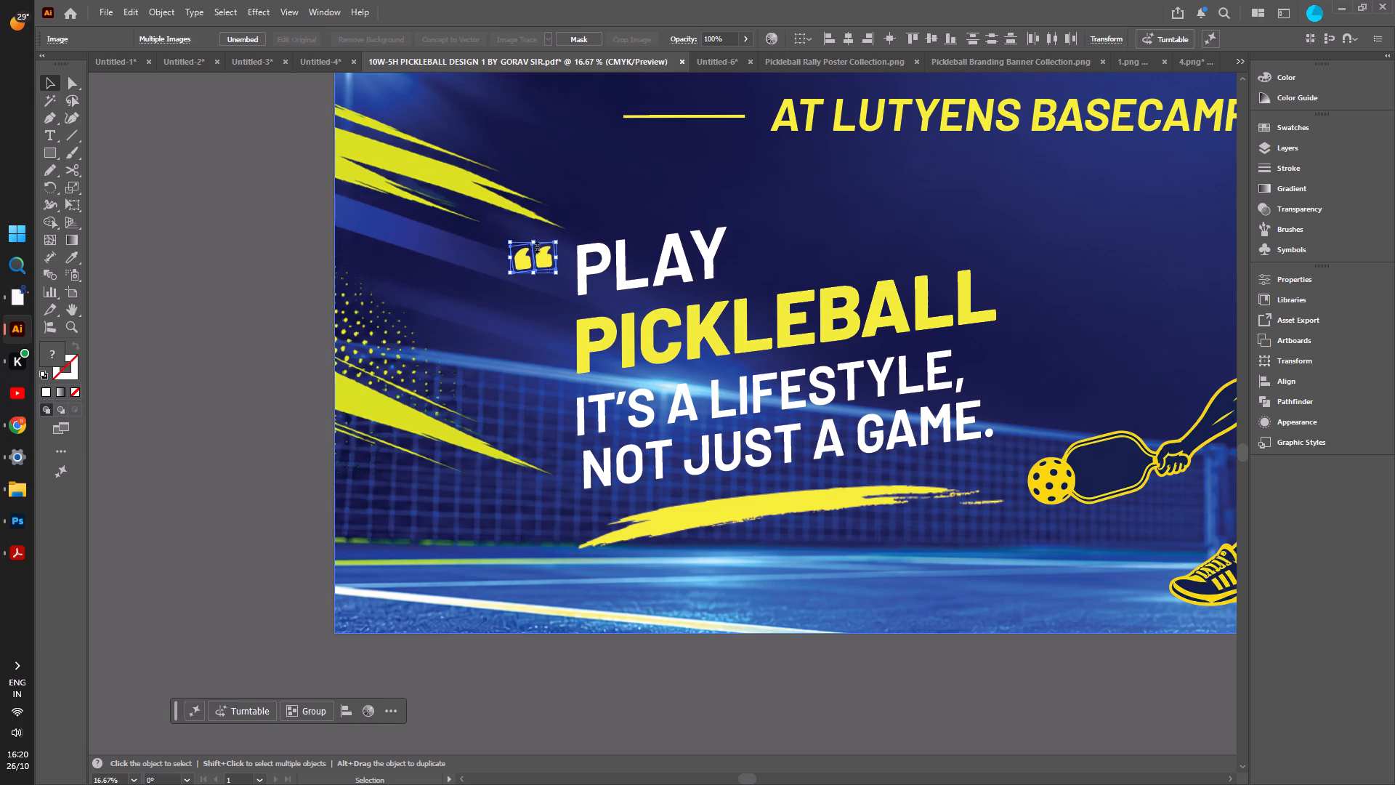
pyautogui.click(535, 234)
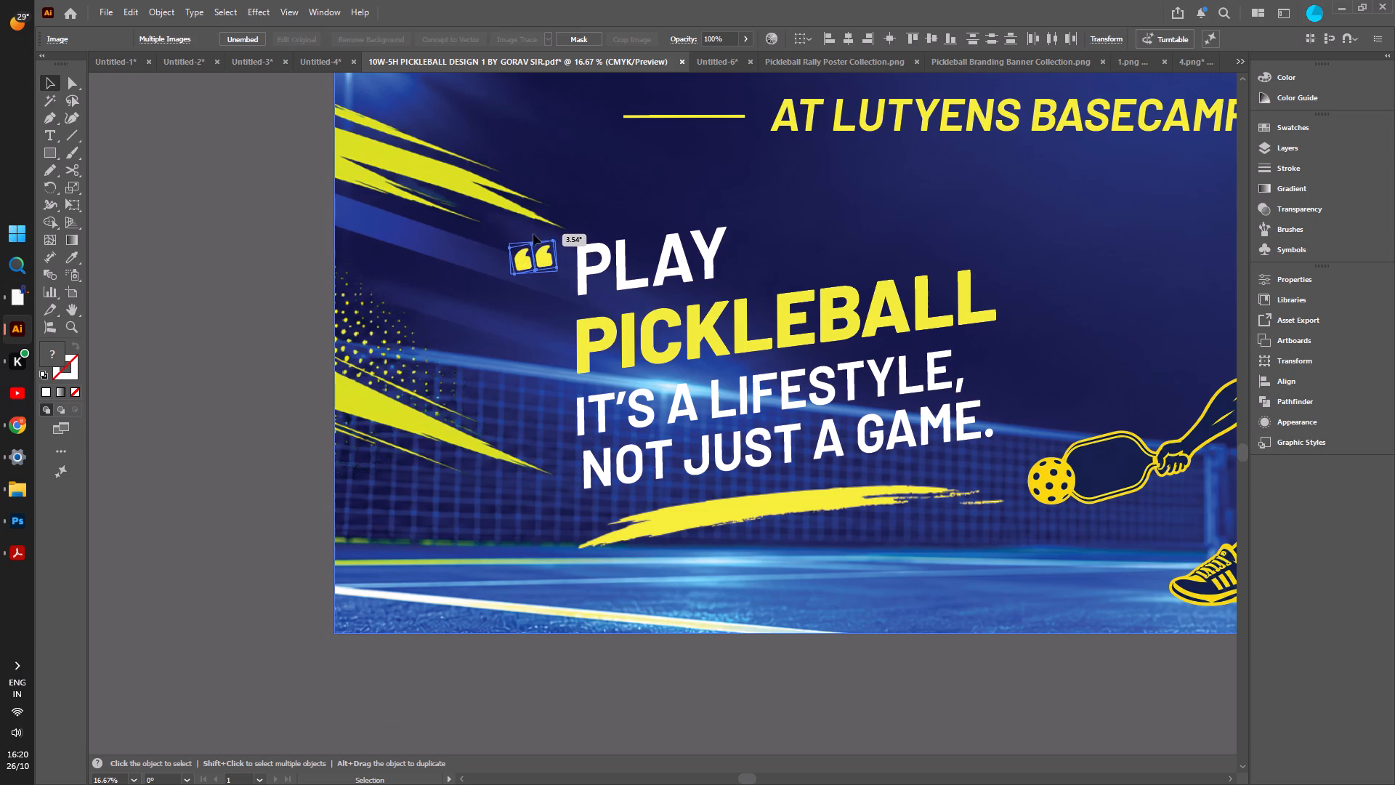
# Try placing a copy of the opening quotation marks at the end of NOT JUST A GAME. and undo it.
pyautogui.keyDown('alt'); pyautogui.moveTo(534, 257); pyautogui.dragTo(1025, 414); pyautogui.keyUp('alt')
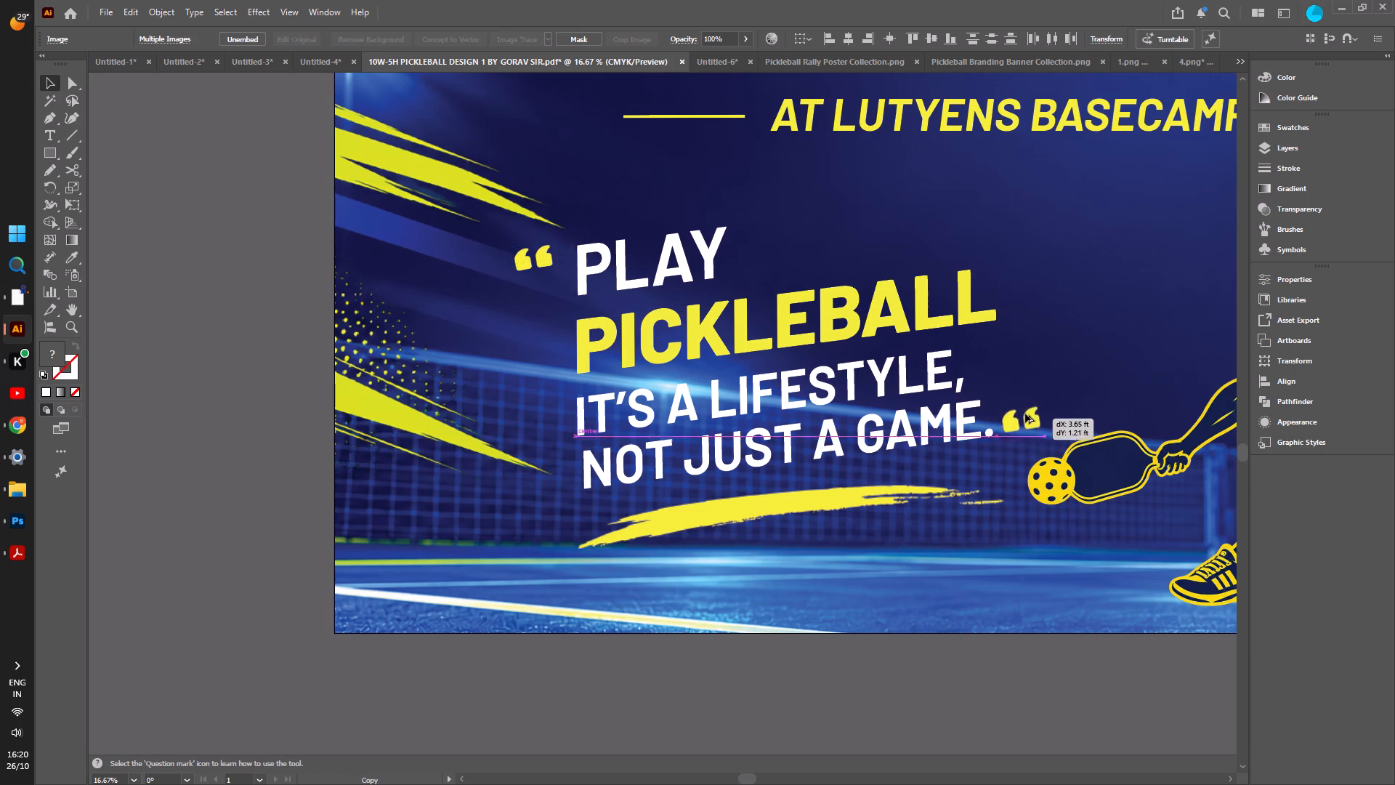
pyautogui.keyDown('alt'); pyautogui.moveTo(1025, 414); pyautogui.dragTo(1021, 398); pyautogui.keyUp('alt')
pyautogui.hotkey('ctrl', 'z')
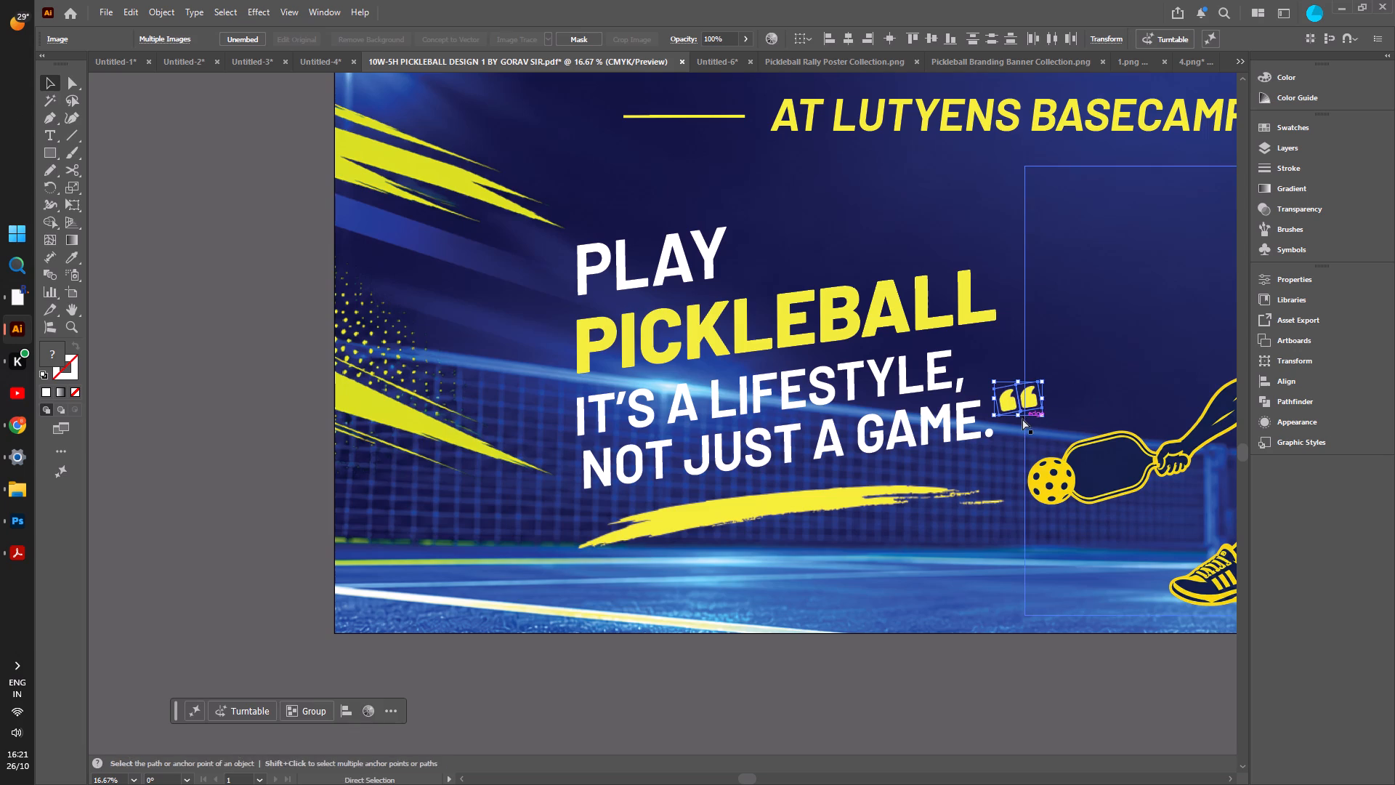
# Duplicate the opening quotation marks to just after NOT JUST A GAME. and rotate the copy slightly clockwise.
pyautogui.moveTo(540, 267); pyautogui.dragTo(816, 370)
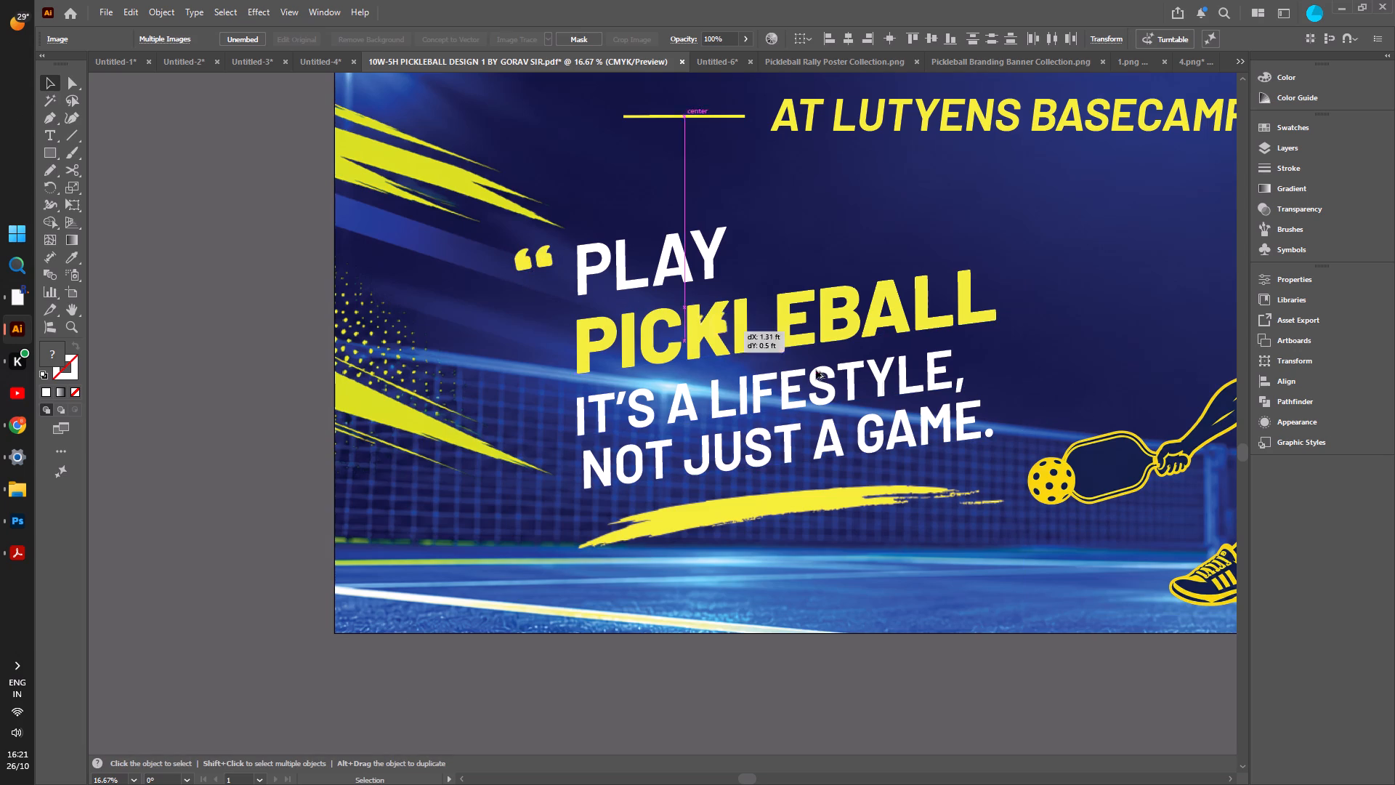
pyautogui.moveTo(816, 370); pyautogui.dragTo(1025, 408)
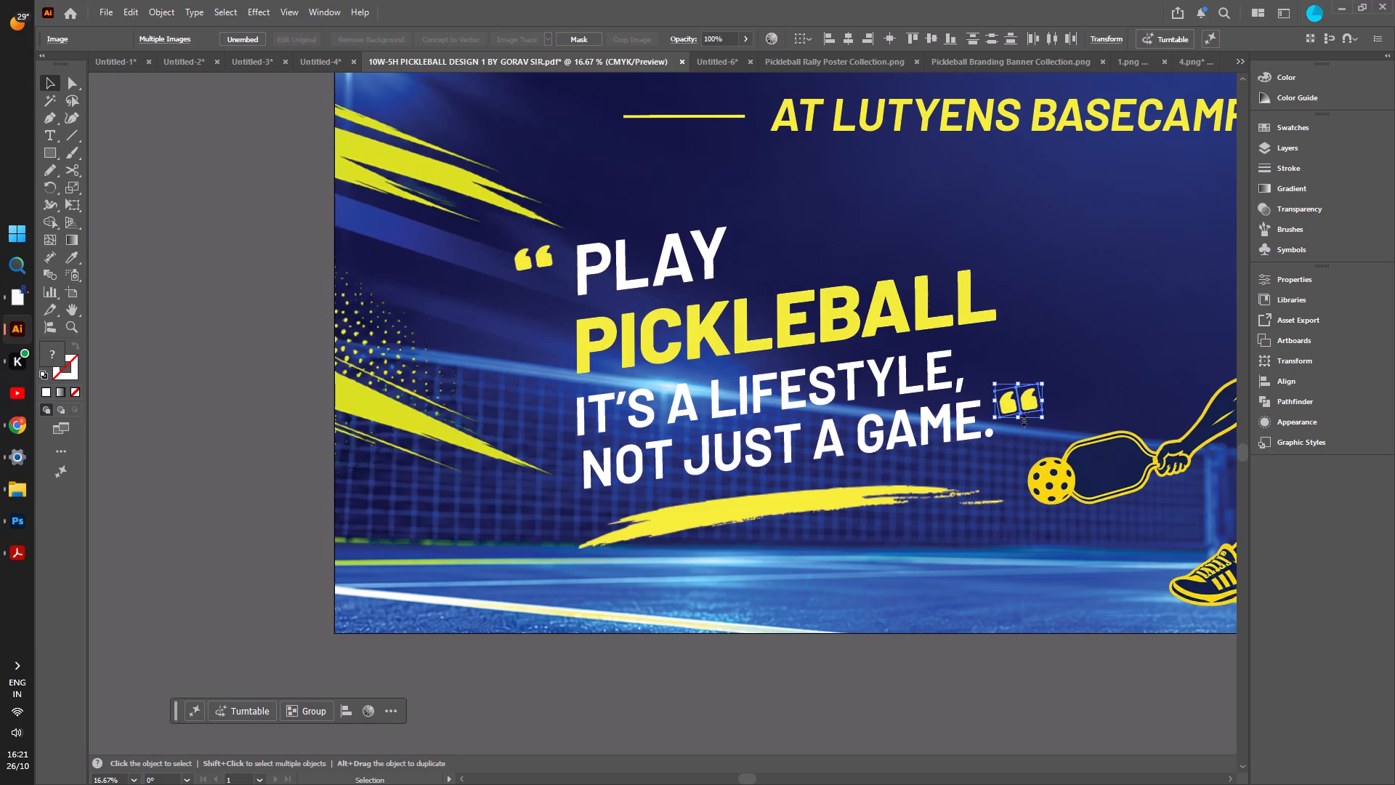
pyautogui.click(1016, 424)
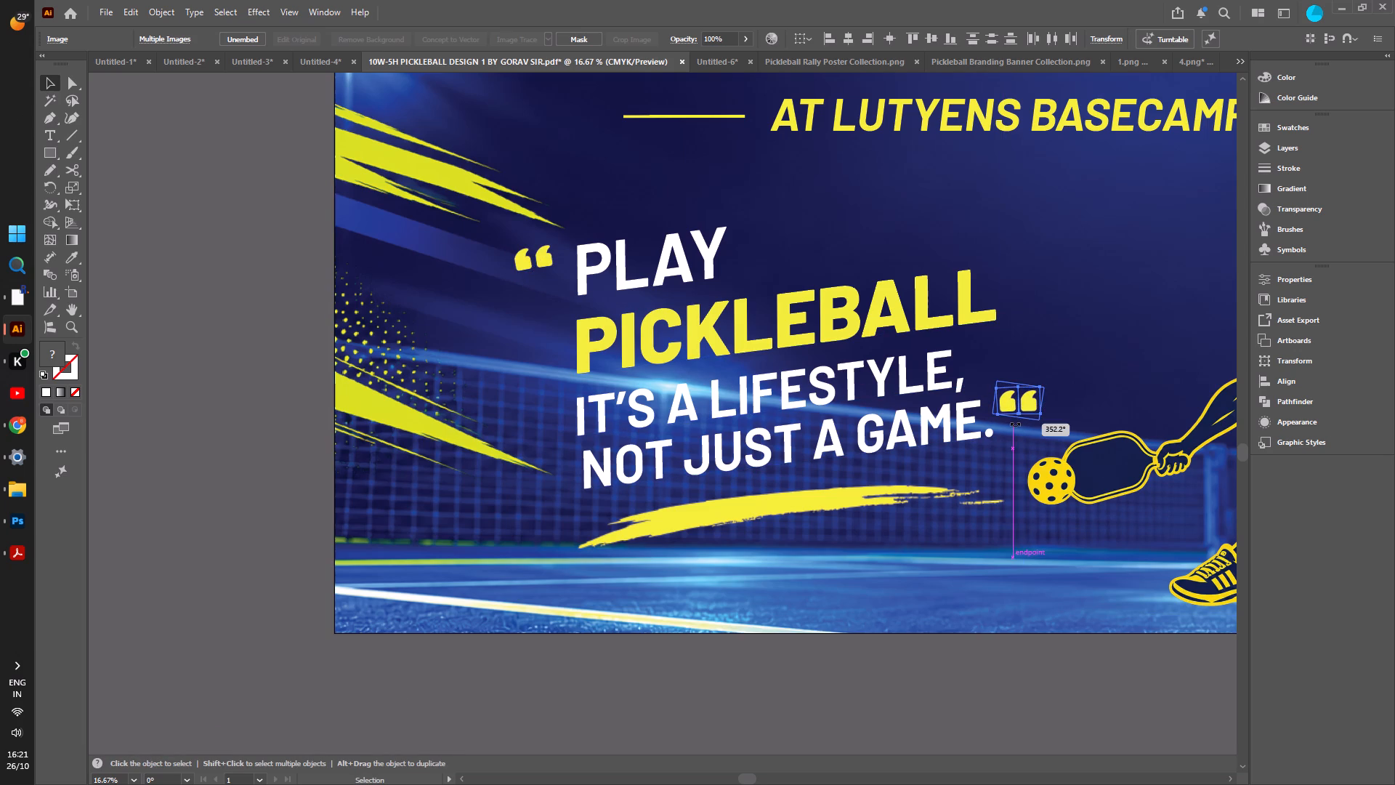
pyautogui.keyDown('alt'); pyautogui.scroll(-3, 811, 526); pyautogui.keyUp('alt')
pyautogui.click(412, 544)
pyautogui.keyDown('alt'); pyautogui.scroll(-1, 416, 507); pyautogui.keyUp('alt')
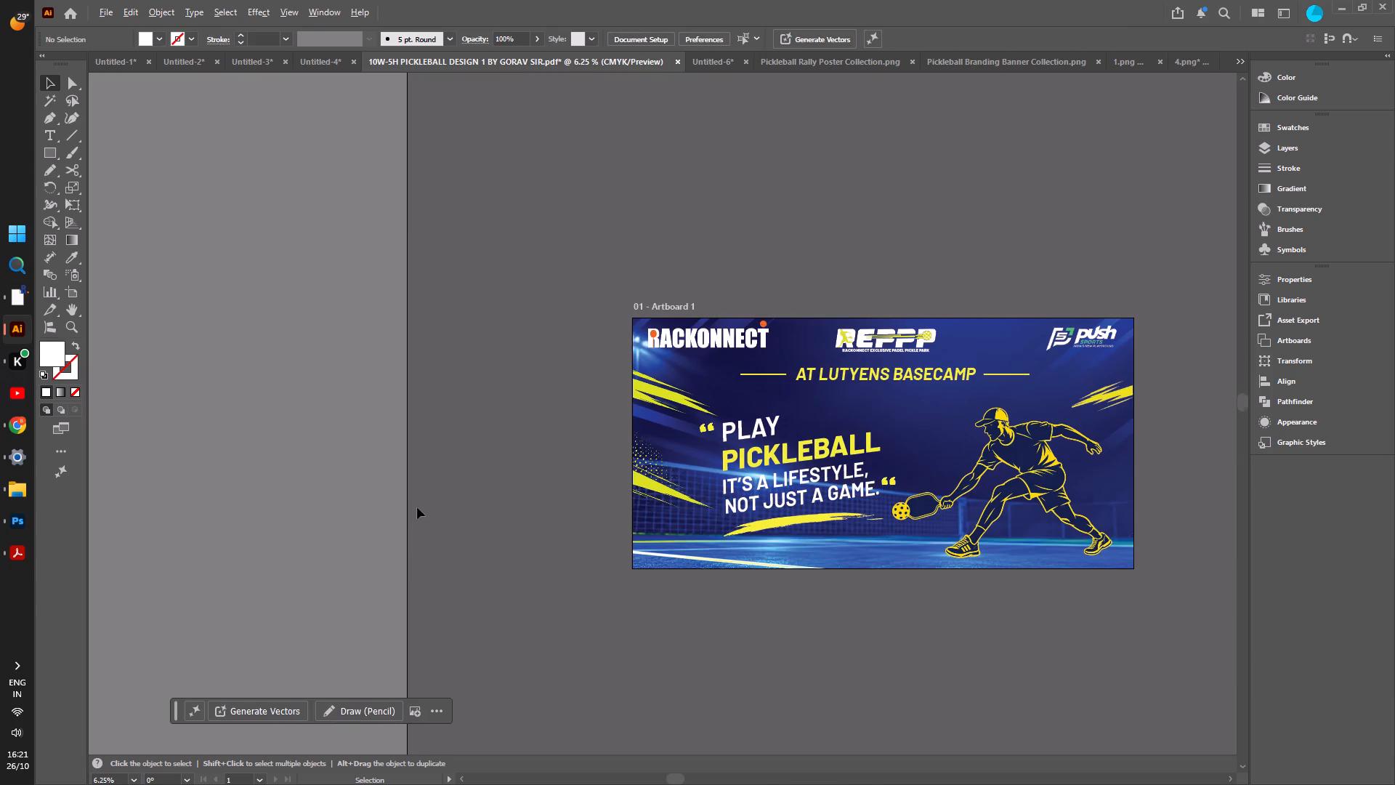
pyautogui.keyDown('alt'); pyautogui.scroll(-1, 417, 507); pyautogui.keyUp('alt')
pyautogui.keyDown('alt'); pyautogui.scroll(2, 524, 574); pyautogui.keyUp('alt')
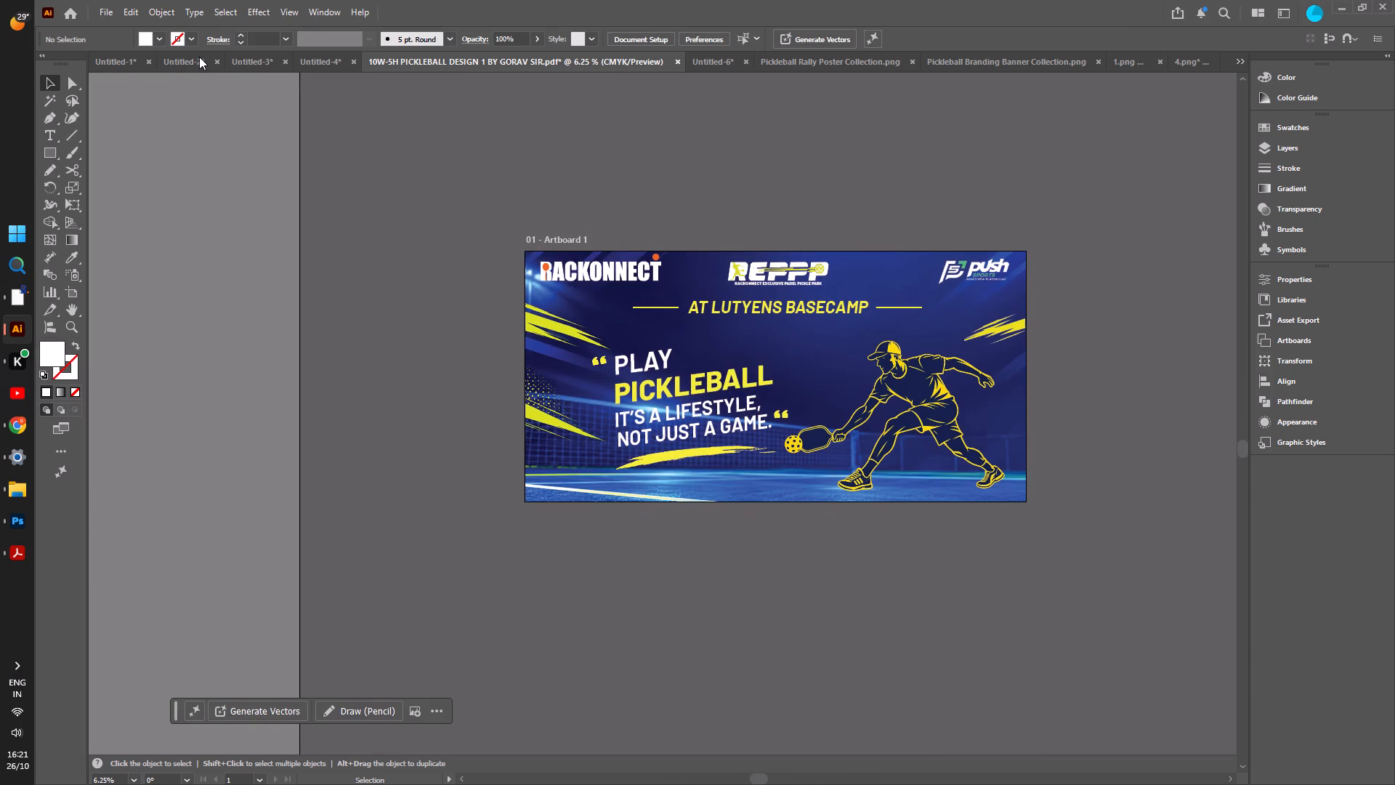
# Begin exporting the GOOD RALLIES BUILD GREAT FRIENDSHIPS banner as a Desktop PDF named 10W-5H PICKLEBALL DESIGN 2 IN KHAN MARKET.
pyautogui.click(117, 67)
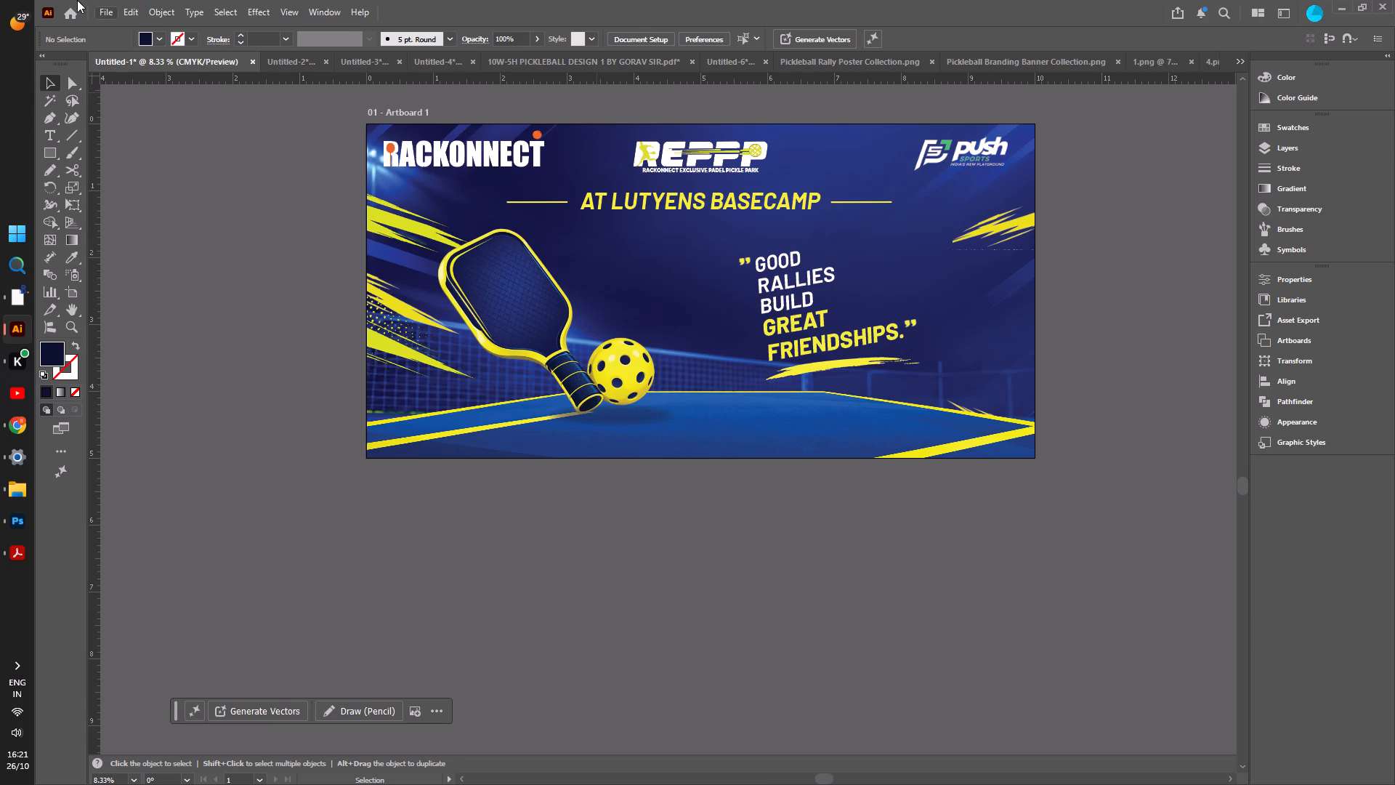
pyautogui.click(109, 7)
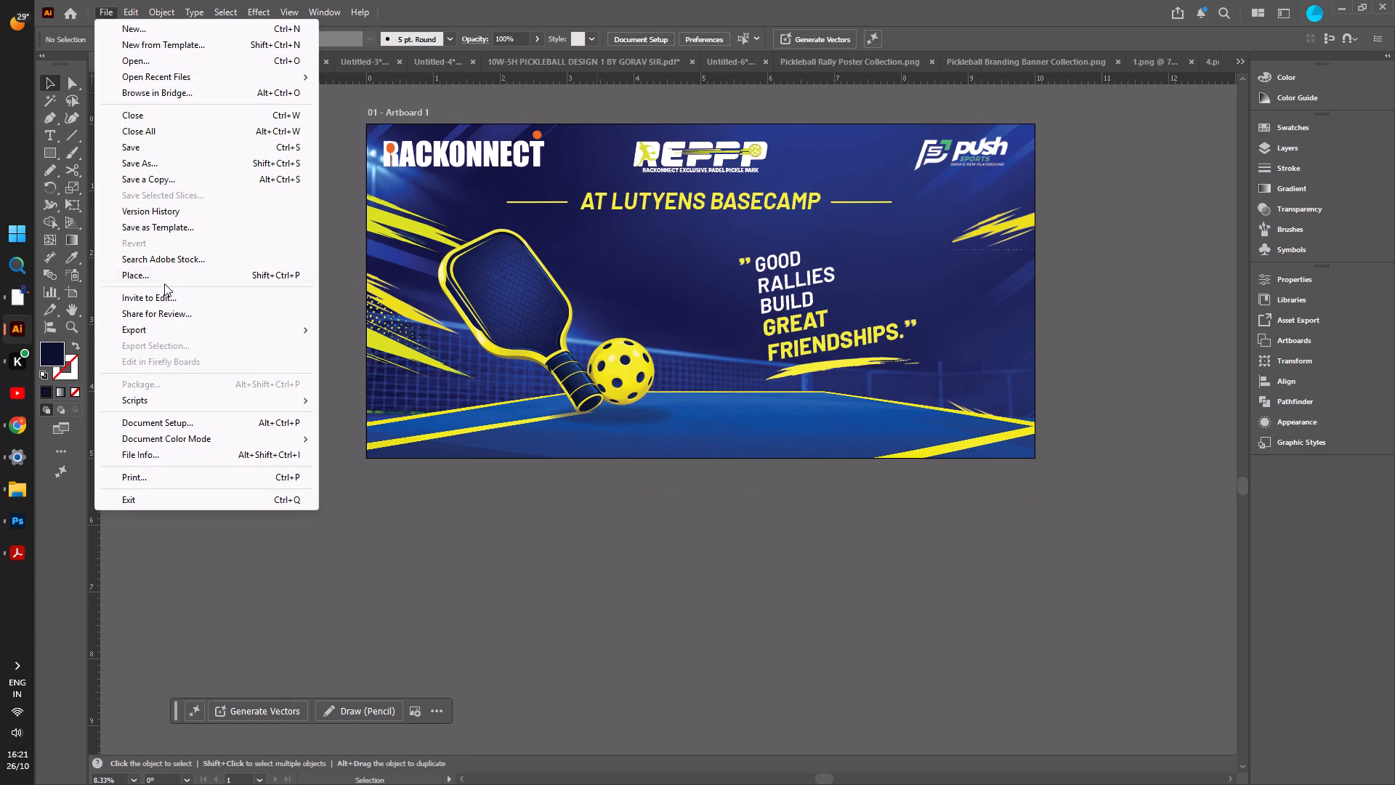
pyautogui.click(210, 334)
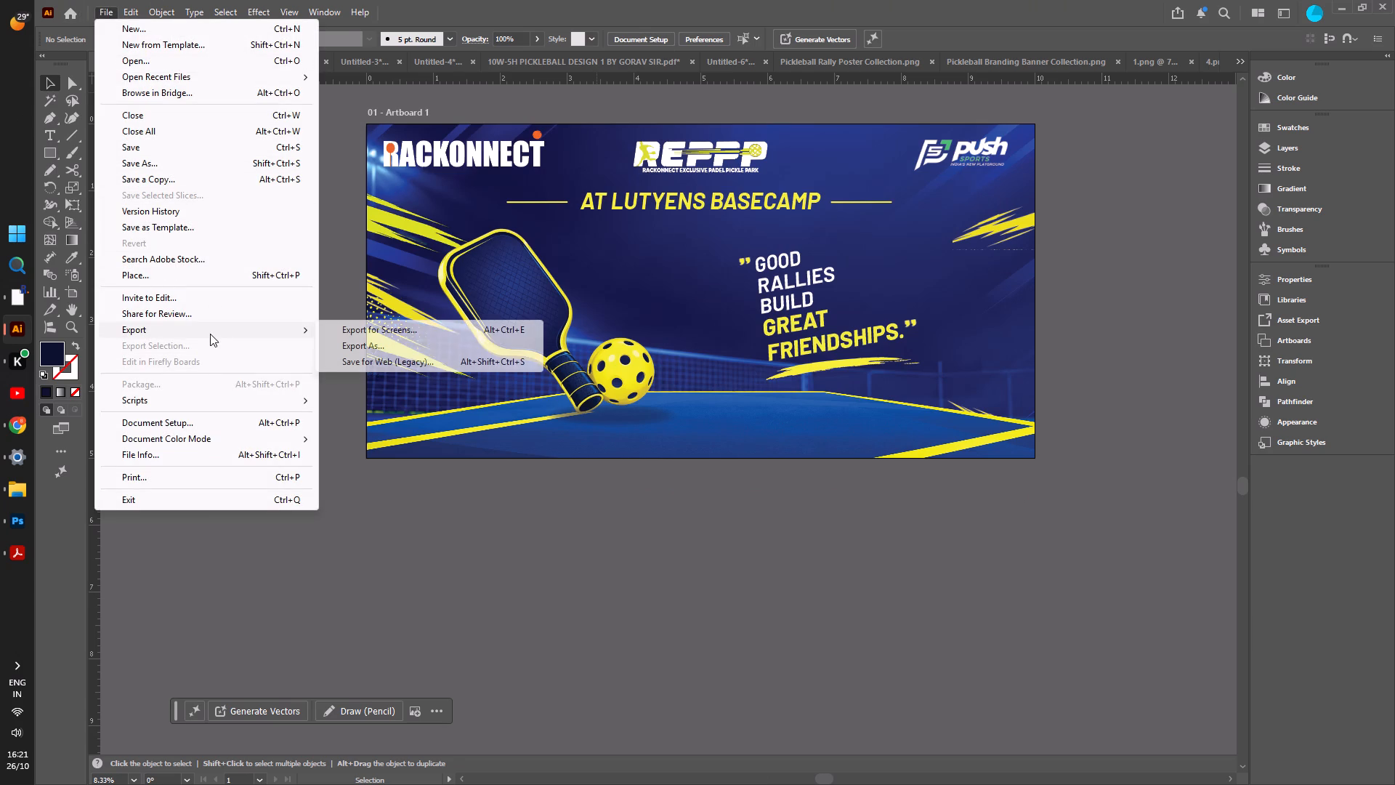
pyautogui.click(379, 343)
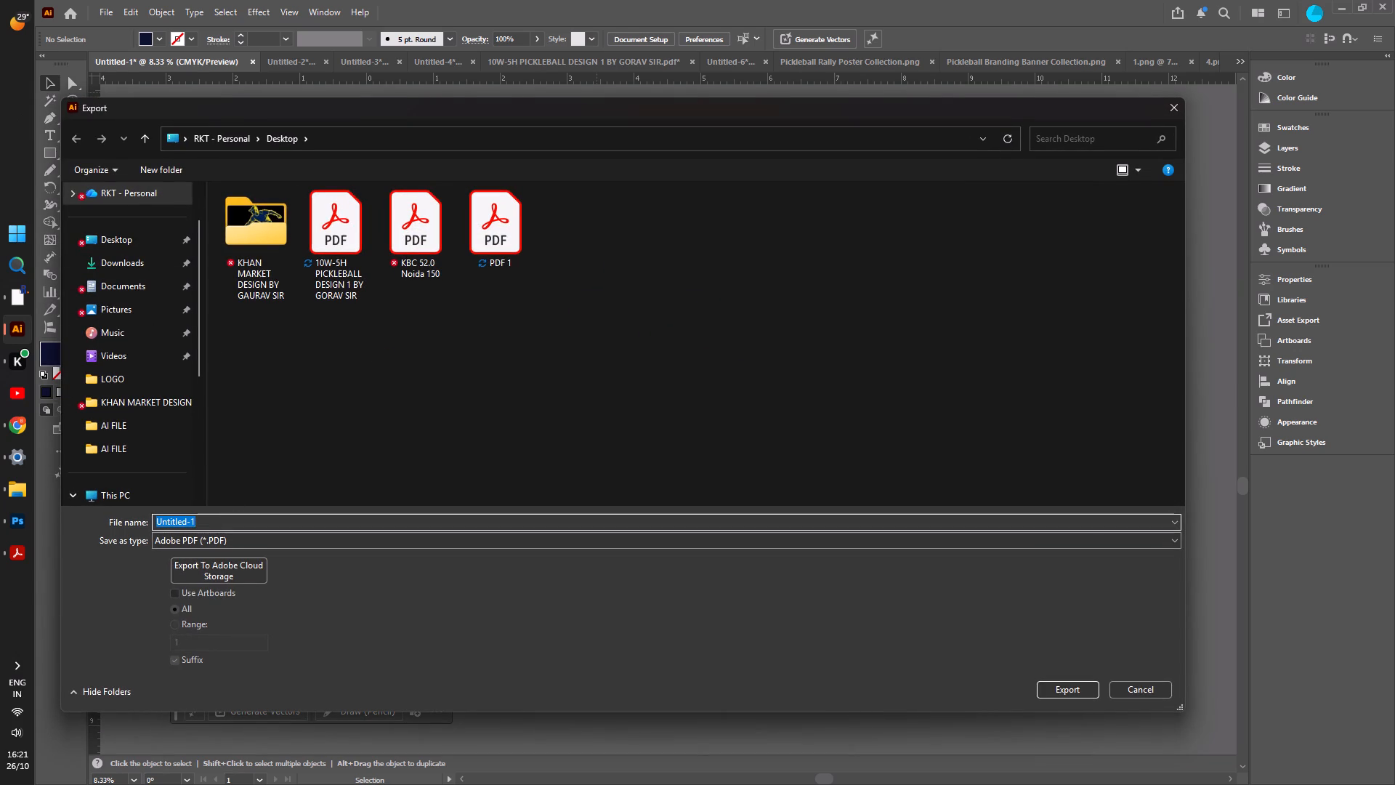
pyautogui.write('10-')
pyautogui.press('BackSpace')
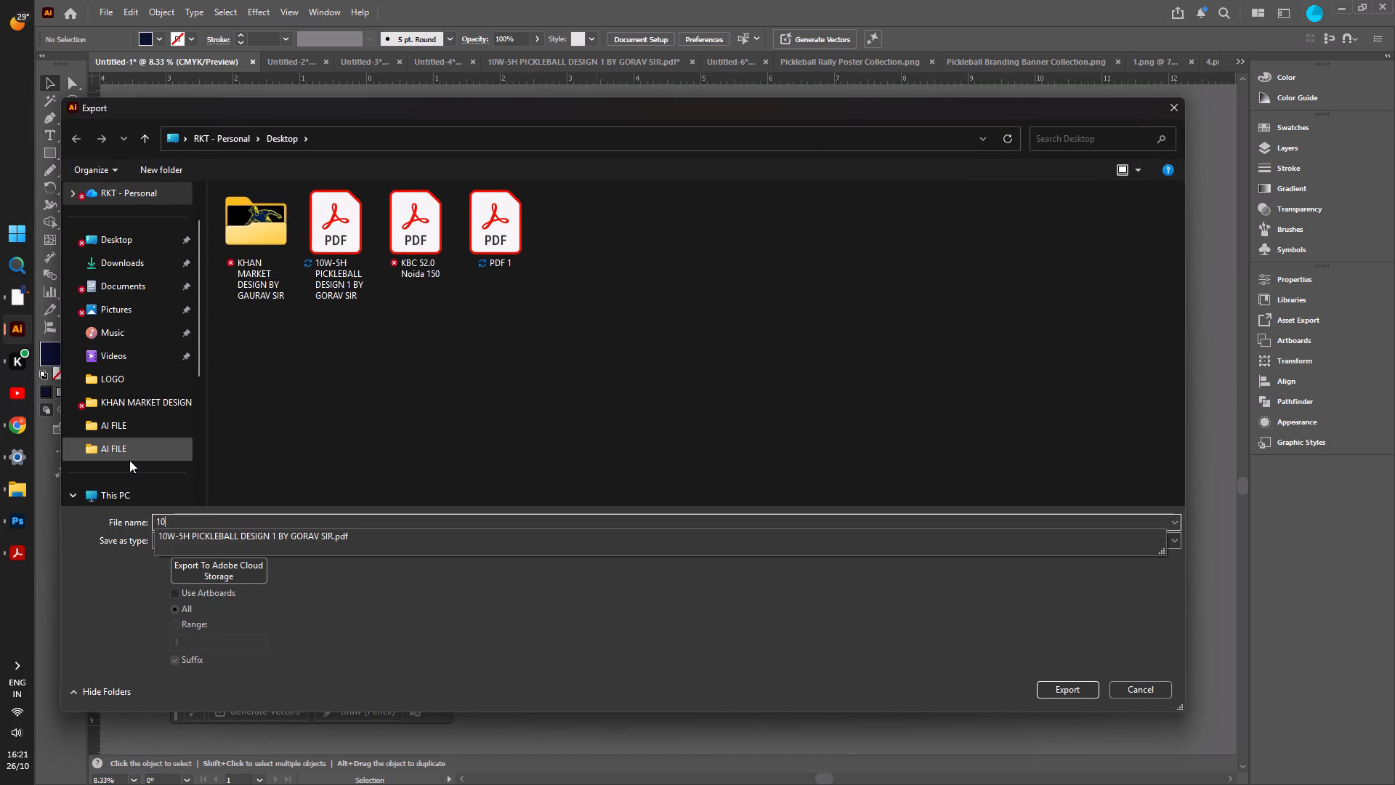
pyautogui.write('W-')
pyautogui.write('5H')
pyautogui.press('space')
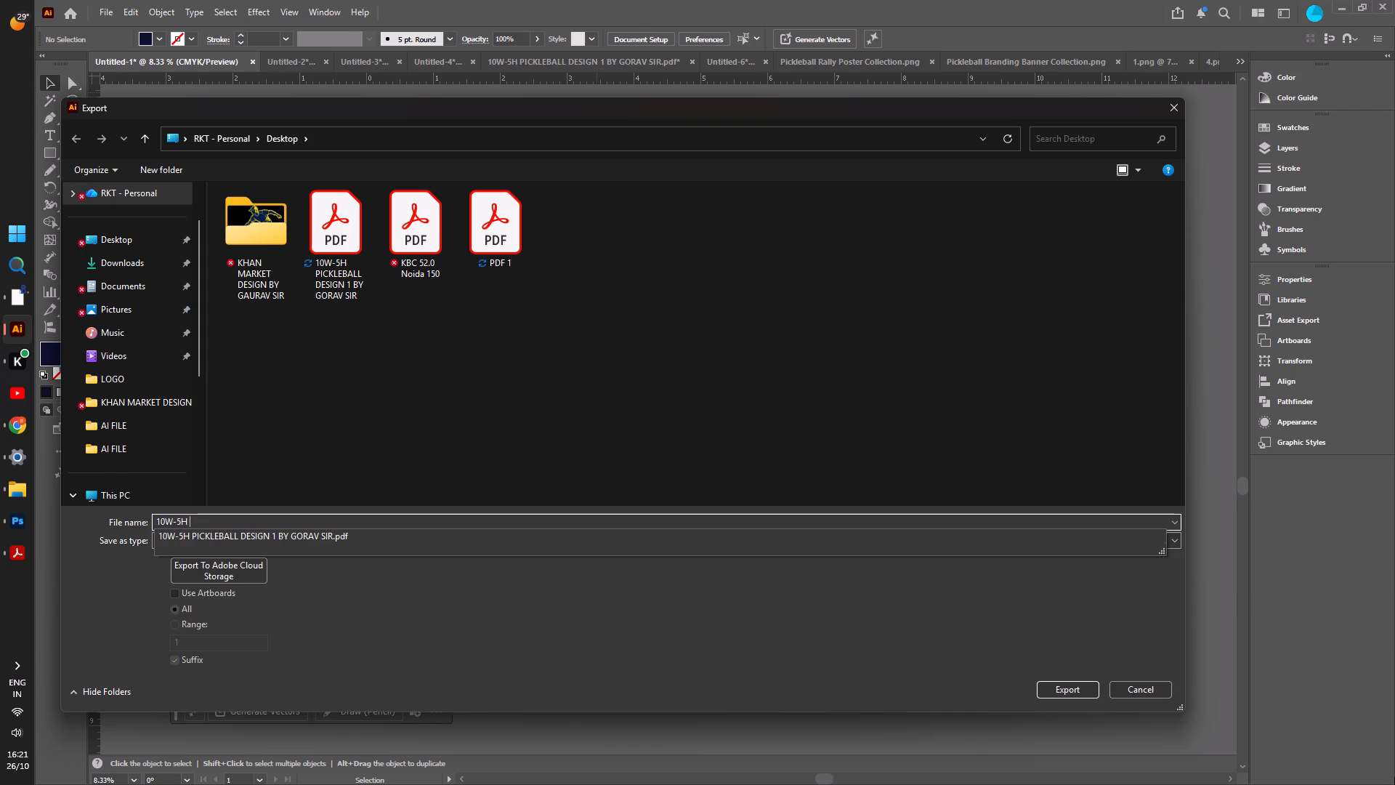
pyautogui.write('PICKLEBALL DESIGN')
pyautogui.press('space')
pyautogui.write('BY GA')
pyautogui.press('BackSpace')
pyautogui.press('BackSpace')
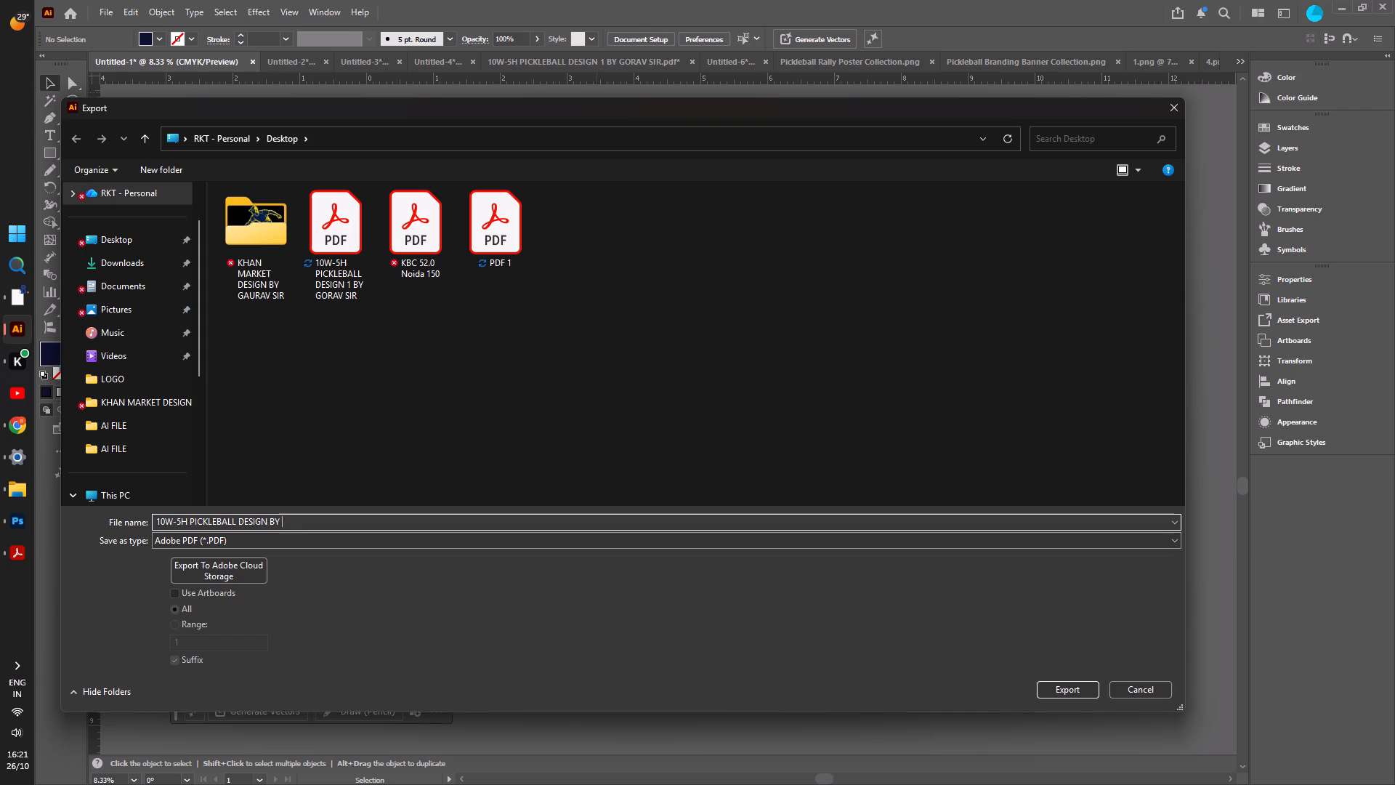
pyautogui.press('BackSpace')
pyautogui.press('BackSpace')
pyautogui.press('BackSpace')
pyautogui.write('IN KHAN MARKET')
pyautogui.press('space')
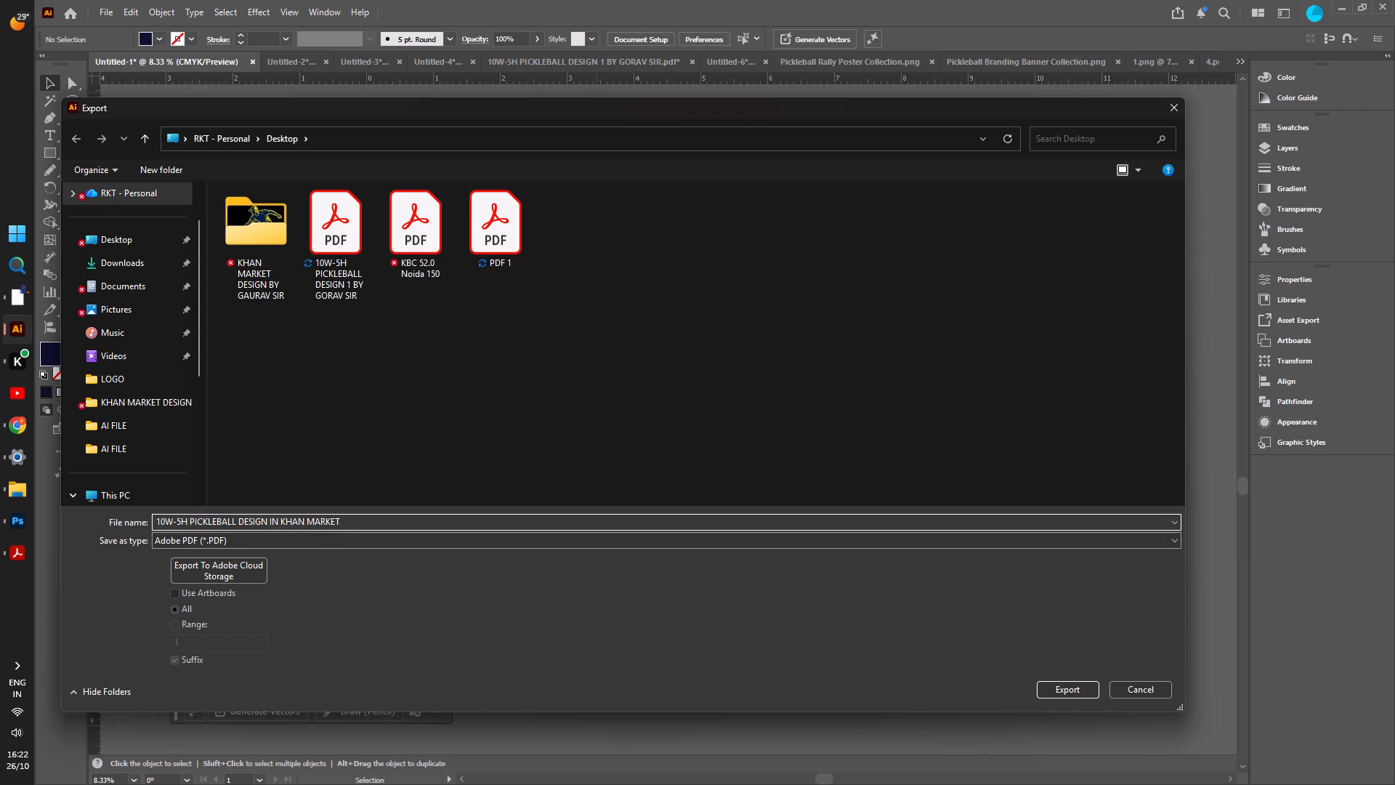
pyautogui.press('2')
pyautogui.press('BackSpace')
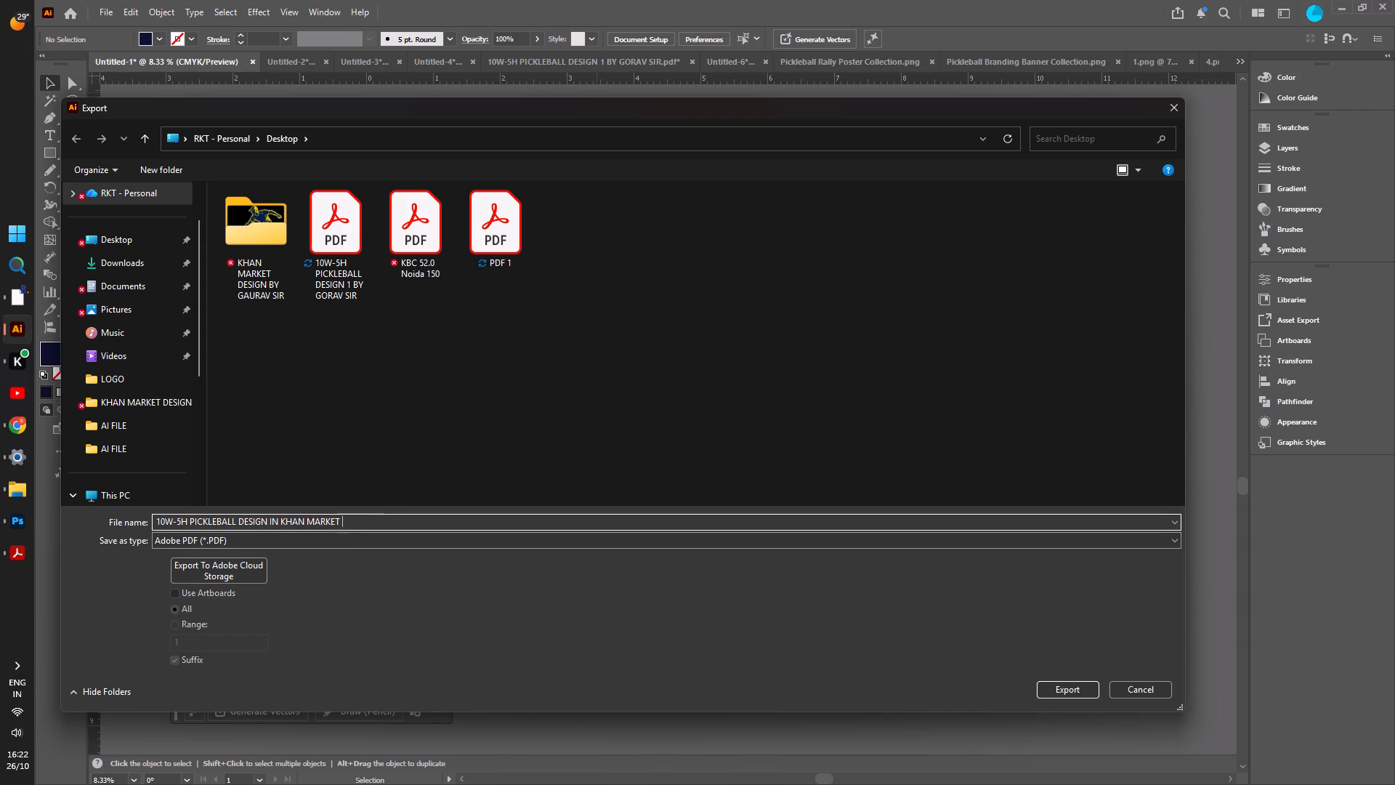
pyautogui.scroll(-1, 359, 520)
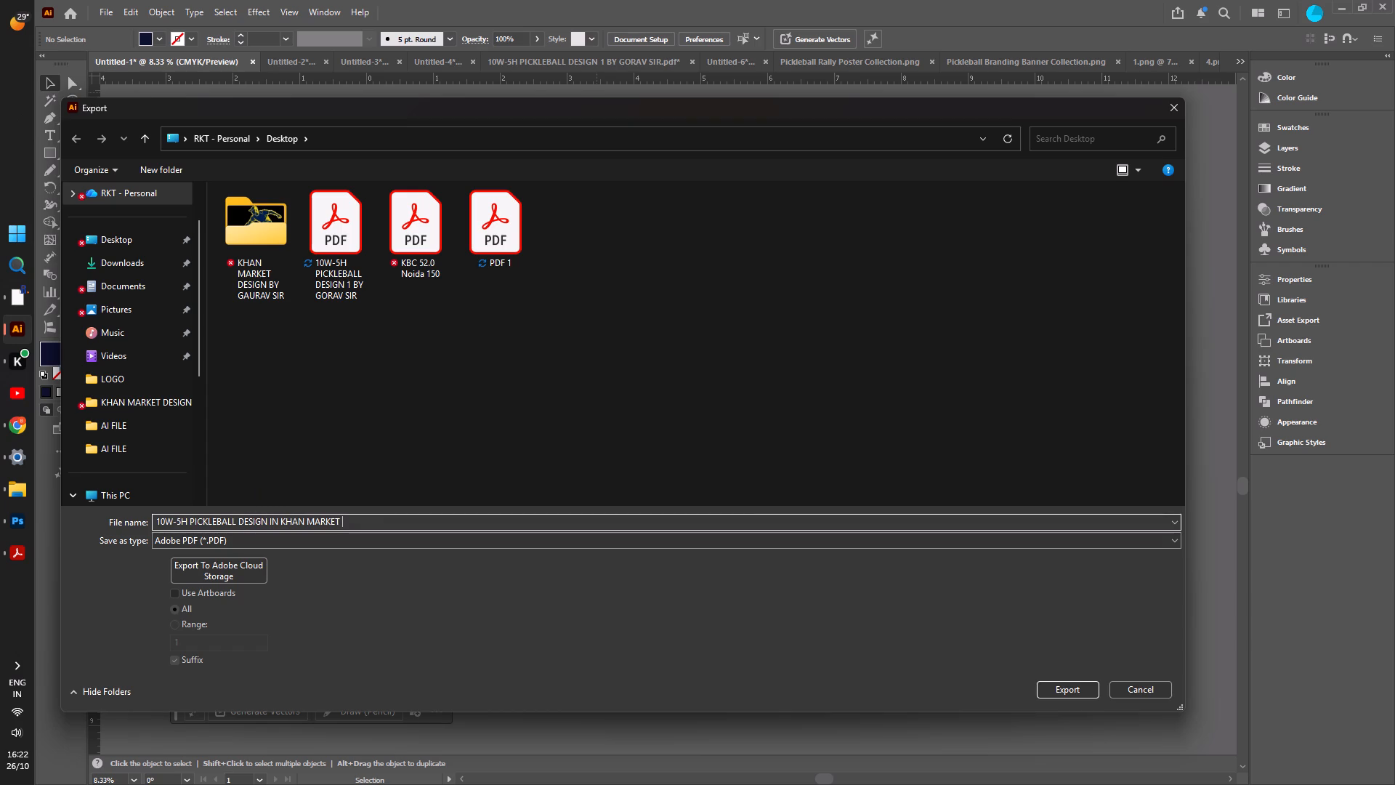
pyautogui.click(265, 522)
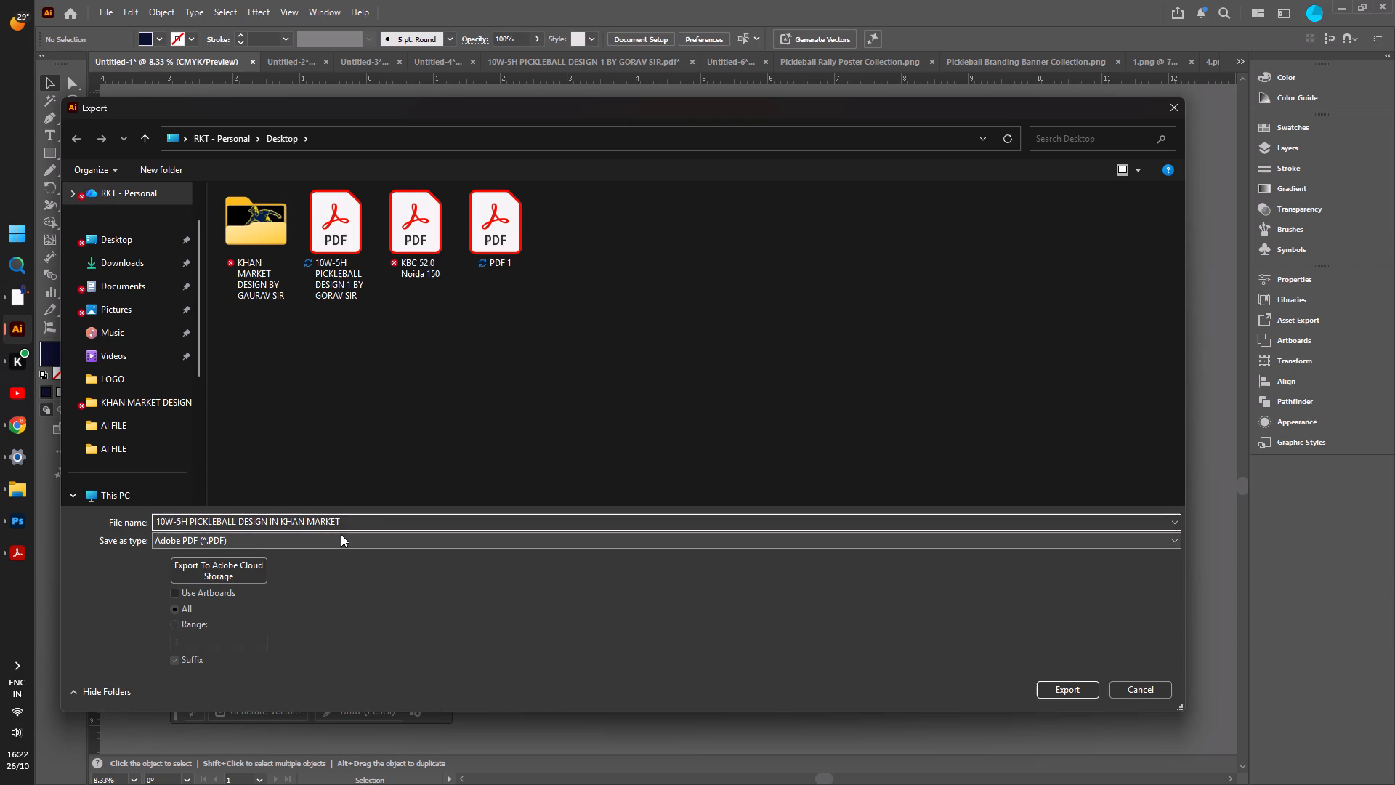
pyautogui.press('space')
pyautogui.write('2')
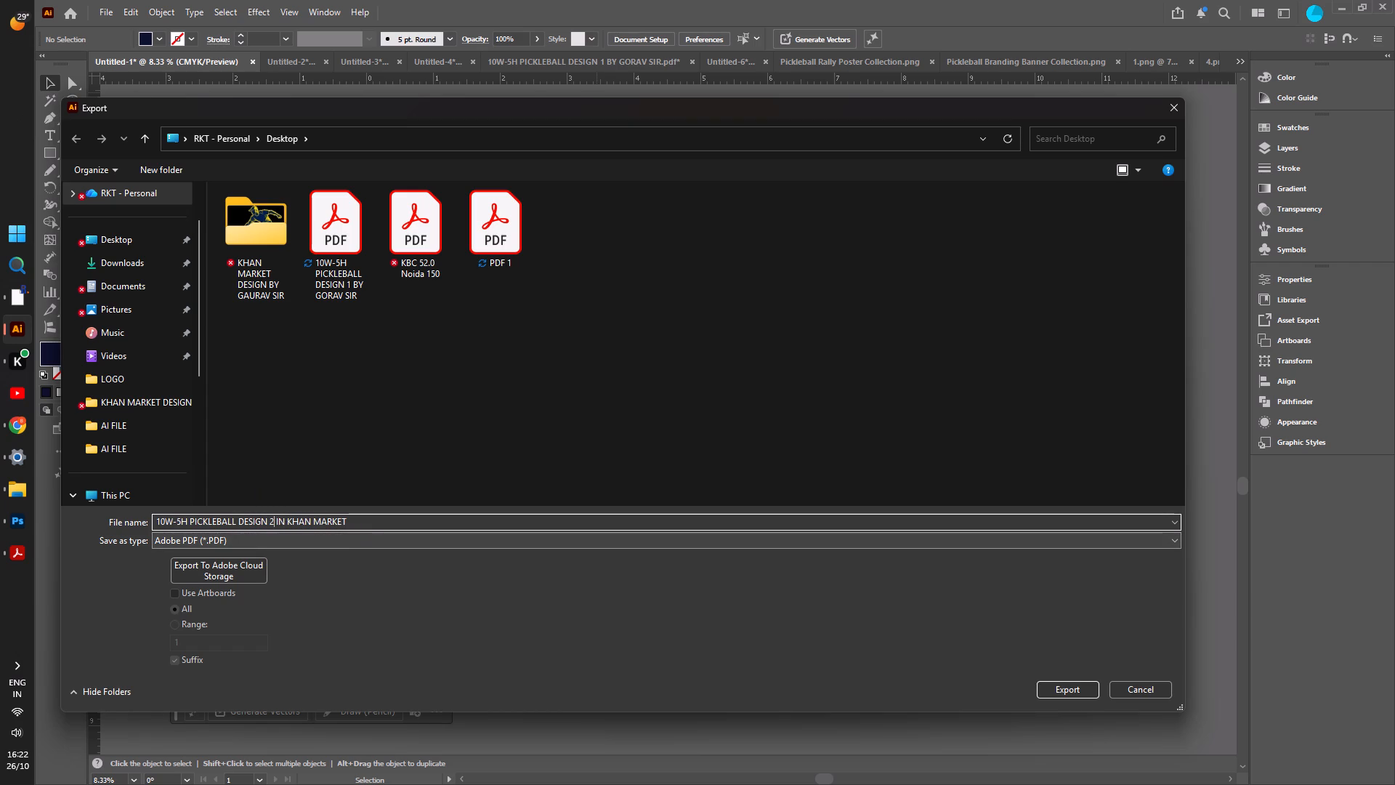
# Copy the full export file name for reuse with the other banners, keeping it intact.
pyautogui.moveTo(370, 523); pyautogui.dragTo(151, 536)
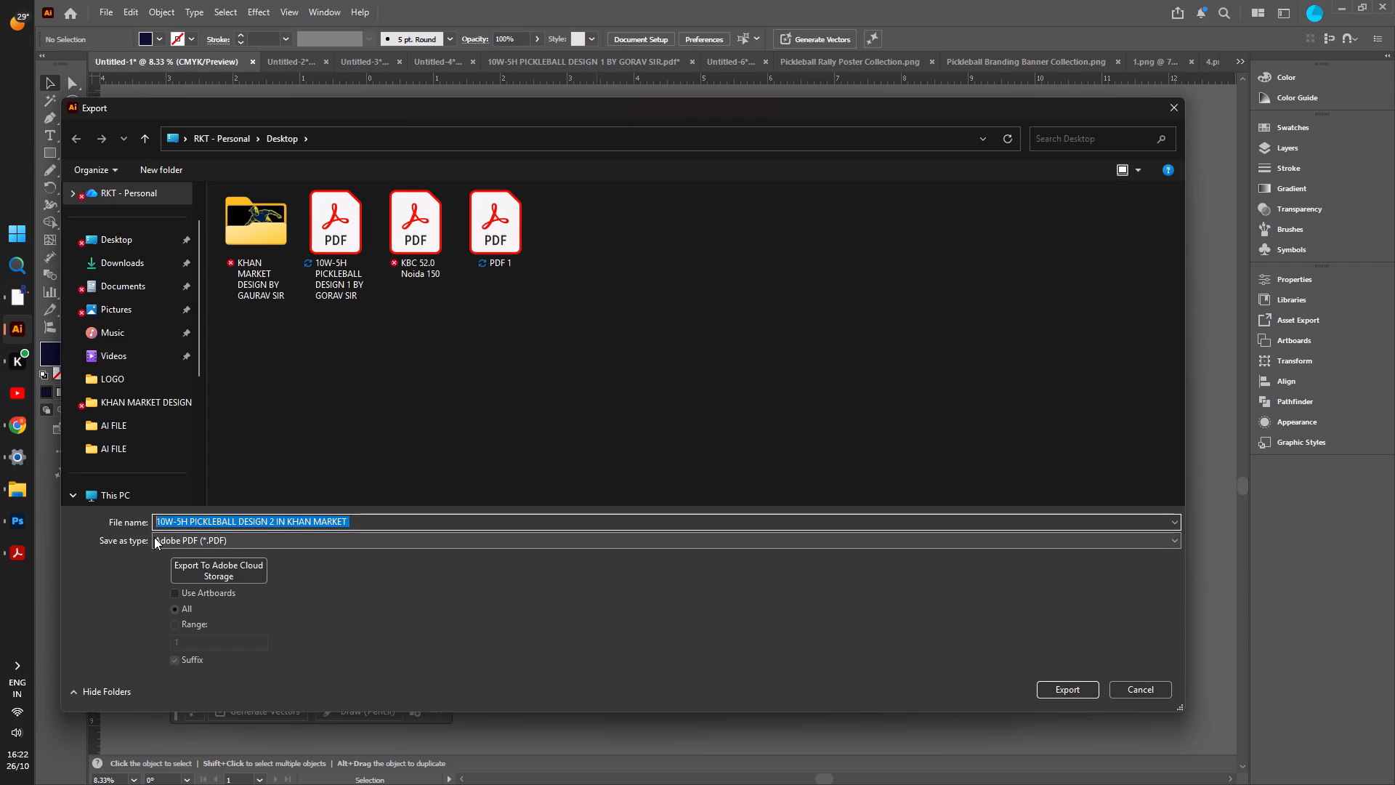
pyautogui.hotkey('ctrl', 'c')
pyautogui.click(370, 513)
pyautogui.click(365, 524)
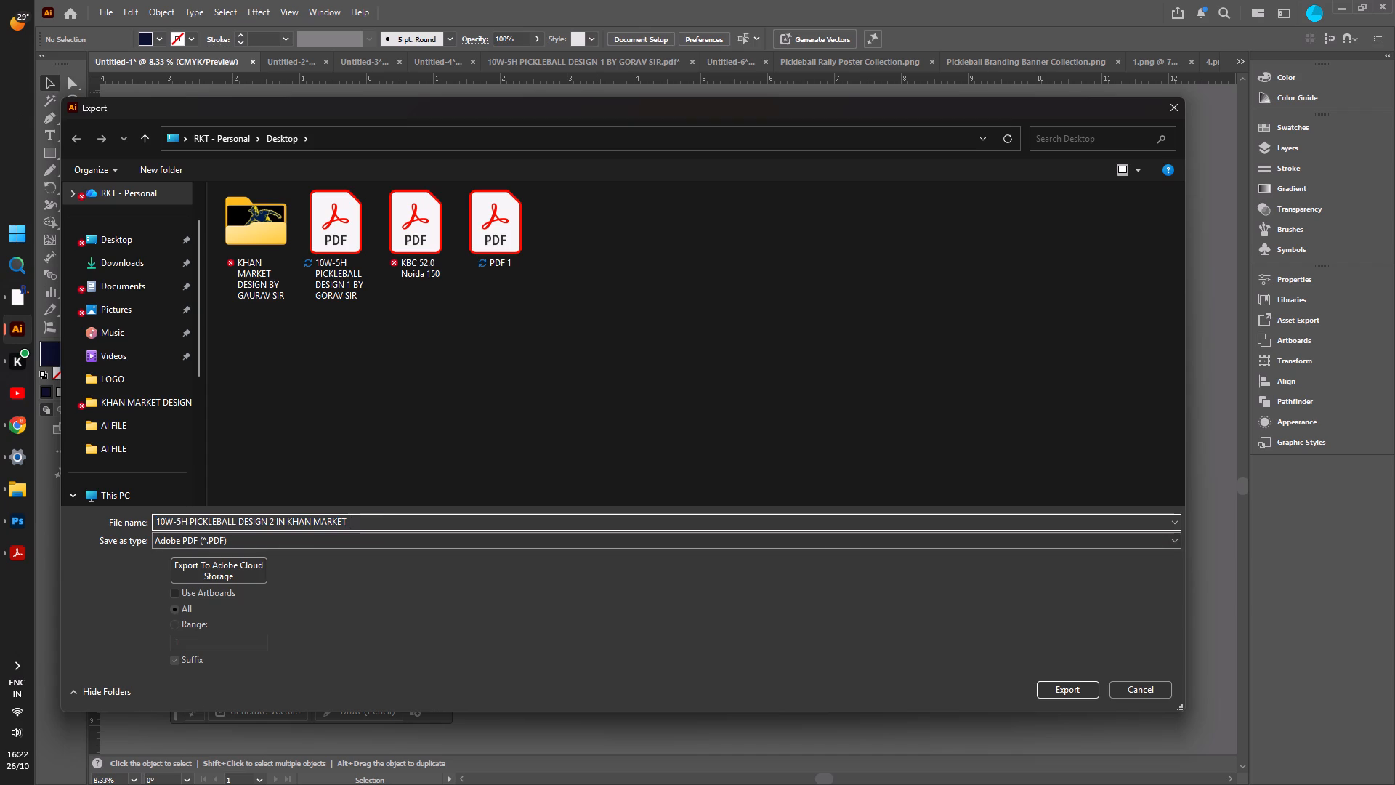
# Export the GOOD RALLIES banner PDF with the High Quality Print preset.
pyautogui.click(1066, 689)
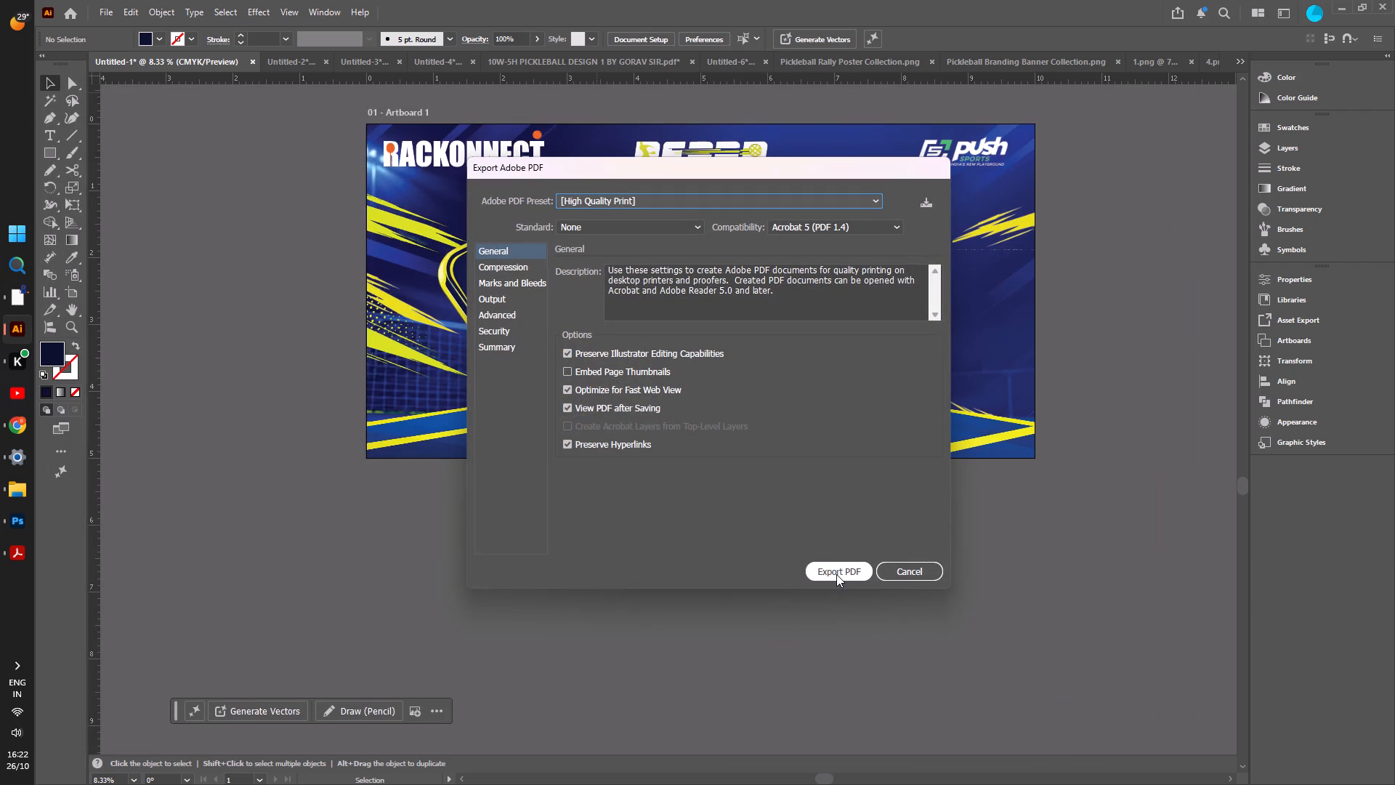
pyautogui.click(836, 573)
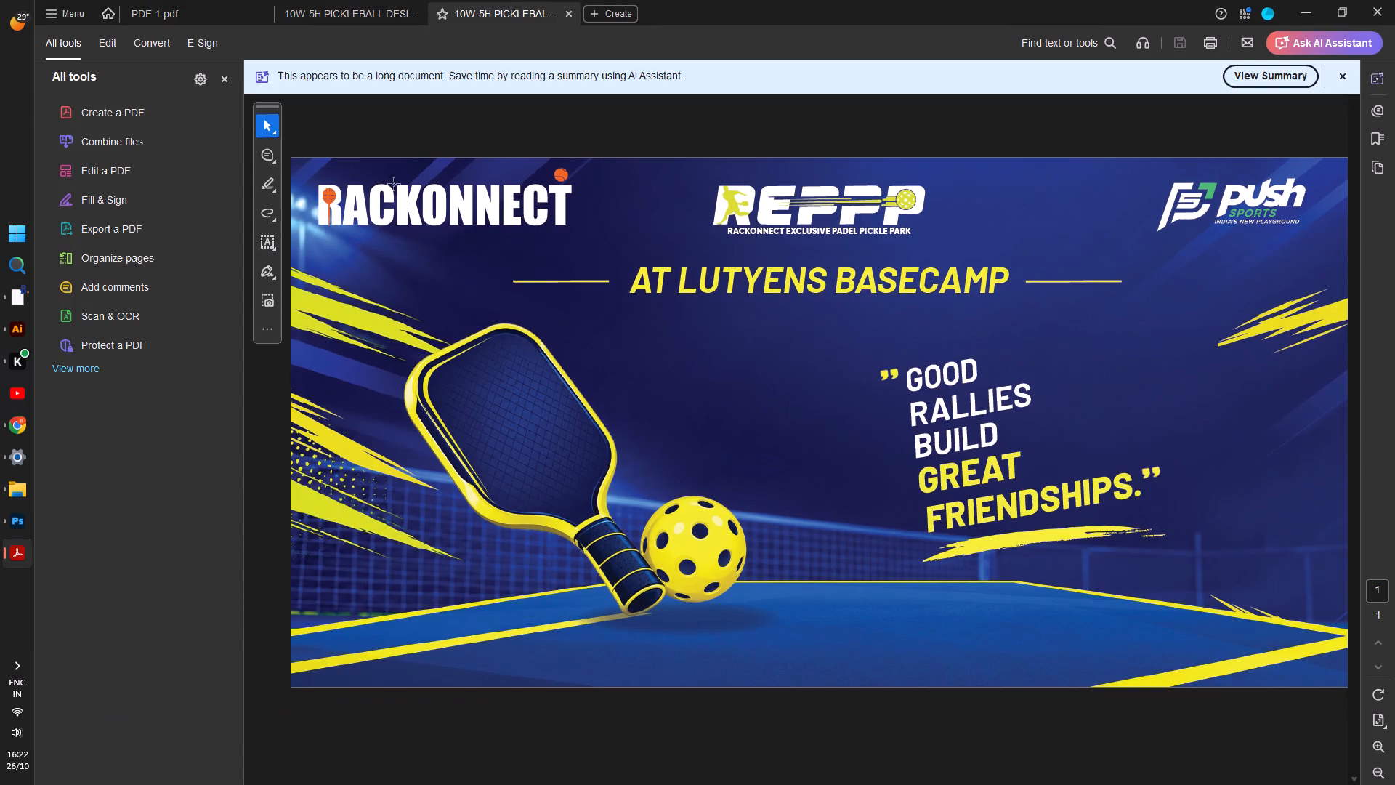
# Back in Illustrator, export the BETTER PLAYERS MAKE A BRIGHTER COURT banner as a PDF named 10W-5H PICKLEBALL DESIGN 3 IN KHAN MARKET.
pyautogui.click(17, 331)
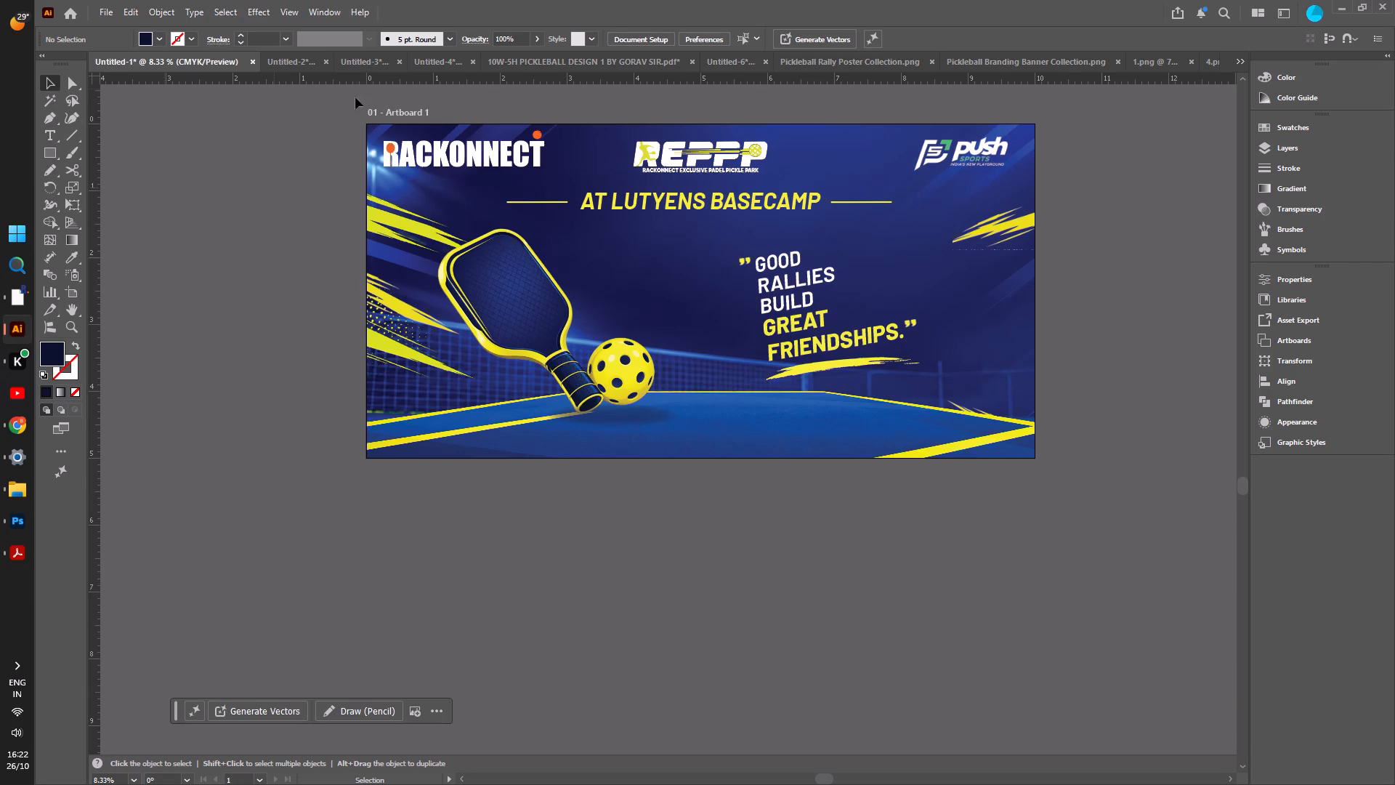
pyautogui.click(293, 62)
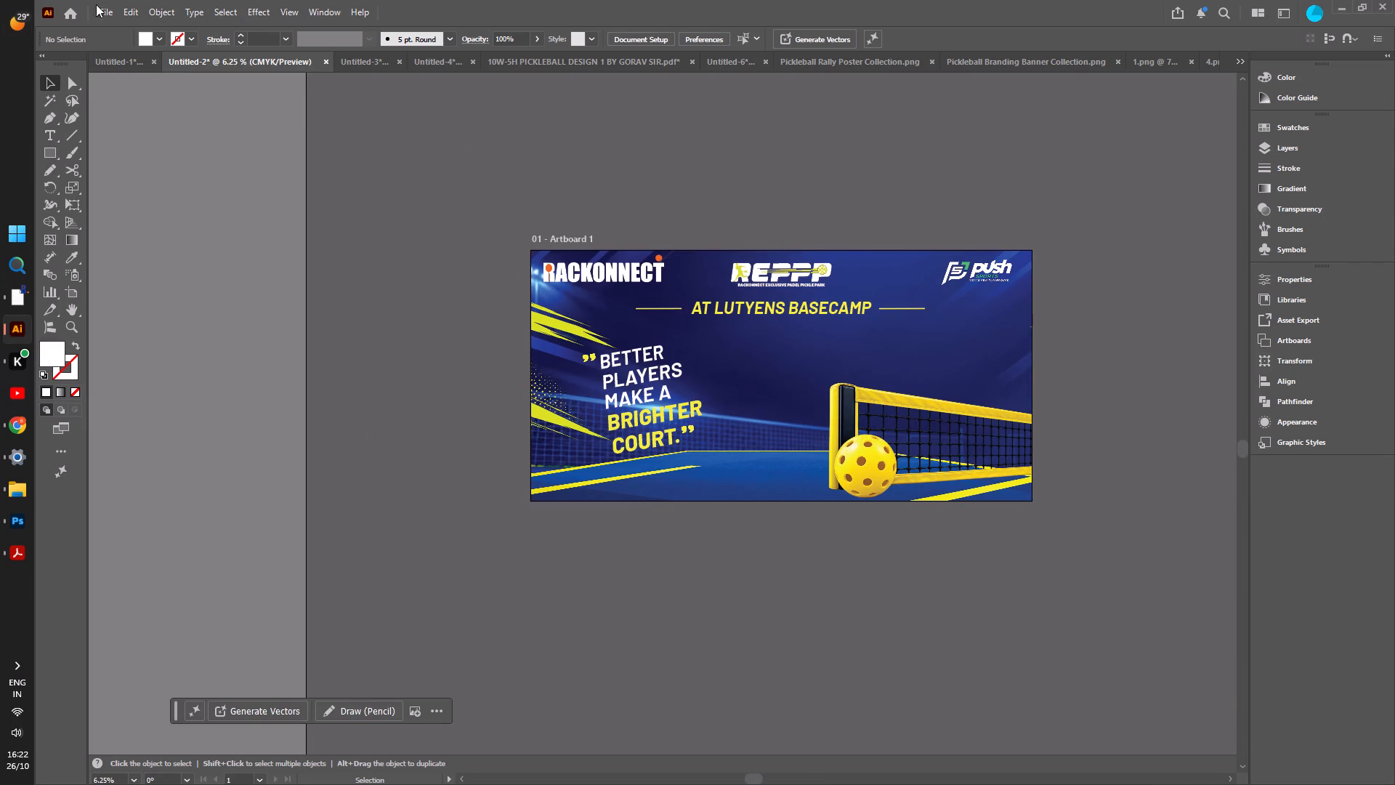
pyautogui.click(105, 9)
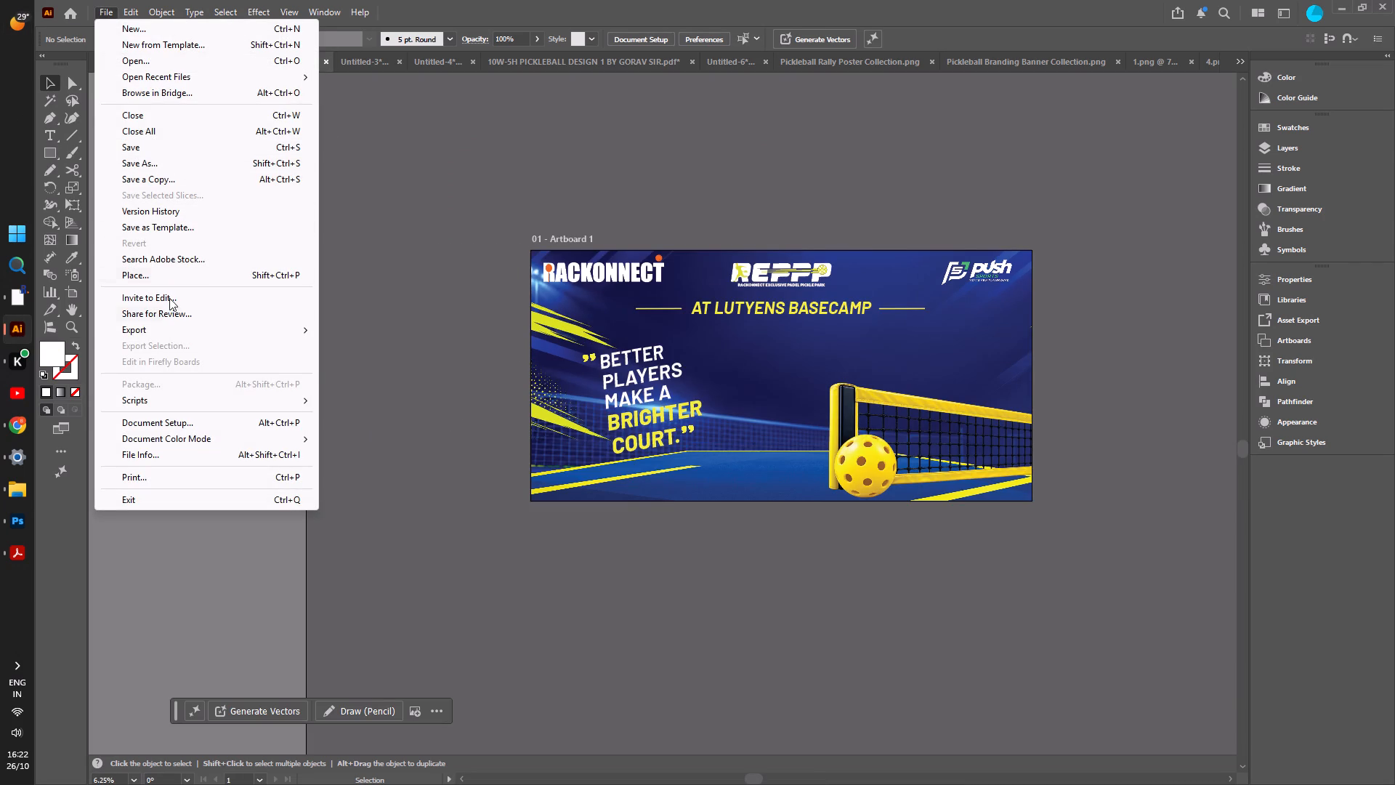
pyautogui.click(172, 329)
pyautogui.click(361, 343)
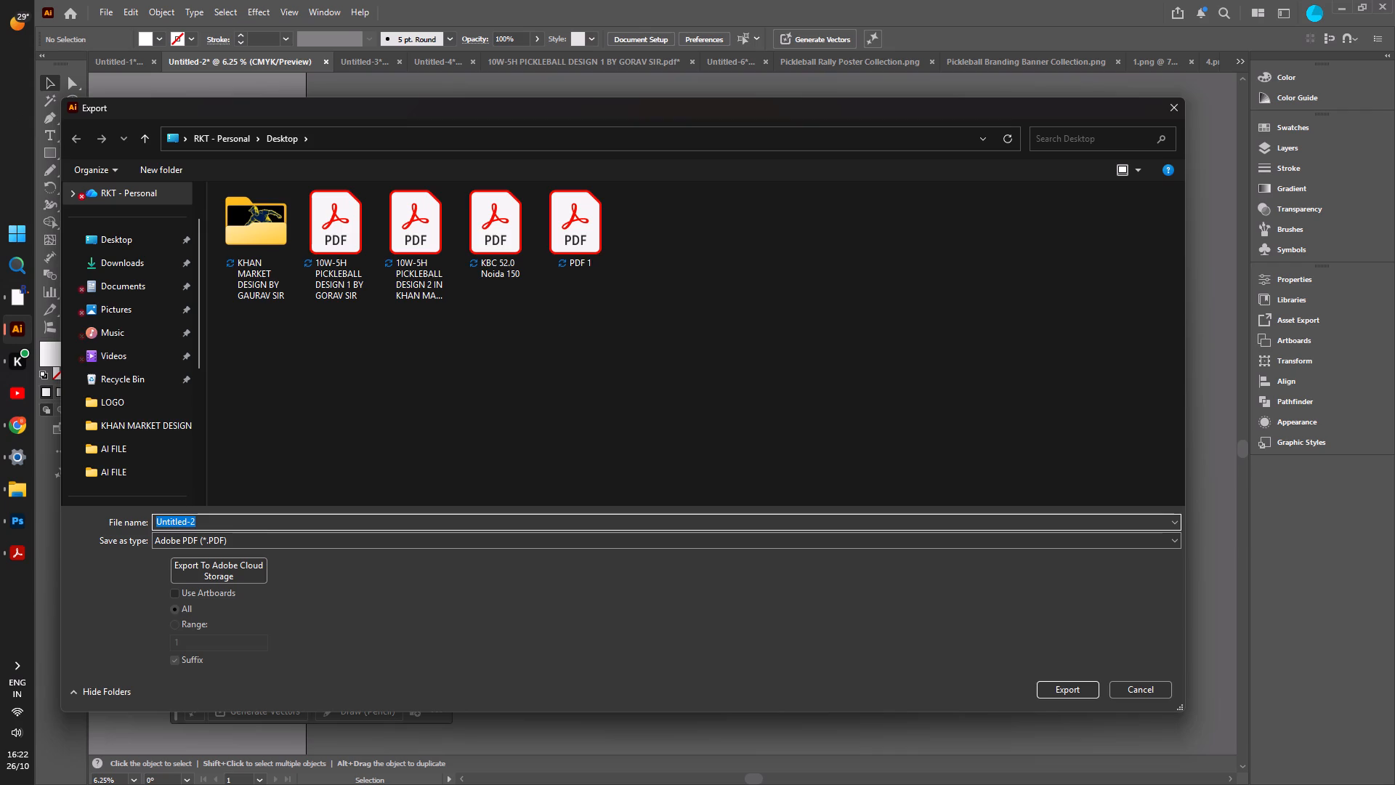
pyautogui.hotkey('ctrl', 'v')
pyautogui.click(273, 520)
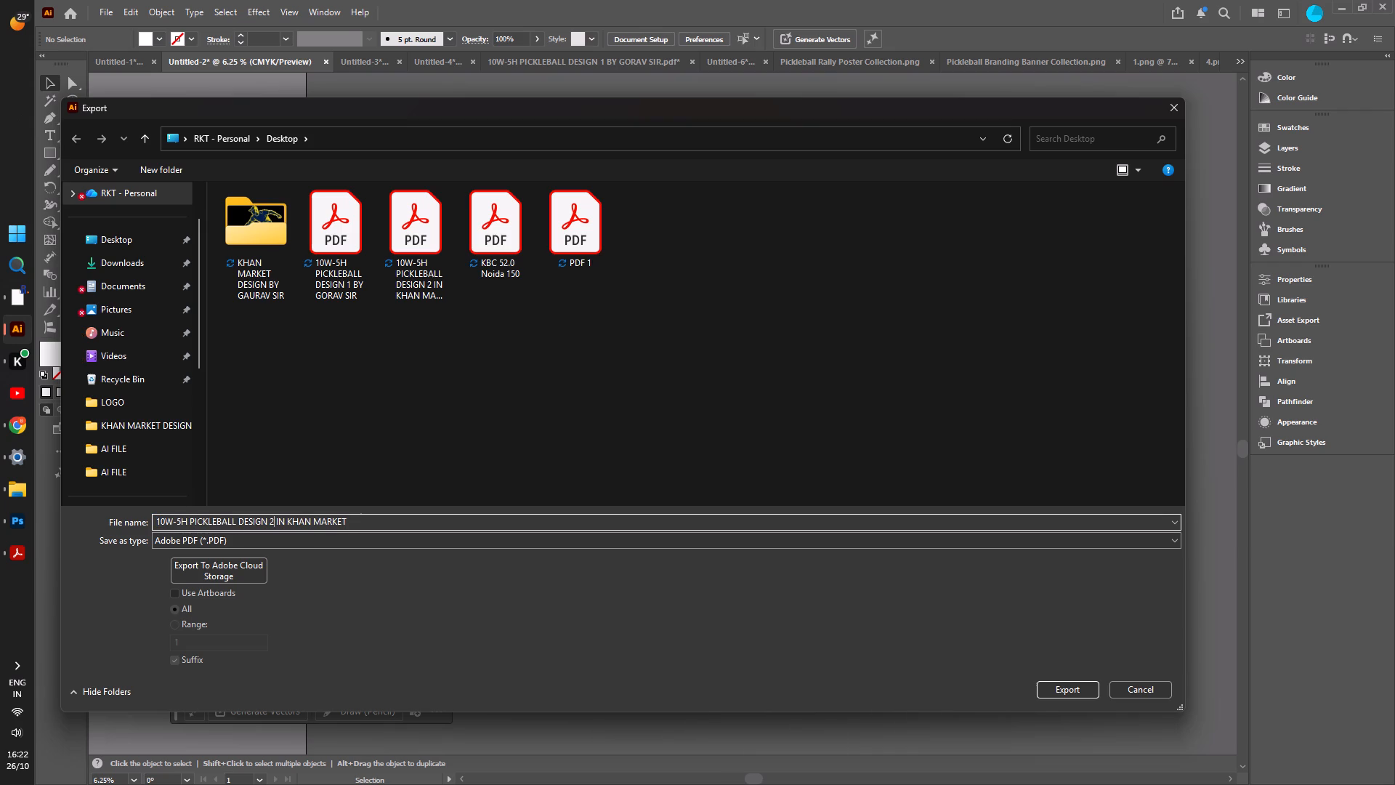
pyautogui.press('3')
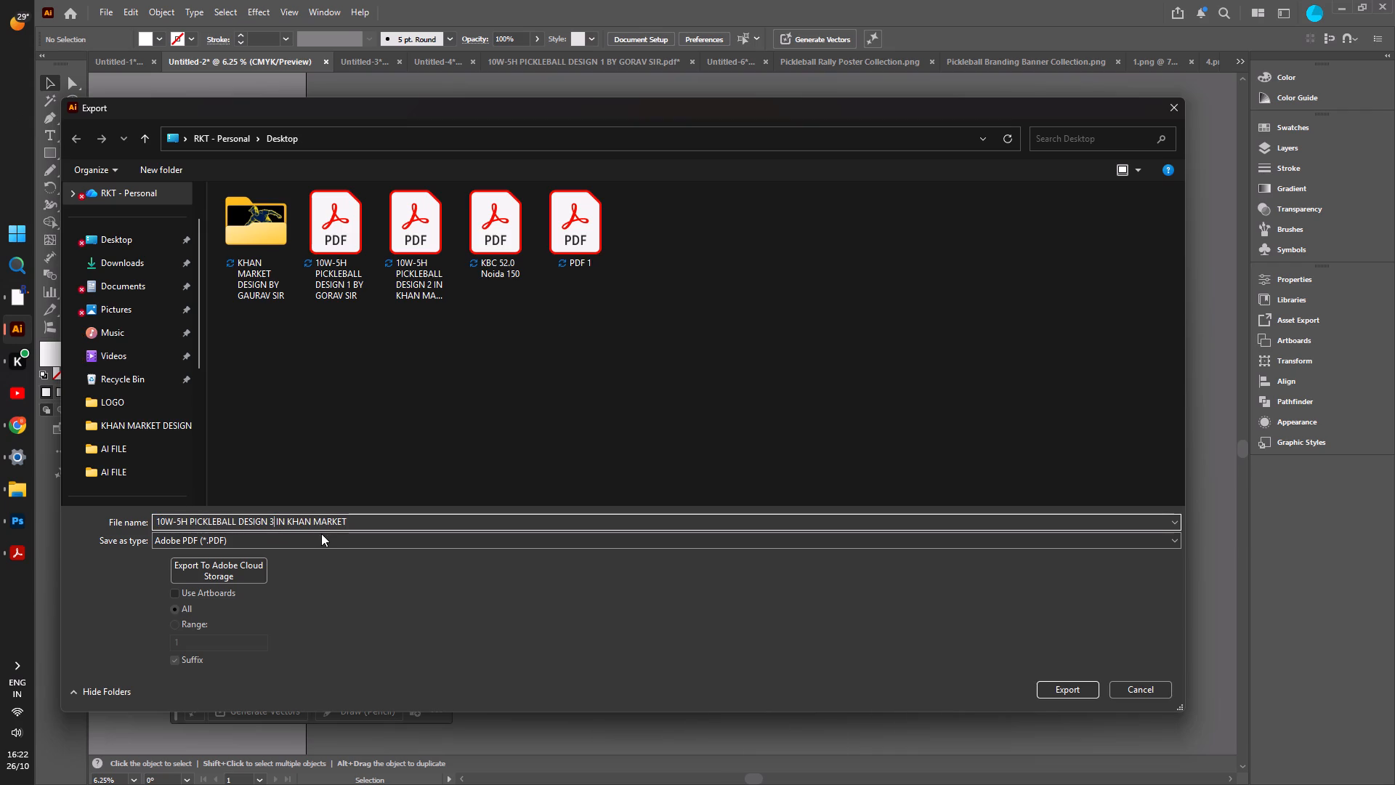
pyautogui.click(1075, 691)
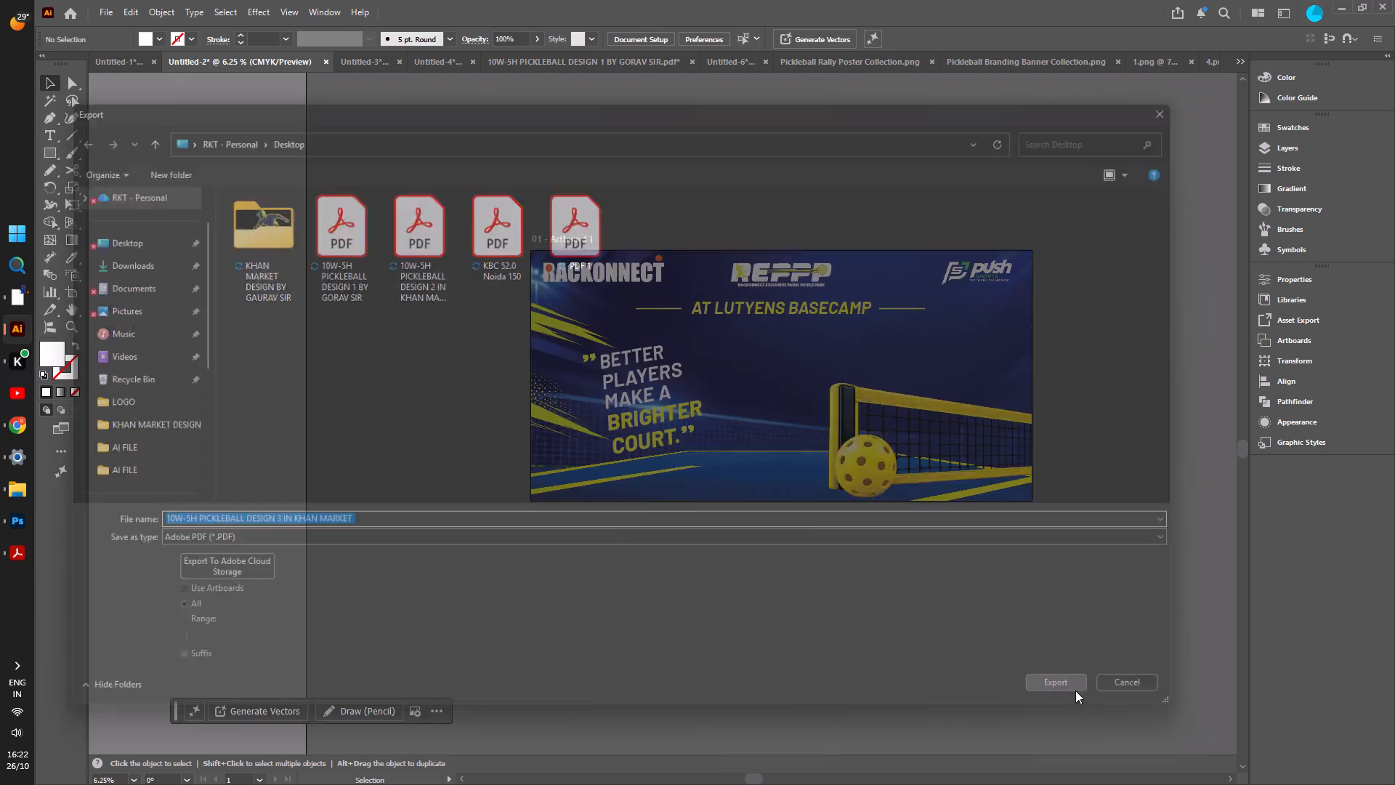
pyautogui.click(841, 576)
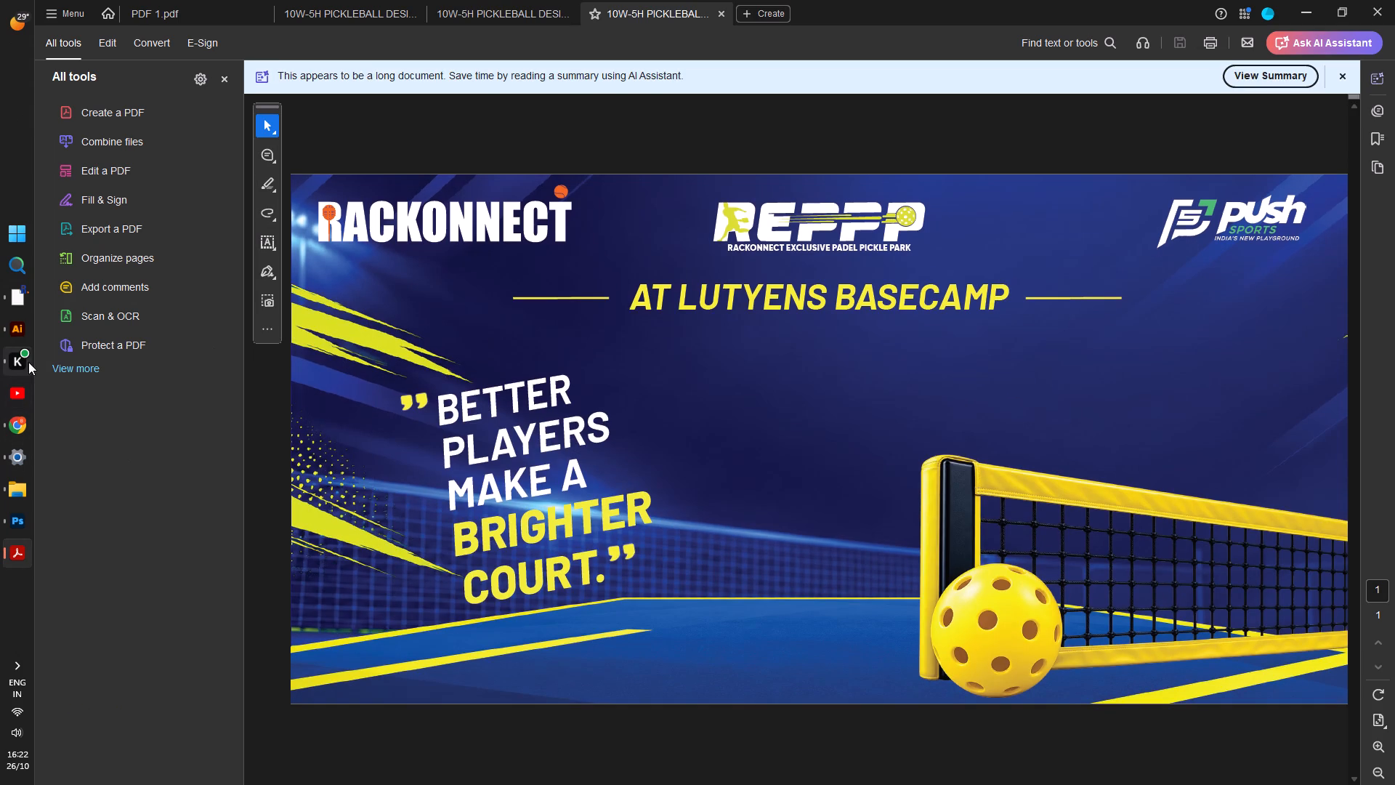
# Return to Illustrator and set up a Save As of the LIFE IS BETTER WITH PICKLEBALL banner to the Desktop in Adobe PDF format.
pyautogui.click(25, 427)
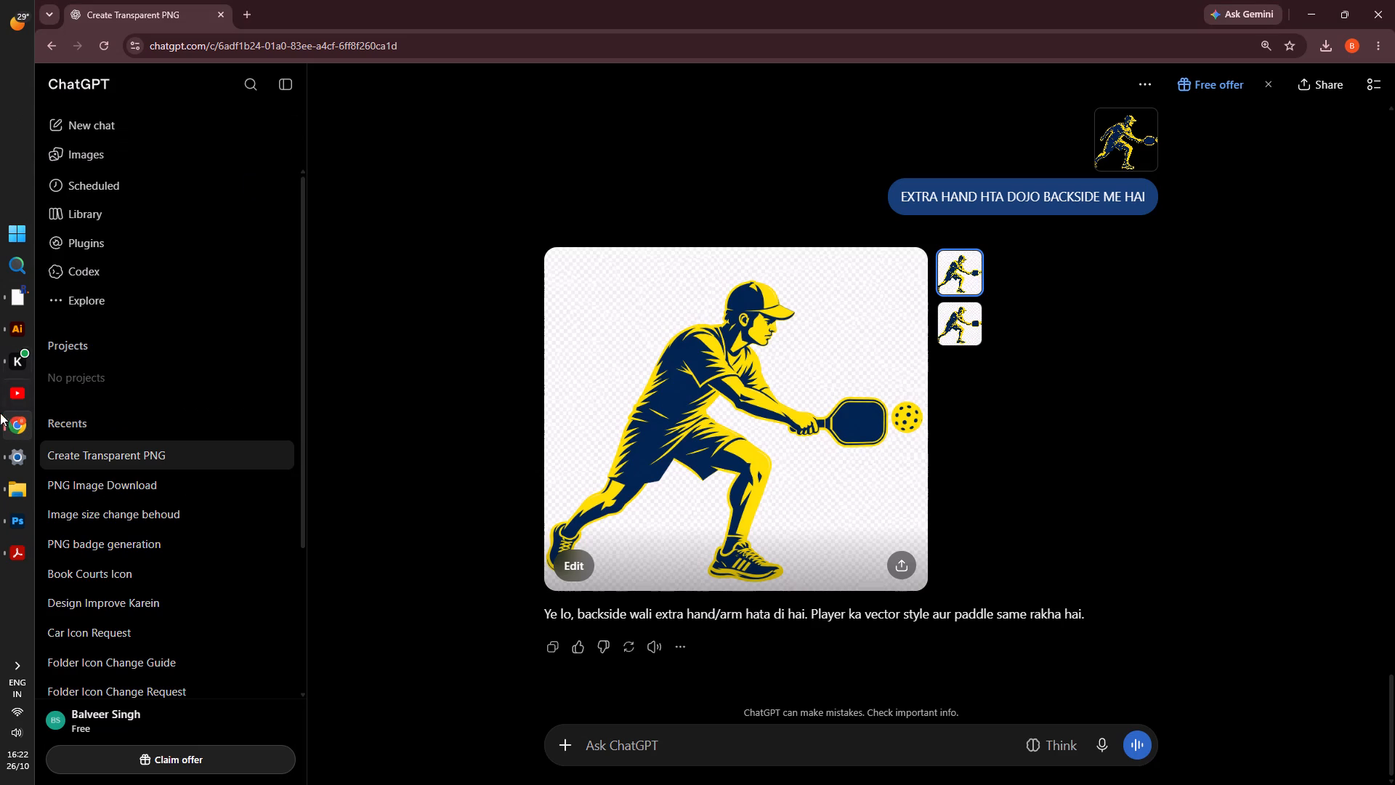
pyautogui.click(15, 324)
pyautogui.click(361, 61)
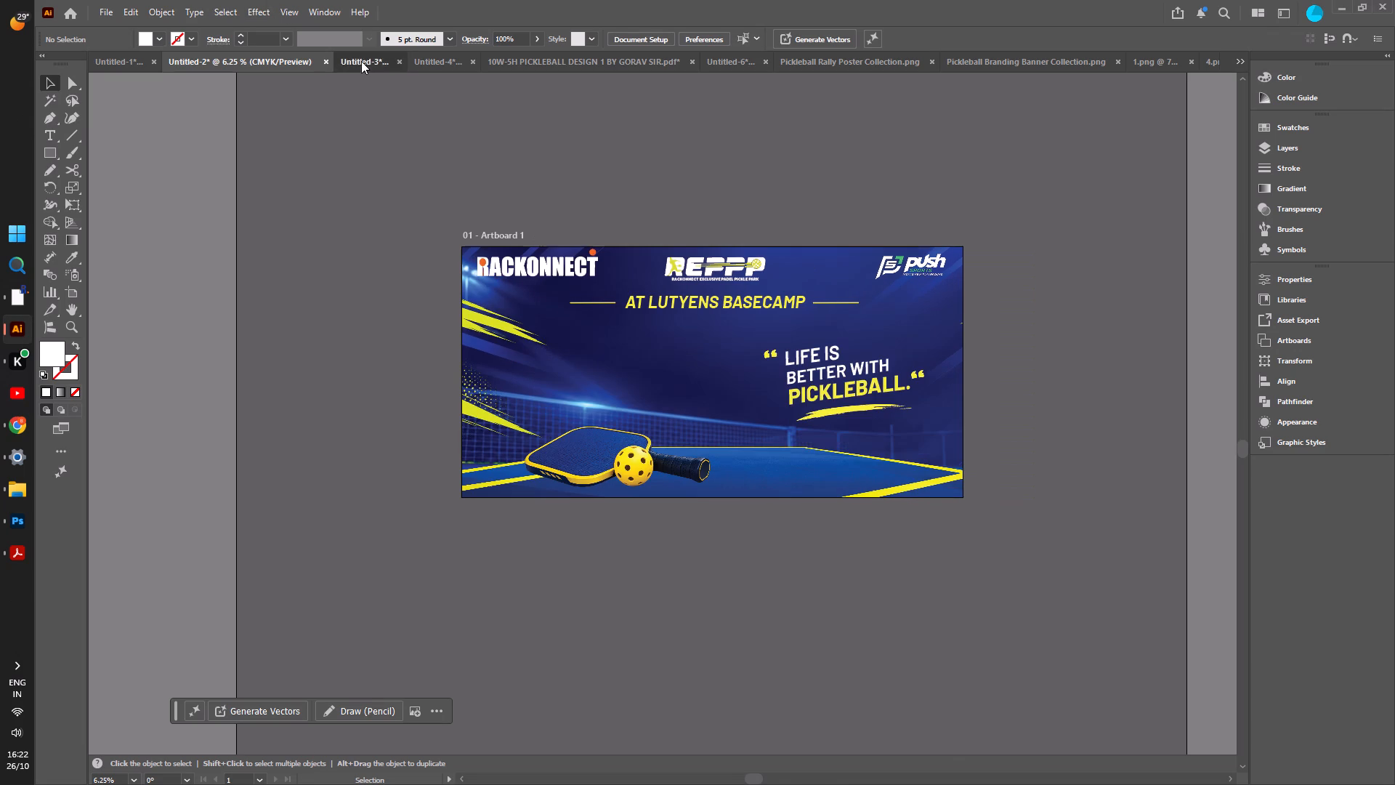
pyautogui.click(102, 10)
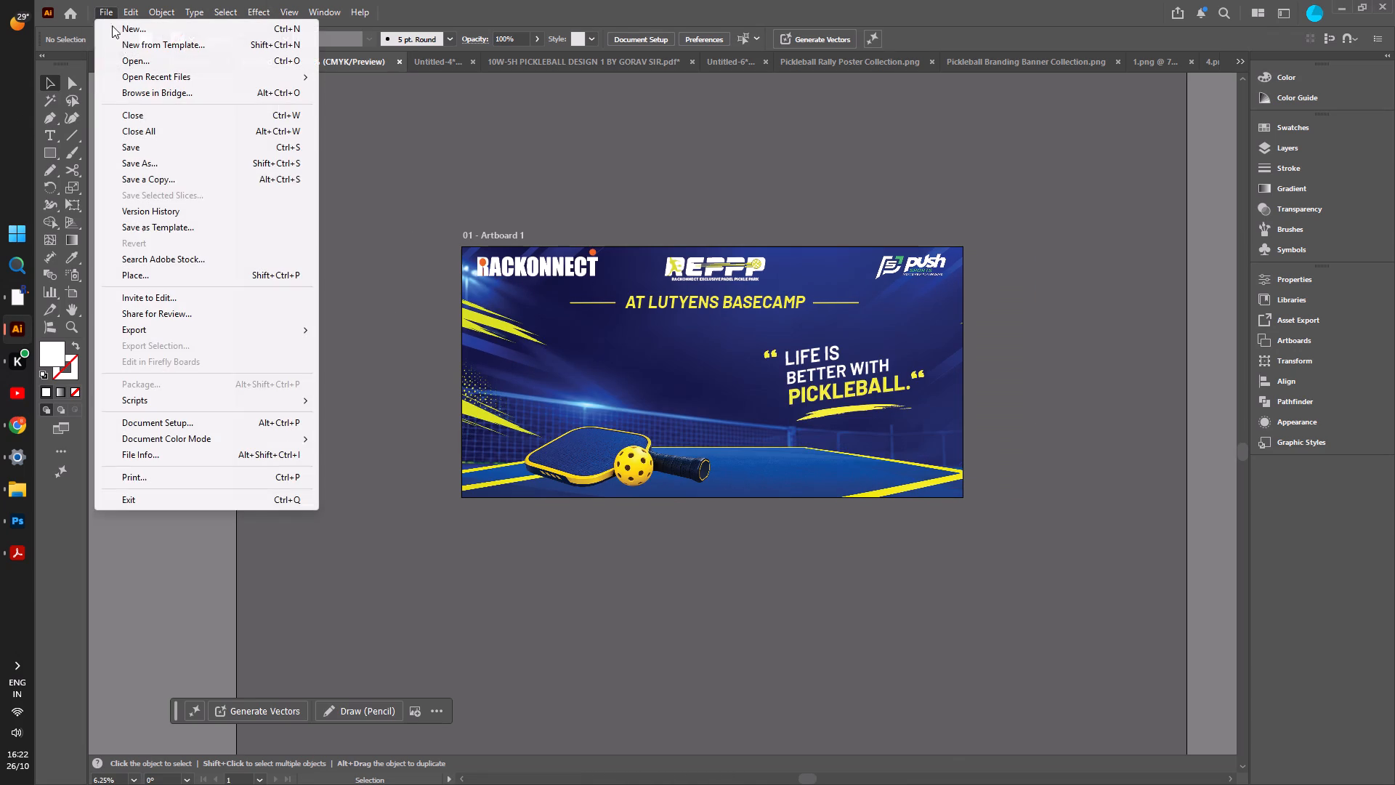
pyautogui.click(161, 163)
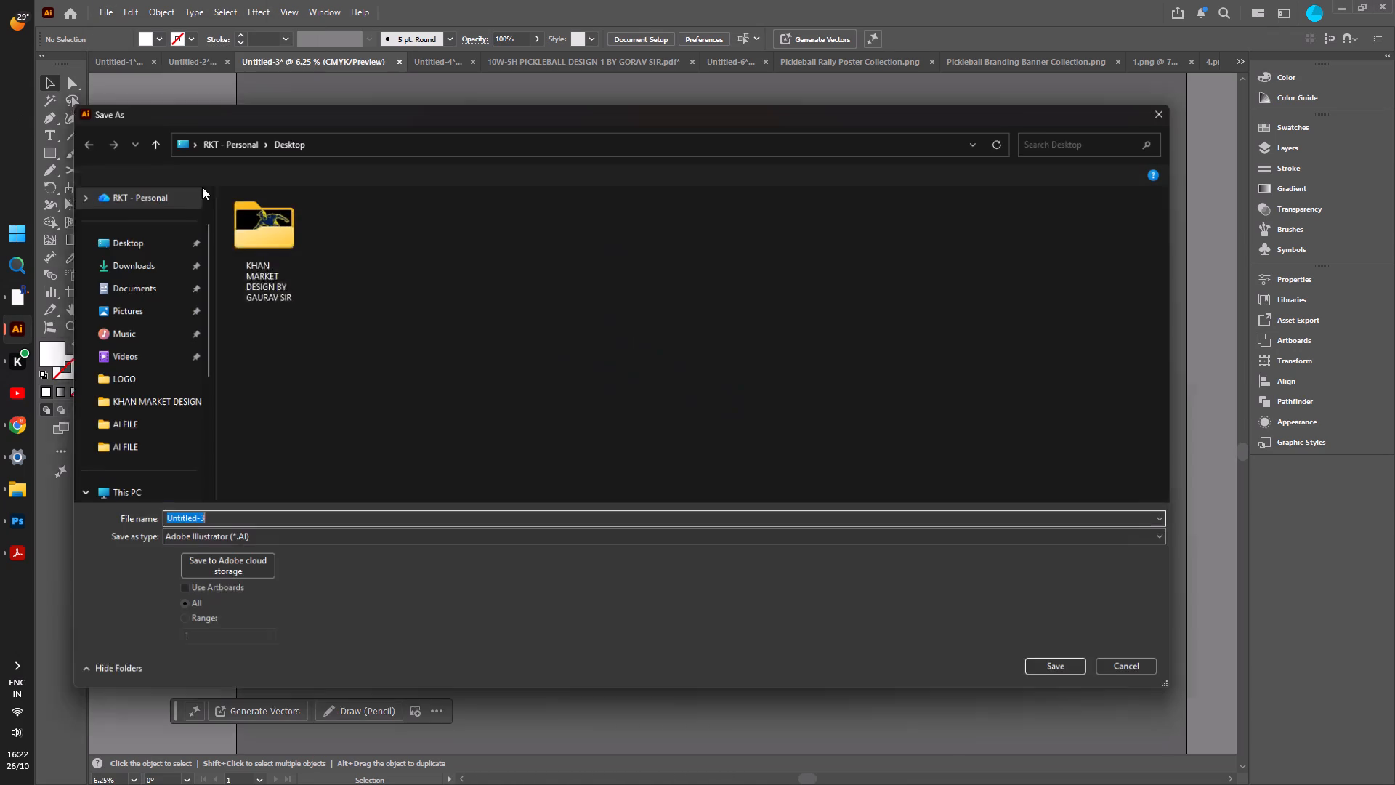
pyautogui.click(134, 249)
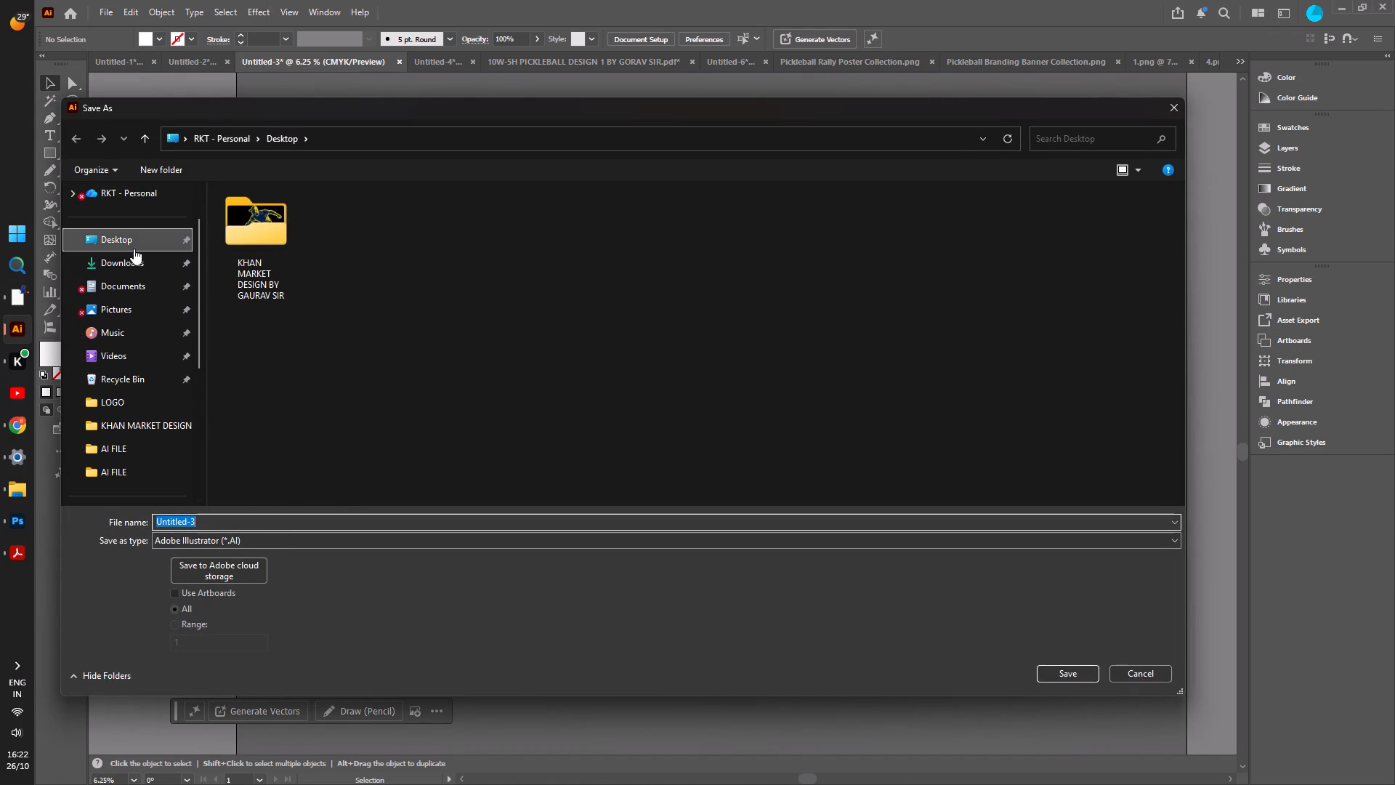
pyautogui.click(280, 544)
pyautogui.click(266, 560)
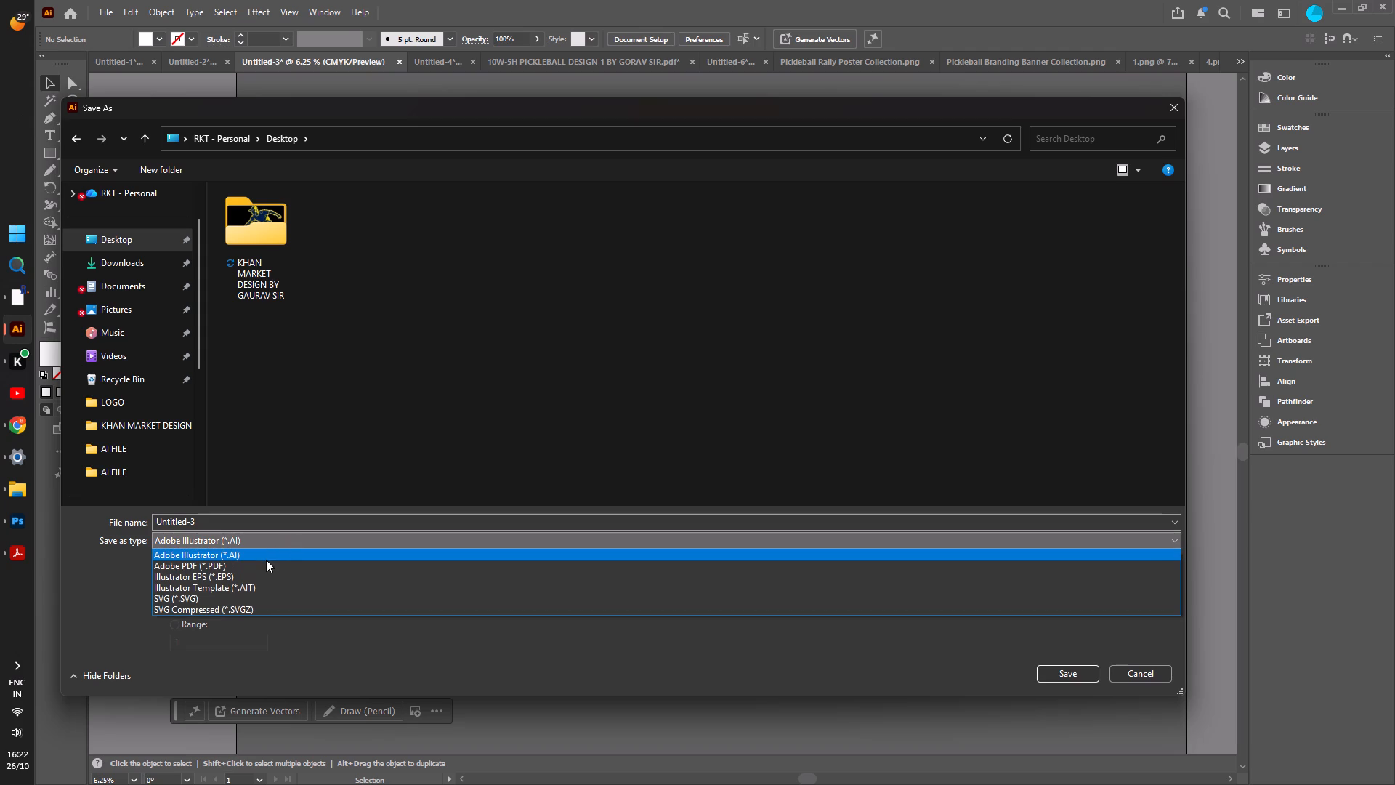
pyautogui.click(256, 531)
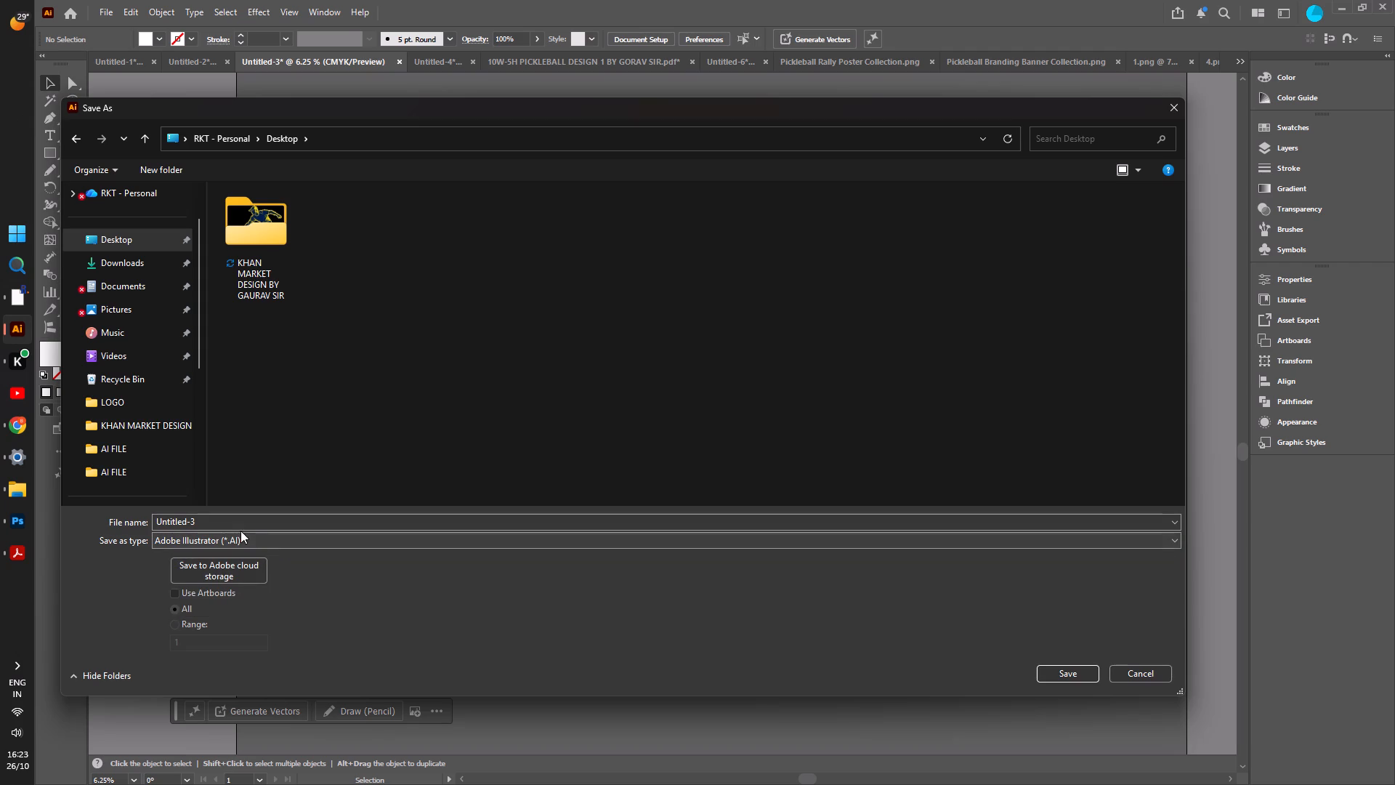
pyautogui.click(240, 534)
pyautogui.click(229, 563)
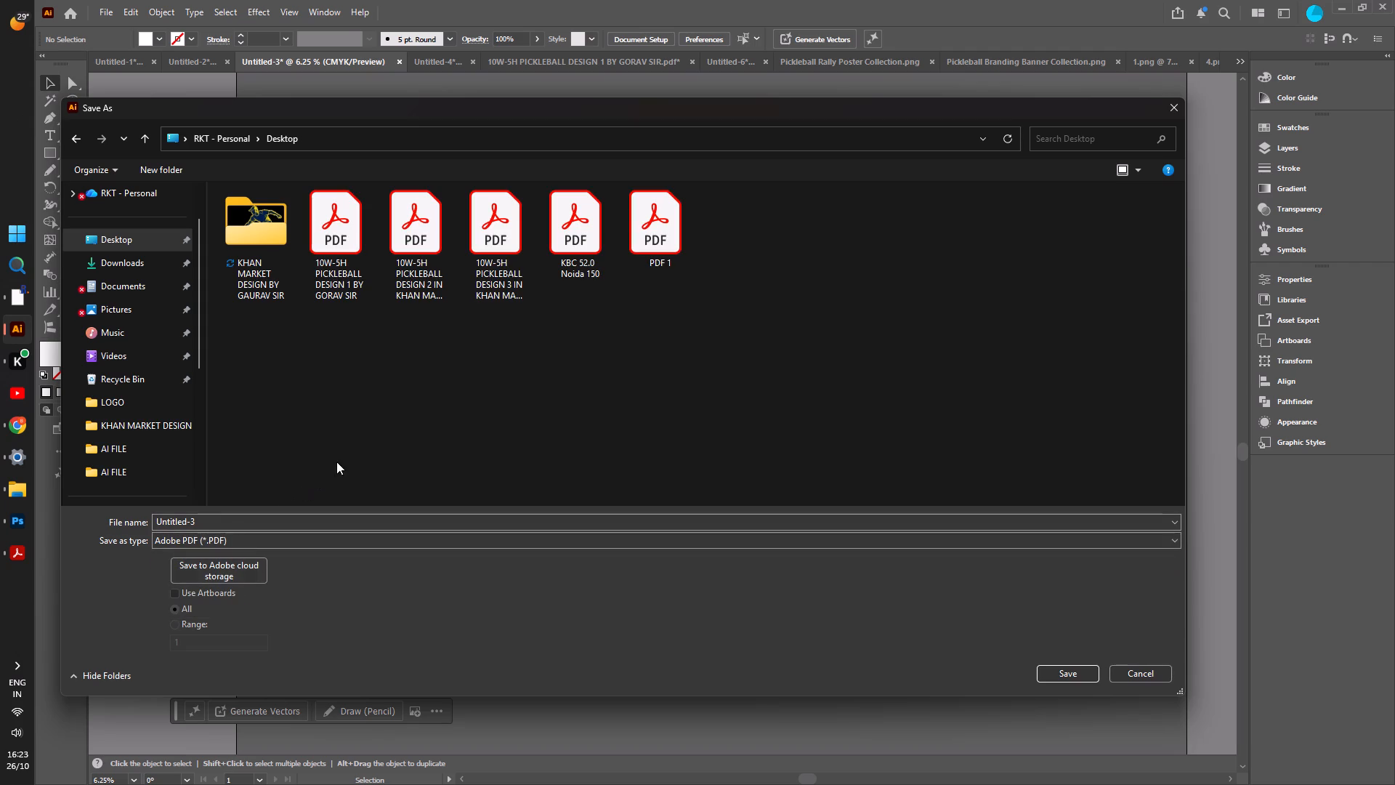
# Save the banner PDF under the copied name, edited to 10W-5H PICKLEBALL DESIGN 4 IN KHAN MARKET.
pyautogui.click(217, 519)
pyautogui.hotkey('ctrl', 'v')
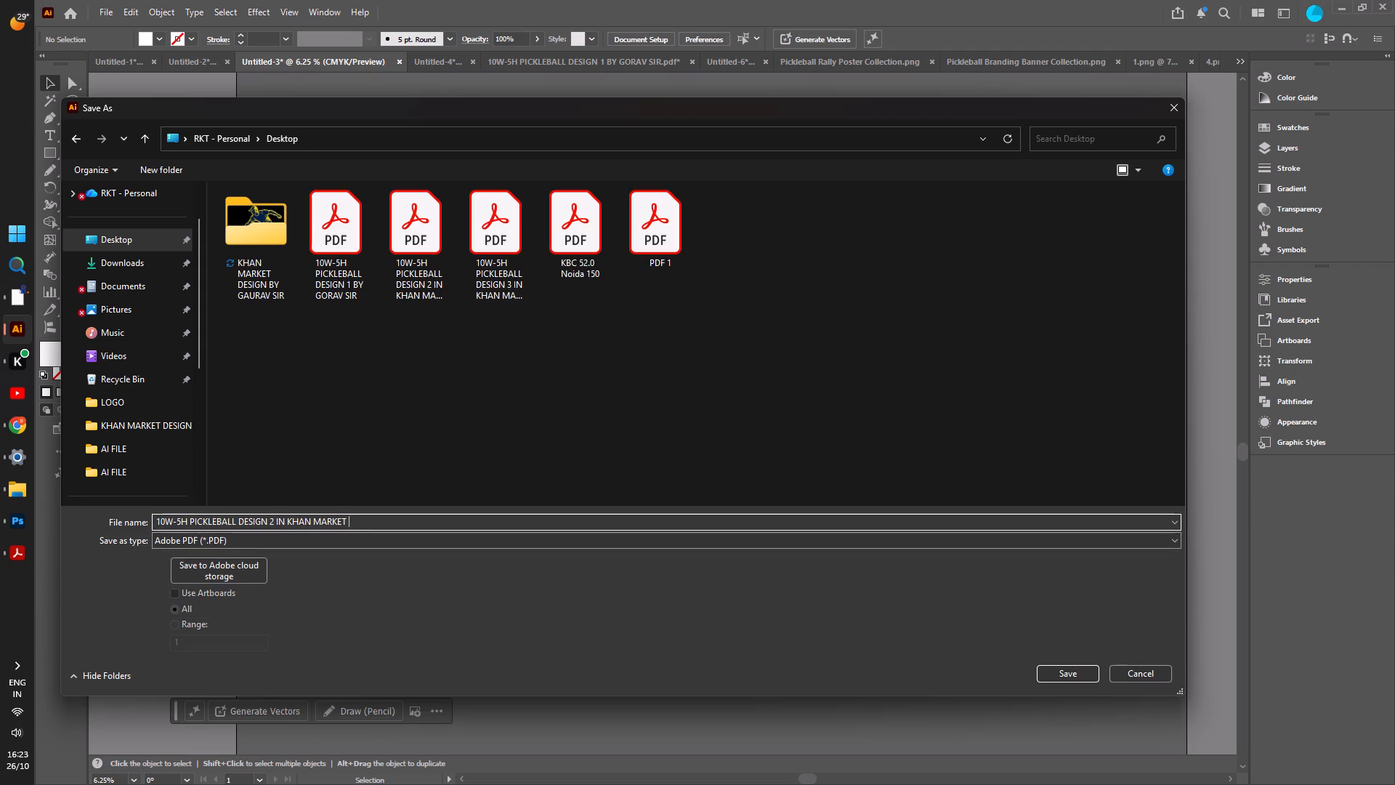
pyautogui.click(274, 520)
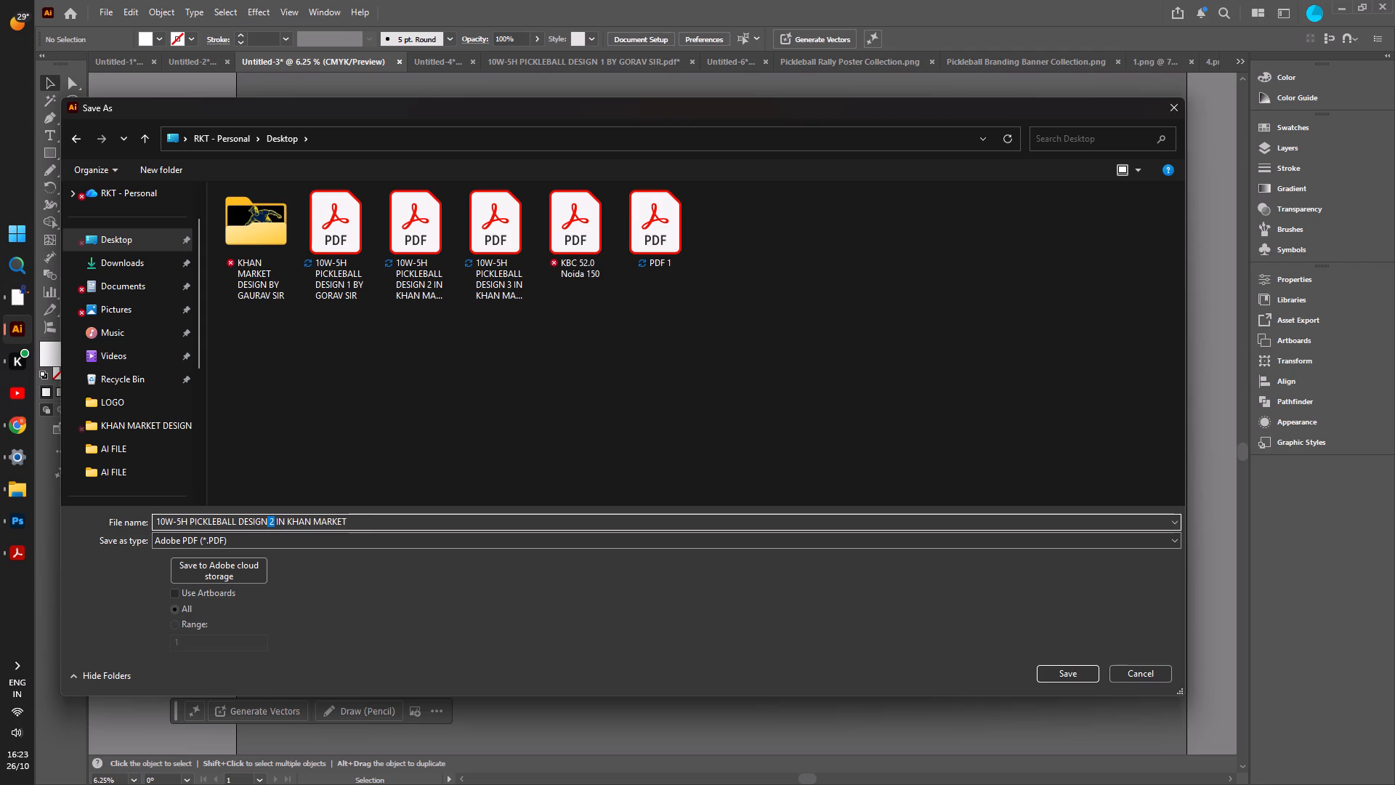
pyautogui.press('4')
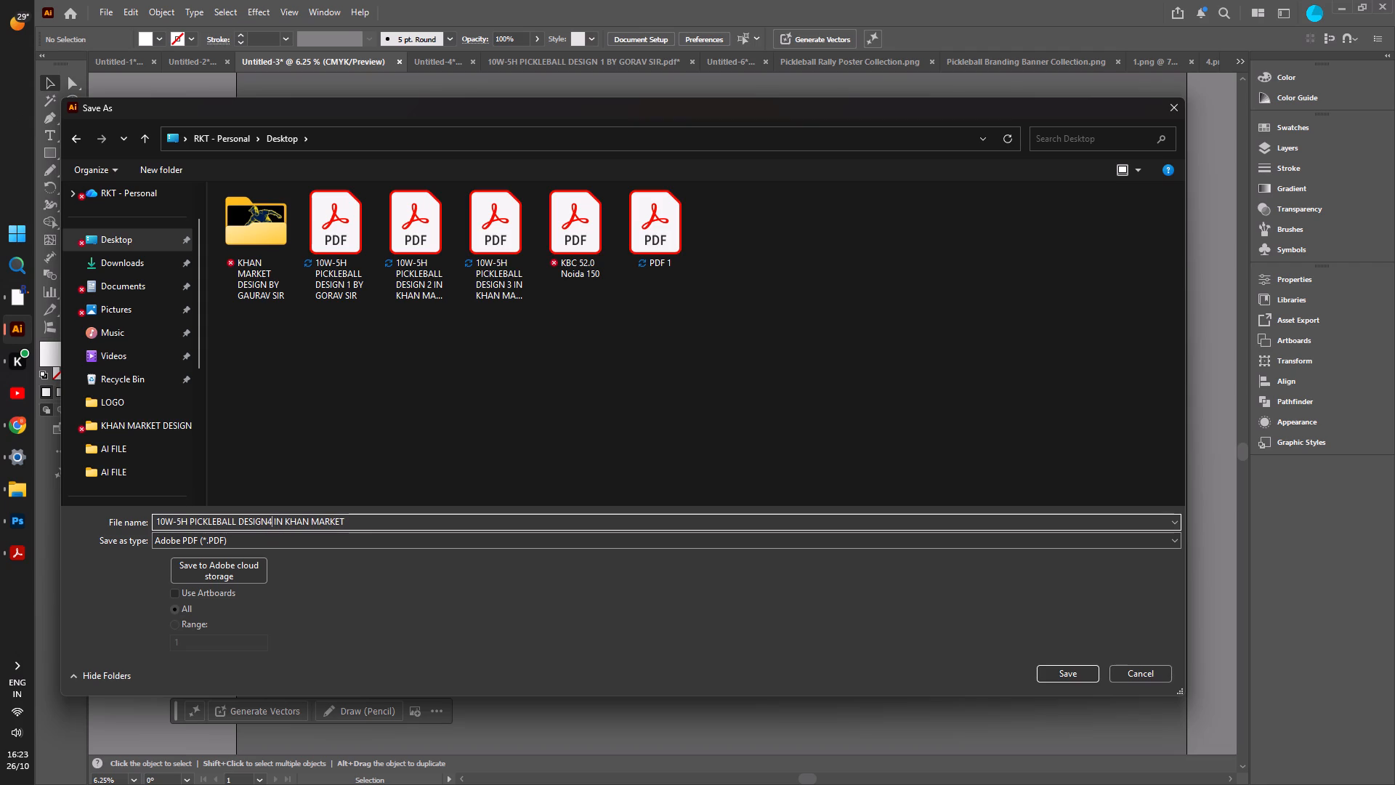
pyautogui.click(266, 518)
pyautogui.press('space')
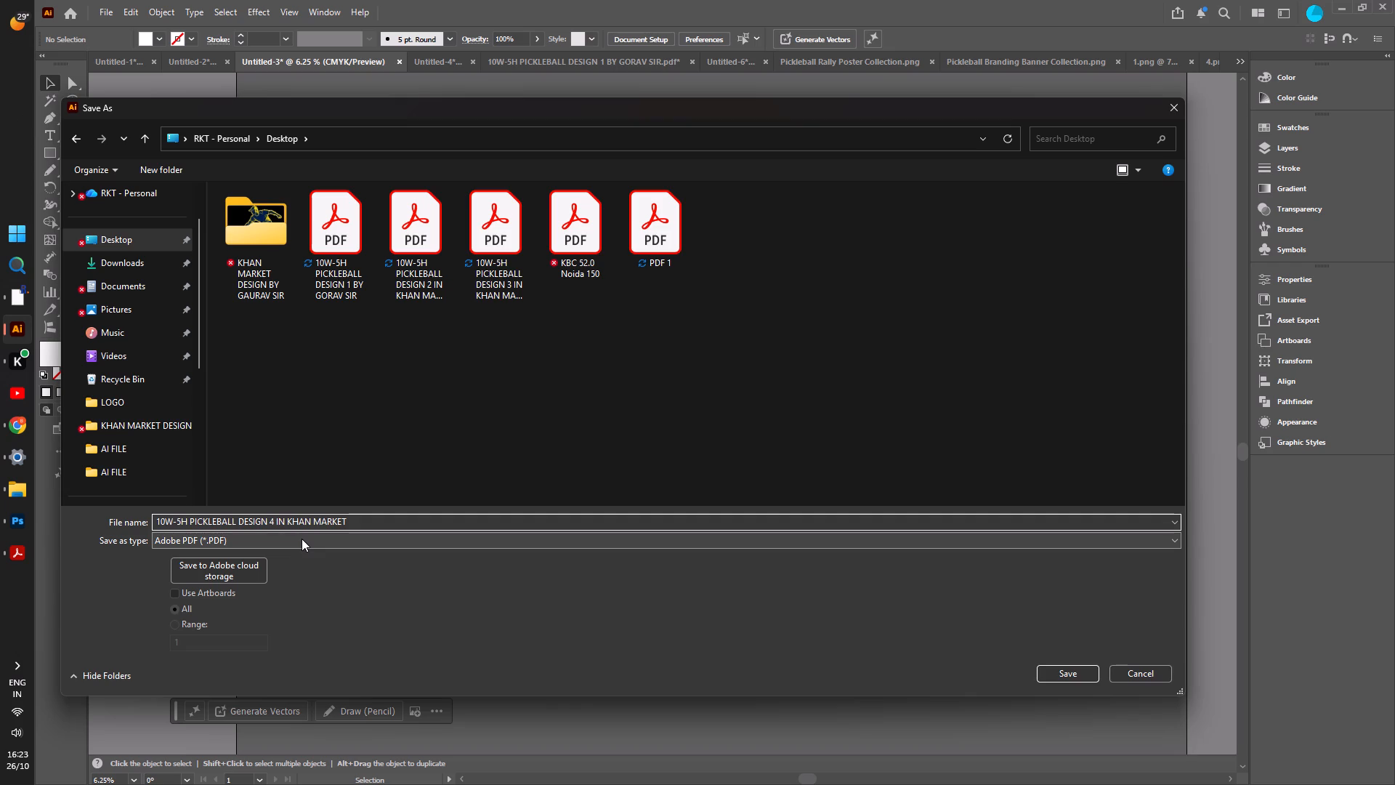
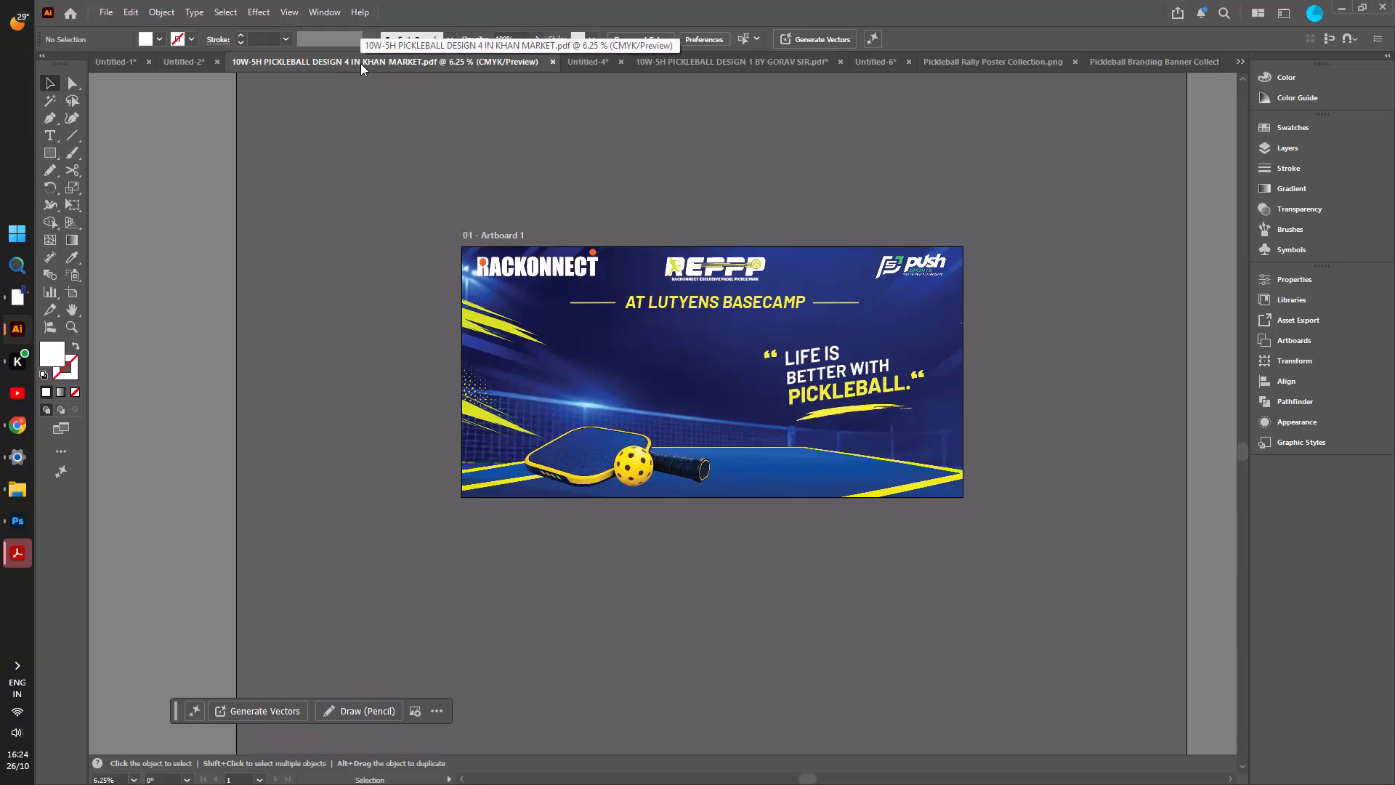
# Export the PLAY PICKLEBALL banner to the Desktop as a High Quality Print PDF named 10W-5H PICKLEBALL DESIGN 1 IN KHAN MARKET.
pyautogui.click(581, 60)
pyautogui.click(709, 63)
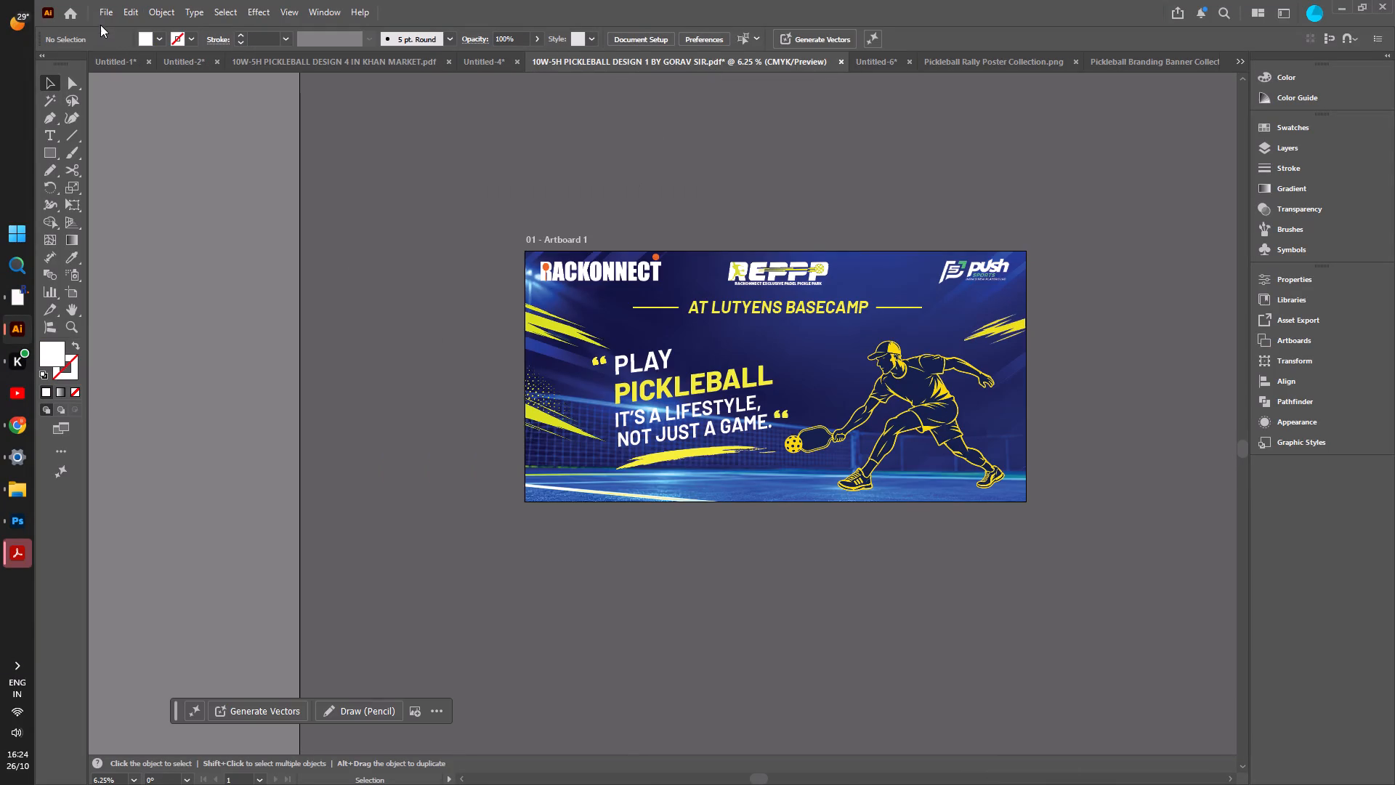
pyautogui.click(107, 9)
pyautogui.click(164, 331)
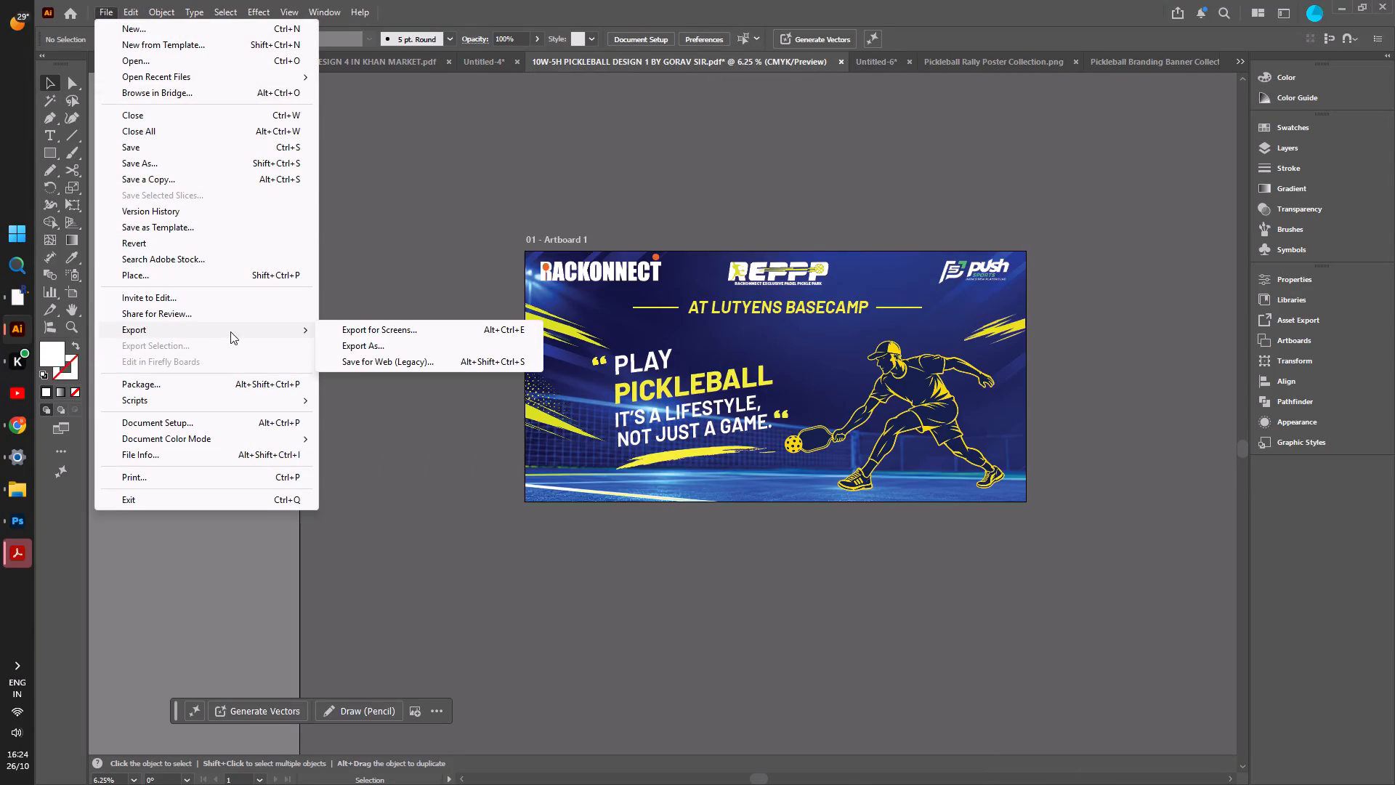
pyautogui.click(373, 349)
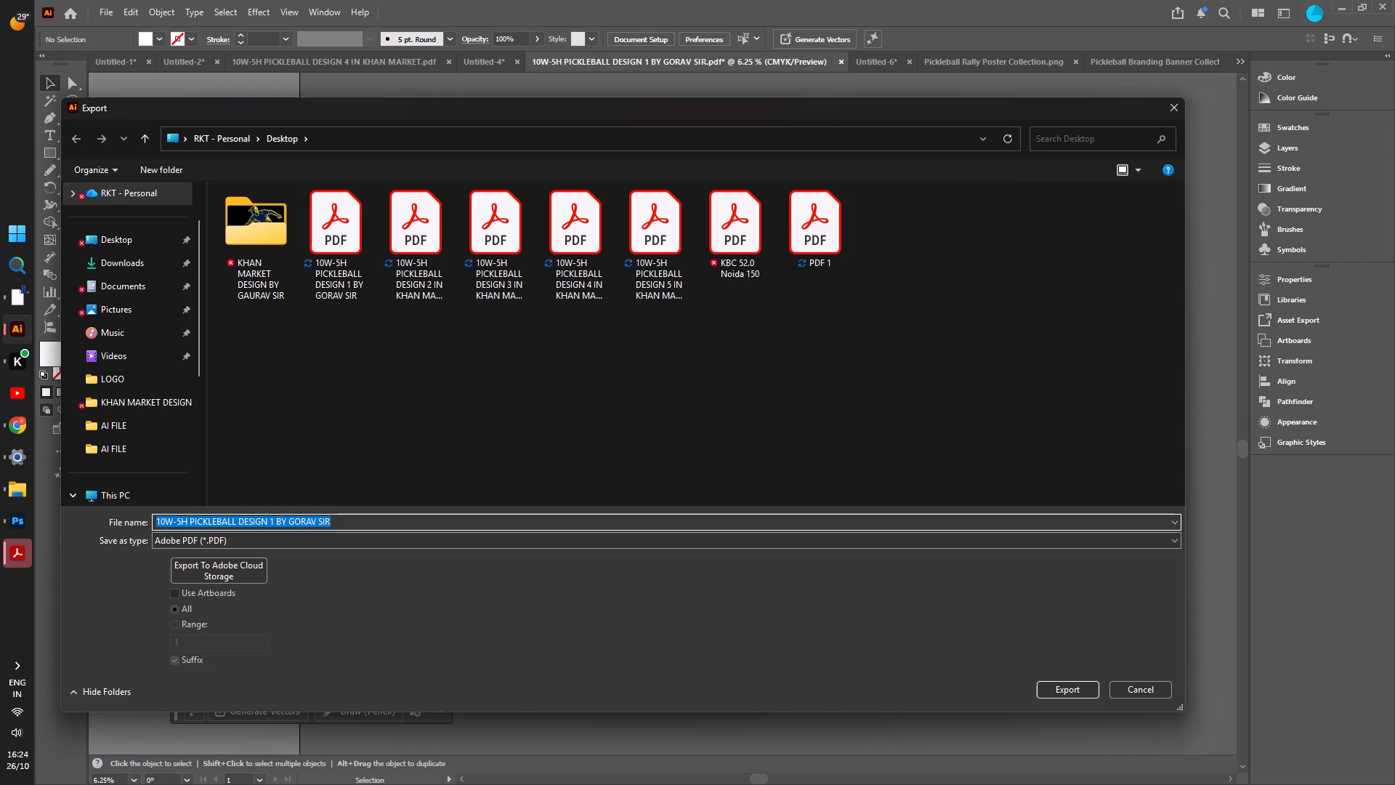
pyautogui.click(336, 520)
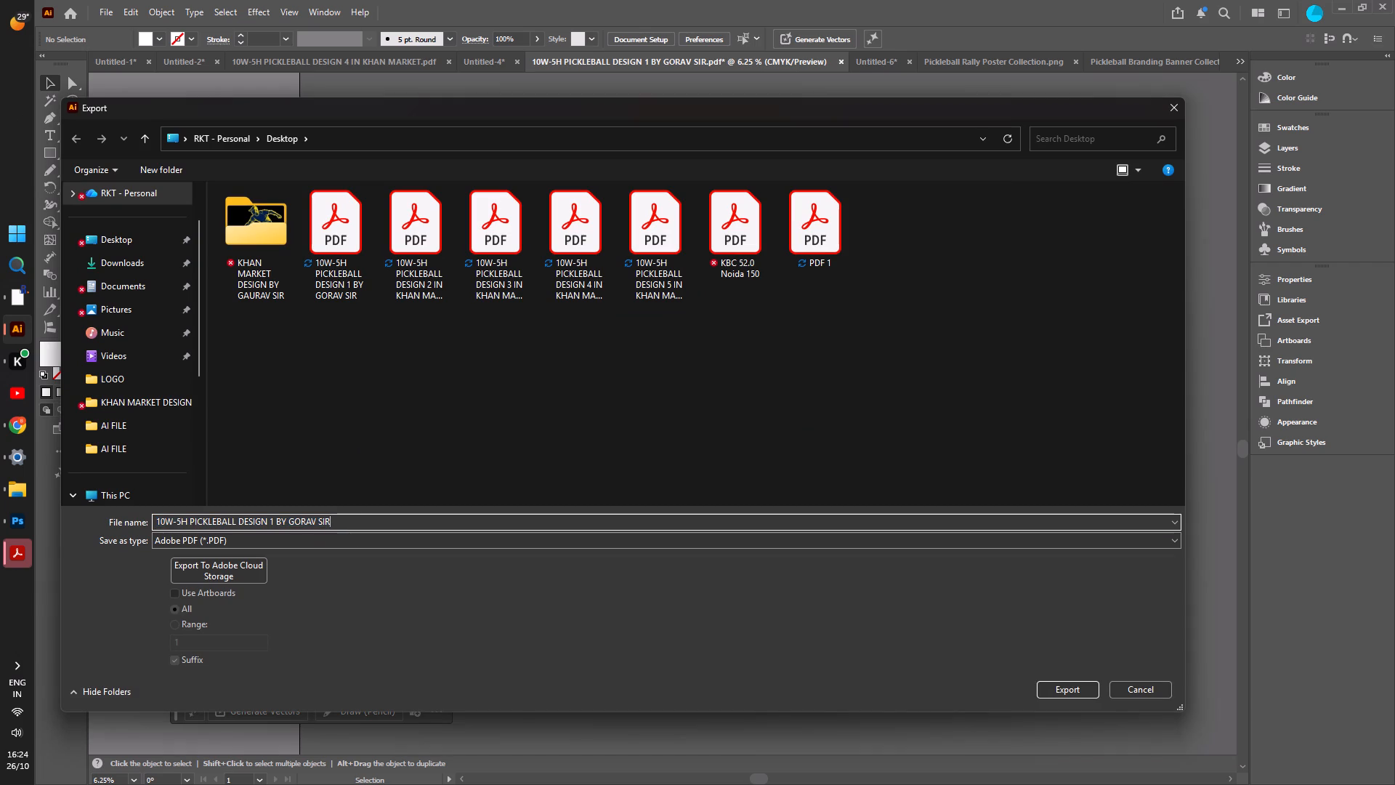
pyautogui.moveTo(339, 521); pyautogui.dragTo(140, 502)
pyautogui.hotkey('ctrl', 'v')
pyautogui.click(273, 523)
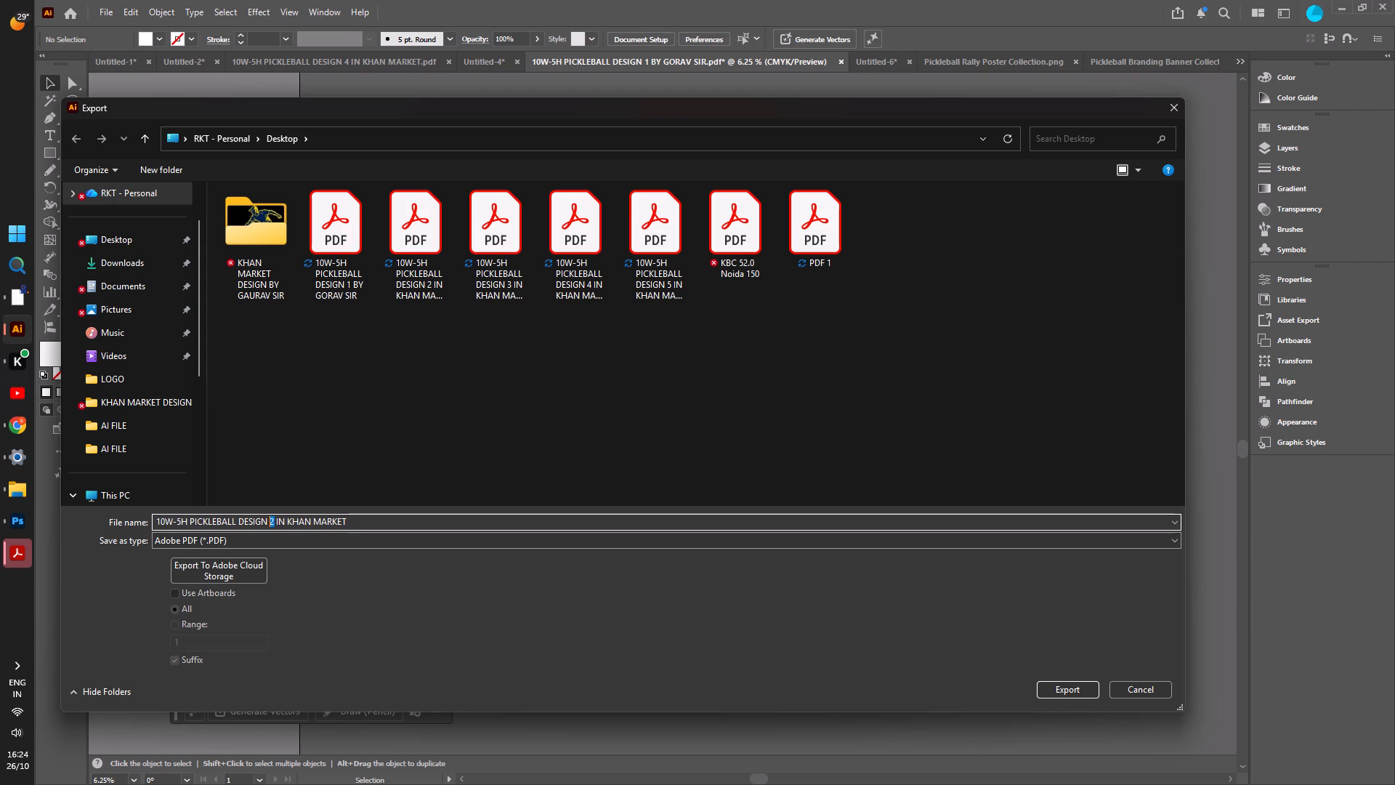
pyautogui.press('1')
pyautogui.click(1075, 692)
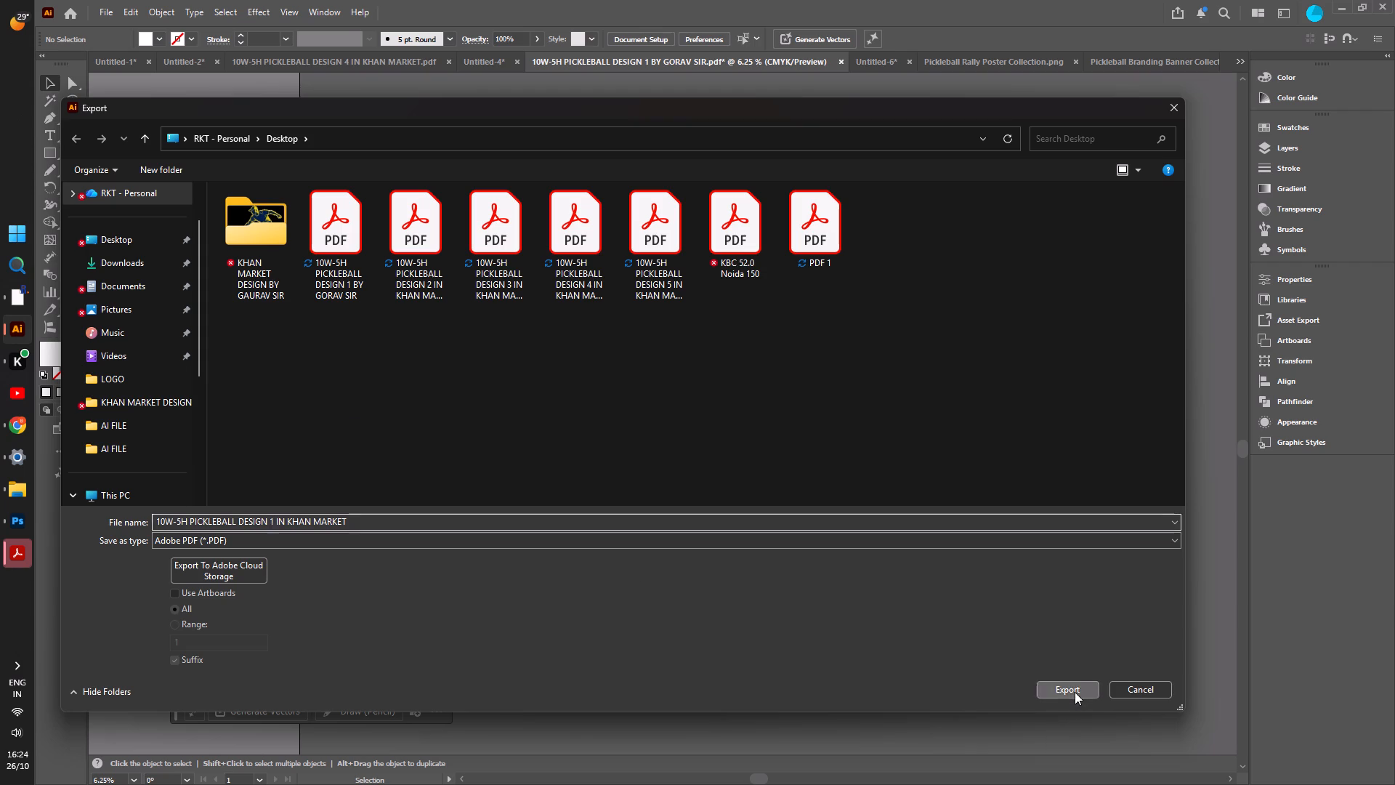
pyautogui.click(852, 572)
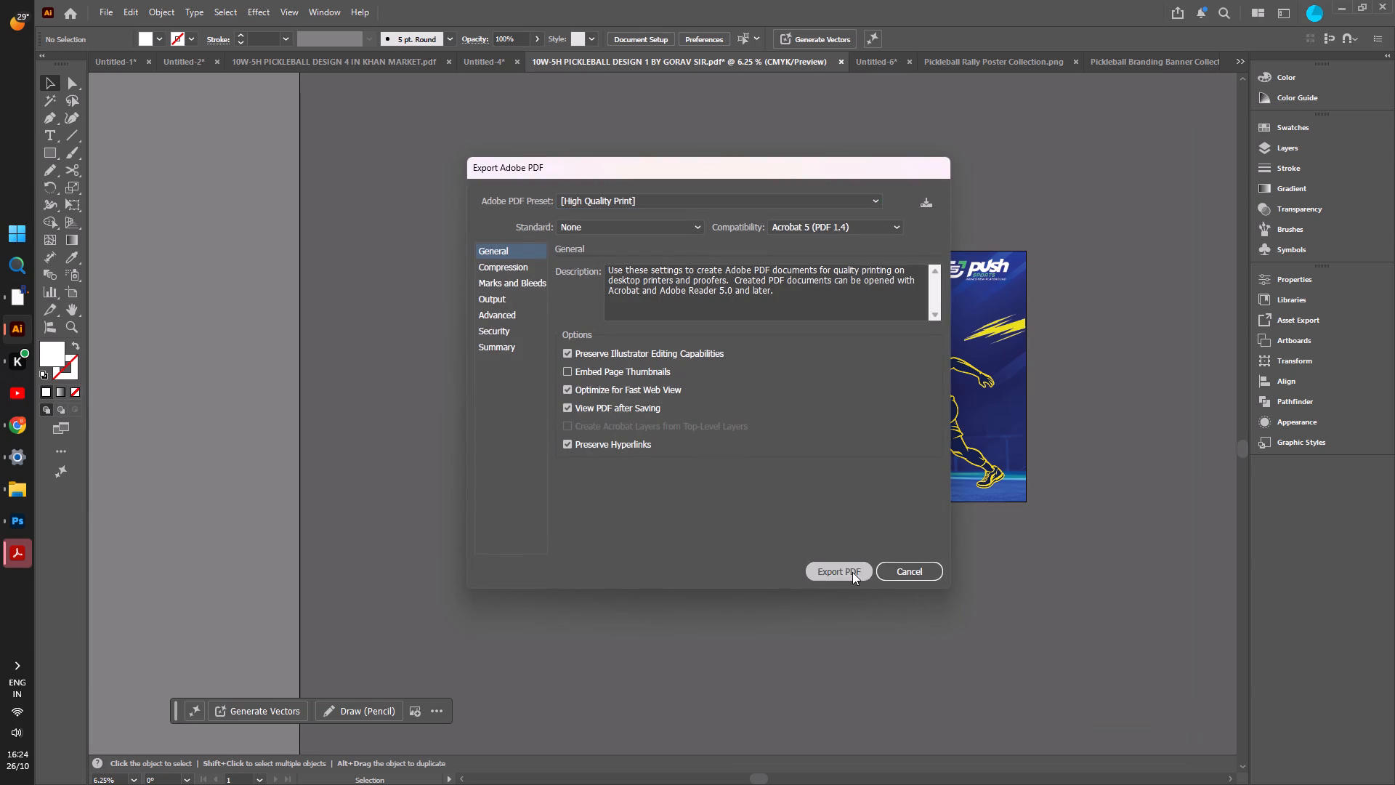
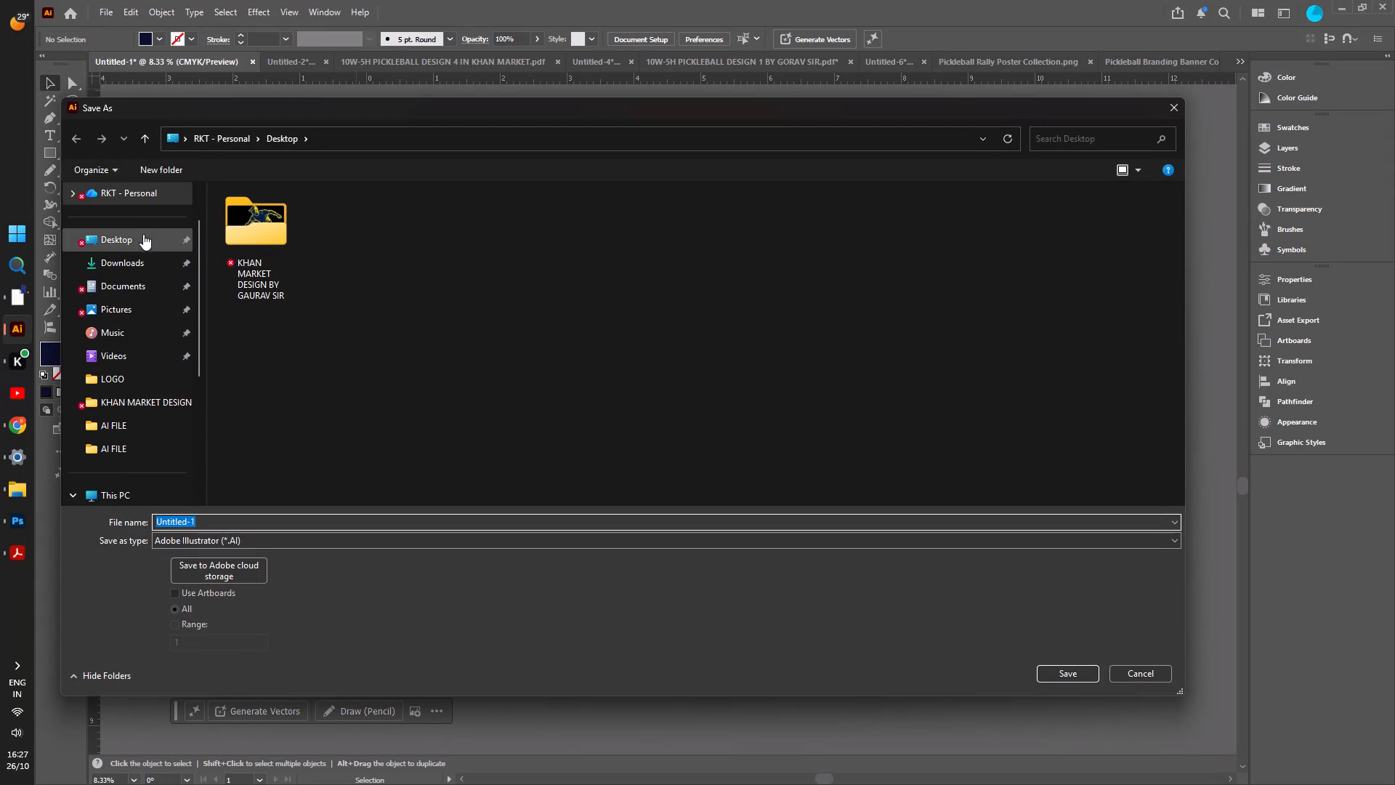
# Choose the Desktop as the save location and name the Untitled-1 document 10W-5H PICKLEBALL DESIGN 1 IN KHAN MARKET.
pyautogui.click(143, 237)
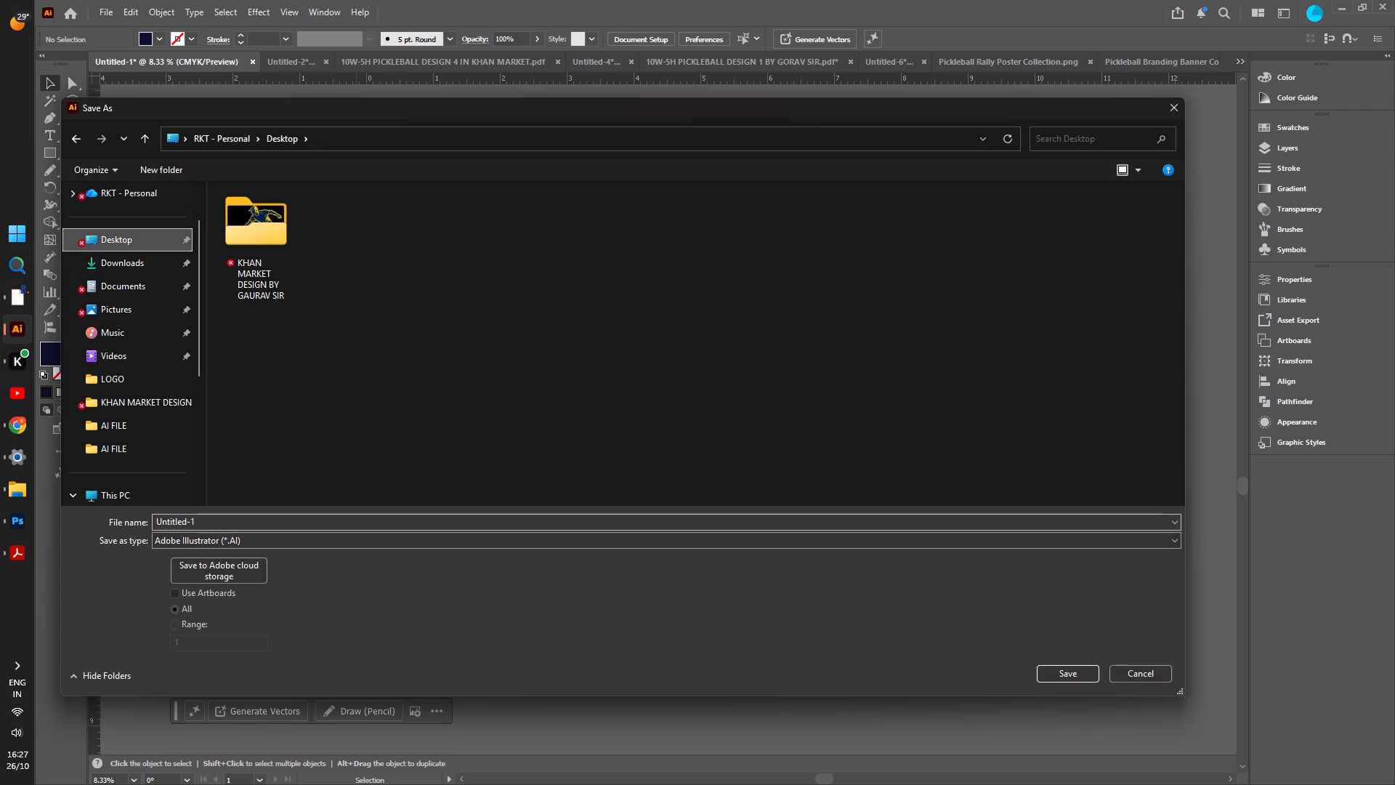
pyautogui.click(227, 518)
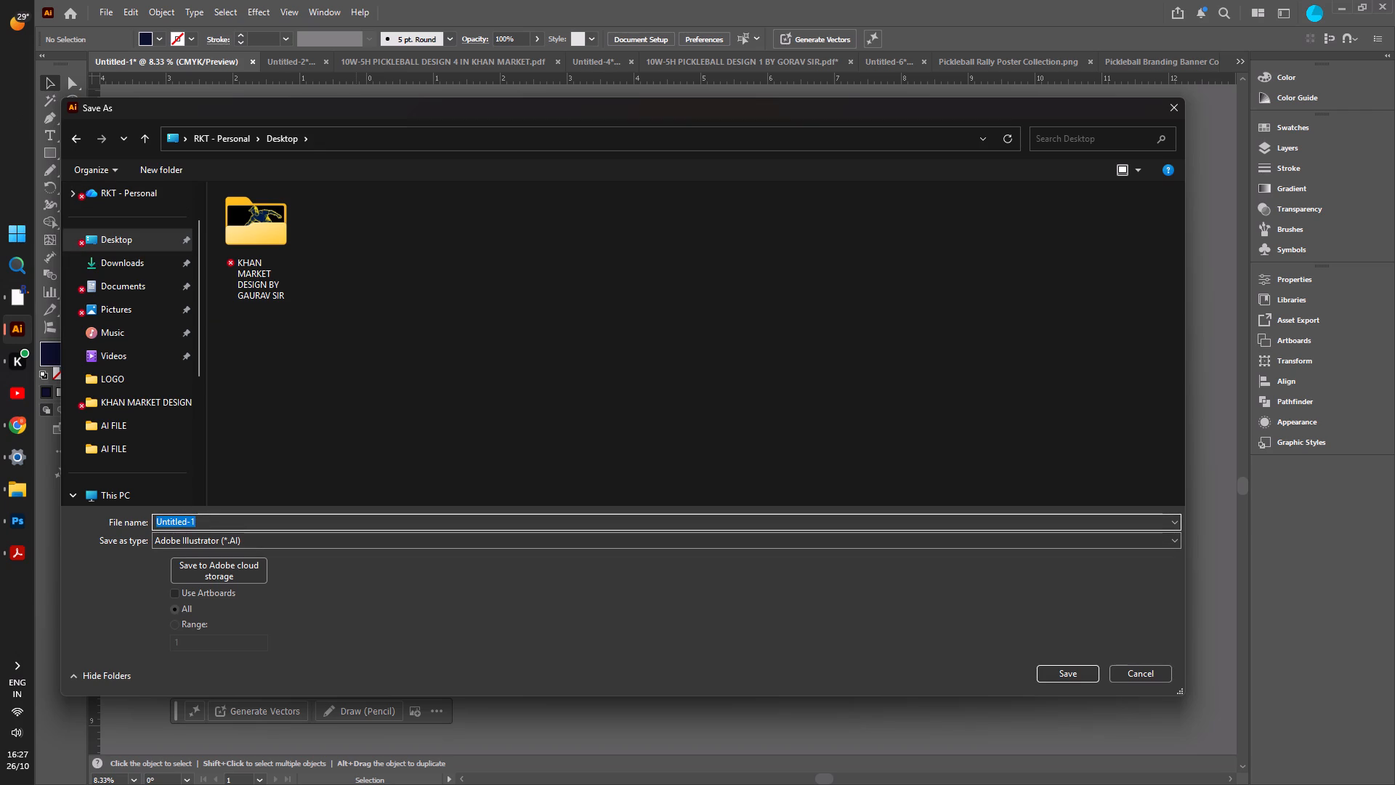
pyautogui.hotkey('ctrl', 'v')
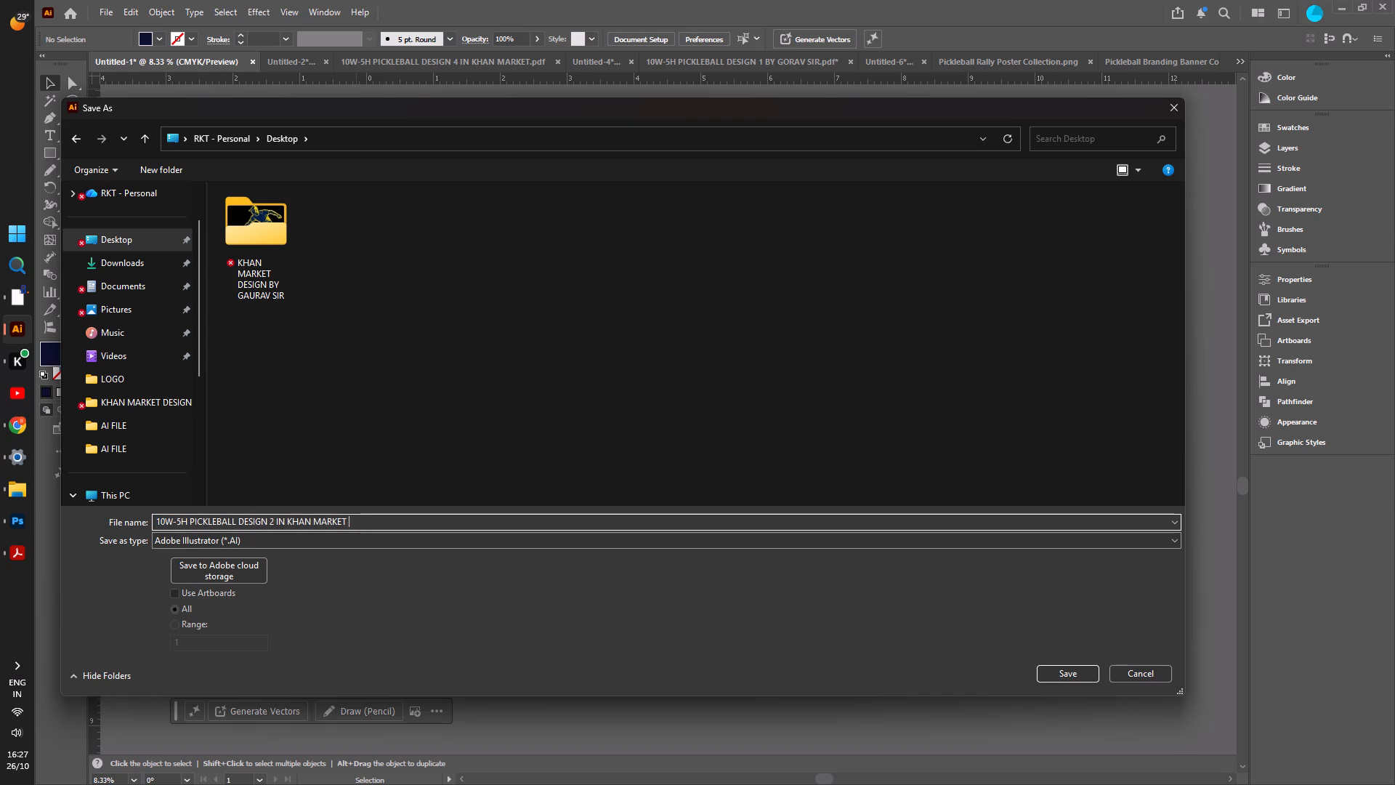
pyautogui.click(273, 520)
pyautogui.press('1')
pyautogui.click(363, 523)
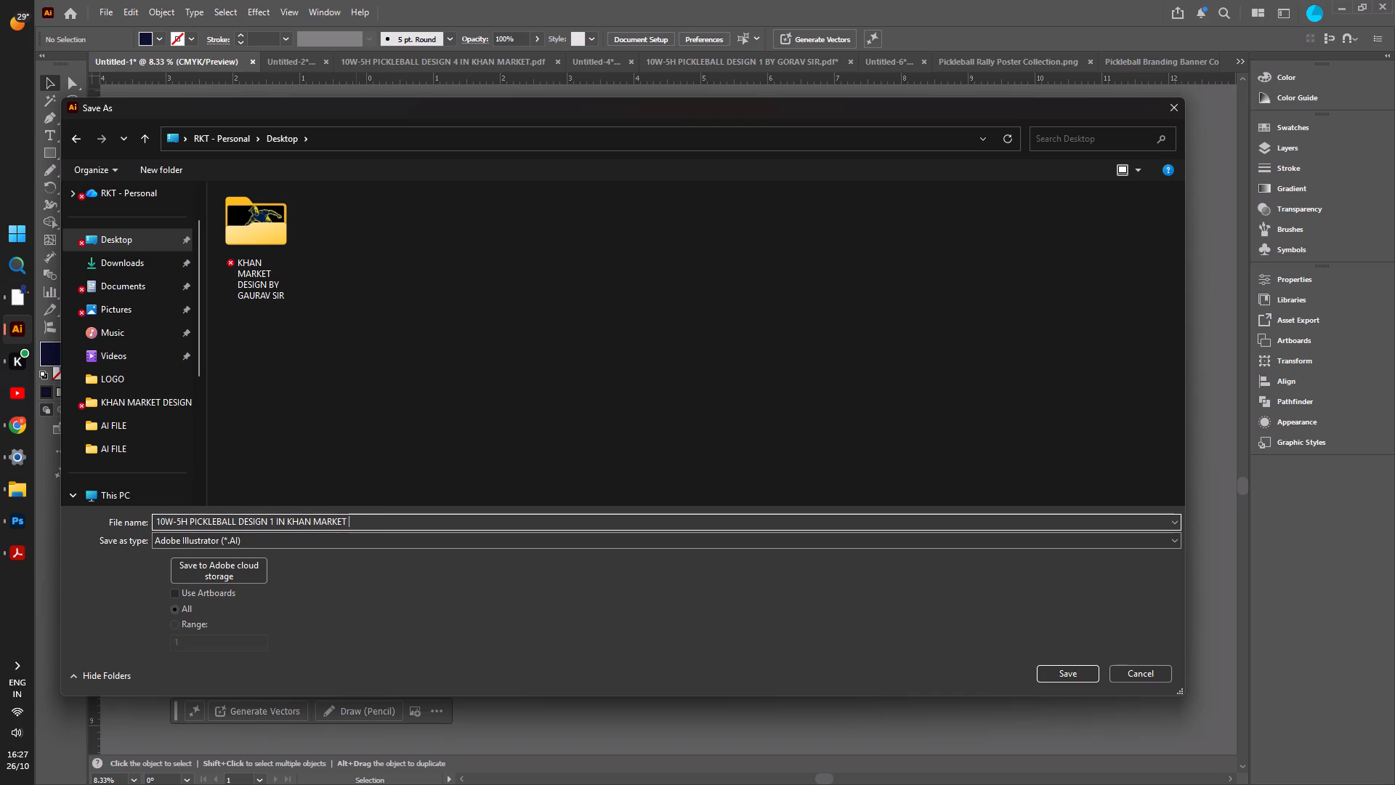
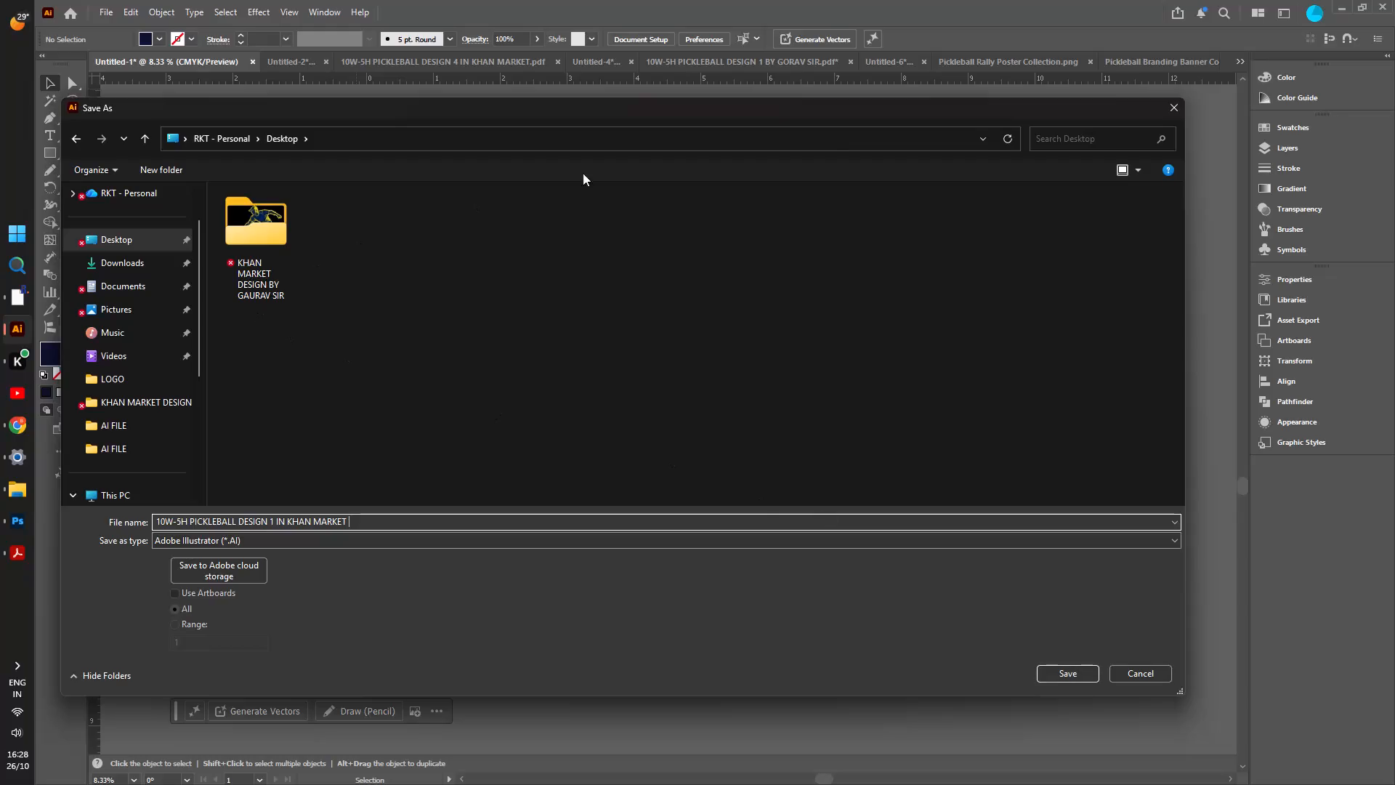
# Save the "Good rallies build great friendships" banner as the Adobe Illustrator file 10W-5H PICKLEBALL DESIGN 1 IN KHAN MARKET, keeping the offered Illustrator options.
pyautogui.click(369, 520)
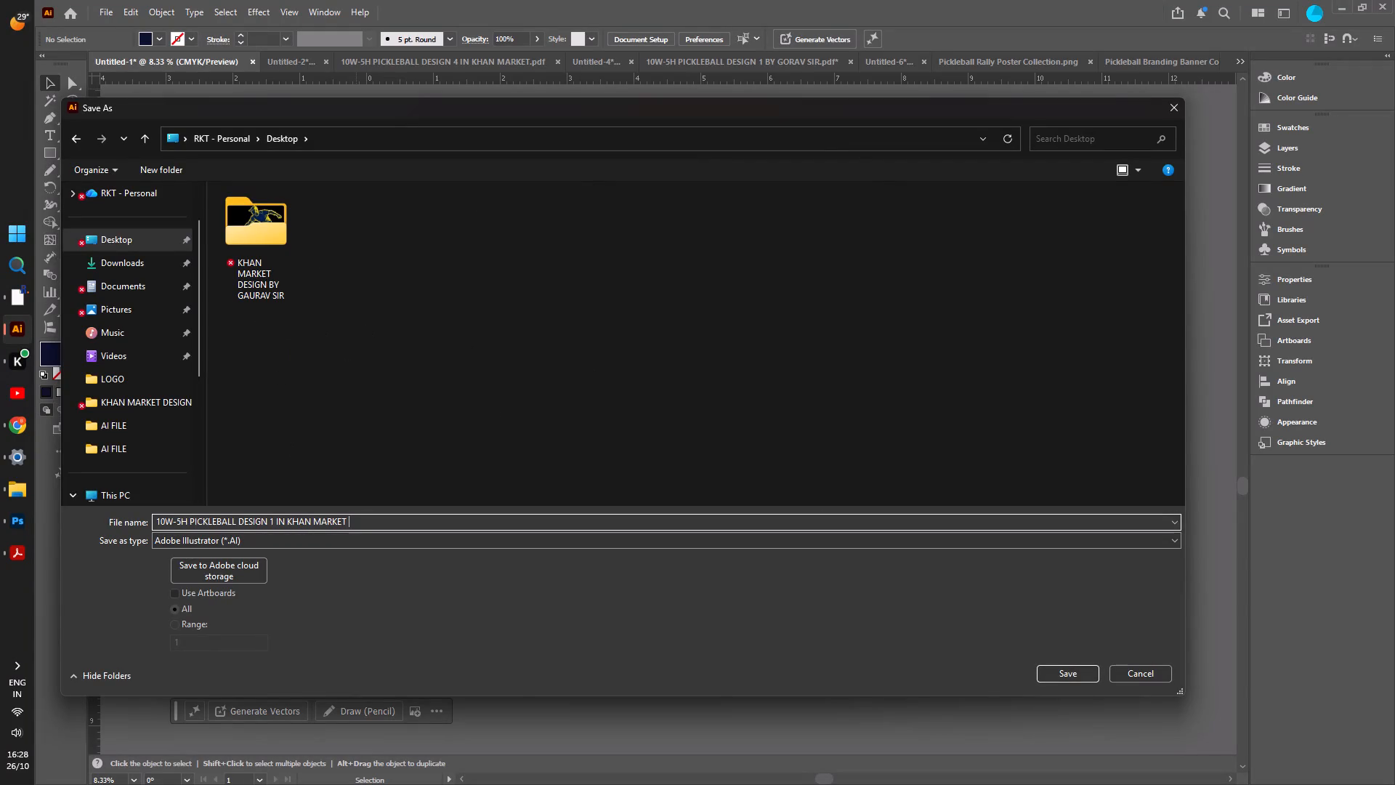
pyautogui.click(1075, 678)
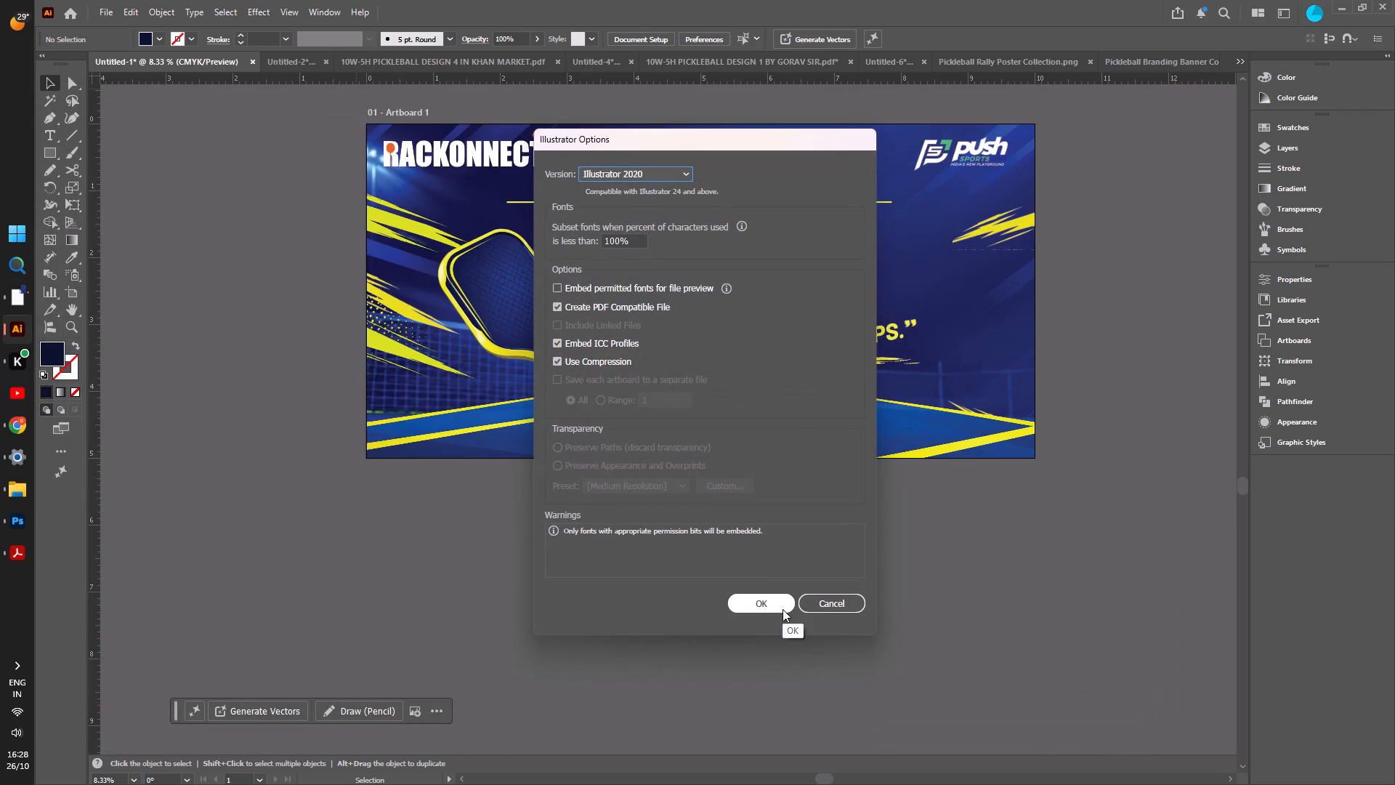
pyautogui.click(783, 609)
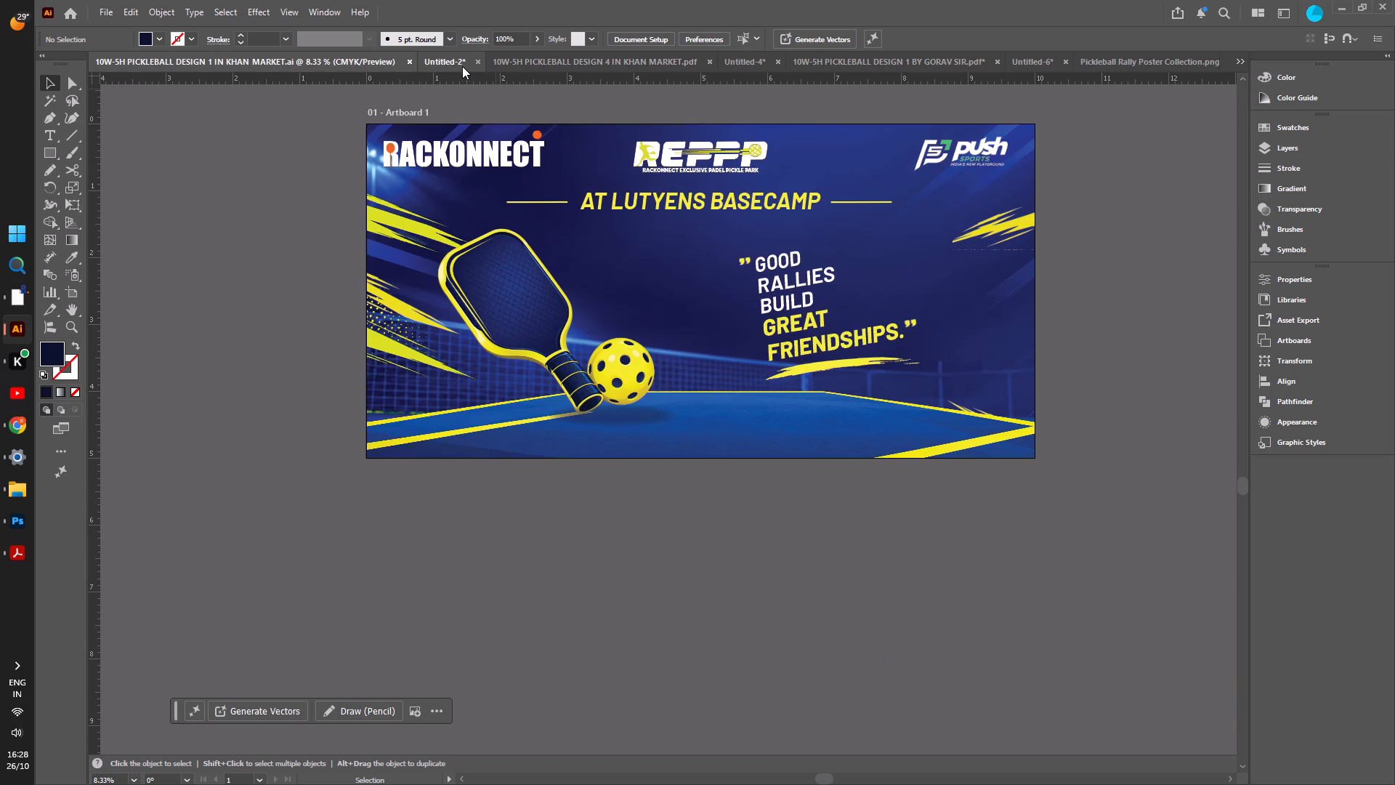
# Save the Untitled-2 banner on the Desktop as the Adobe Illustrator file 10W-5H PICKLEBALL DESIGN 2 IN KHAN MARKET.
pyautogui.click(450, 64)
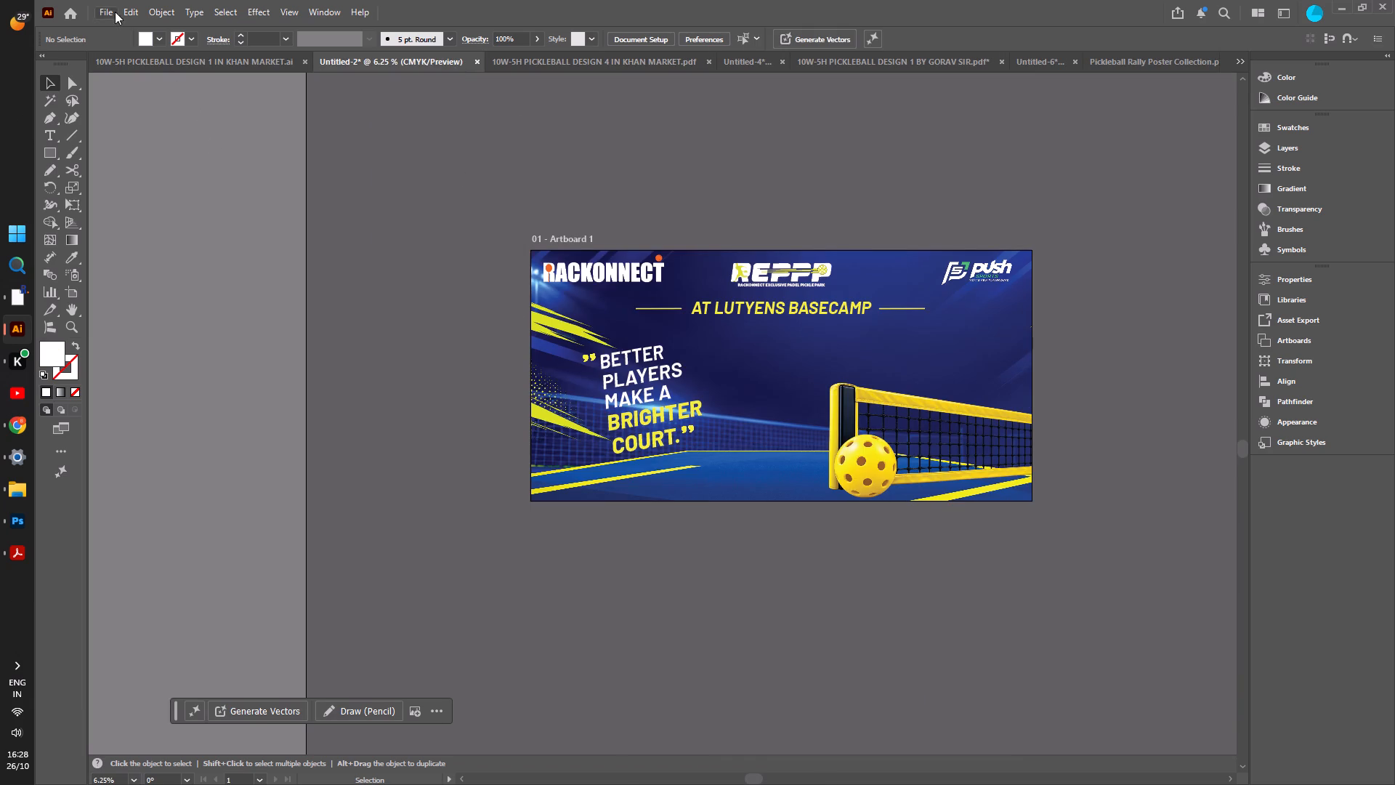
pyautogui.click(112, 7)
pyautogui.click(158, 162)
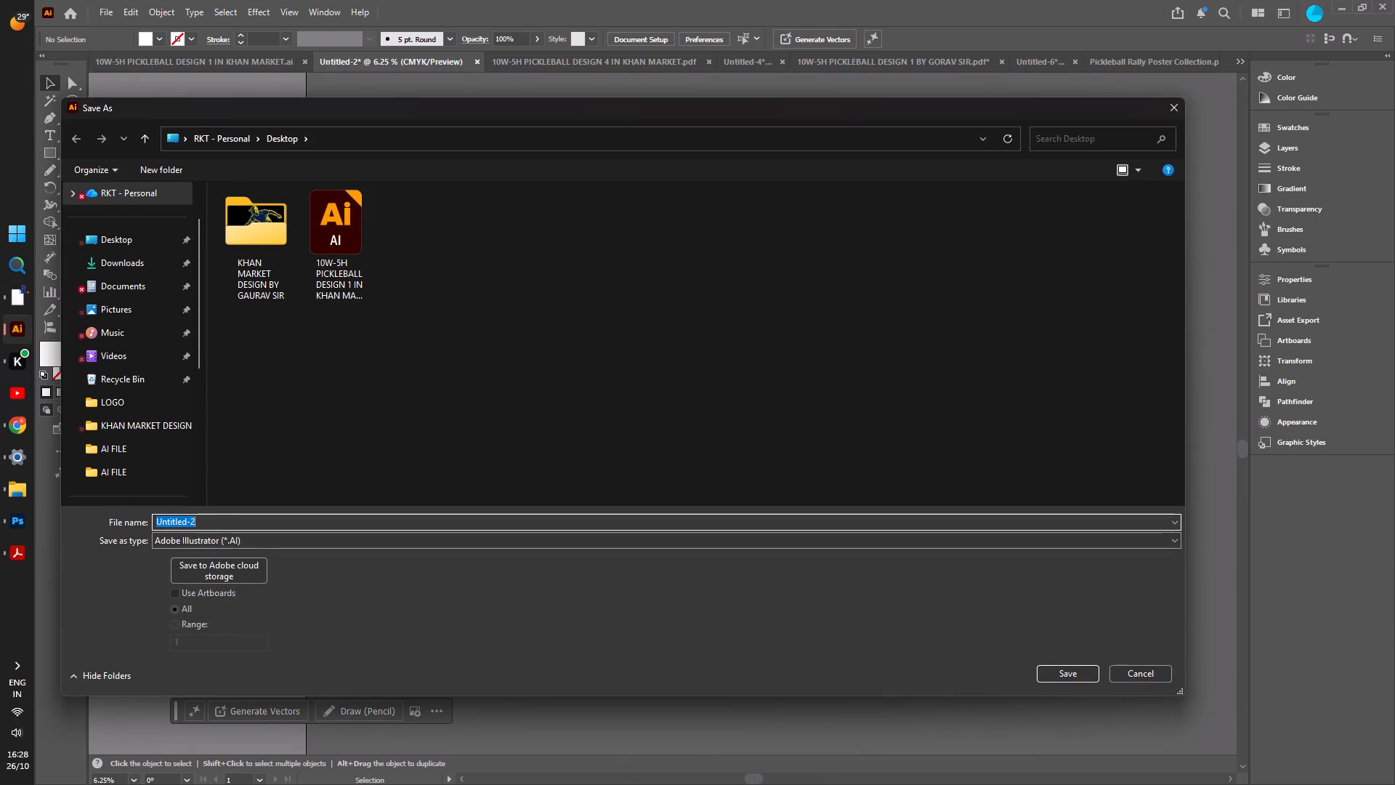
pyautogui.hotkey('ctrl', 'v')
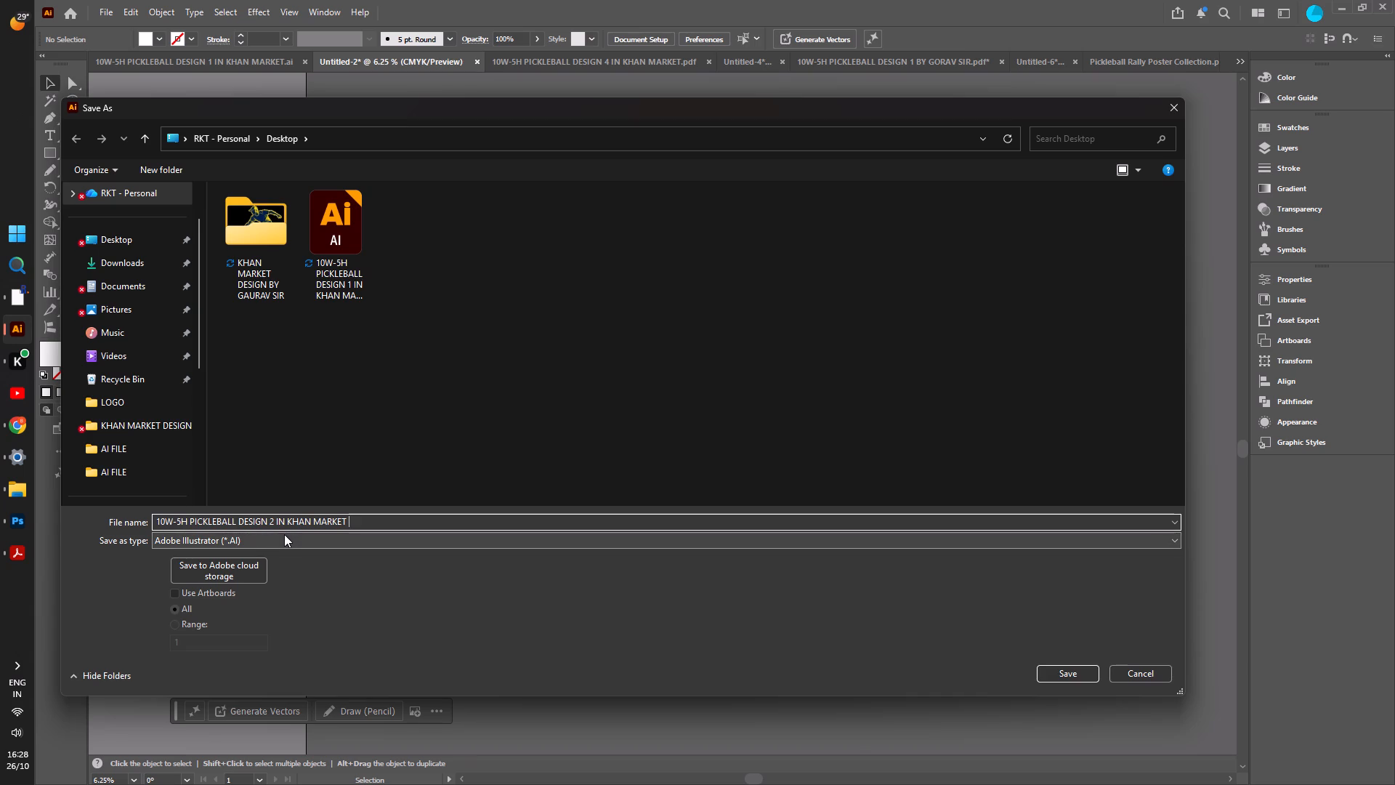
pyautogui.click(1081, 677)
pyautogui.click(779, 608)
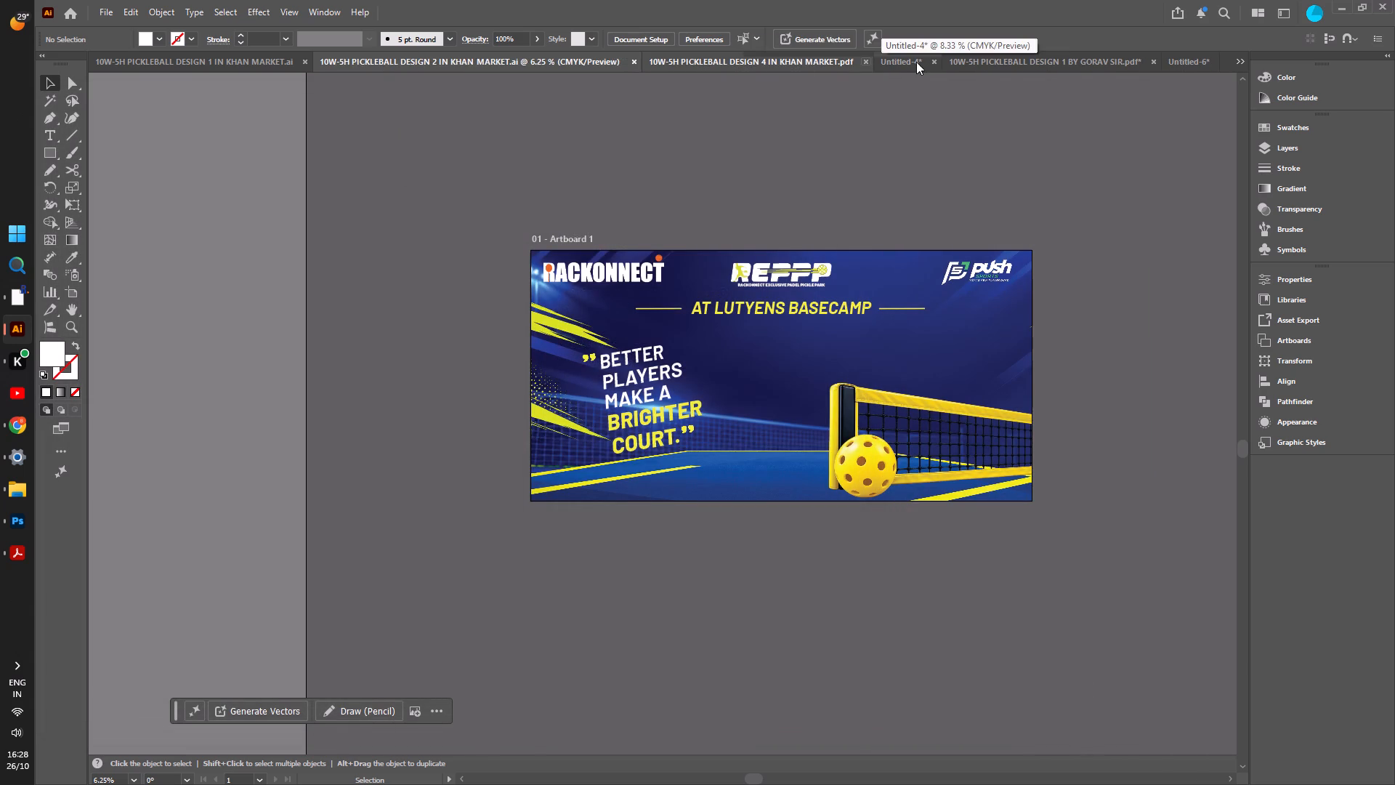
# Close the saved DESIGN 1 and DESIGN 2 Illustrator documents.
pyautogui.click(914, 60)
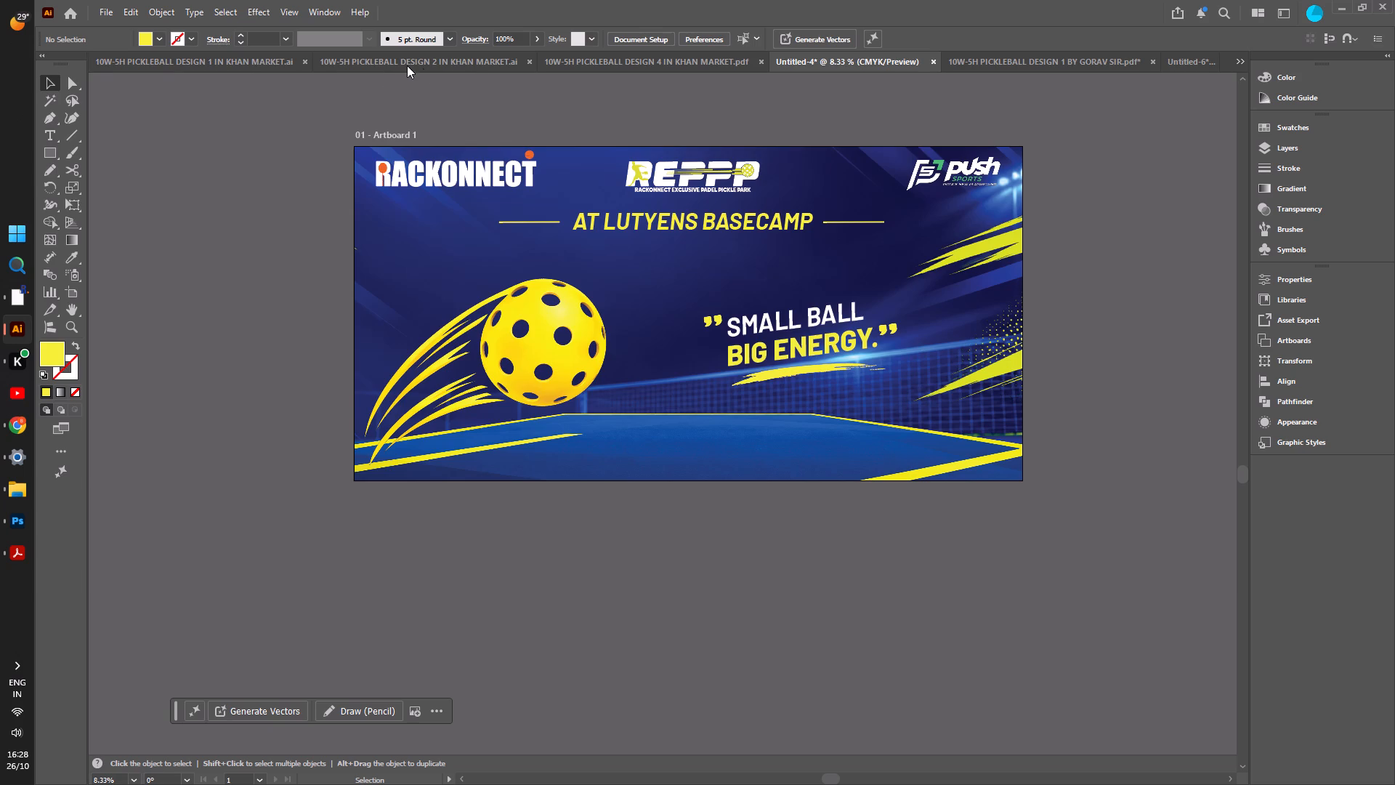
pyautogui.click(396, 64)
pyautogui.click(191, 68)
pyautogui.click(153, 60)
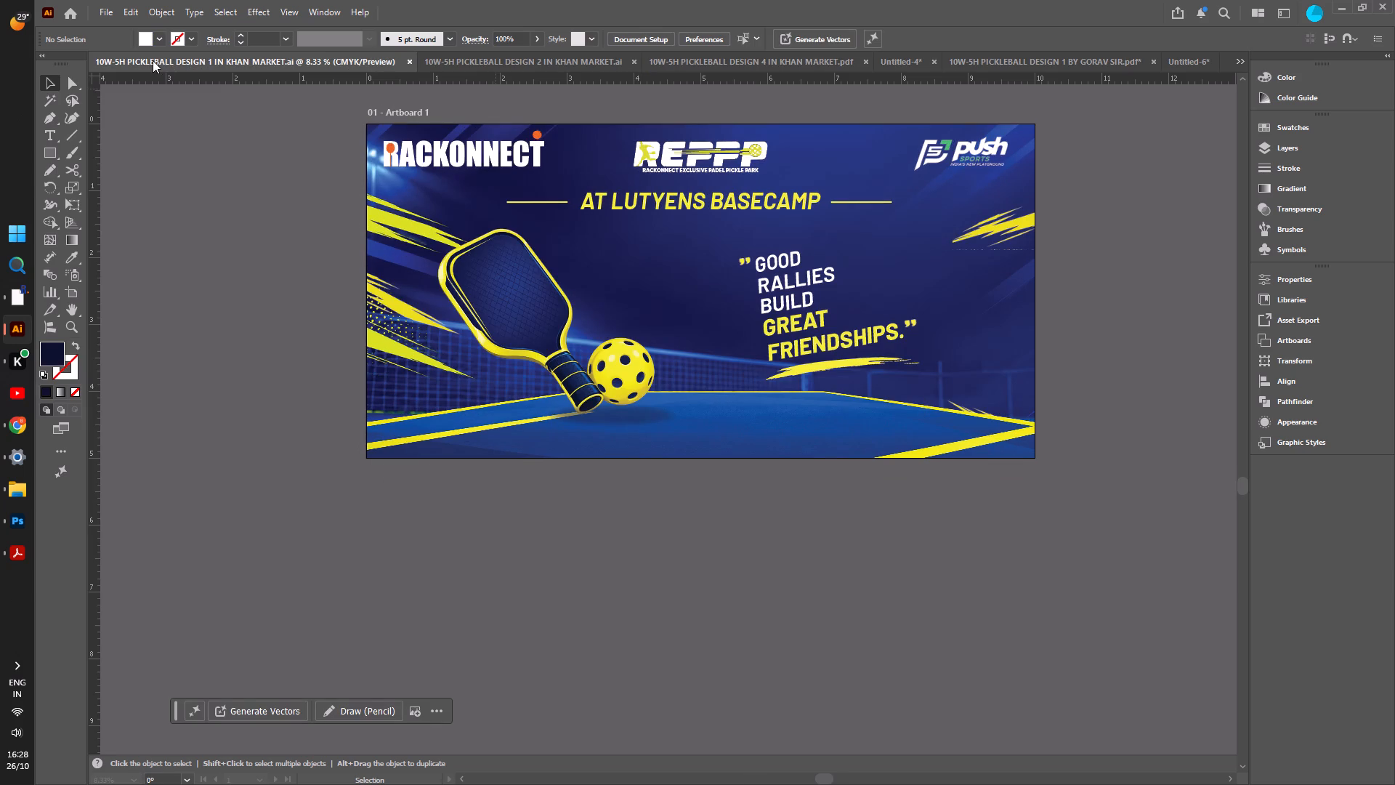
pyautogui.click(410, 62)
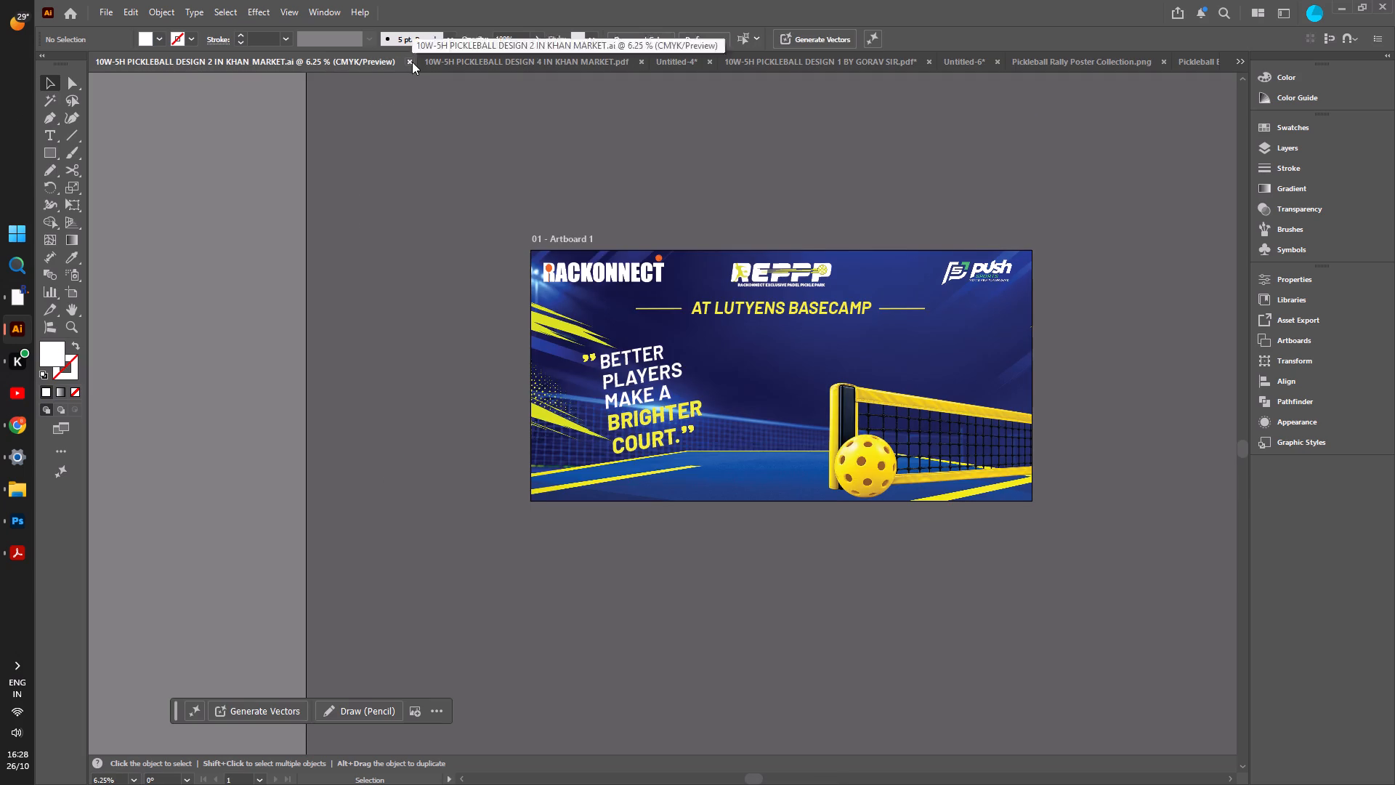
pyautogui.click(412, 62)
# Start saving a copy of the "Play pickleball, it's a lifestyle" banner in Adobe Illustrator (*.AI) format on the Desktop.
pyautogui.click(258, 59)
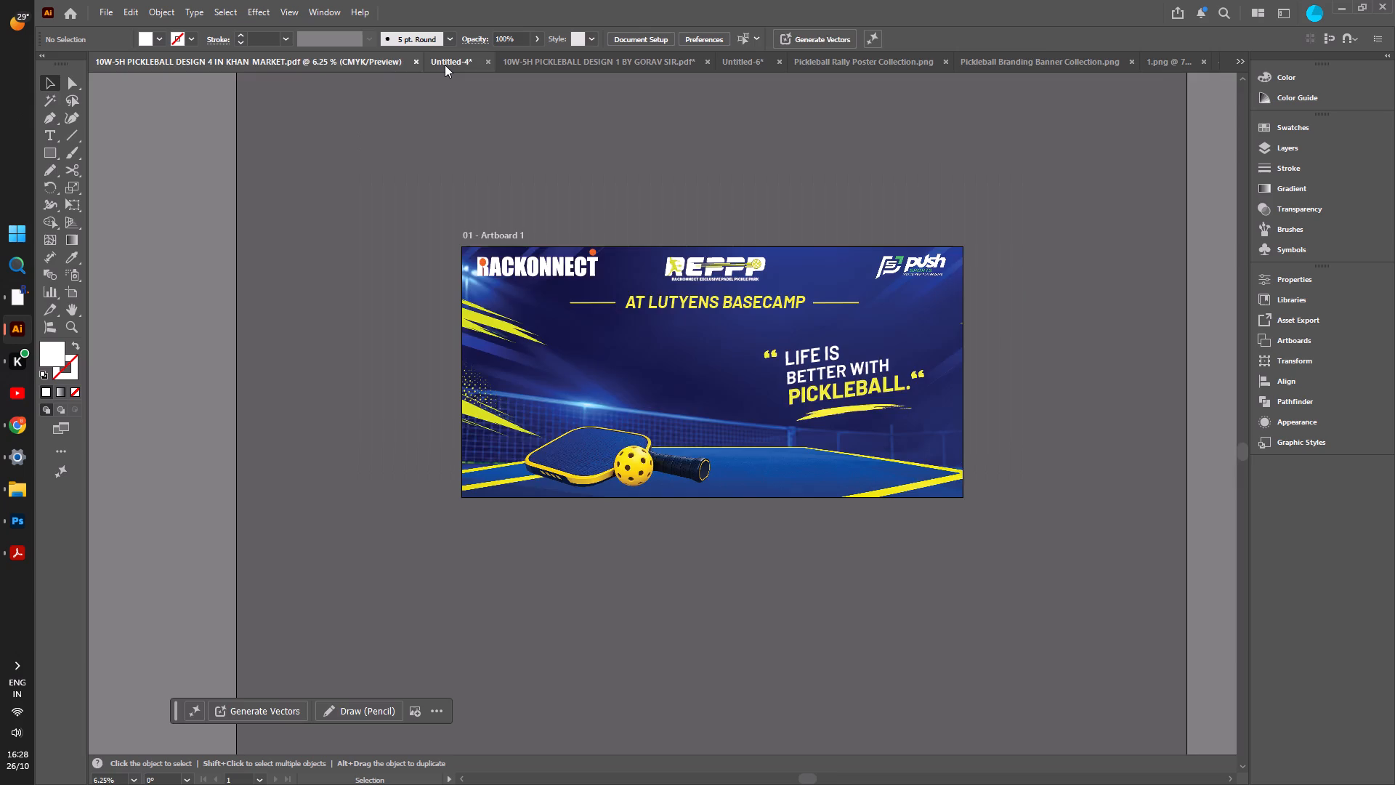
pyautogui.click(445, 65)
pyautogui.click(533, 65)
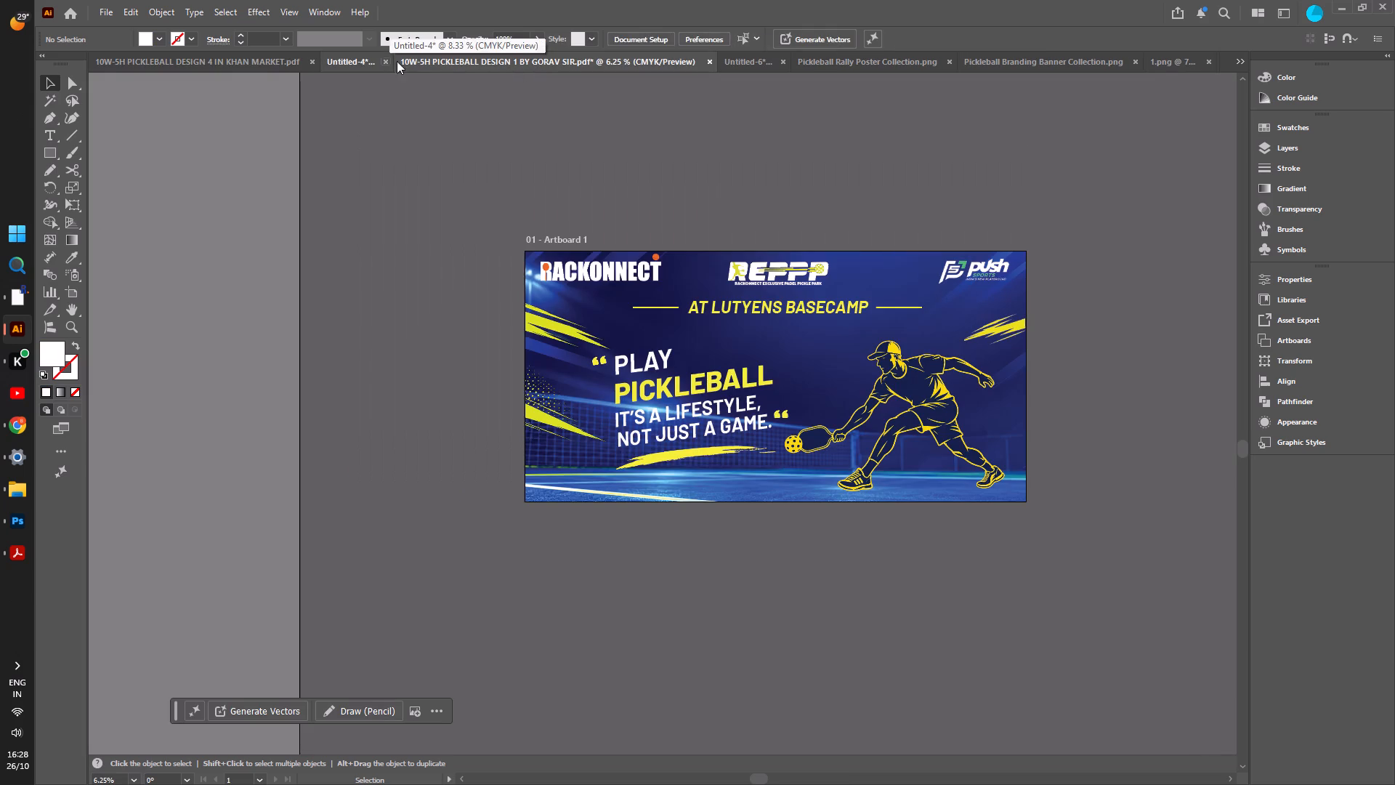
pyautogui.click(104, 14)
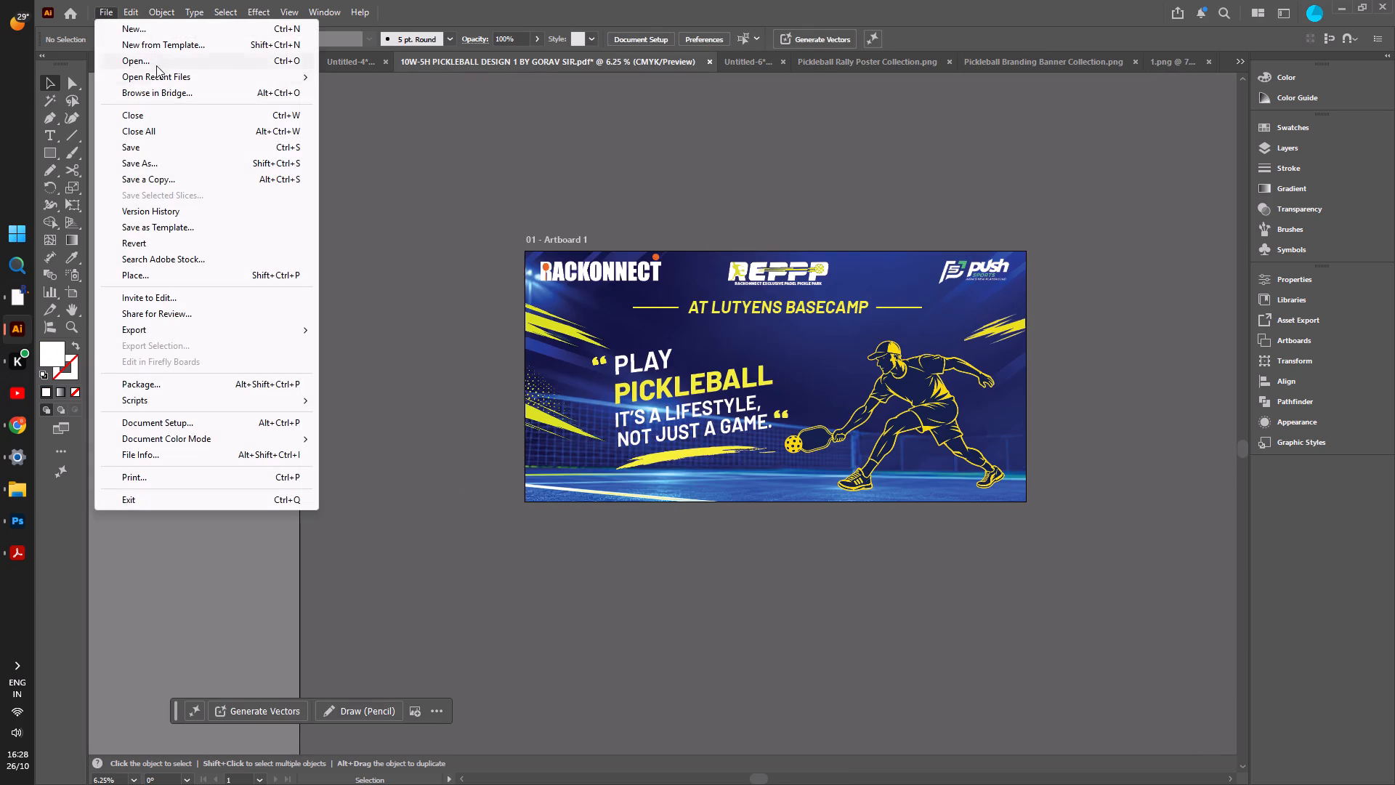
pyautogui.click(150, 164)
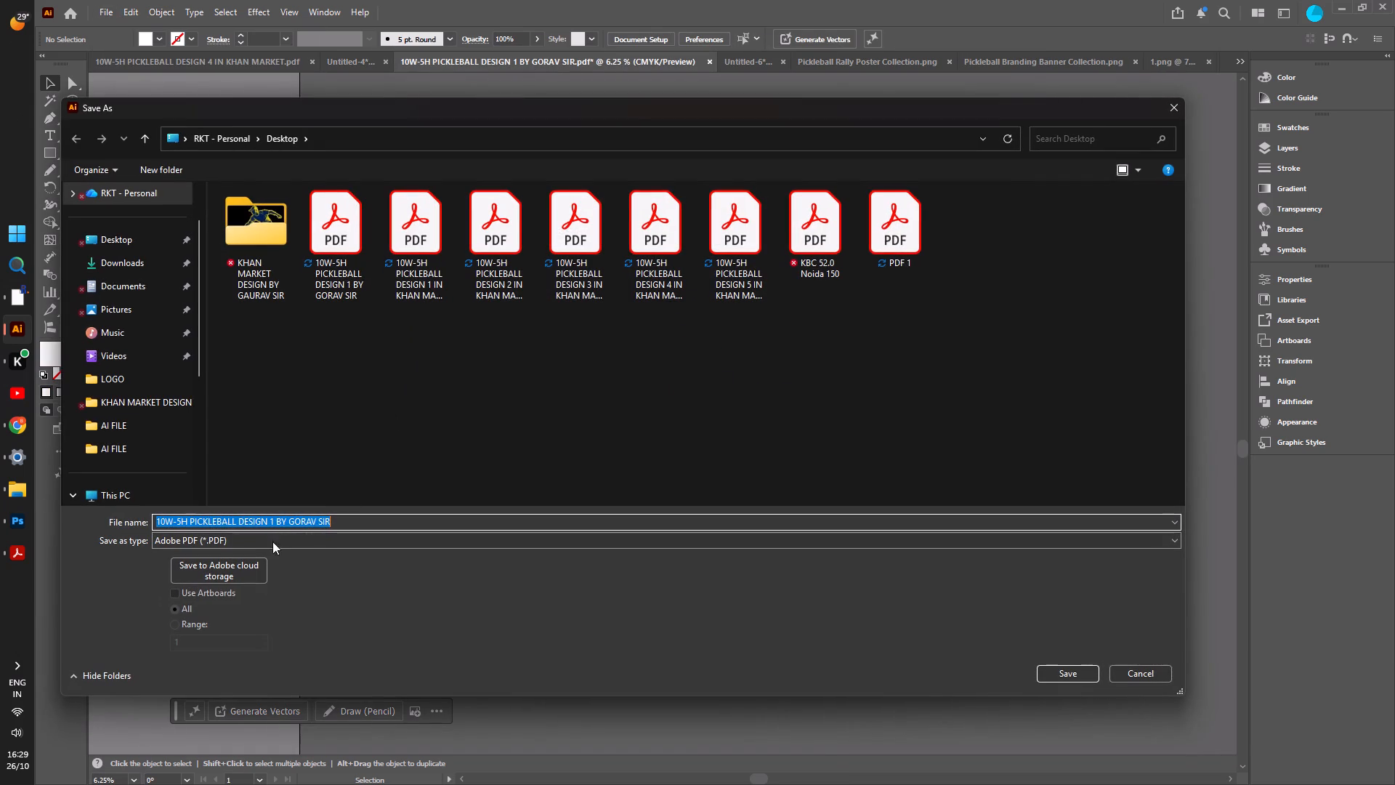
pyautogui.click(257, 534)
pyautogui.click(241, 549)
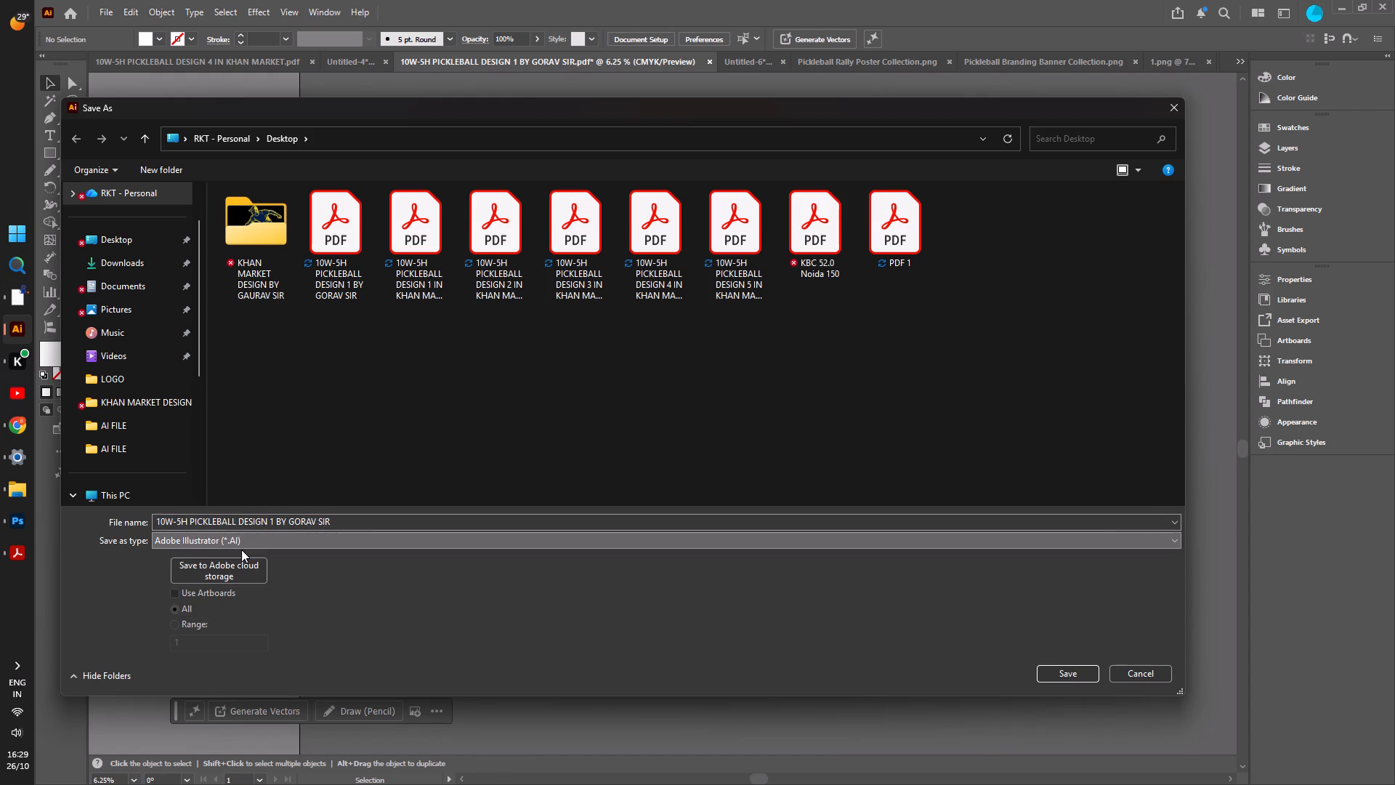
# Save the lifestyle banner as 10W-5H PICKLEBALL DESIGN 3 IN KHAN MARKET with the offered Illustrator options and close the document.
pyautogui.click(271, 518)
pyautogui.click(270, 519)
pyautogui.click(275, 522)
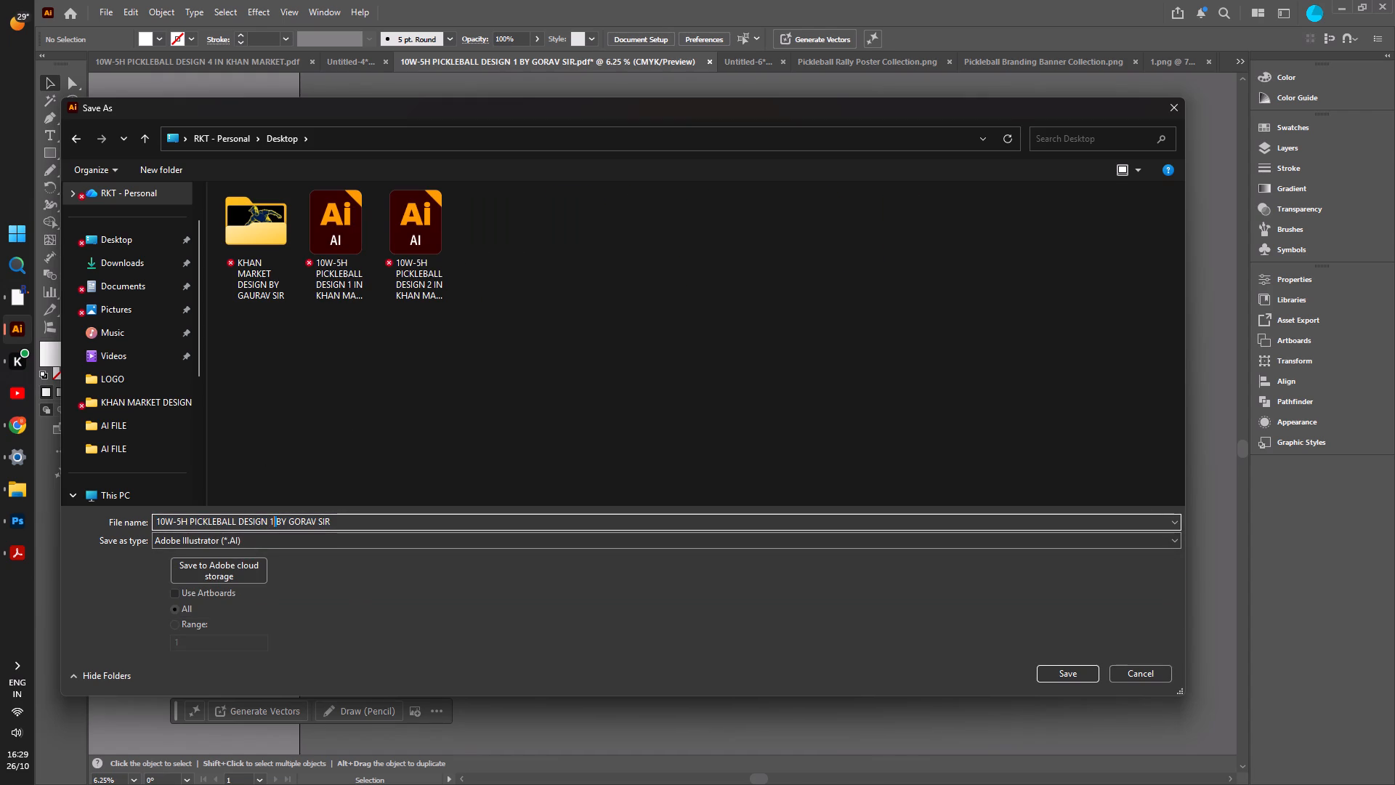
pyautogui.press('3')
pyautogui.press('space')
pyautogui.moveTo(347, 515); pyautogui.dragTo(325, 516)
pyautogui.moveTo(345, 521); pyautogui.dragTo(150, 508)
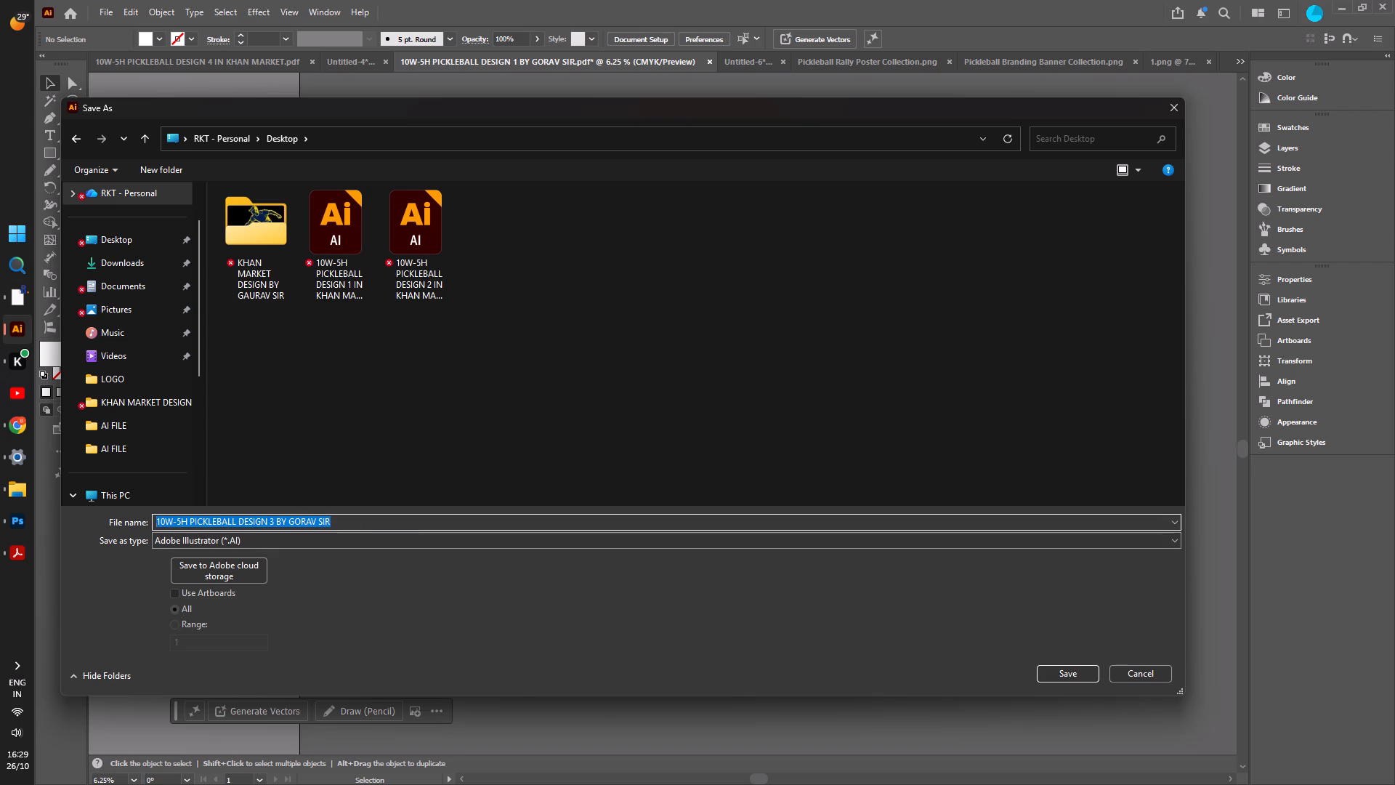
pyautogui.hotkey('ctrl', 'v')
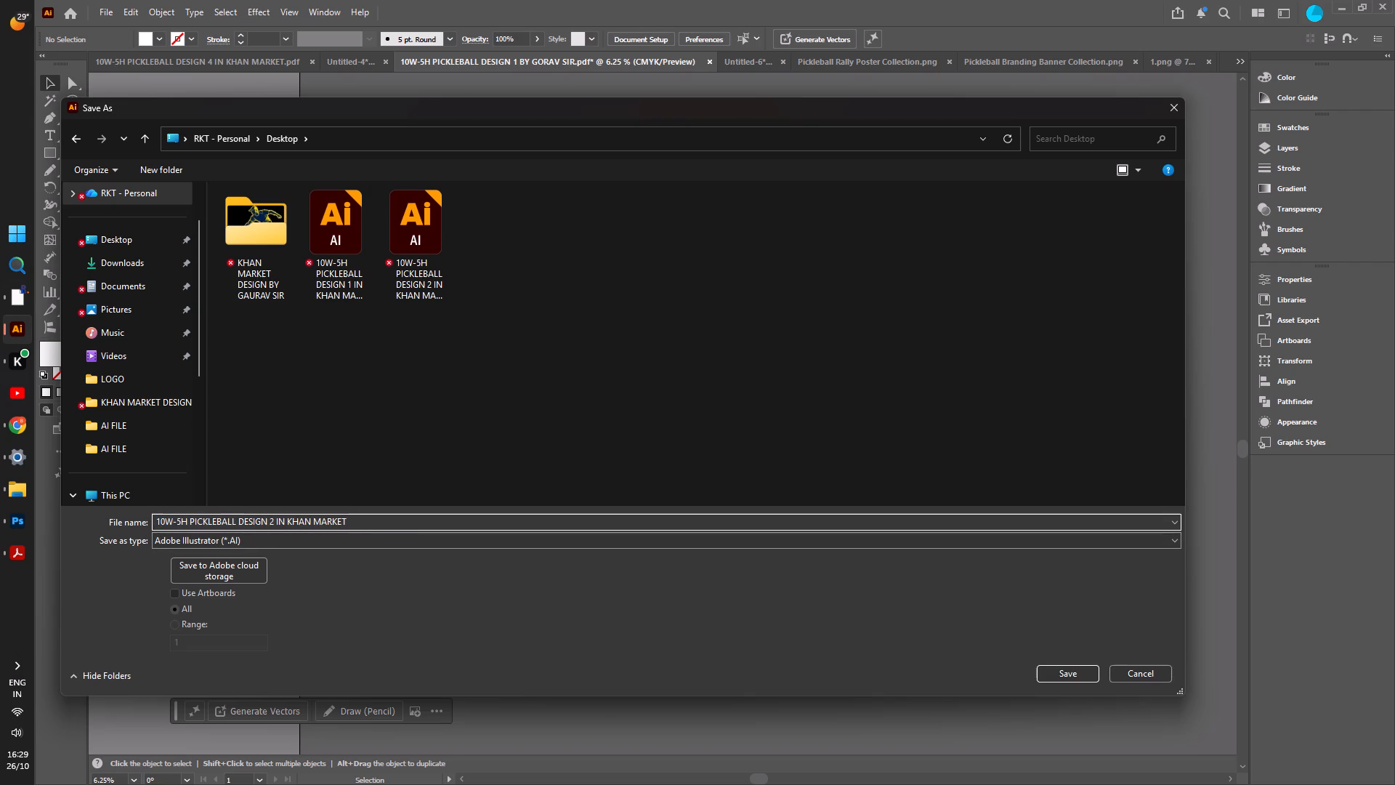
pyautogui.click(273, 520)
pyautogui.press('3')
pyautogui.click(1057, 675)
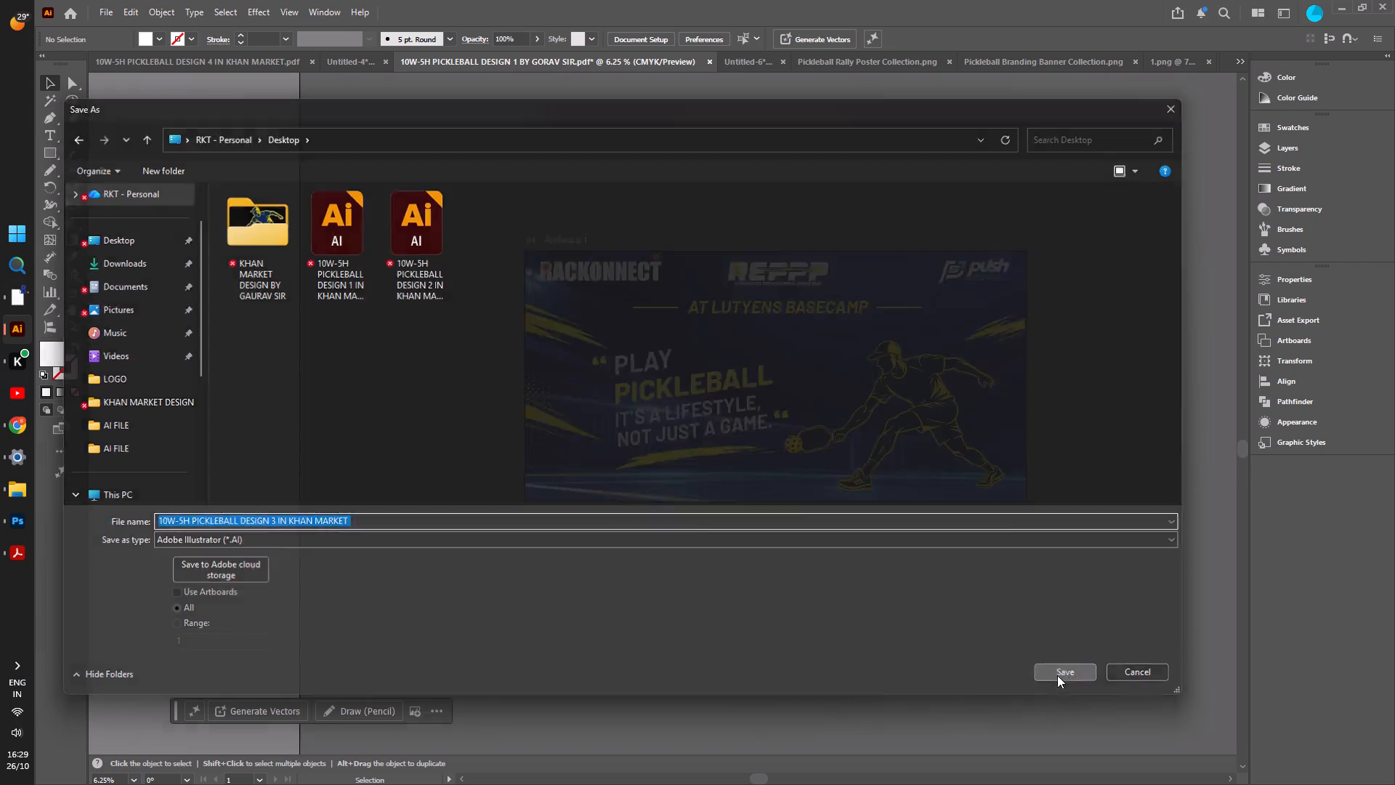
pyautogui.click(765, 601)
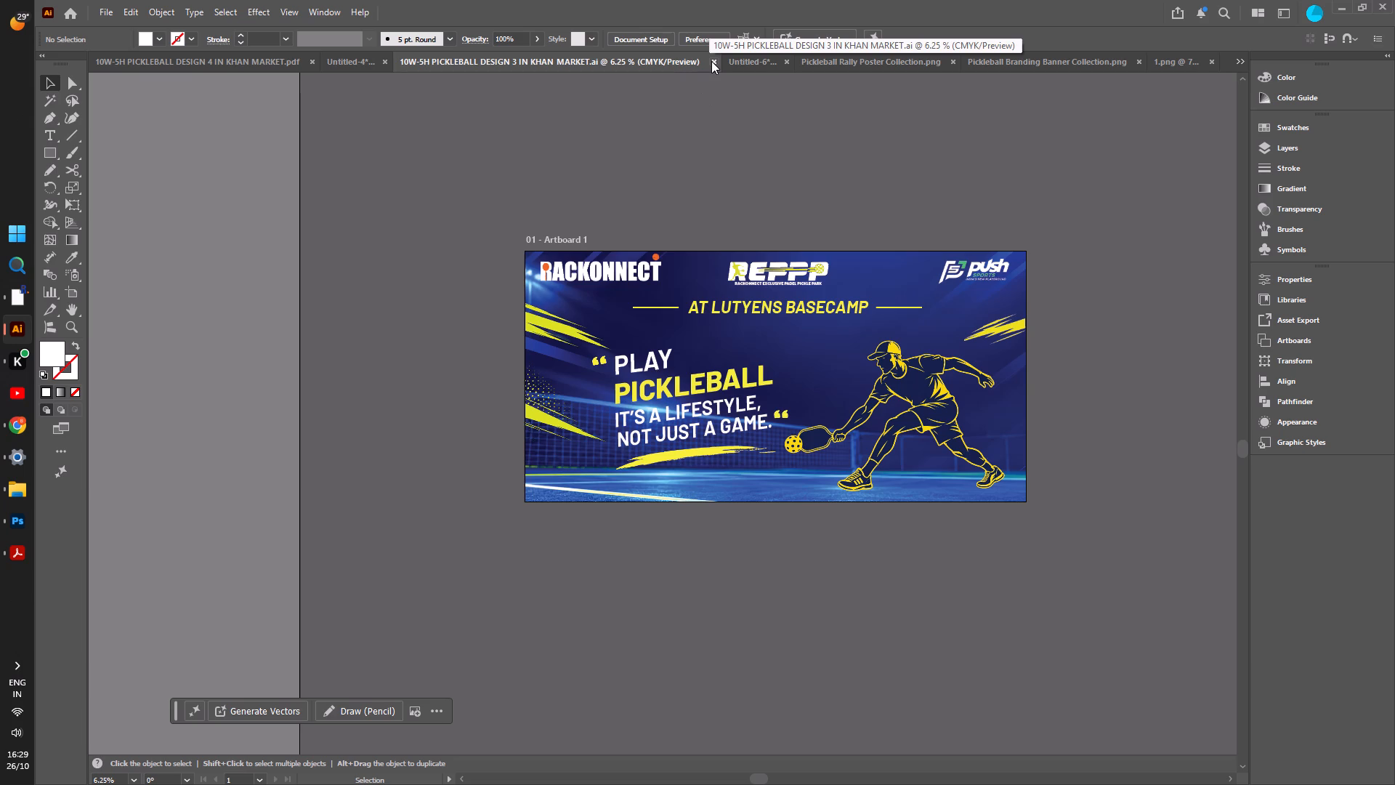
pyautogui.click(711, 61)
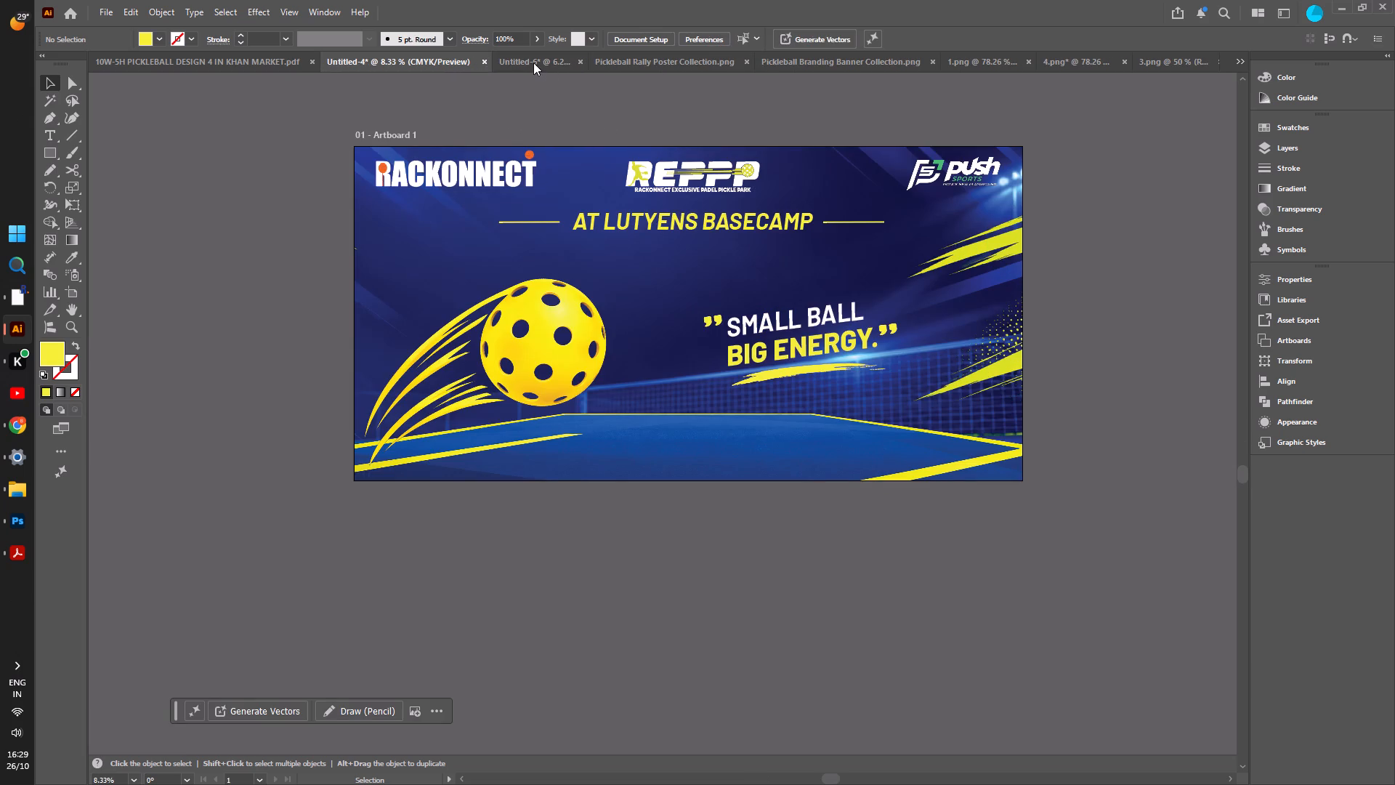
# Save the "Life is better with pickleball" banner on the Desktop as Adobe Illustrator file 10W-5H PICKLEBALL DESIGN 4 IN KHAN MARKET and close it.
pyautogui.click(533, 63)
pyautogui.click(375, 65)
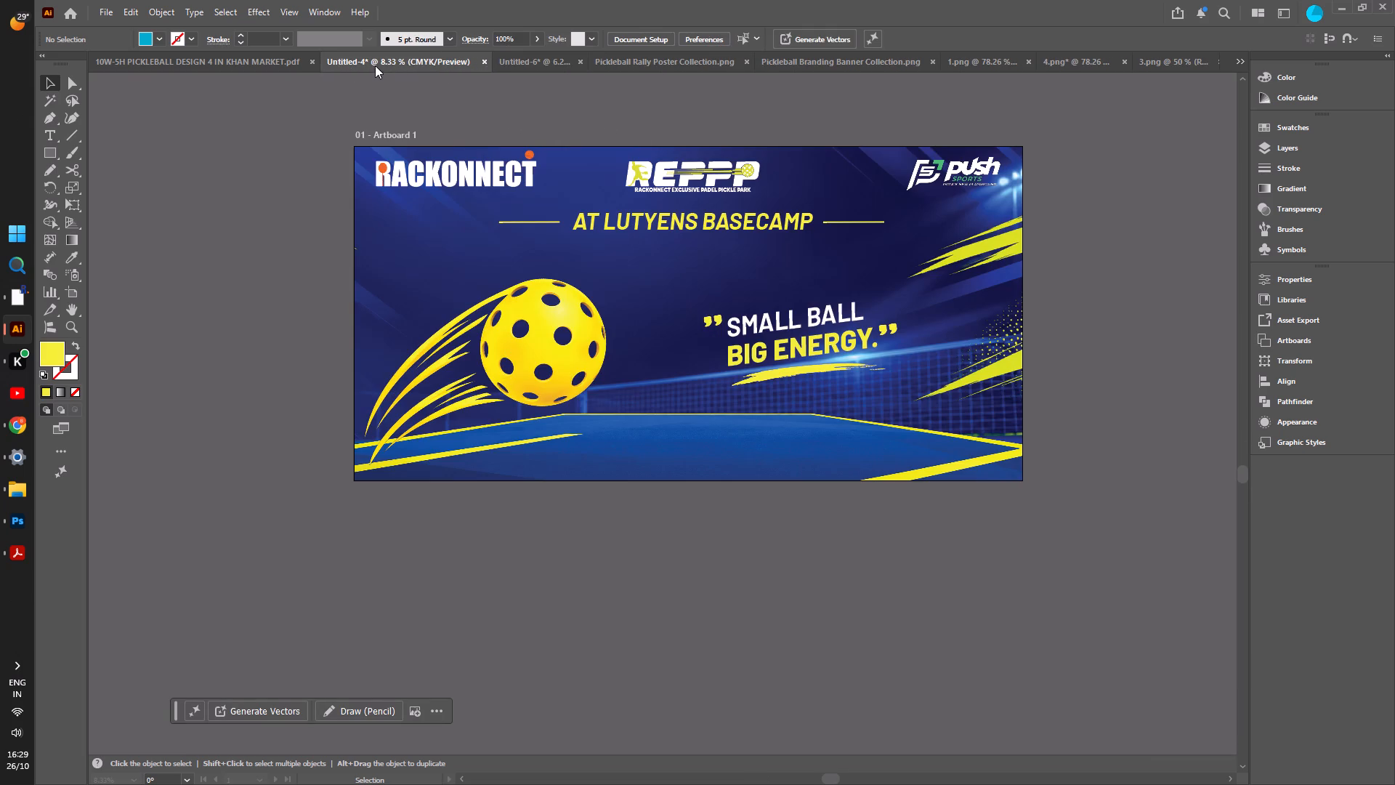
pyautogui.click(270, 66)
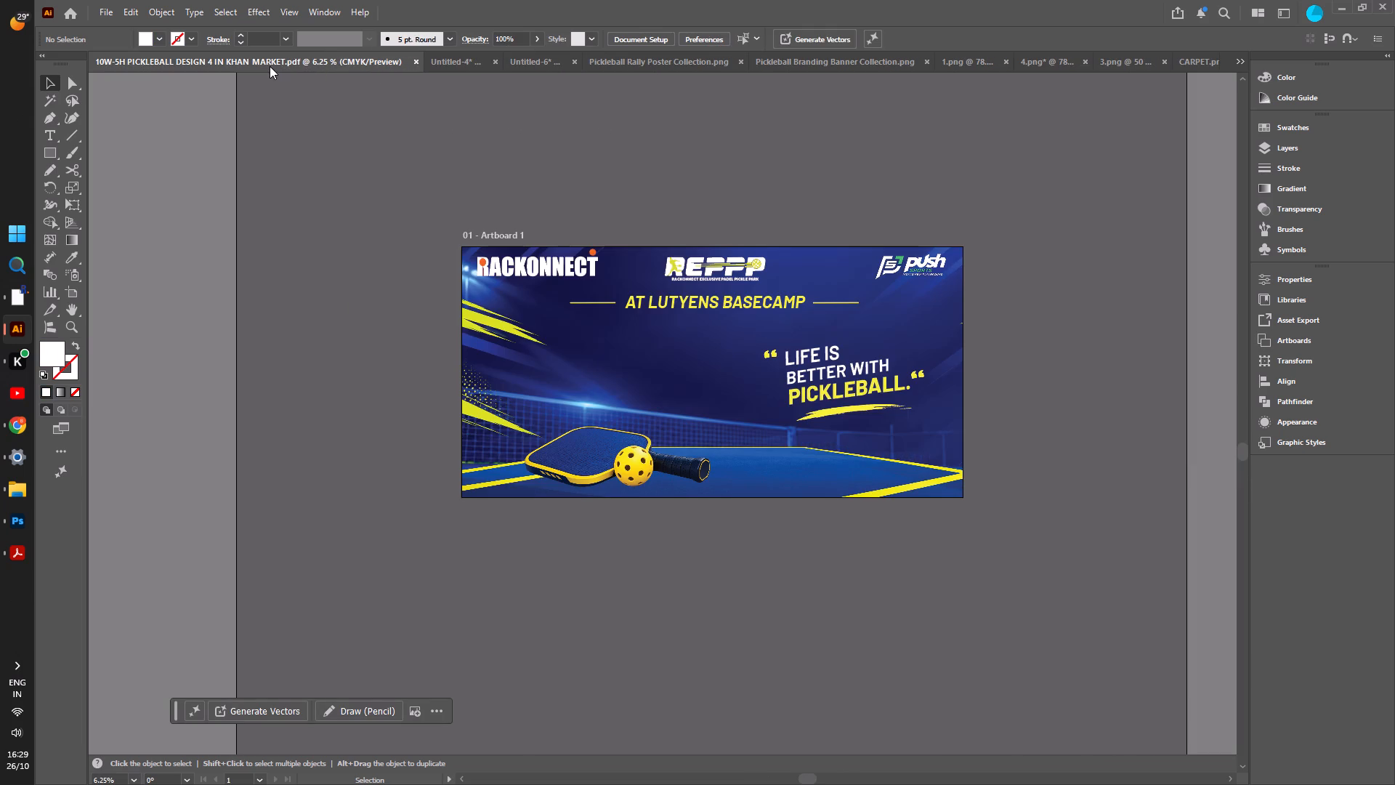
pyautogui.click(105, 15)
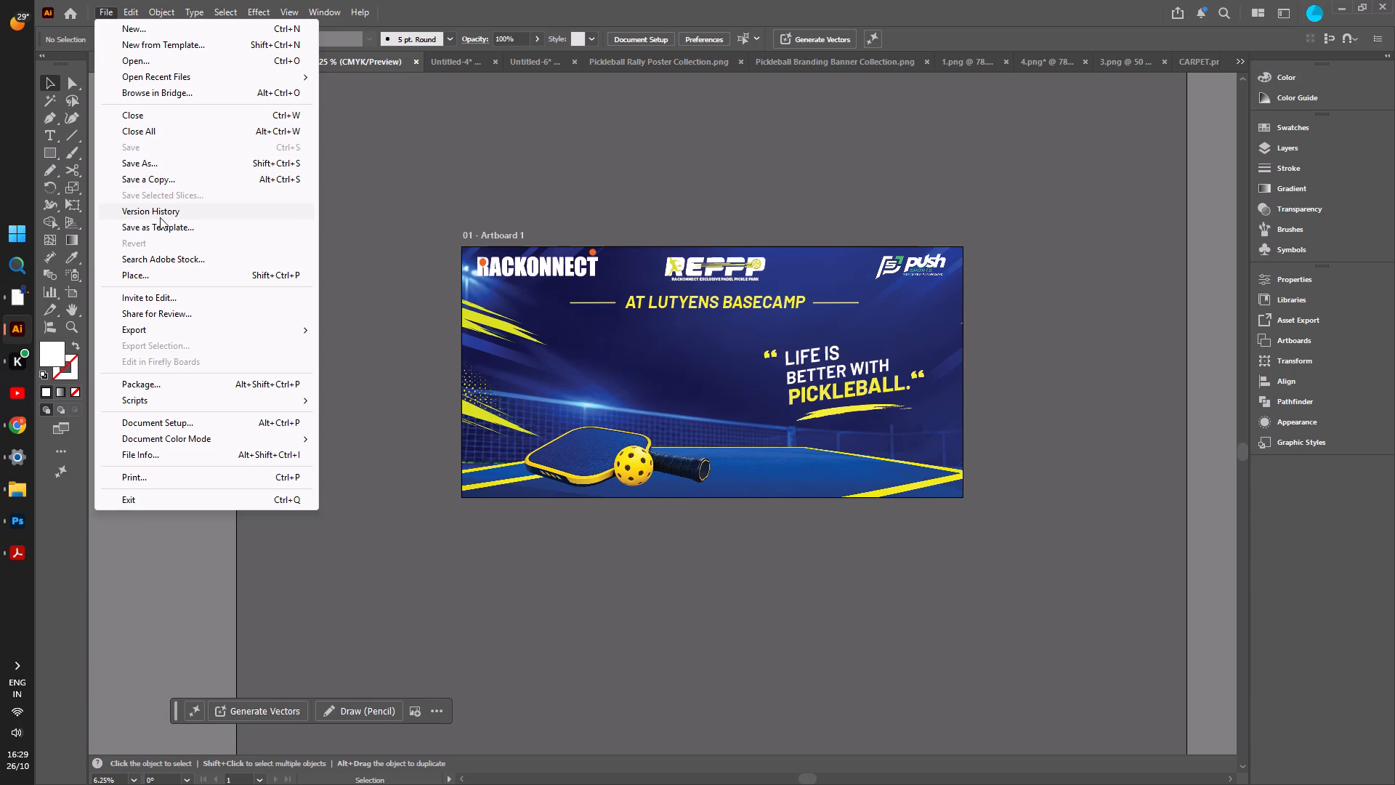
pyautogui.click(150, 163)
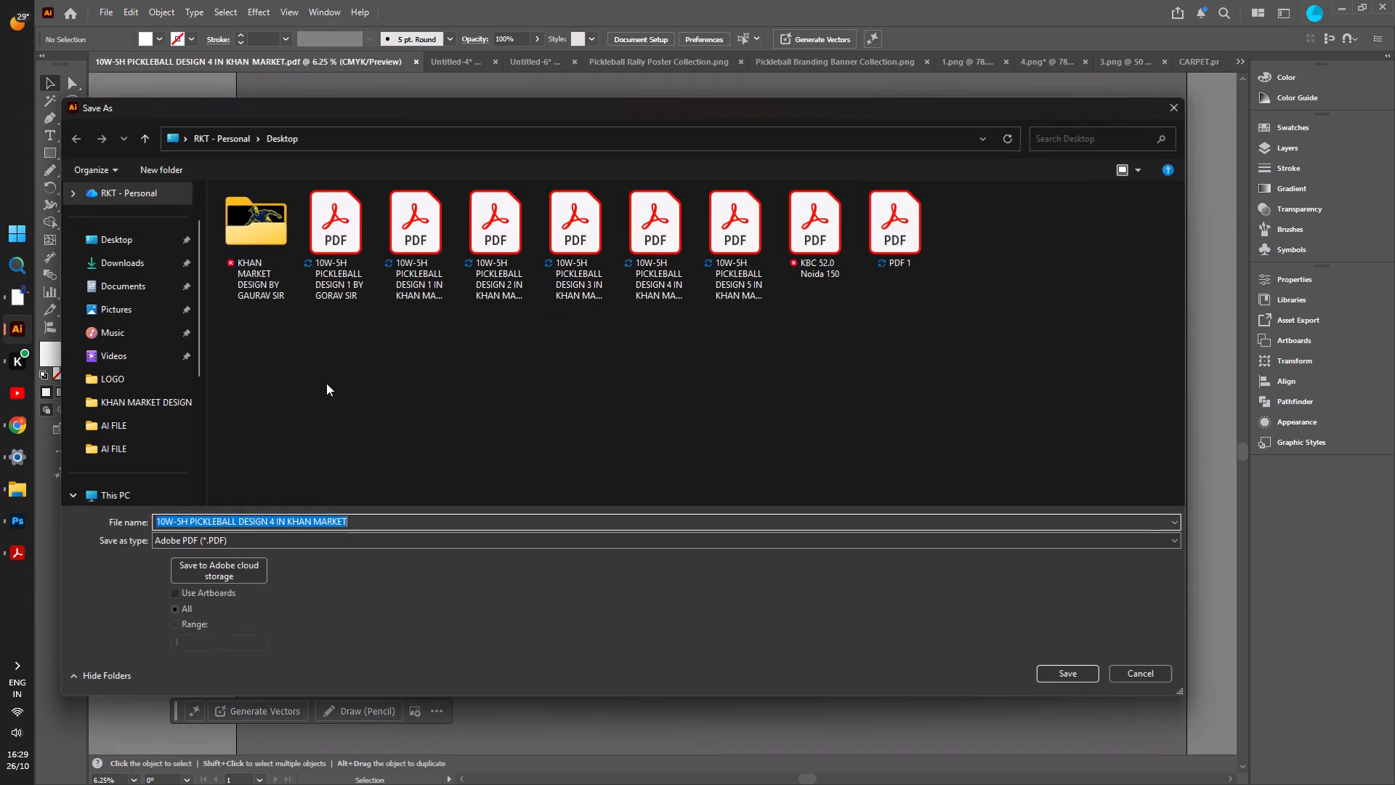
pyautogui.click(302, 539)
pyautogui.click(271, 553)
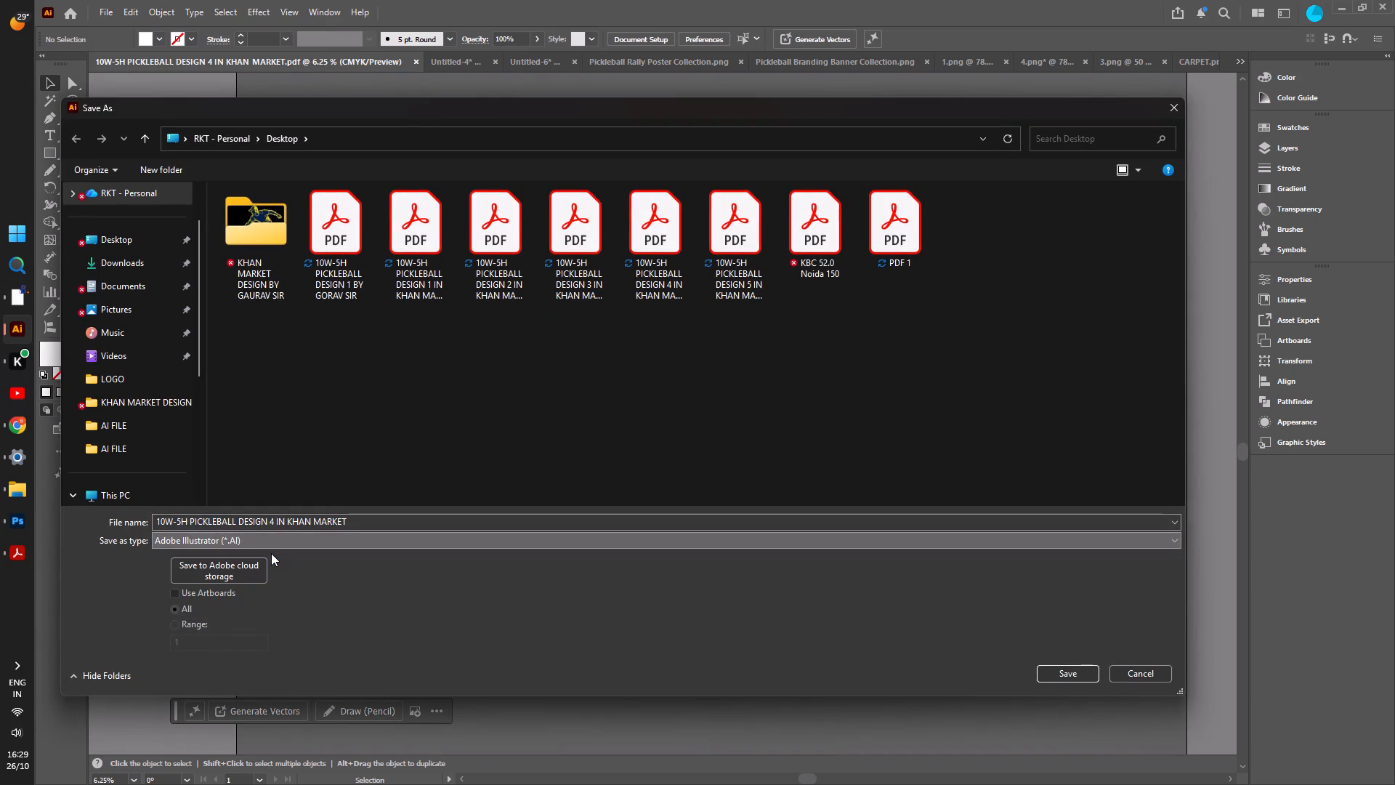
pyautogui.click(362, 521)
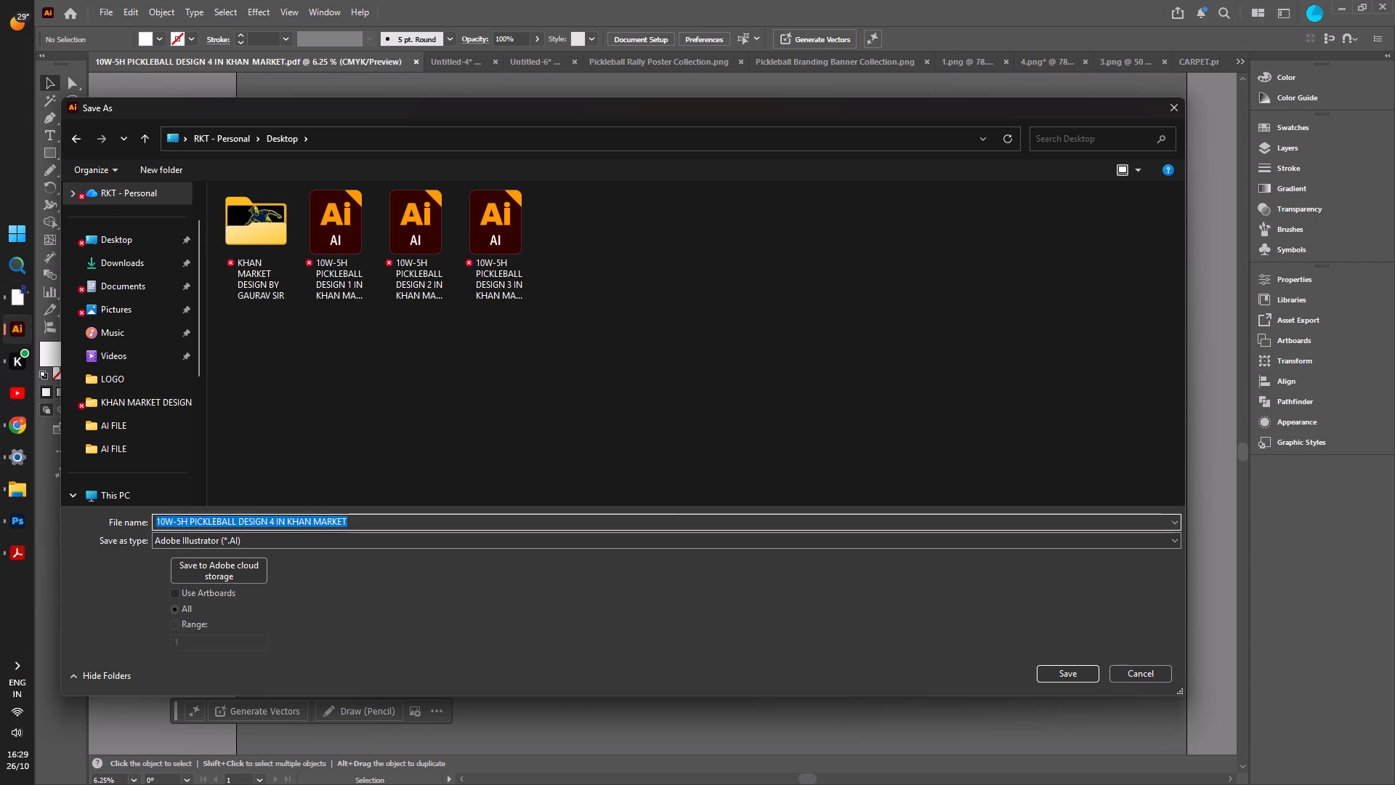
pyautogui.hotkey('ctrl', 'v')
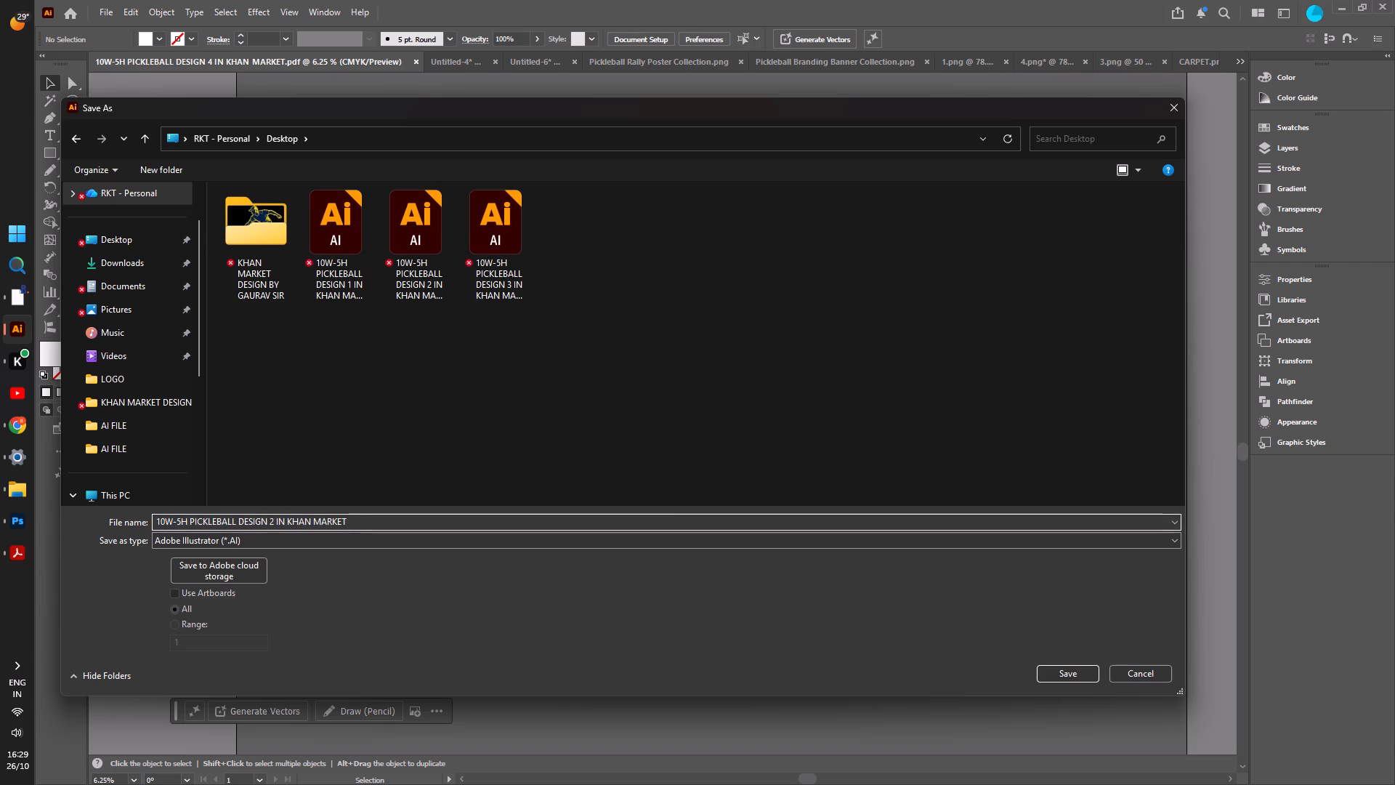
pyautogui.click(272, 522)
pyautogui.press('4')
pyautogui.click(1069, 676)
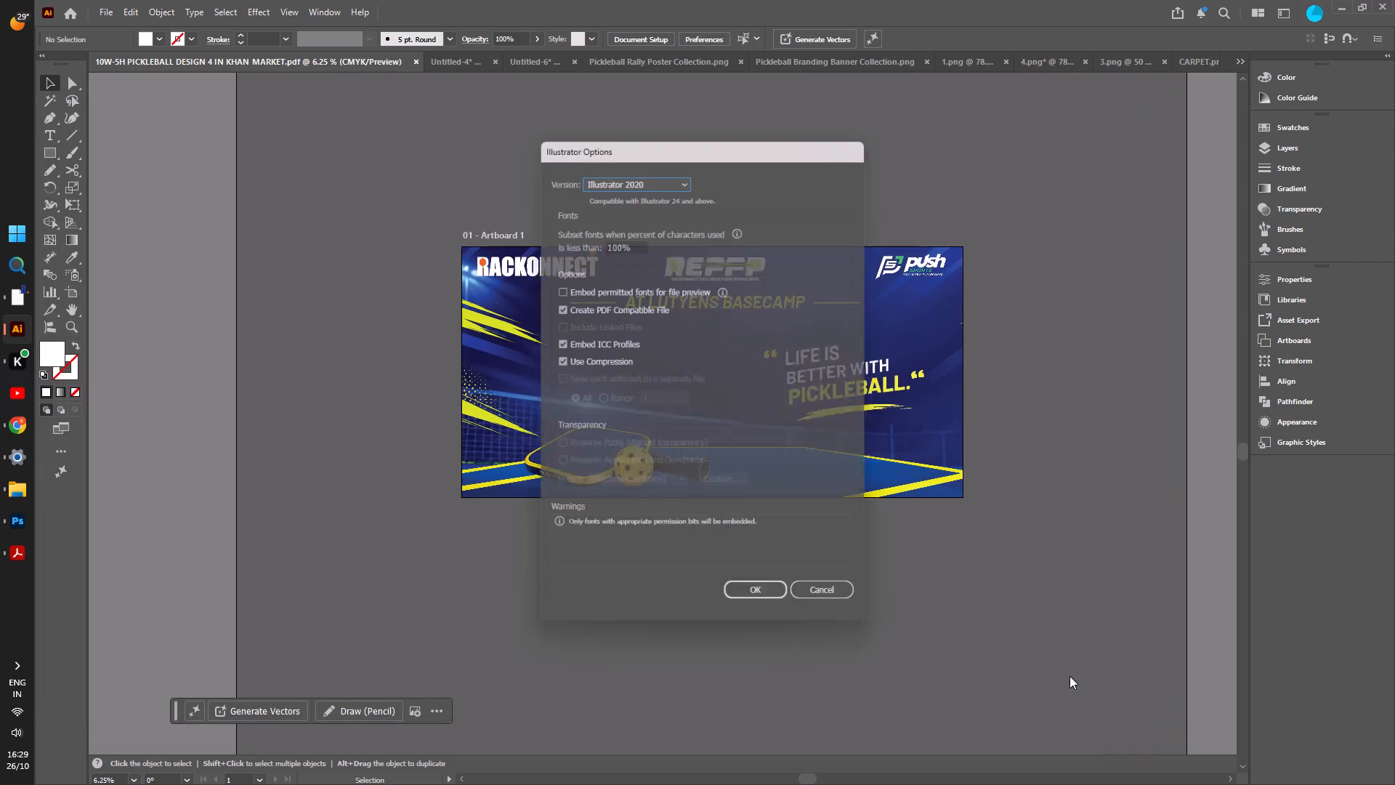
pyautogui.click(774, 611)
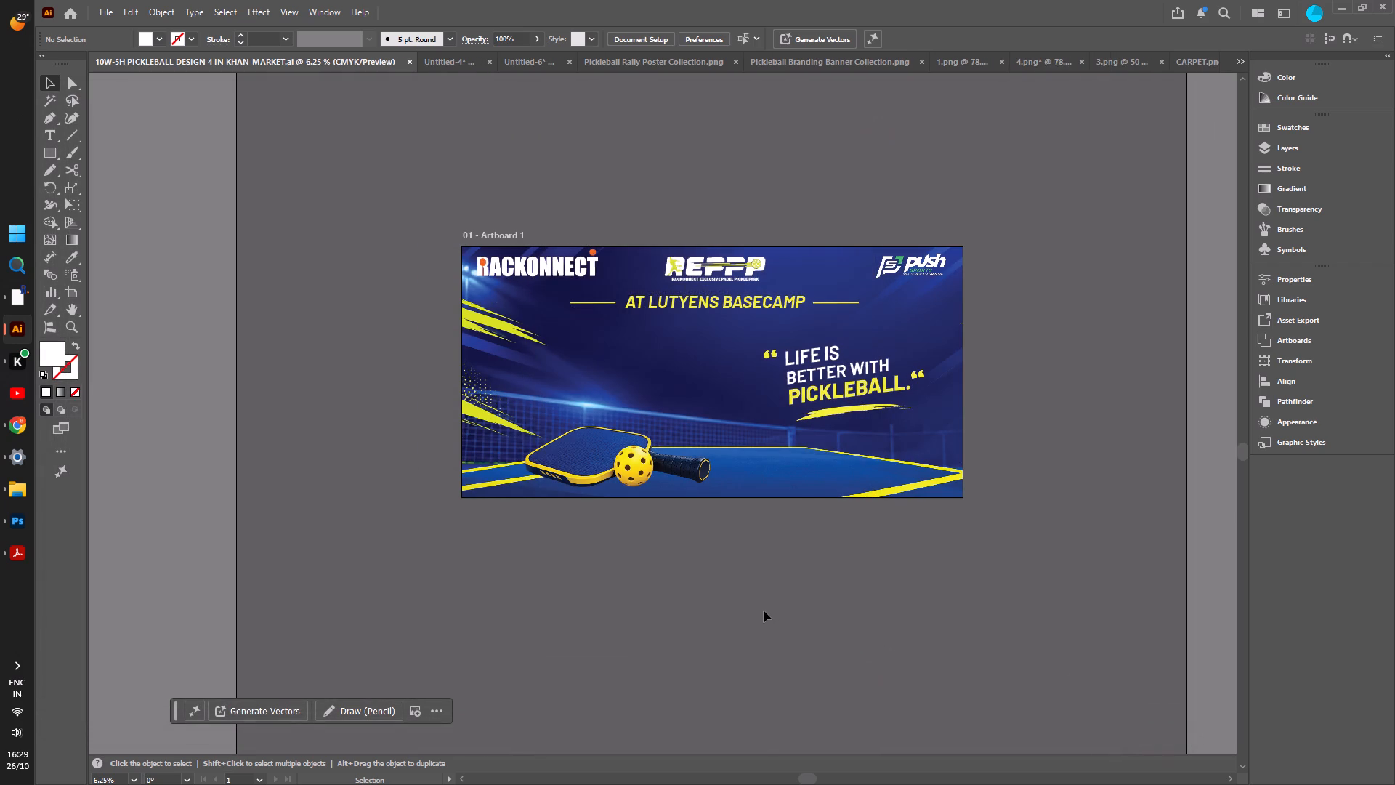
pyautogui.click(410, 63)
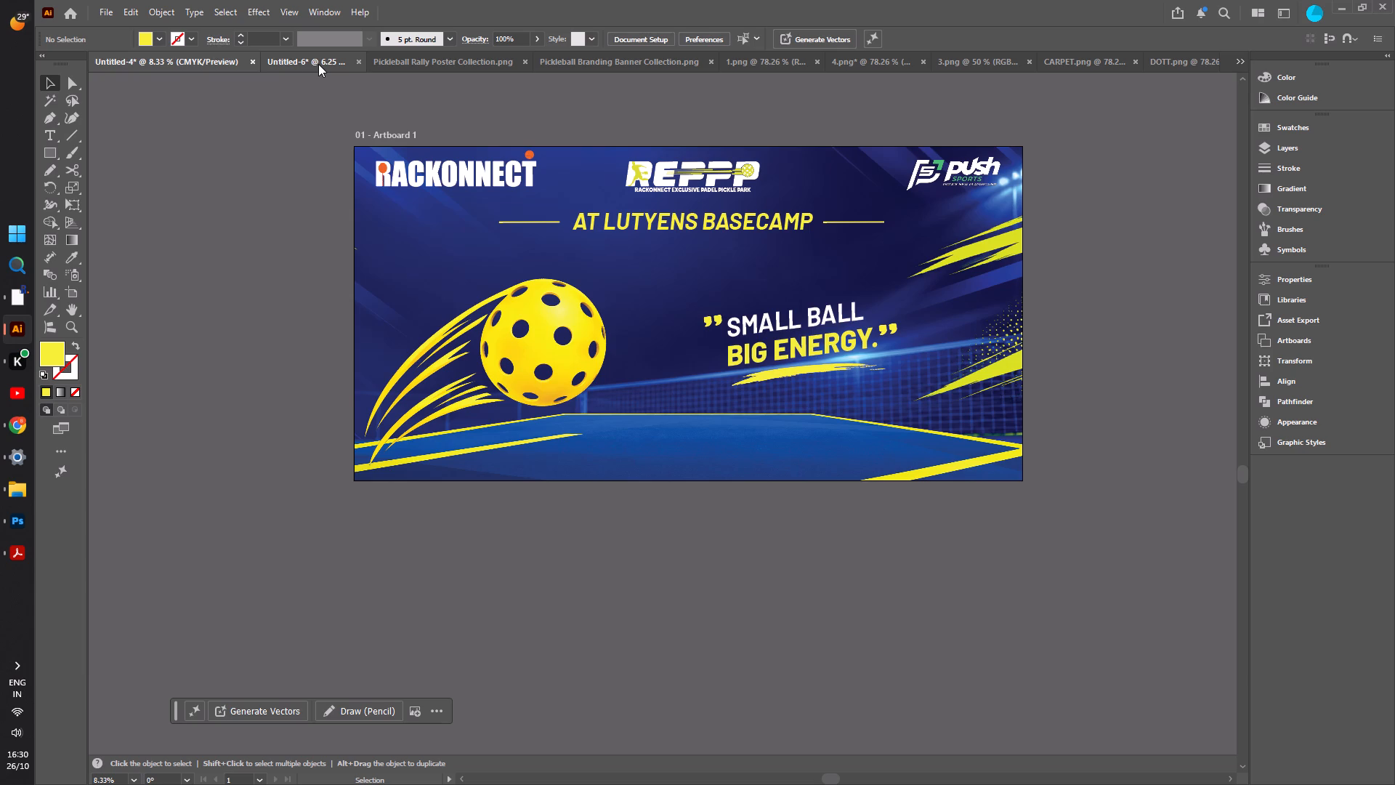
# Review the unsaved Untitled-4 and Untitled-6 banners alongside the reference designs in Pickleball Rally Poster Collection.png.
pyautogui.click(318, 64)
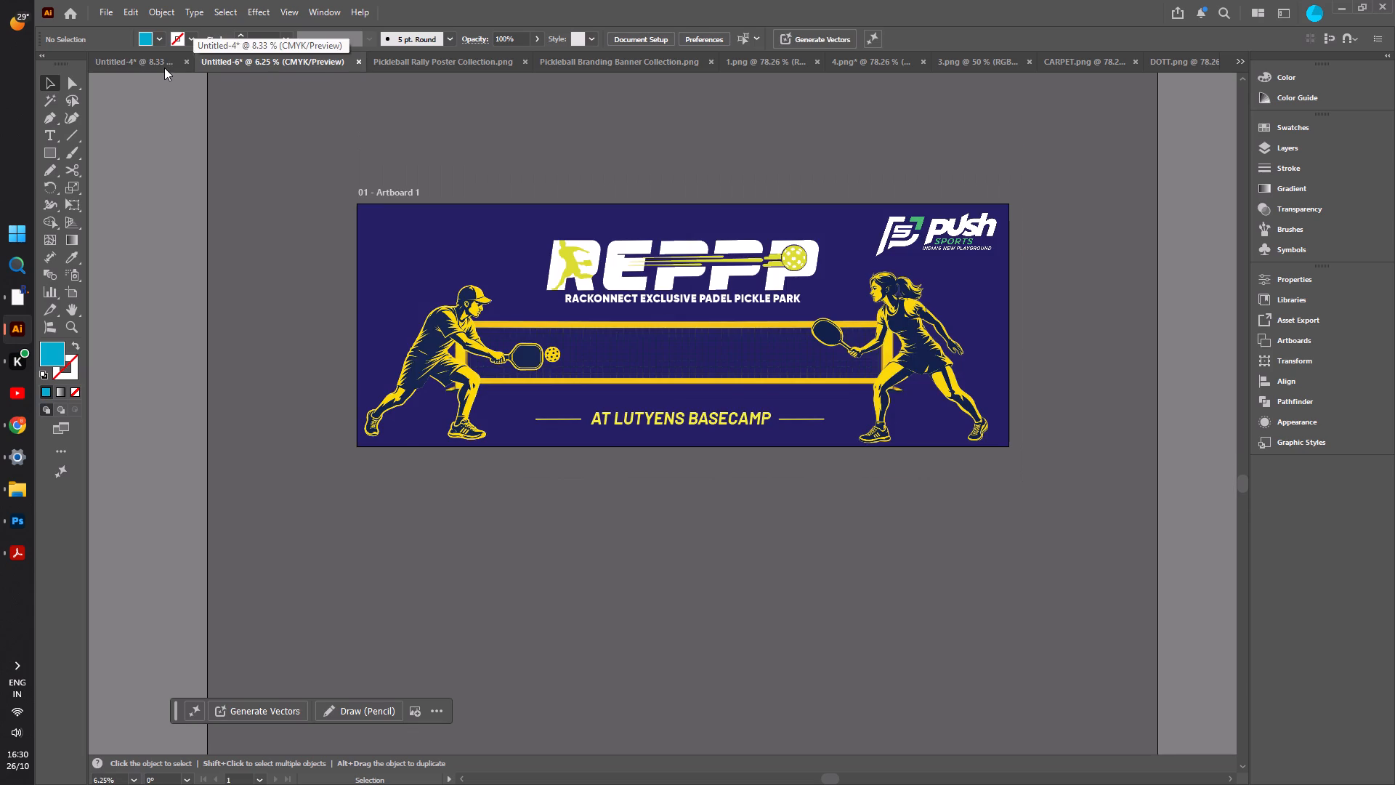
pyautogui.click(164, 68)
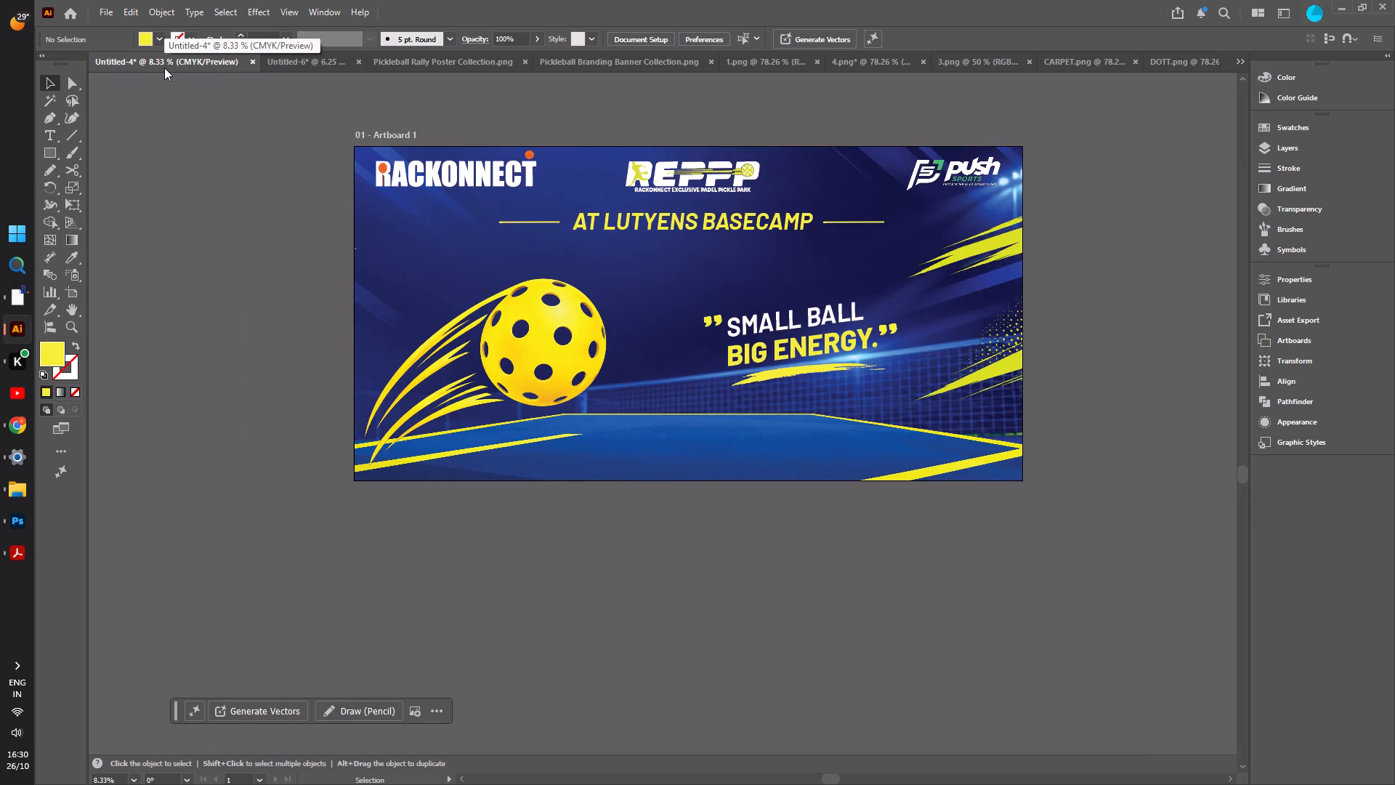
pyautogui.click(307, 65)
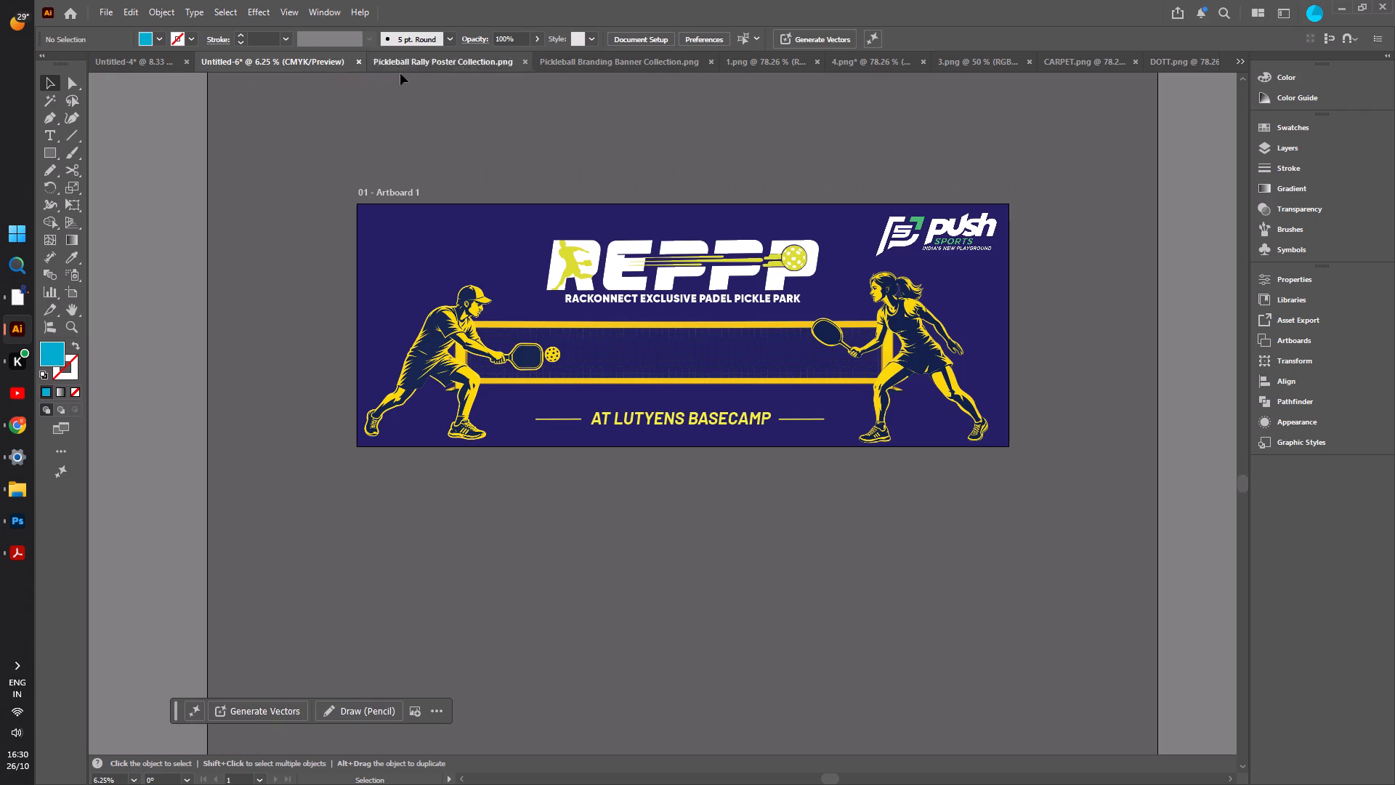
pyautogui.click(450, 65)
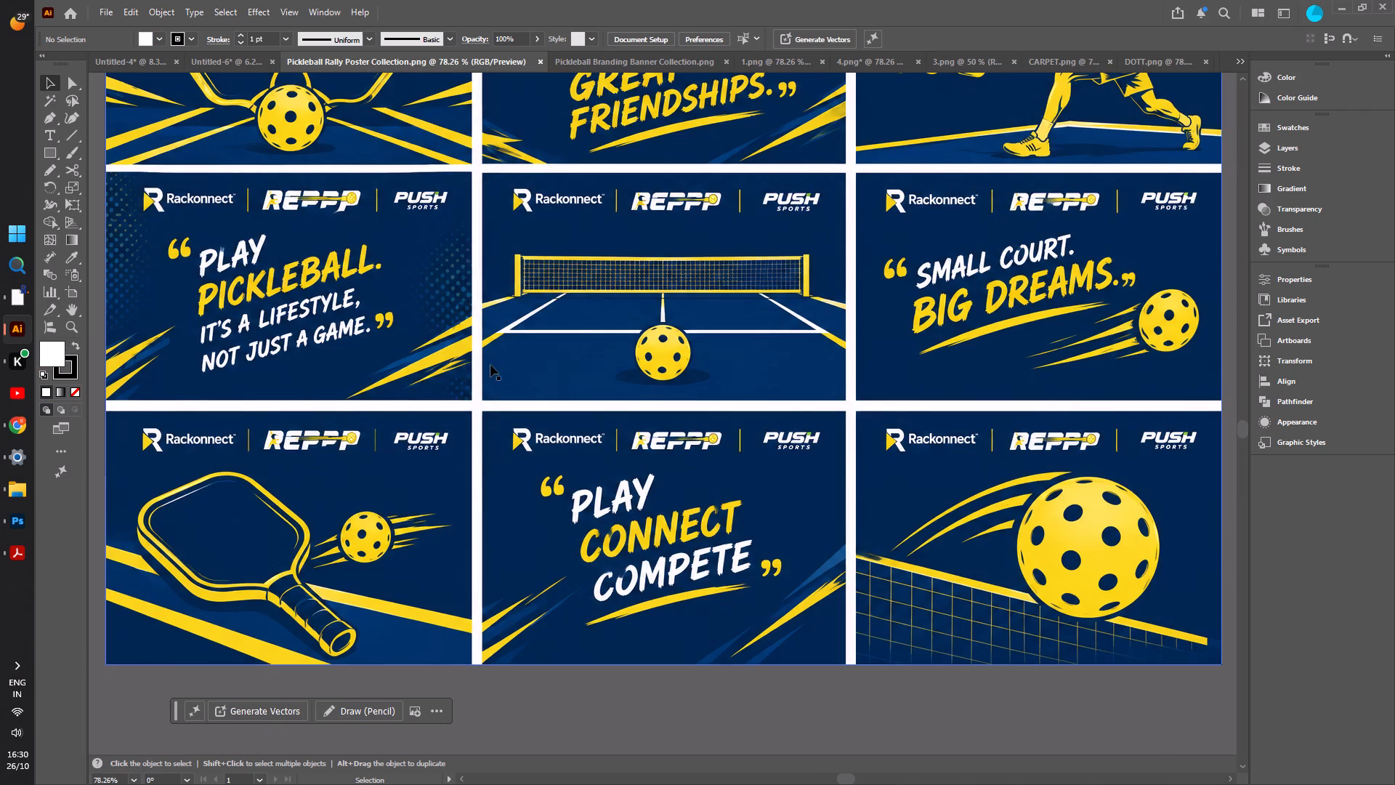
pyautogui.scroll(2, 705, 389)
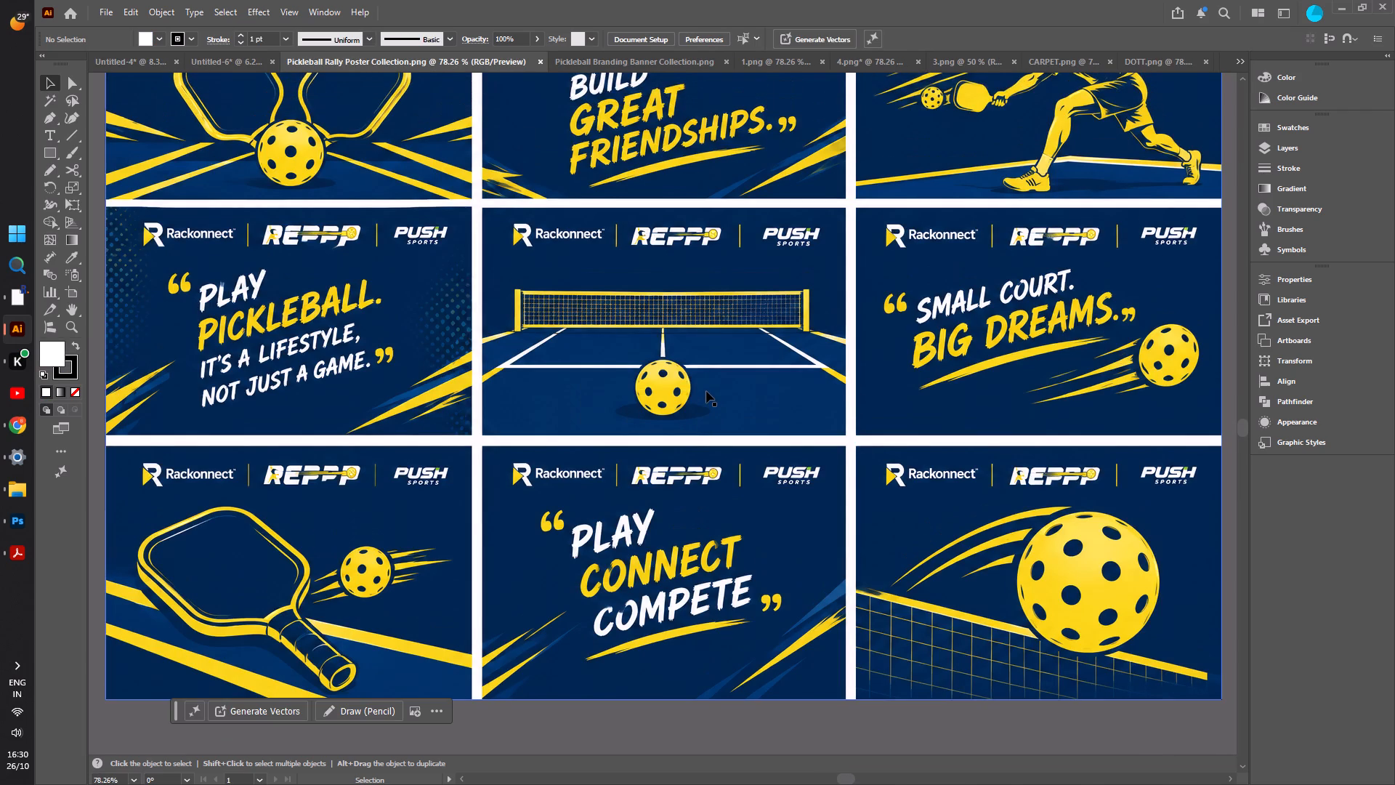
pyautogui.scroll(2, 706, 391)
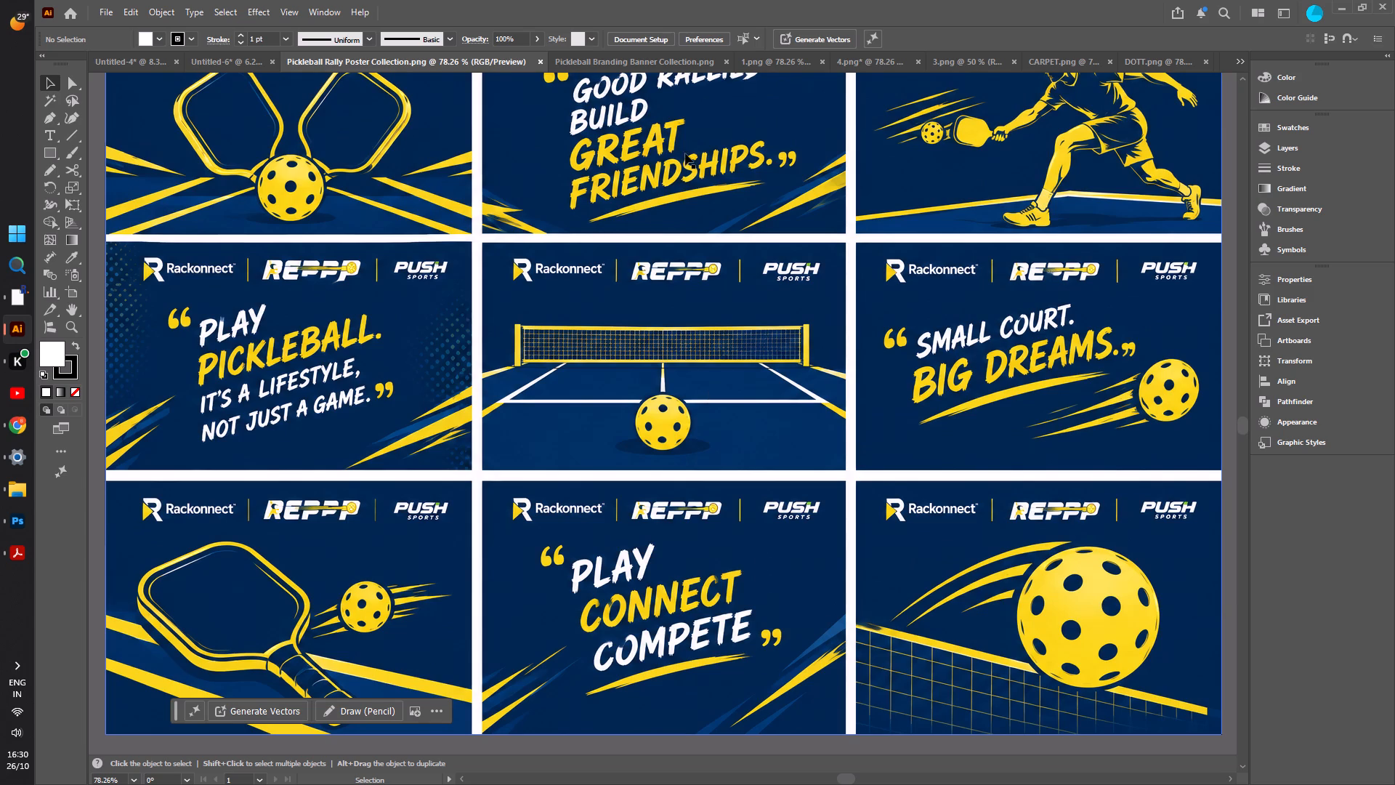
pyautogui.click(230, 55)
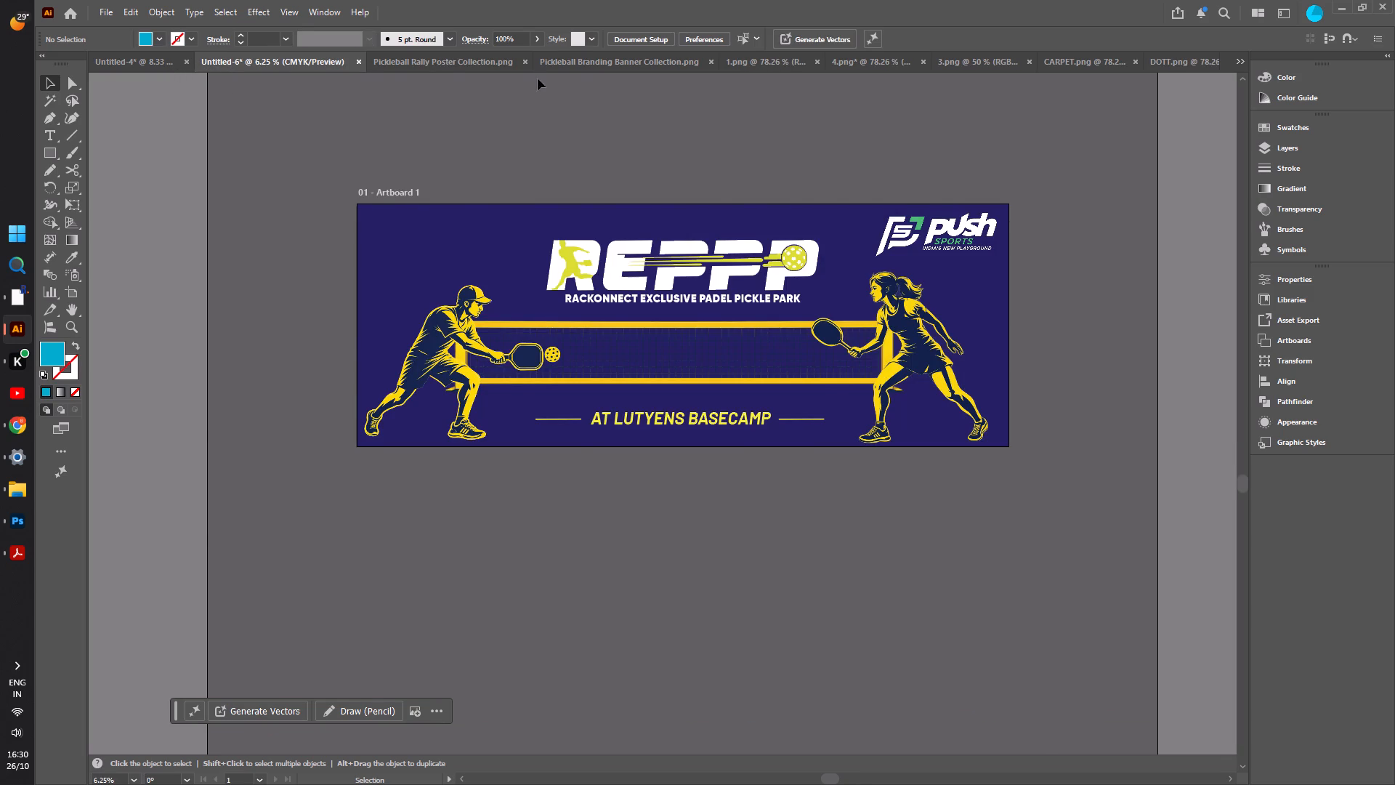
# Close the reference images Pickleball Branding Banner Collection.png and Pickleball Rally Poster Collection.png.
pyautogui.click(588, 66)
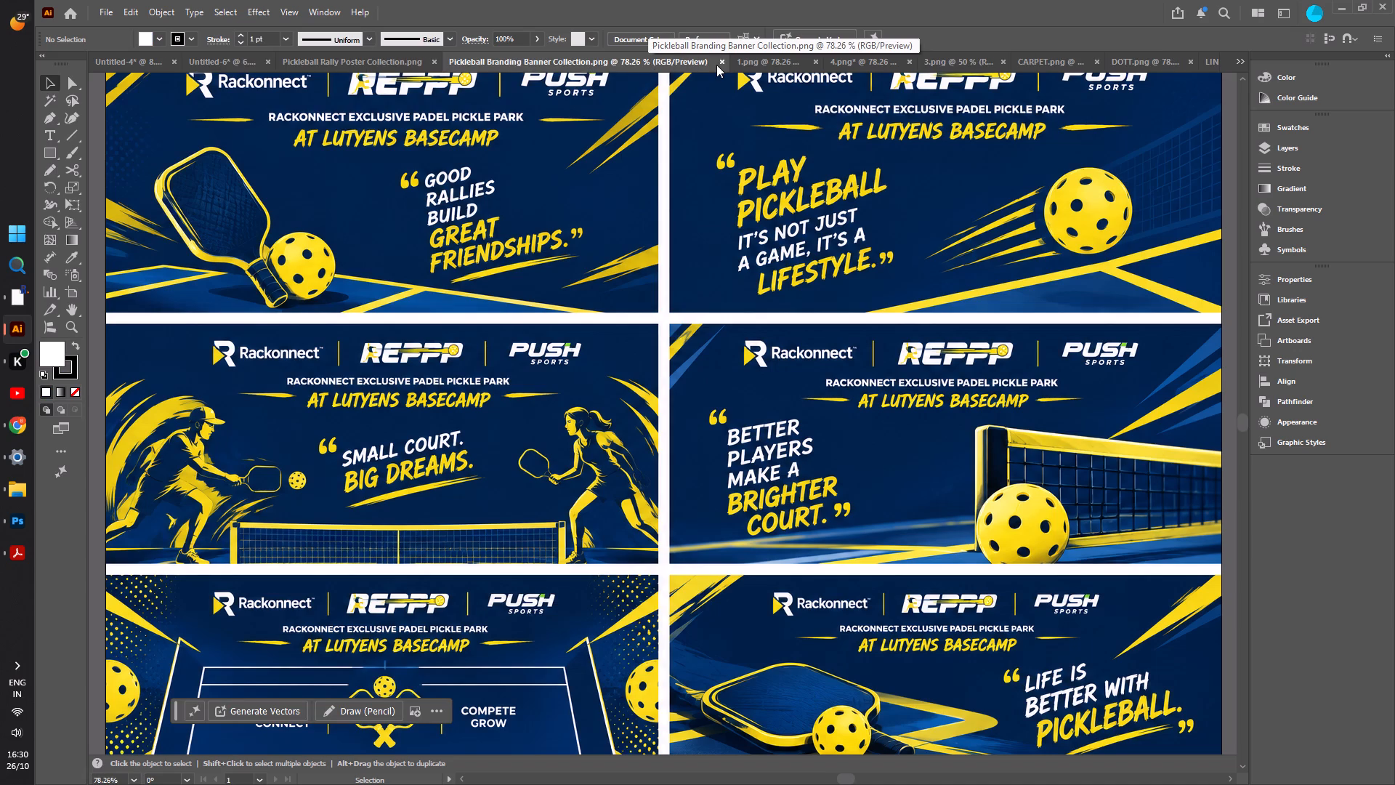
pyautogui.click(721, 63)
pyautogui.click(443, 61)
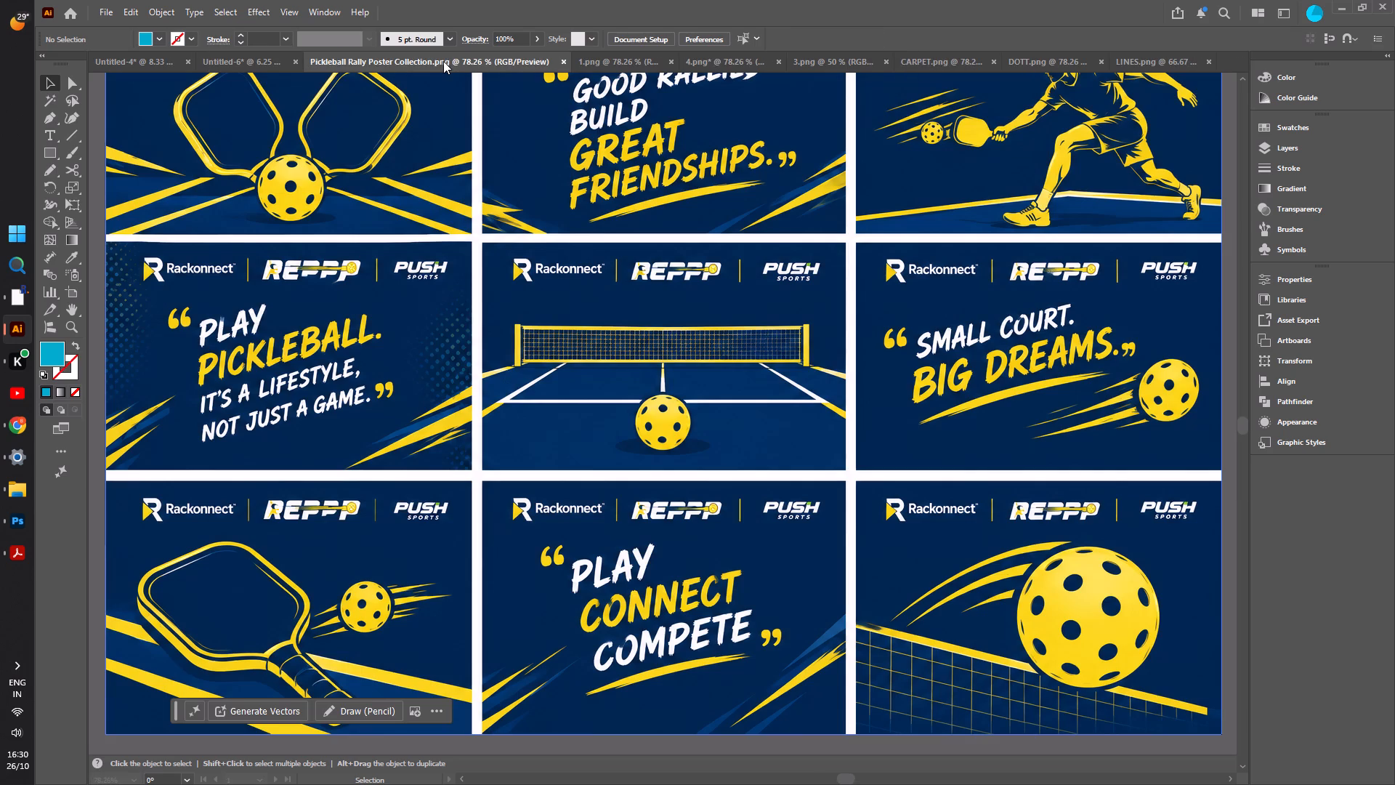
pyautogui.click(563, 60)
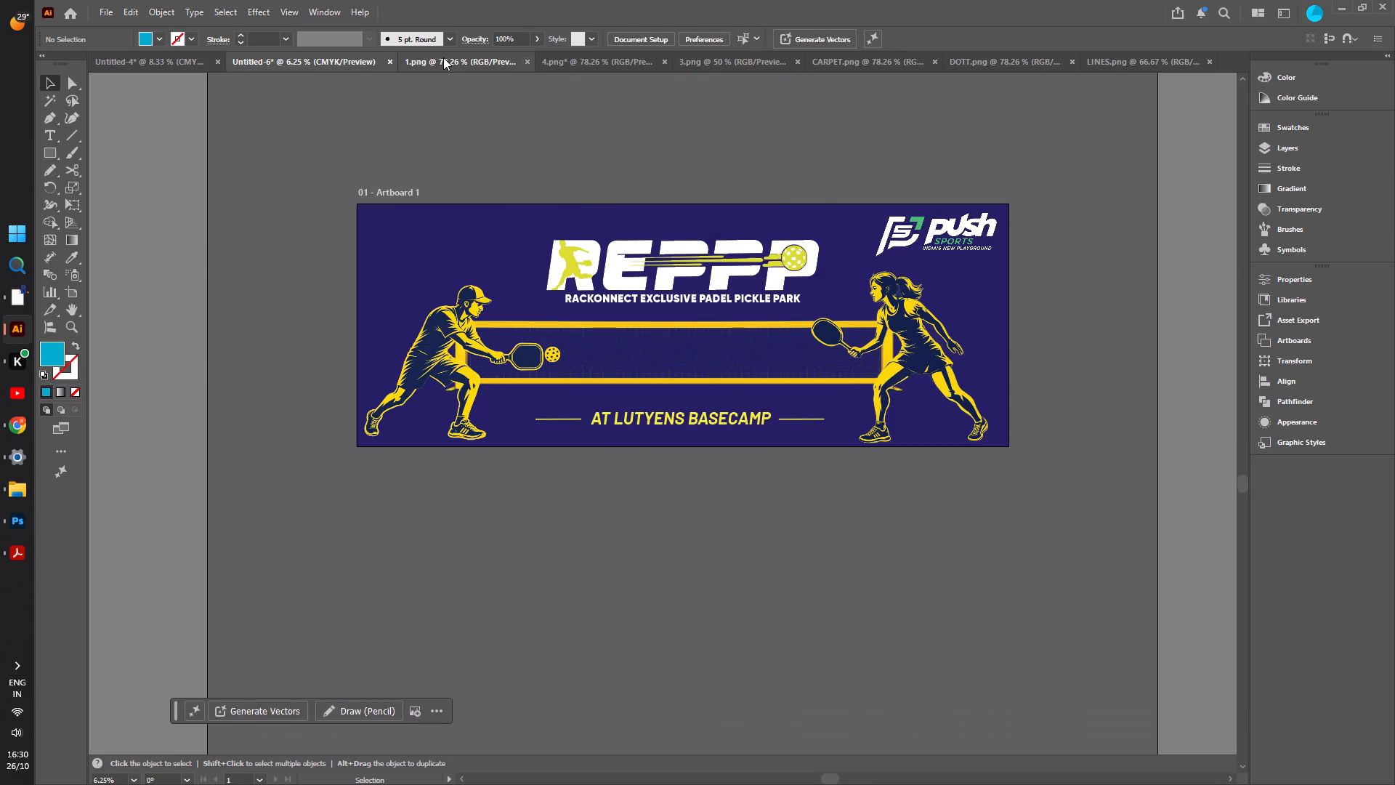
# Close the source images 1.png and 4.png, discarding the changes to 4.png.
pyautogui.click(443, 57)
pyautogui.click(510, 63)
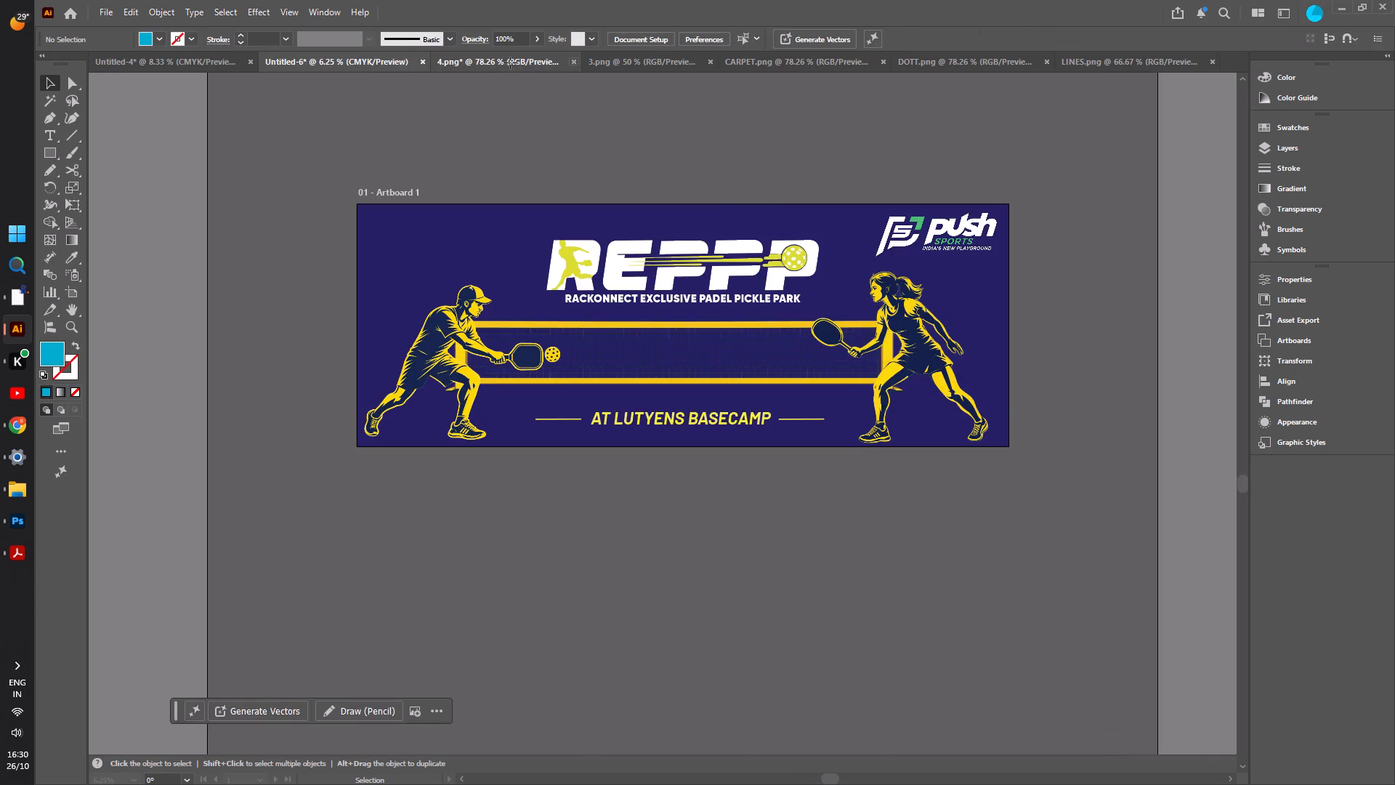
pyautogui.click(510, 63)
pyautogui.click(574, 61)
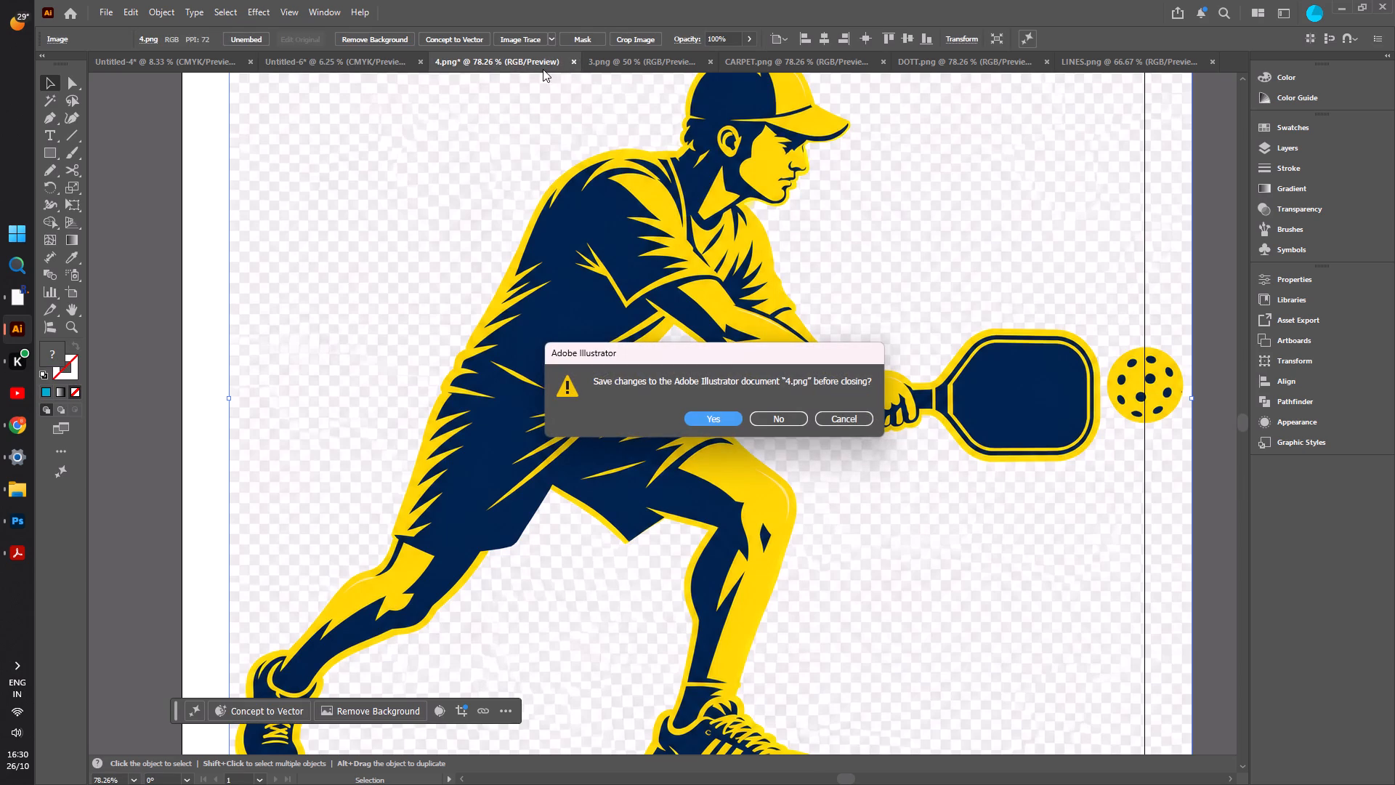
pyautogui.click(764, 415)
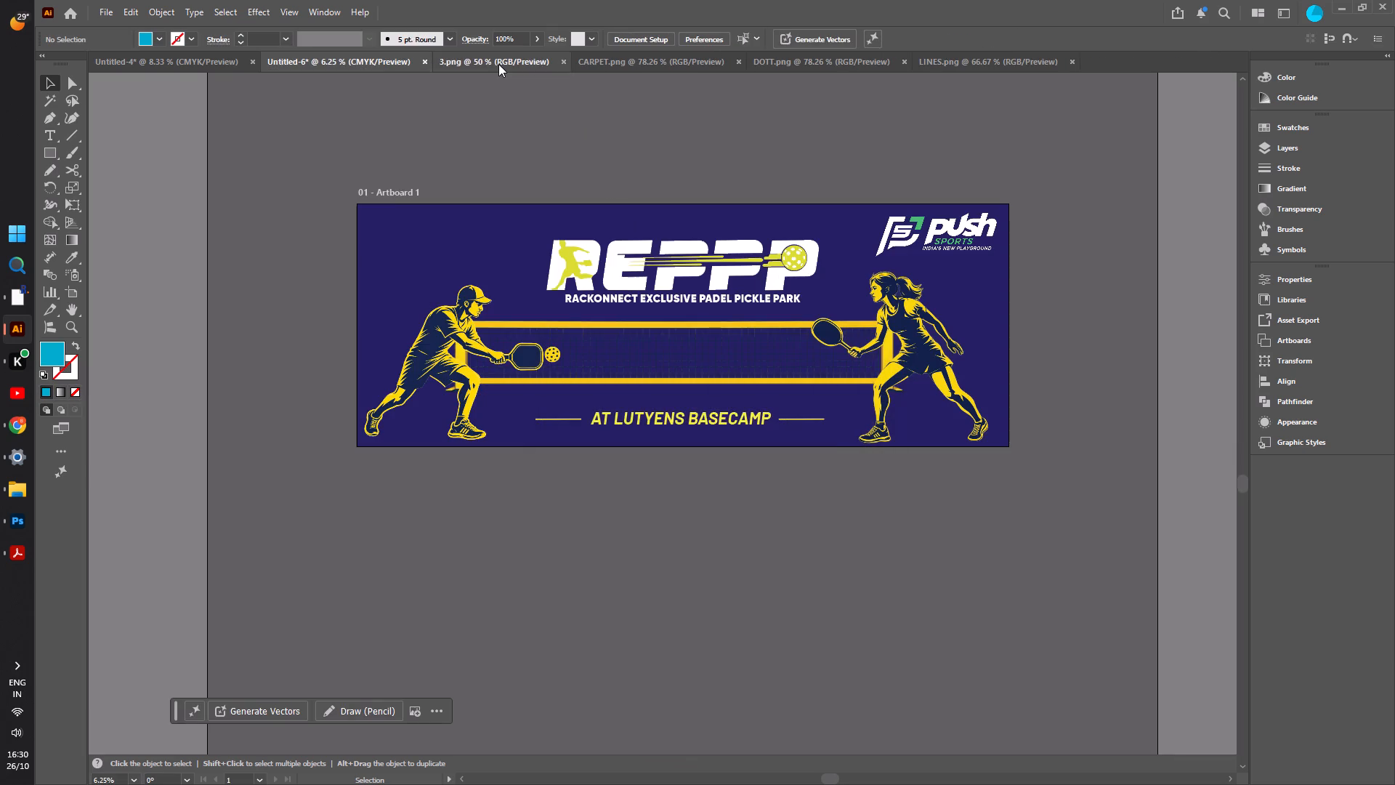
# Close the remaining source images 3.png, CARPET.png, DOTT.png and LINES.png, leaving only the two untitled banners open.
pyautogui.click(498, 64)
pyautogui.click(565, 58)
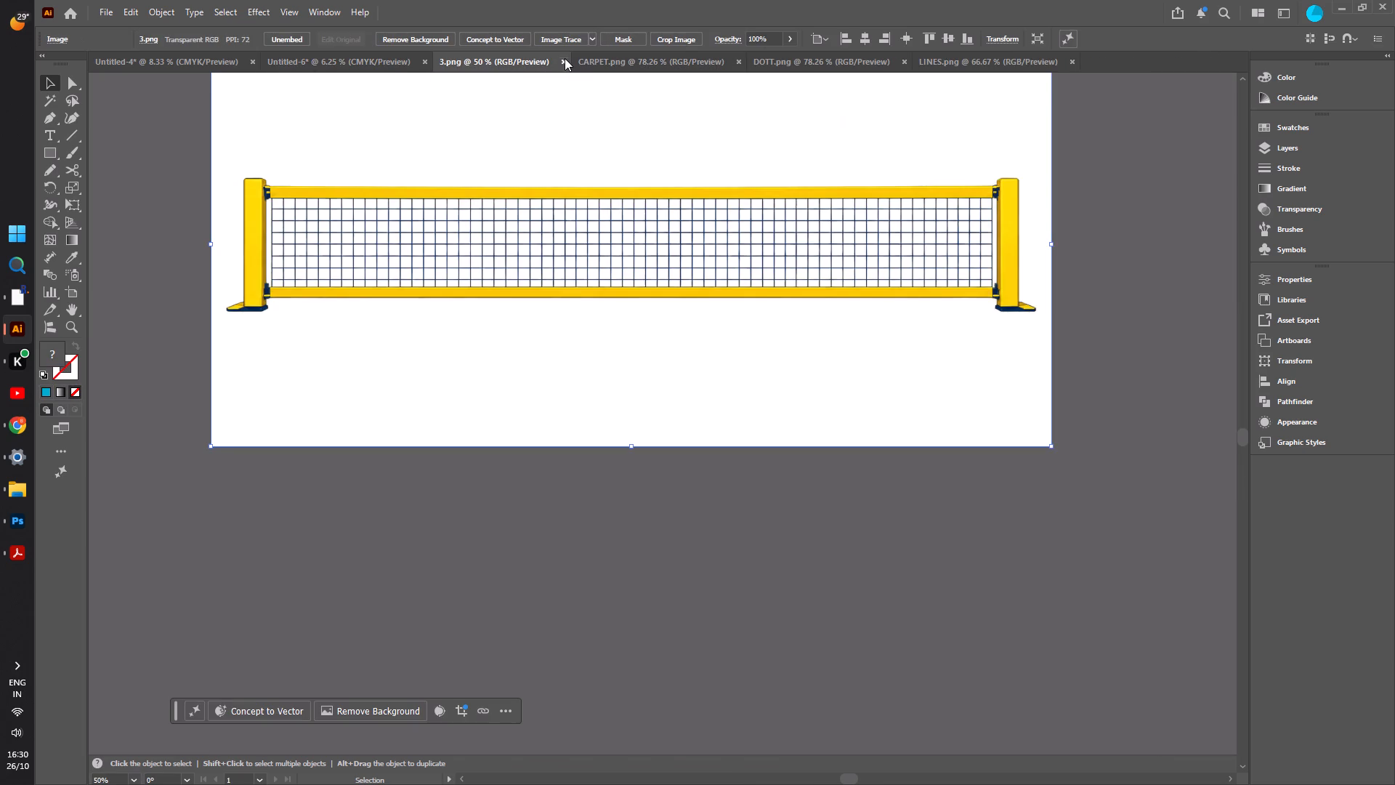
pyautogui.click(565, 62)
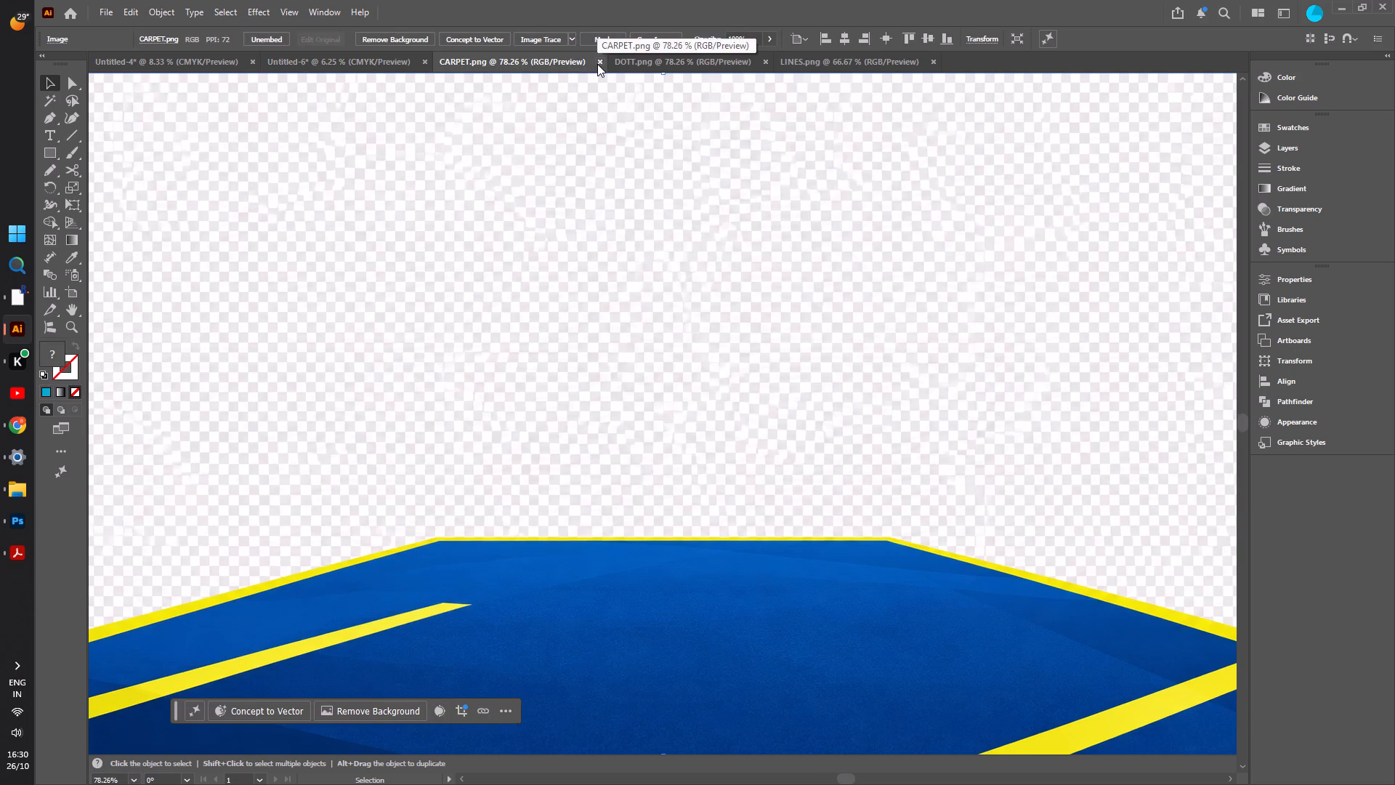
pyautogui.click(598, 64)
pyautogui.click(559, 61)
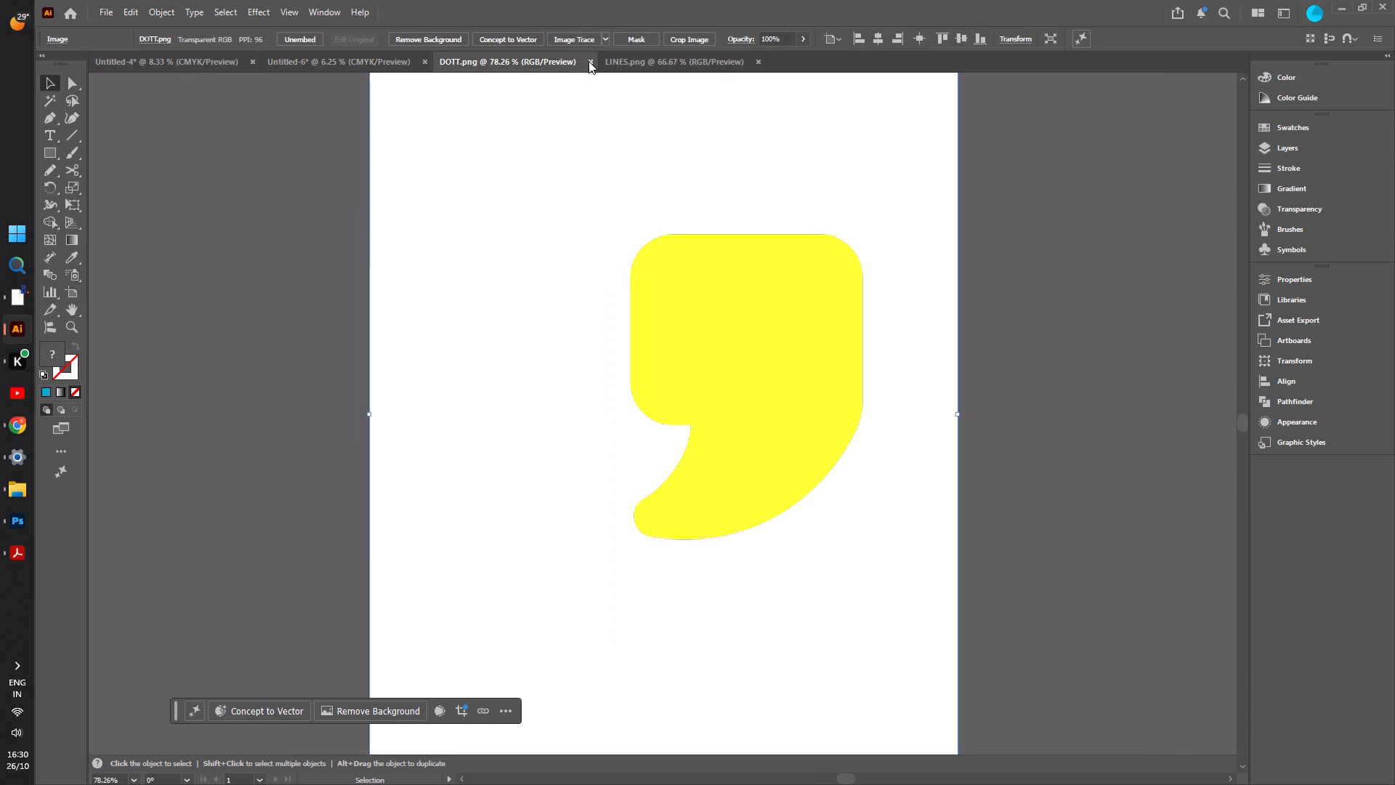
pyautogui.click(589, 61)
pyautogui.click(536, 55)
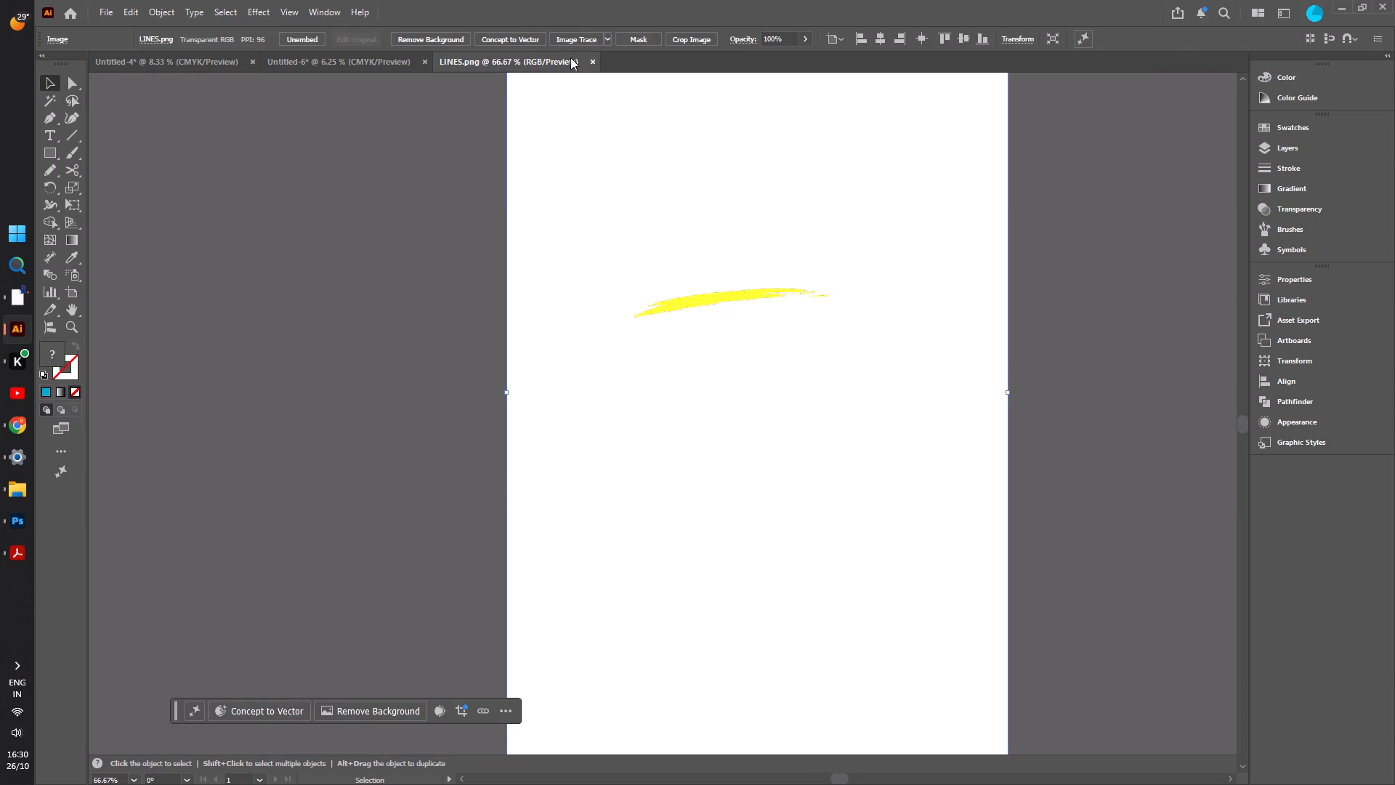
pyautogui.click(593, 60)
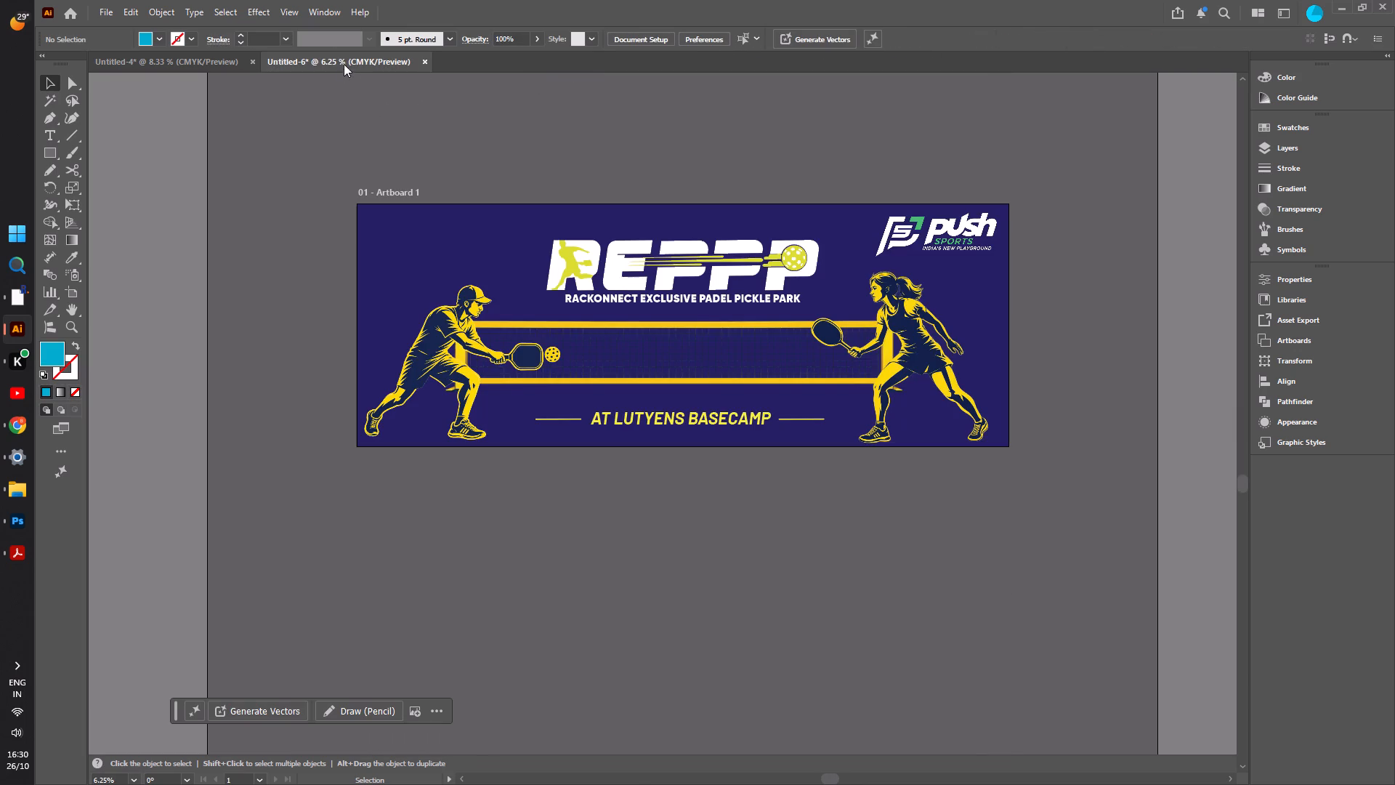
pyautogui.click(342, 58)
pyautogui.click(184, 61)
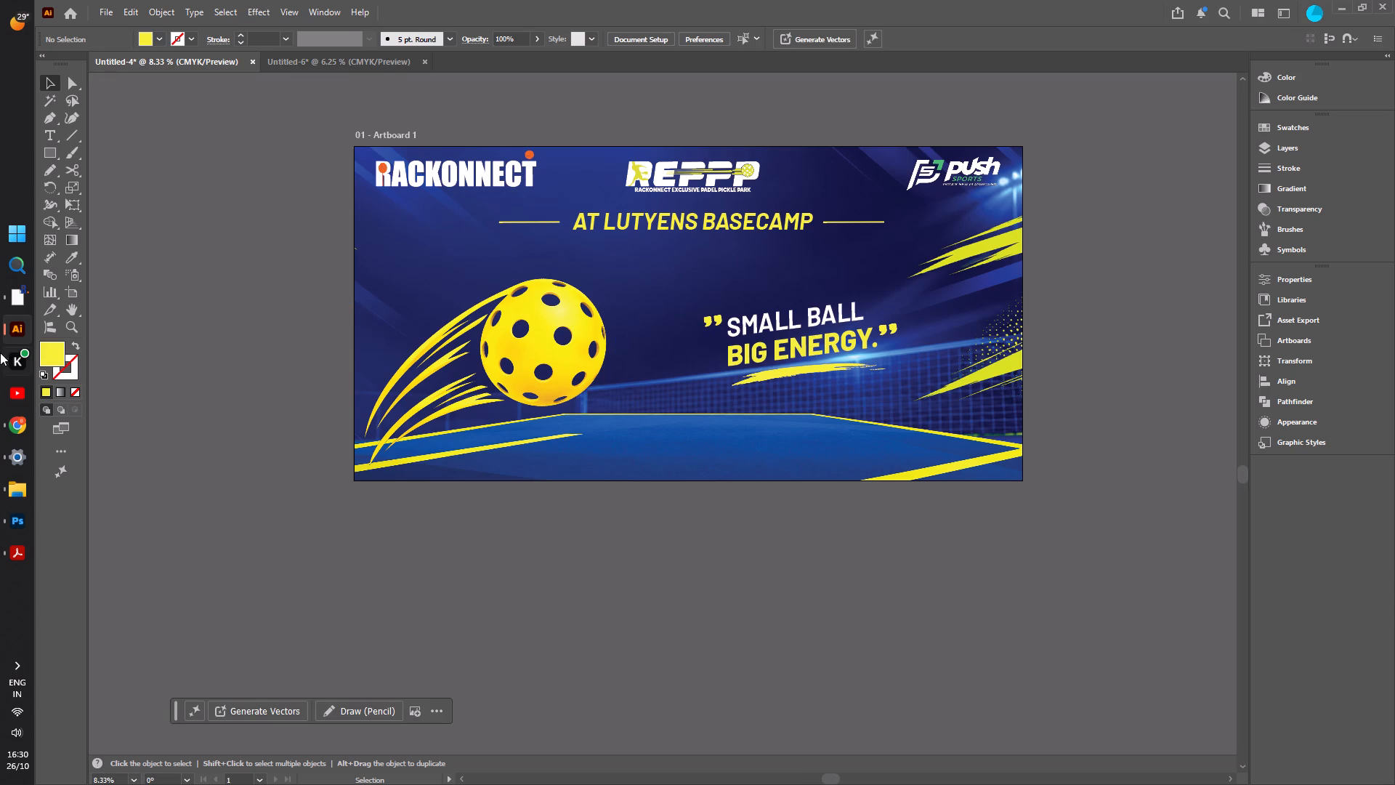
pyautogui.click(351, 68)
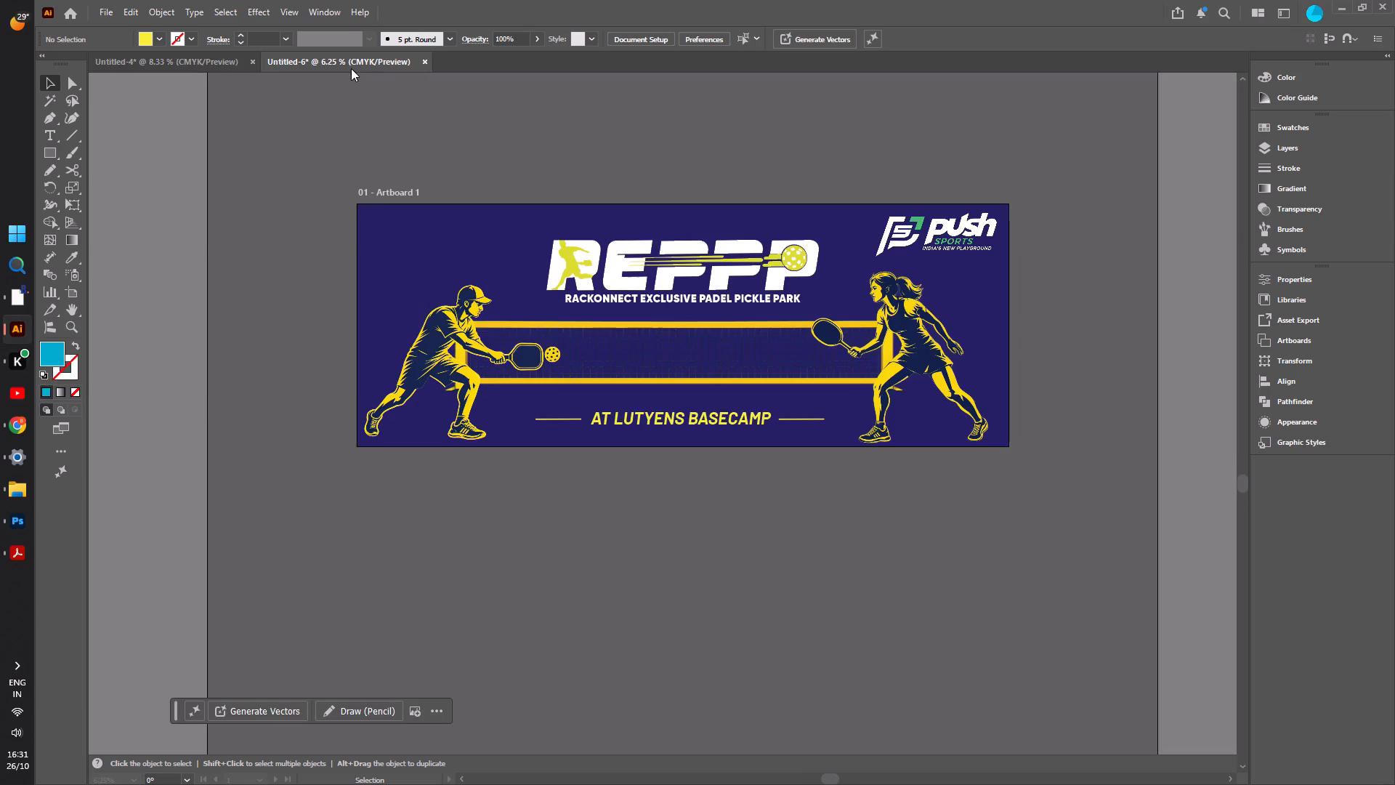
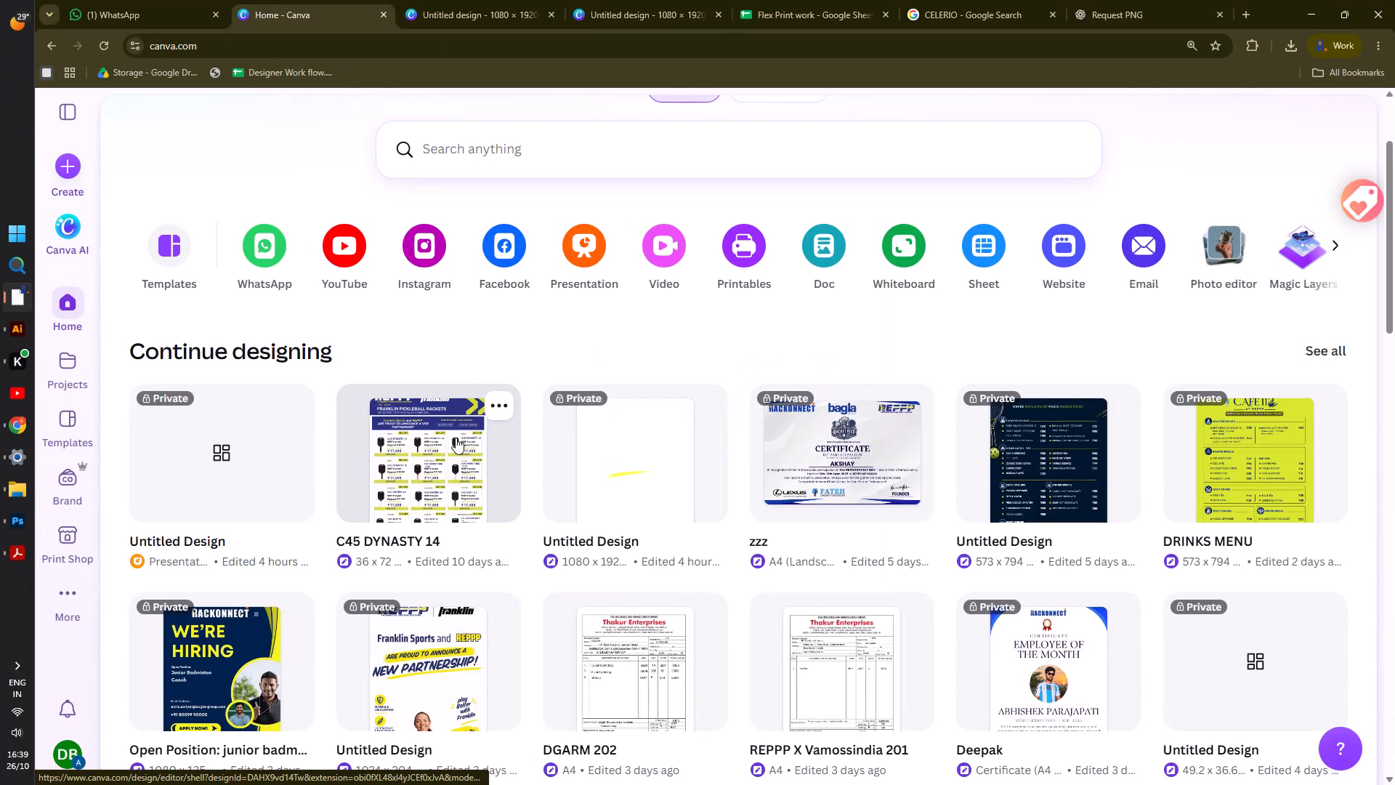
pyautogui.scroll(-2, 541, 467)
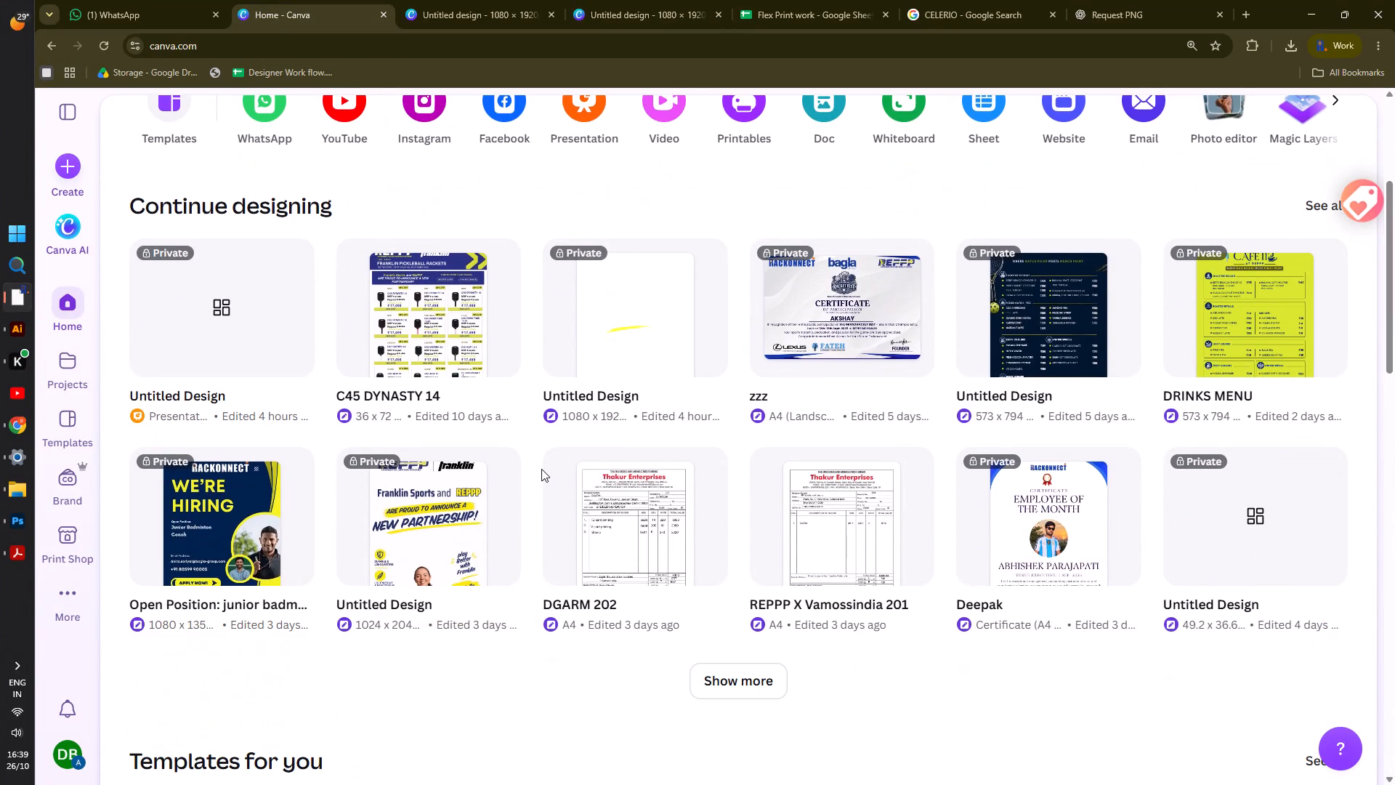
pyautogui.click(775, 682)
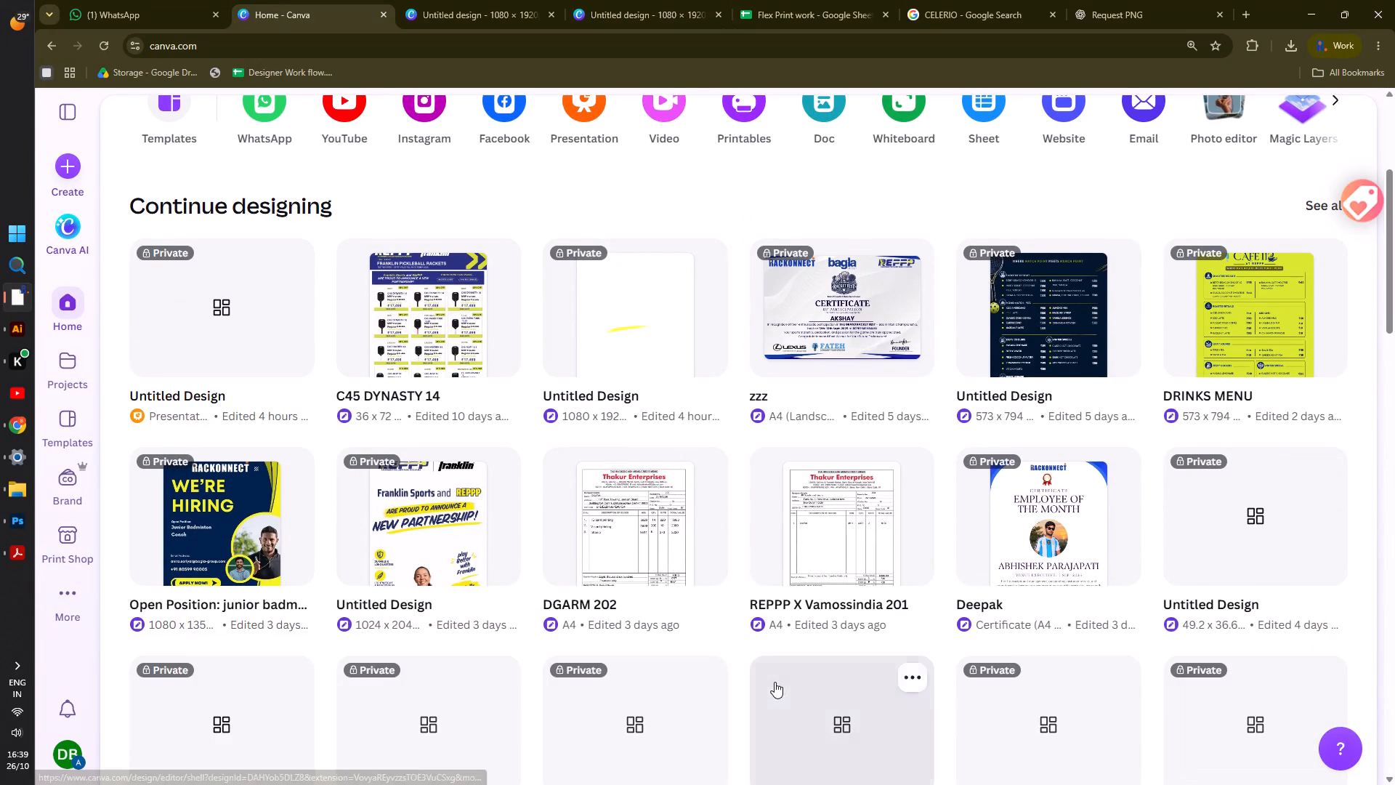
pyautogui.scroll(-3, 737, 648)
pyautogui.scroll(3, 737, 648)
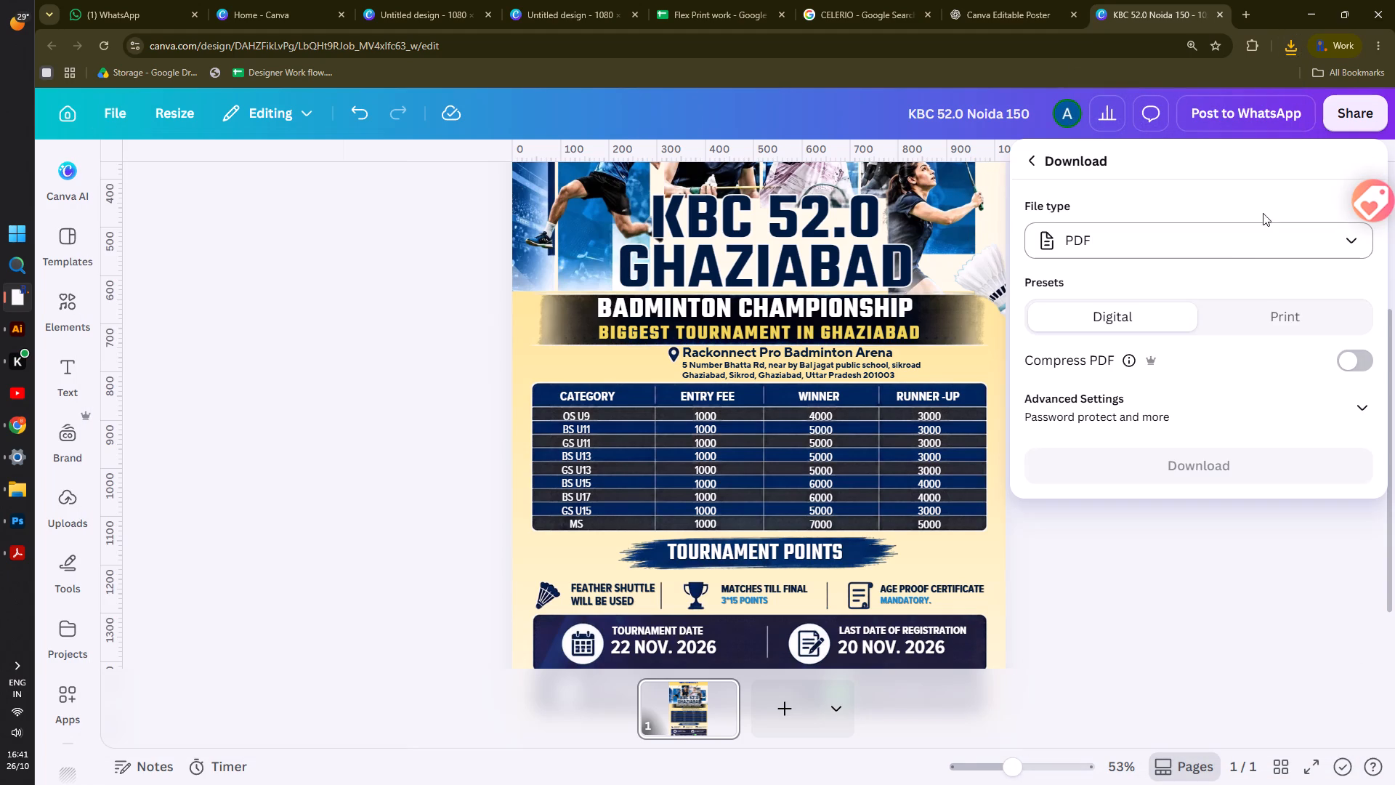
# Download the corrected badminton championship poster as a JPG at 1,024 × 1,536 px with medium quality.
pyautogui.click(1246, 251)
pyautogui.click(1152, 302)
pyautogui.click(1231, 478)
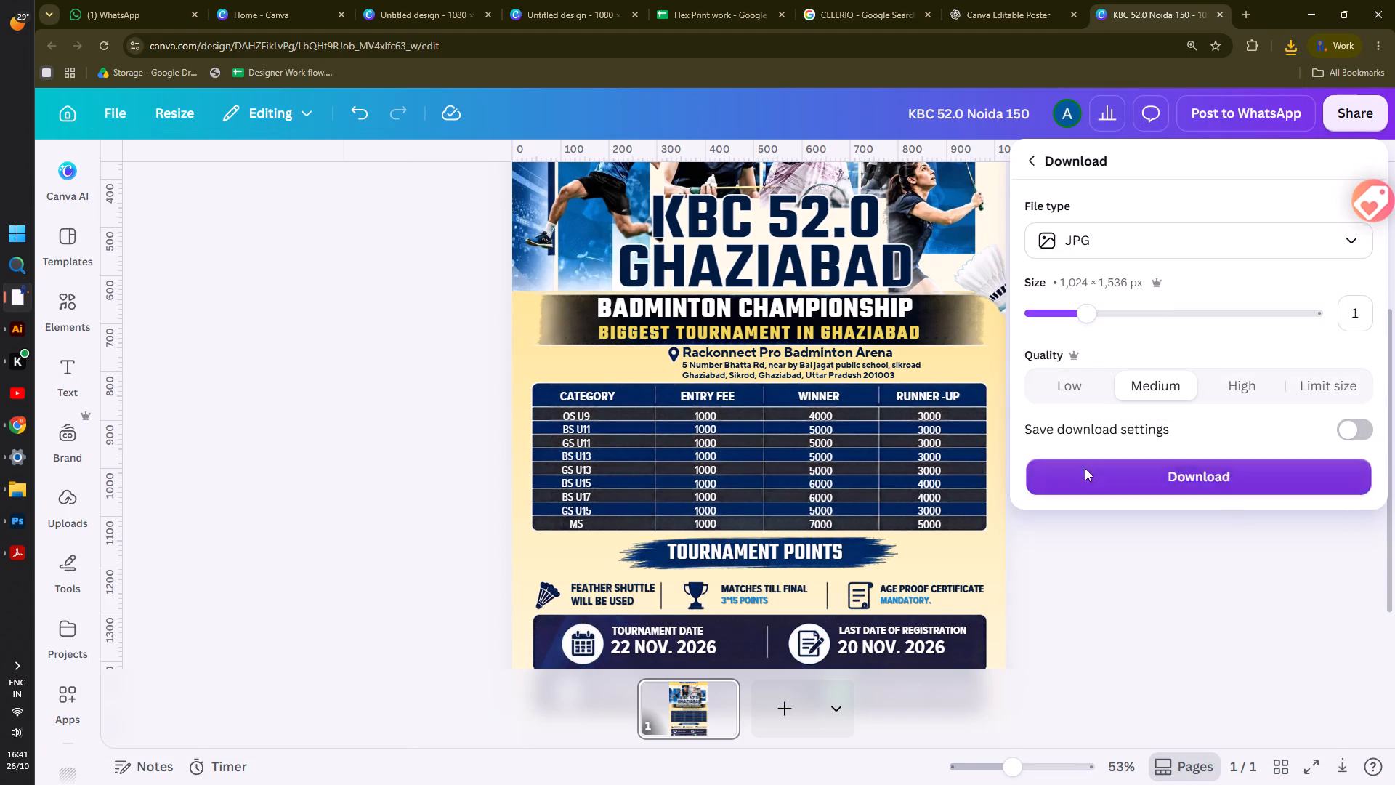
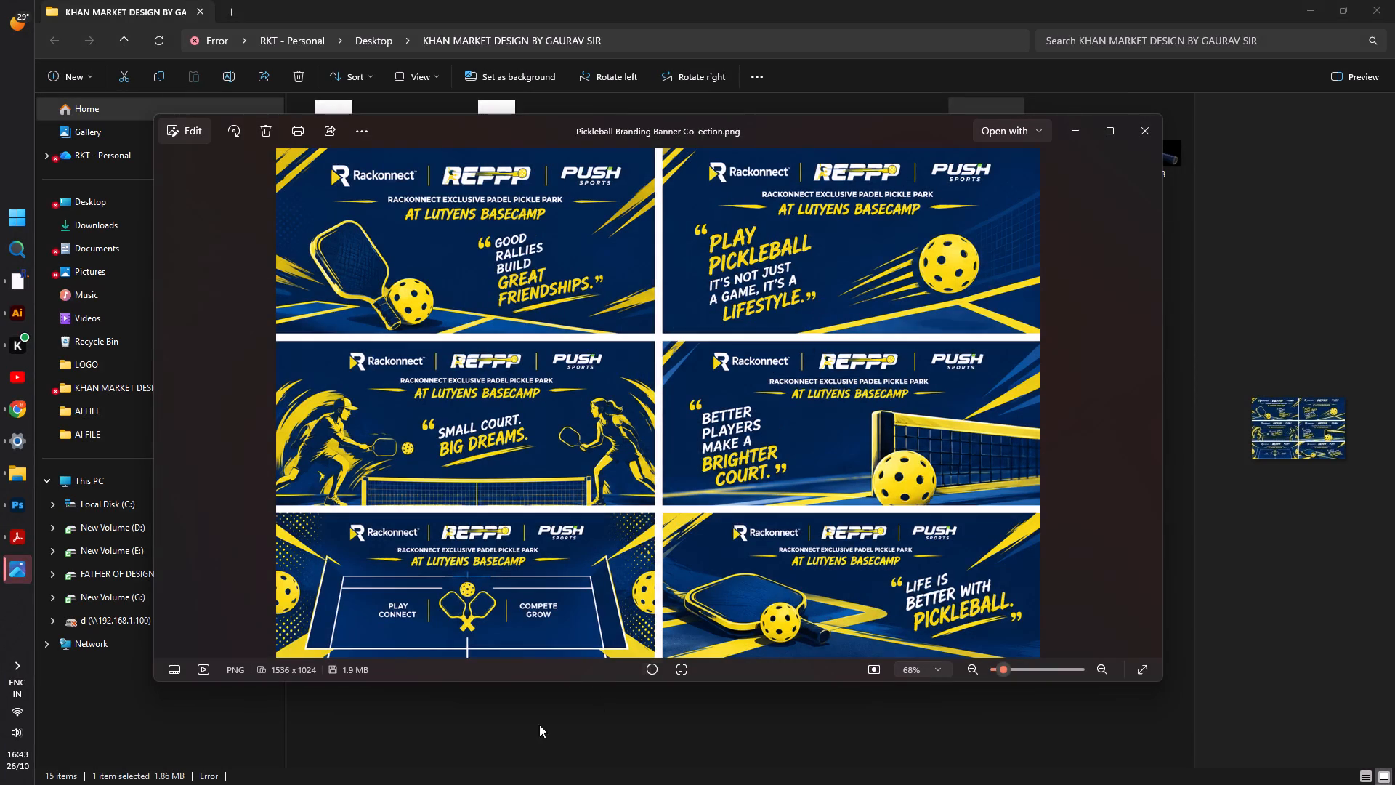
# In Illustrator, paste the copied "PLAY PICKLEBALL" quote reference into Untitled-4, enlarge it, and place it over the yellow ball's upper part.
pyautogui.click(17, 313)
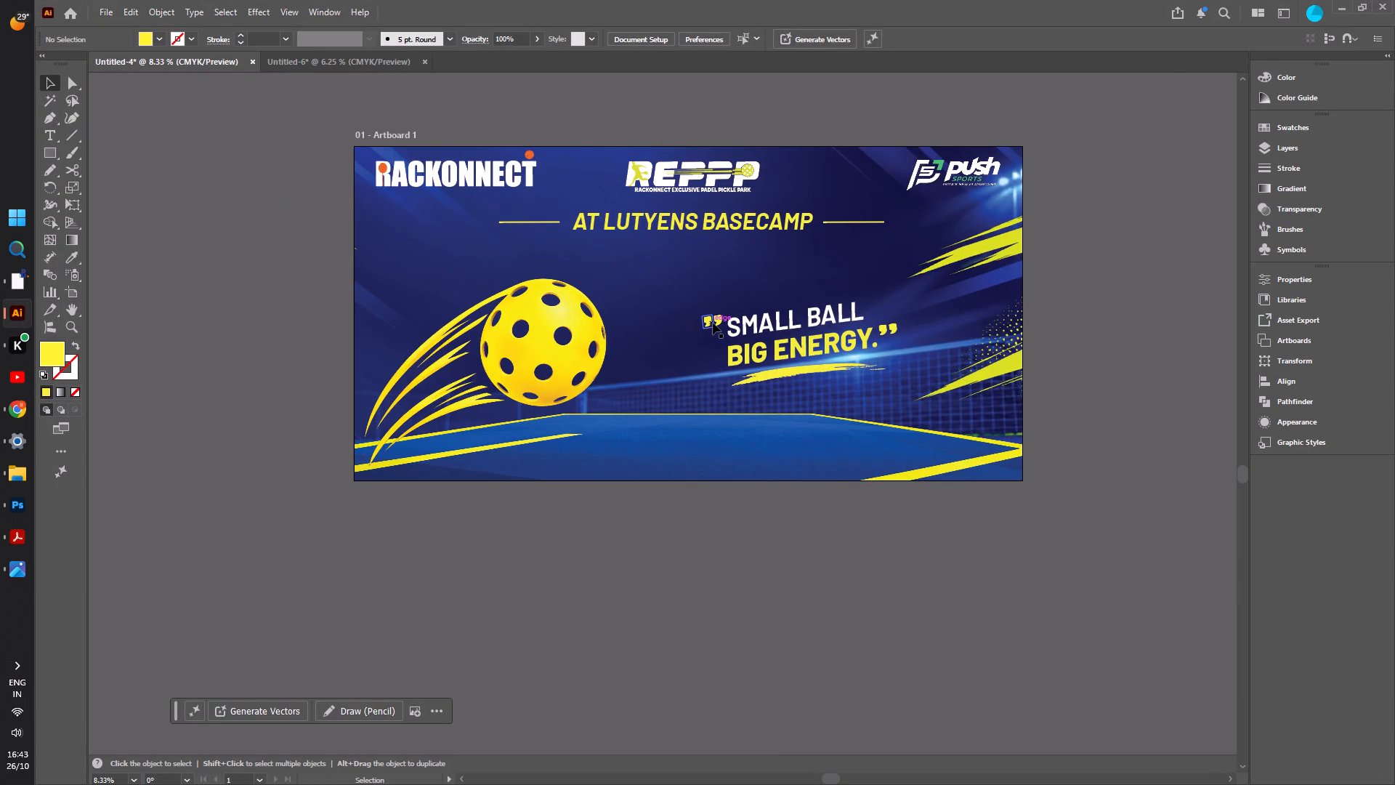
pyautogui.keyDown('alt'); pyautogui.scroll(5, 713, 323); pyautogui.keyUp('alt')
pyautogui.keyDown('alt'); pyautogui.scroll(-4, 680, 328); pyautogui.keyUp('alt')
pyautogui.keyDown('alt'); pyautogui.scroll(-1, 779, 355); pyautogui.keyUp('alt')
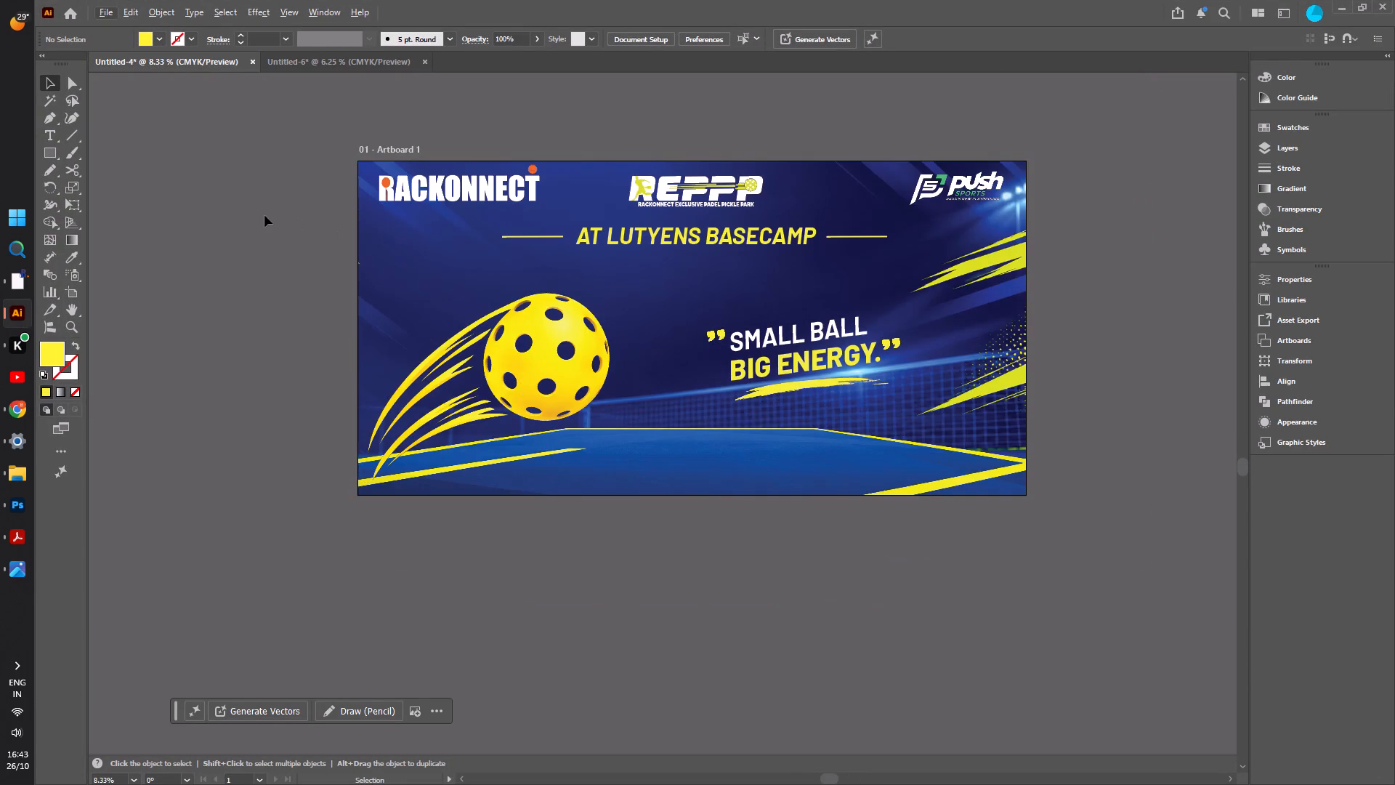
pyautogui.click(260, 214)
pyautogui.hotkey('ctrl', 'v')
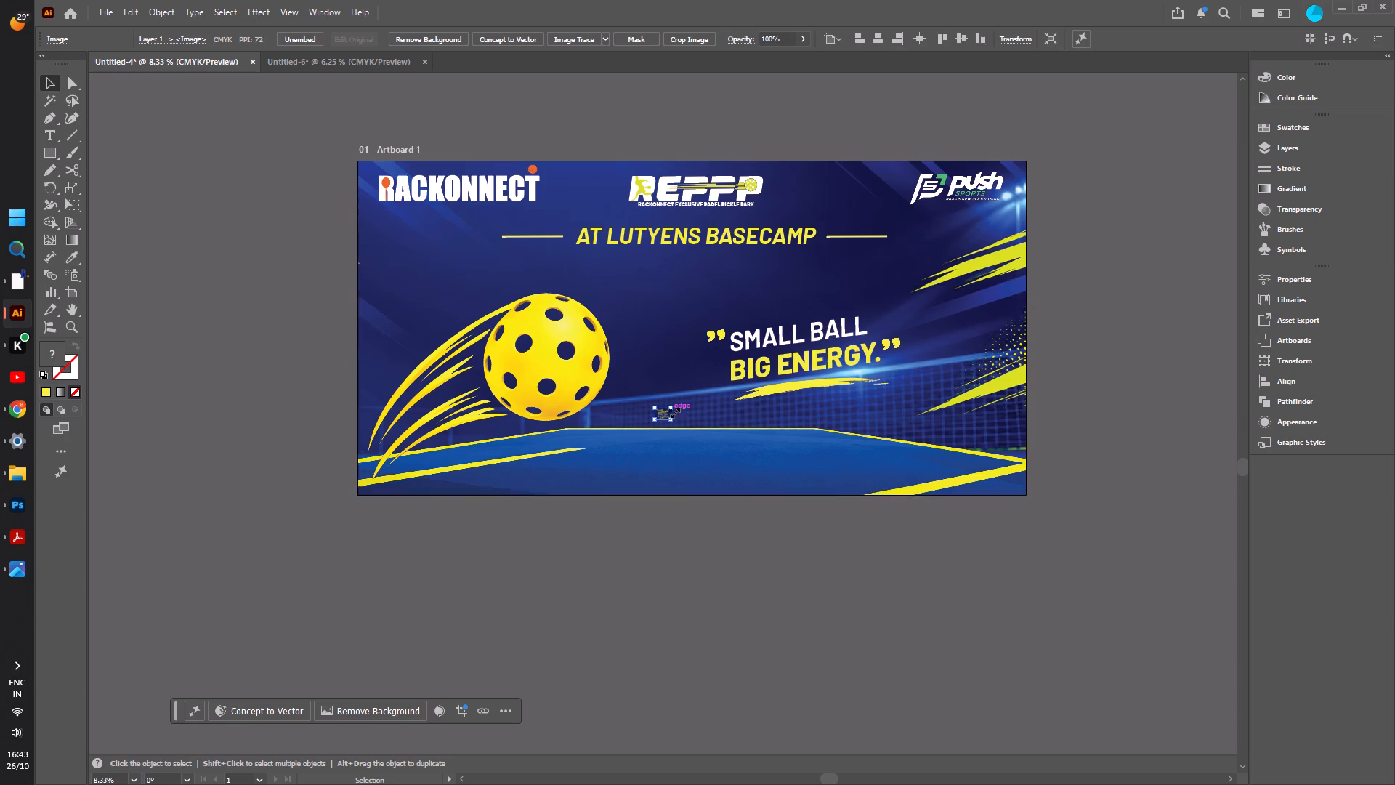
pyautogui.keyDown('shift'); pyautogui.moveTo(652, 418); pyautogui.dragTo(418, 513); pyautogui.keyUp('shift')
pyautogui.moveTo(591, 475); pyautogui.dragTo(593, 442)
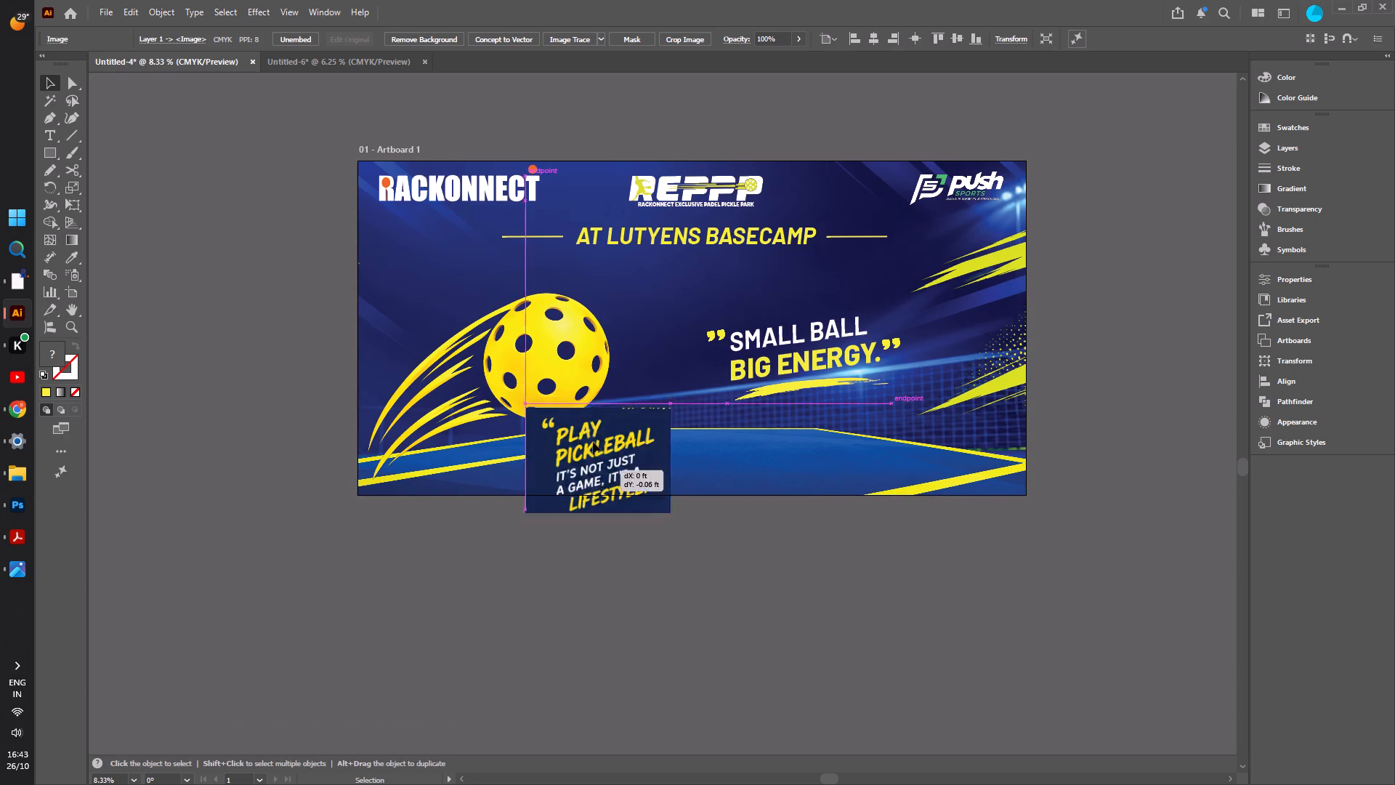
pyautogui.moveTo(593, 442); pyautogui.dragTo(498, 327)
pyautogui.click(239, 329)
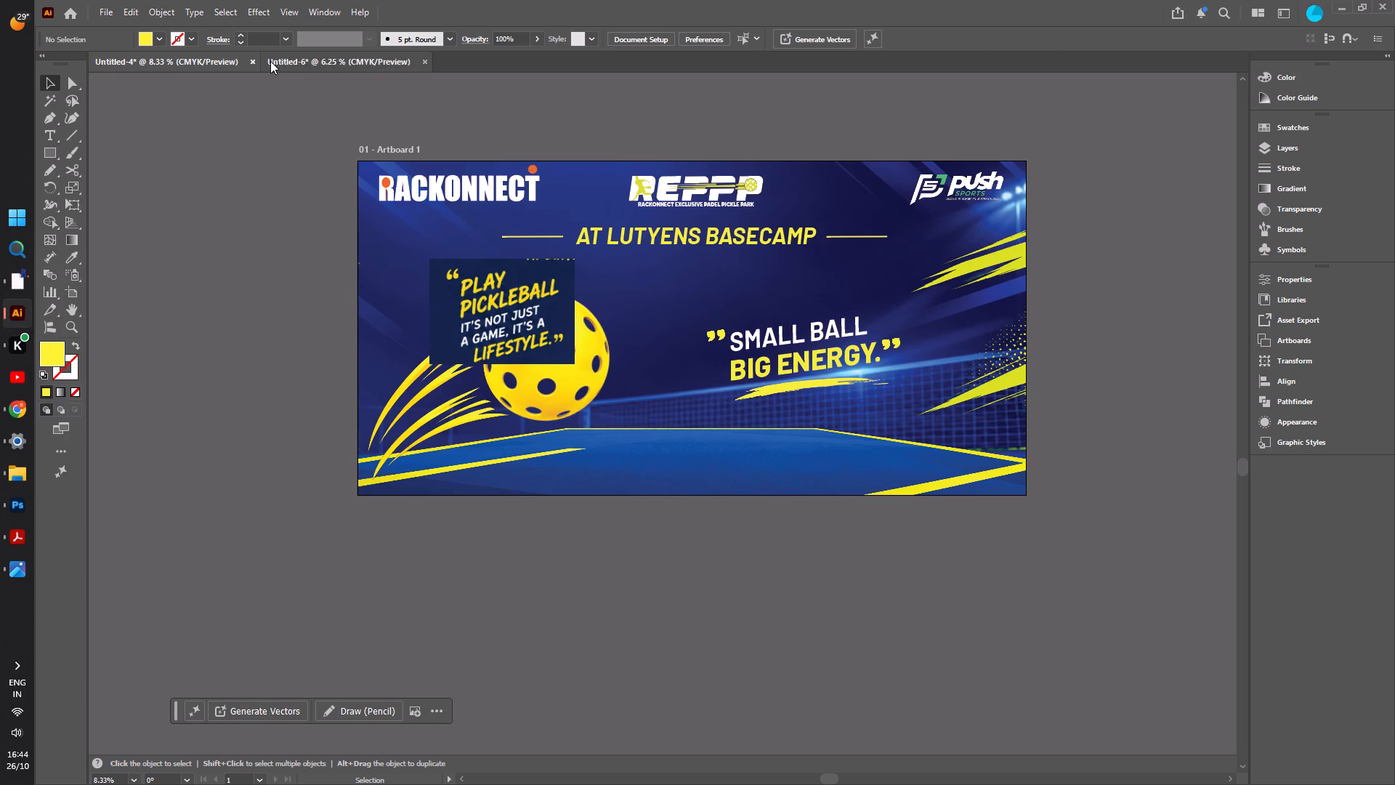
# Review the Pickleball Branding Banner Collection and Pickleball Rally Poster Collection images for quote ideas.
pyautogui.click(20, 472)
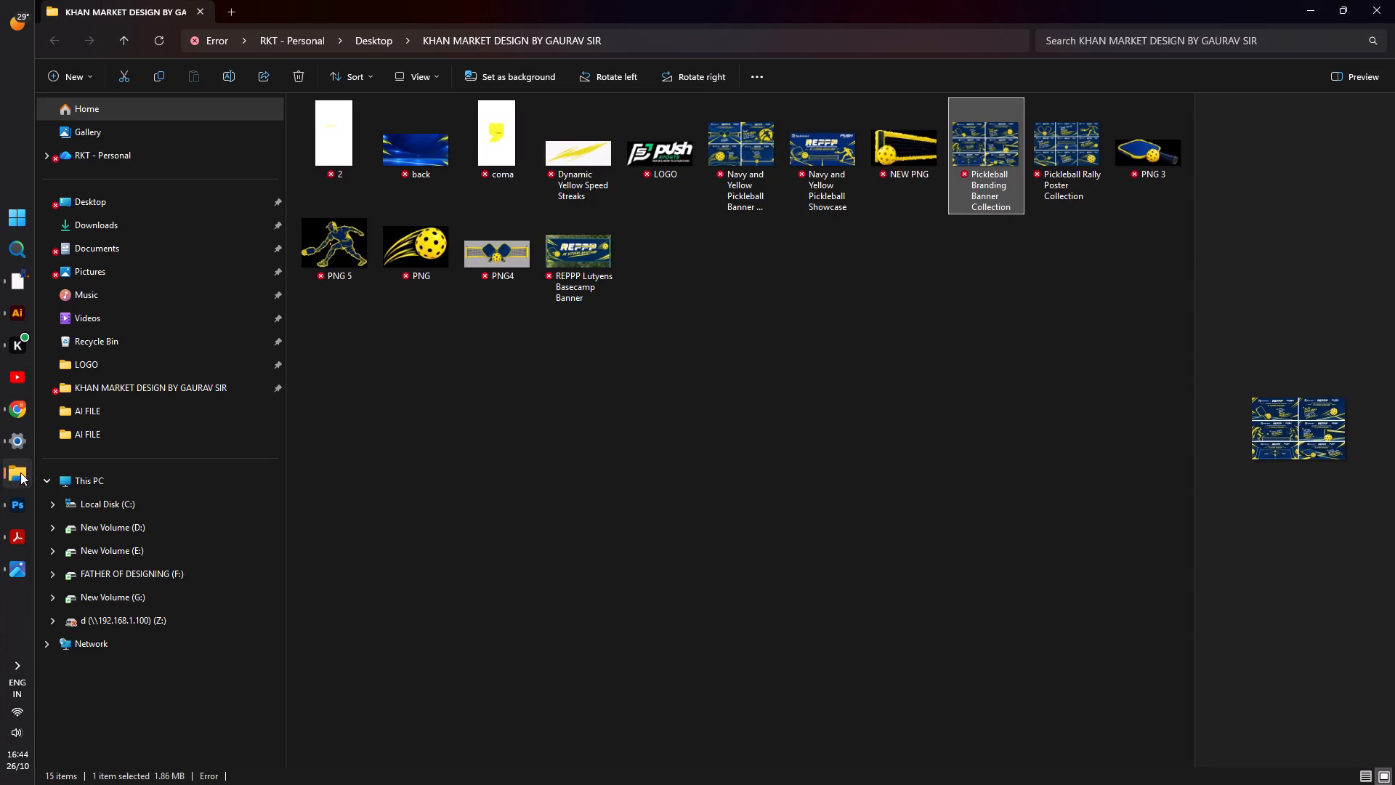
pyautogui.click(11, 563)
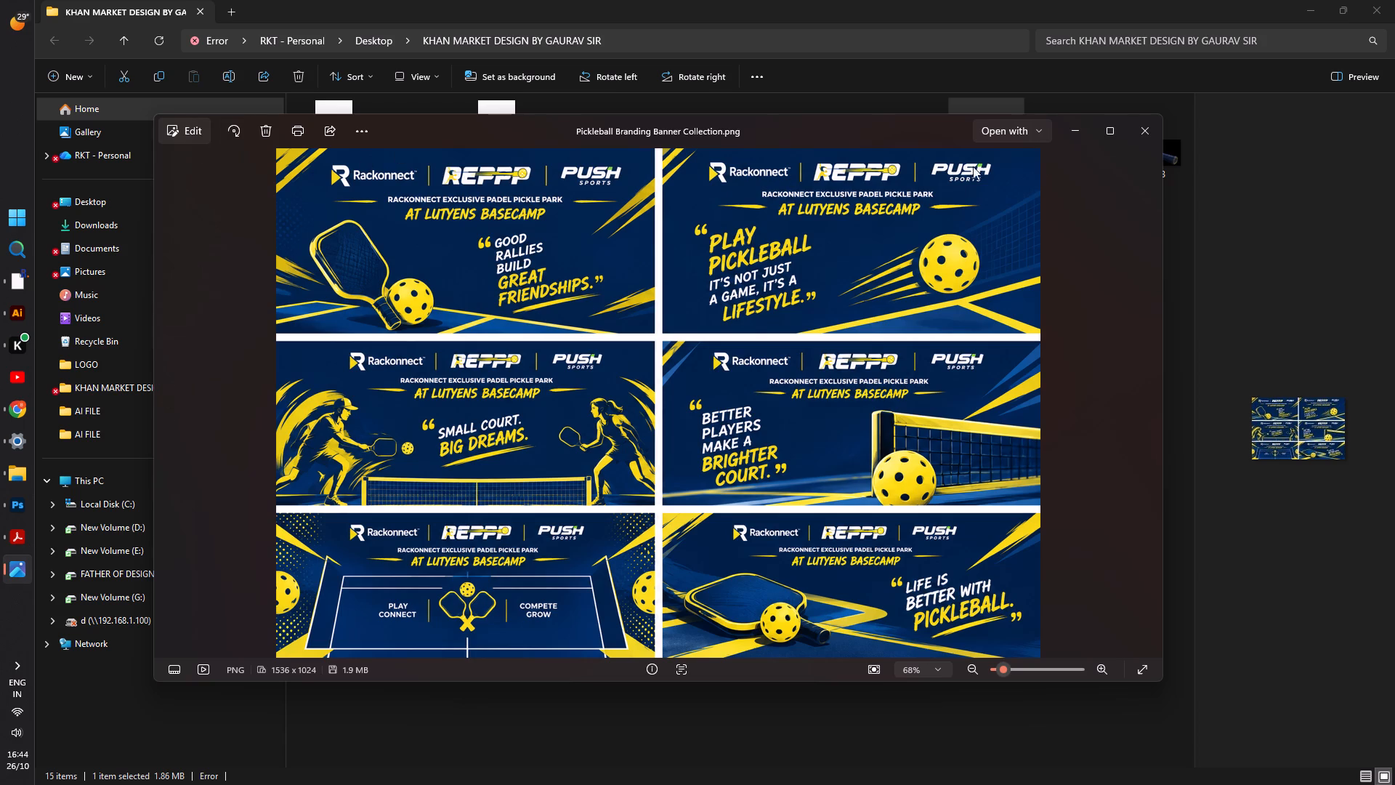
pyautogui.click(1153, 118)
pyautogui.doubleClick(1051, 161)
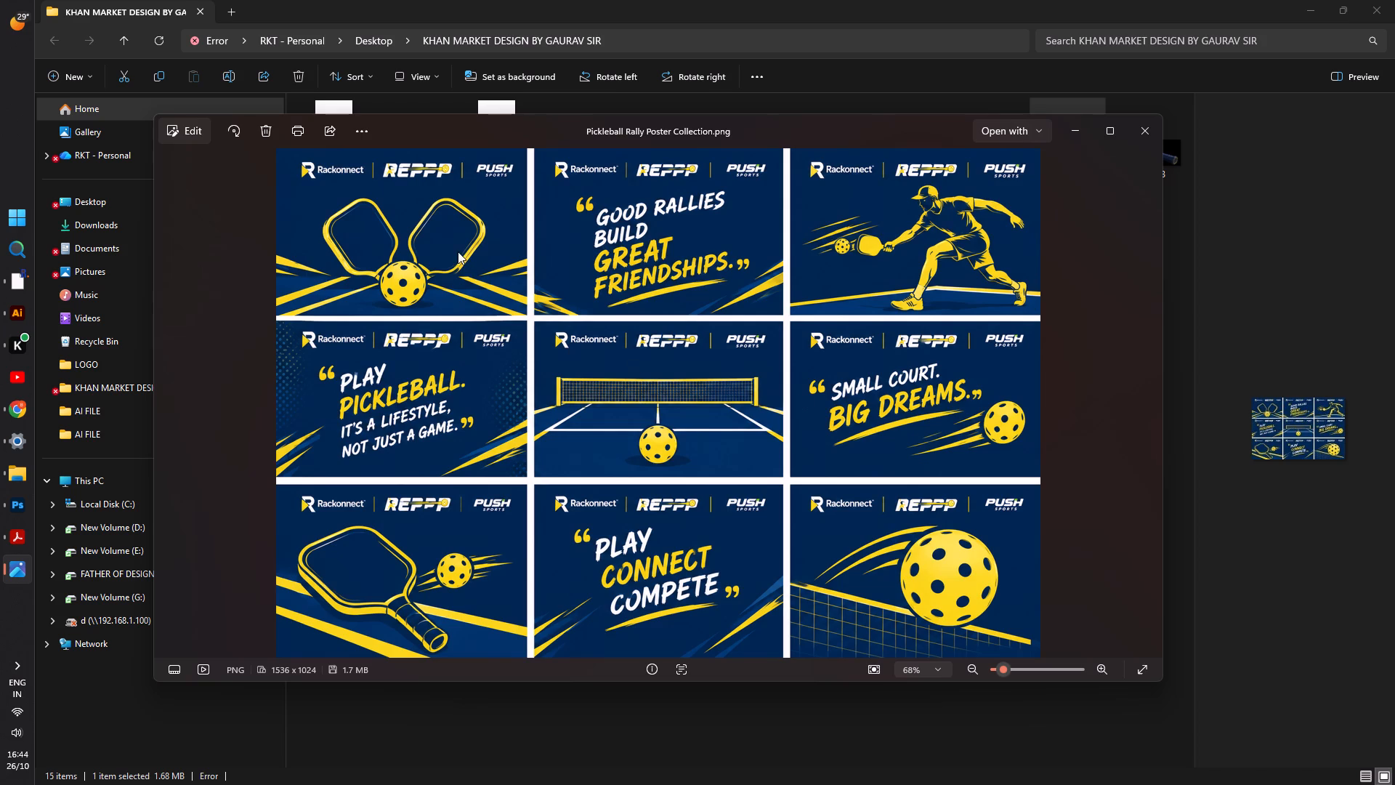
pyautogui.click(1149, 132)
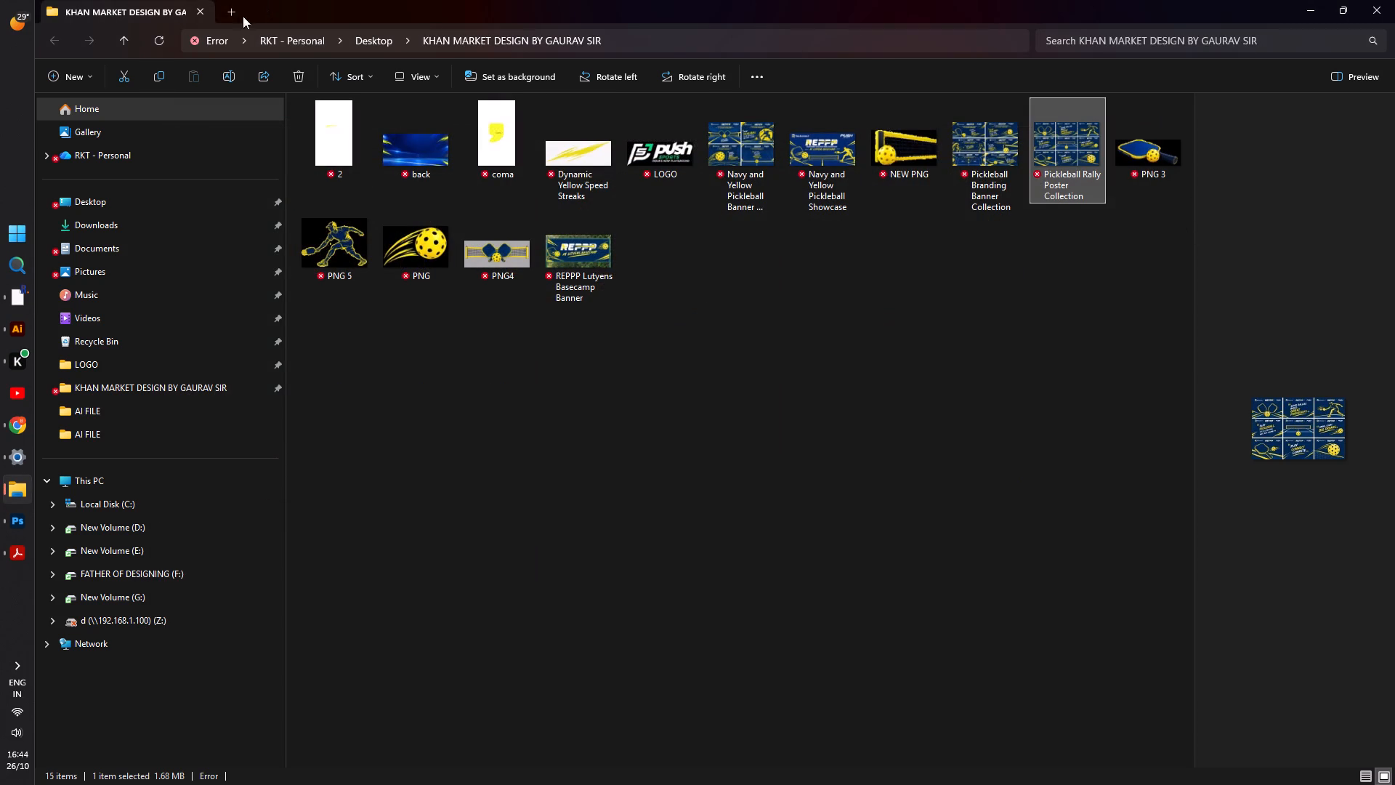
pyautogui.click(6, 296)
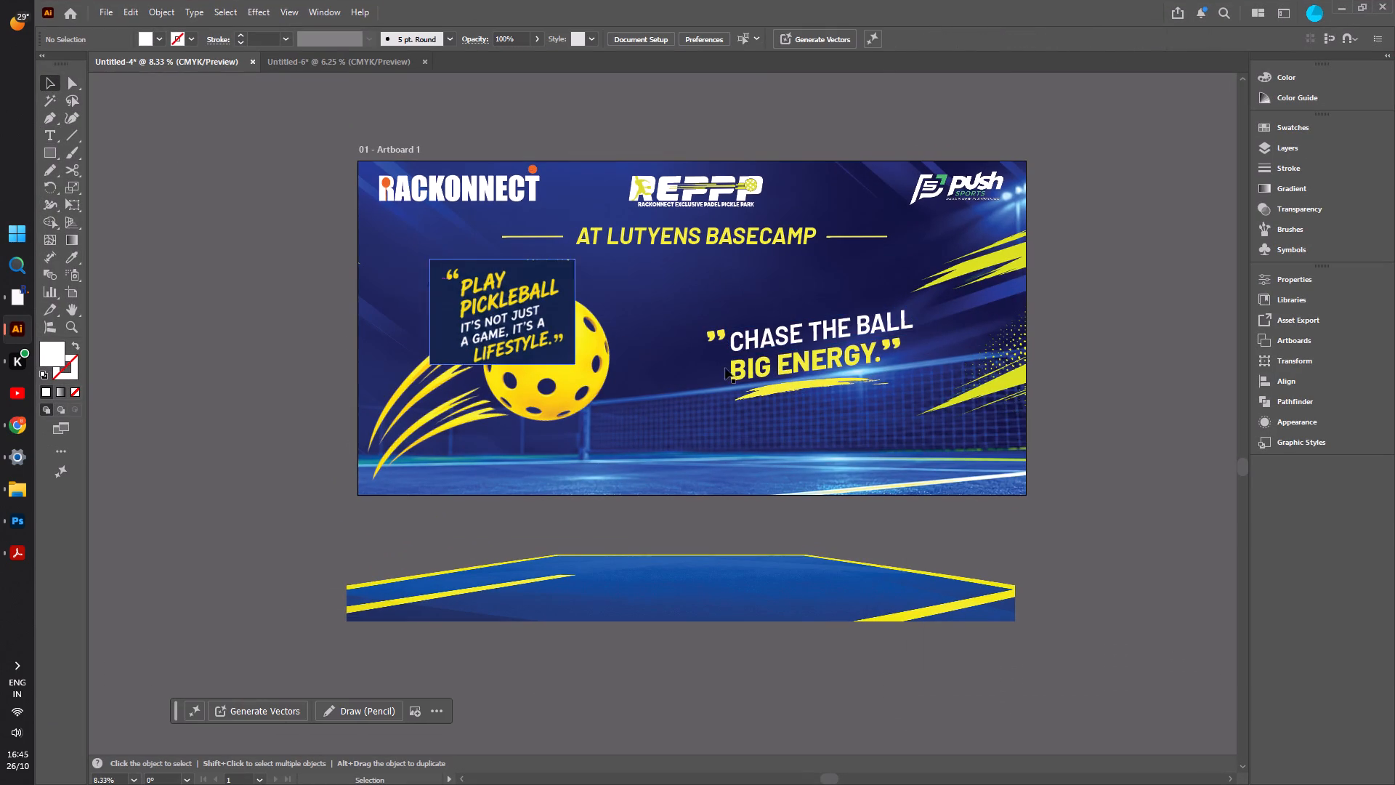
pyautogui.doubleClick(780, 361)
pyautogui.doubleClick(780, 361)
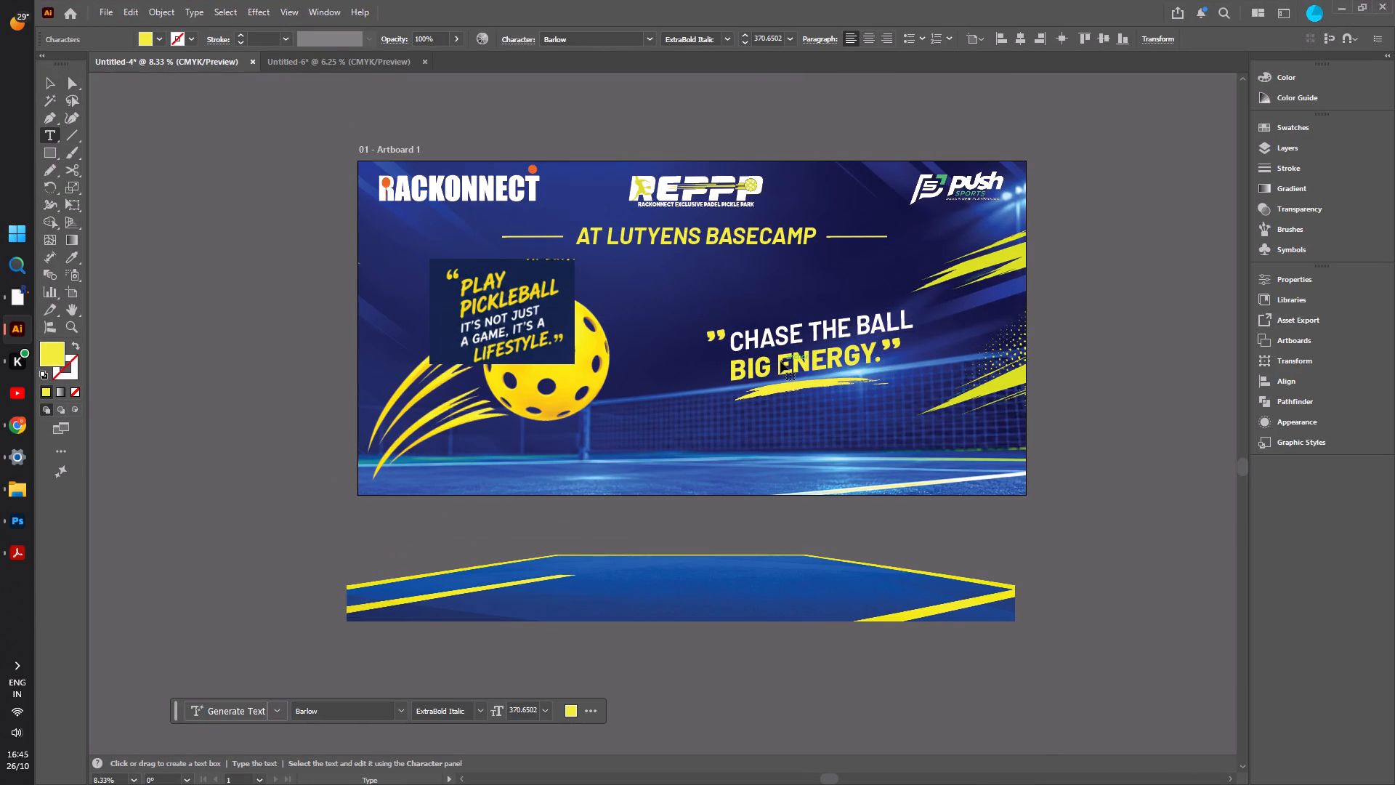
pyautogui.hotkey('ctrl', 'v')
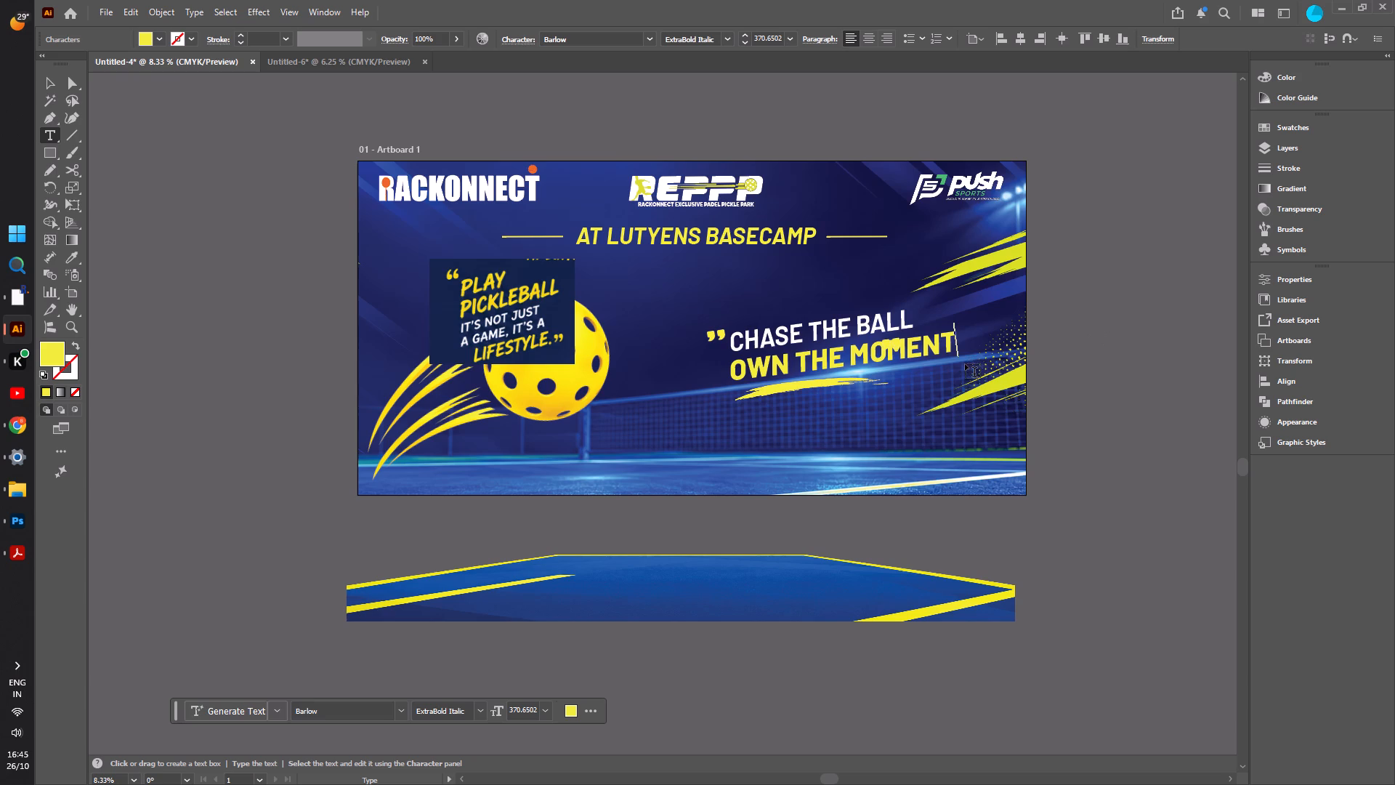
pyautogui.press('.')
pyautogui.click(46, 84)
pyautogui.click(169, 199)
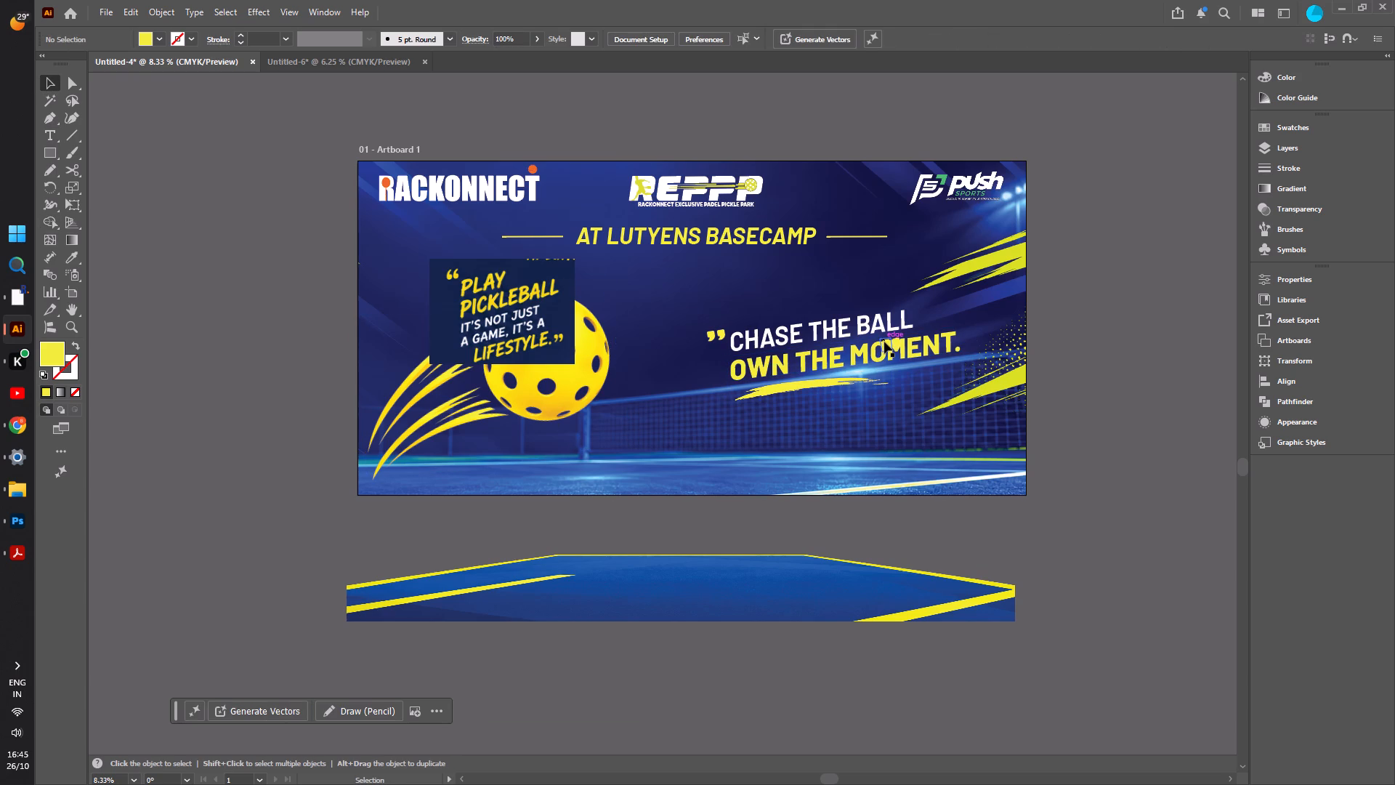
# Move both closing quotation marks to the end of the OWN THE MOMENT line, just above its full stop.
pyautogui.click(884, 342)
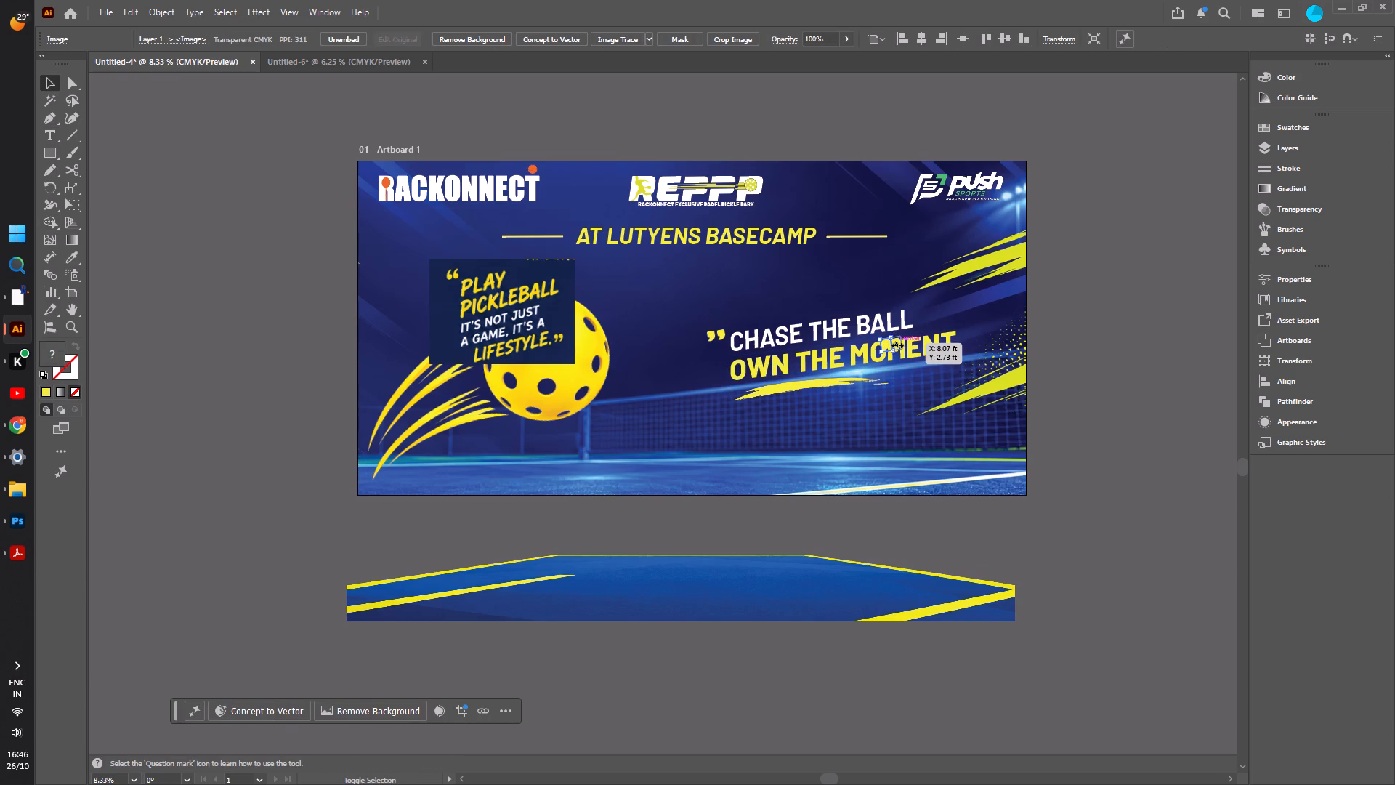
pyautogui.keyDown('shift'); pyautogui.click(898, 342); pyautogui.keyUp('shift')
pyautogui.moveTo(890, 346); pyautogui.dragTo(960, 344)
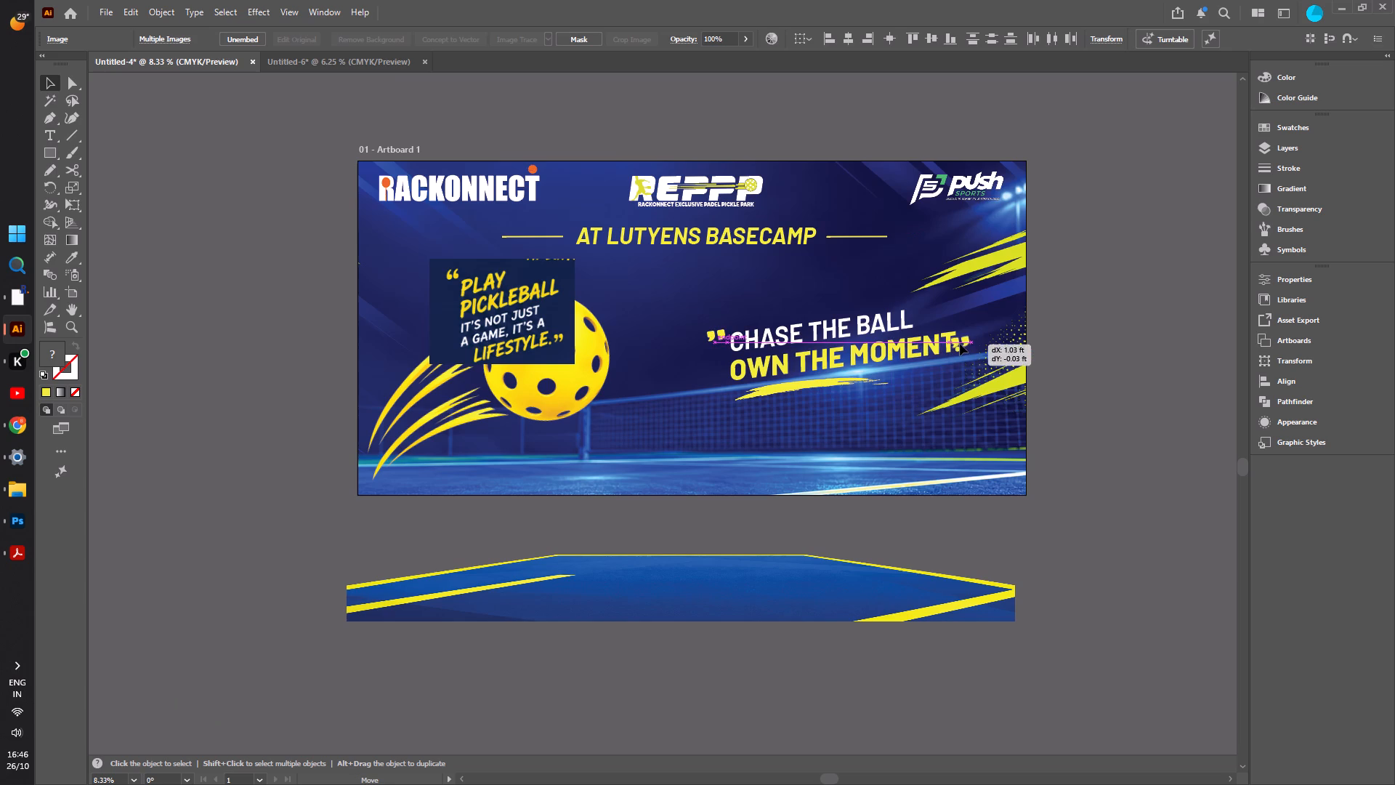
pyautogui.moveTo(960, 344); pyautogui.dragTo(969, 329)
pyautogui.press('Down')
pyautogui.press('Down')
pyautogui.press('Down')
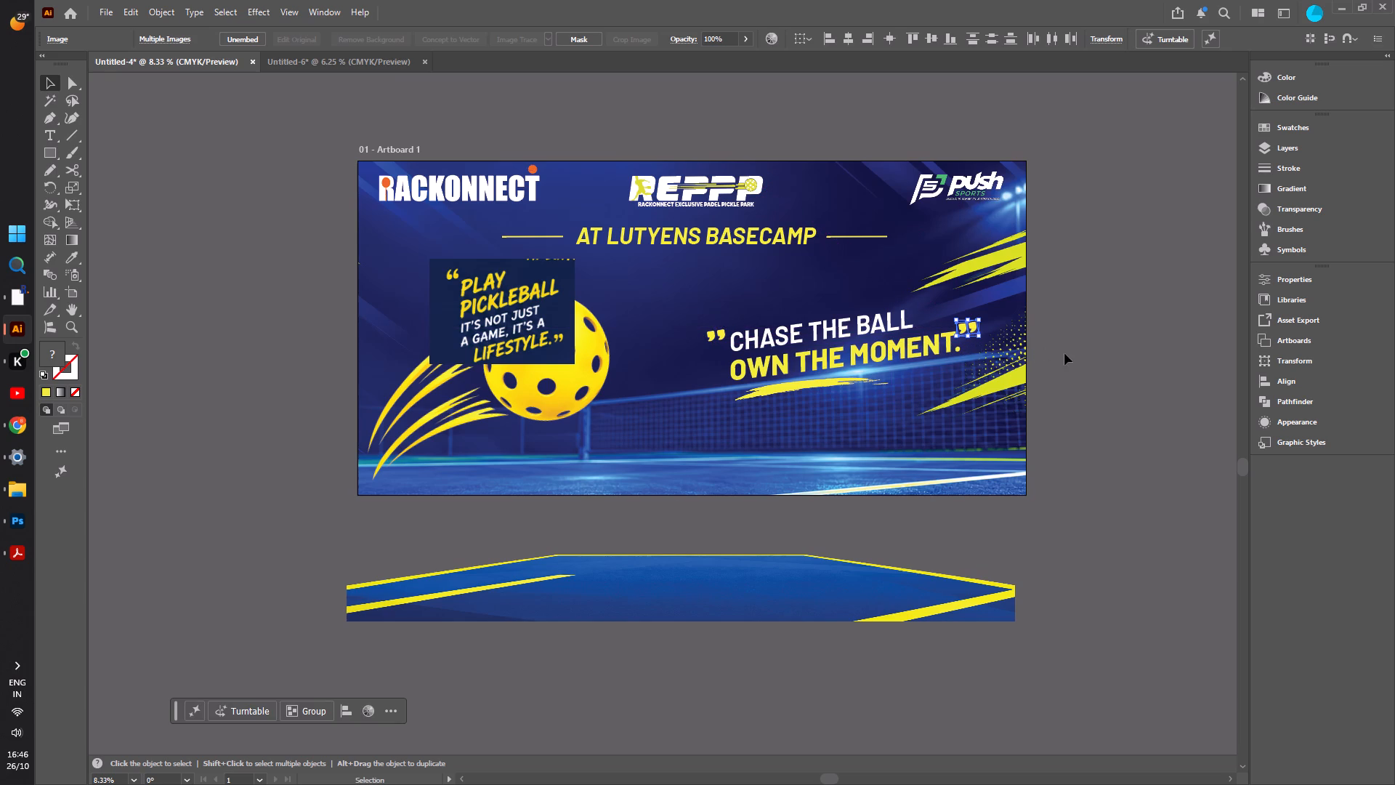
pyautogui.click(1082, 361)
# Enlarge the yellow brush-stroke underline so it extends farther beneath the OWN THE MOMENT line.
pyautogui.click(793, 385)
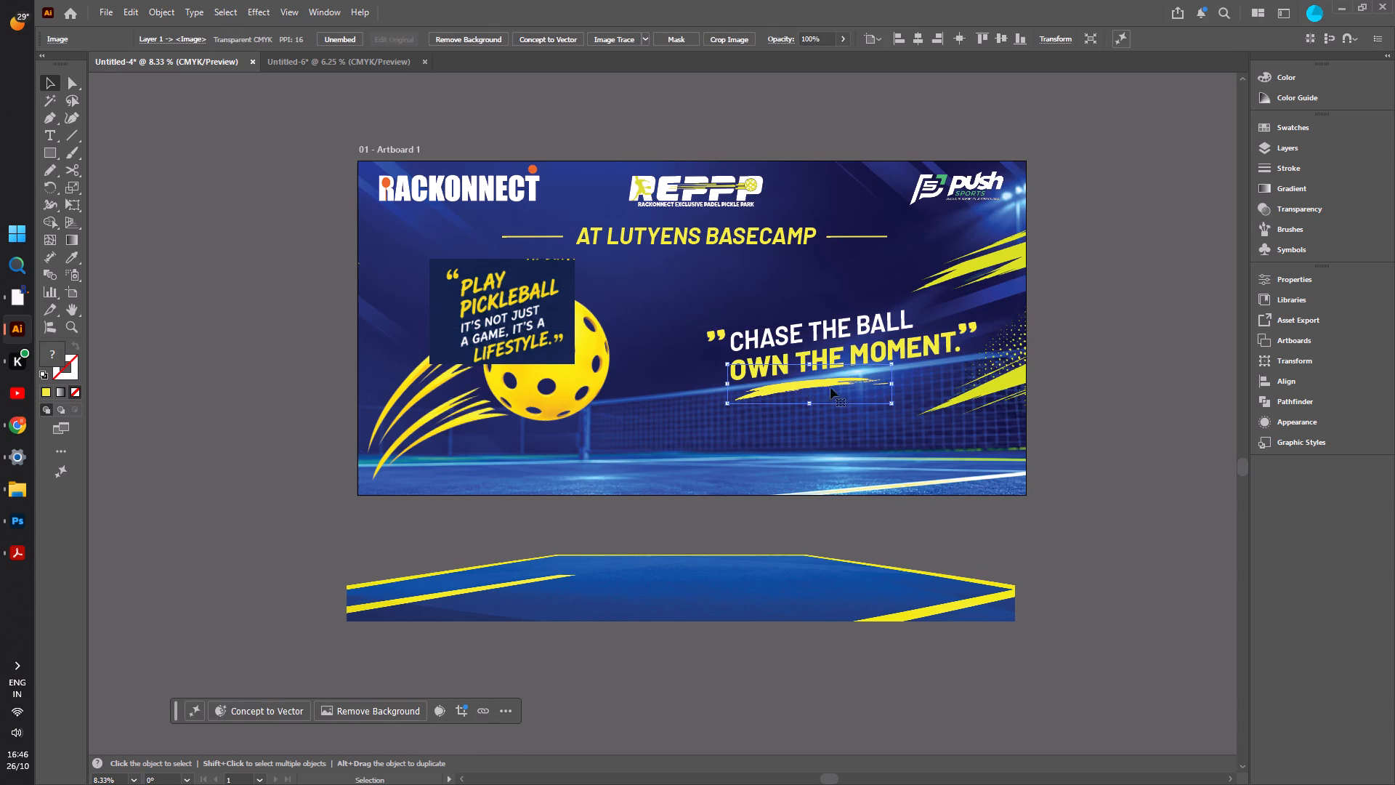
pyautogui.keyDown('shift'); pyautogui.moveTo(891, 404); pyautogui.dragTo(925, 427); pyautogui.keyUp('shift')
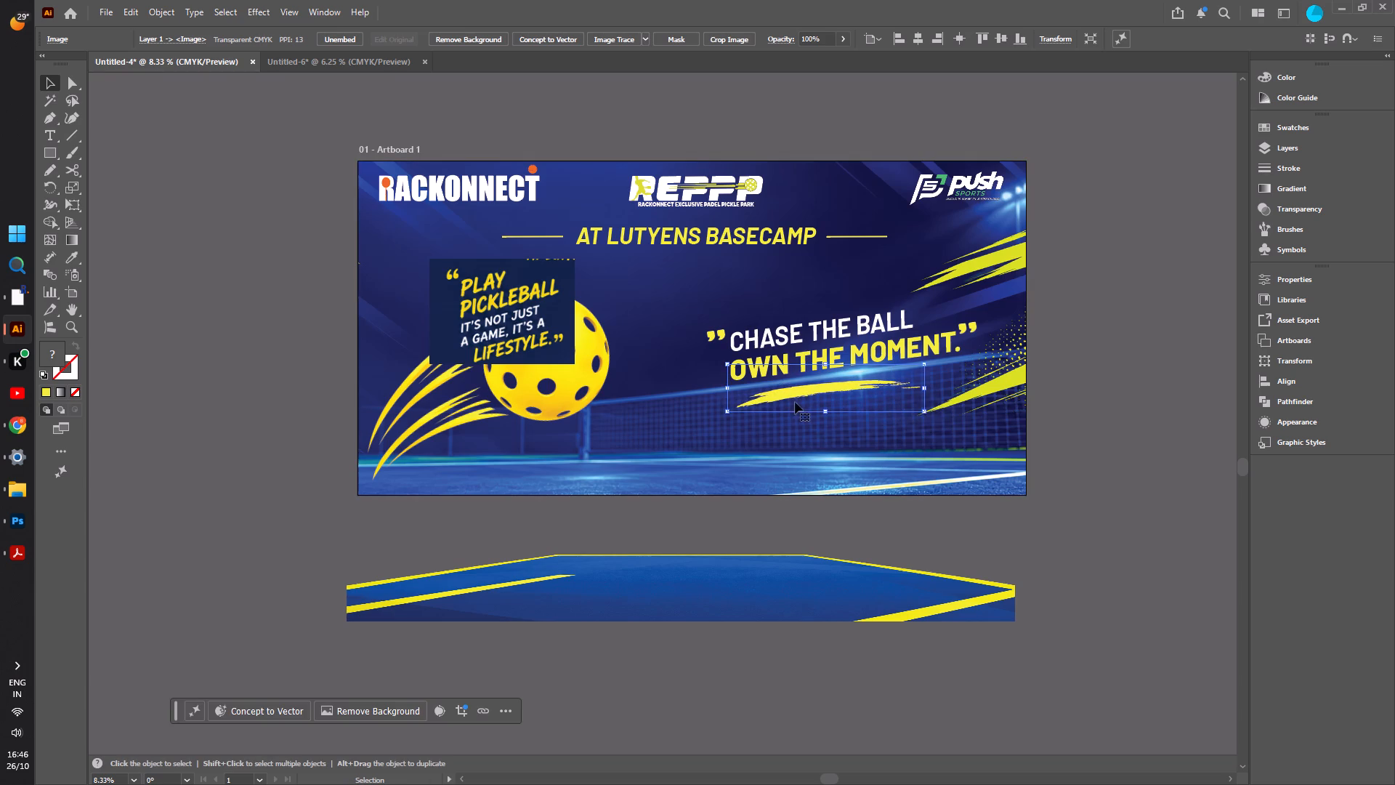
pyautogui.click(795, 397)
pyautogui.click(1046, 329)
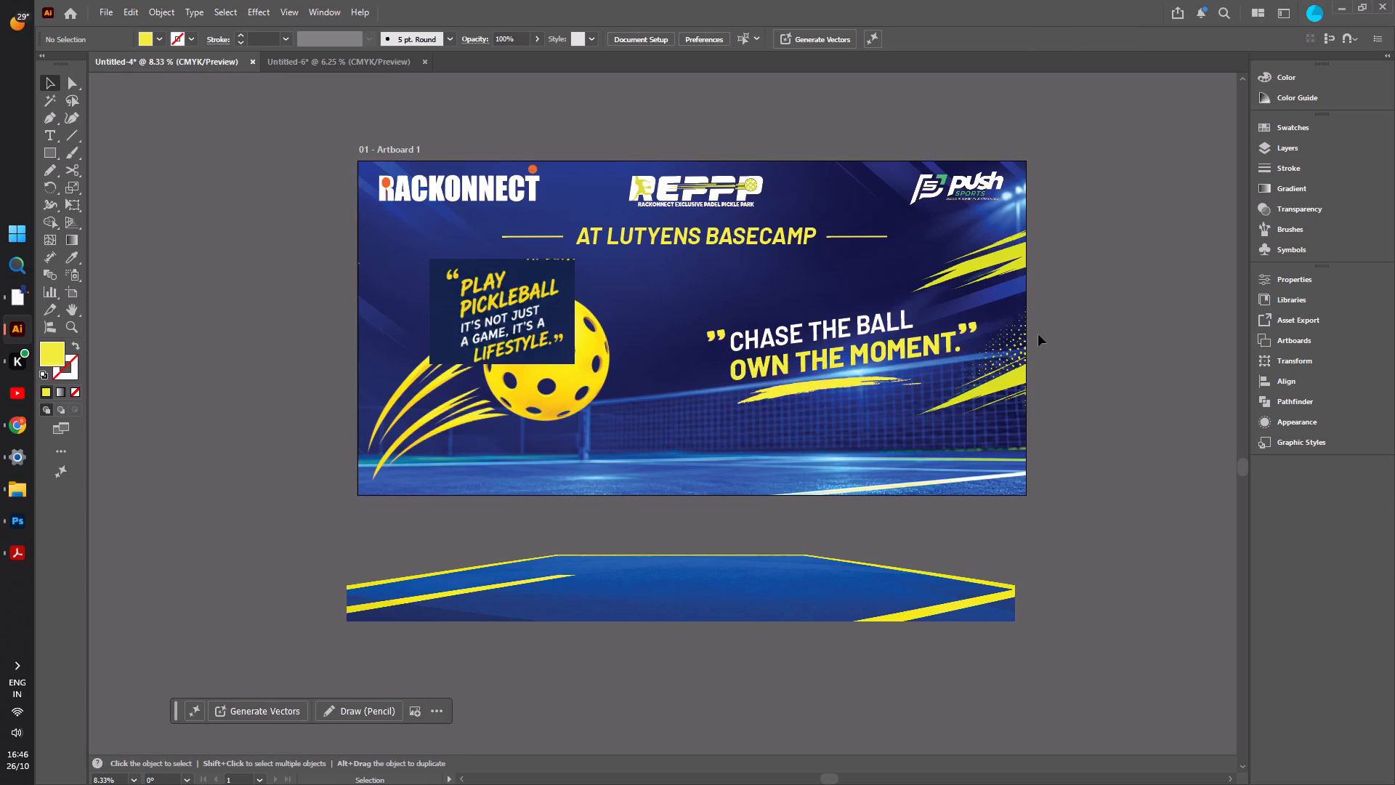
# Delete the dark PLAY PICKLEBALL reference image covering the ball.
pyautogui.click(529, 337)
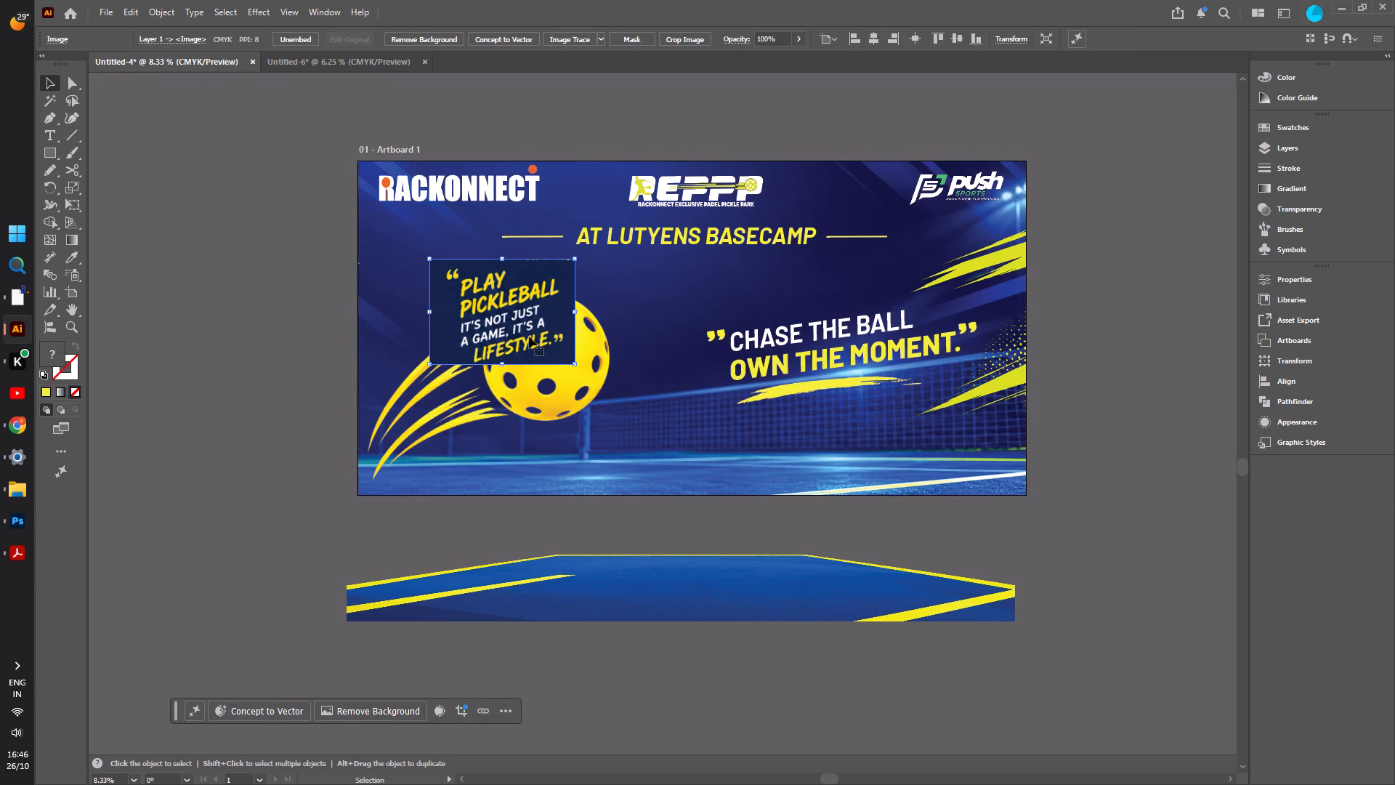
pyautogui.press('Delete')
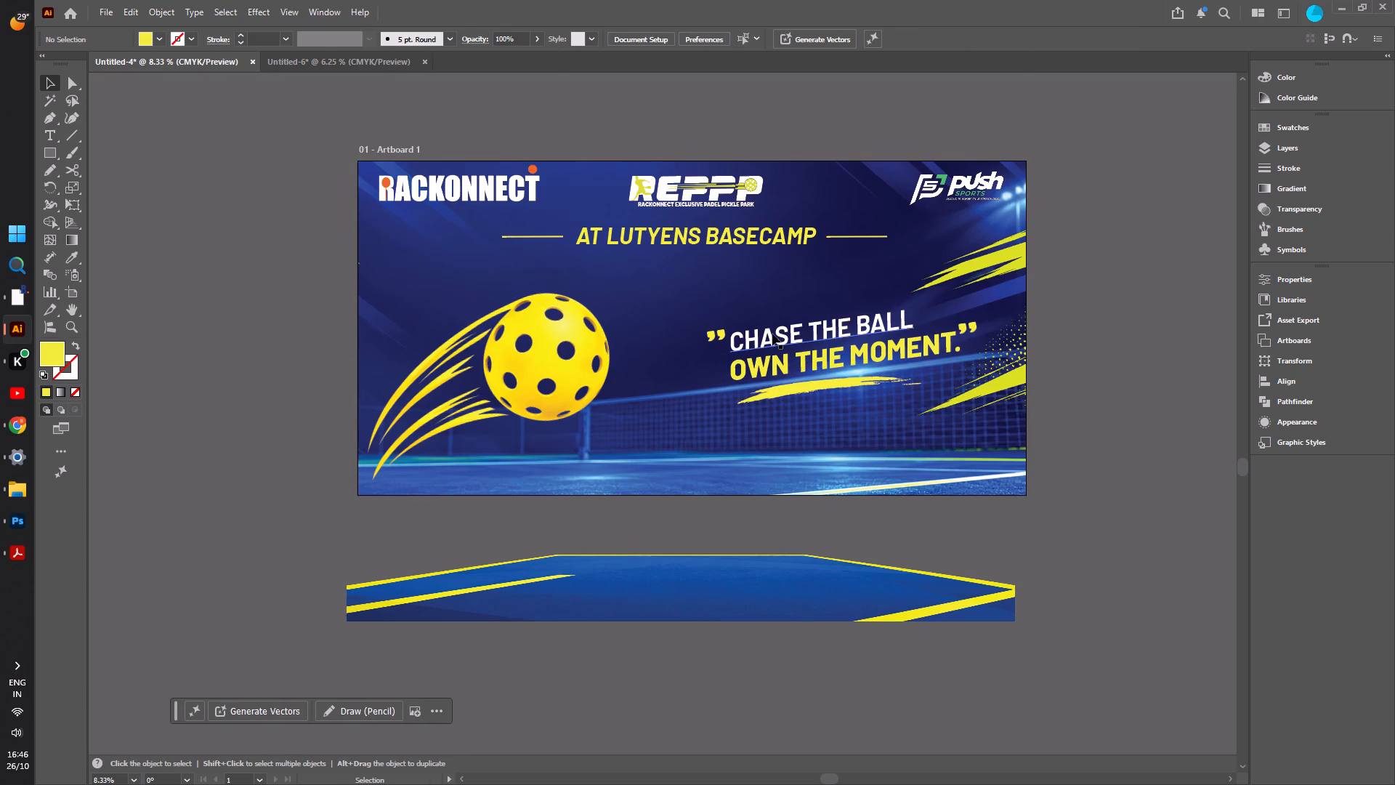
# Scale down both quote lines, their quotation marks and the underline together to about 3.6 ft wide by 1.35 ft high.
pyautogui.click(772, 334)
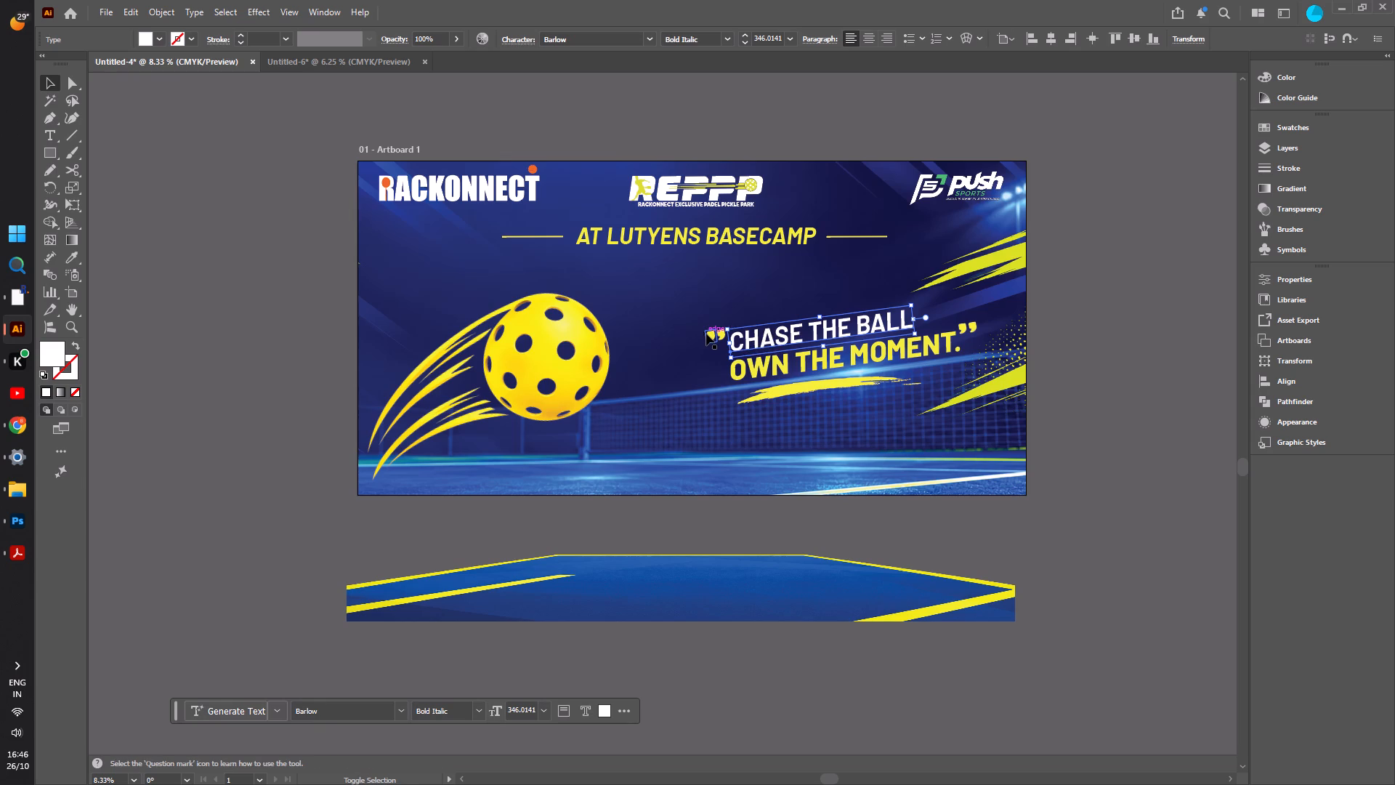
pyautogui.keyDown('shift'); pyautogui.click(706, 334); pyautogui.keyUp('shift')
pyautogui.keyDown('shift'); pyautogui.click(720, 334); pyautogui.keyUp('shift')
pyautogui.keyDown('shift'); pyautogui.click(767, 374); pyautogui.keyUp('shift')
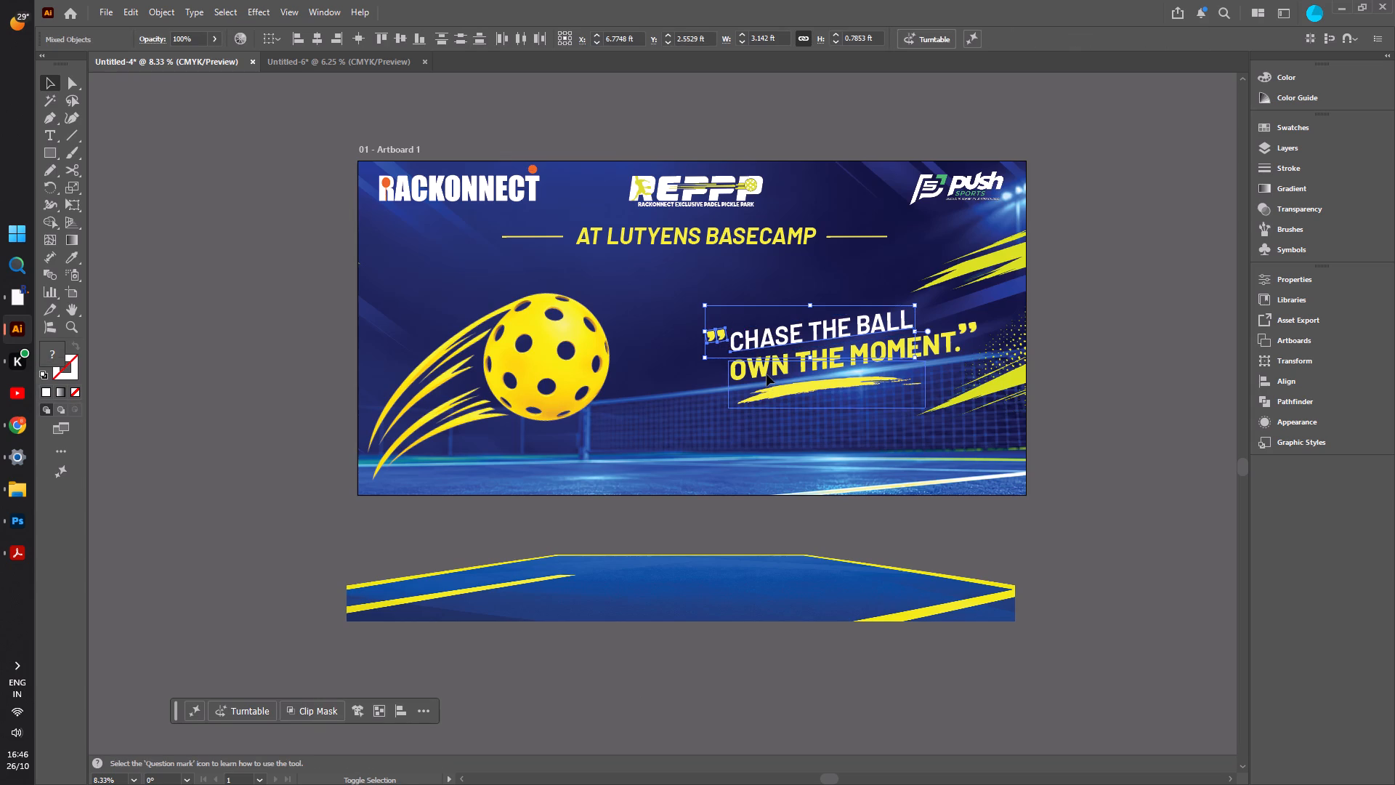
pyautogui.keyDown('shift'); pyautogui.click(939, 345); pyautogui.keyUp('shift')
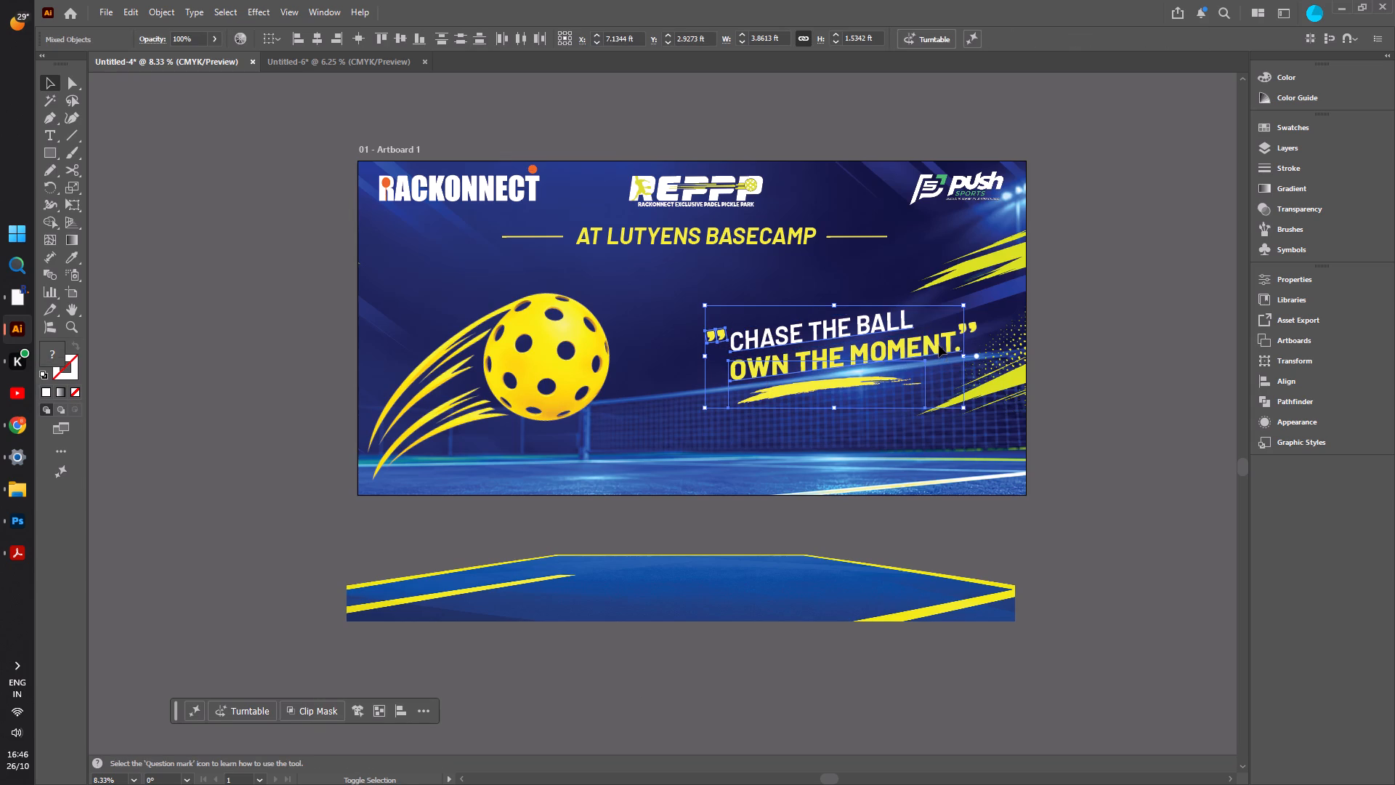
pyautogui.keyDown('shift'); pyautogui.click(961, 329); pyautogui.keyUp('shift')
pyautogui.keyDown('shift'); pyautogui.click(974, 329); pyautogui.keyUp('shift')
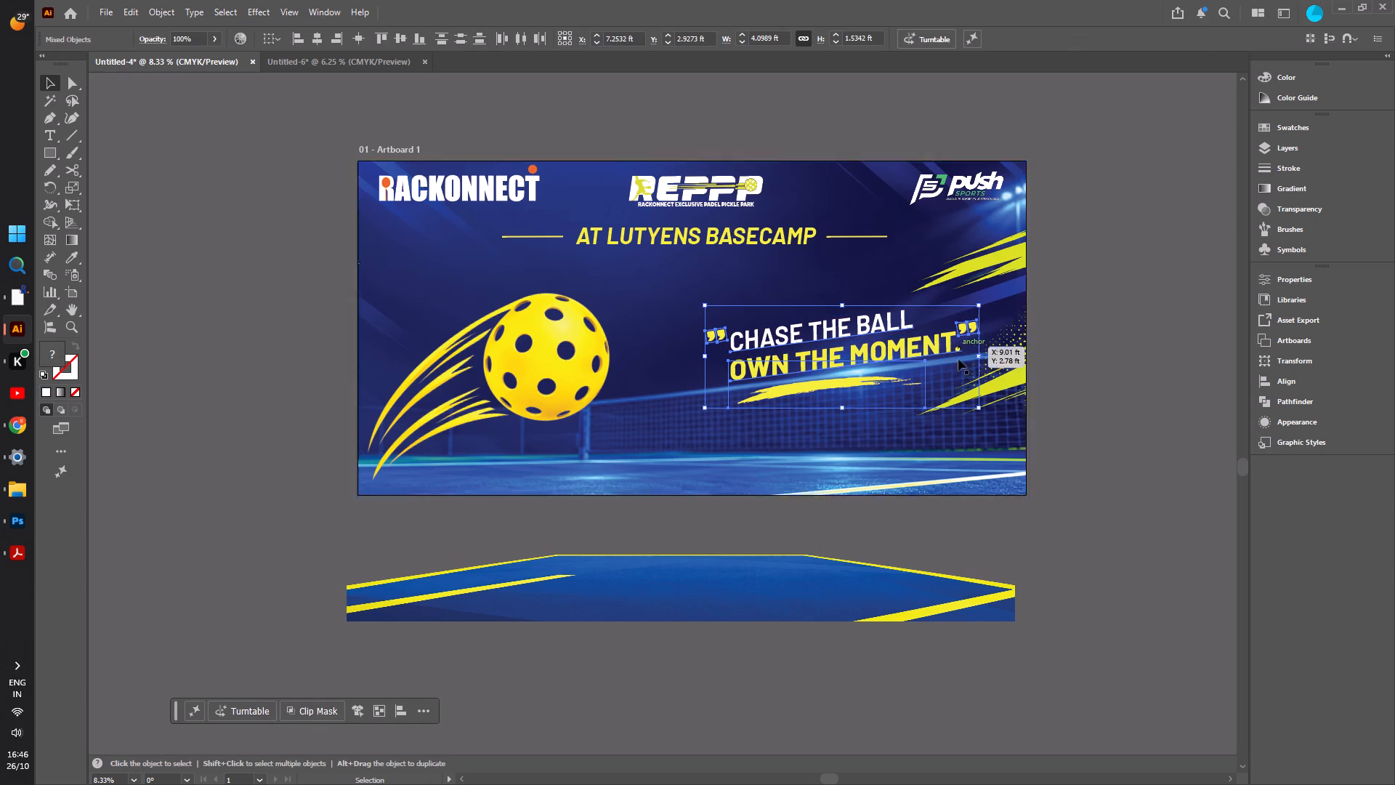
pyautogui.keyDown('shift'); pyautogui.moveTo(979, 408); pyautogui.dragTo(952, 395); pyautogui.keyUp('shift')
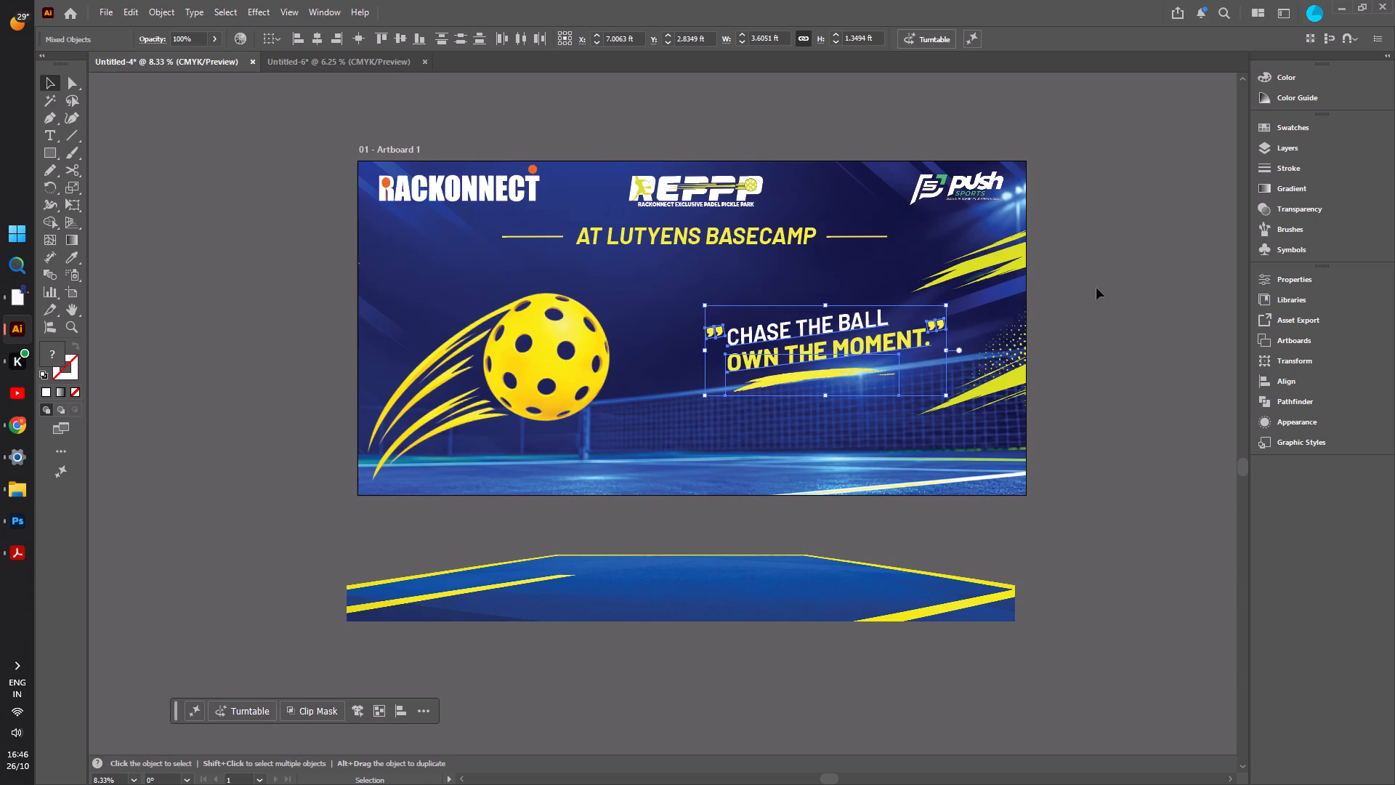
pyautogui.click(1096, 282)
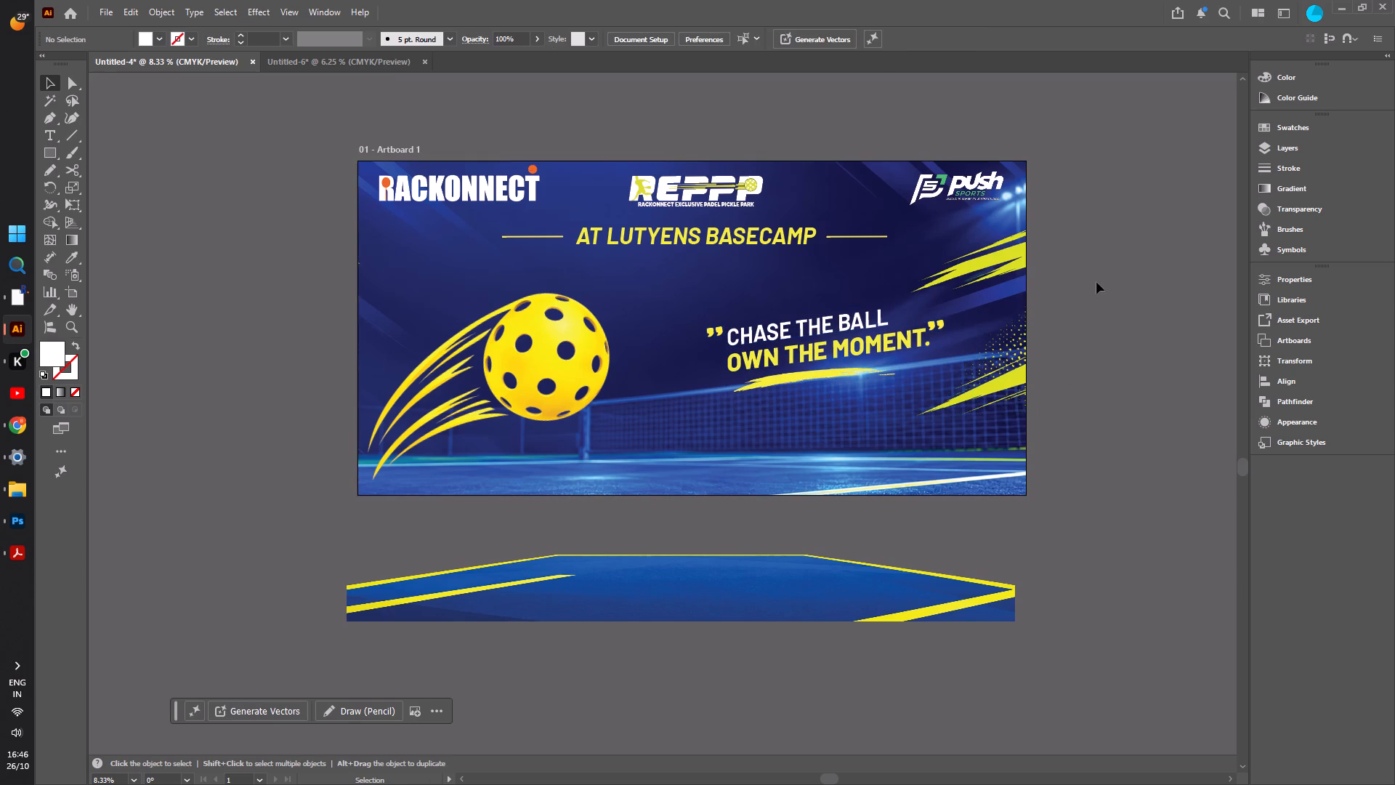
# Move the blue court overlay back onto the banner, centred horizontally and flush with the artboard's bottom edge.
pyautogui.moveTo(760, 589); pyautogui.dragTo(776, 450)
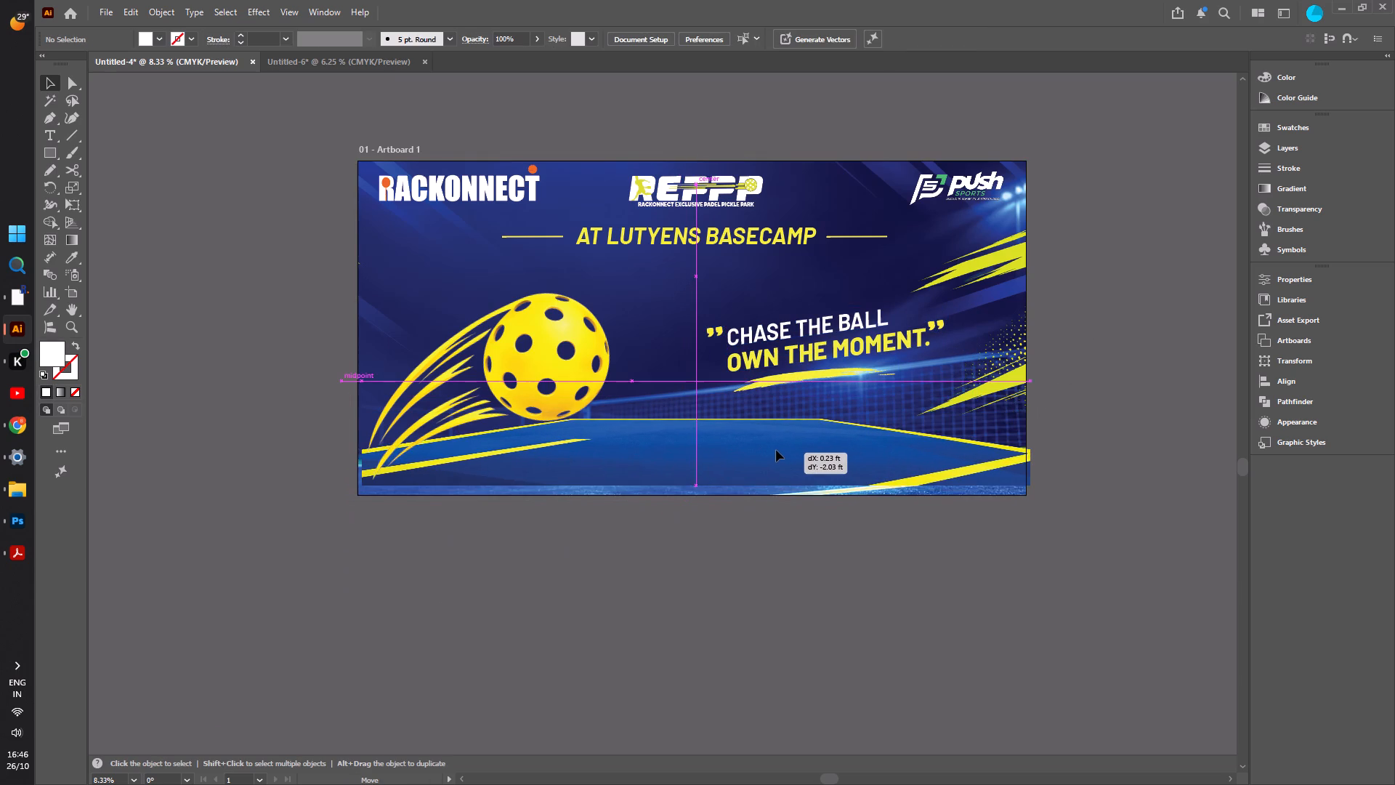
pyautogui.moveTo(776, 450); pyautogui.dragTo(770, 463)
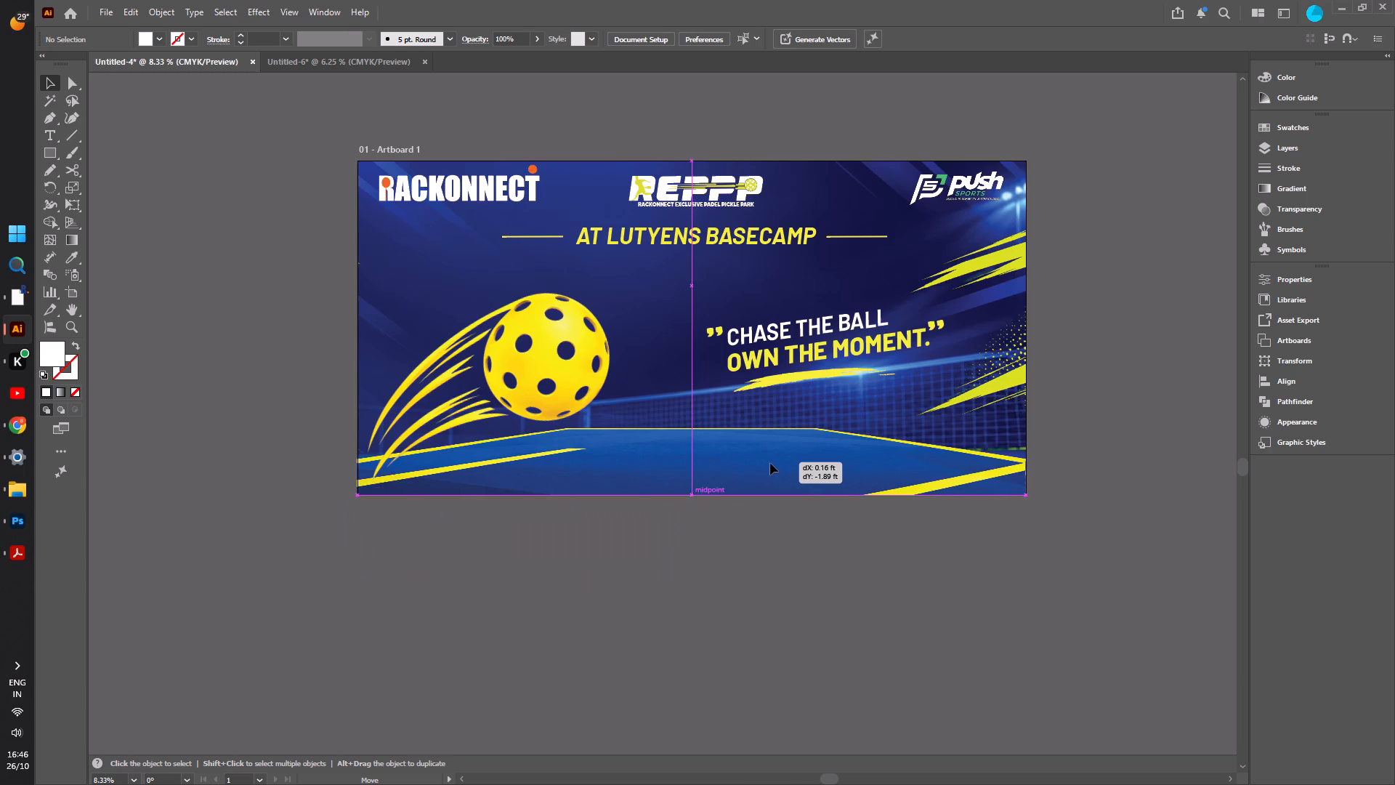
pyautogui.moveTo(770, 463); pyautogui.dragTo(771, 463)
pyautogui.click(577, 560)
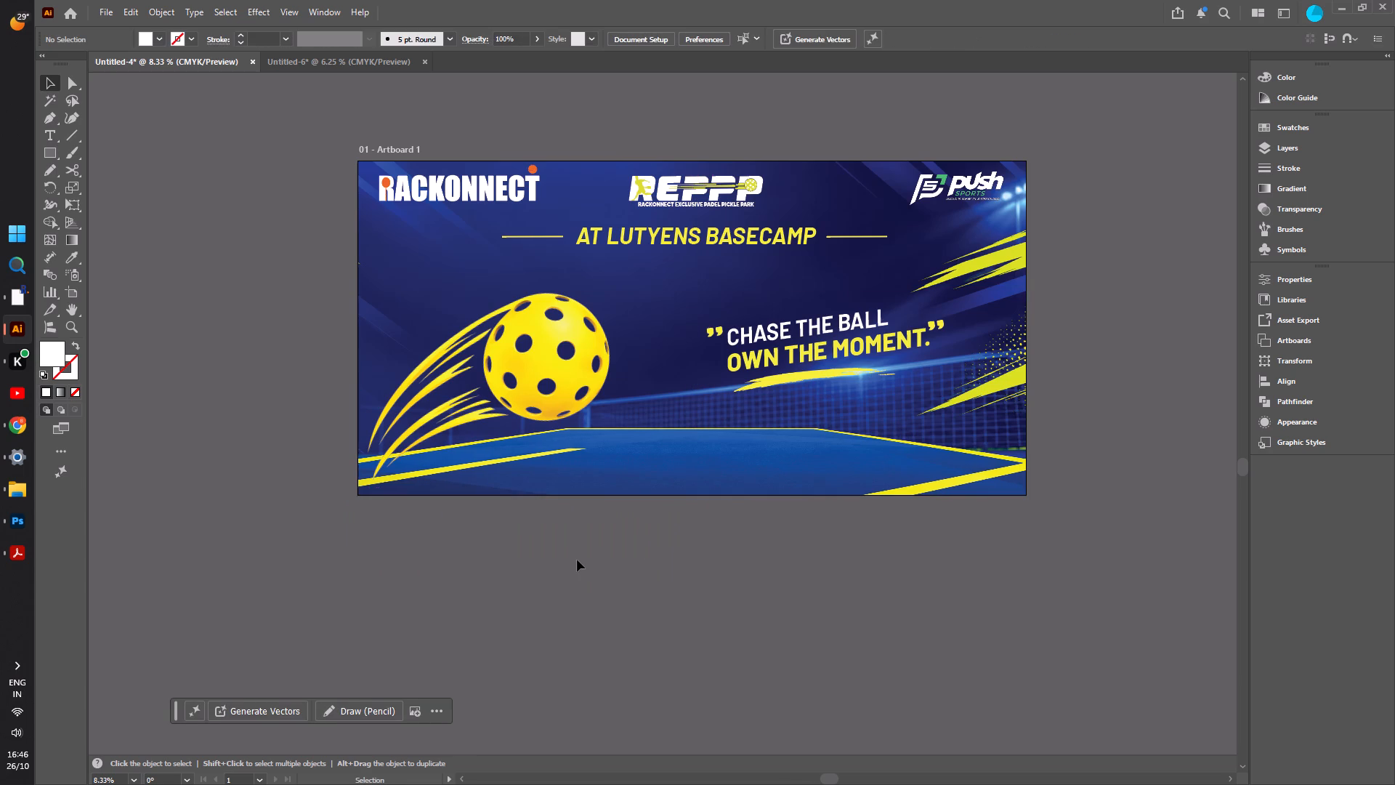
pyautogui.click(598, 475)
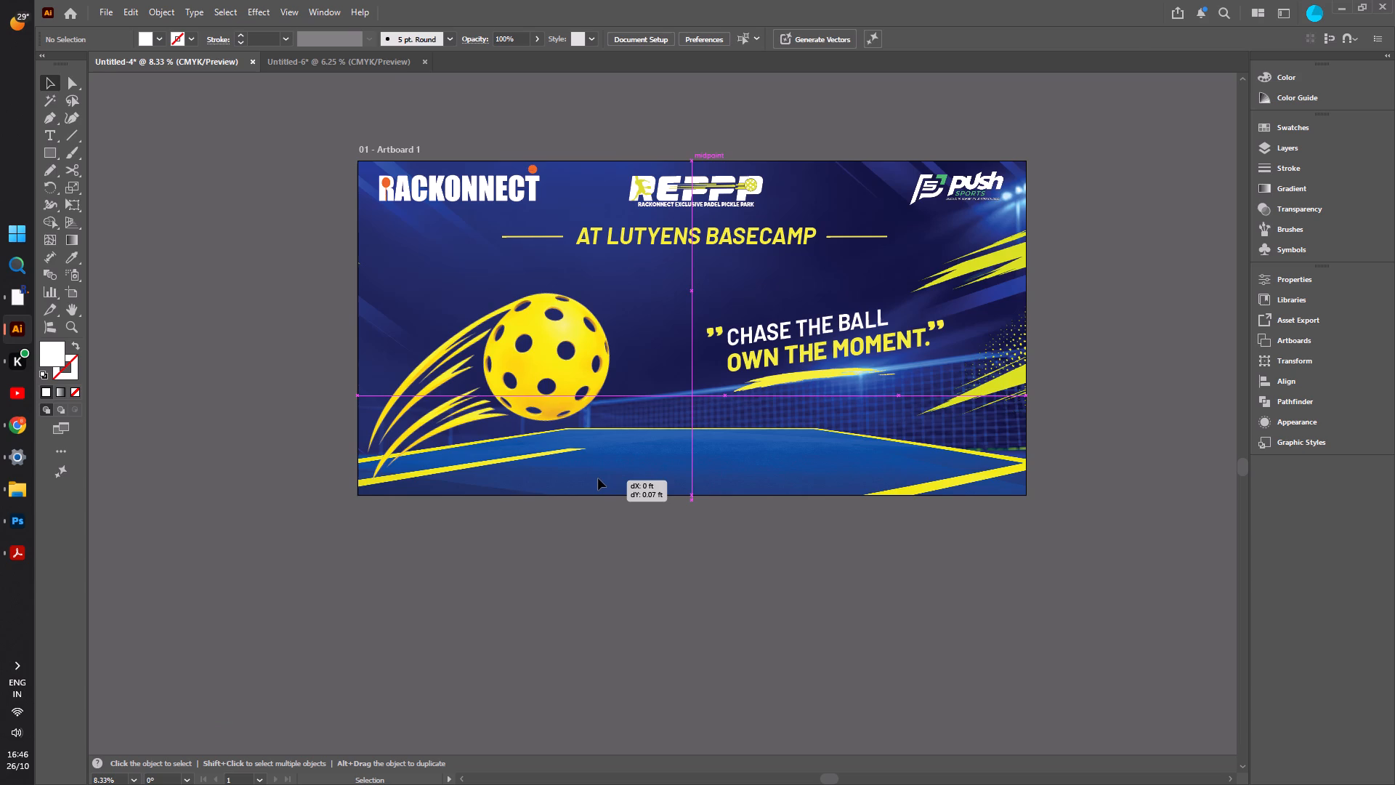
pyautogui.click(543, 550)
pyautogui.click(655, 471)
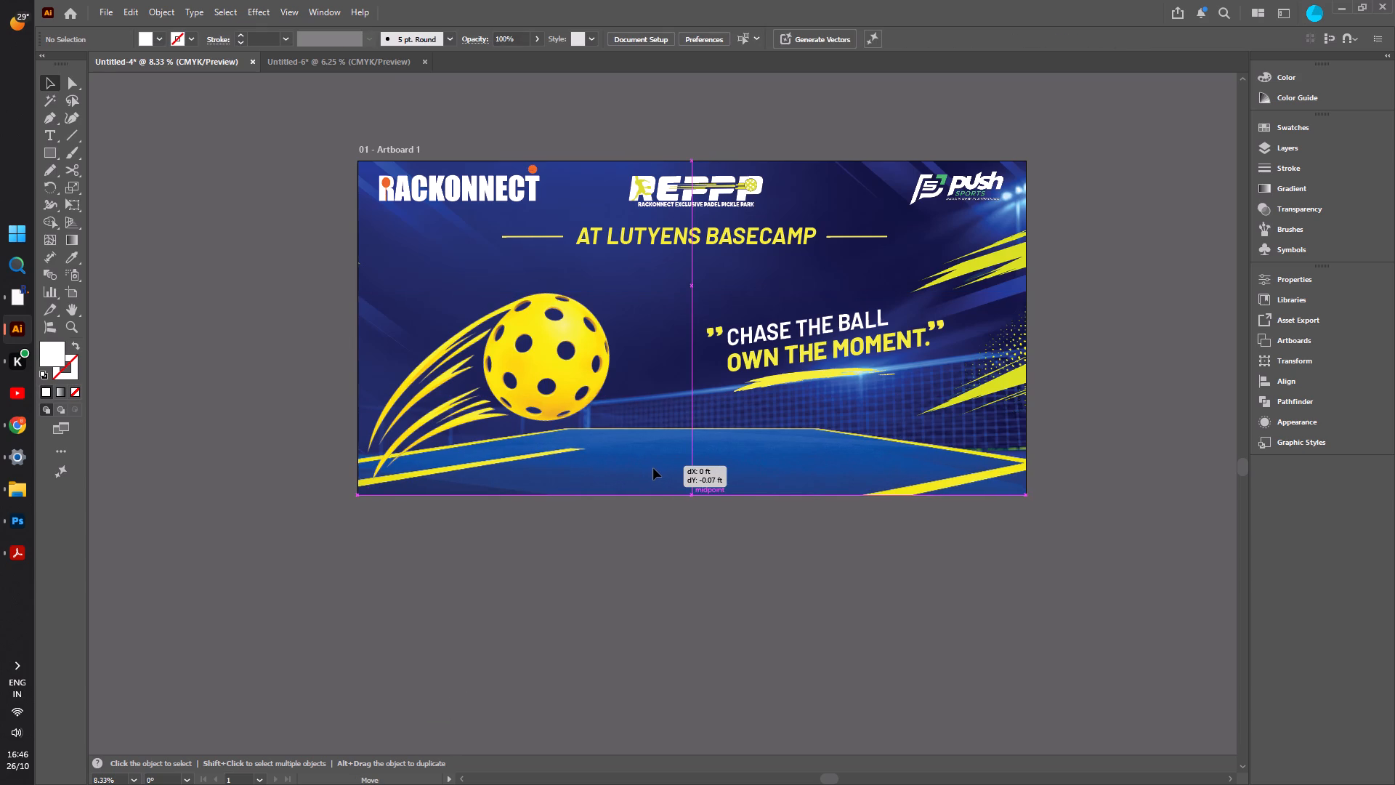
pyautogui.click(662, 563)
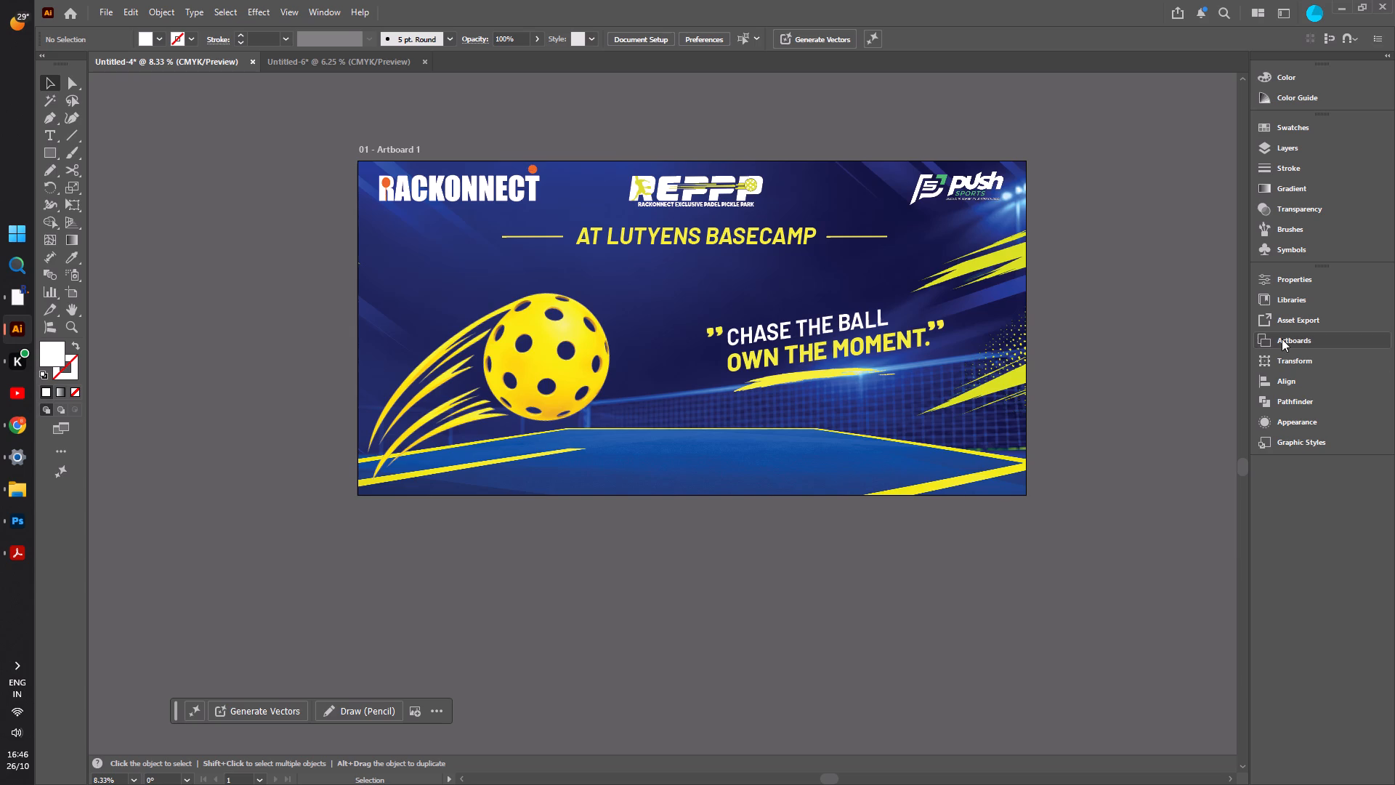
# Take a screen snip of the whole banner artboard, from its upper-left corner to its lower-right corner.
pyautogui.press('shift+super+s')
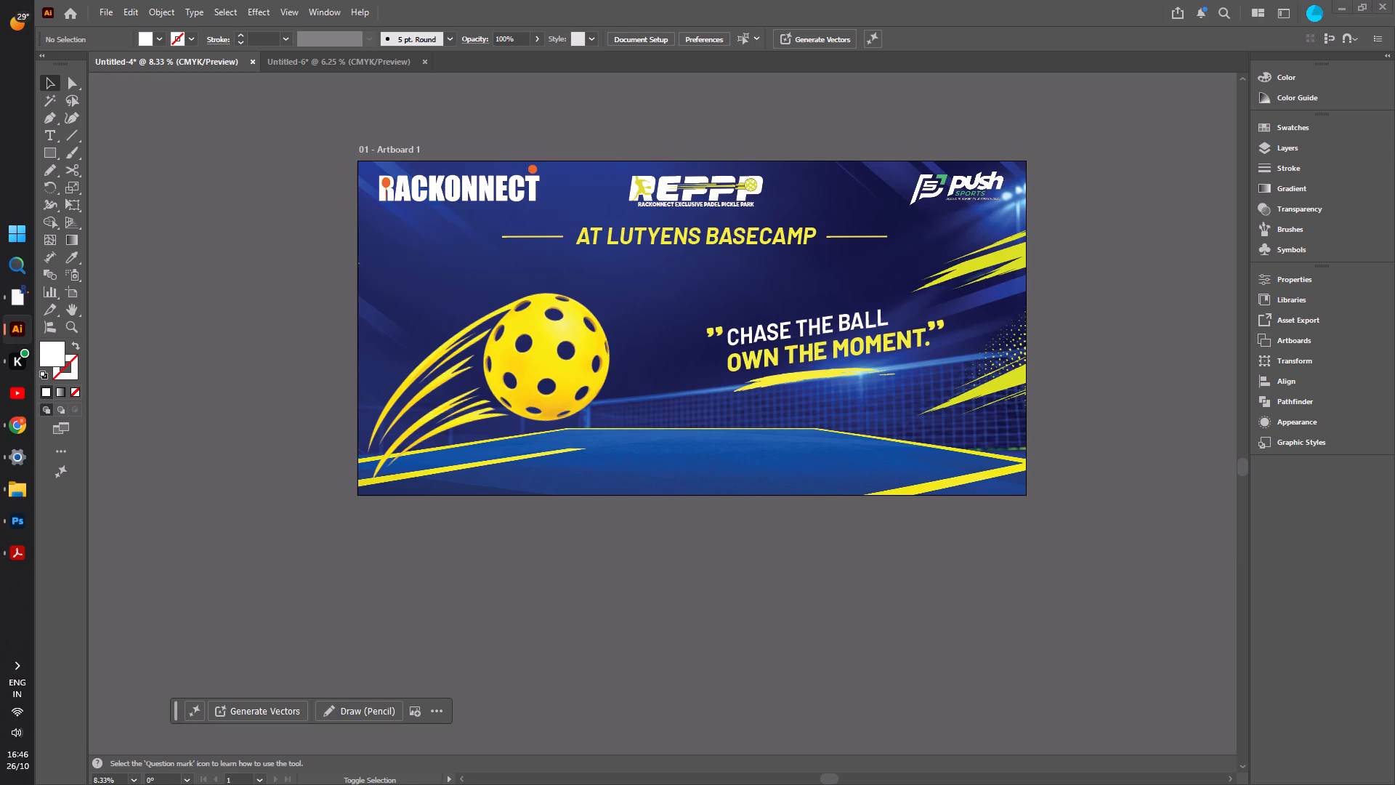
pyautogui.moveTo(359, 164); pyautogui.dragTo(469, 391)
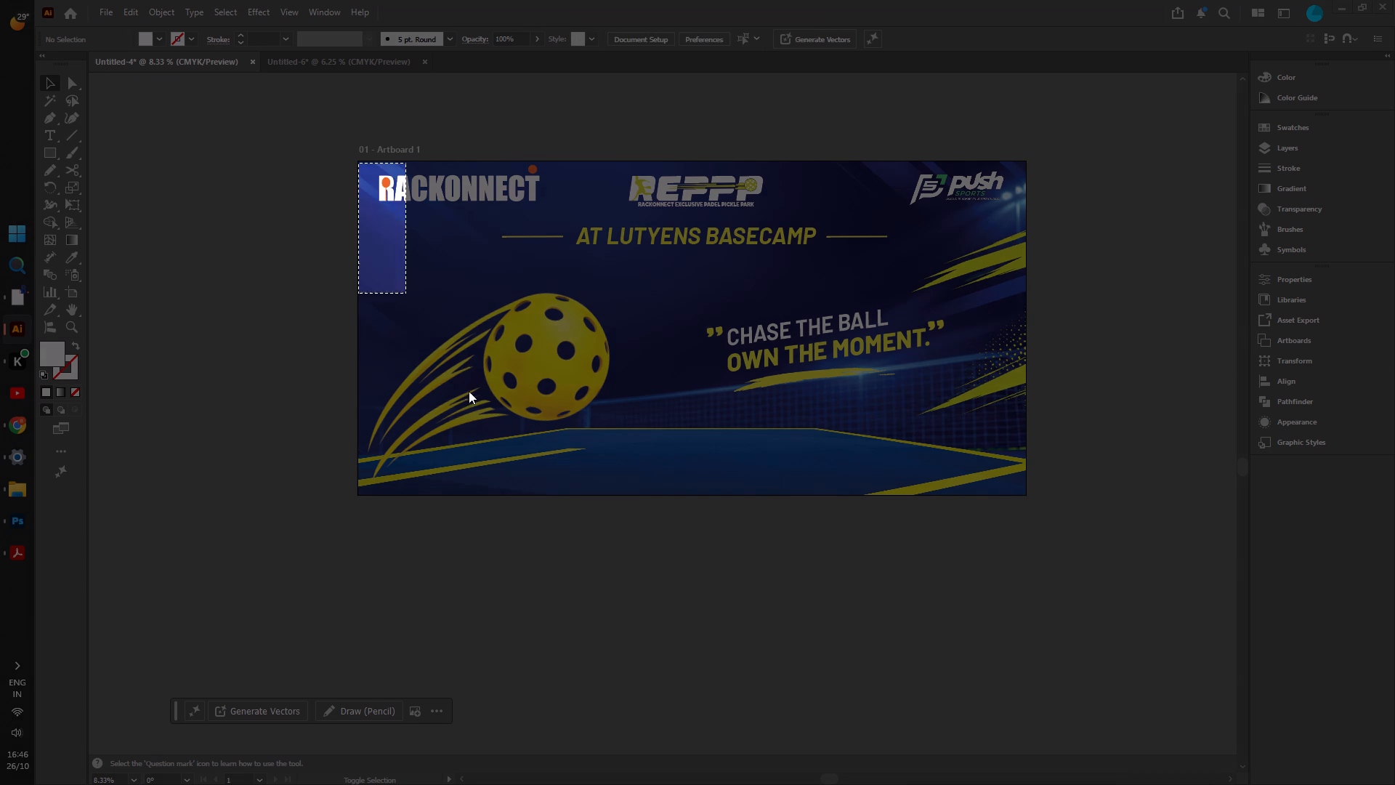
pyautogui.moveTo(469, 391); pyautogui.dragTo(1024, 495)
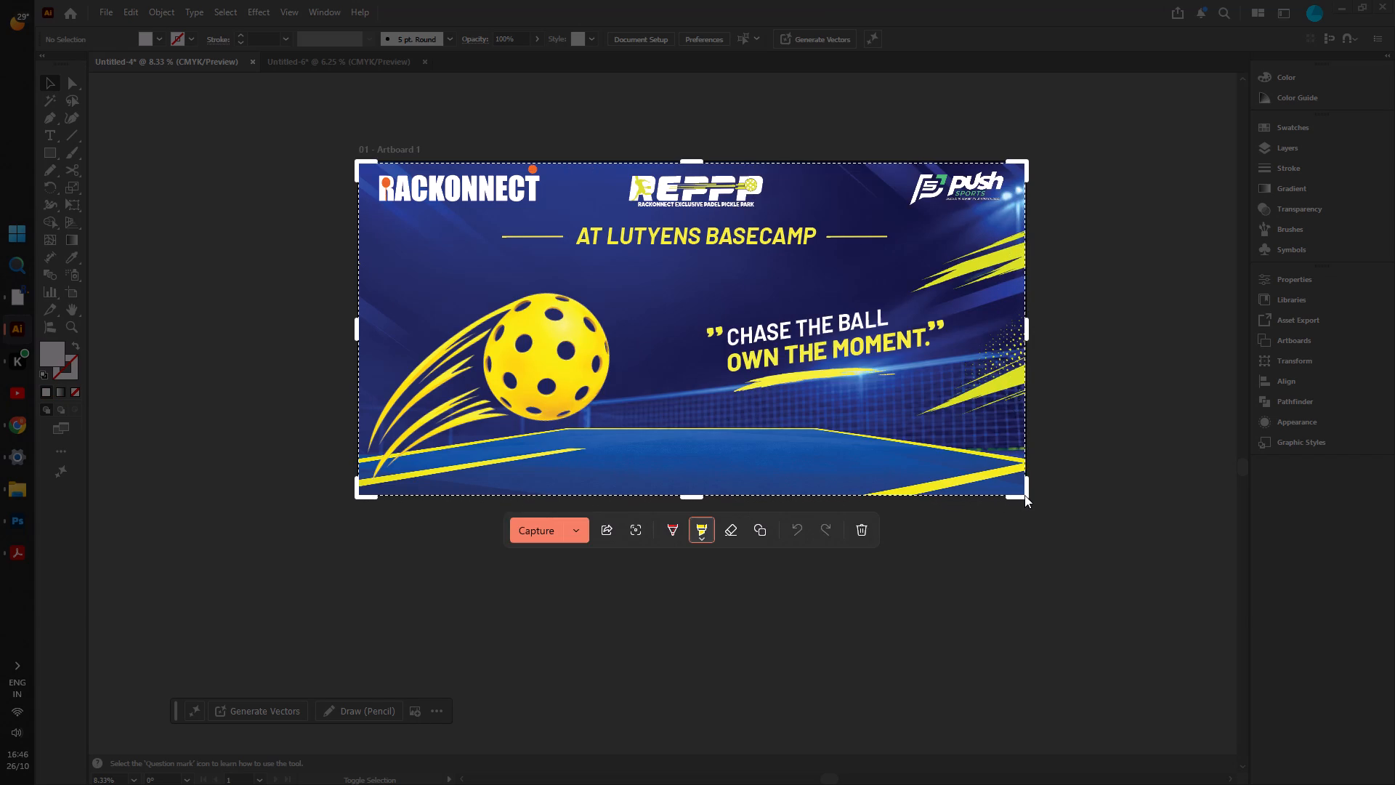
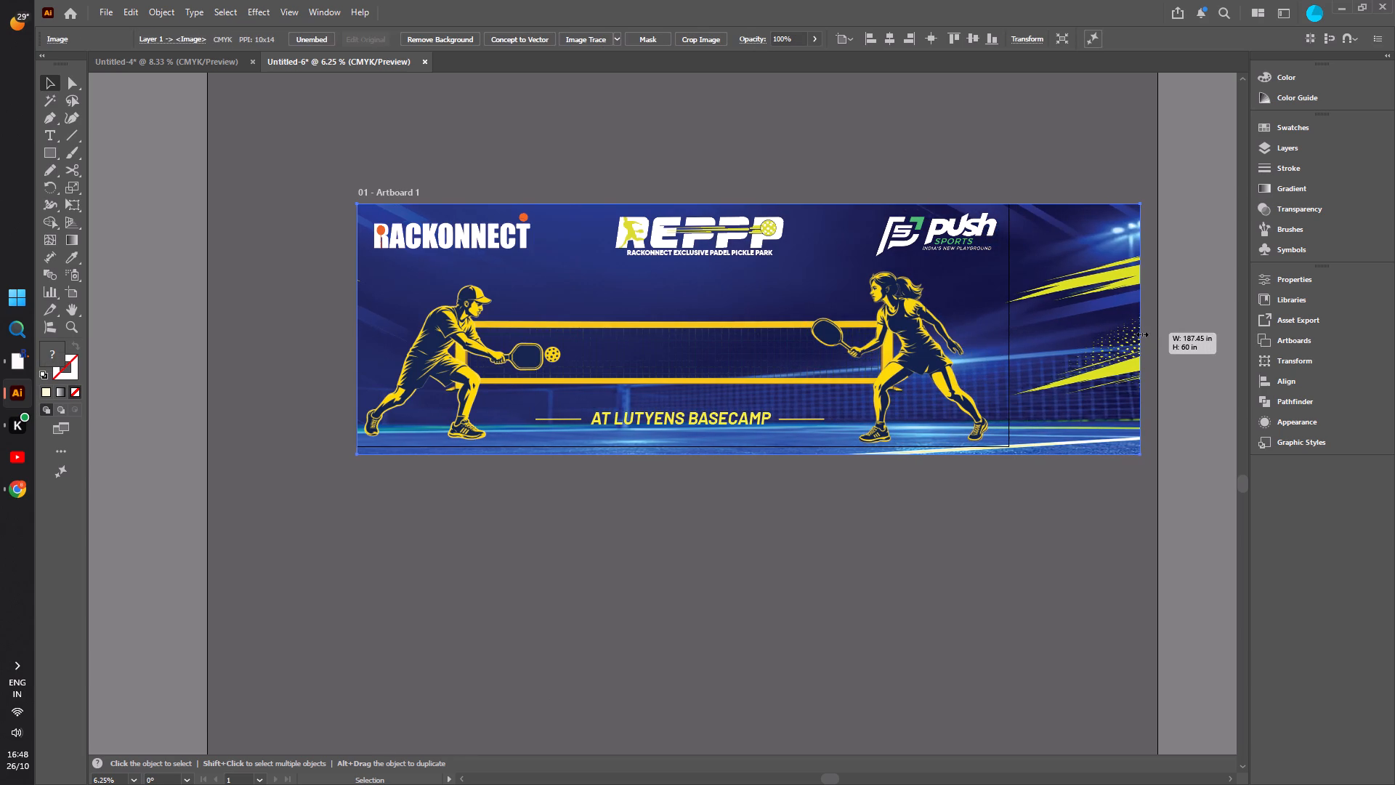
# Narrow the blue background image of the two-player banner to about 185 in, and crop it to 156 in wide, matching the artboard width.
pyautogui.moveTo(1141, 333); pyautogui.dragTo(1129, 334)
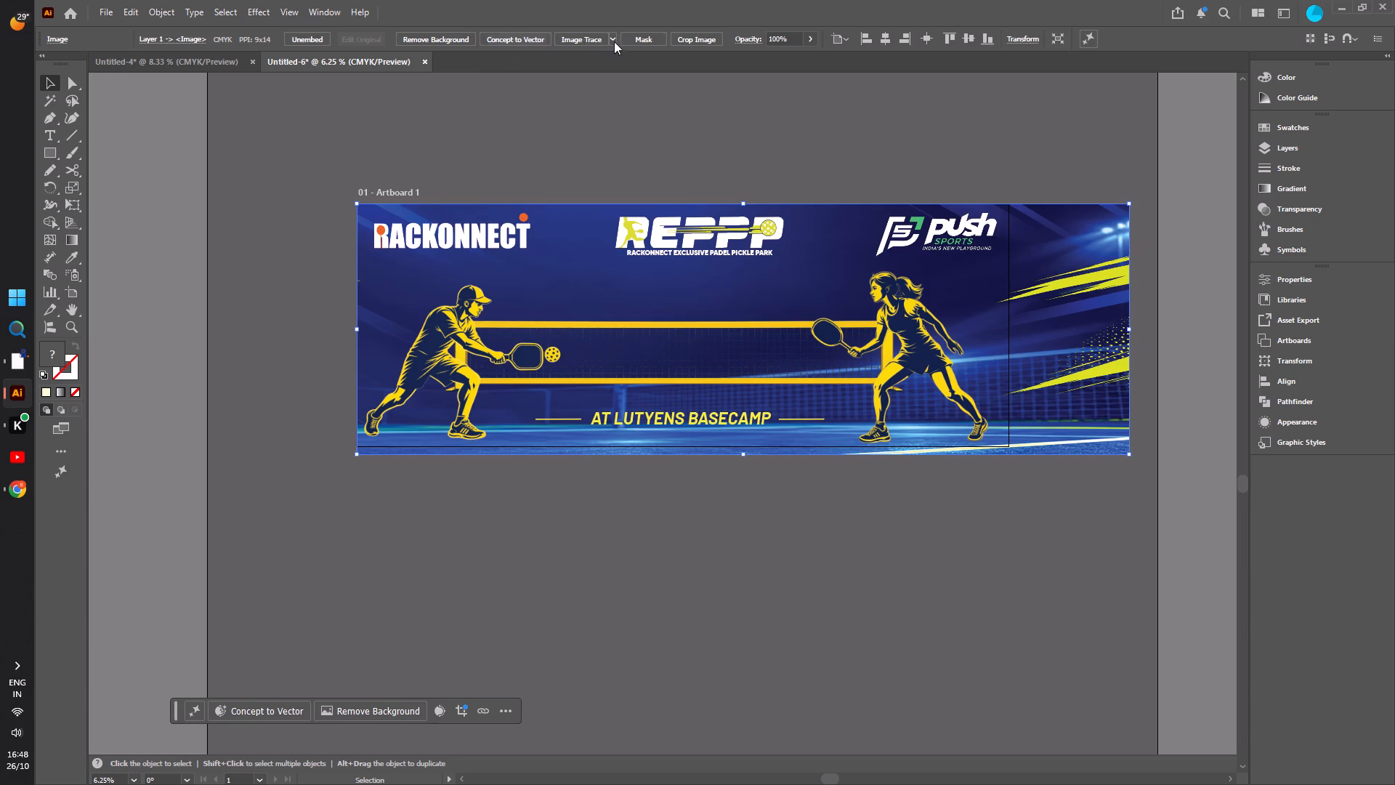
pyautogui.click(687, 41)
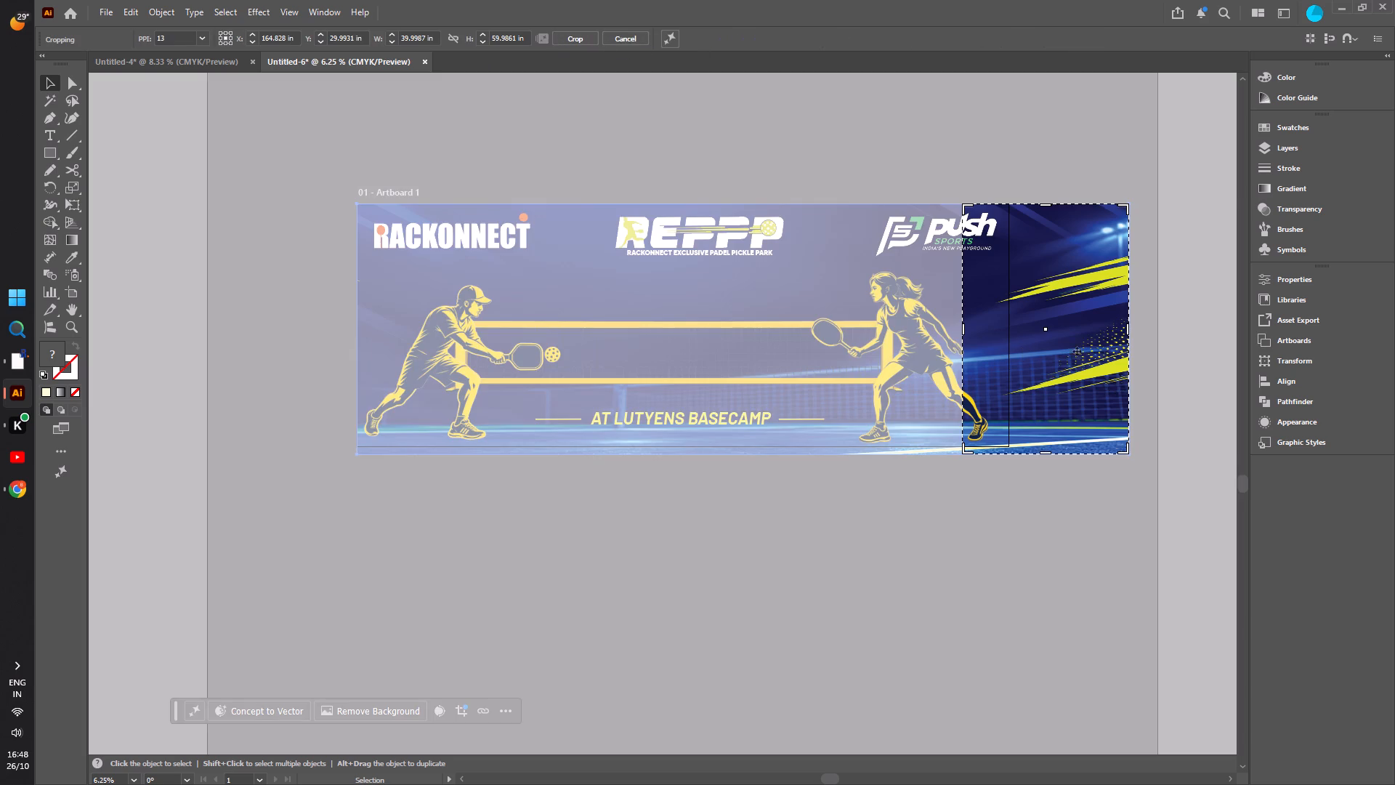
pyautogui.moveTo(966, 329); pyautogui.dragTo(222, 291)
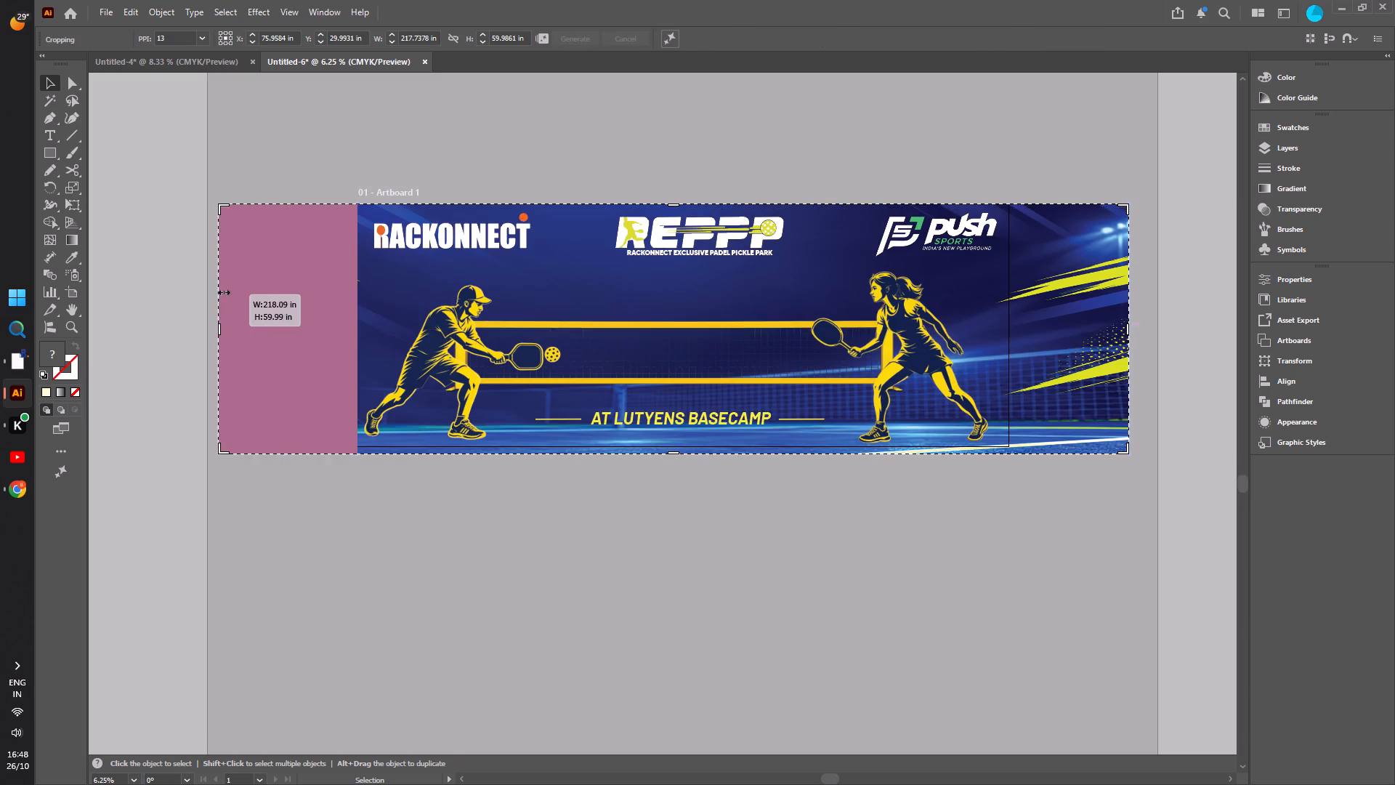
pyautogui.moveTo(222, 291); pyautogui.dragTo(363, 293)
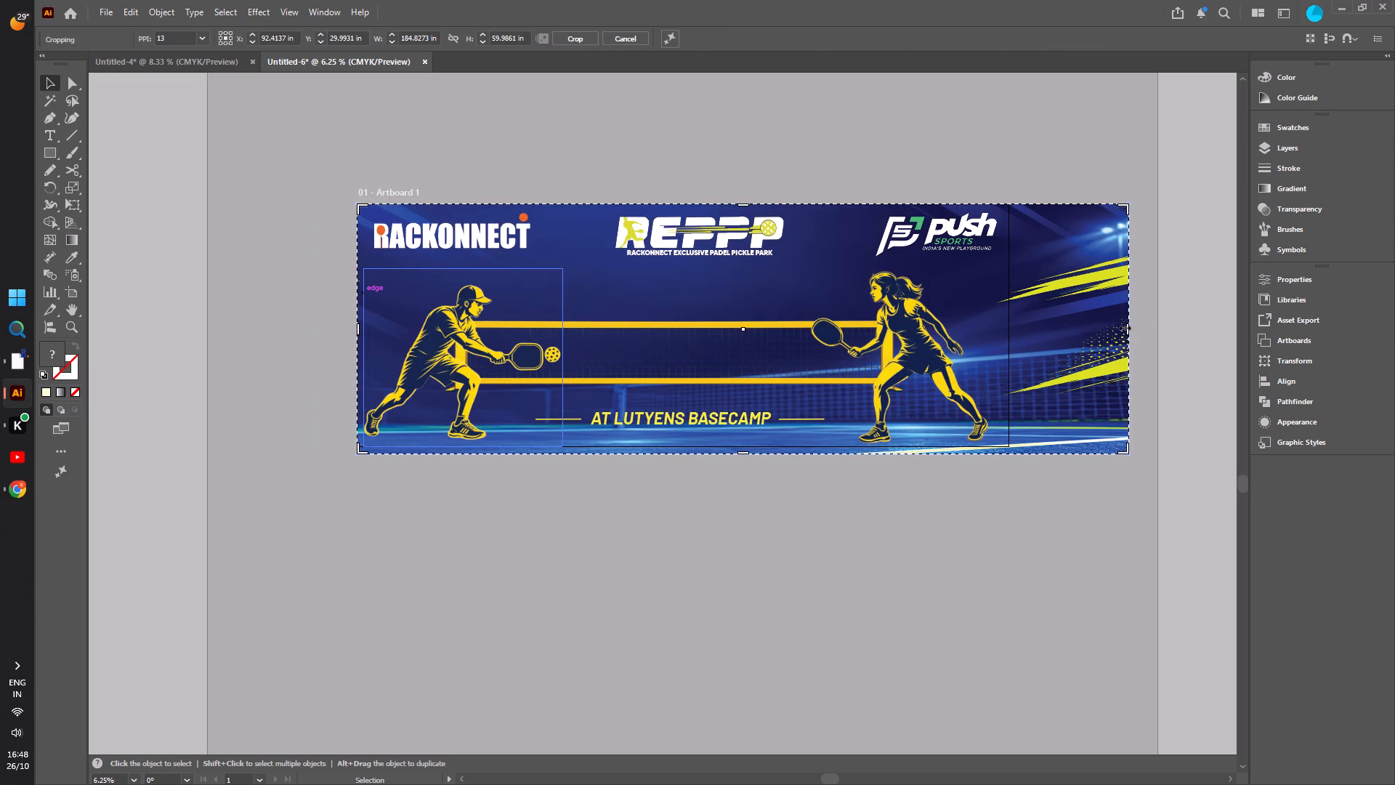
pyautogui.moveTo(1125, 331); pyautogui.dragTo(1019, 336)
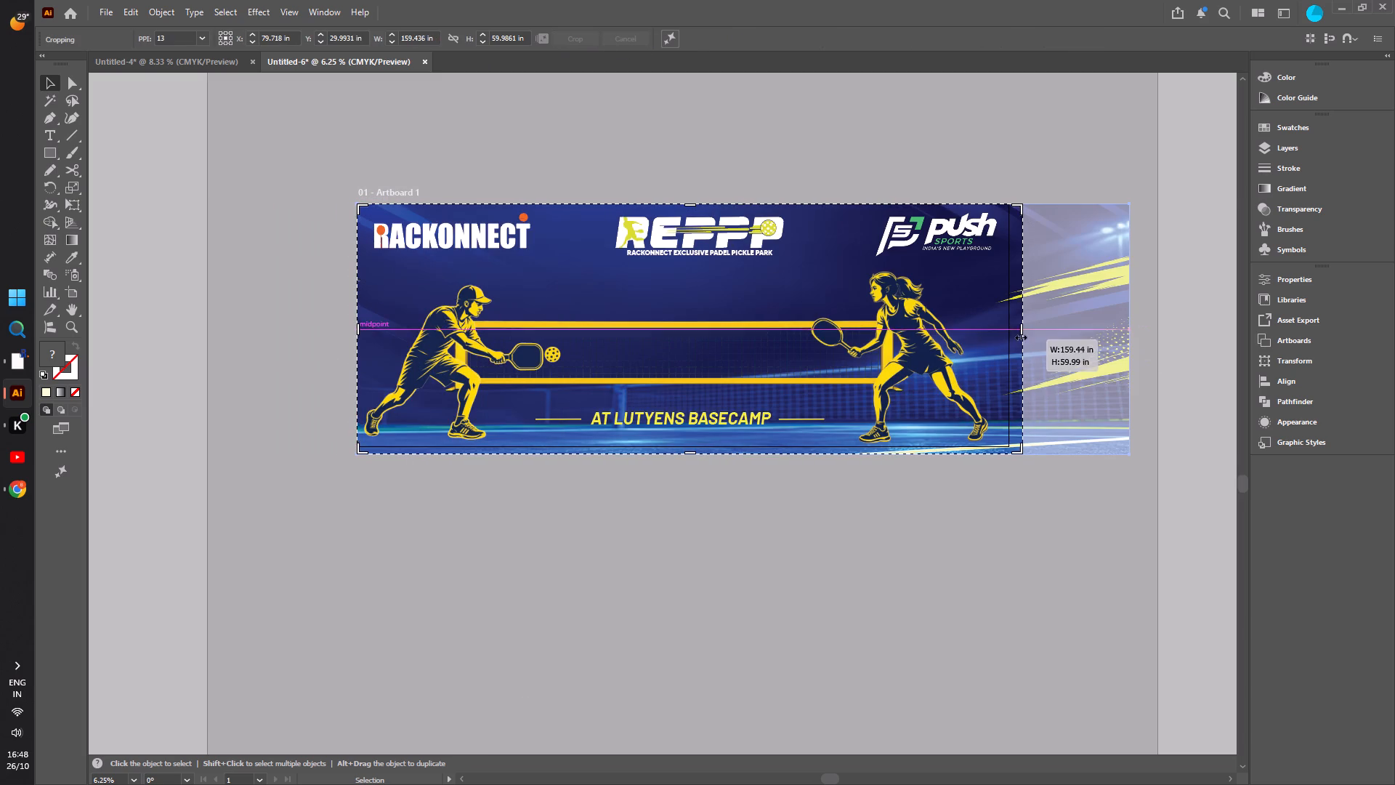
pyautogui.moveTo(1019, 336); pyautogui.dragTo(1004, 337)
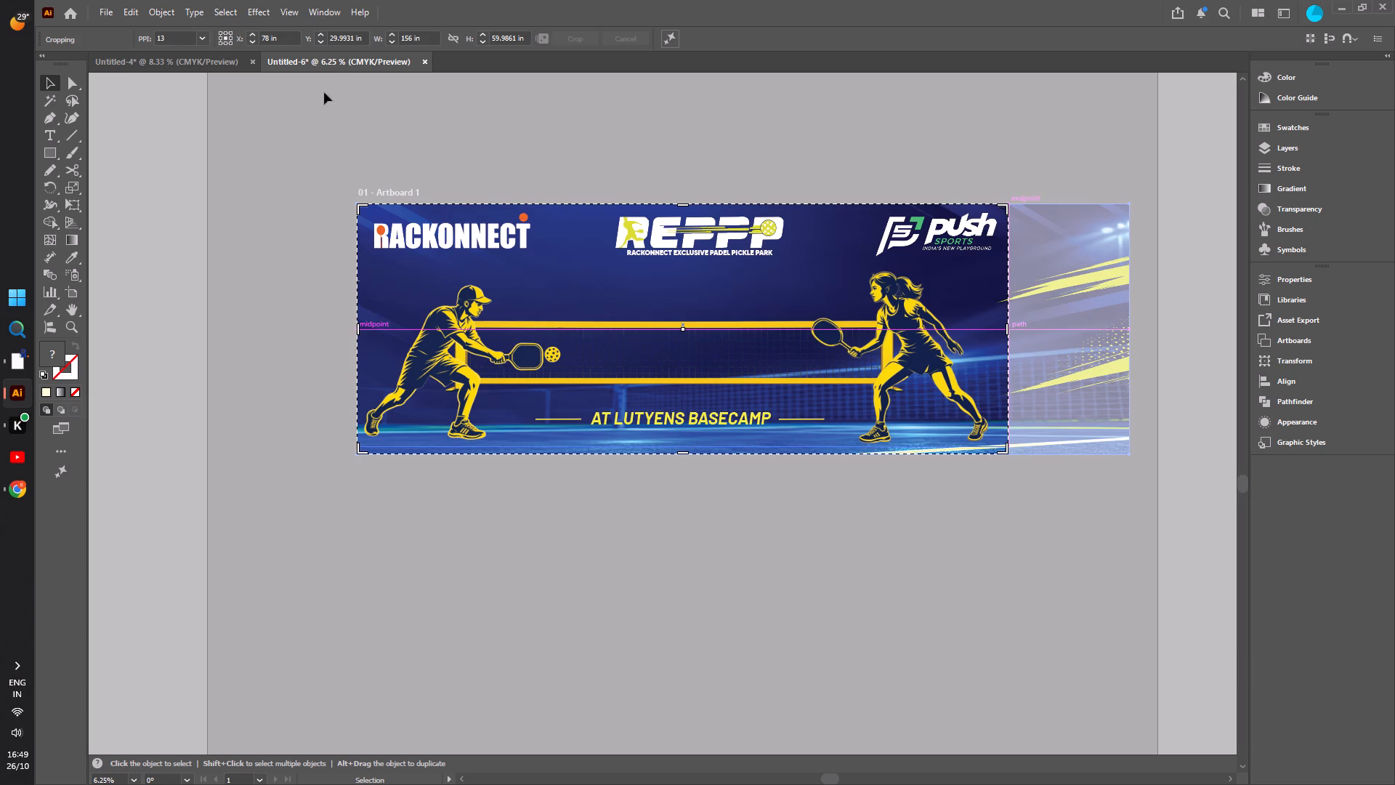
pyautogui.click(573, 37)
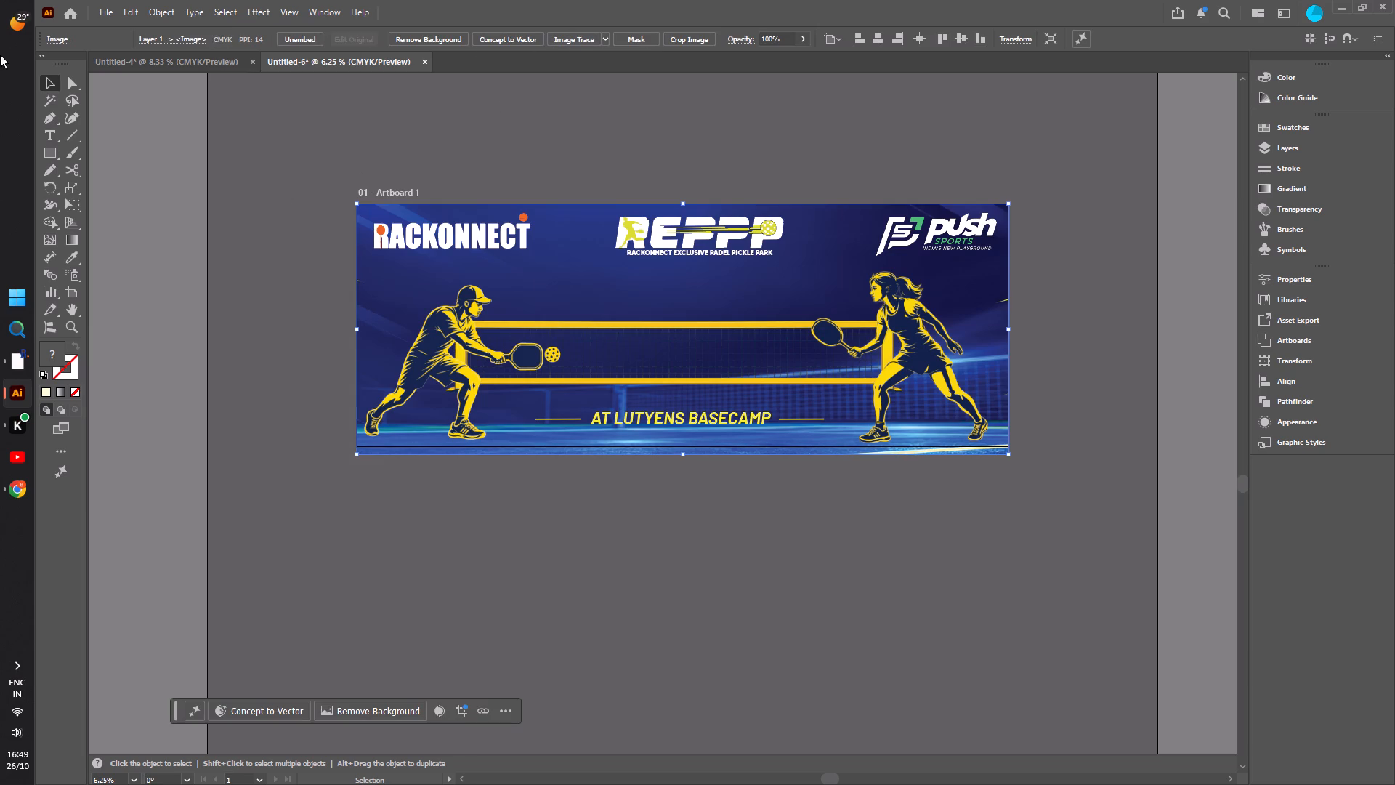
pyautogui.click(45, 84)
pyautogui.click(103, 118)
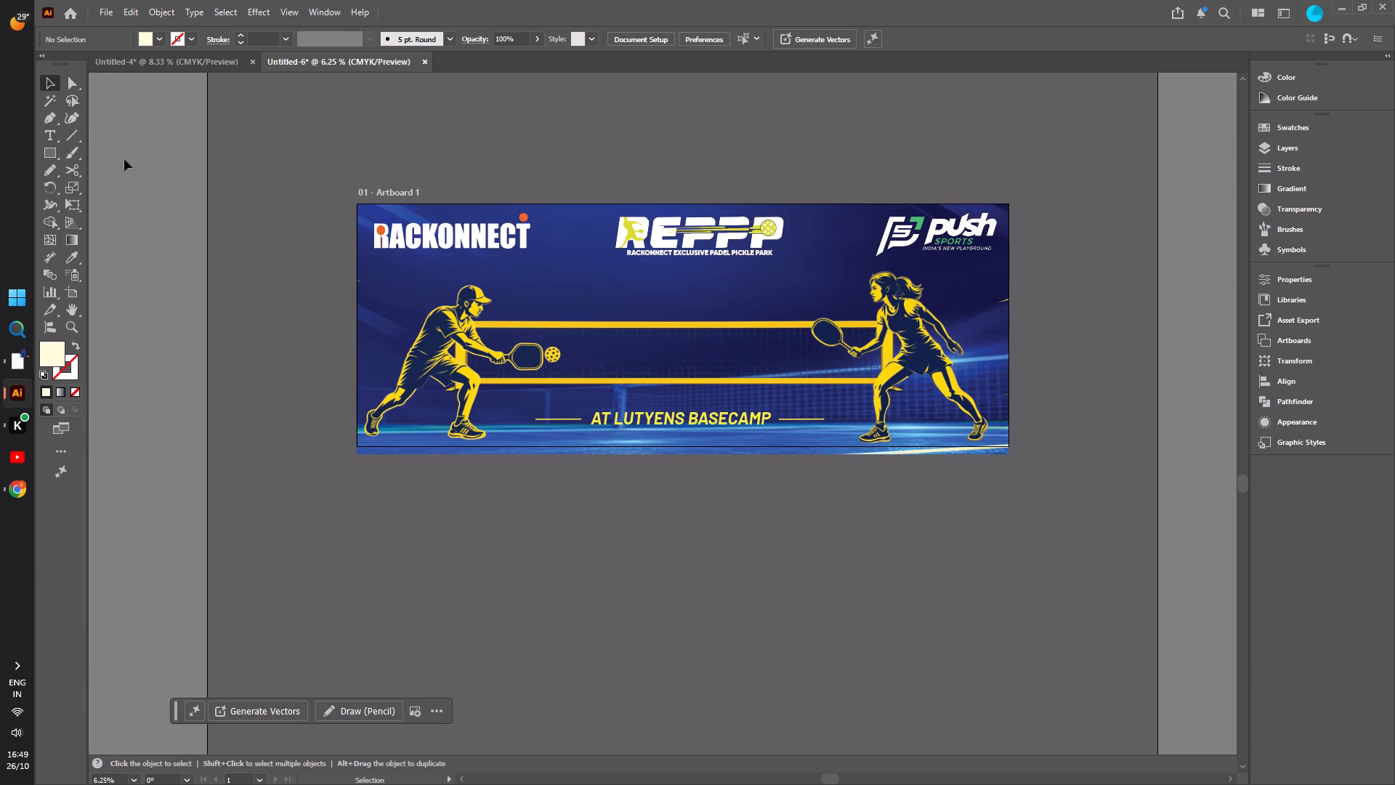
# Save the "Chase the ball" banner document to the Desktop as an Illustrator file named "10W-5H PICKLEBALL DESIGN 5 IN KHAN MARKET".
pyautogui.click(195, 57)
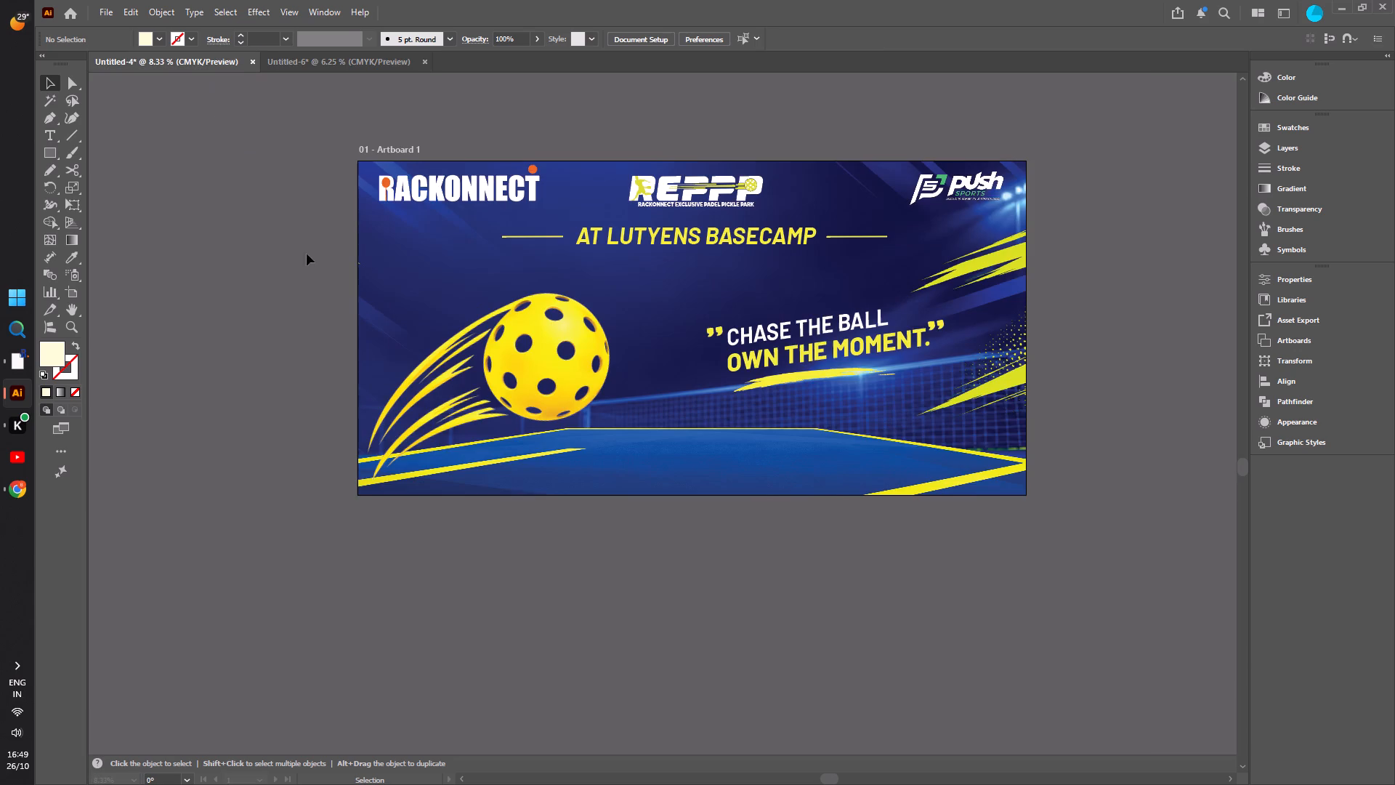
pyautogui.click(100, 7)
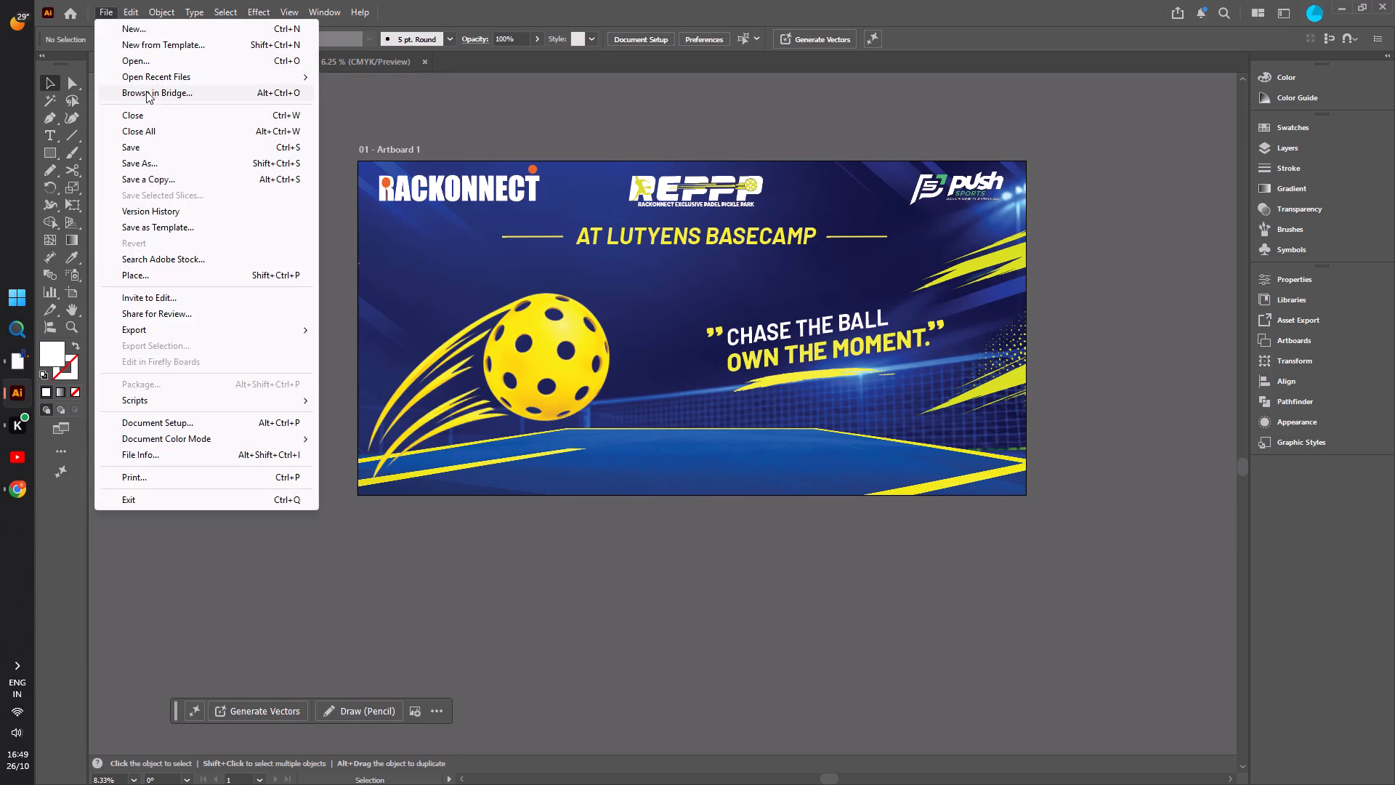
pyautogui.click(160, 167)
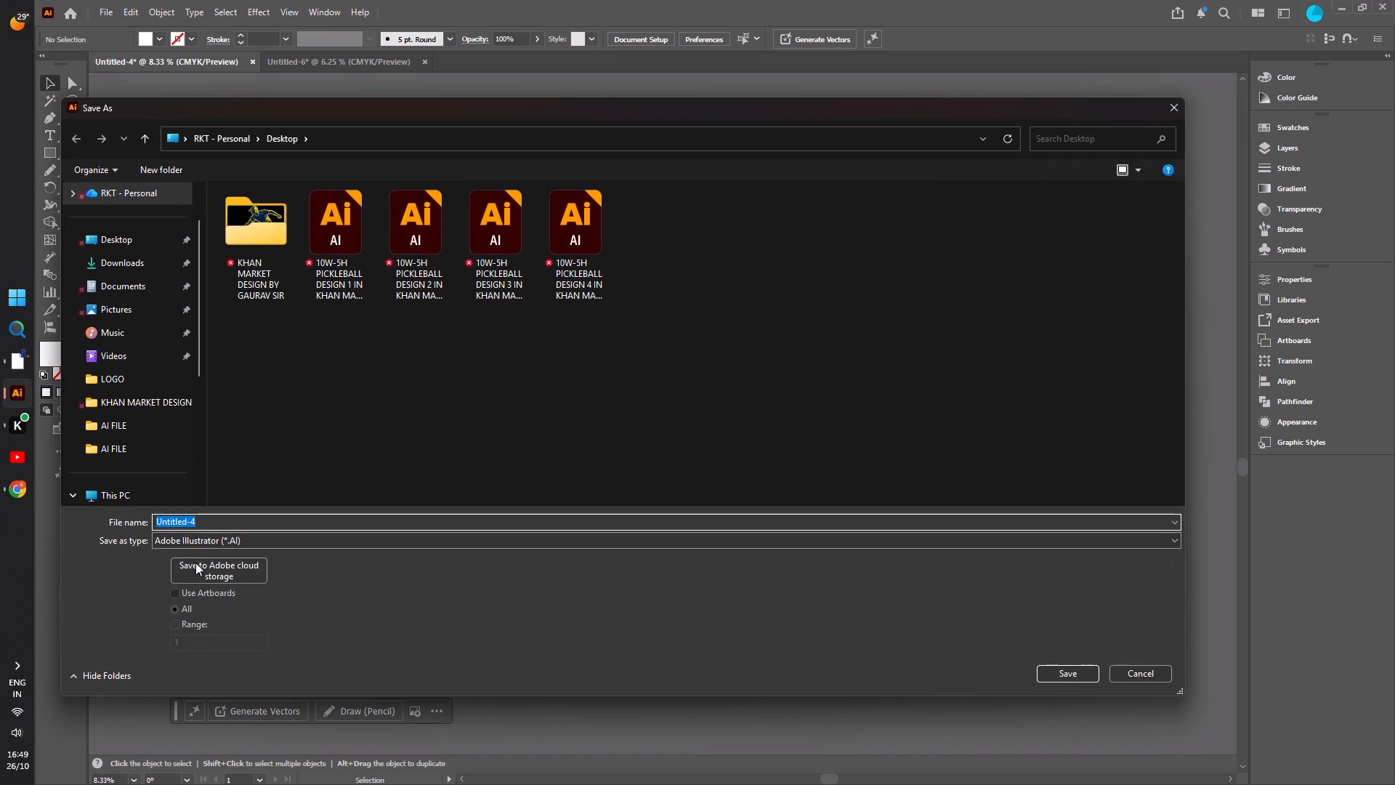
pyautogui.hotkey('ctrl', 'v')
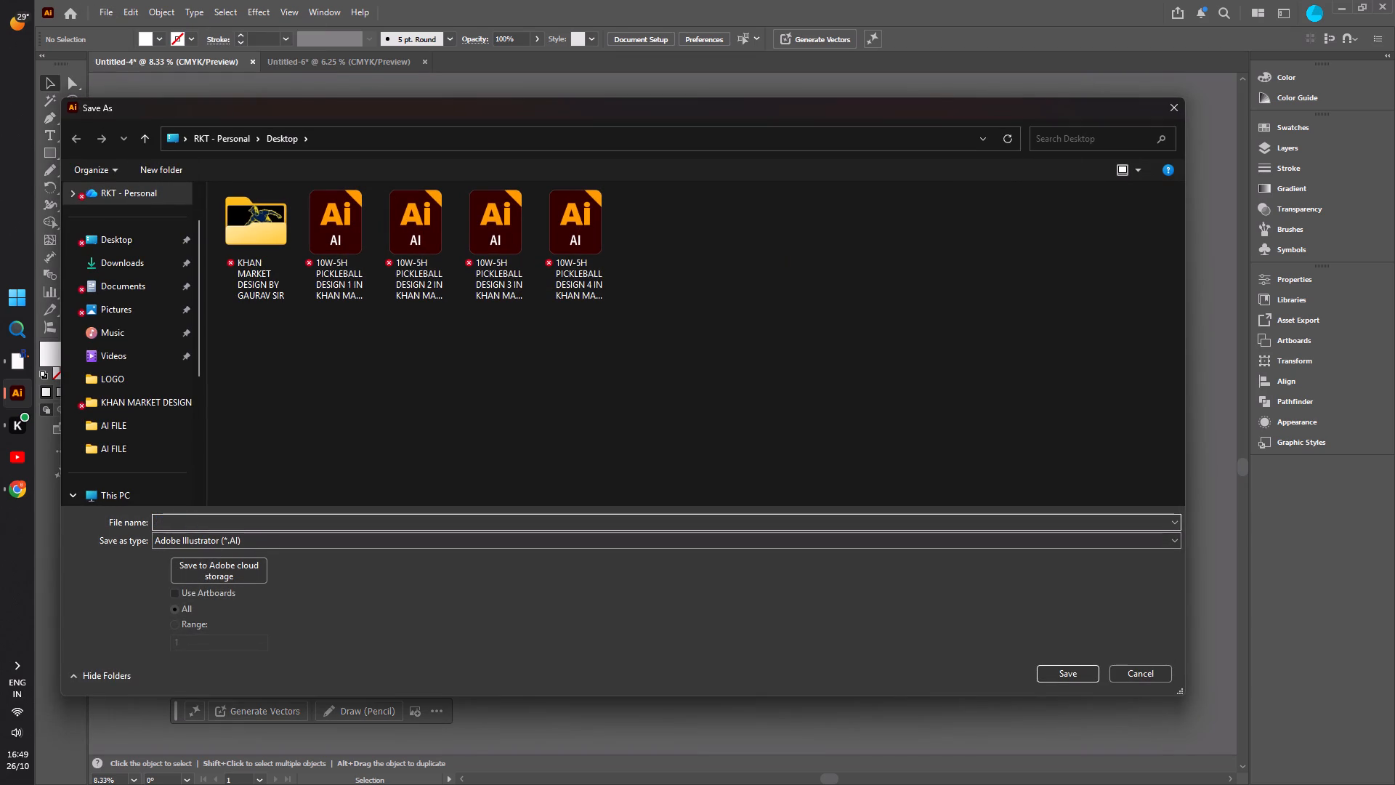
pyautogui.write('10')
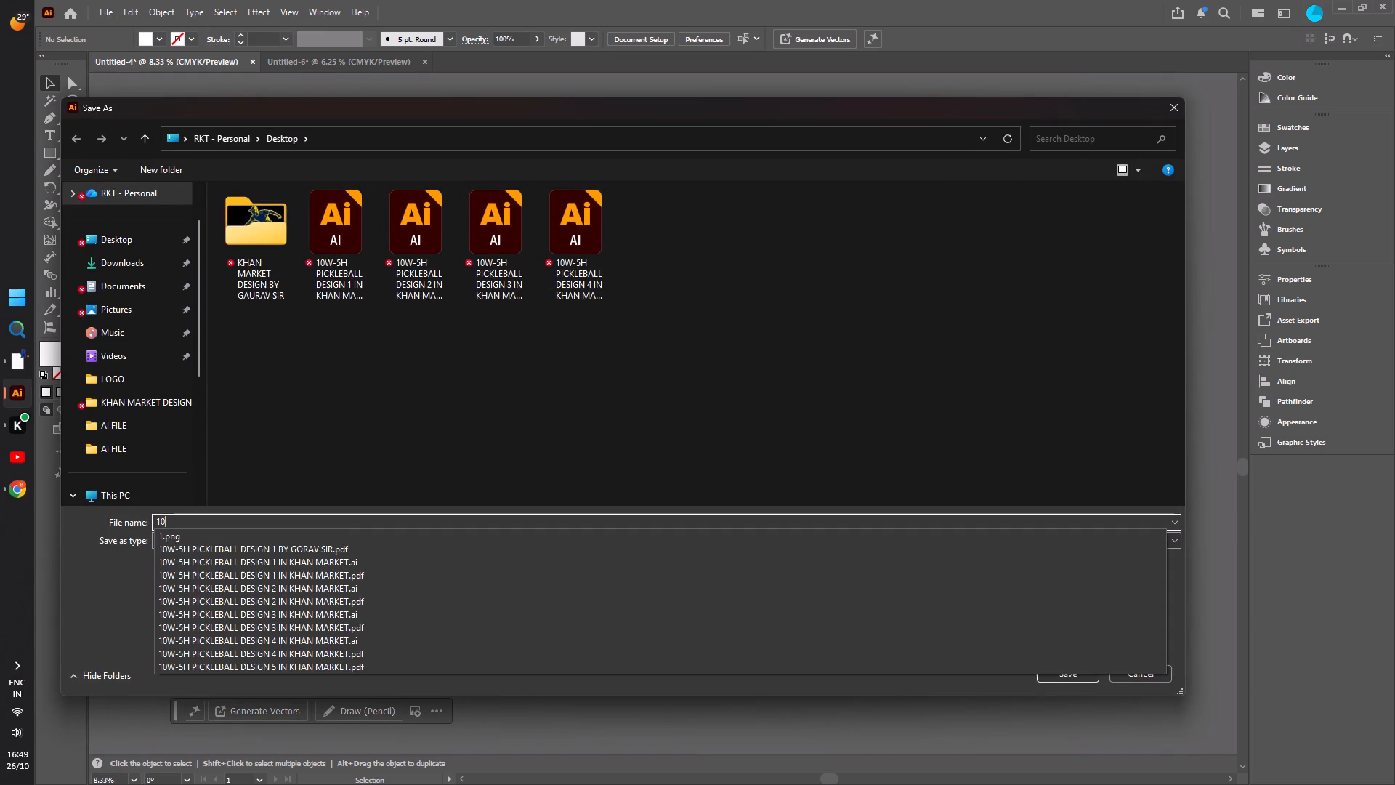
pyautogui.press('w')
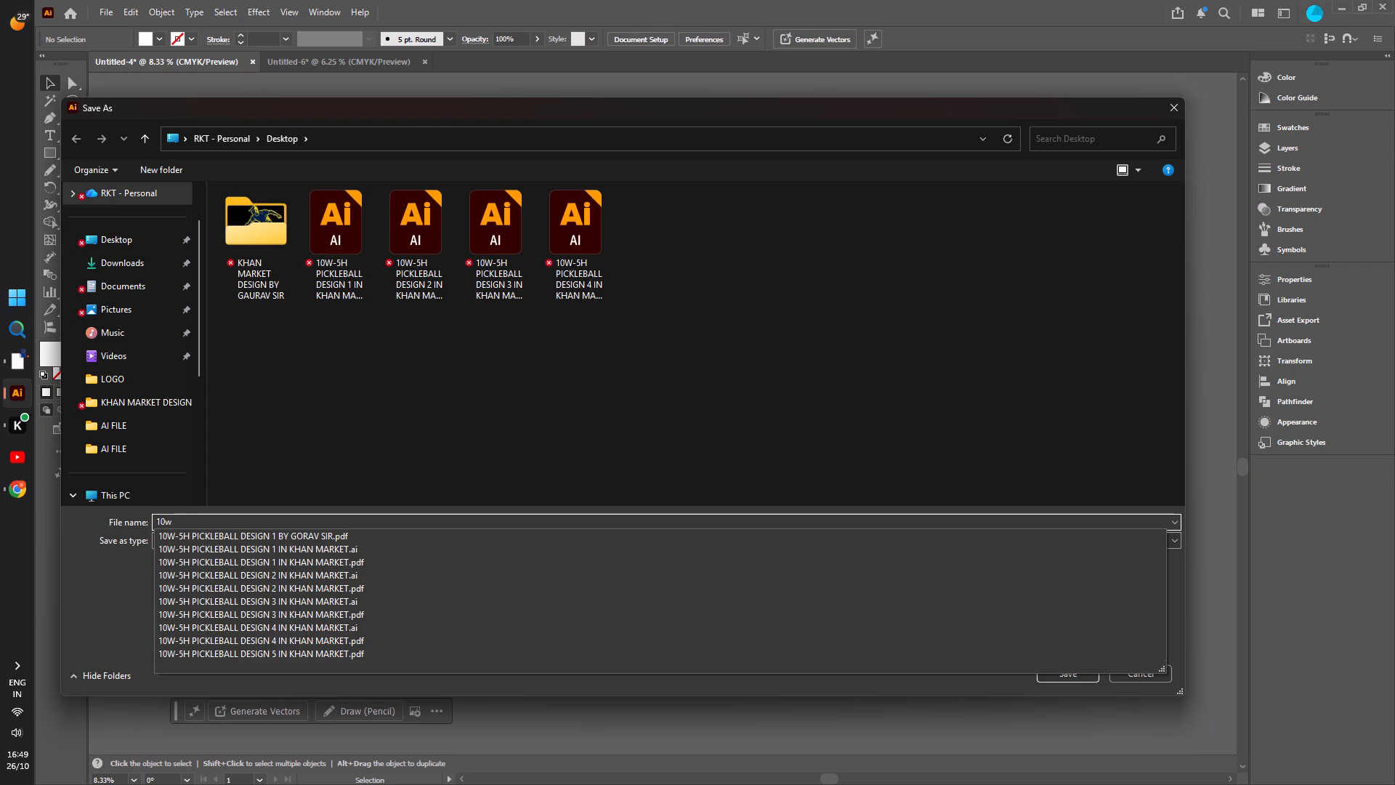
pyautogui.write('-5h')
pyautogui.press('BackSpace')
pyautogui.press('BackSpace')
pyautogui.press('BackSpace')
pyautogui.press('BackSpace')
pyautogui.press('w')
pyautogui.press('-')
pyautogui.write('5H')
pyautogui.press('space')
pyautogui.write('PICKLEBALL')
pyautogui.press('space')
pyautogui.write('DESIGN')
pyautogui.press('space')
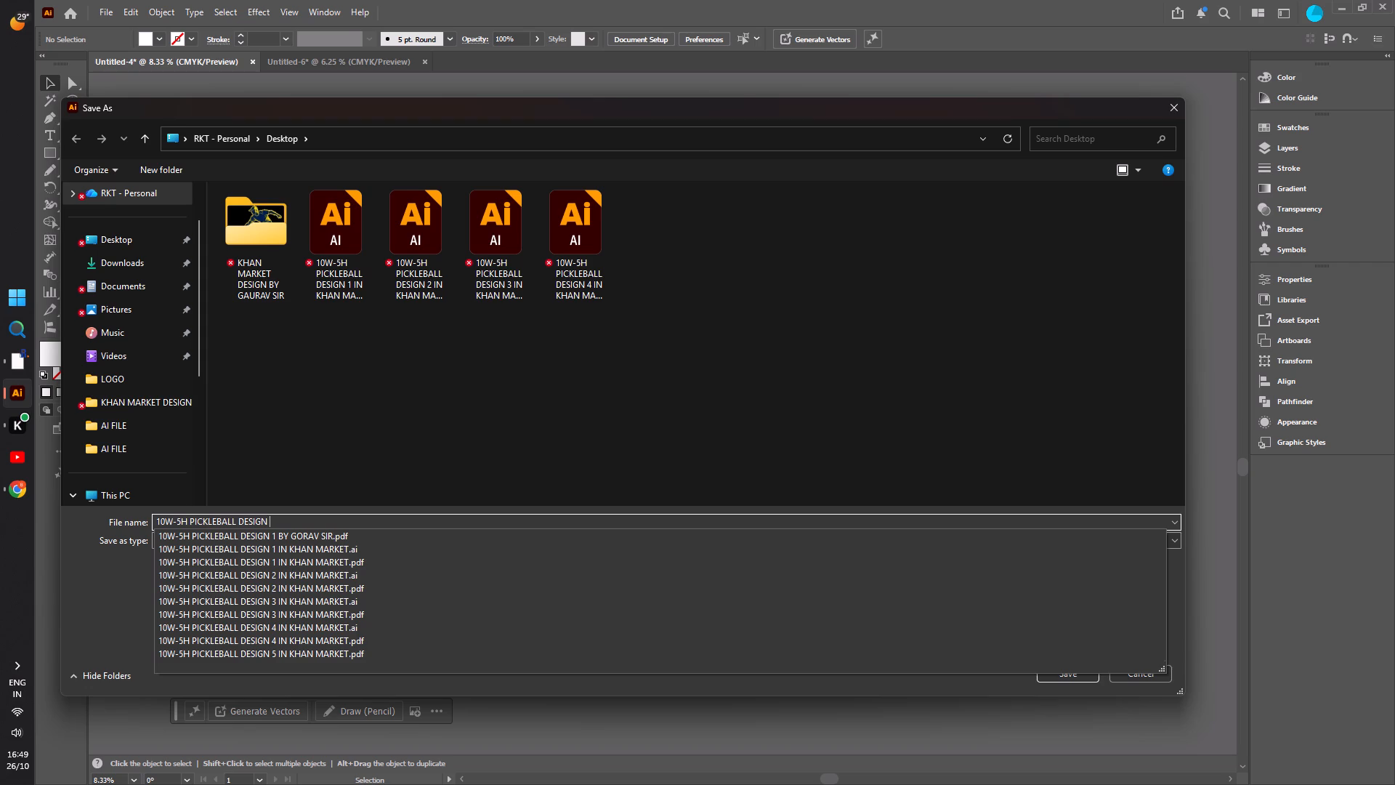
pyautogui.press('5')
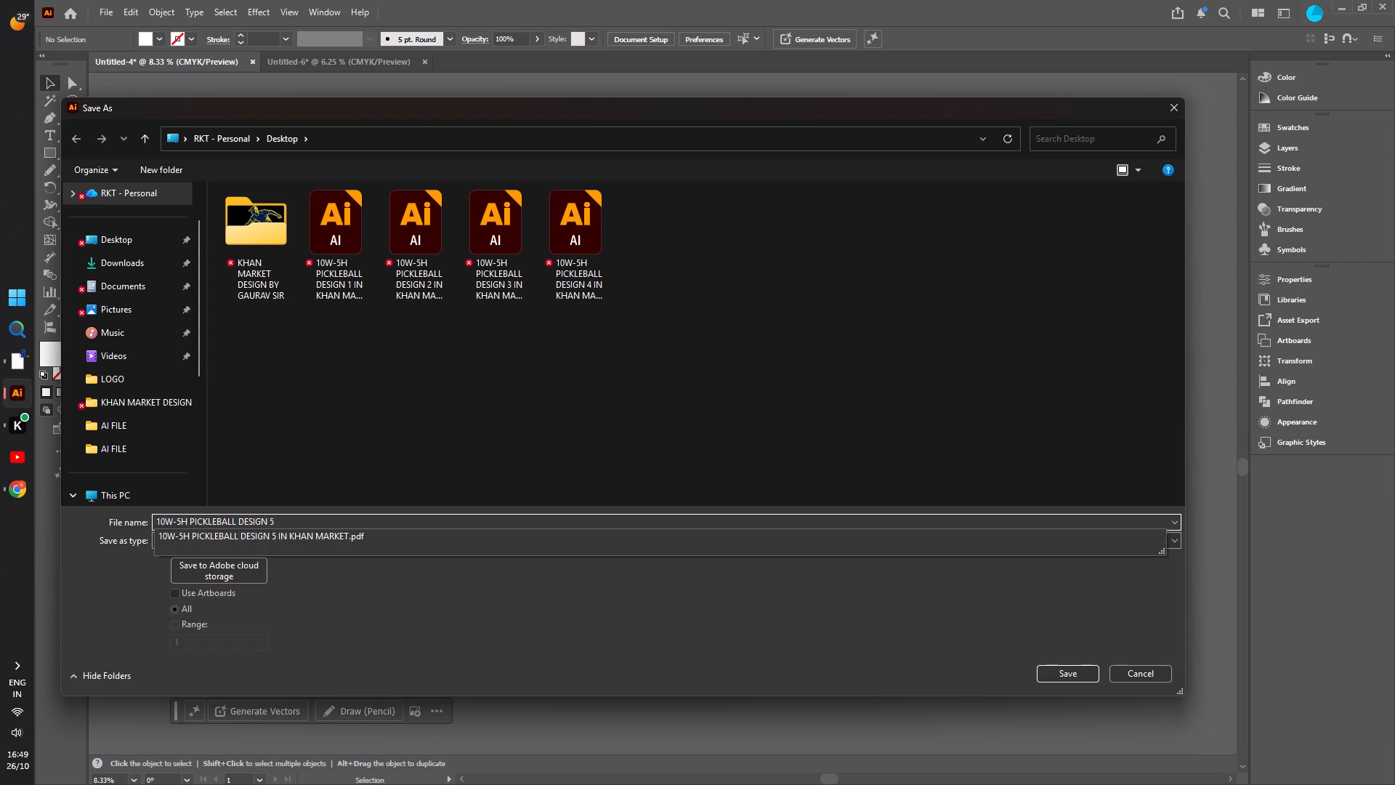
pyautogui.press('space')
pyautogui.write('IN KHAN')
pyautogui.press('space')
pyautogui.write('MARKET')
pyautogui.press('space')
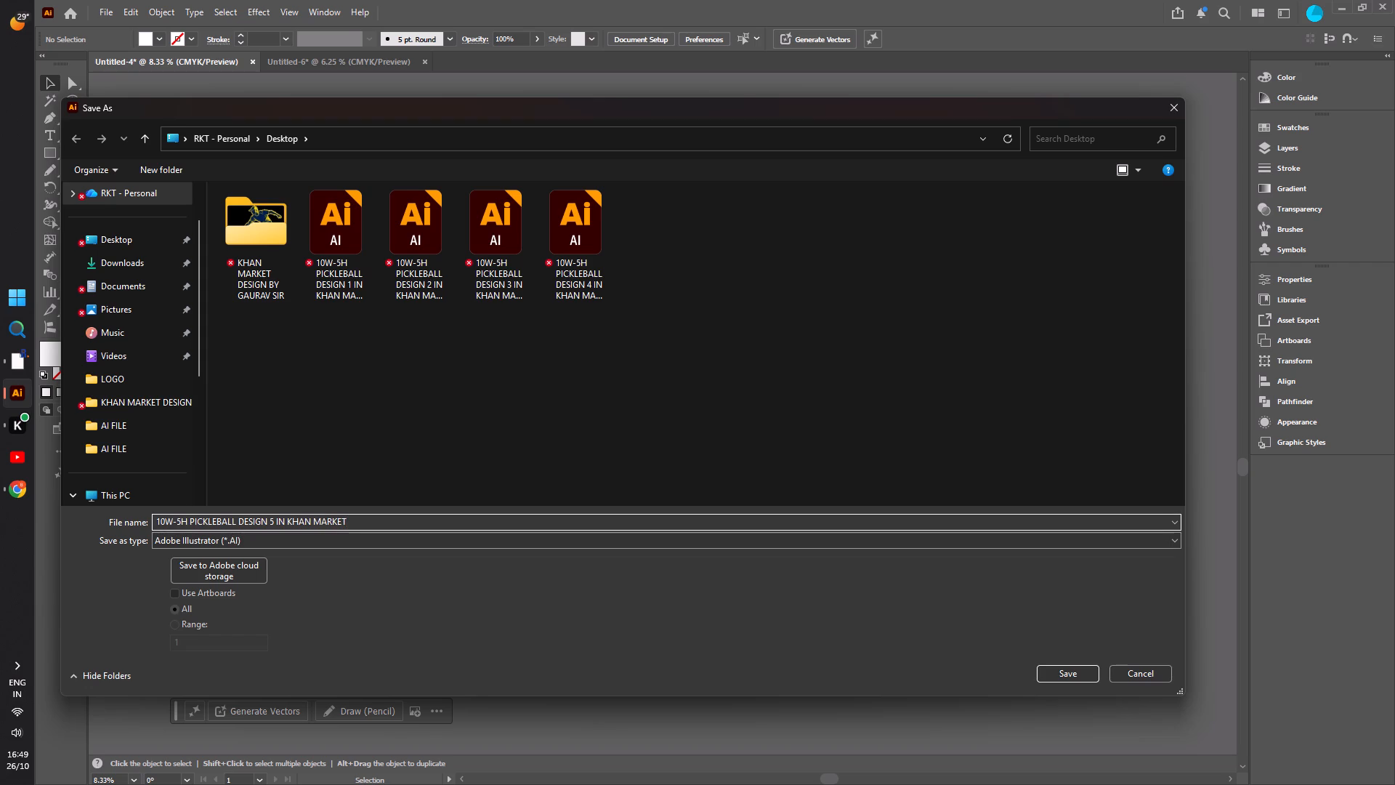
pyautogui.click(1062, 673)
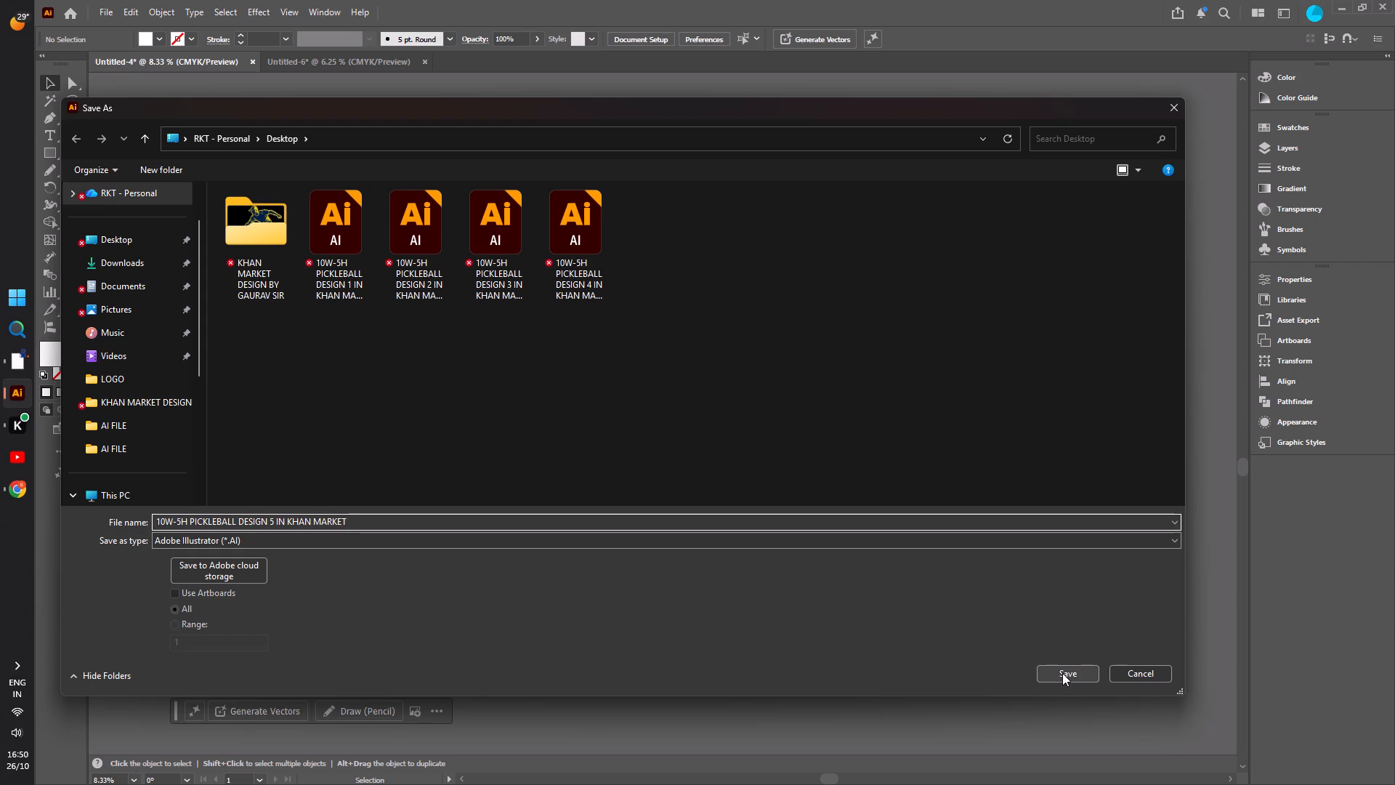
pyautogui.click(776, 600)
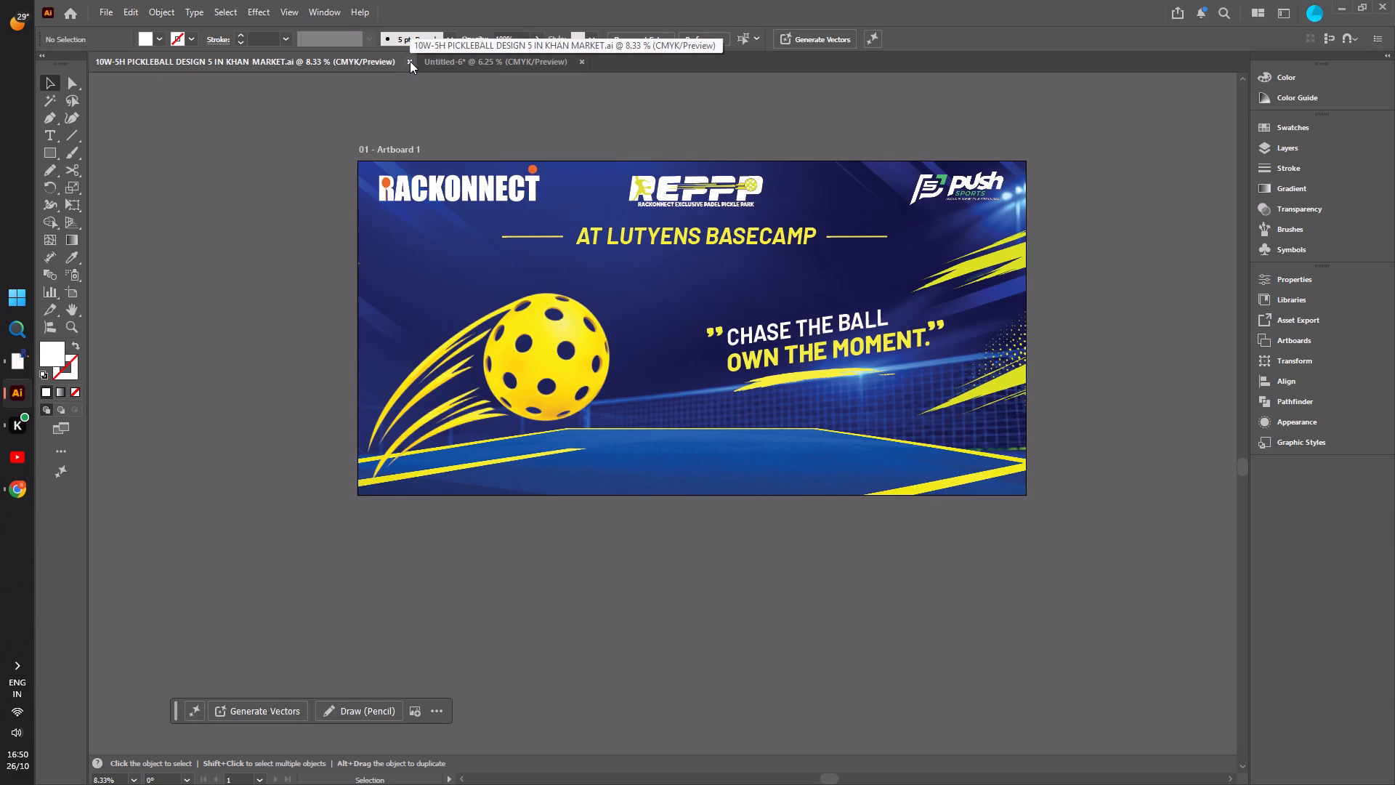
# Close the saved "Chase the ball" banner document.
pyautogui.click(410, 61)
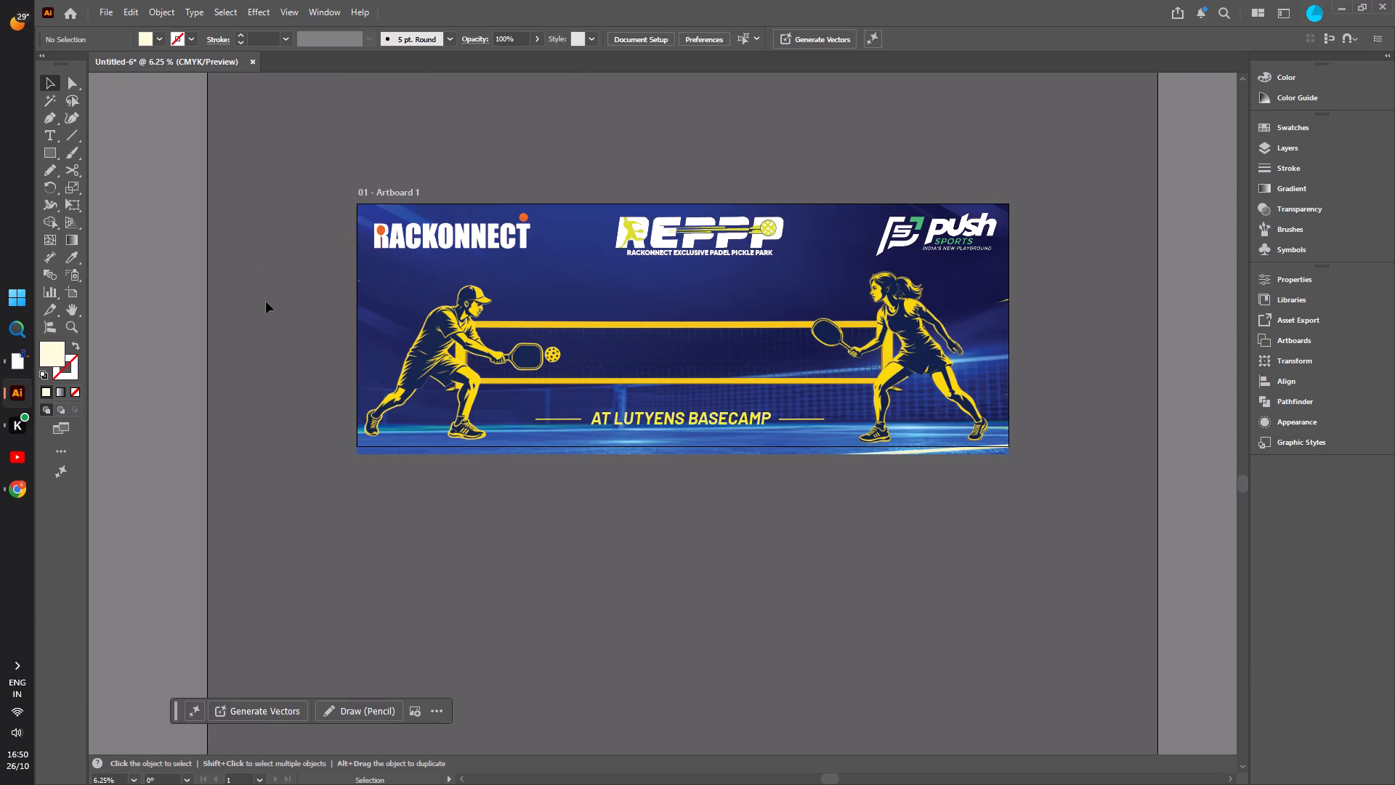
pyautogui.click(266, 302)
# Shorten the blue background image to about 57.7 in high so its lower edge meets the artboard's bottom edge.
pyautogui.click(846, 224)
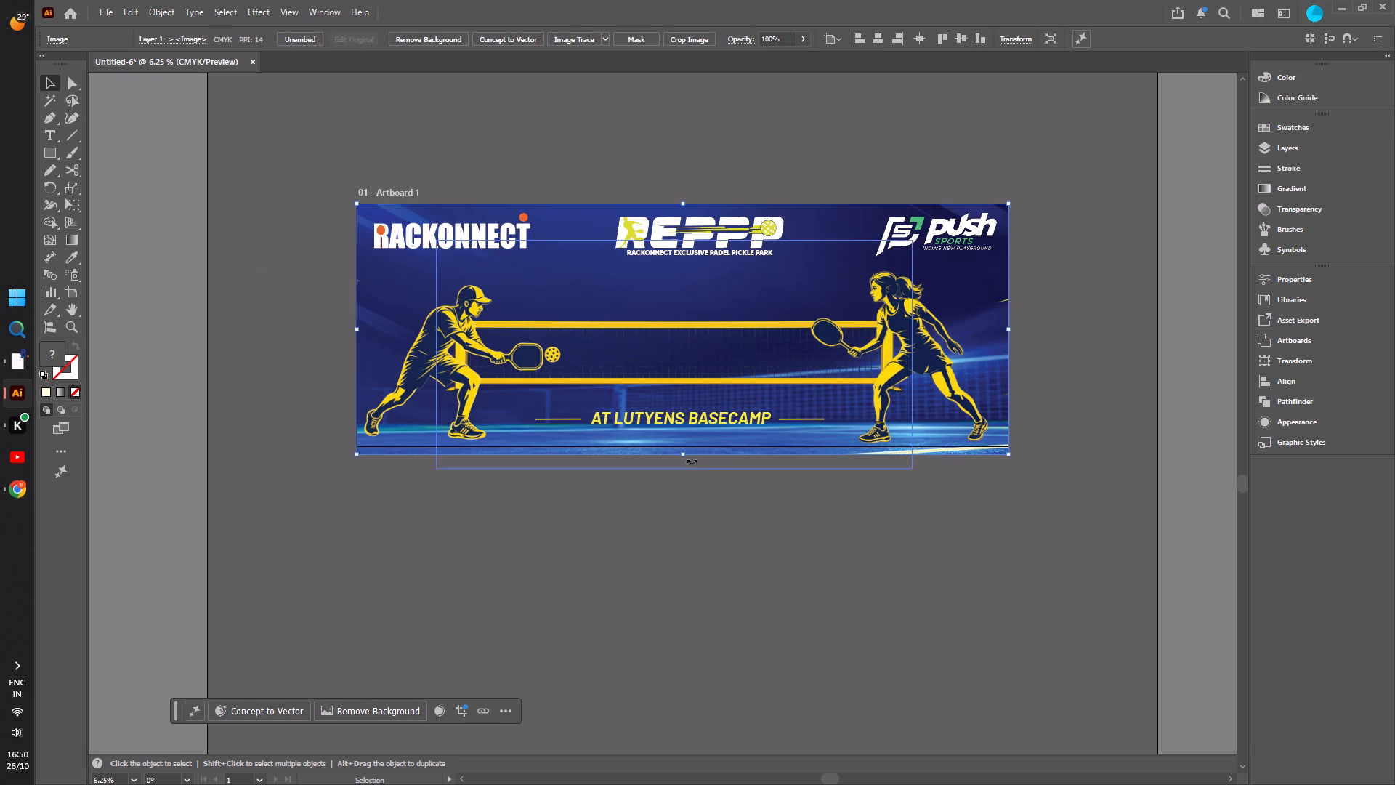
pyautogui.moveTo(682, 456); pyautogui.dragTo(680, 445)
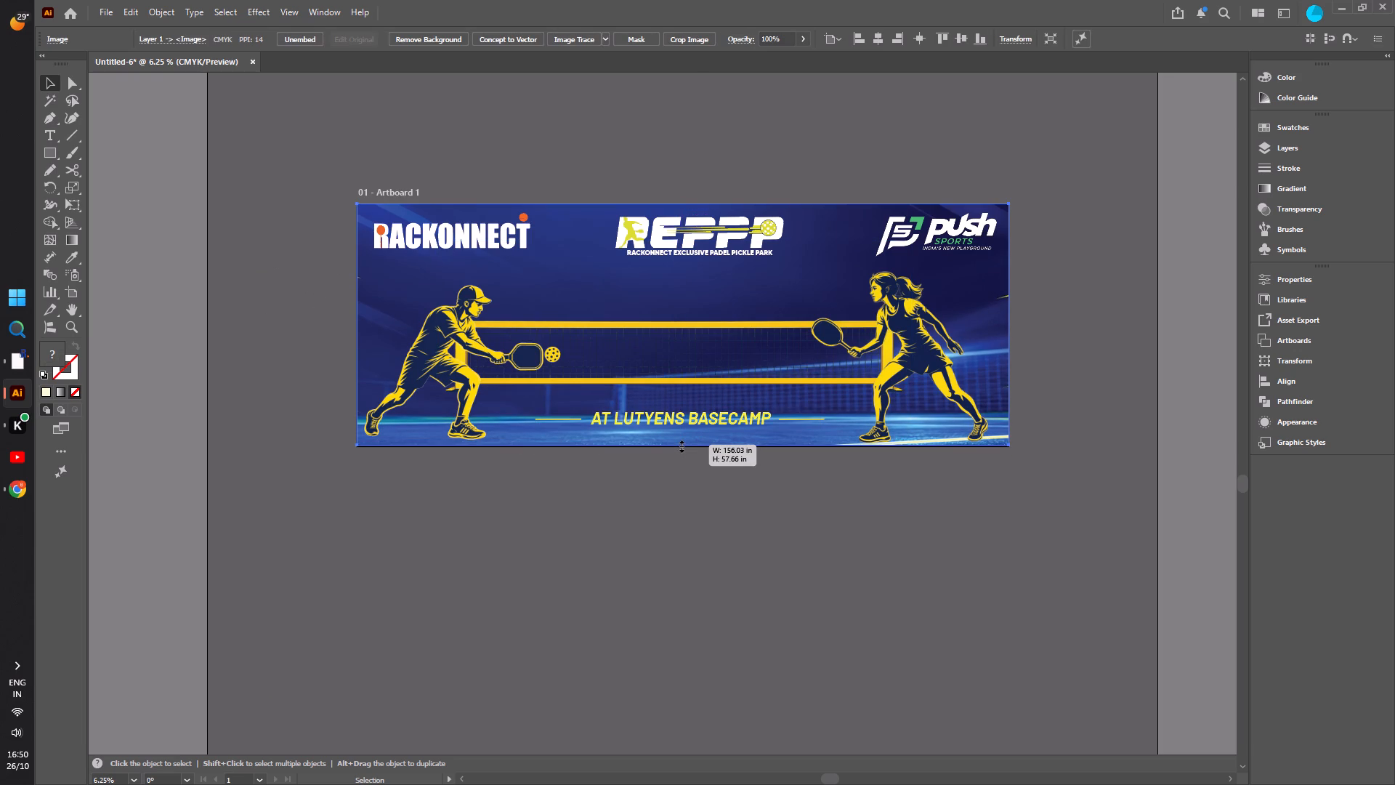
pyautogui.moveTo(680, 445); pyautogui.dragTo(680, 446)
pyautogui.click(399, 550)
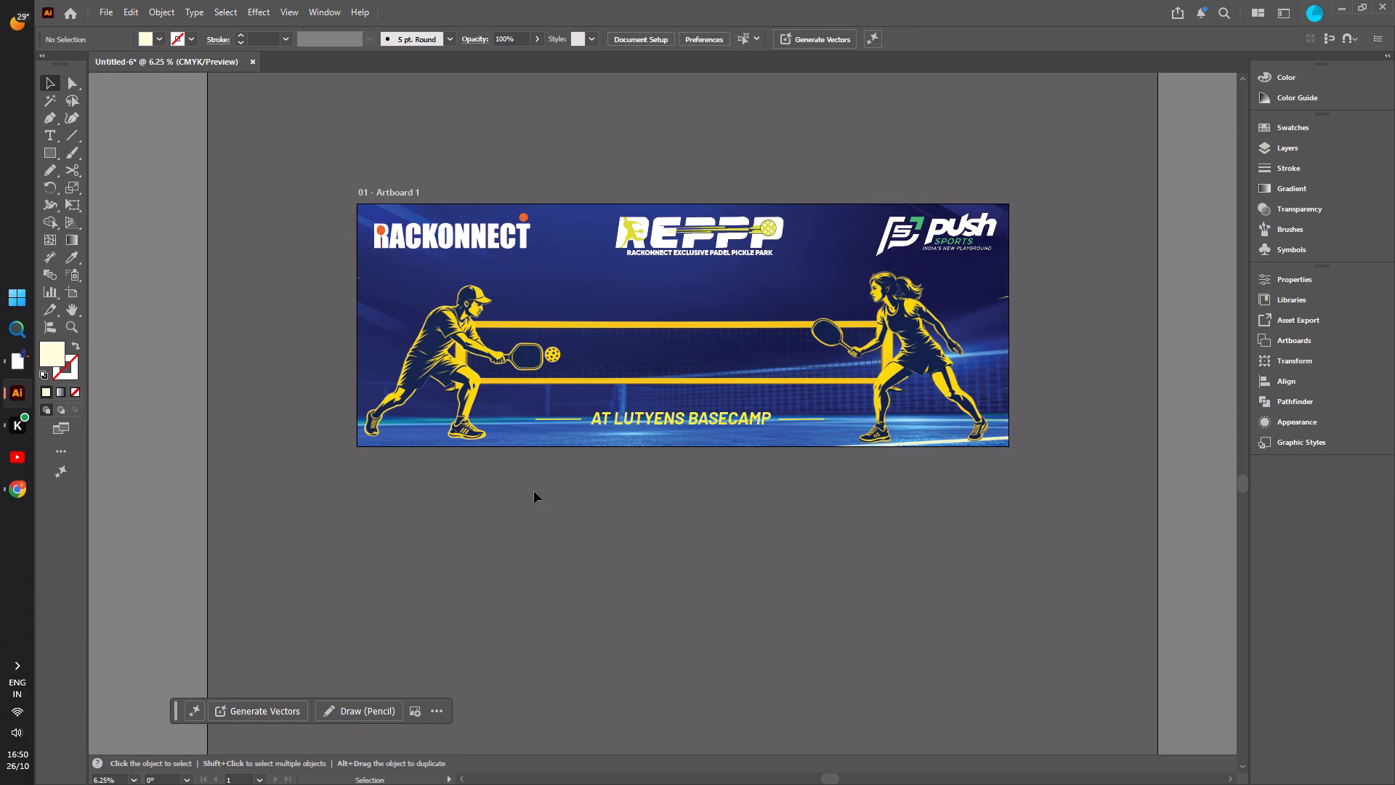
pyautogui.click(639, 416)
pyautogui.click(256, 285)
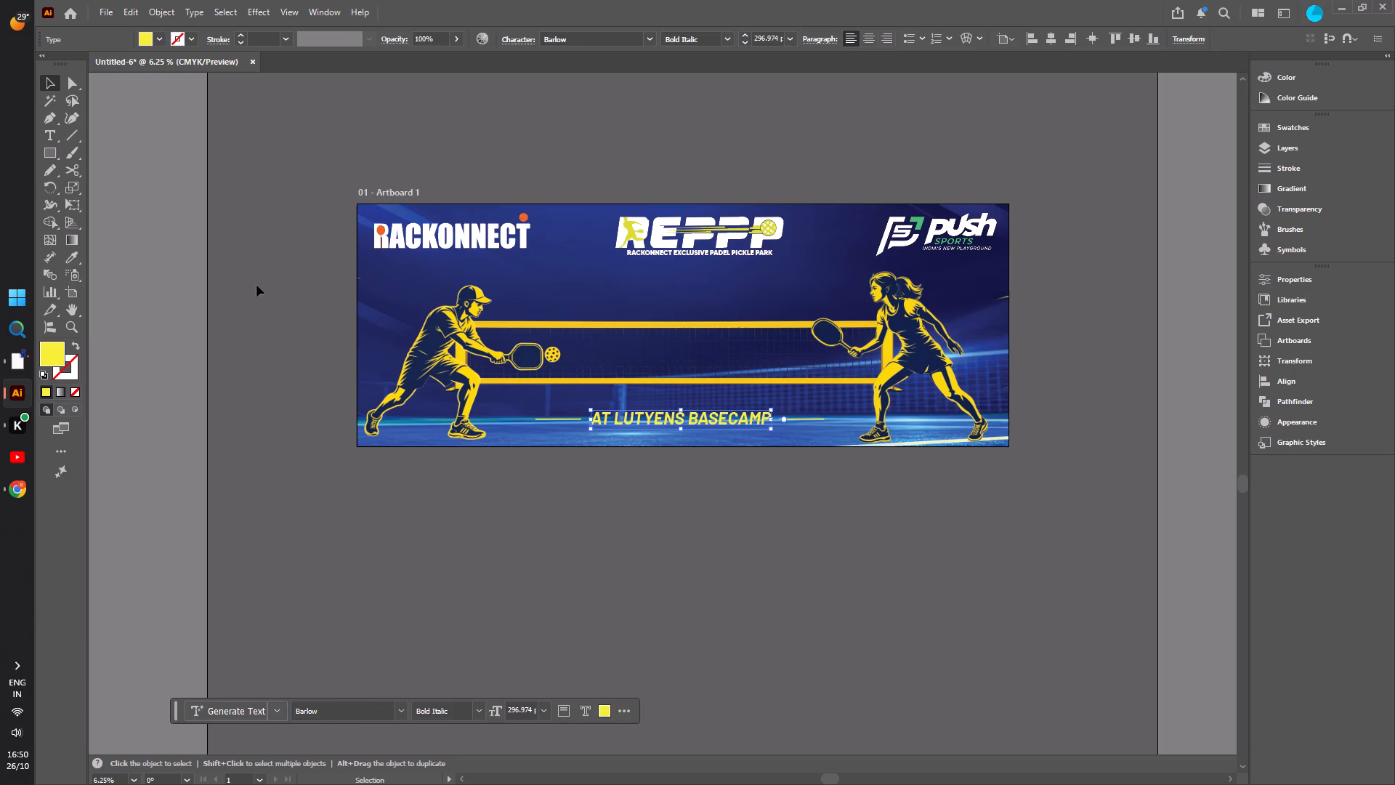
# Show the rulers and place a horizontal guide across the three logos, about 4.7 in below the artboard's top edge.
pyautogui.hotkey('ctrl', 'r')
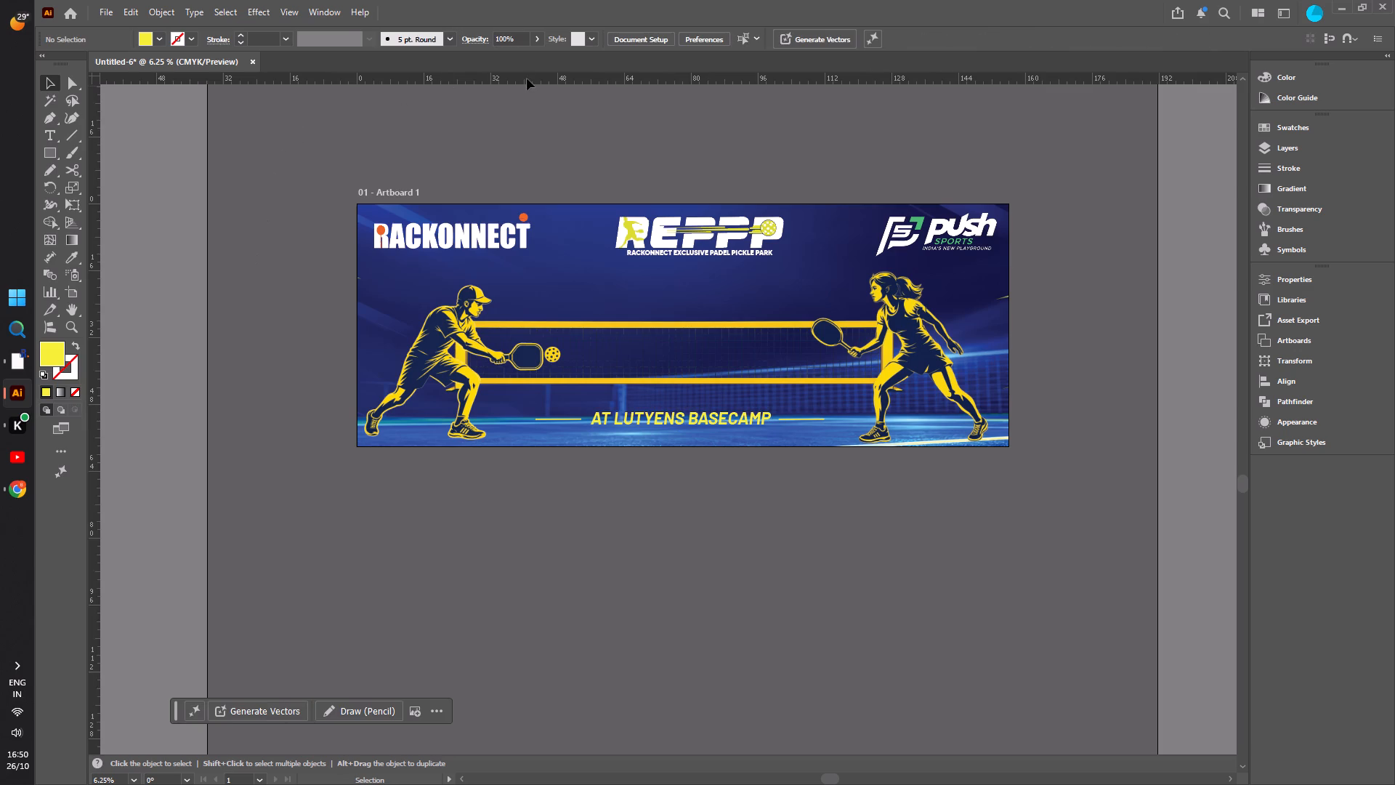
pyautogui.moveTo(580, 78); pyautogui.dragTo(652, 221)
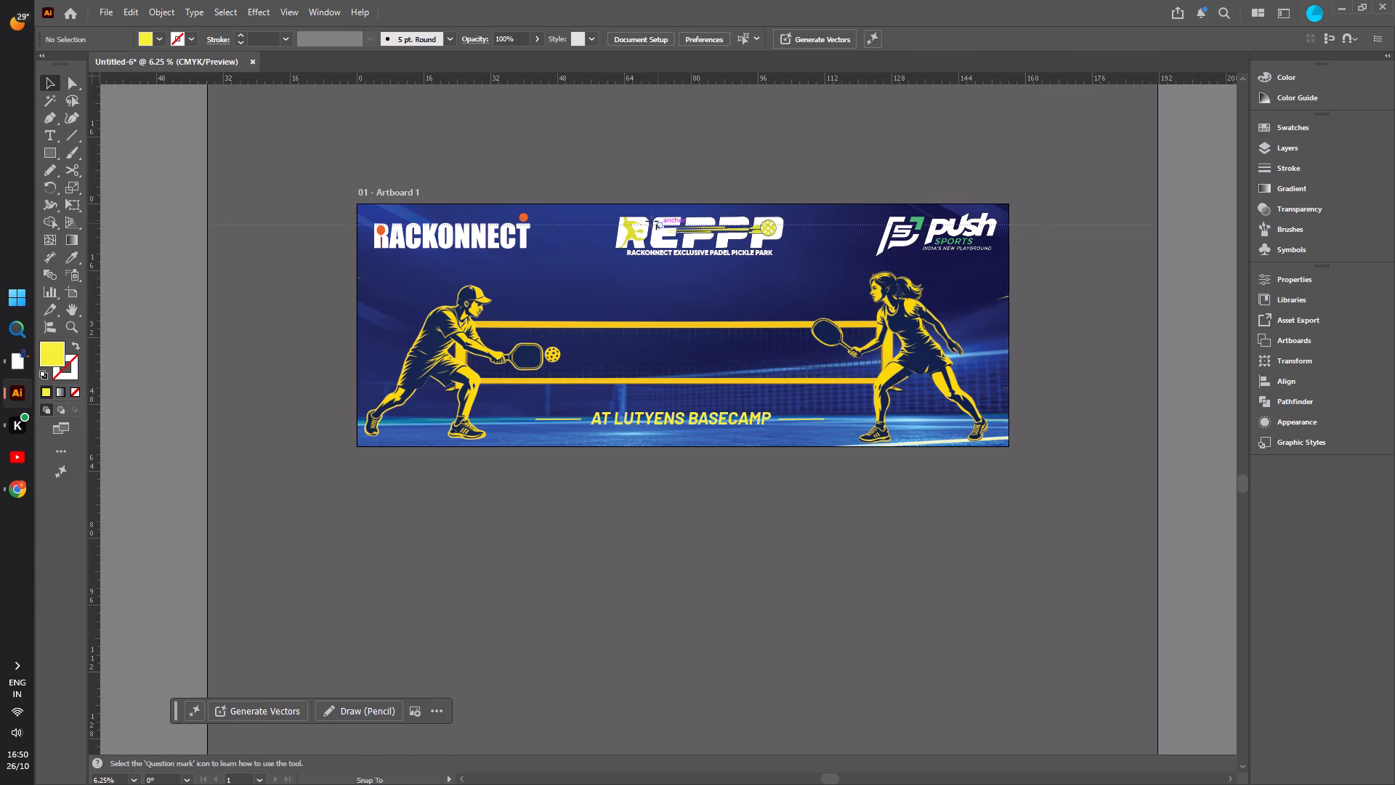
pyautogui.moveTo(652, 221); pyautogui.dragTo(643, 217)
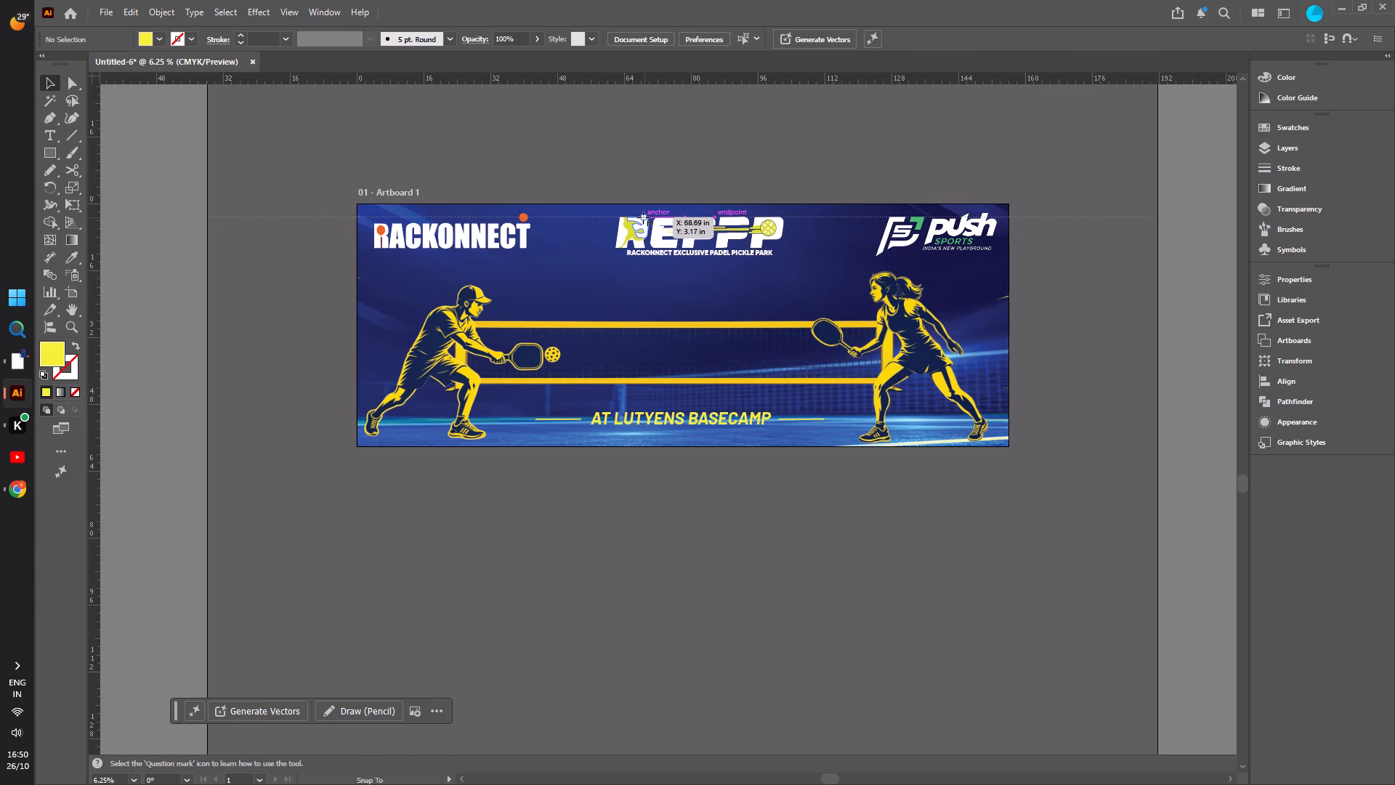
pyautogui.moveTo(643, 217); pyautogui.dragTo(573, 234)
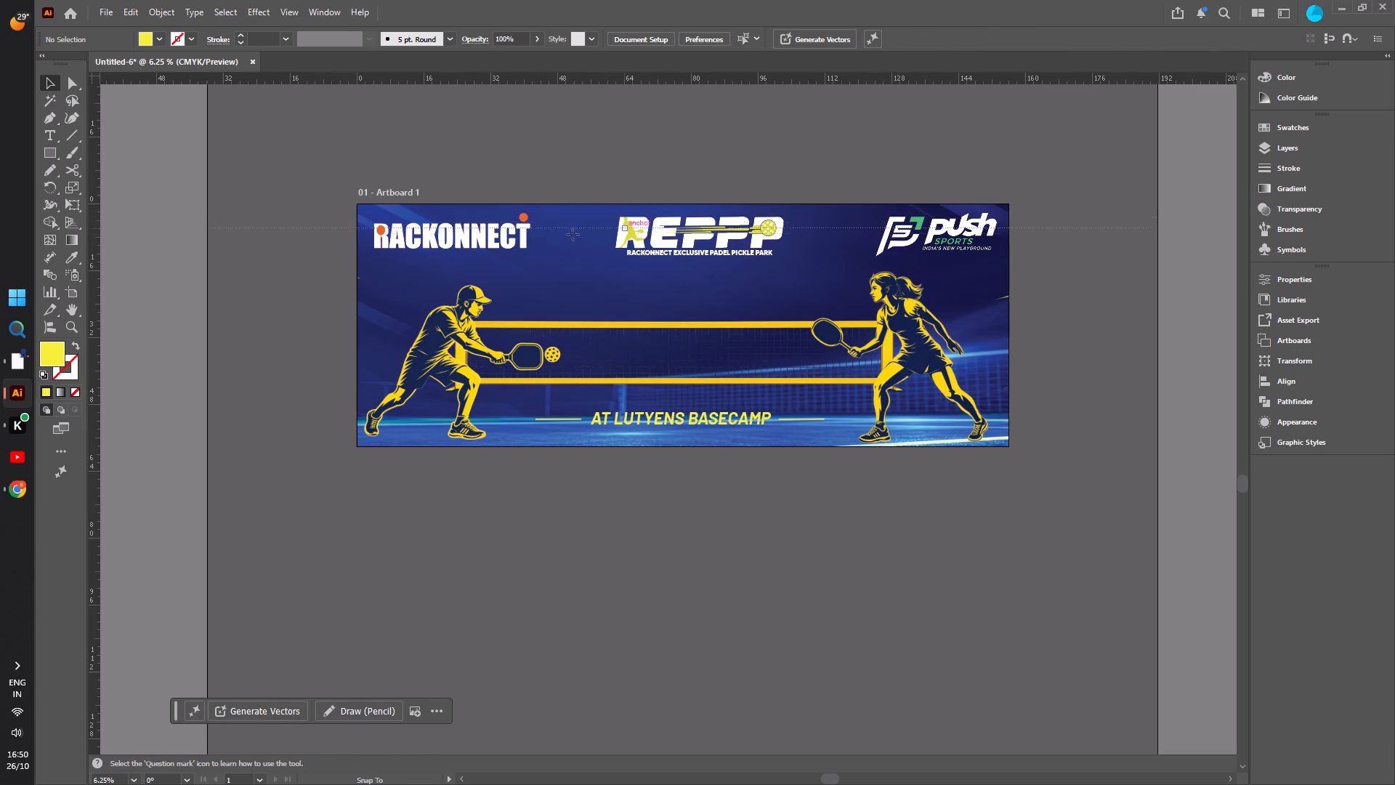
pyautogui.moveTo(573, 234); pyautogui.dragTo(530, 225)
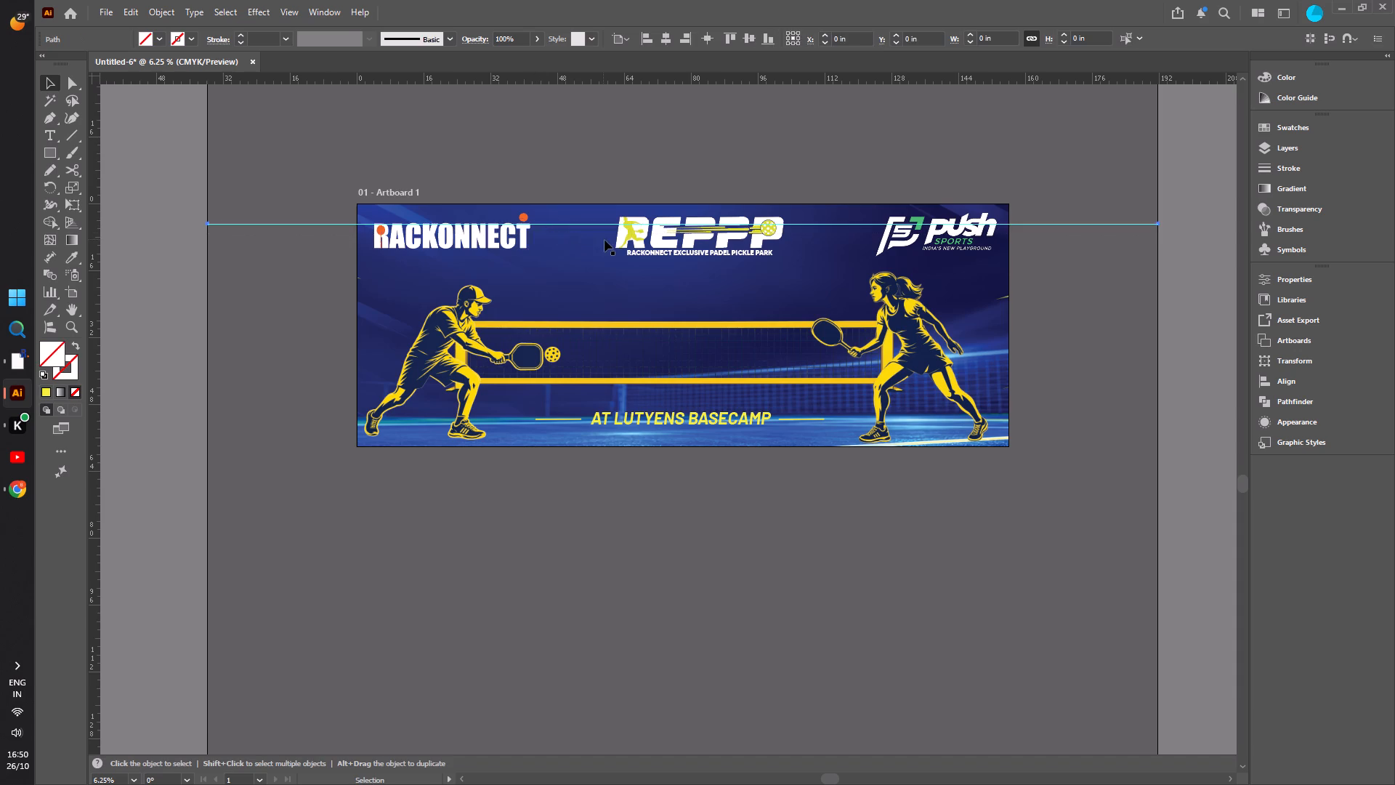
pyautogui.keyDown('alt'); pyautogui.scroll(1, 530, 230); pyautogui.keyUp('alt')
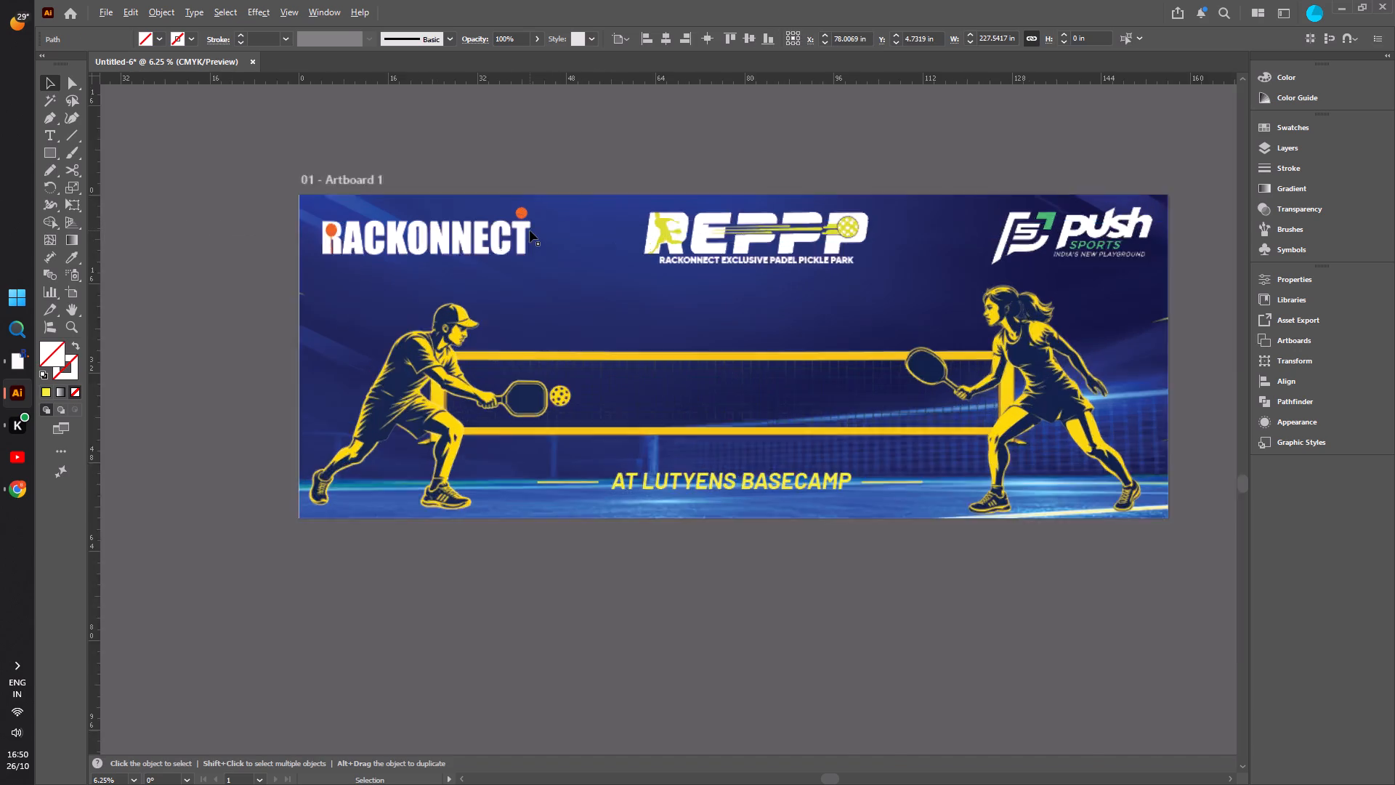
# Fit two horizontal guides to the top and bottom edges of the RACKONNECT lettering, the lower one about 10.6 in down.
pyautogui.keyDown('alt'); pyautogui.scroll(2, 530, 230); pyautogui.keyUp('alt')
pyautogui.moveTo(540, 211); pyautogui.dragTo(538, 210)
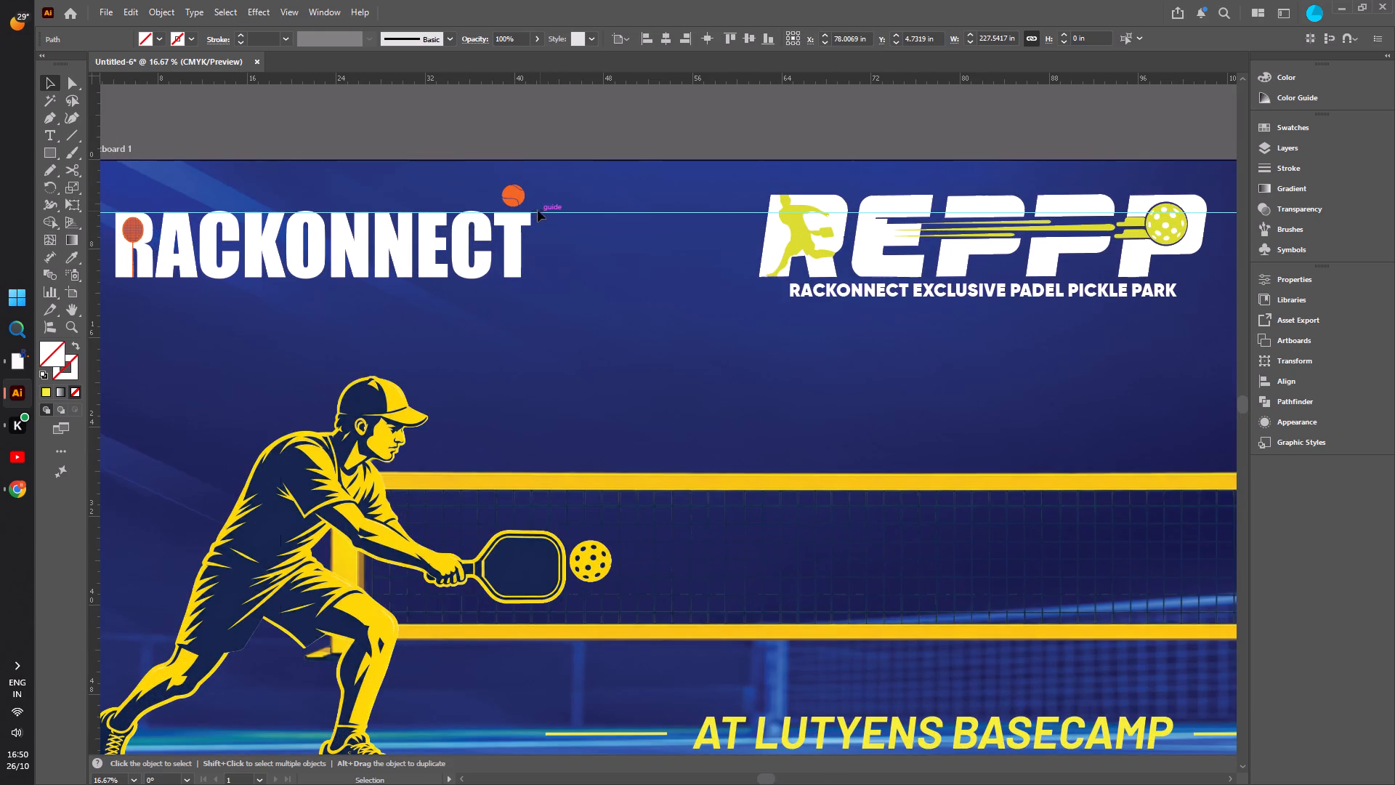
pyautogui.moveTo(538, 210); pyautogui.dragTo(527, 214)
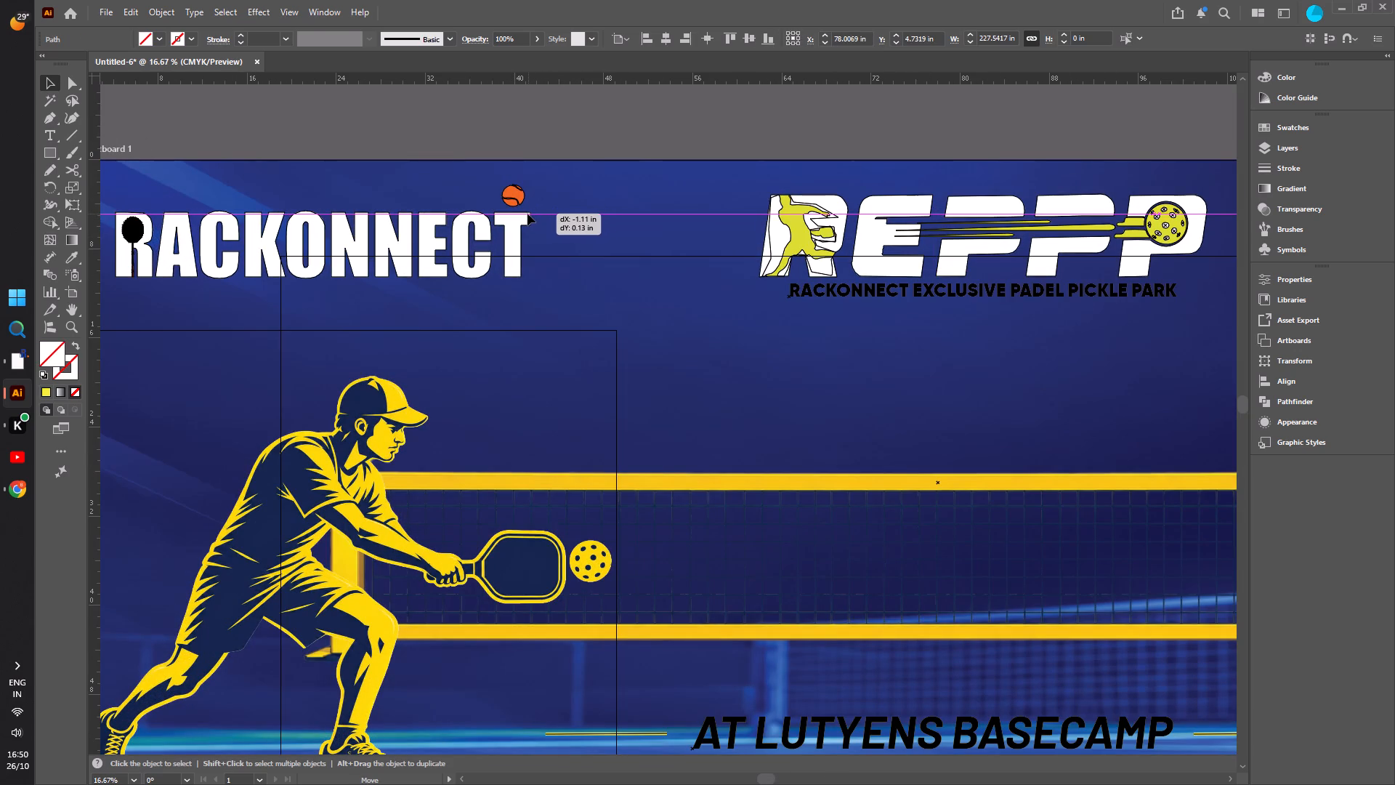
pyautogui.moveTo(527, 214); pyautogui.dragTo(529, 214)
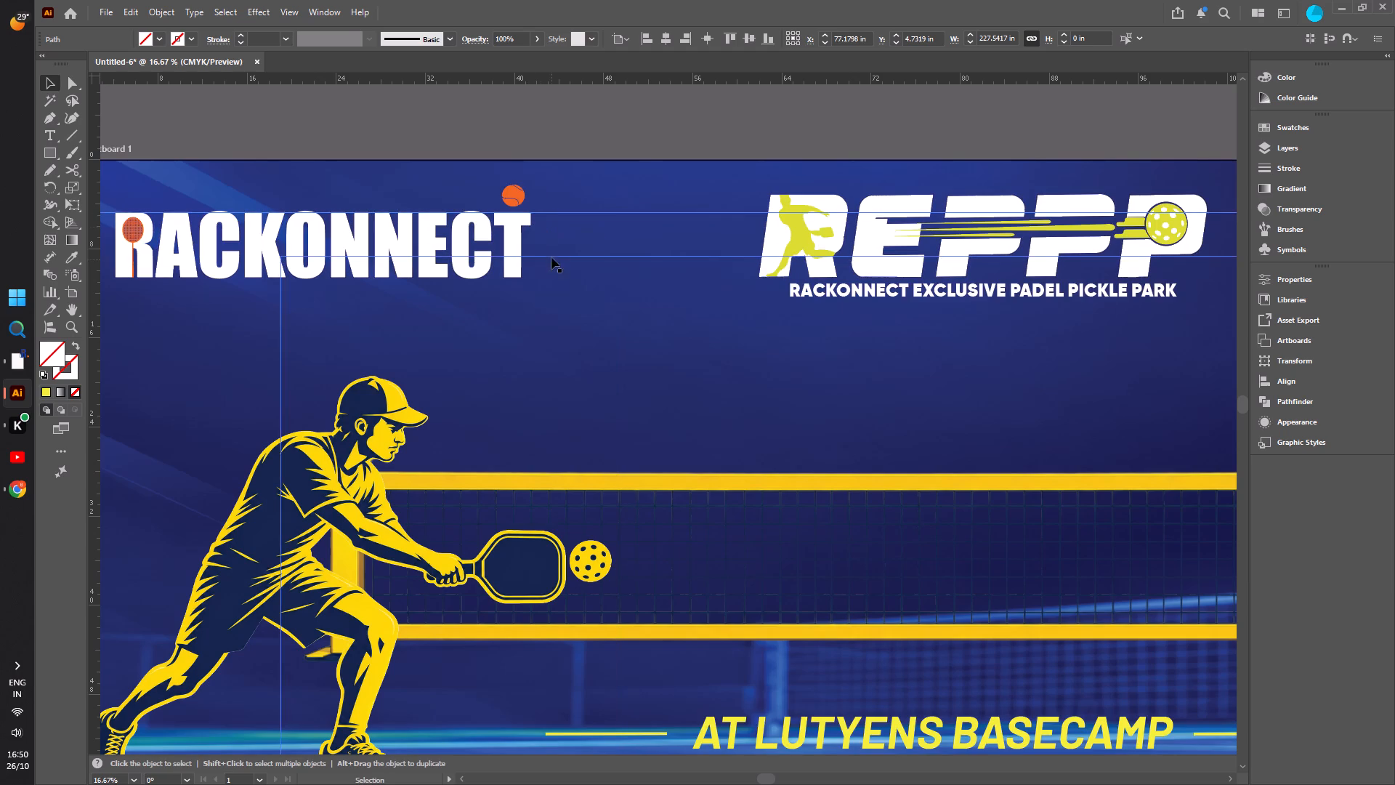
pyautogui.moveTo(541, 76); pyautogui.dragTo(521, 277)
# Scale the REPPP logo down to about 31.9 × 7.7 in, with its top edge on the upper guide.
pyautogui.keyDown('alt'); pyautogui.scroll(-4, 515, 366); pyautogui.keyUp('alt')
pyautogui.keyDown('alt'); pyautogui.scroll(3, 608, 362); pyautogui.keyUp('alt')
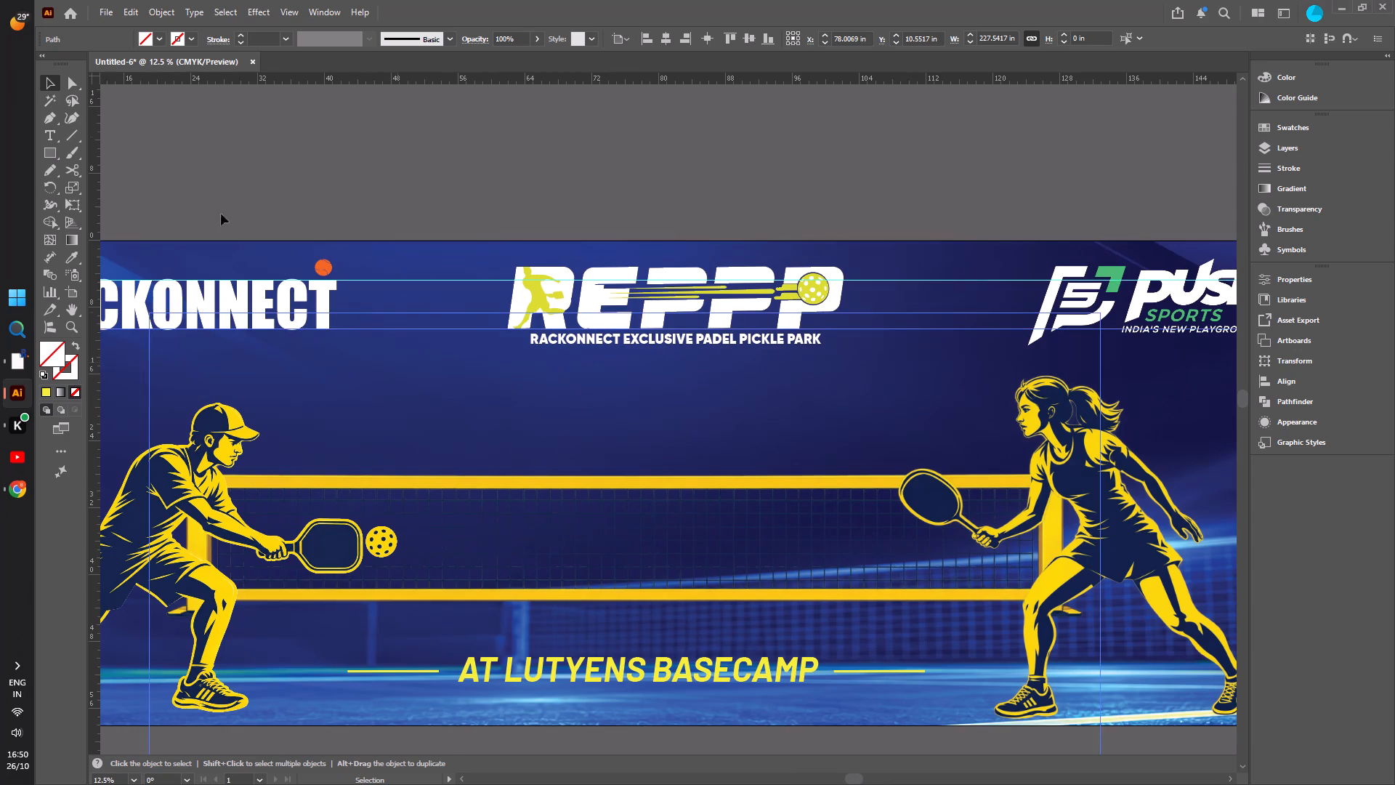
pyautogui.click(48, 81)
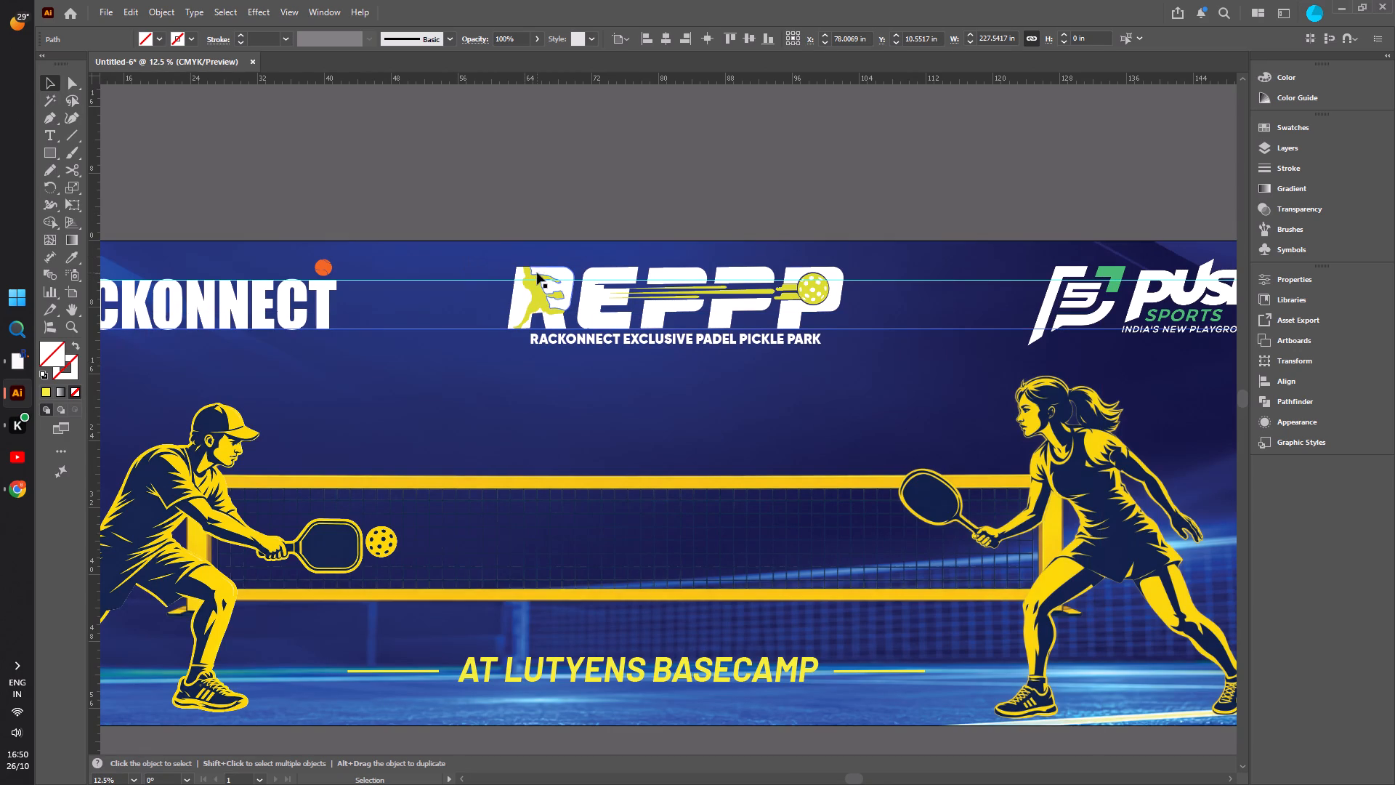
pyautogui.click(537, 273)
pyautogui.keyDown('shift'); pyautogui.moveTo(507, 267); pyautogui.dragTo(549, 278); pyautogui.keyUp('shift')
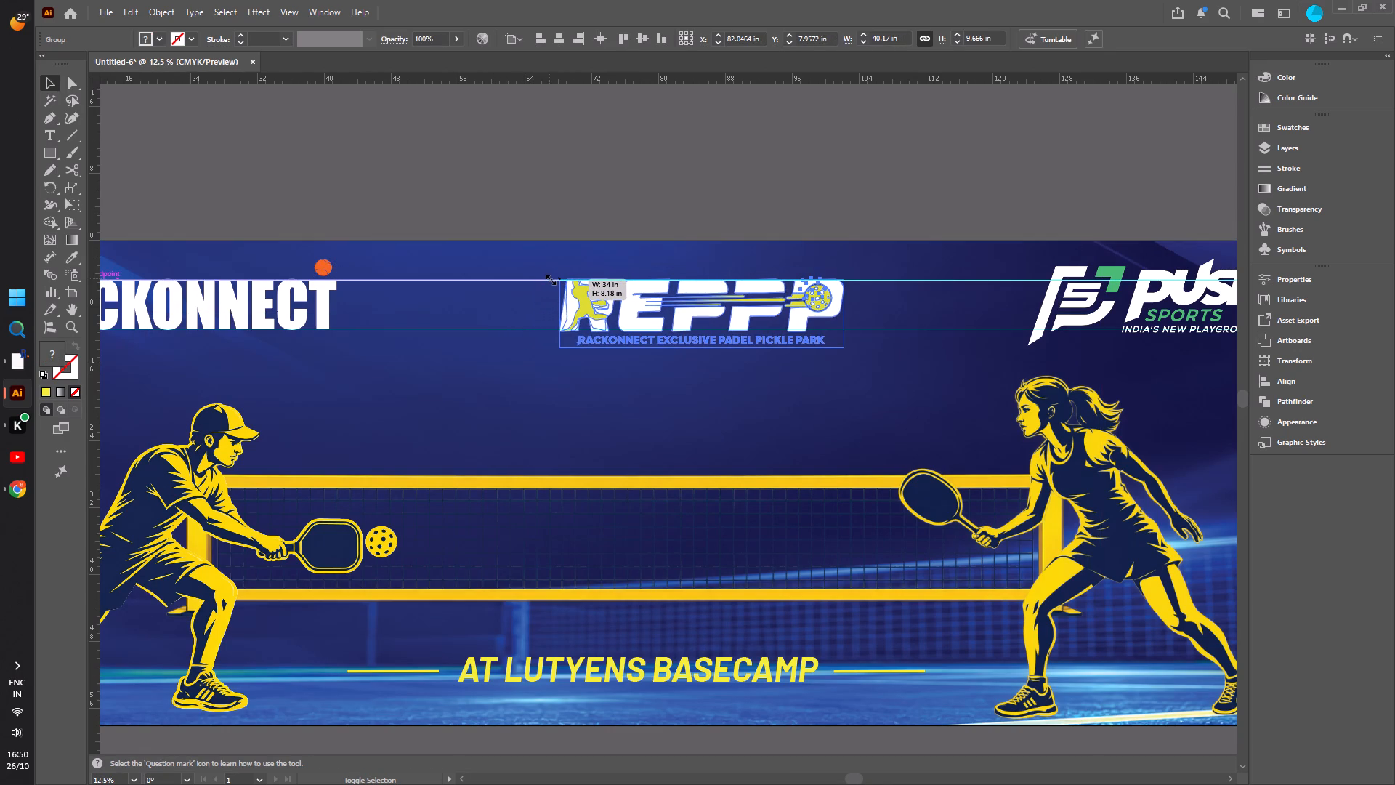
pyautogui.keyDown('shift'); pyautogui.moveTo(549, 278); pyautogui.dragTo(552, 280); pyautogui.keyUp('shift')
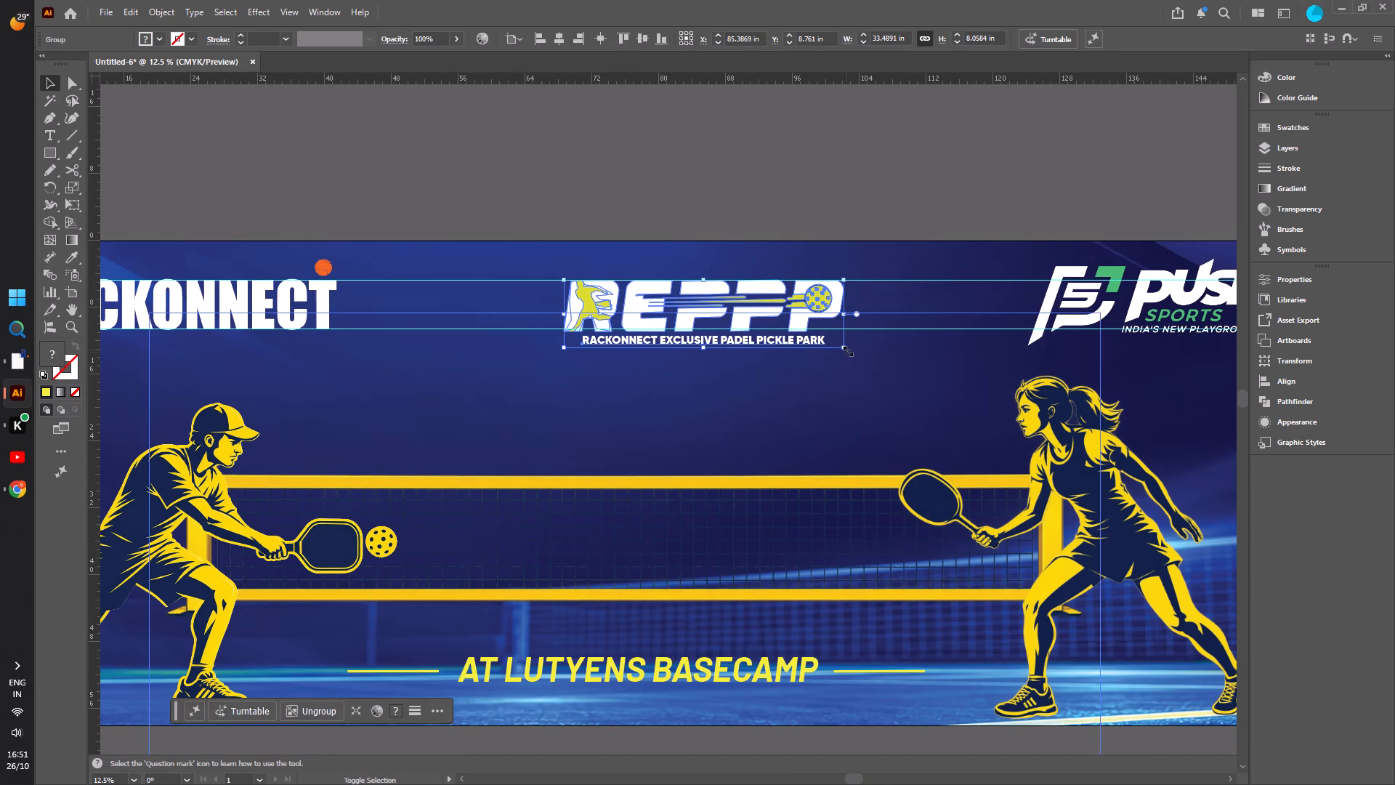
pyautogui.keyDown('shift'); pyautogui.moveTo(845, 350); pyautogui.dragTo(833, 347); pyautogui.keyUp('shift')
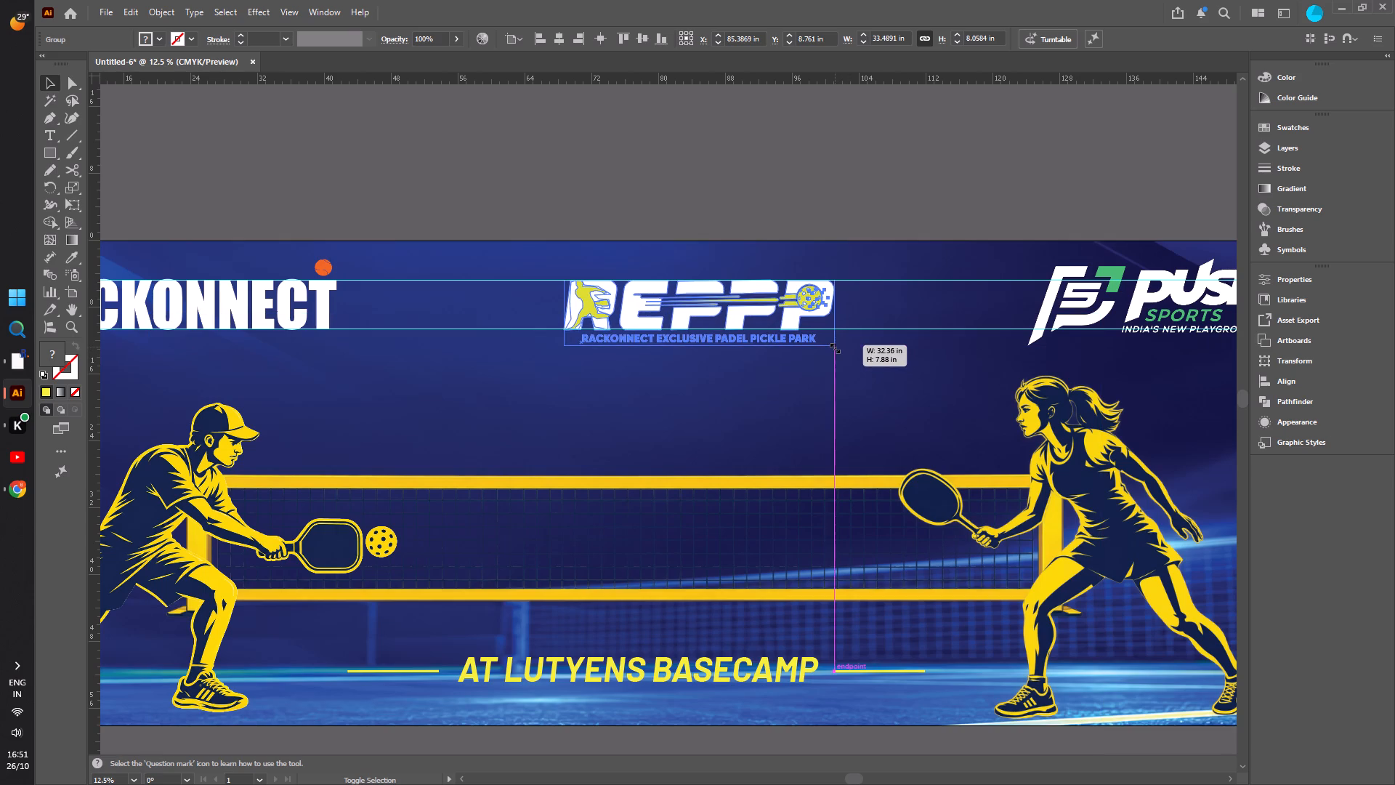
pyautogui.keyDown('shift'); pyautogui.moveTo(833, 347); pyautogui.dragTo(830, 347); pyautogui.keyUp('shift')
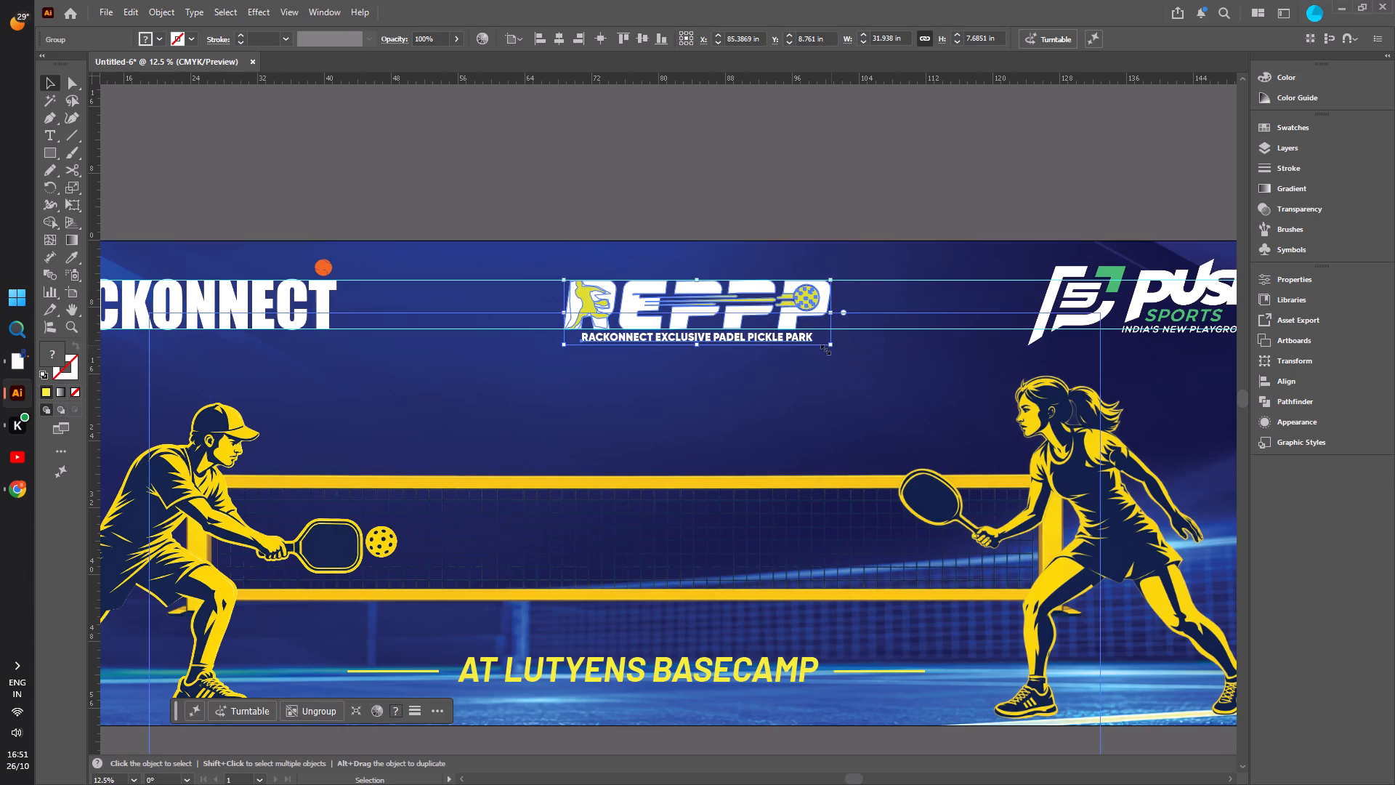
# Nudge the Push Sports logo down slightly and scale it a little smaller from its upper-right corner, then deselect it.
pyautogui.keyDown('alt'); pyautogui.scroll(-3, 501, 415); pyautogui.keyUp('alt')
pyautogui.keyDown('alt'); pyautogui.scroll(2, 735, 414); pyautogui.keyUp('alt')
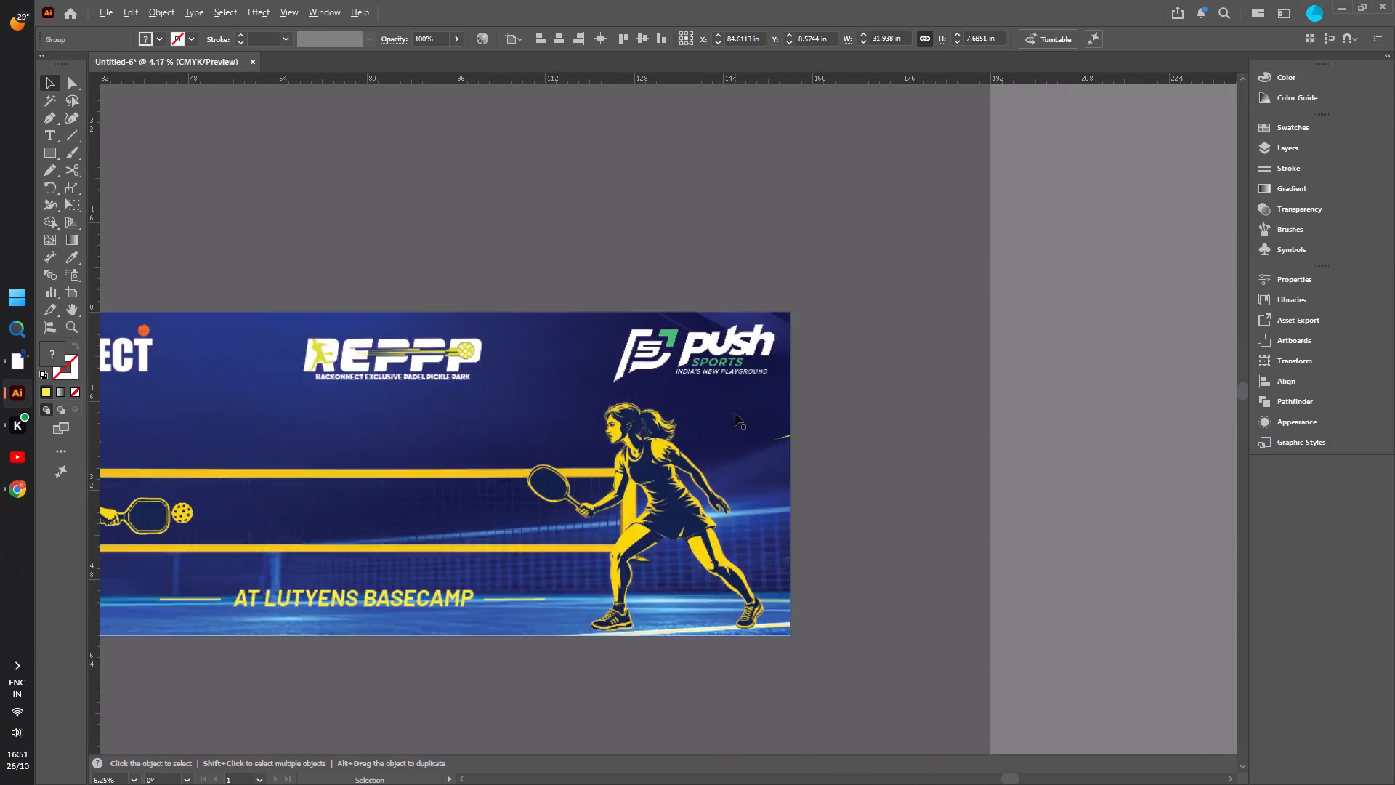
pyautogui.keyDown('alt'); pyautogui.scroll(1, 735, 414); pyautogui.keyUp('alt')
pyautogui.moveTo(726, 297); pyautogui.dragTo(725, 303)
pyautogui.keyDown('shift'); pyautogui.moveTo(796, 286); pyautogui.dragTo(794, 286); pyautogui.keyUp('shift')
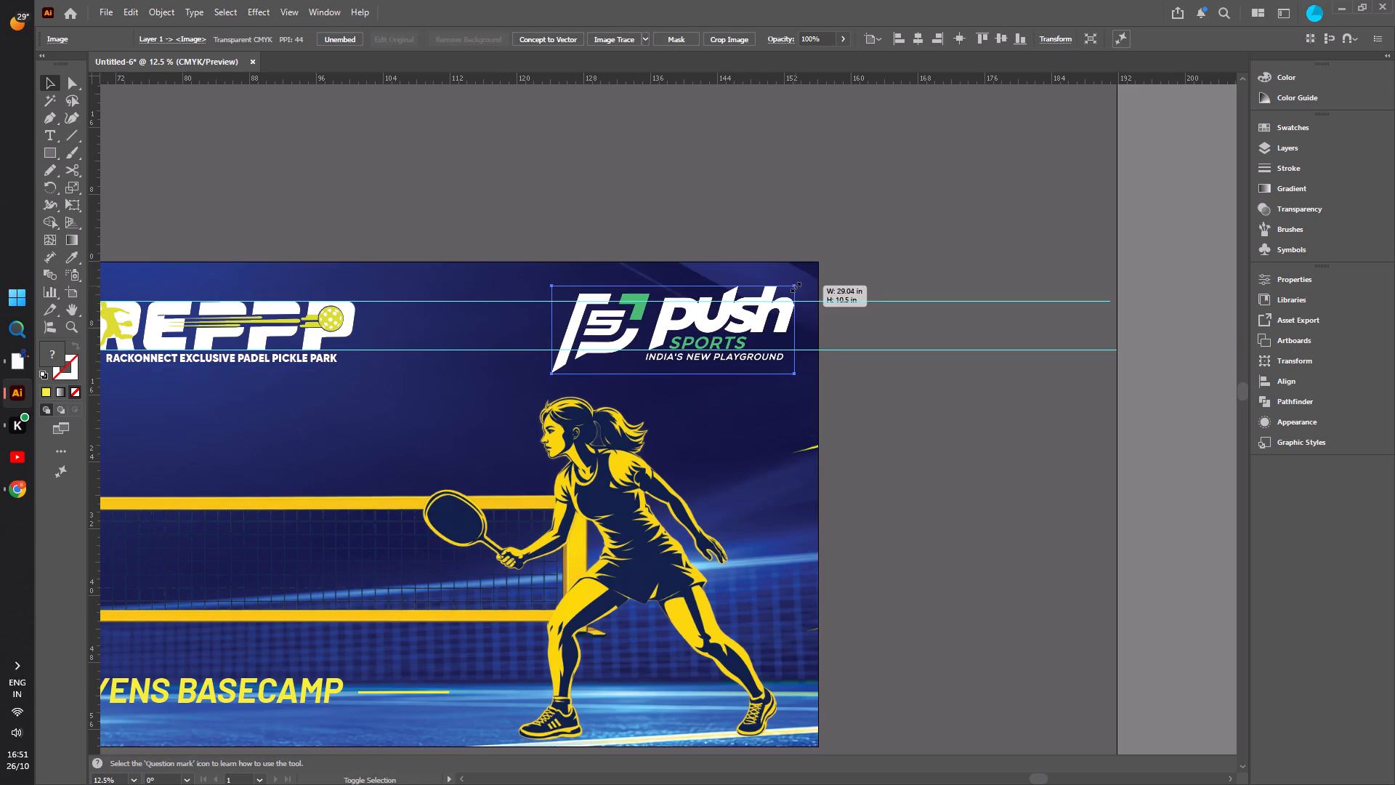
pyautogui.keyDown('shift'); pyautogui.moveTo(794, 286); pyautogui.dragTo(788, 290); pyautogui.keyUp('shift')
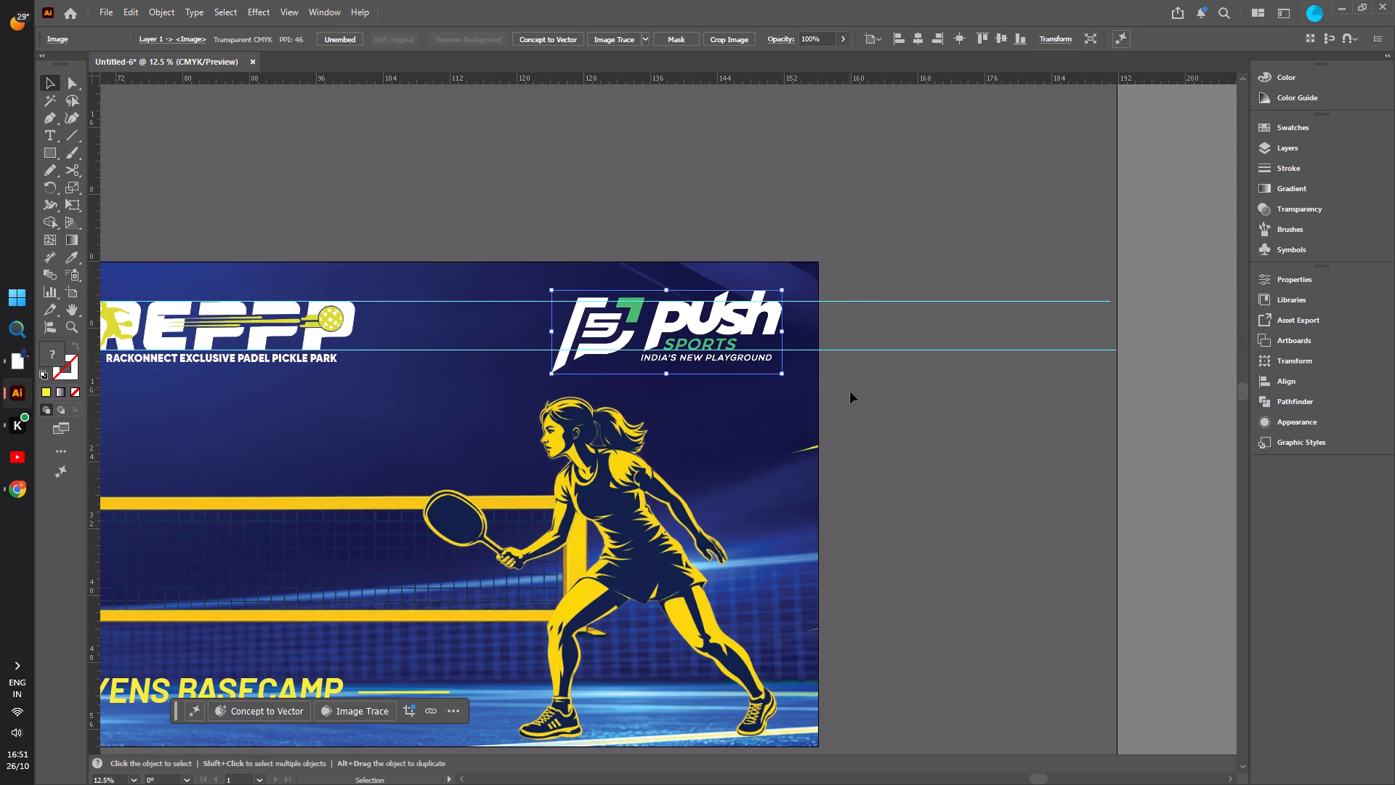
pyautogui.click(867, 395)
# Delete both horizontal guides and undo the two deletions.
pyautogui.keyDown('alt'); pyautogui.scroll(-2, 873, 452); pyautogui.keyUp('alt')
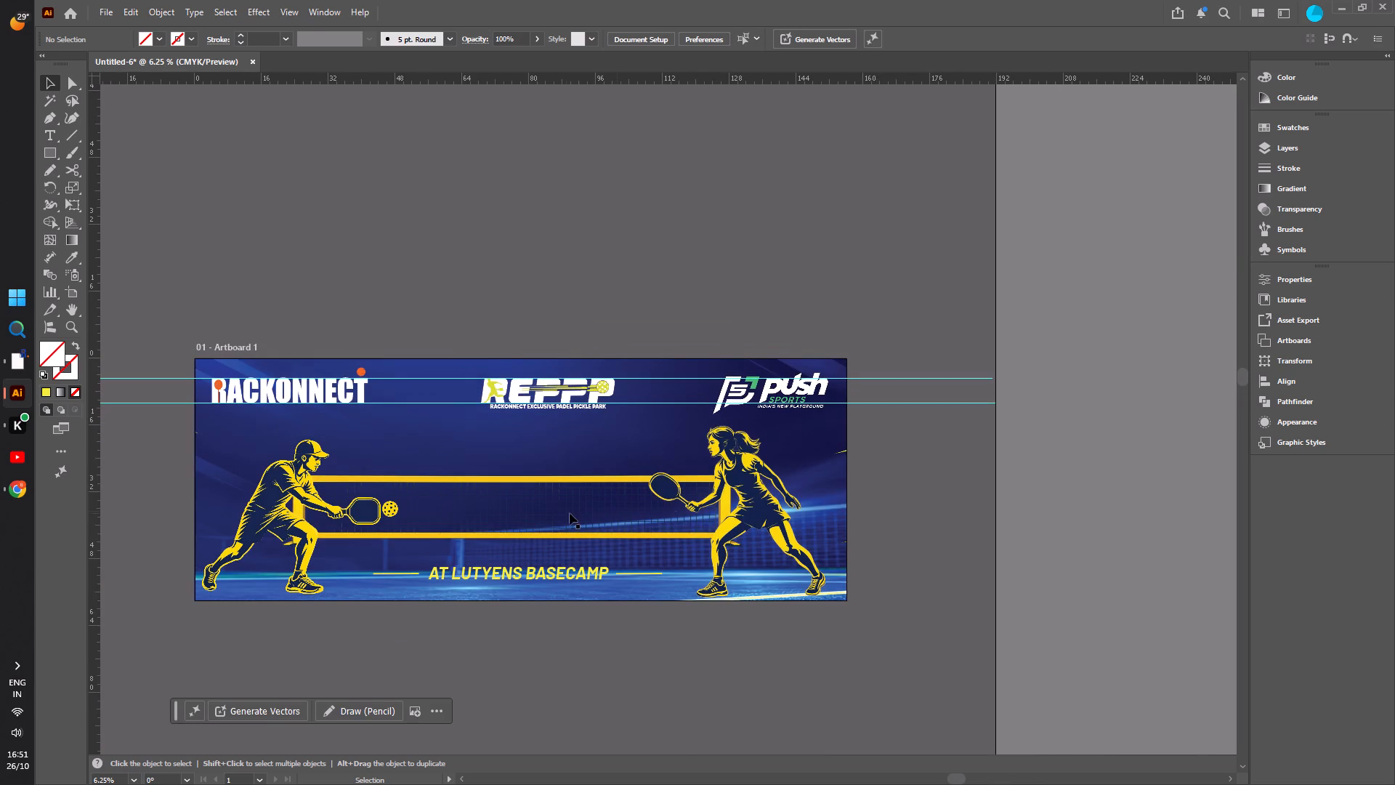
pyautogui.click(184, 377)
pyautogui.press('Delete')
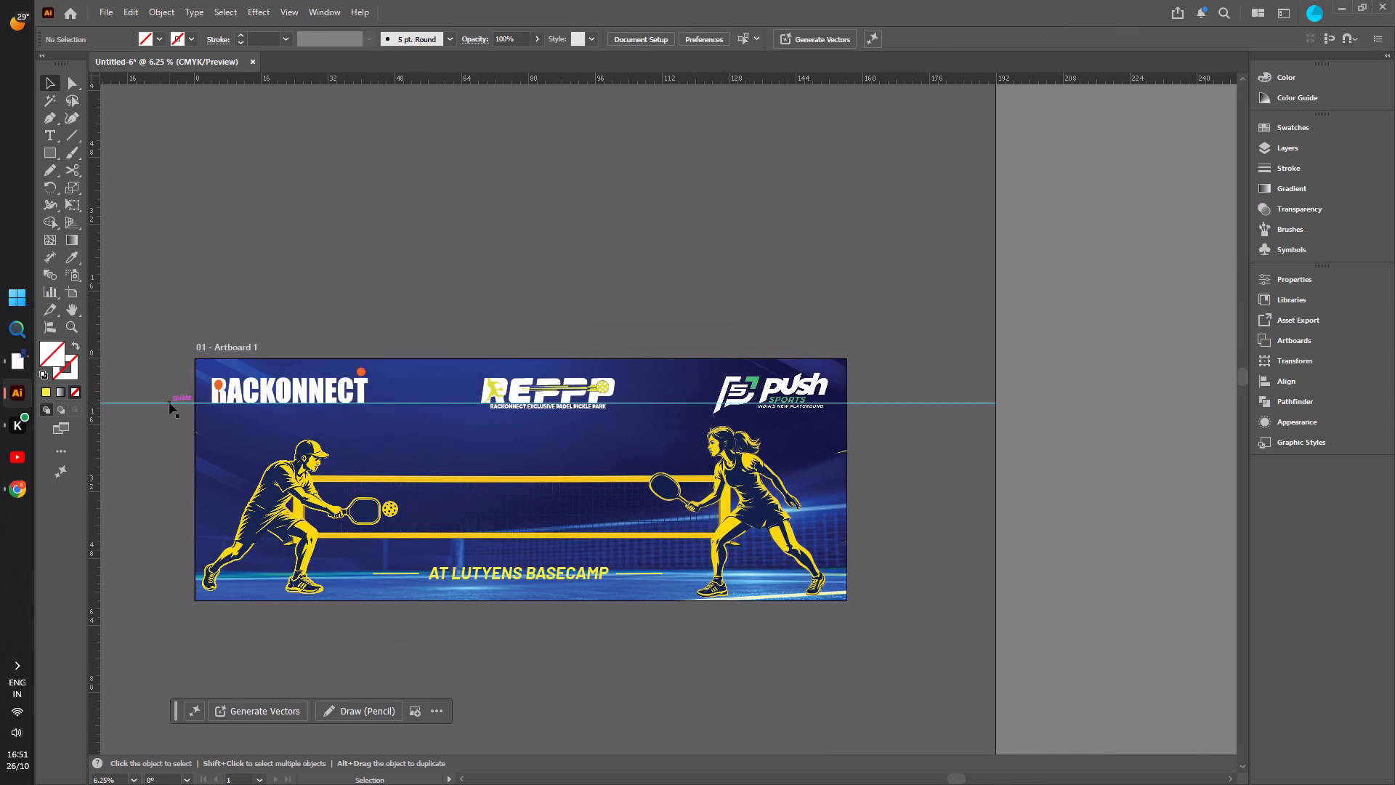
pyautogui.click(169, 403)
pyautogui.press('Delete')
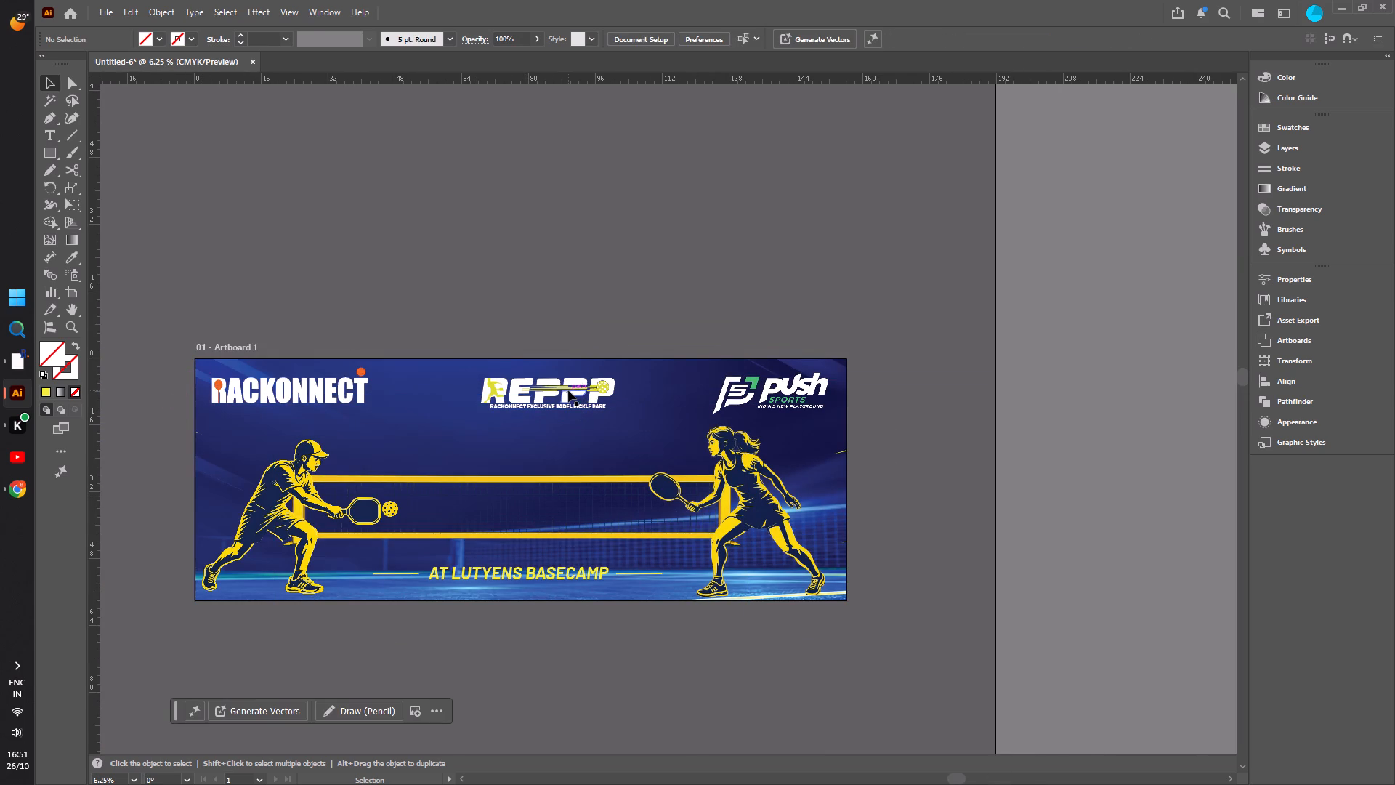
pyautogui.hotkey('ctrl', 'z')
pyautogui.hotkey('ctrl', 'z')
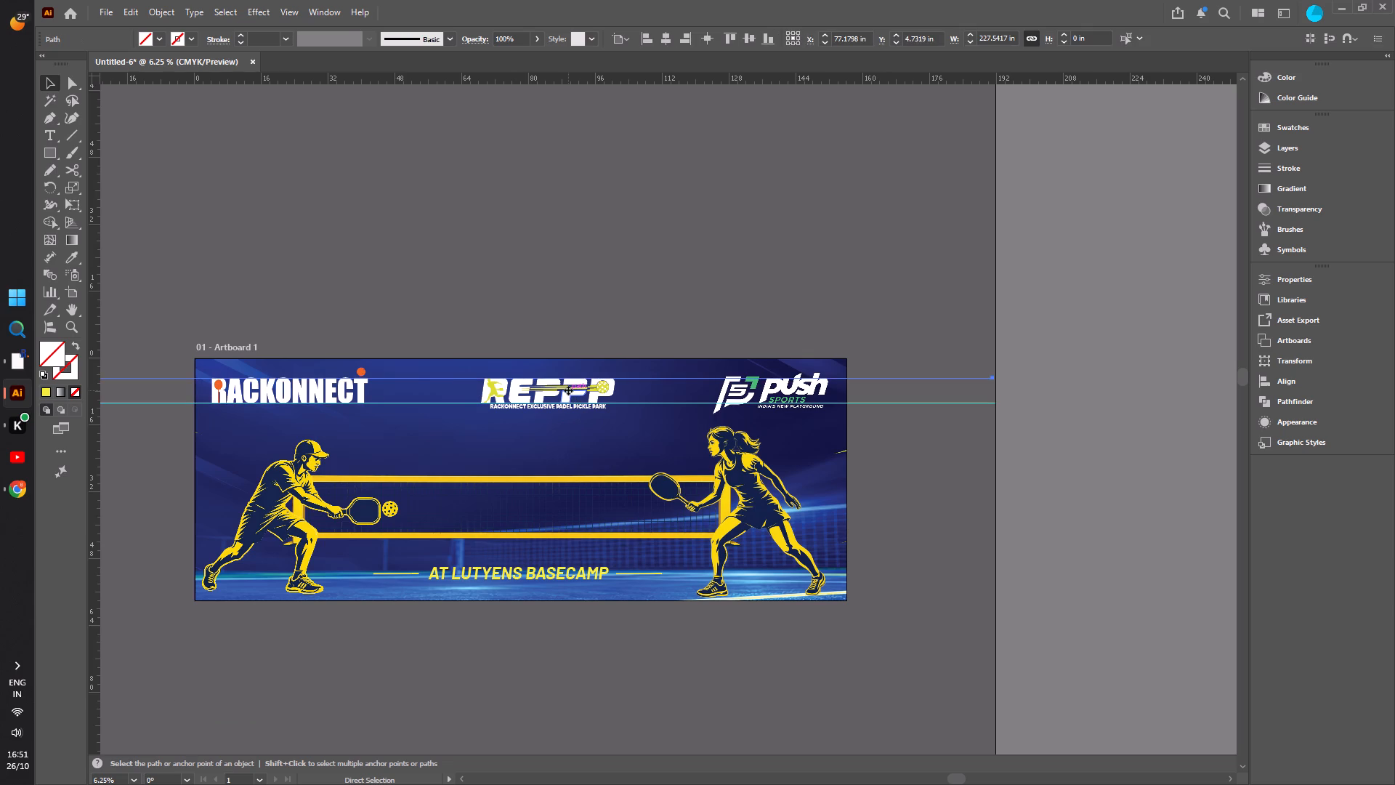
# Move the REPPP logo left along the guides to the artboard's horizontal centre.
pyautogui.click(553, 387)
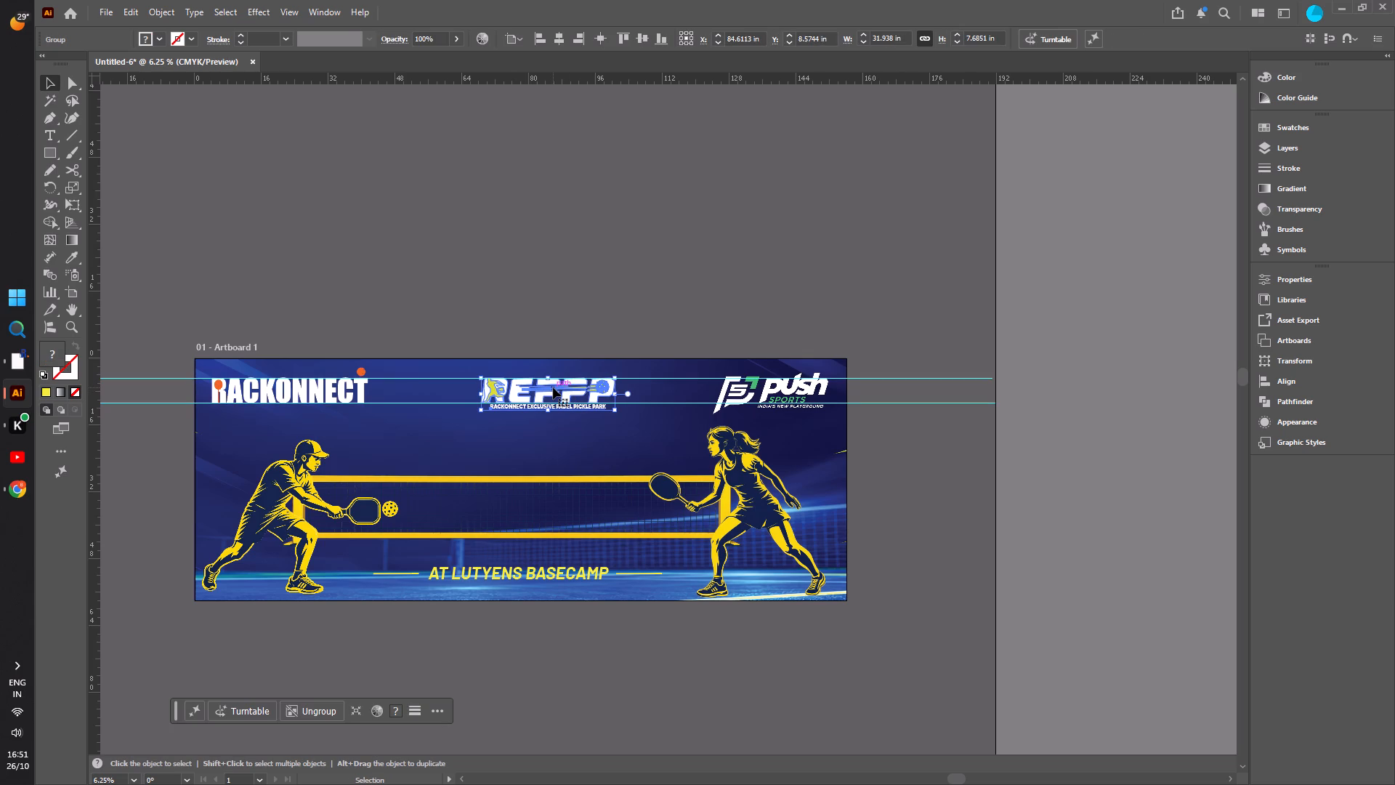
pyautogui.press('Left')
pyautogui.press('Left')
pyautogui.press('Left')
pyautogui.press('Left')
pyautogui.press('Left')
pyautogui.press('Left')
pyautogui.press('Left')
pyautogui.press('Left')
pyautogui.press('Left')
pyautogui.press('Left')
pyautogui.press('Left')
pyautogui.press('Left')
pyautogui.press('Left')
pyautogui.press('Left')
pyautogui.press('Left')
pyautogui.press('Left')
pyautogui.press('Left')
pyautogui.press('Left')
pyautogui.press('Left')
pyautogui.press('Left')
pyautogui.moveTo(553, 387); pyautogui.dragTo(543, 390)
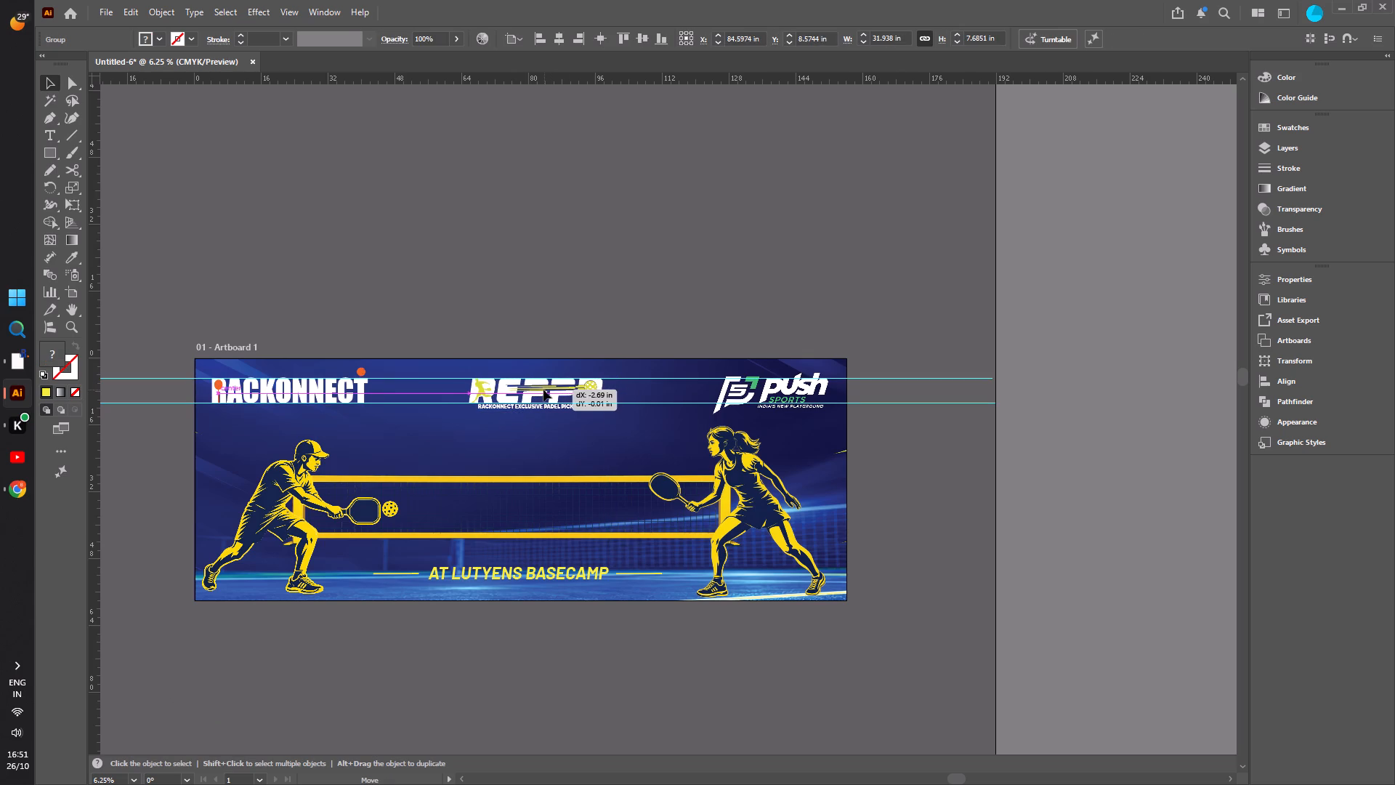
pyautogui.moveTo(543, 390); pyautogui.dragTo(527, 390)
pyautogui.click(538, 285)
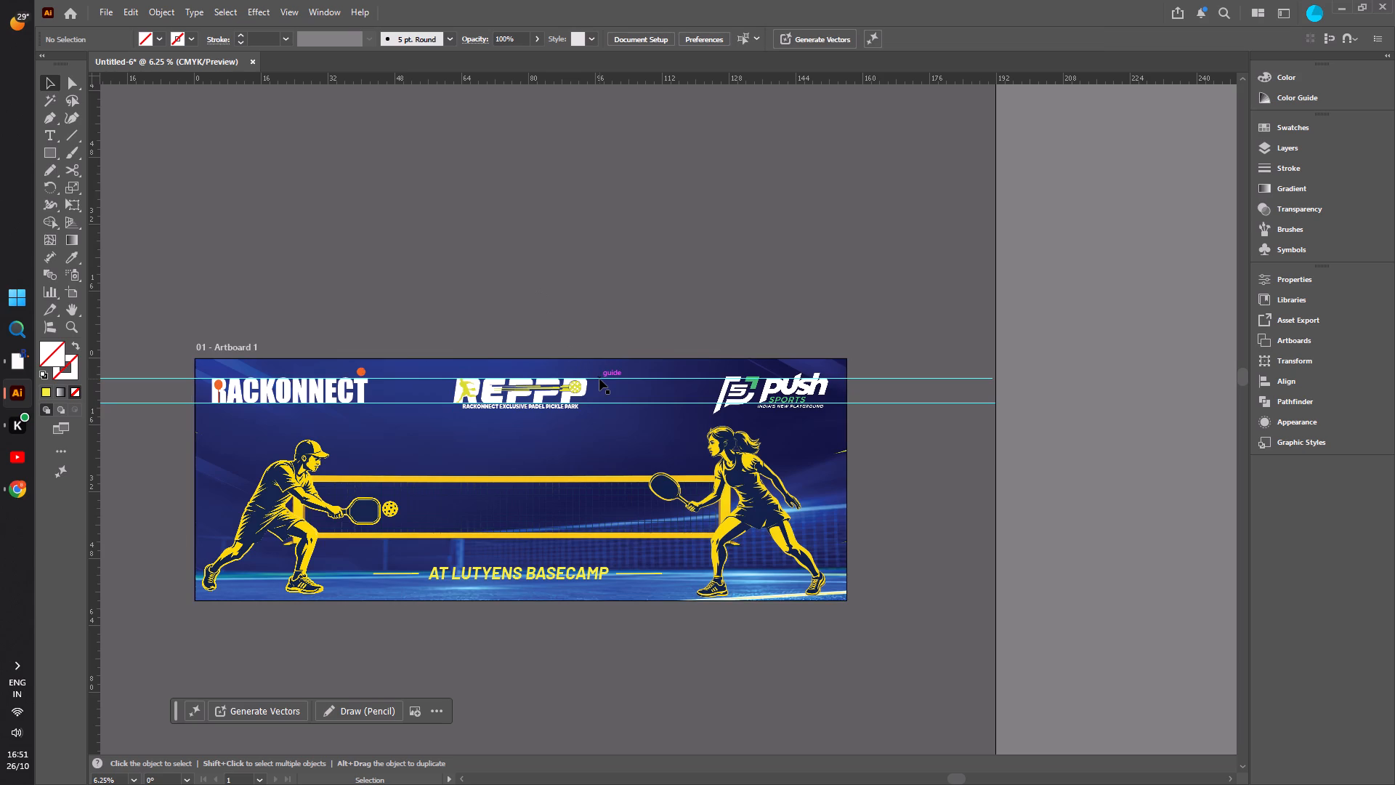
# Delete both horizontal guides running across the logos.
pyautogui.click(601, 377)
pyautogui.press('Delete')
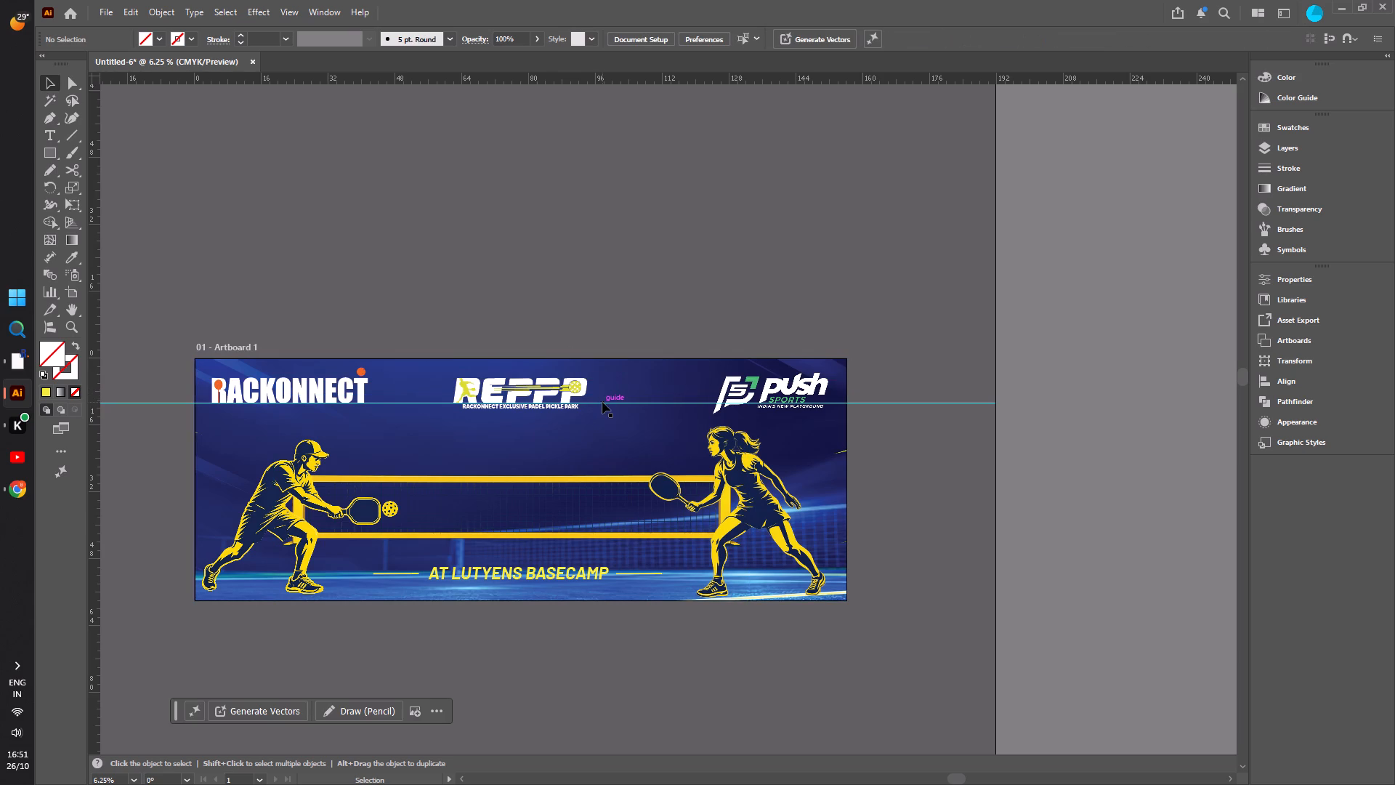
pyautogui.click(602, 402)
pyautogui.press('Delete')
pyautogui.click(598, 199)
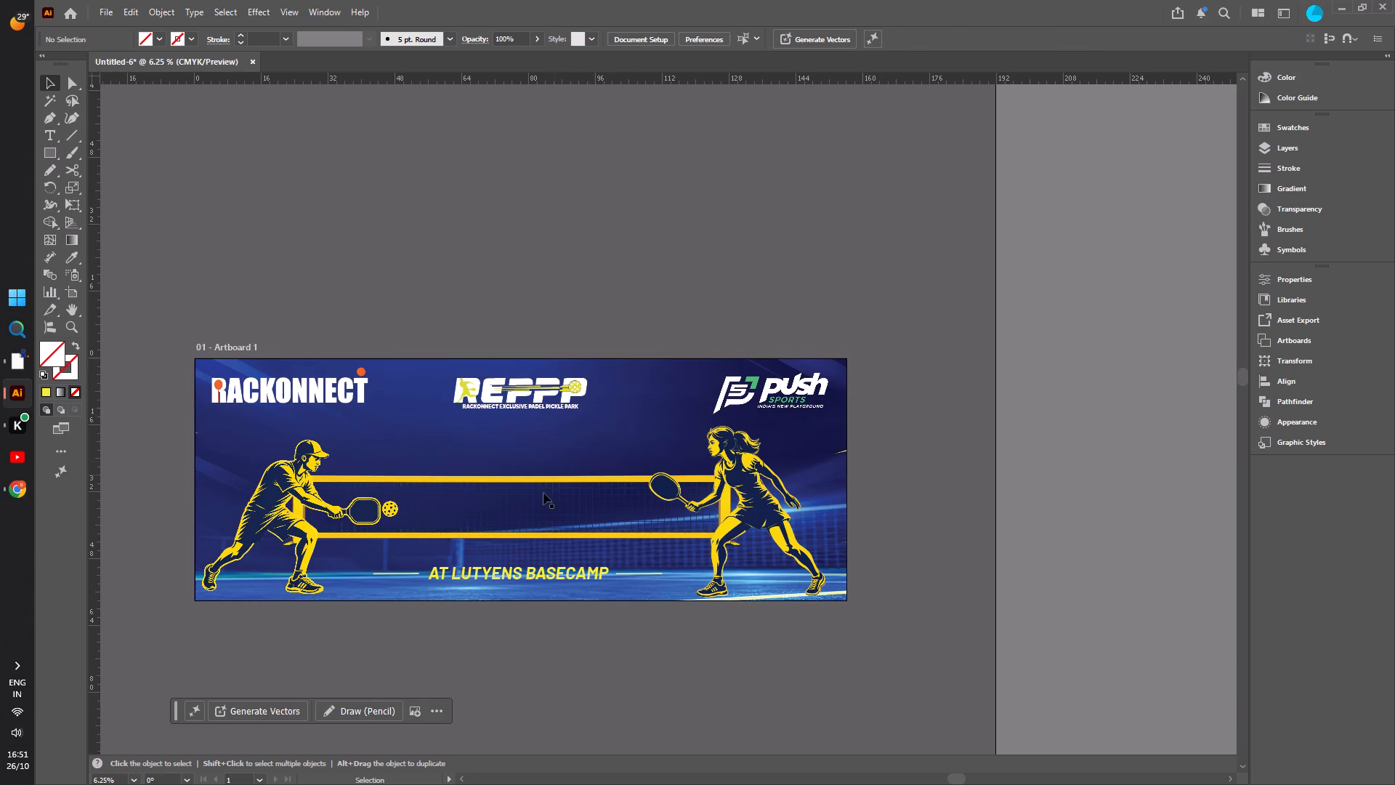
# Group the "AT LUTYENS BASECAMP" text with the yellow lines on either side of it.
pyautogui.click(406, 573)
pyautogui.keyDown('shift'); pyautogui.click(463, 573); pyautogui.keyUp('shift')
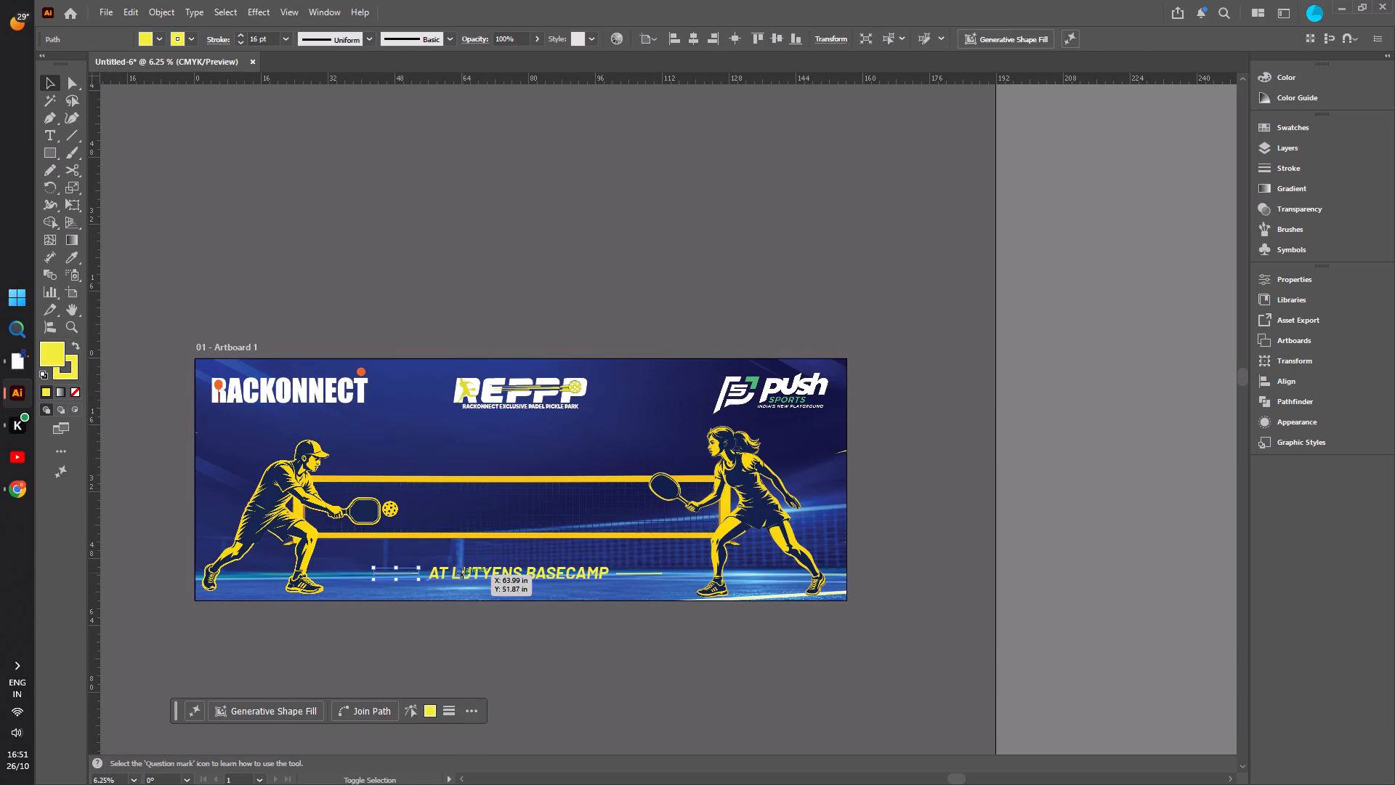
pyautogui.keyDown('shift'); pyautogui.click(632, 573); pyautogui.keyUp('shift')
pyautogui.hotkey('ctrl', 'g')
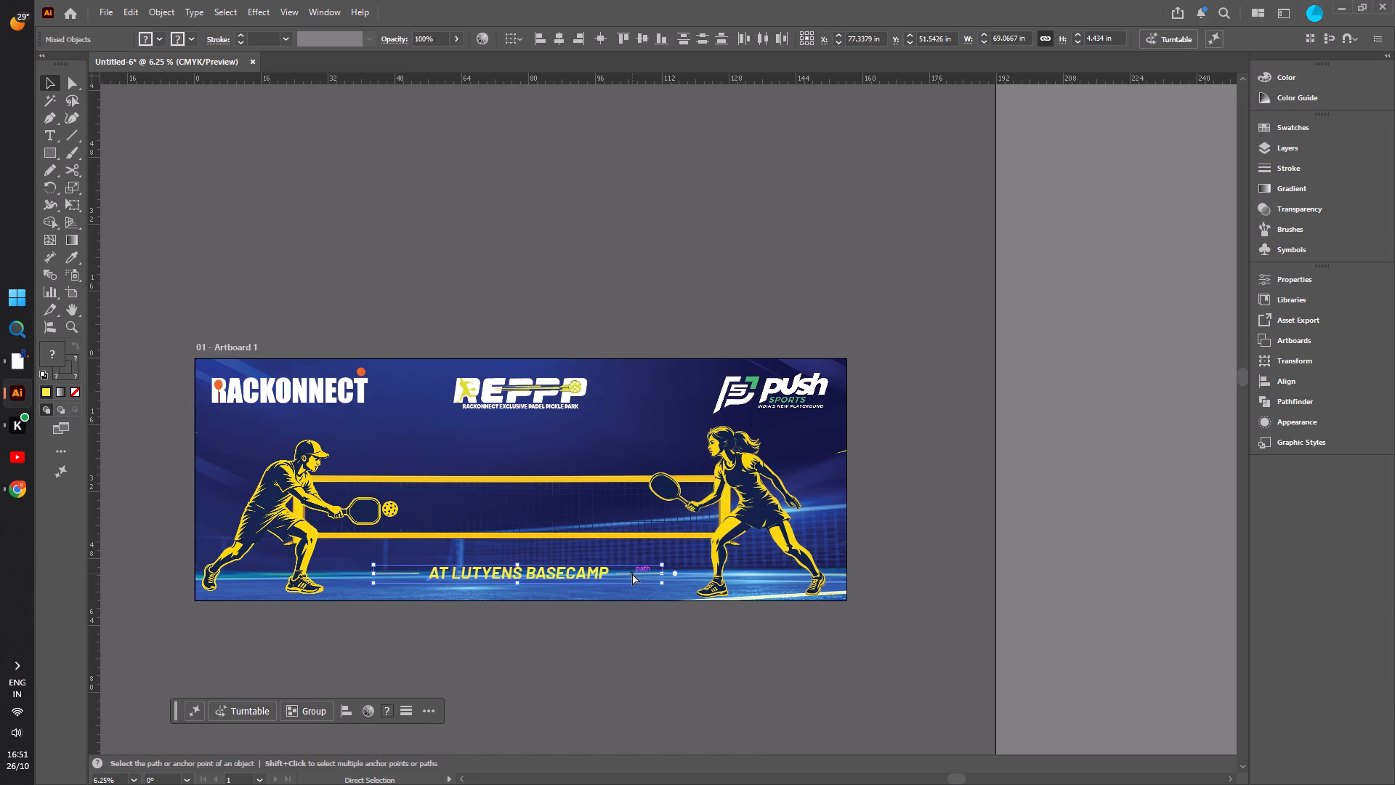
# Move the "AT LUTYENS BASECAMP" group up to just below the REPPP logo, centred horizontally on the artboard.
pyautogui.moveTo(557, 571); pyautogui.dragTo(545, 435)
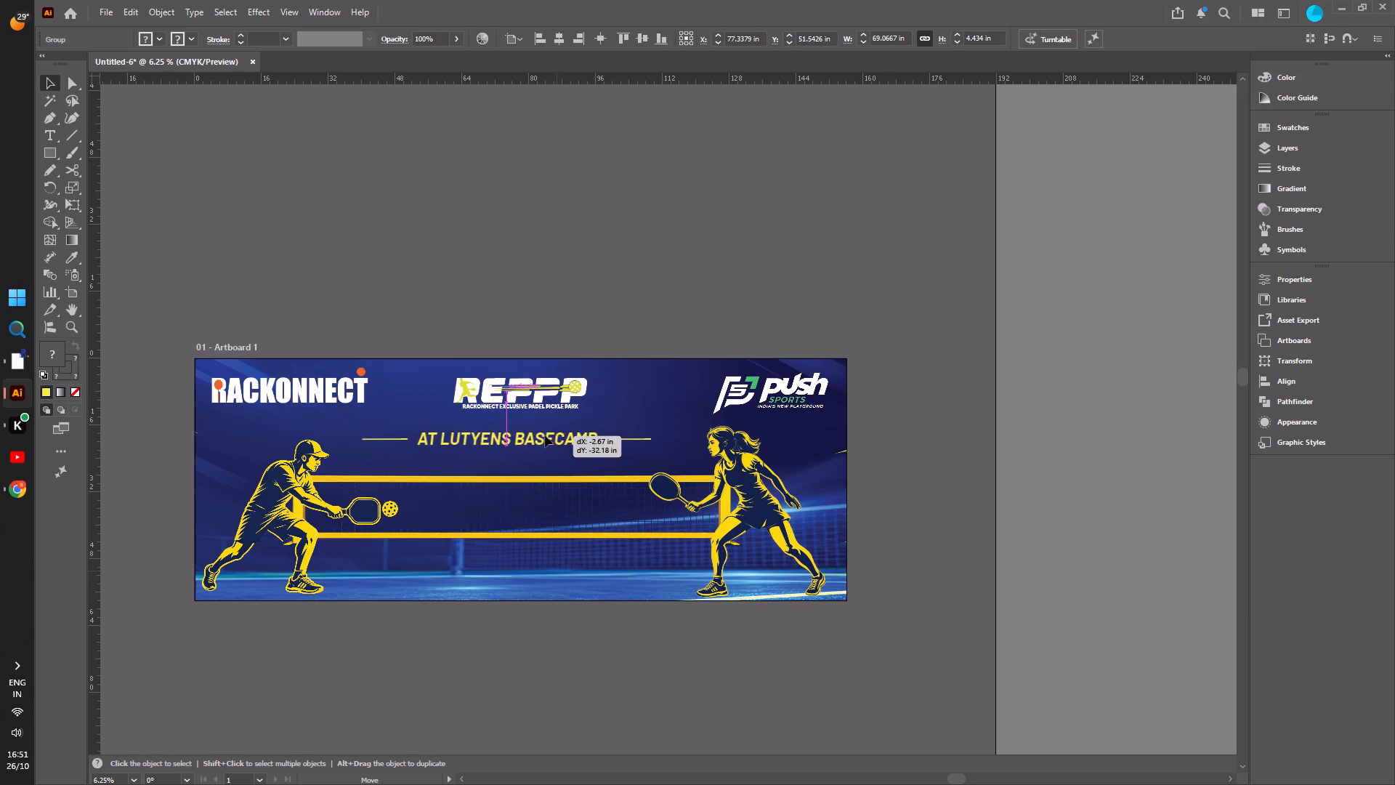
pyautogui.moveTo(545, 435); pyautogui.dragTo(559, 434)
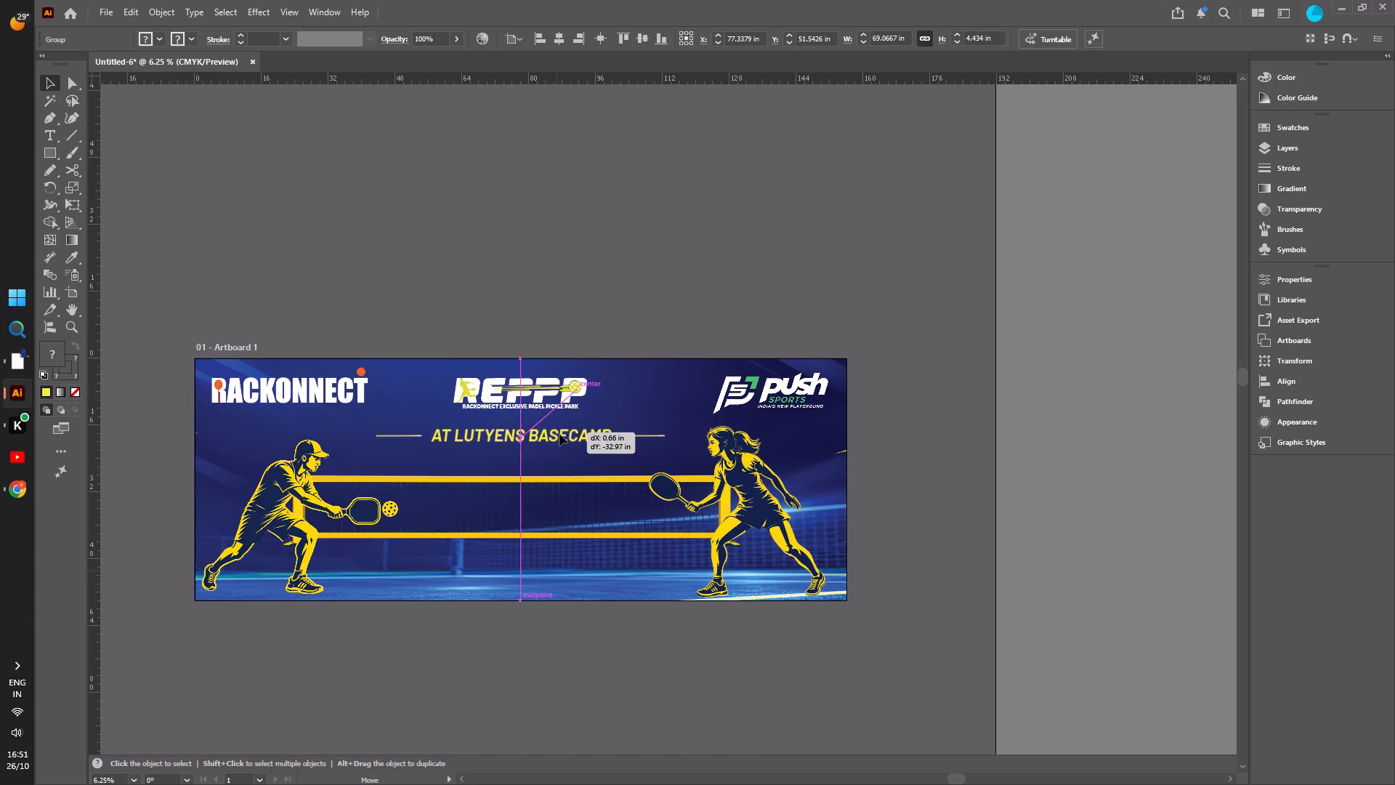
pyautogui.moveTo(559, 434); pyautogui.dragTo(559, 430)
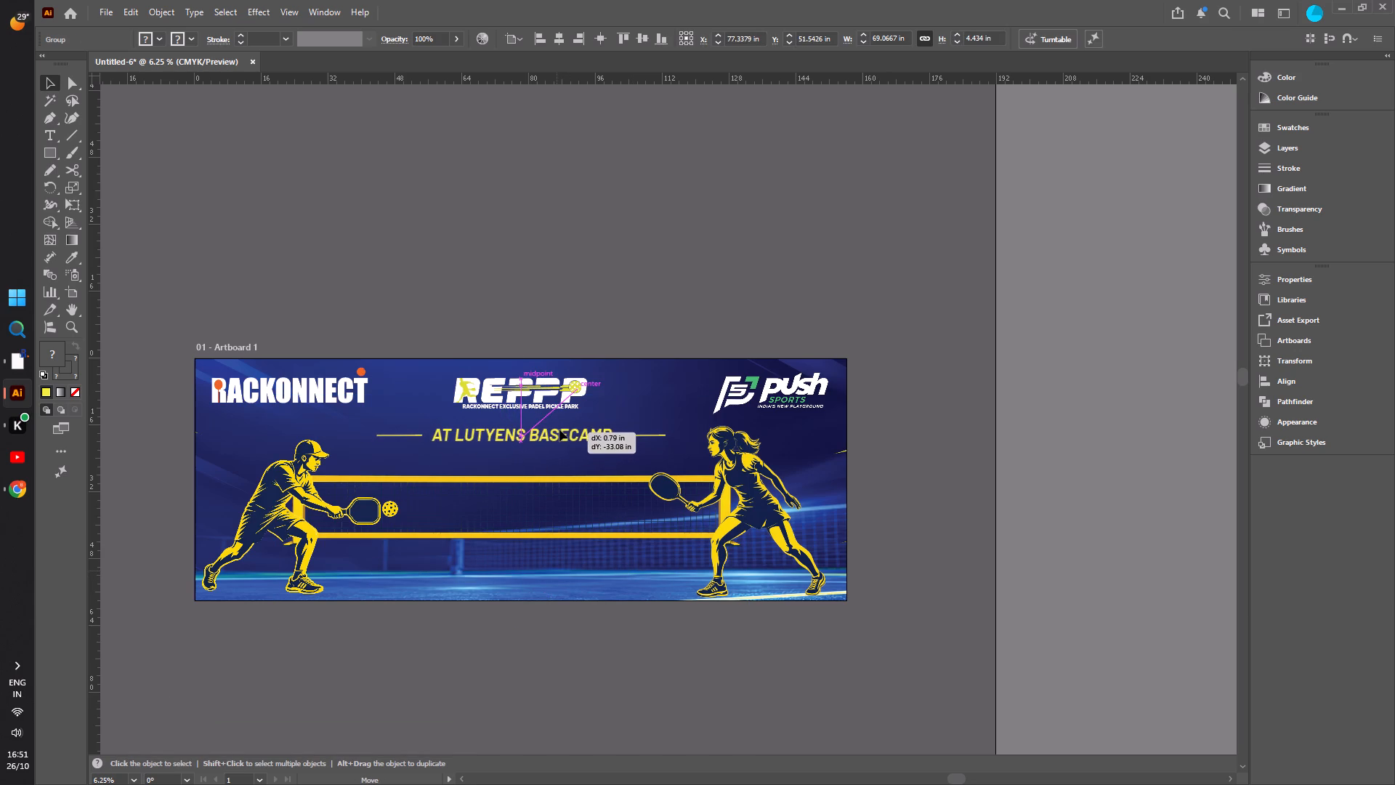
pyautogui.moveTo(559, 430); pyautogui.dragTo(558, 428)
pyautogui.click(589, 251)
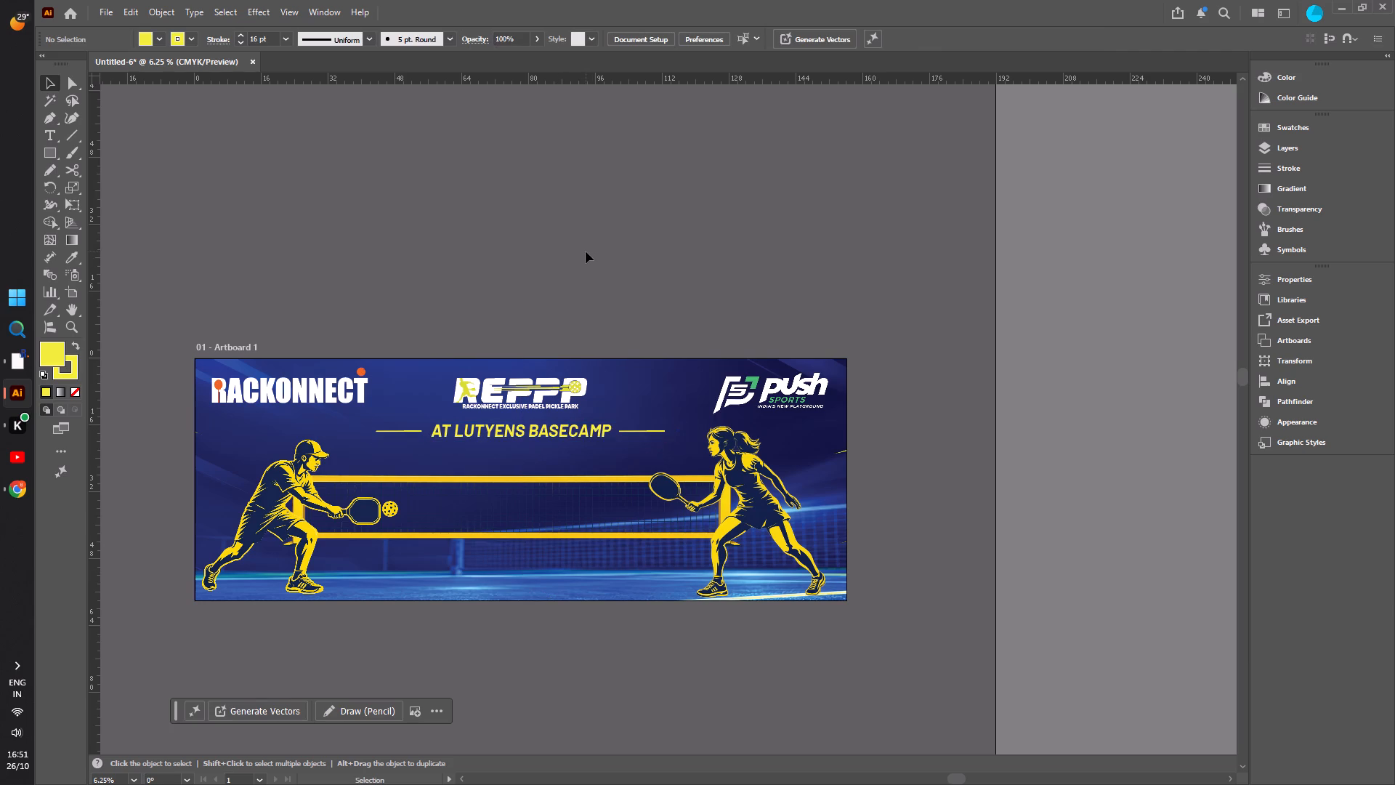
# Scale the female player image slightly smaller and move it about 4.5 in right and 1.8 in up.
pyautogui.keyDown('alt'); pyautogui.scroll(-2, 648, 267); pyautogui.keyUp('alt')
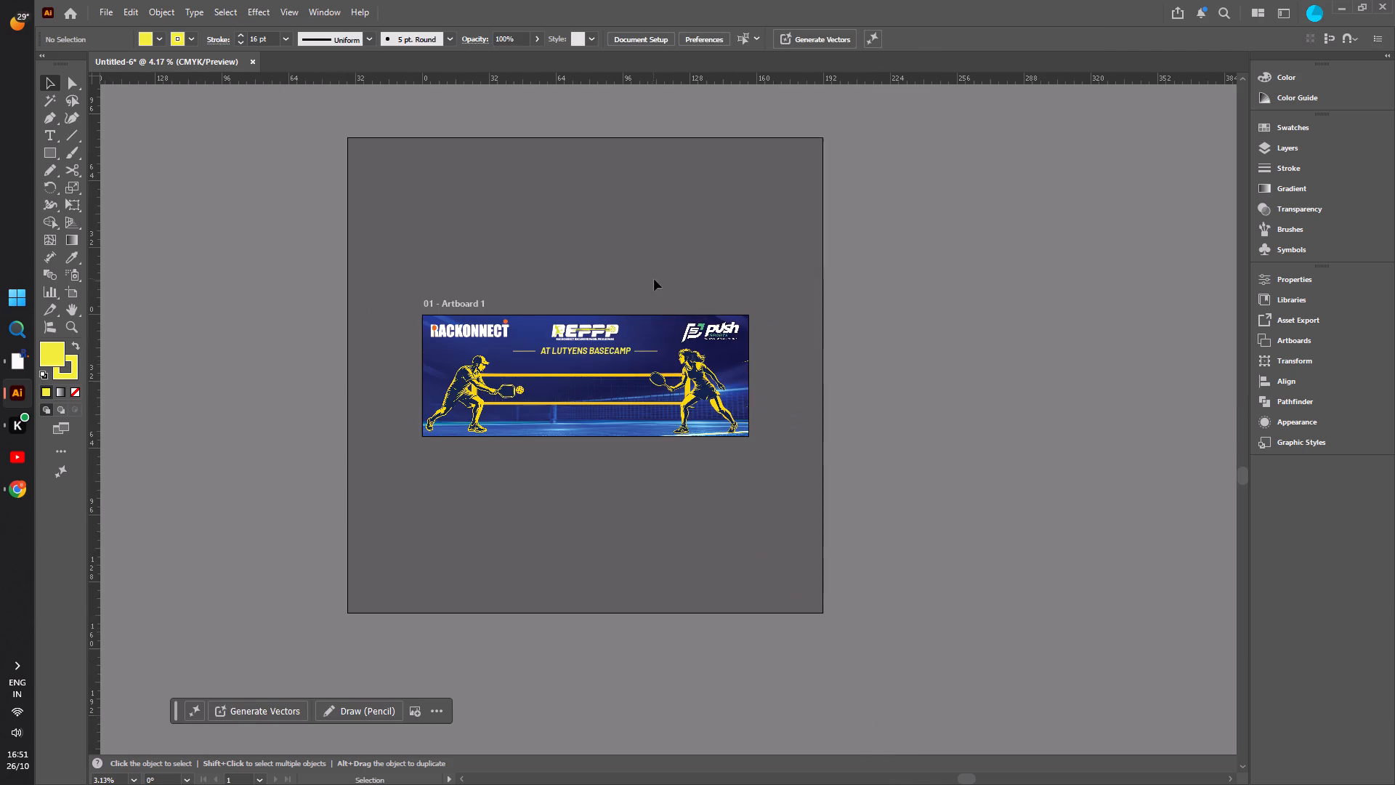
pyautogui.keyDown('alt'); pyautogui.scroll(2, 317, 446); pyautogui.keyUp('alt')
pyautogui.scroll(3, 509, 459)
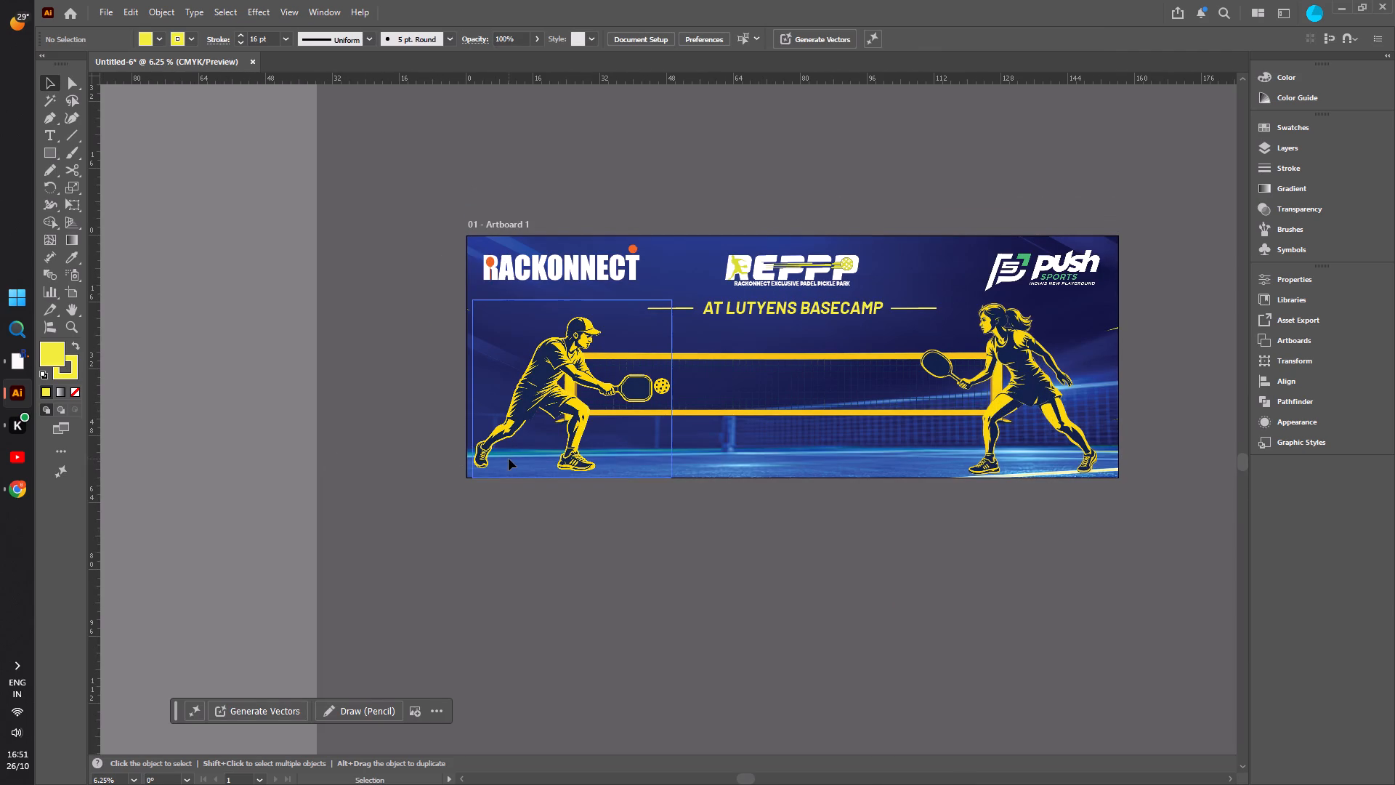
pyautogui.click(711, 528)
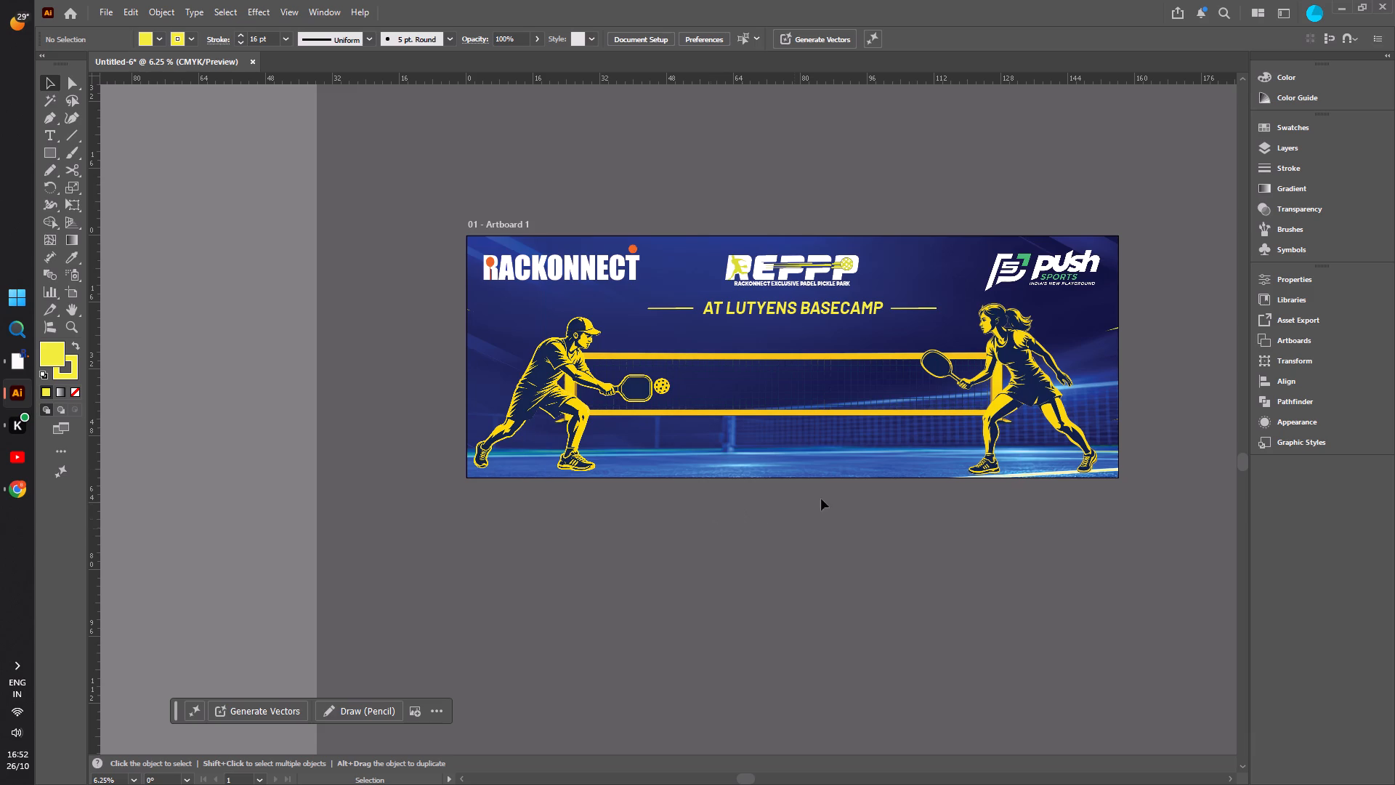
pyautogui.click(1014, 379)
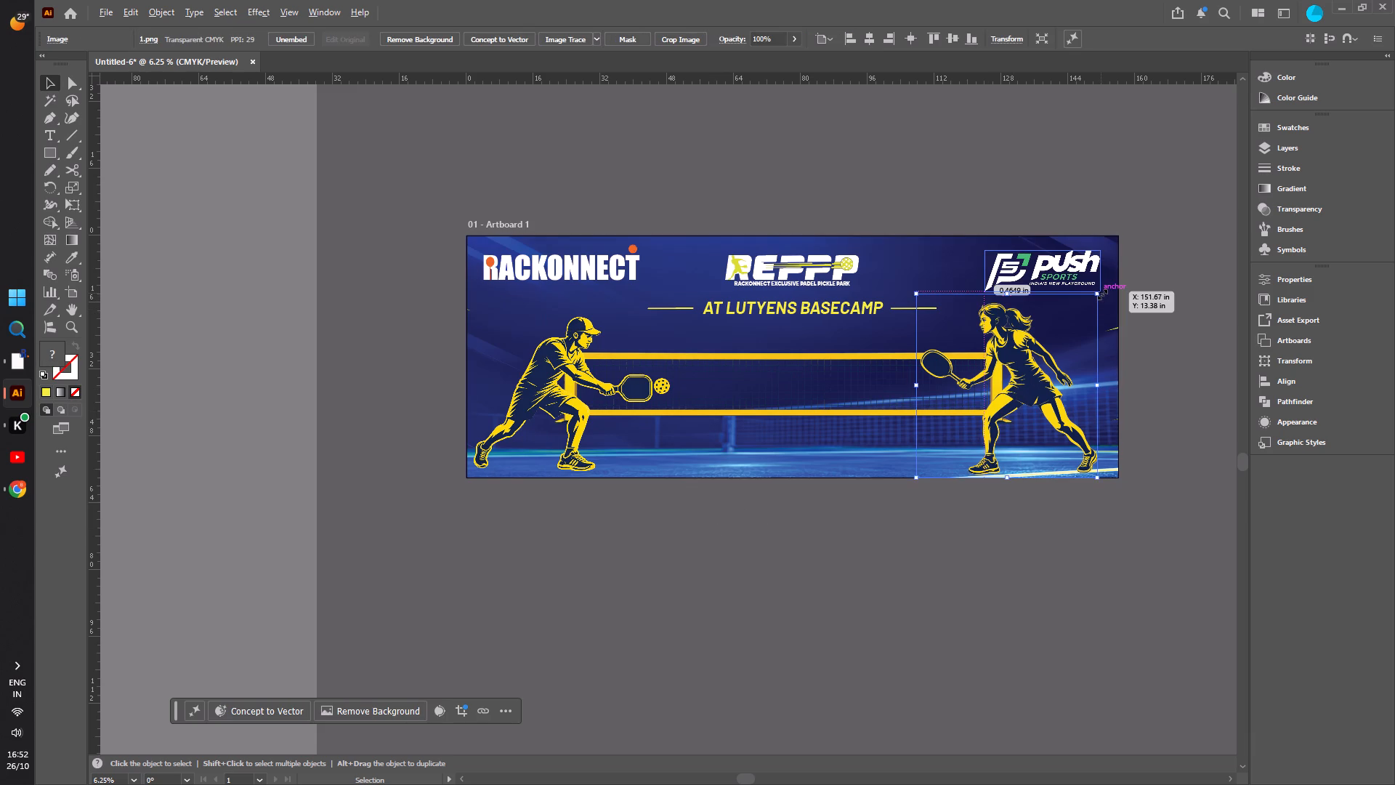
pyautogui.keyDown('alt'); pyautogui.moveTo(1101, 293); pyautogui.dragTo(1093, 307); pyautogui.keyUp('alt')
pyautogui.moveTo(1009, 392); pyautogui.dragTo(1029, 385)
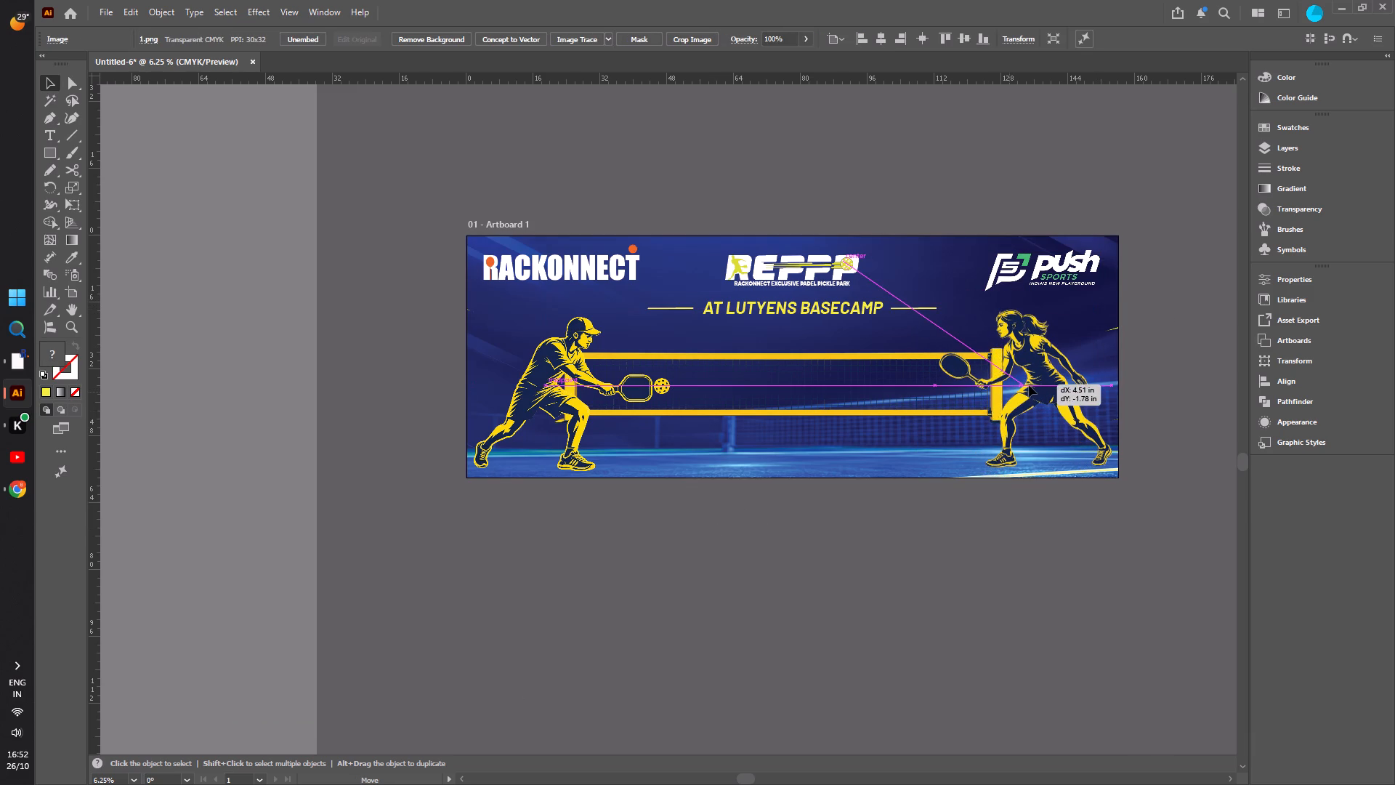
pyautogui.moveTo(1029, 385); pyautogui.dragTo(1030, 385)
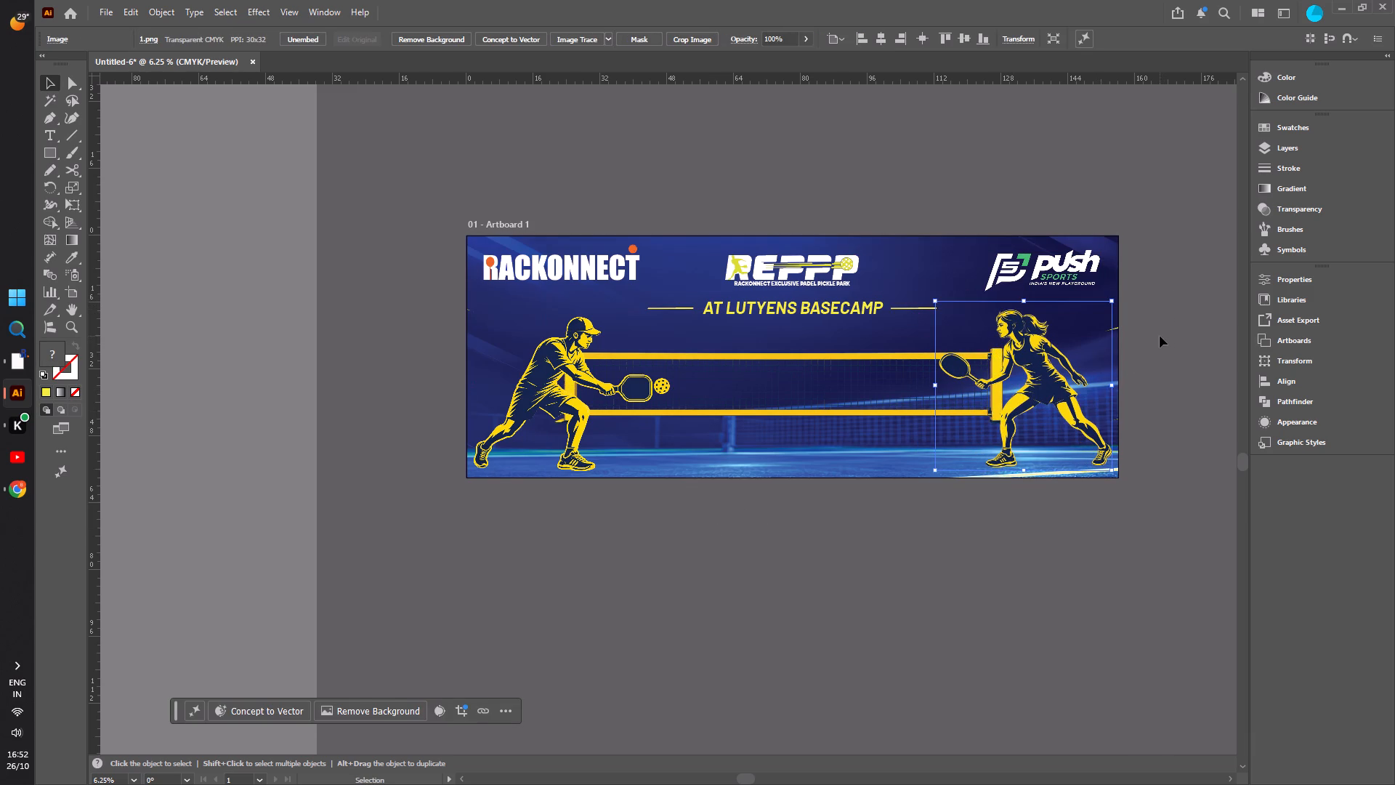
pyautogui.click(1160, 336)
# Delete the yellow-bordered net image between the two players.
pyautogui.click(802, 371)
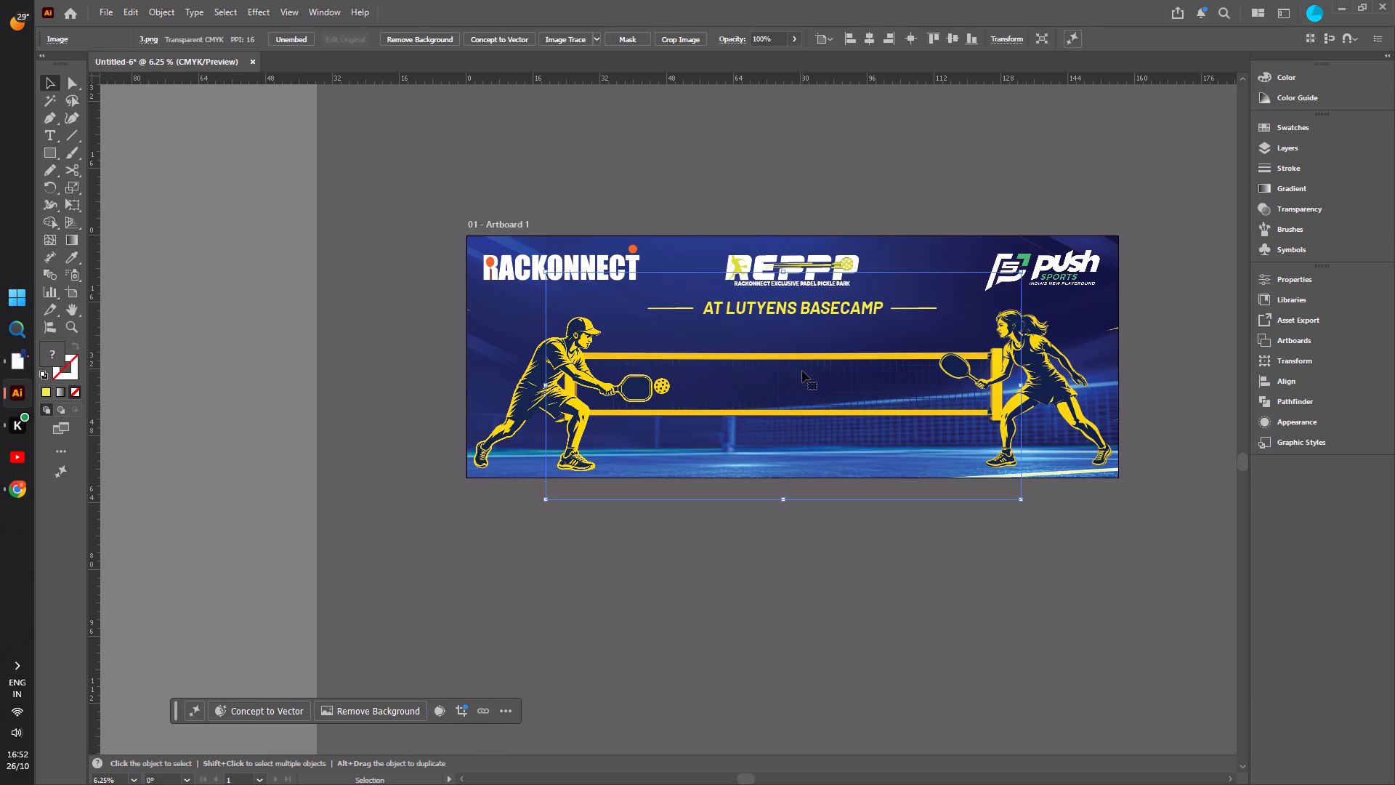
pyautogui.press('Delete')
# Delete the yellow male and female player images from the banner.
pyautogui.click(520, 414)
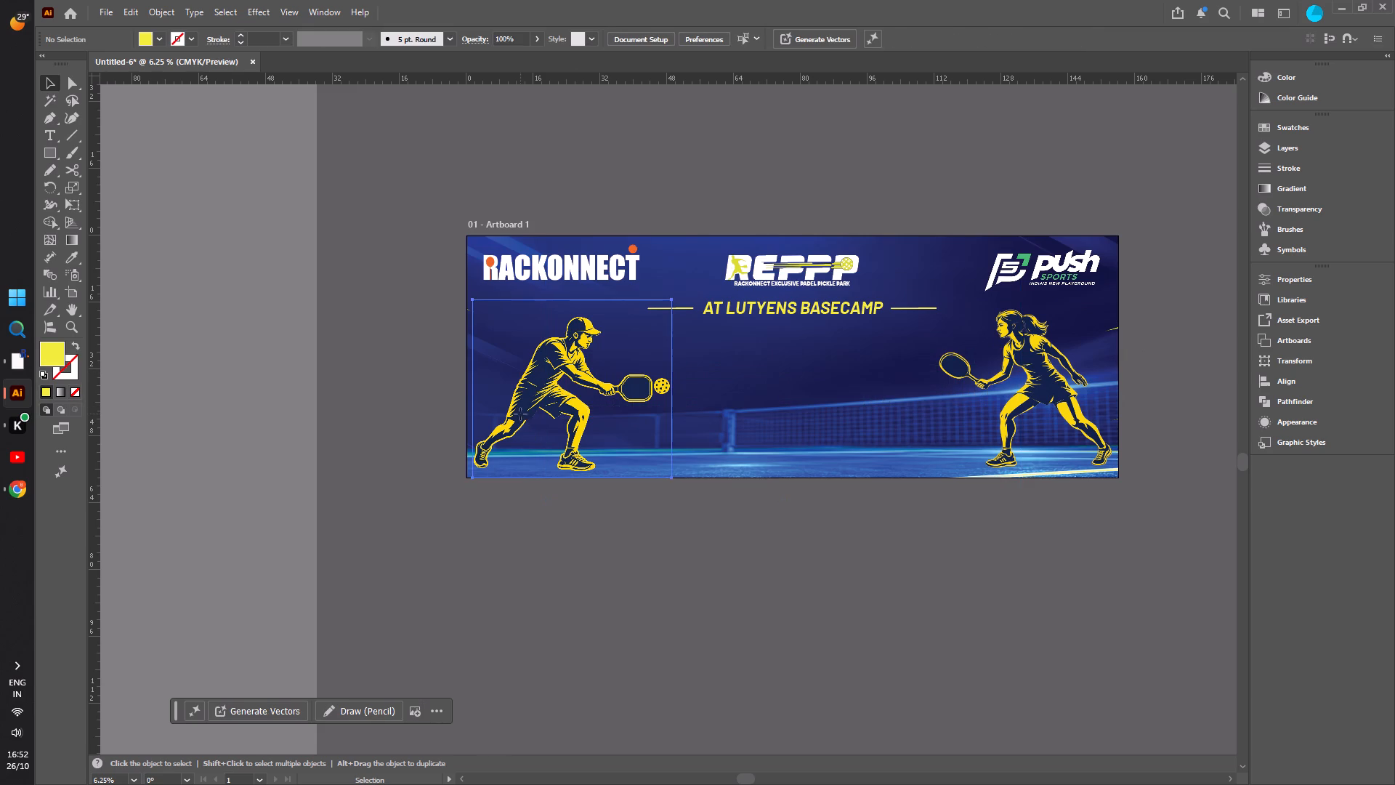
pyautogui.press('Delete')
pyautogui.click(1019, 382)
pyautogui.press('Delete')
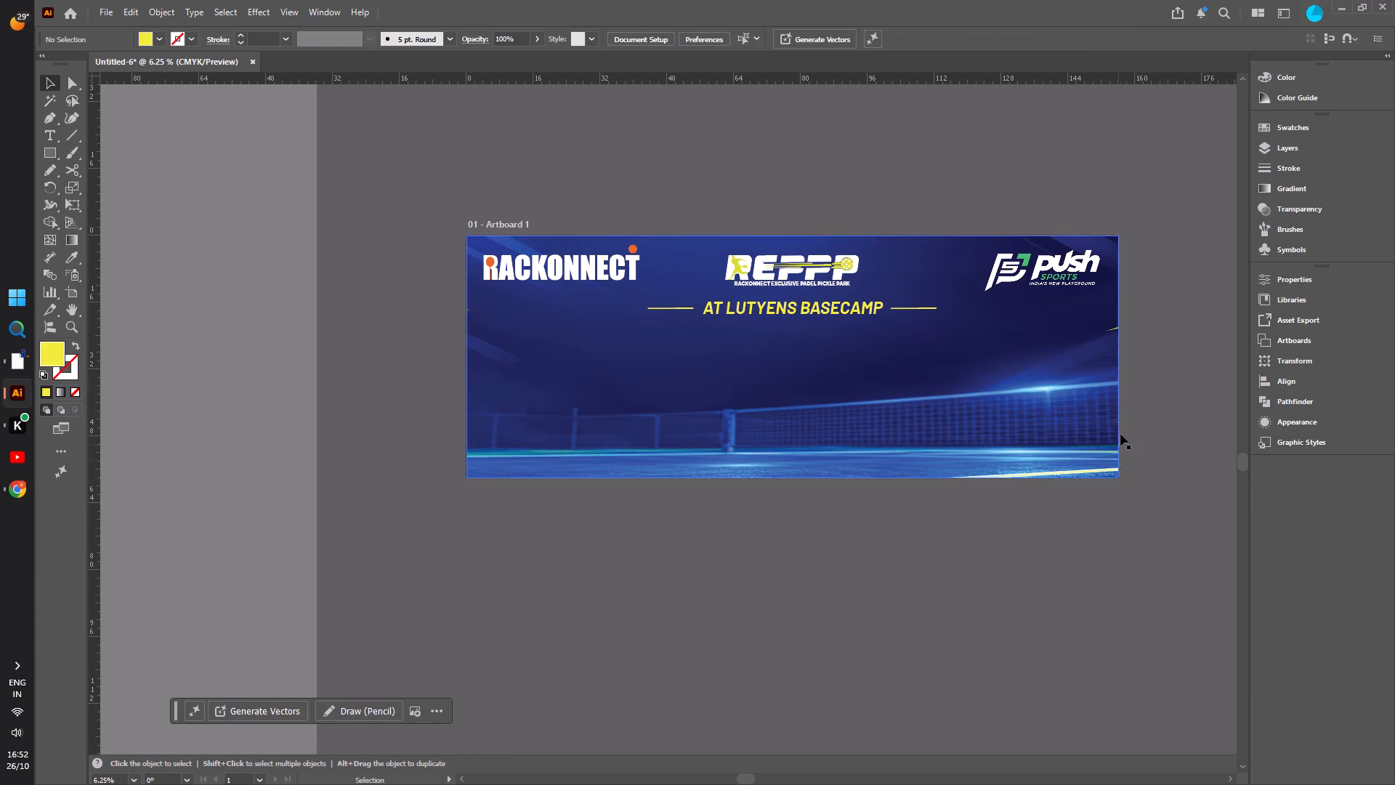
pyautogui.click(1159, 336)
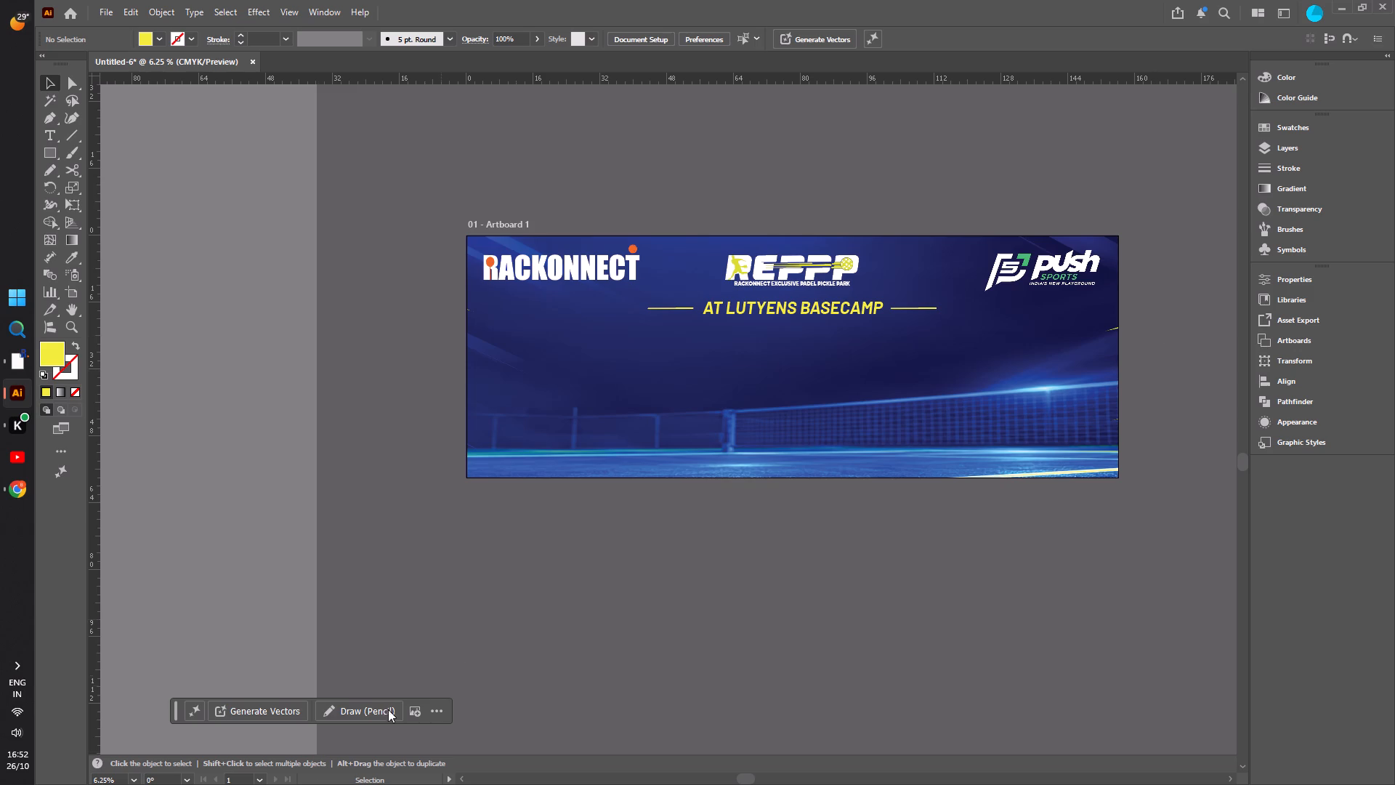
pyautogui.moveTo(745, 781); pyautogui.dragTo(806, 770)
pyautogui.click(761, 638)
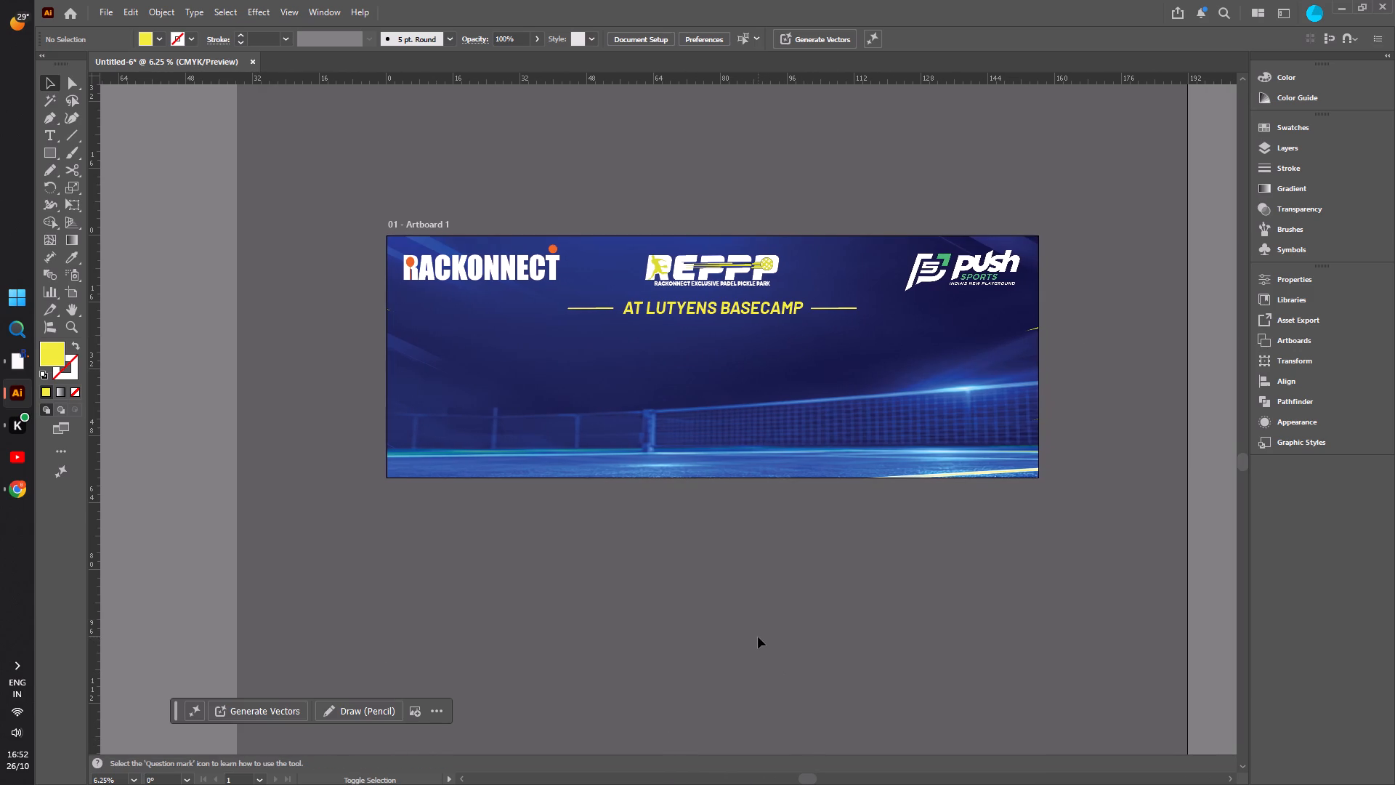
pyautogui.press('shift+super+s')
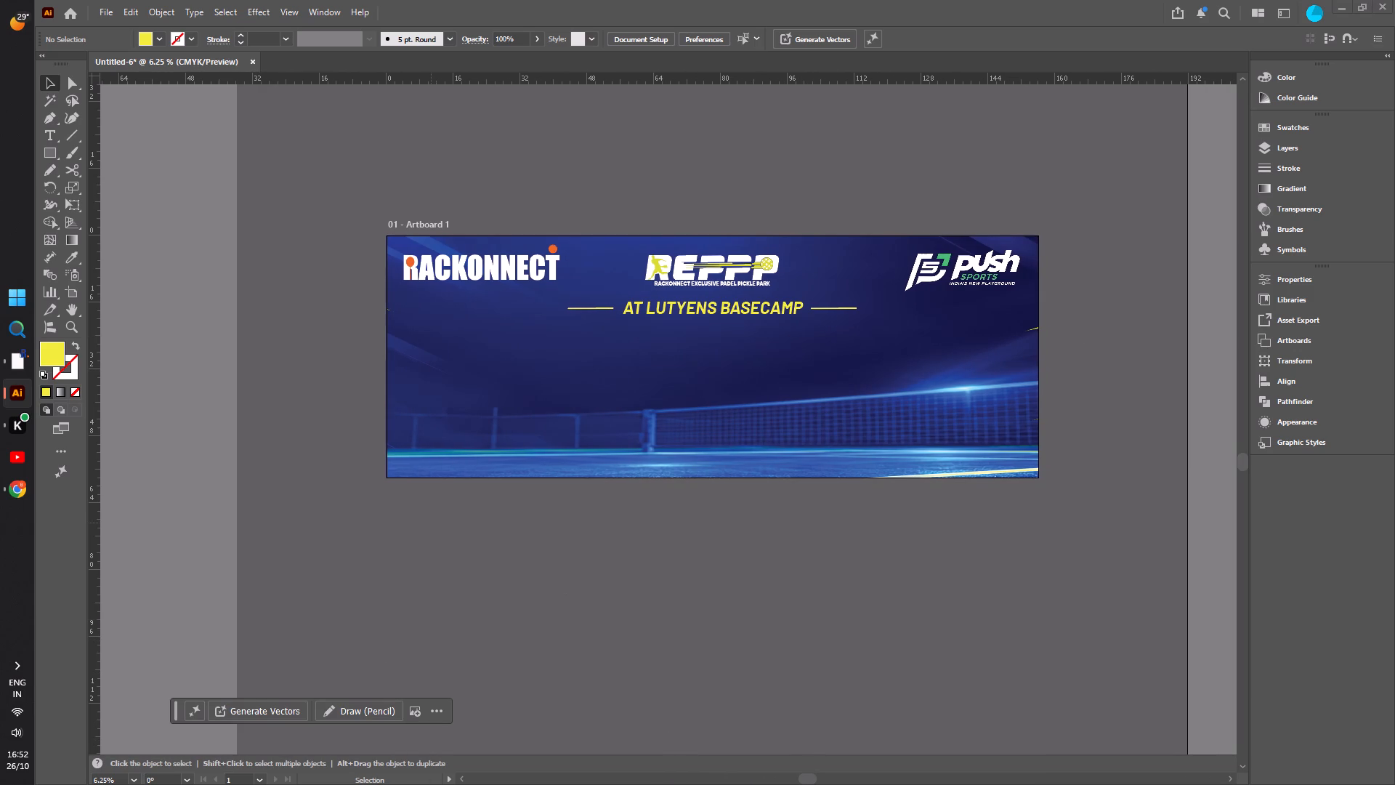
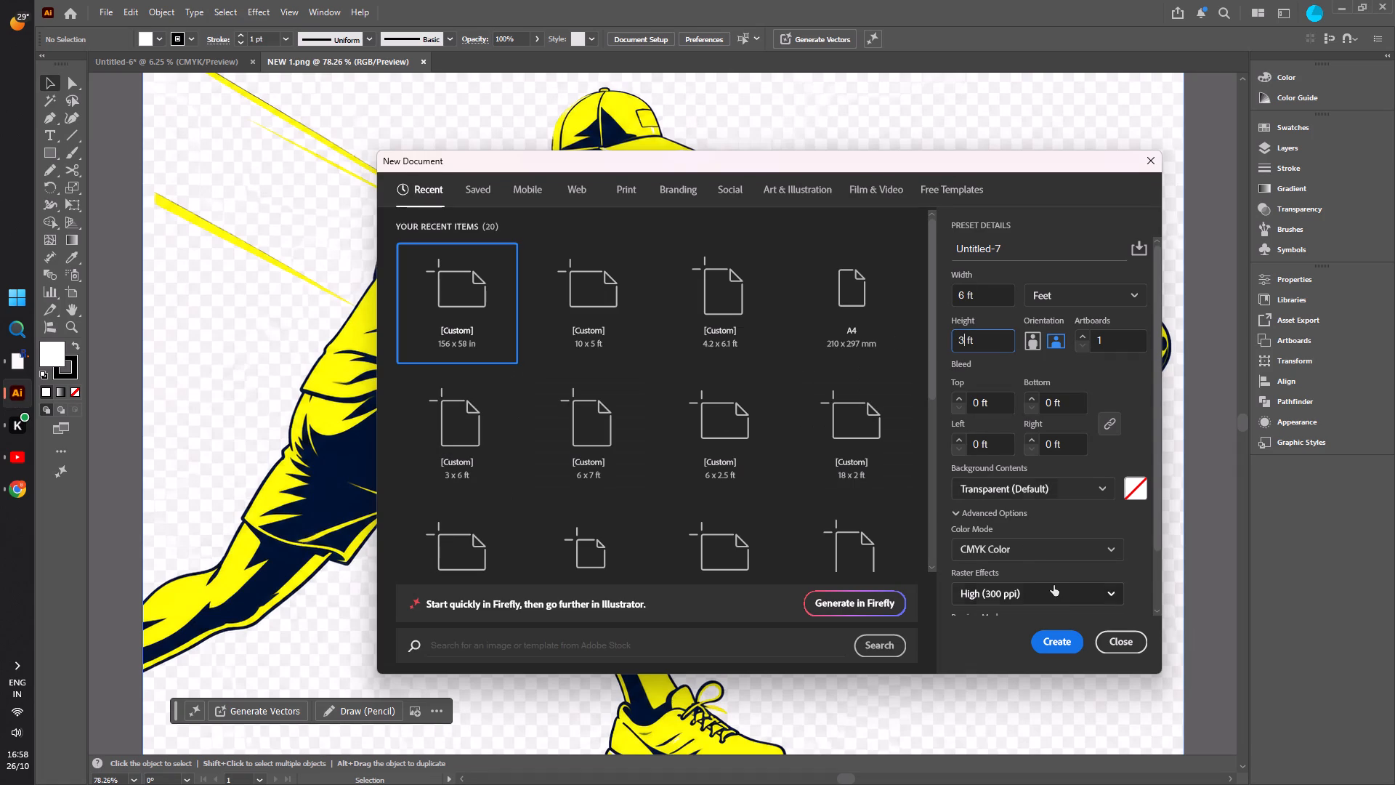
pyautogui.click(1057, 643)
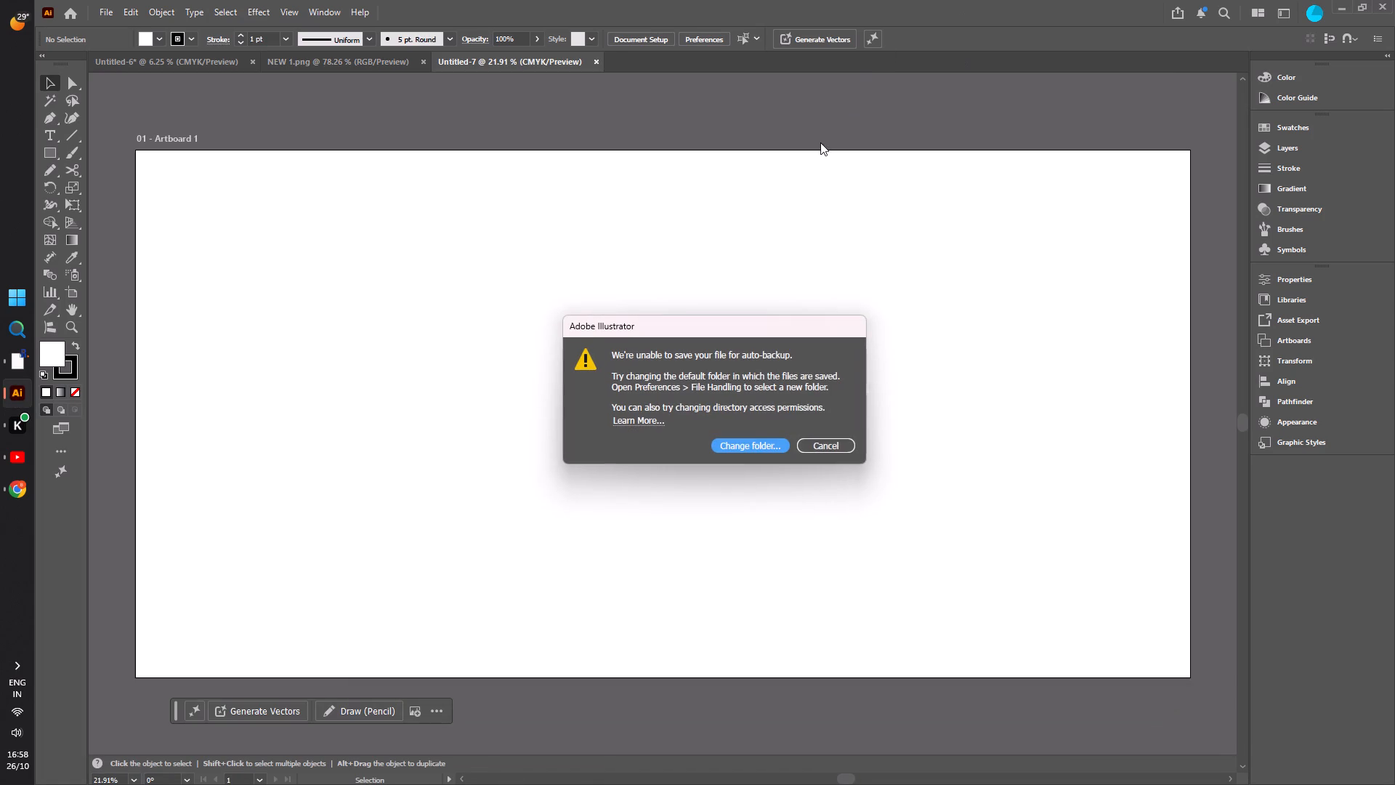
pyautogui.click(742, 448)
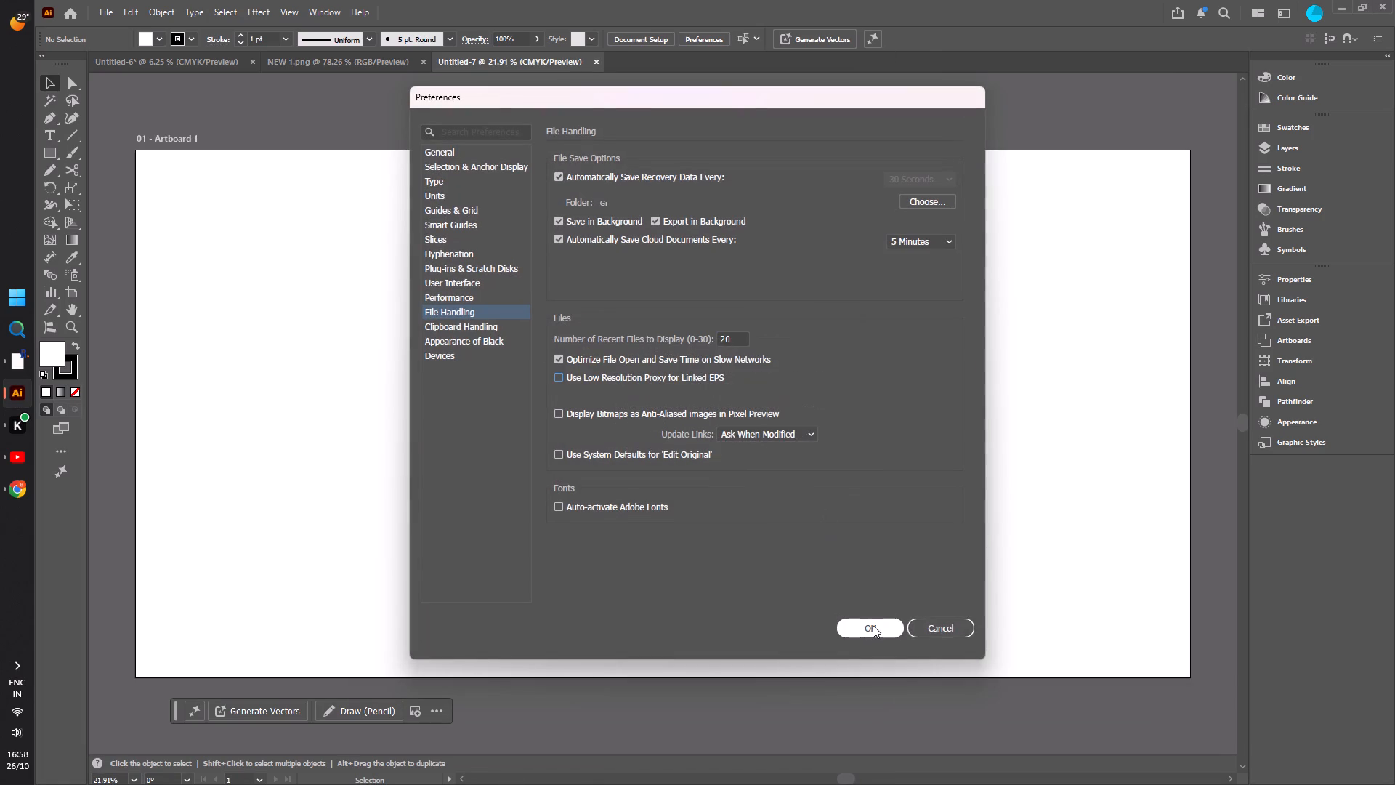
pyautogui.click(873, 625)
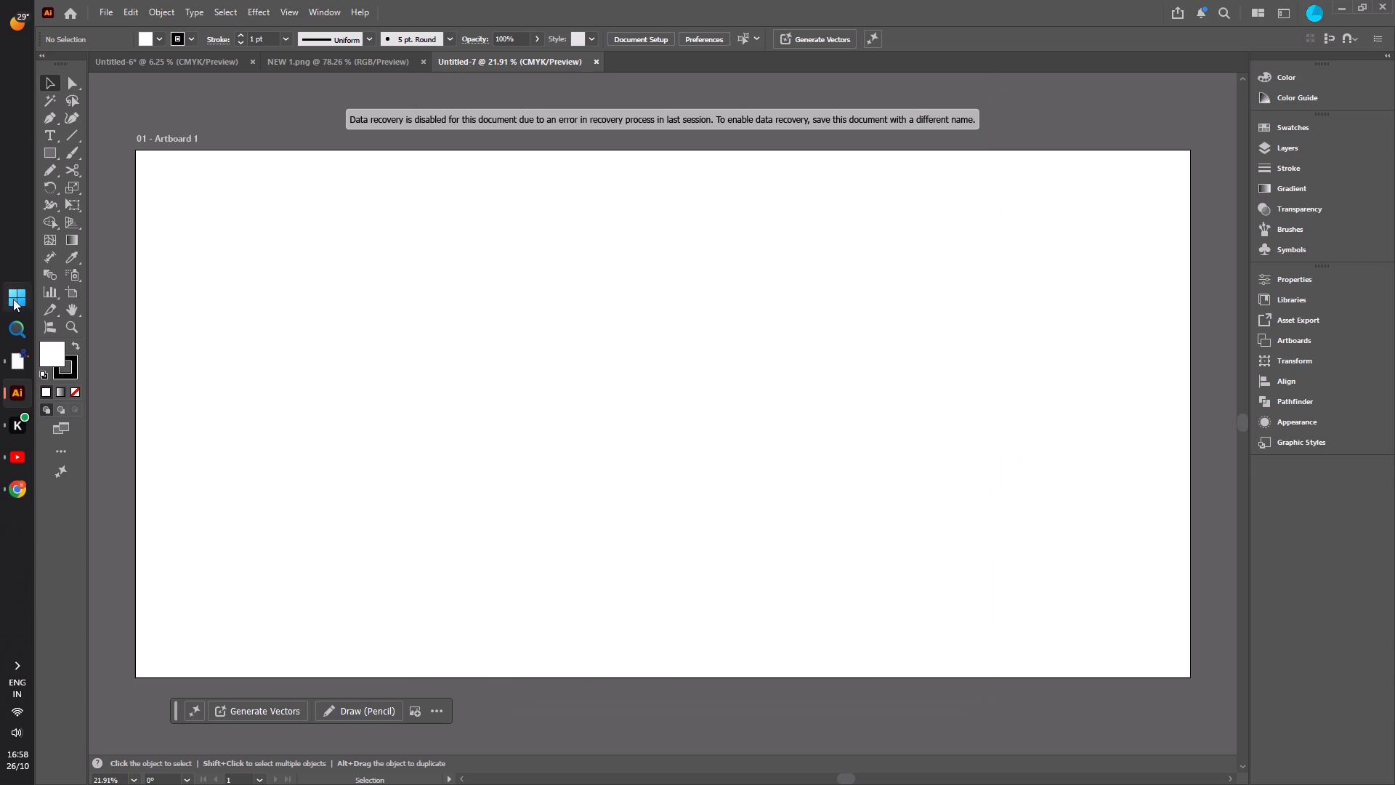
# Open the NEW 2 image from the Desktop.
pyautogui.click(294, 57)
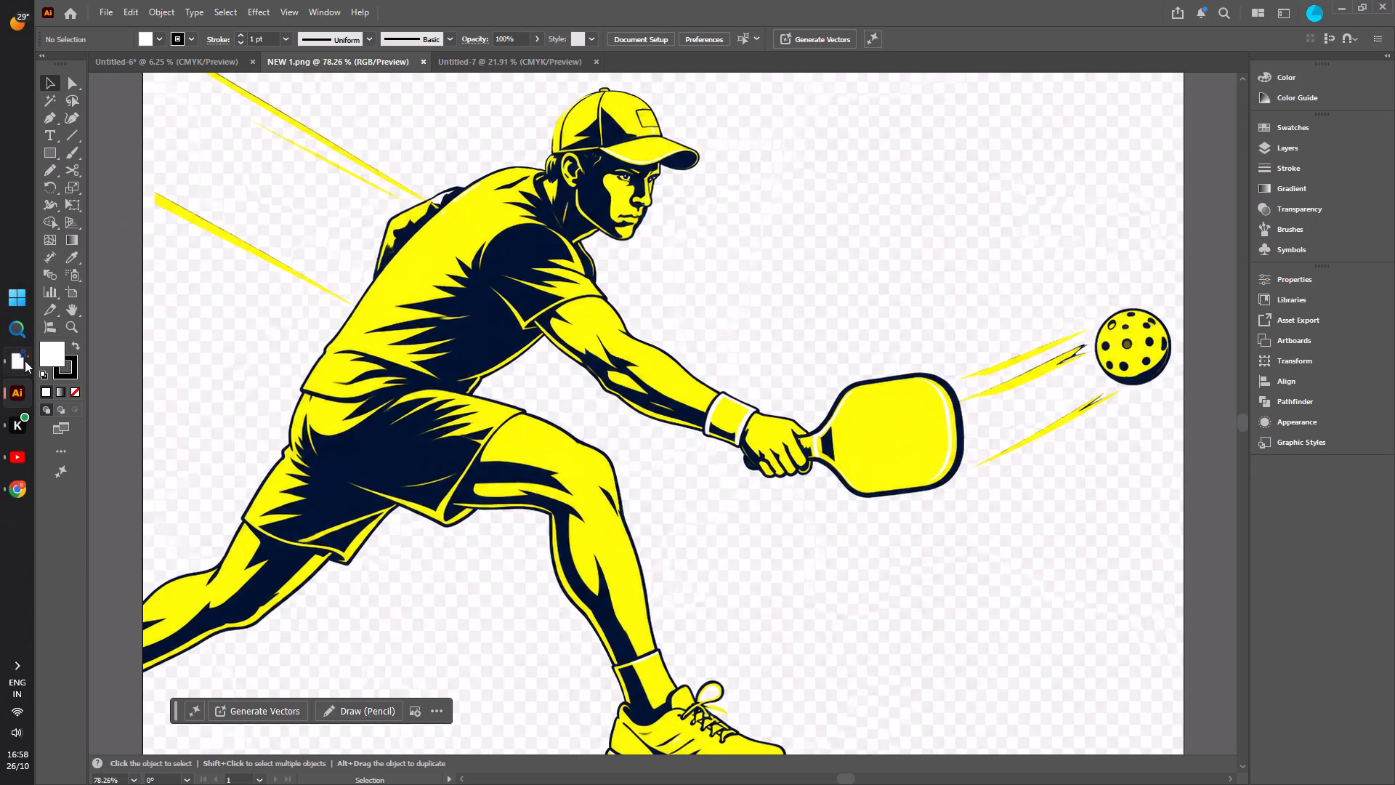
pyautogui.click(110, 6)
pyautogui.click(142, 68)
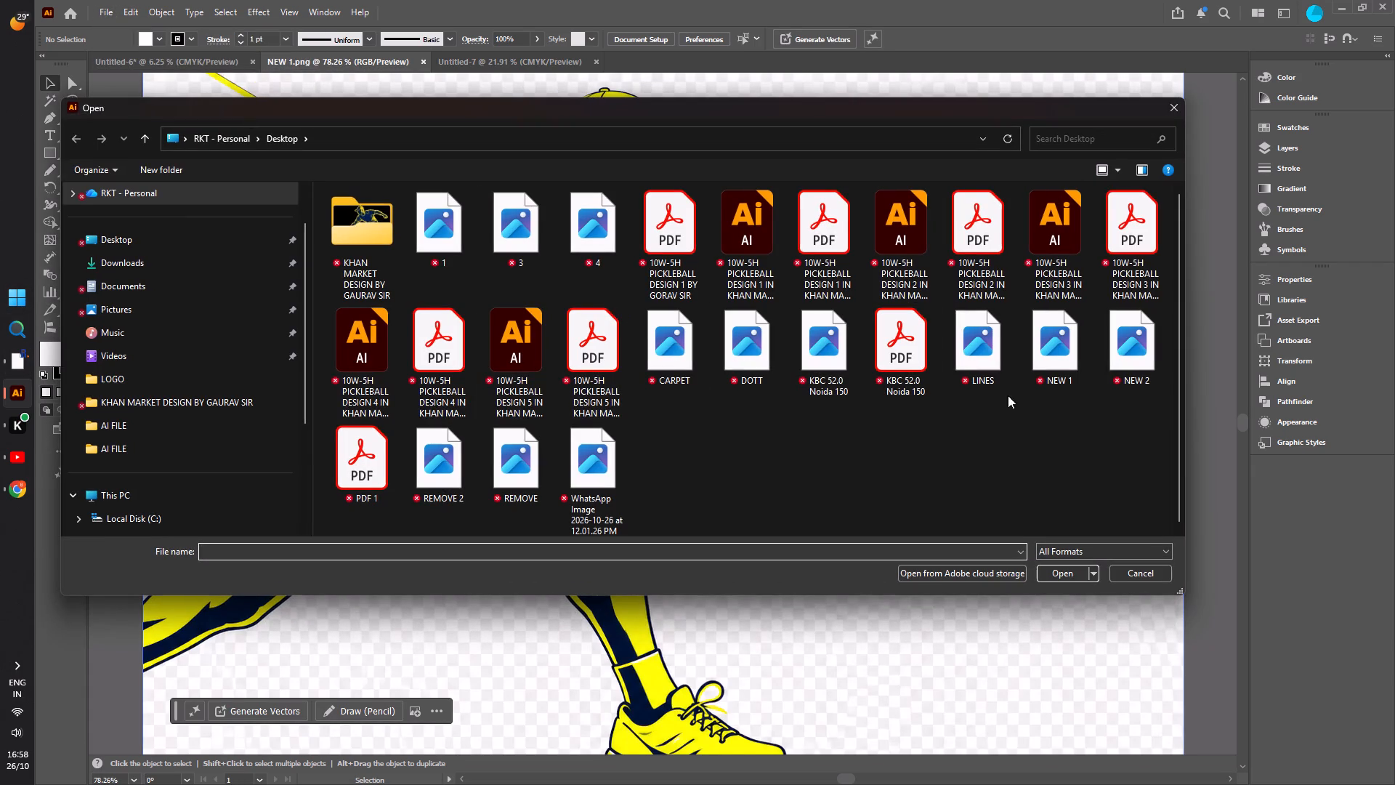
pyautogui.click(1125, 369)
pyautogui.click(1051, 576)
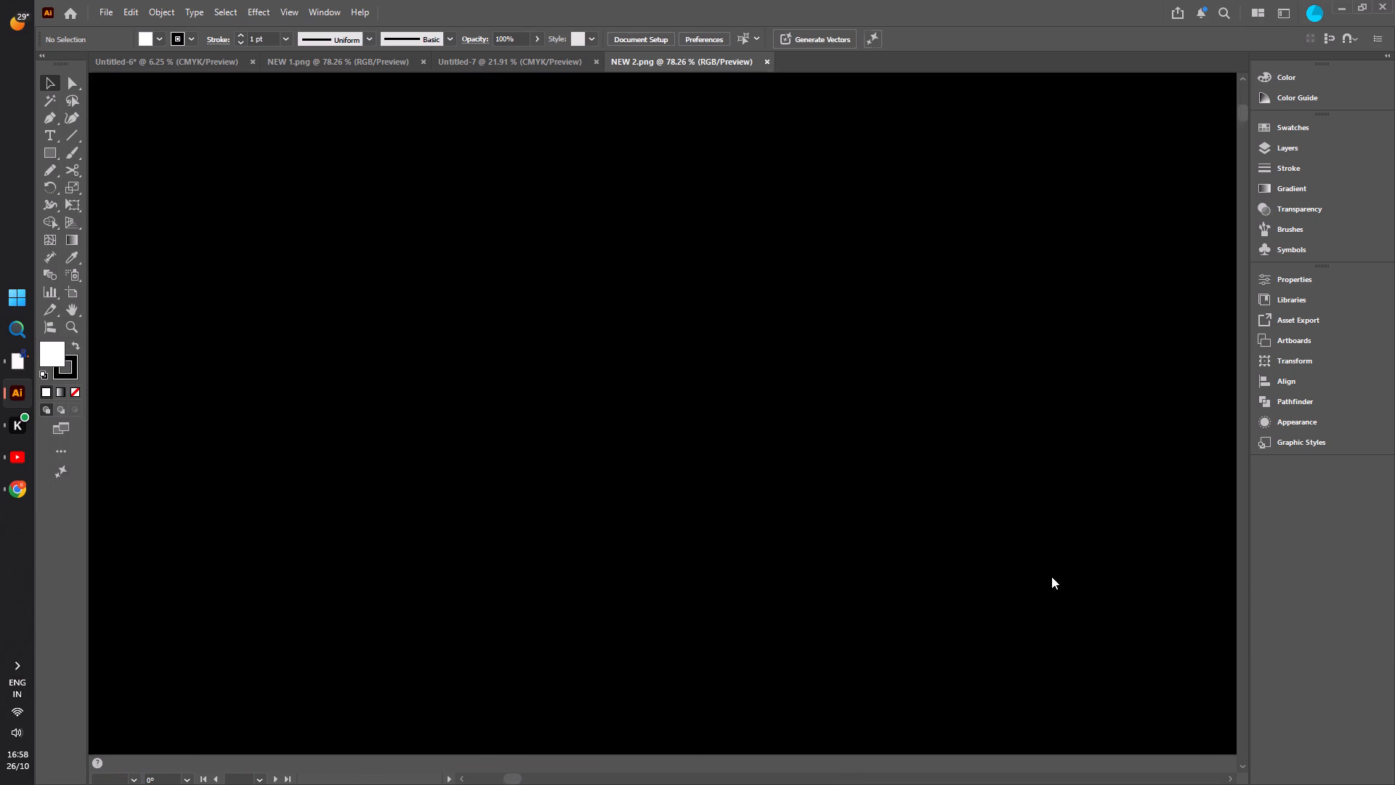
# Copy the male player image from the NEW 1 document and paste it into the REPPP banner document.
pyautogui.click(482, 61)
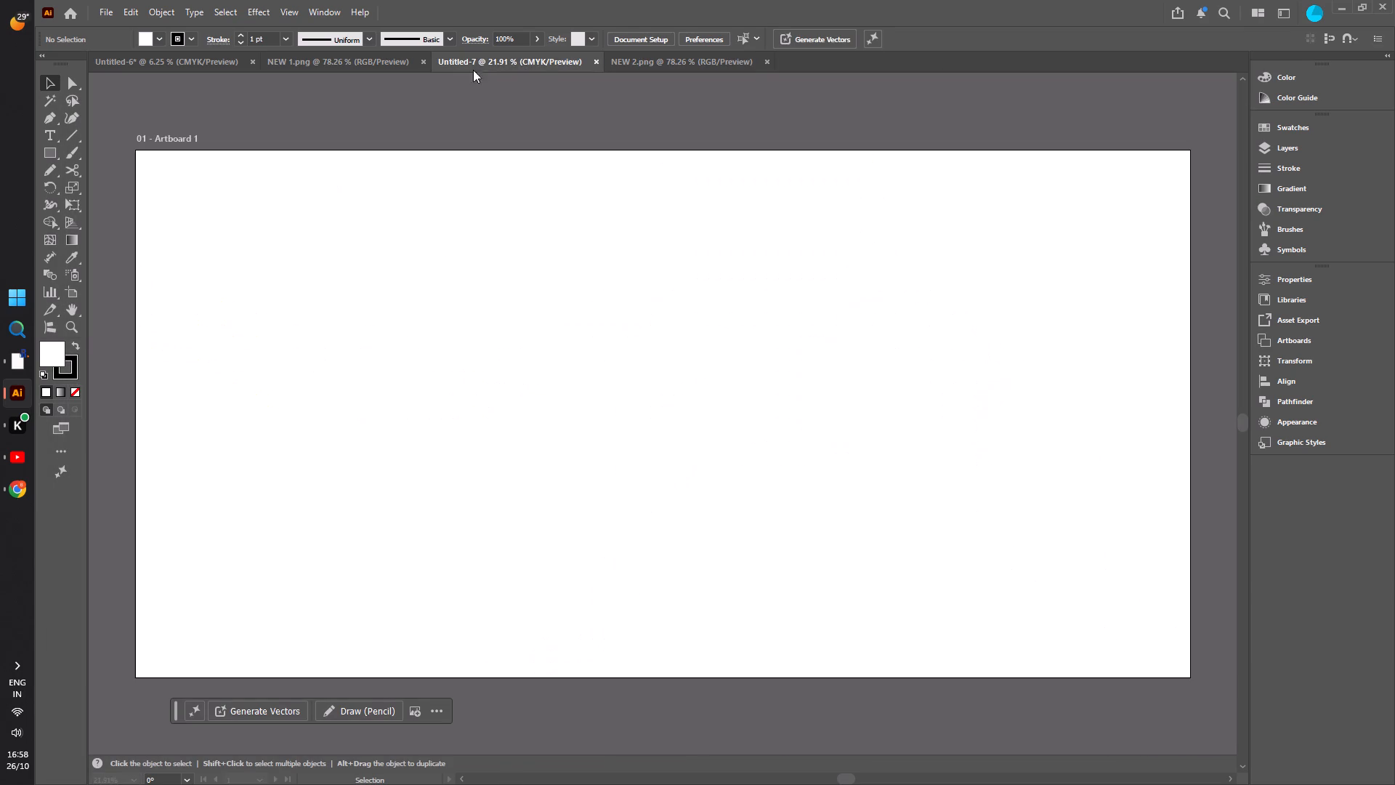
pyautogui.click(362, 63)
pyautogui.click(552, 265)
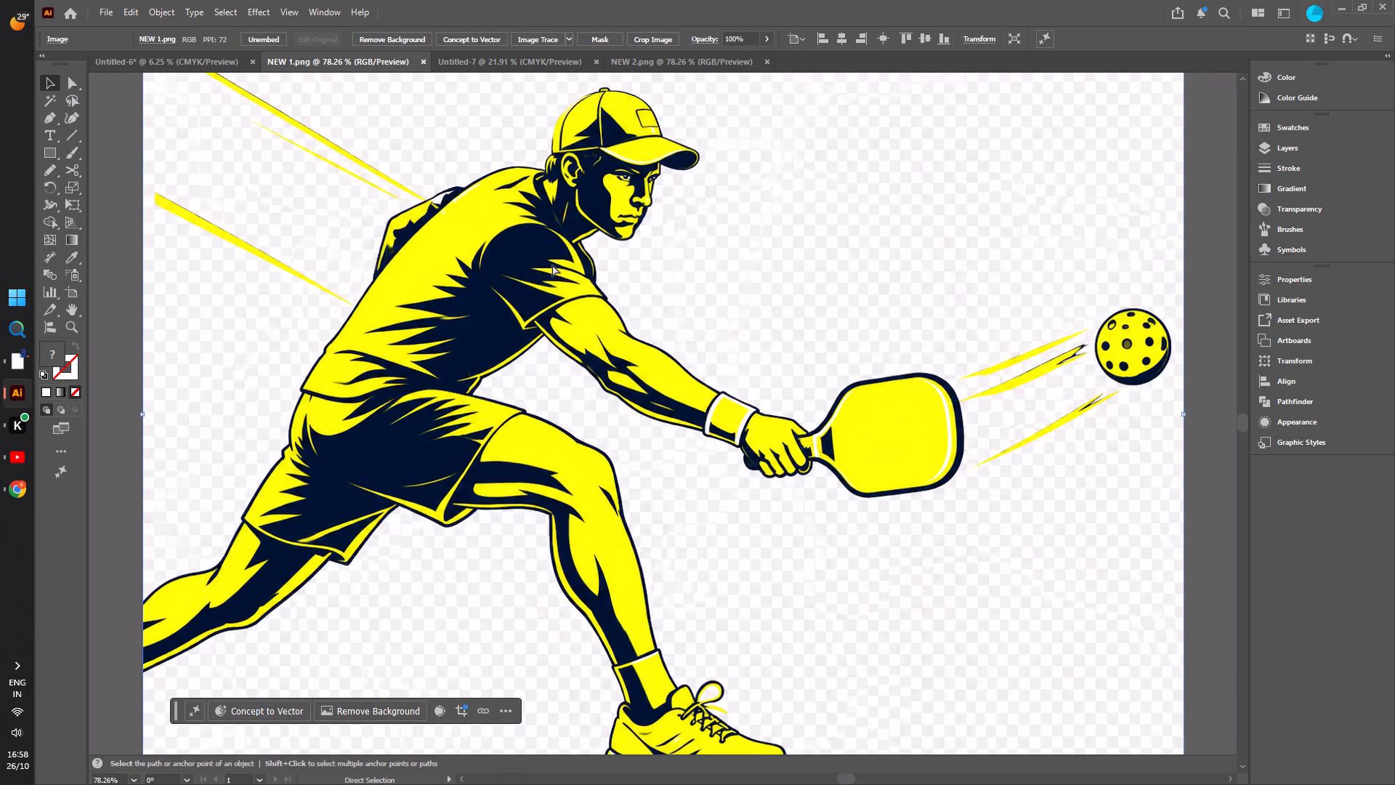
pyautogui.hotkey('ctrl', 'c')
pyautogui.click(134, 55)
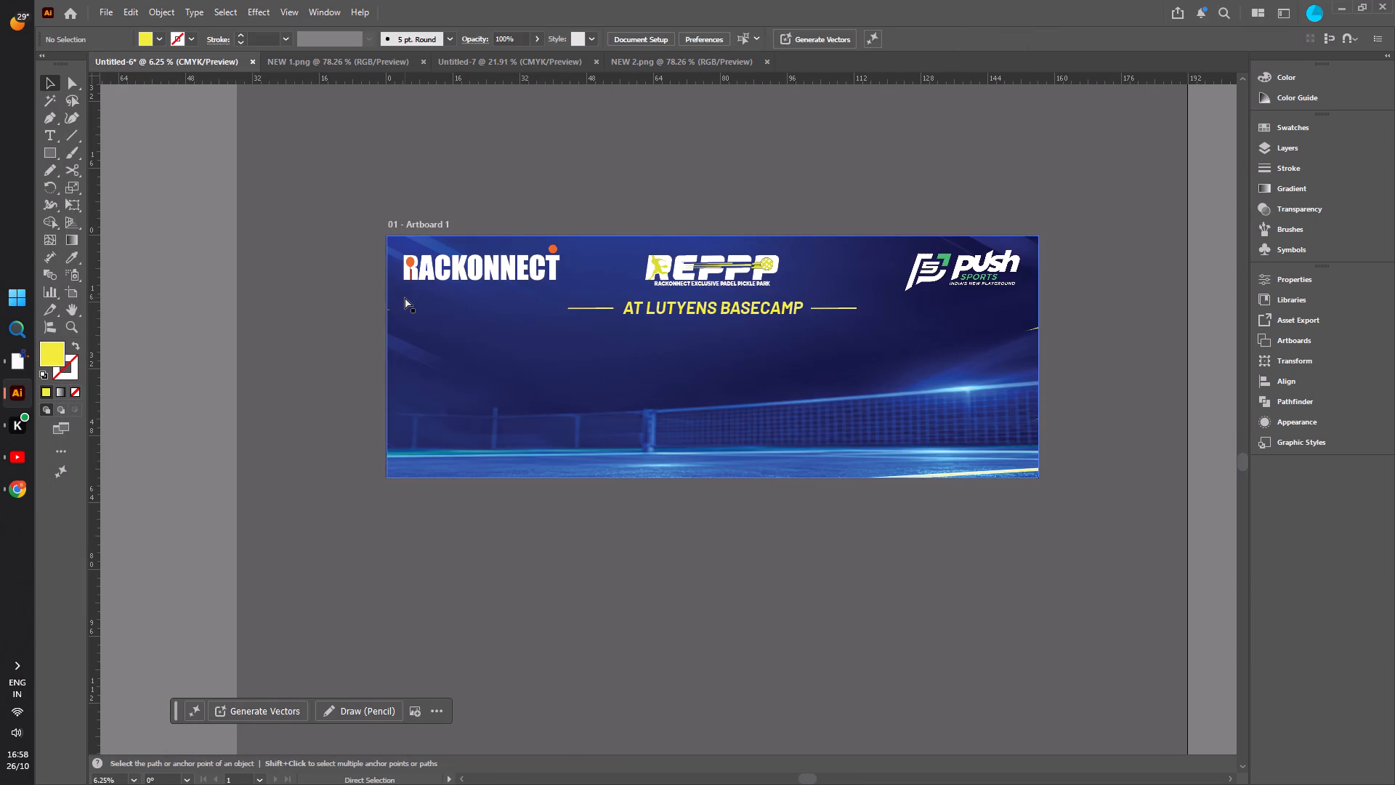
pyautogui.hotkey('ctrl', 'v')
# Place the male player image against the banner's left edge below the RACKONNECT logo and enlarge it to reach the bottom edge.
pyautogui.moveTo(663, 427); pyautogui.dragTo(511, 377)
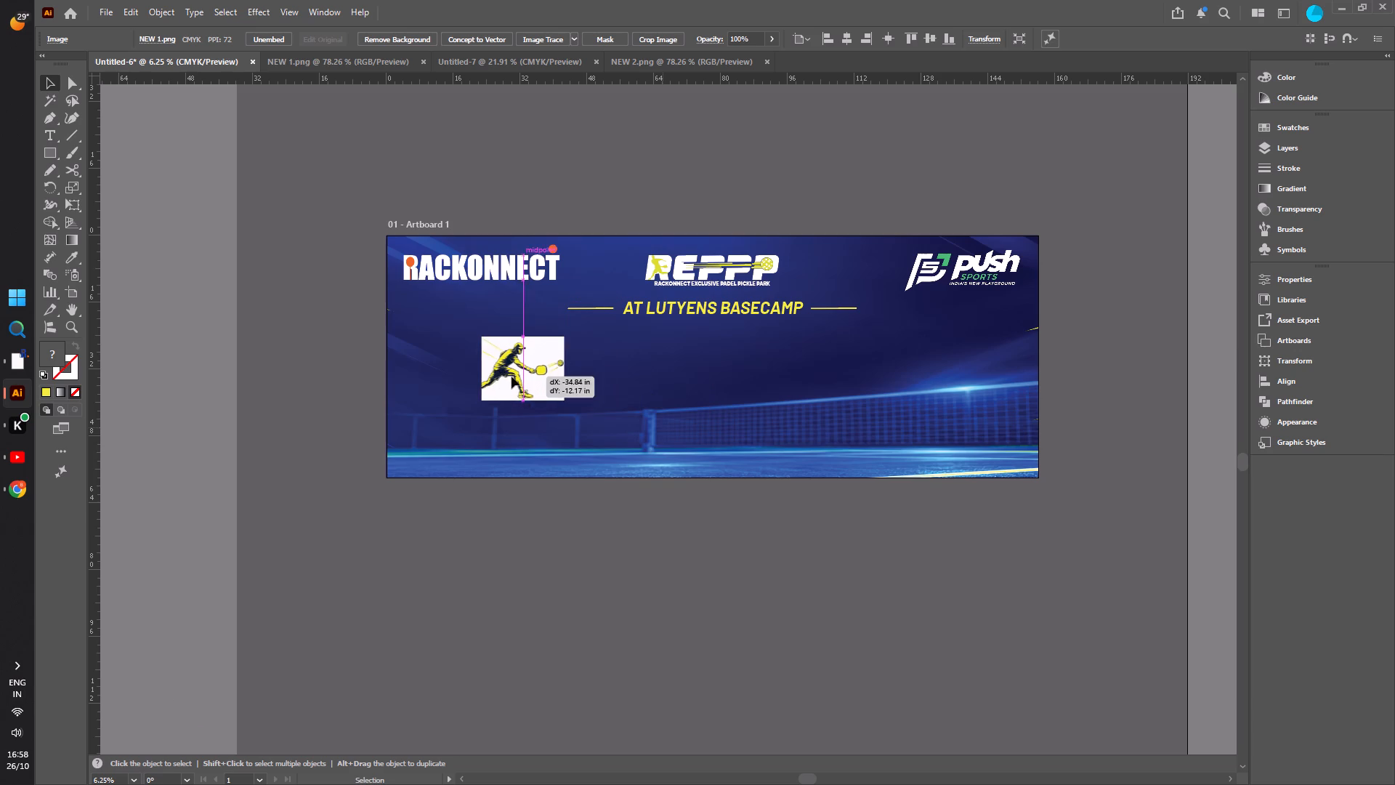
pyautogui.moveTo(511, 377); pyautogui.dragTo(422, 357)
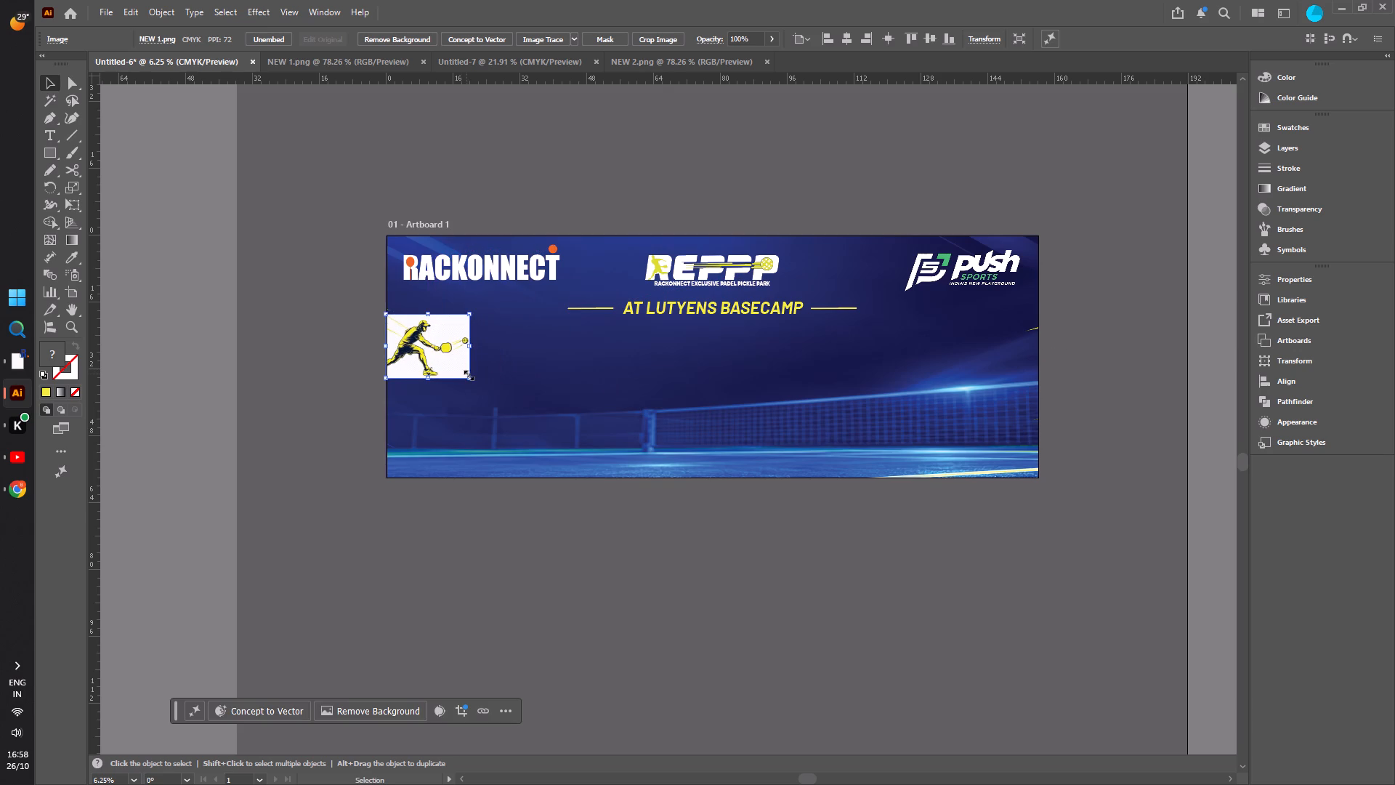
pyautogui.moveTo(467, 374); pyautogui.dragTo(632, 474)
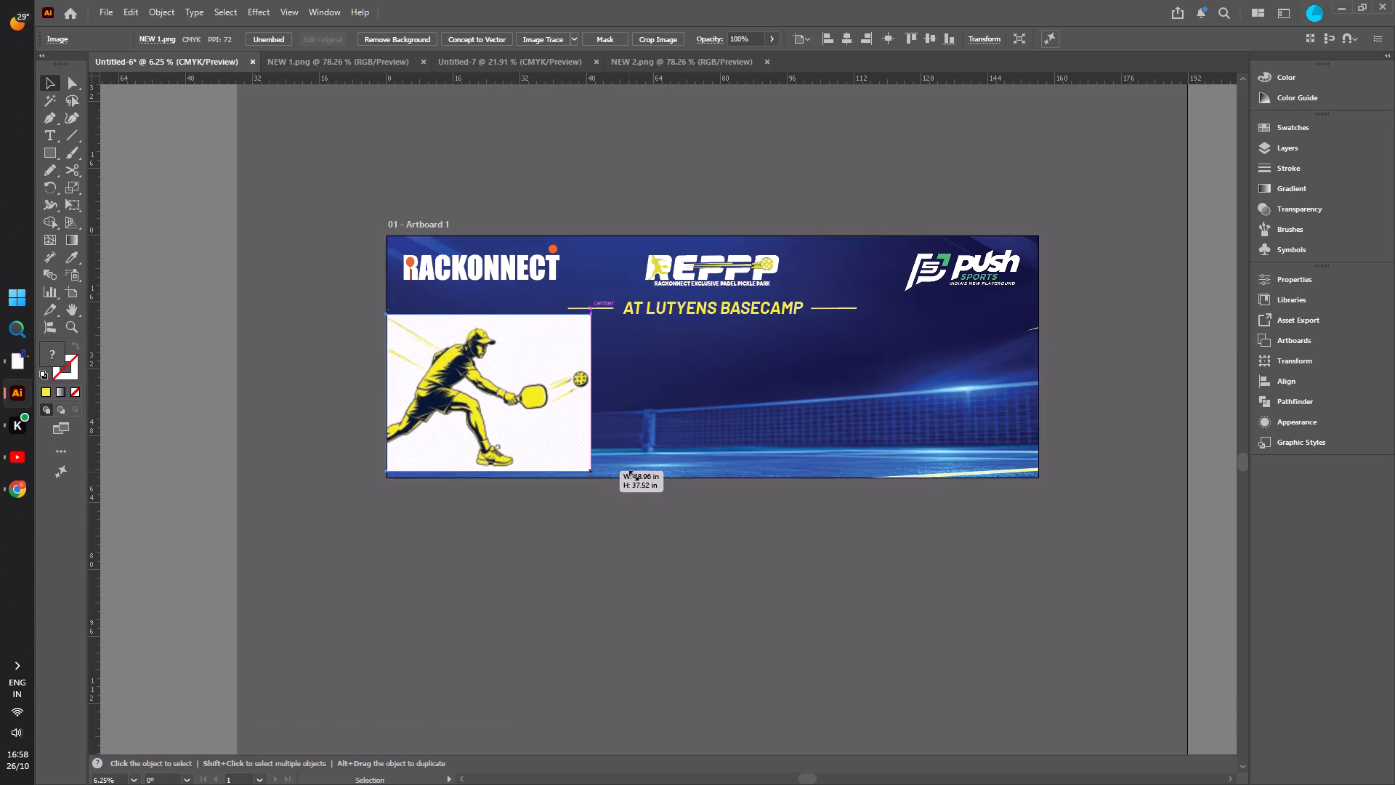
pyautogui.moveTo(632, 474); pyautogui.dragTo(647, 480)
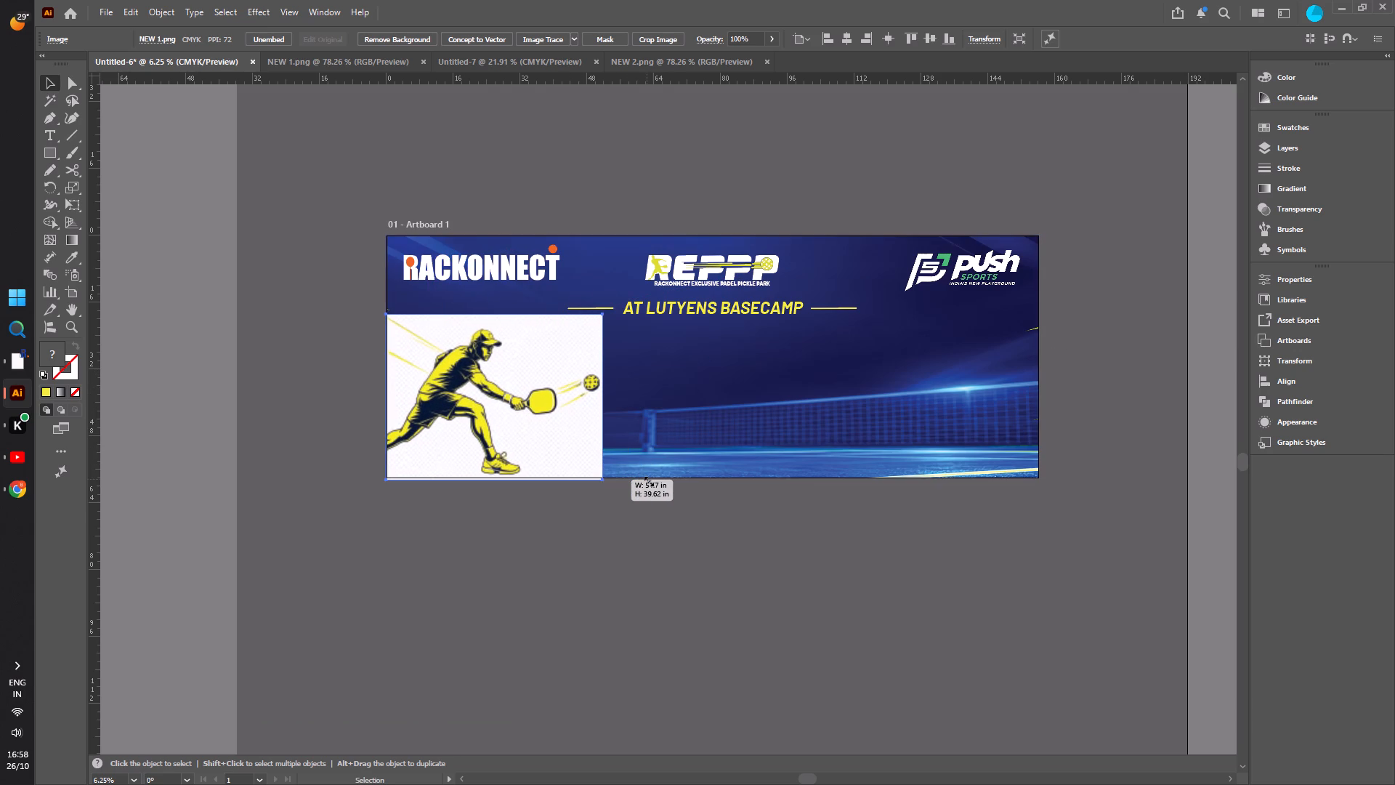
pyautogui.moveTo(647, 480); pyautogui.dragTo(645, 477)
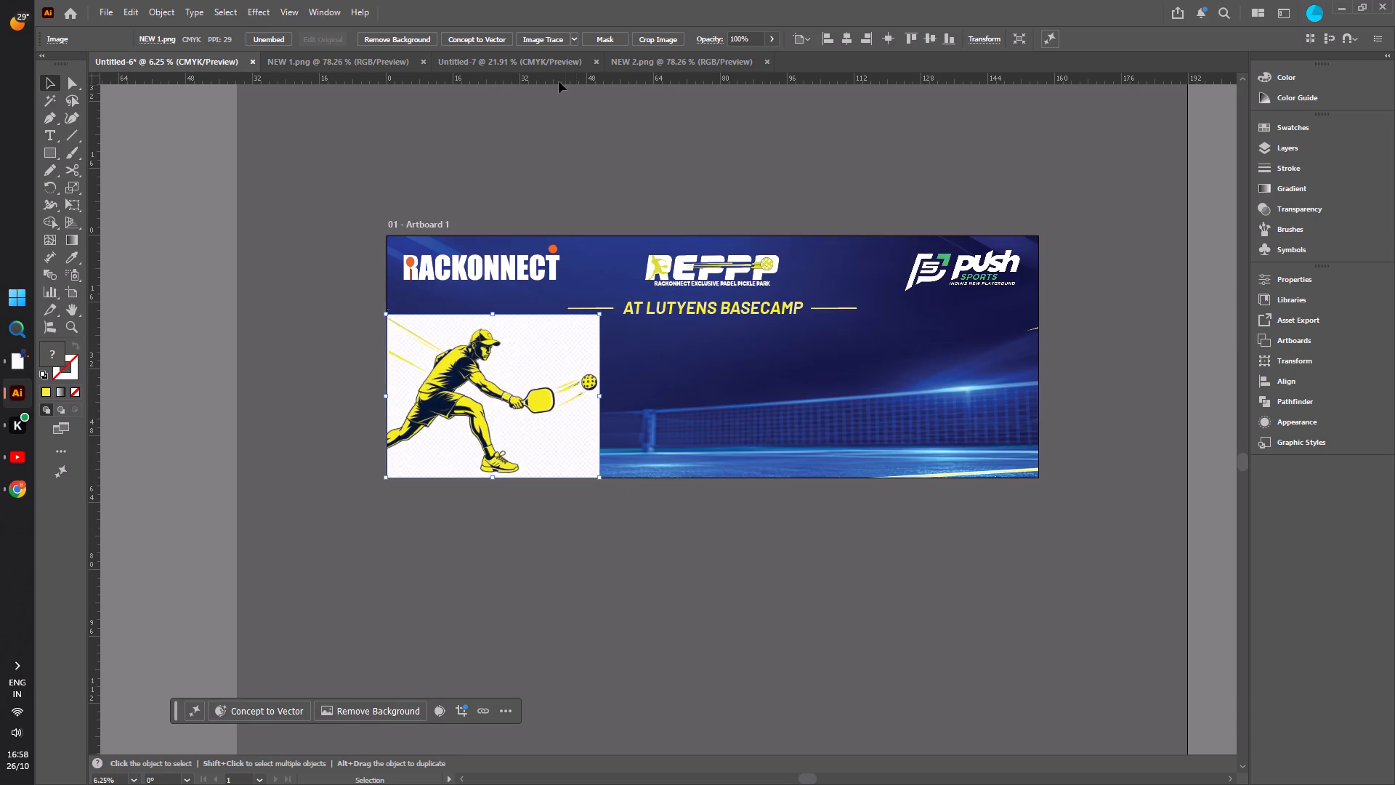
# Copy the female player image from the NEW 2 document and paste it into the REPPP banner document.
pyautogui.click(664, 66)
pyautogui.click(784, 229)
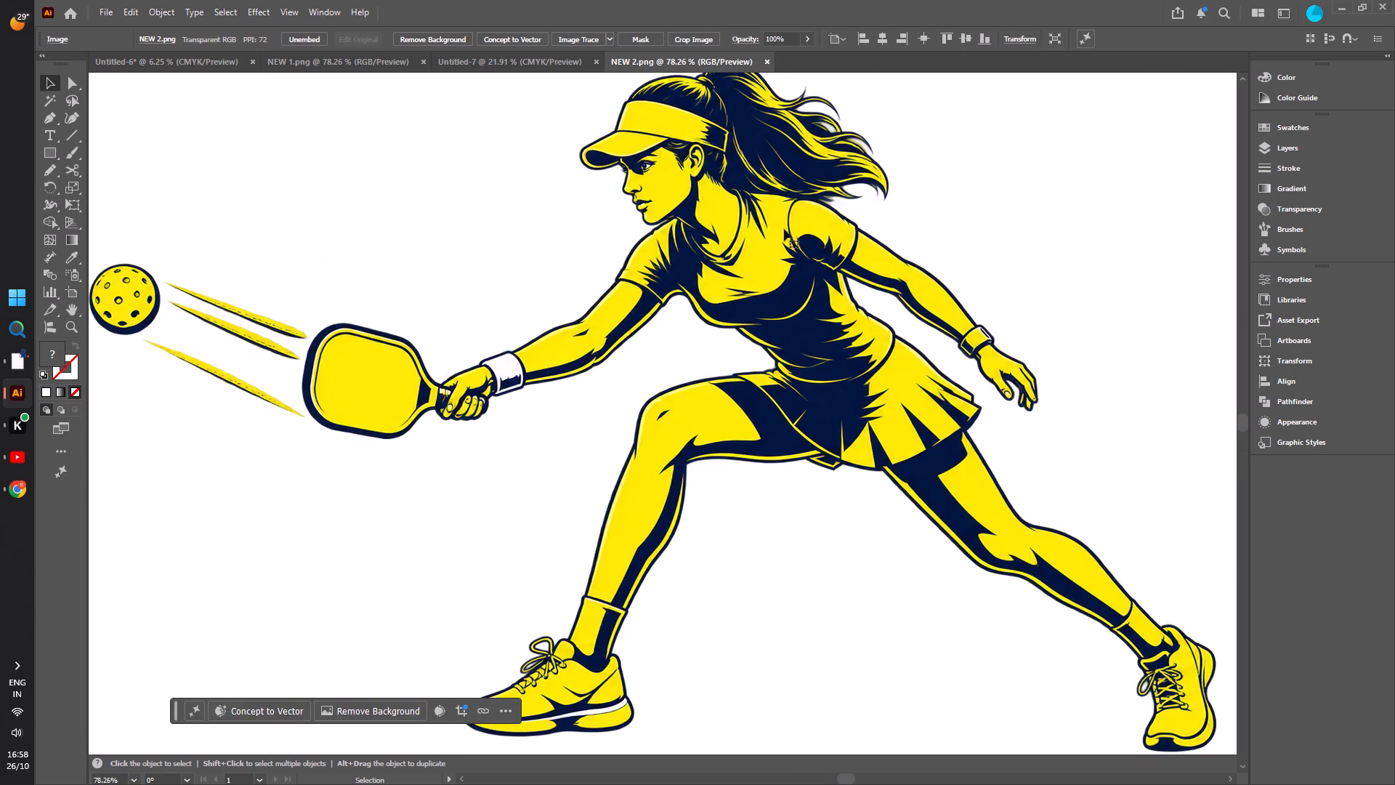
pyautogui.keyDown('alt'); pyautogui.scroll(-3, 764, 258); pyautogui.keyUp('alt')
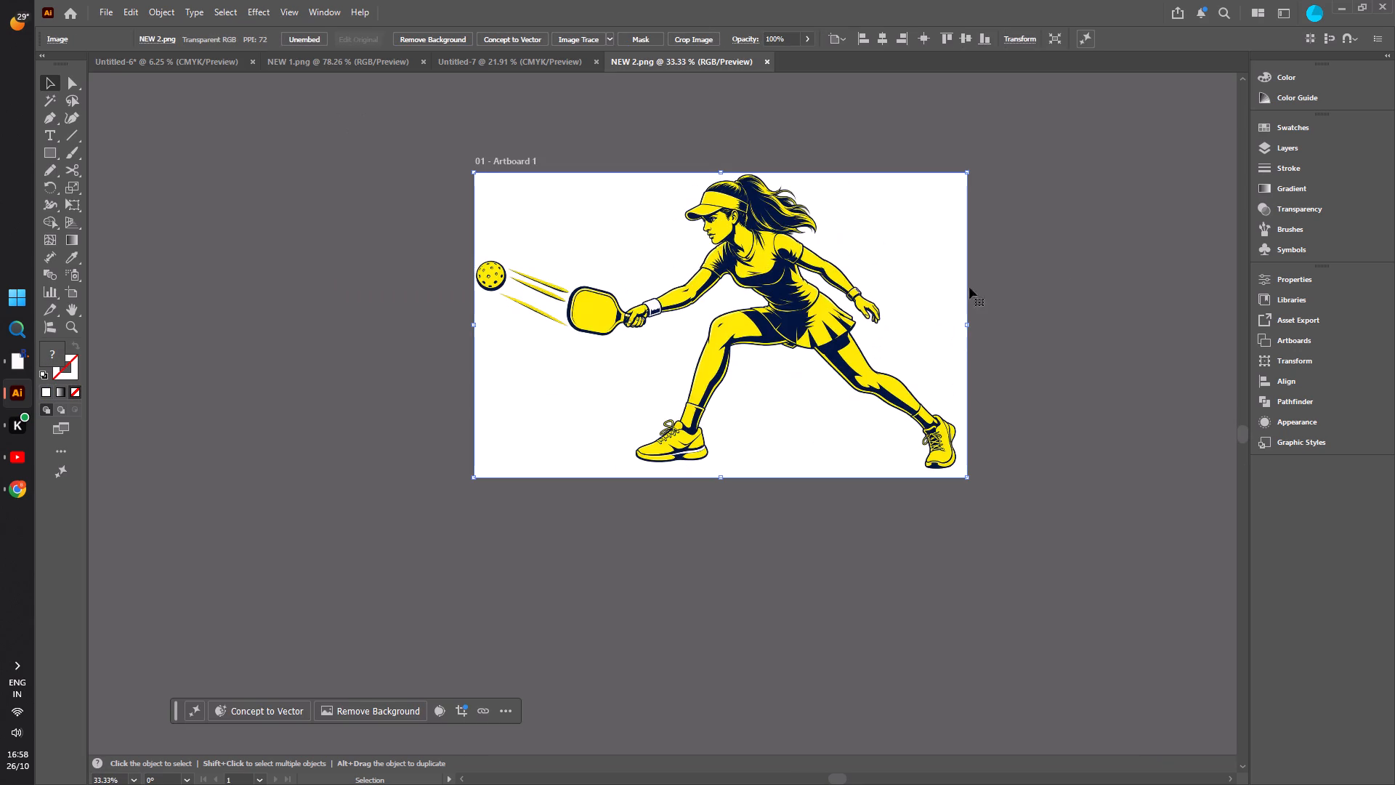
pyautogui.click(1127, 277)
pyautogui.click(809, 267)
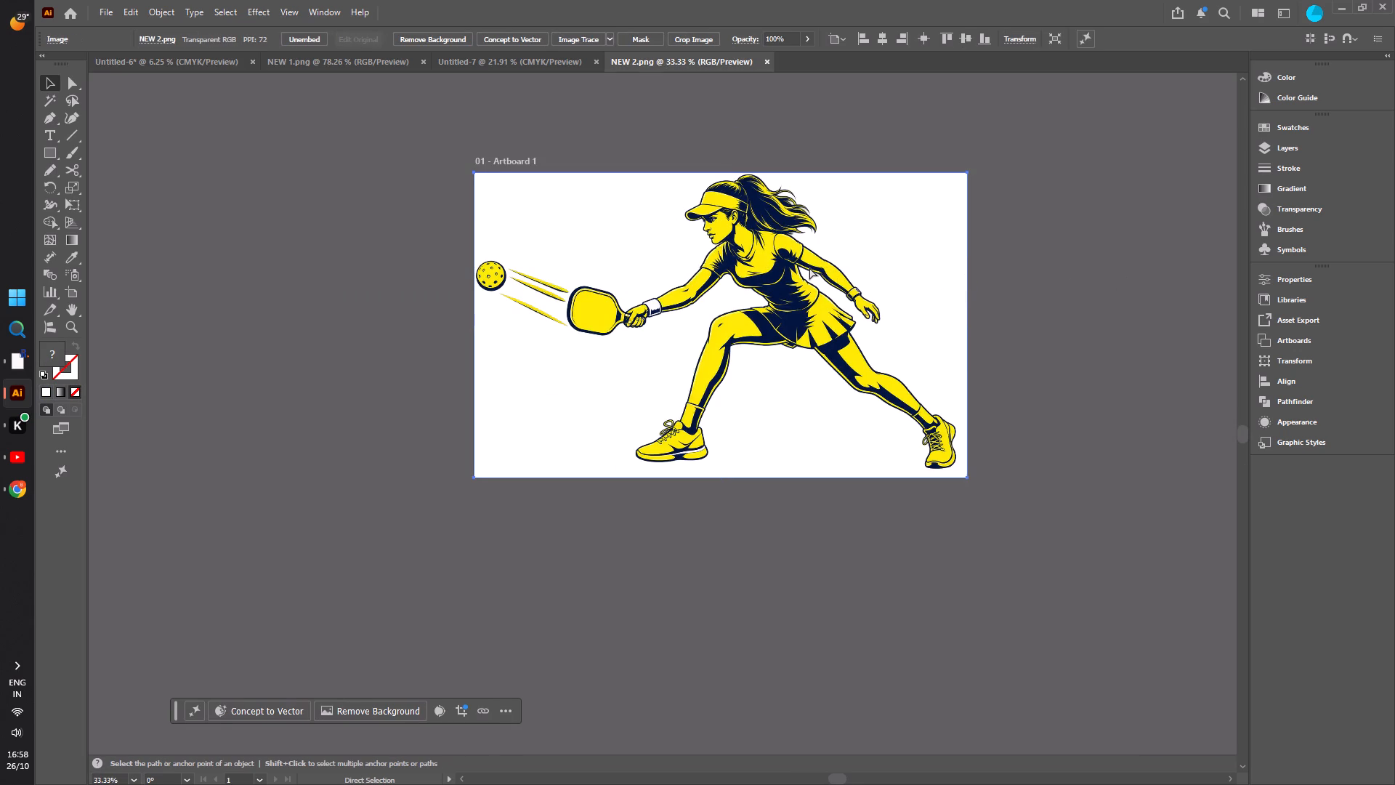
pyautogui.hotkey('ctrl', 'c')
pyautogui.click(185, 71)
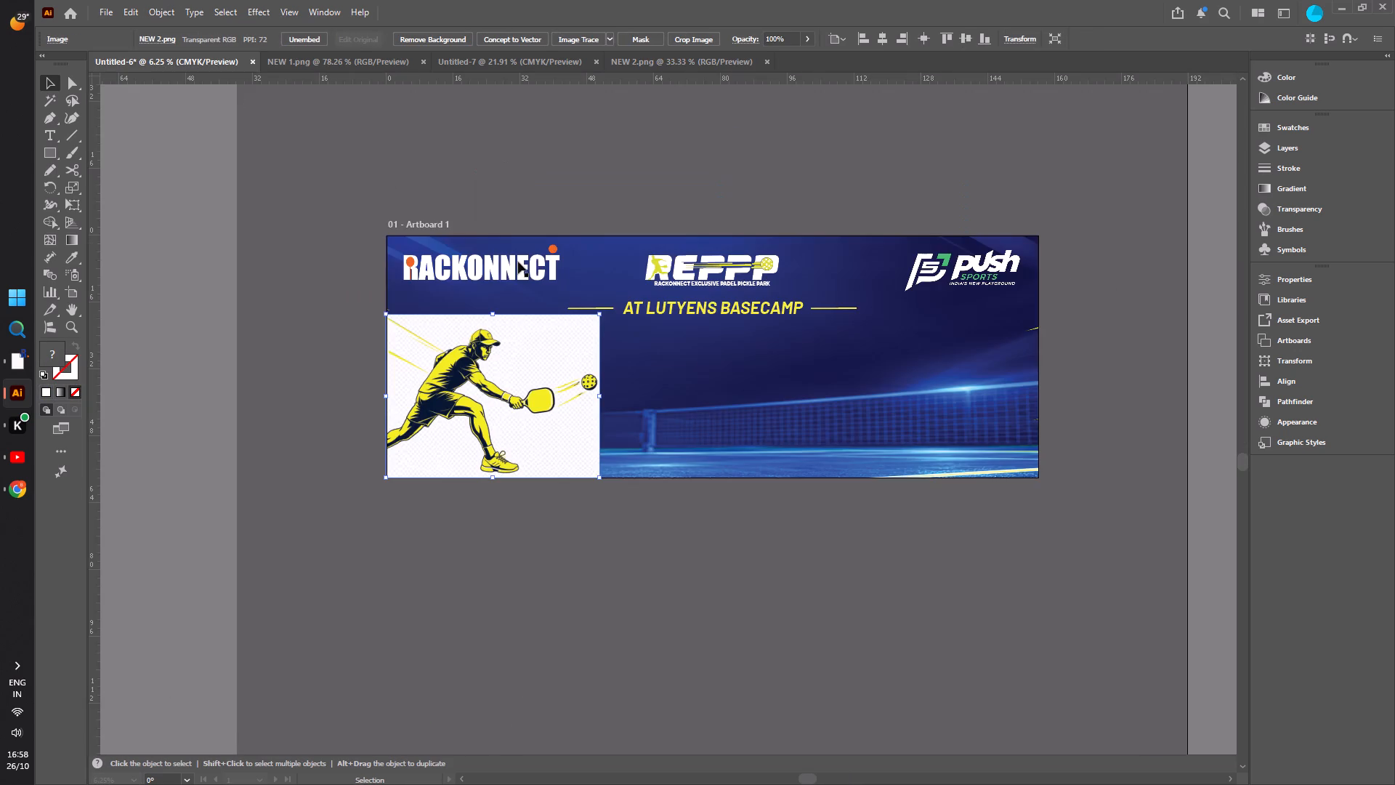
pyautogui.hotkey('ctrl', 'v')
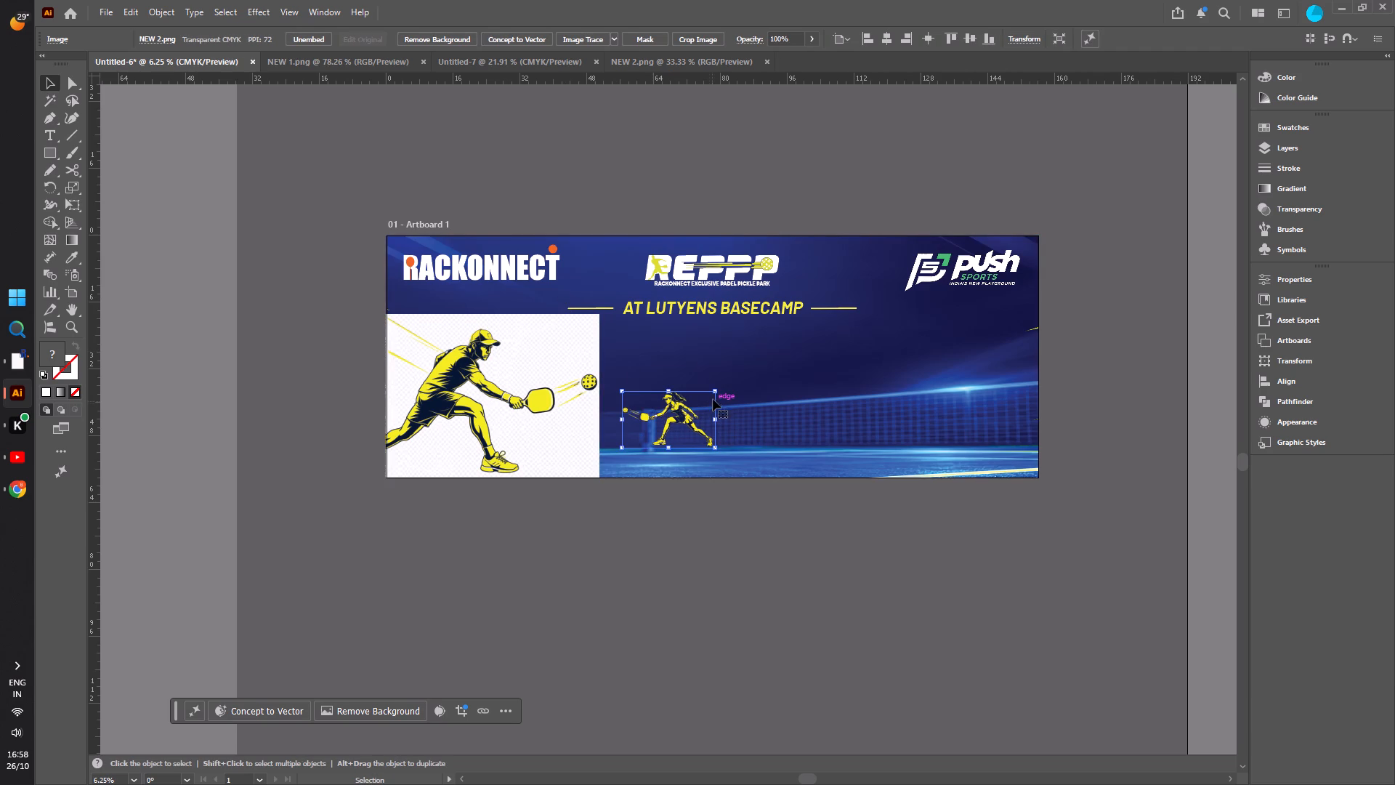
# Enlarge the female player image and place it against the banner's right edge with her feet at the bottom edge.
pyautogui.keyDown('shift'); pyautogui.moveTo(714, 393); pyautogui.dragTo(899, 319); pyautogui.keyUp('shift')
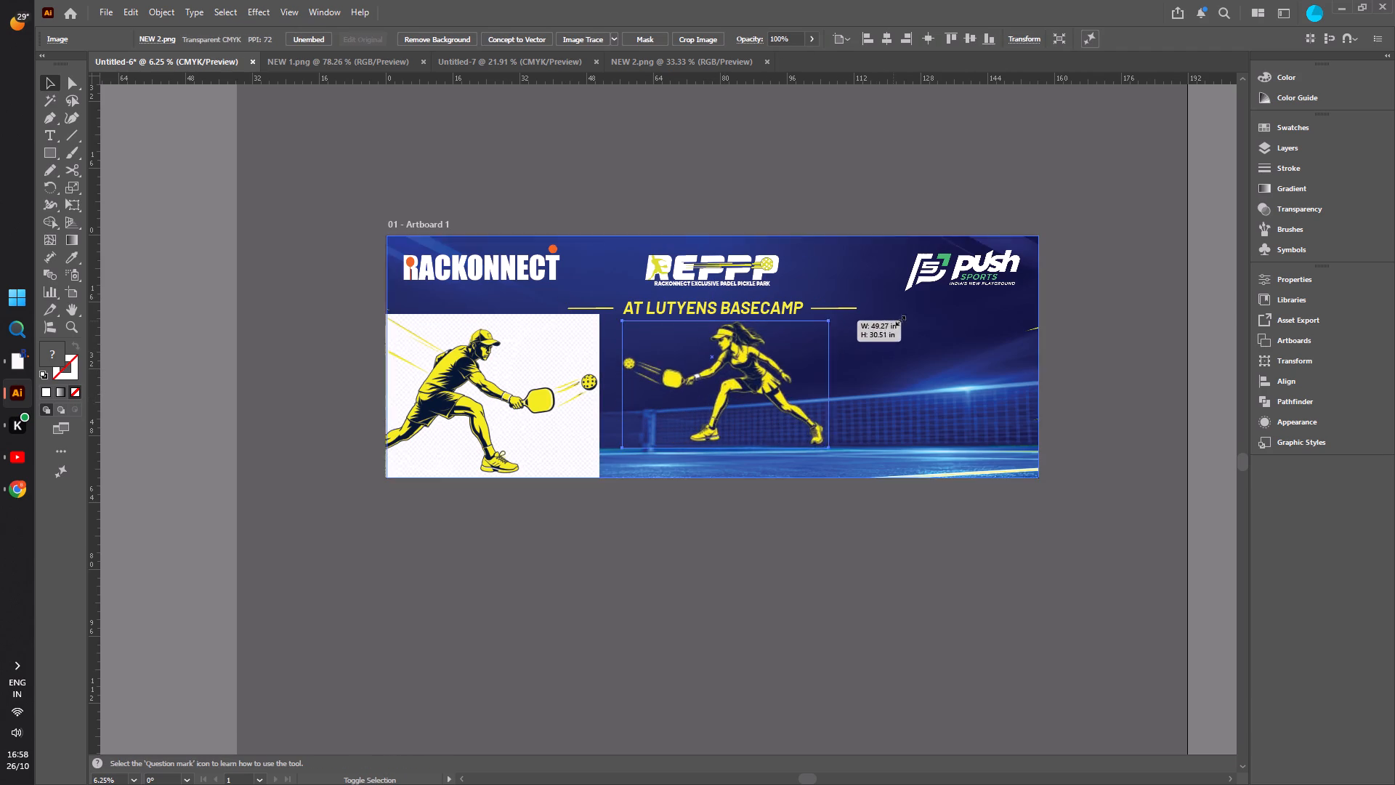
pyautogui.keyDown('shift'); pyautogui.moveTo(899, 319); pyautogui.dragTo(945, 303); pyautogui.keyUp('shift')
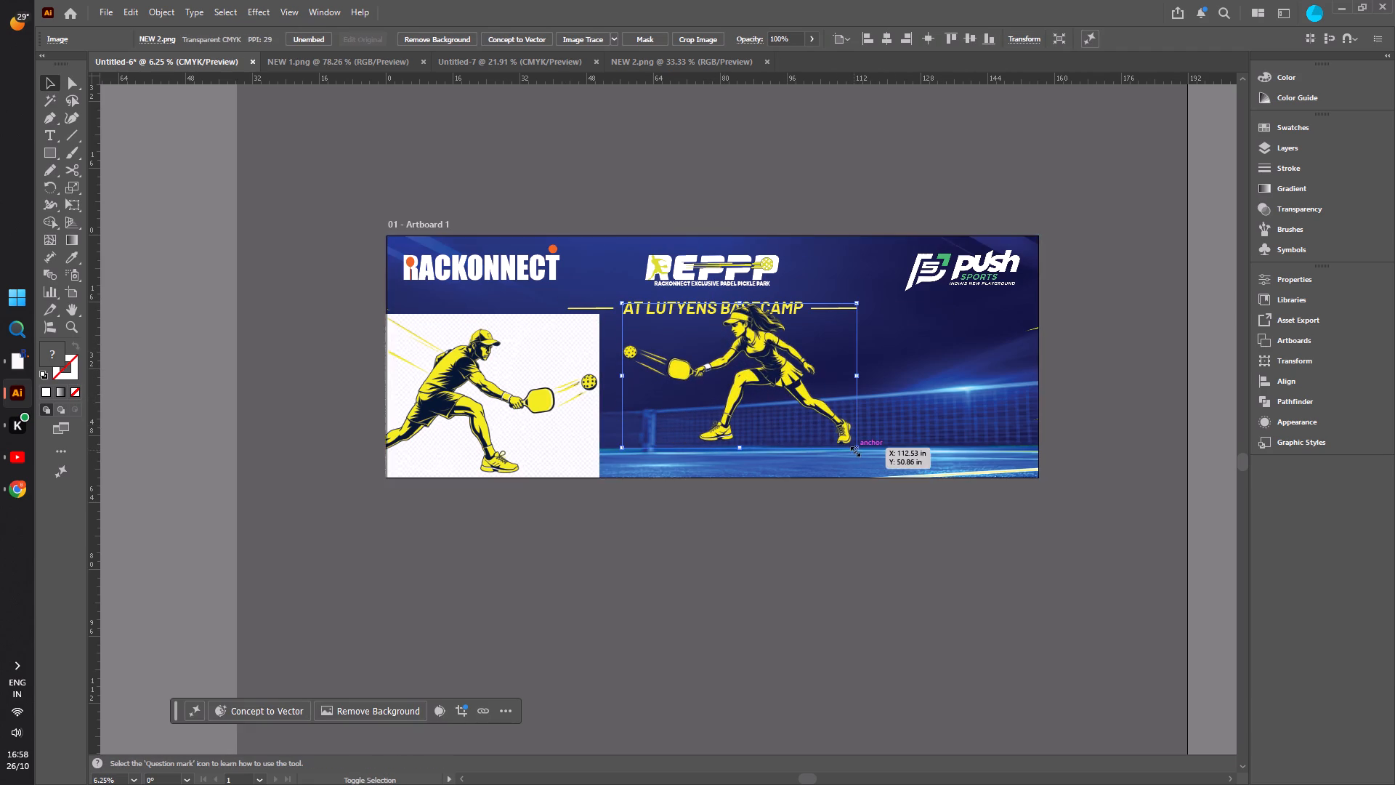
pyautogui.keyDown('shift'); pyautogui.moveTo(854, 450); pyautogui.dragTo(926, 479); pyautogui.keyUp('shift')
pyautogui.moveTo(807, 406); pyautogui.dragTo(965, 435)
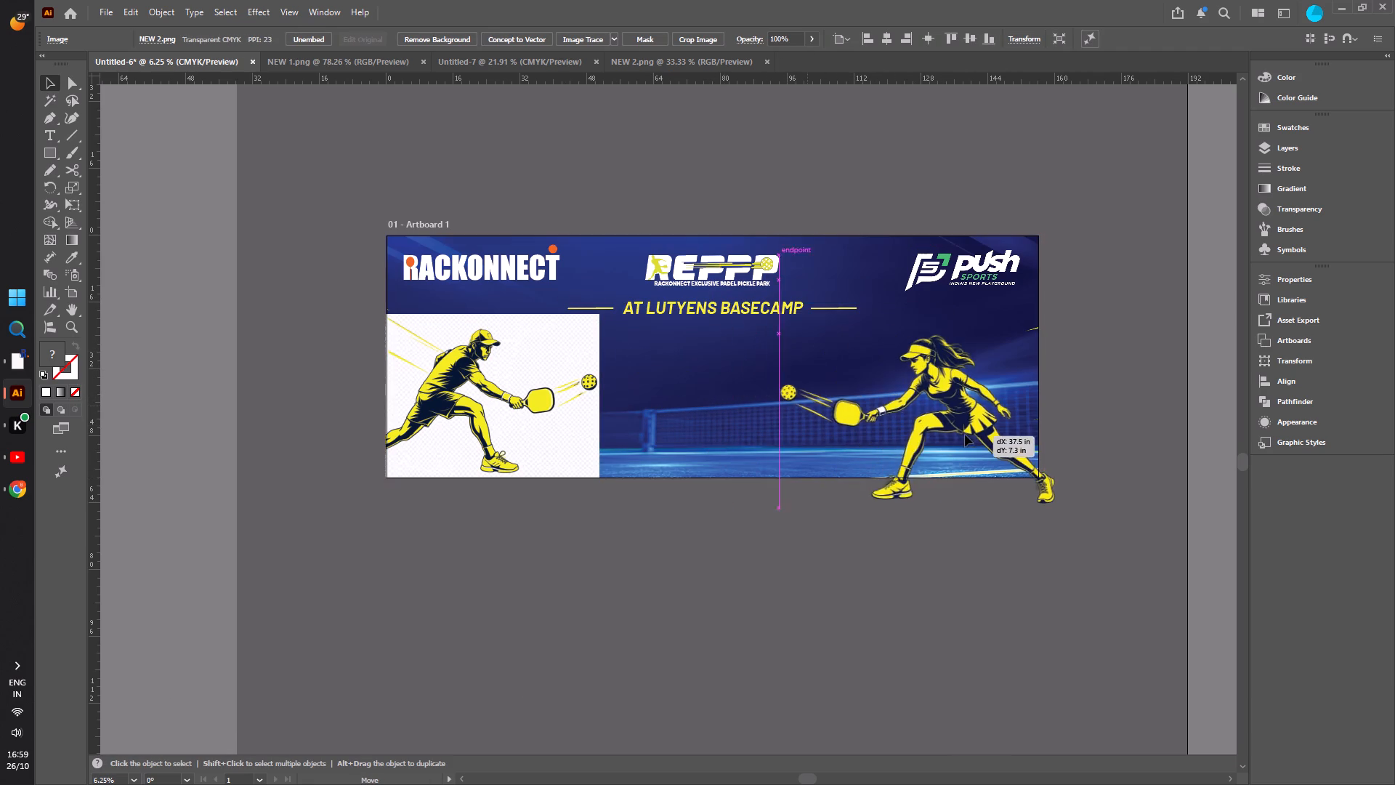
pyautogui.moveTo(965, 435); pyautogui.dragTo(935, 412)
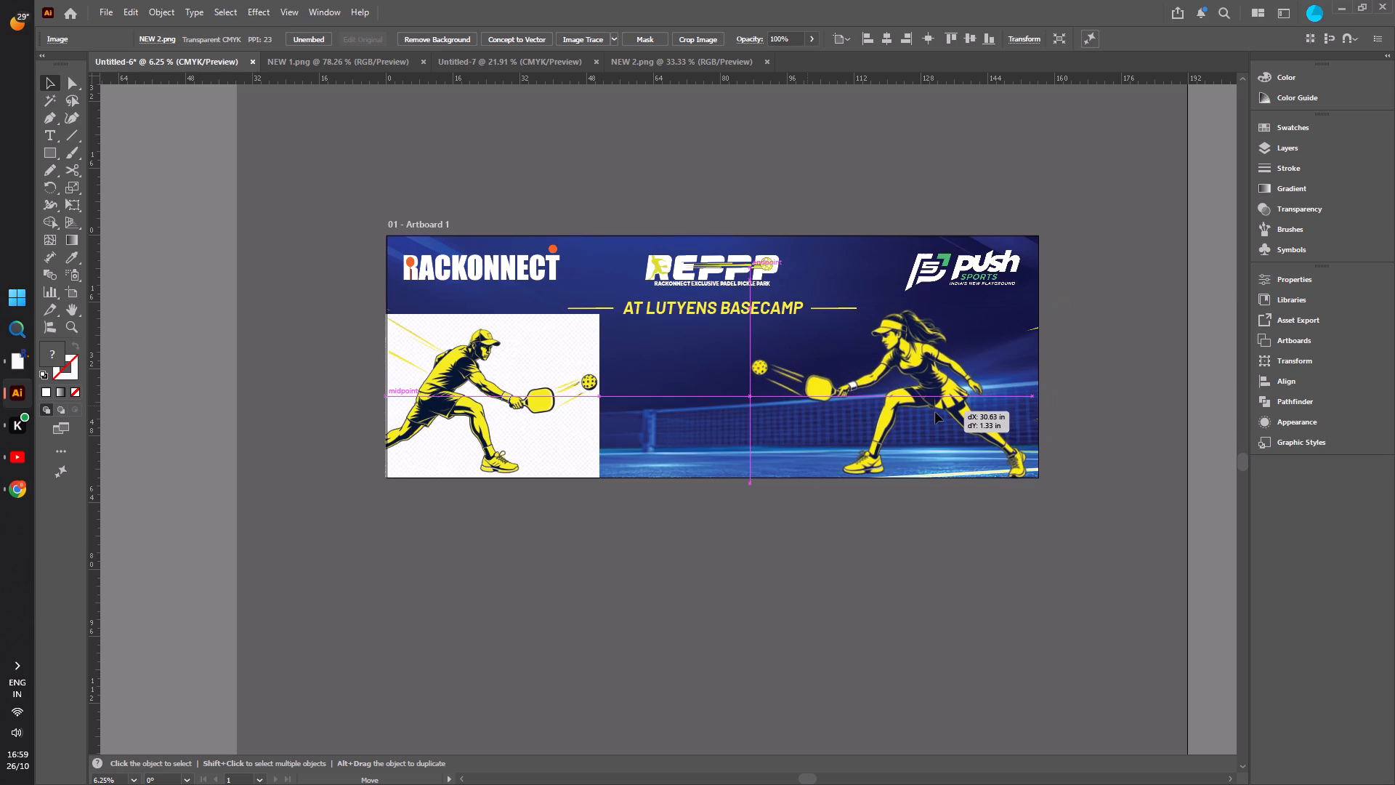
pyautogui.moveTo(935, 412); pyautogui.dragTo(939, 414)
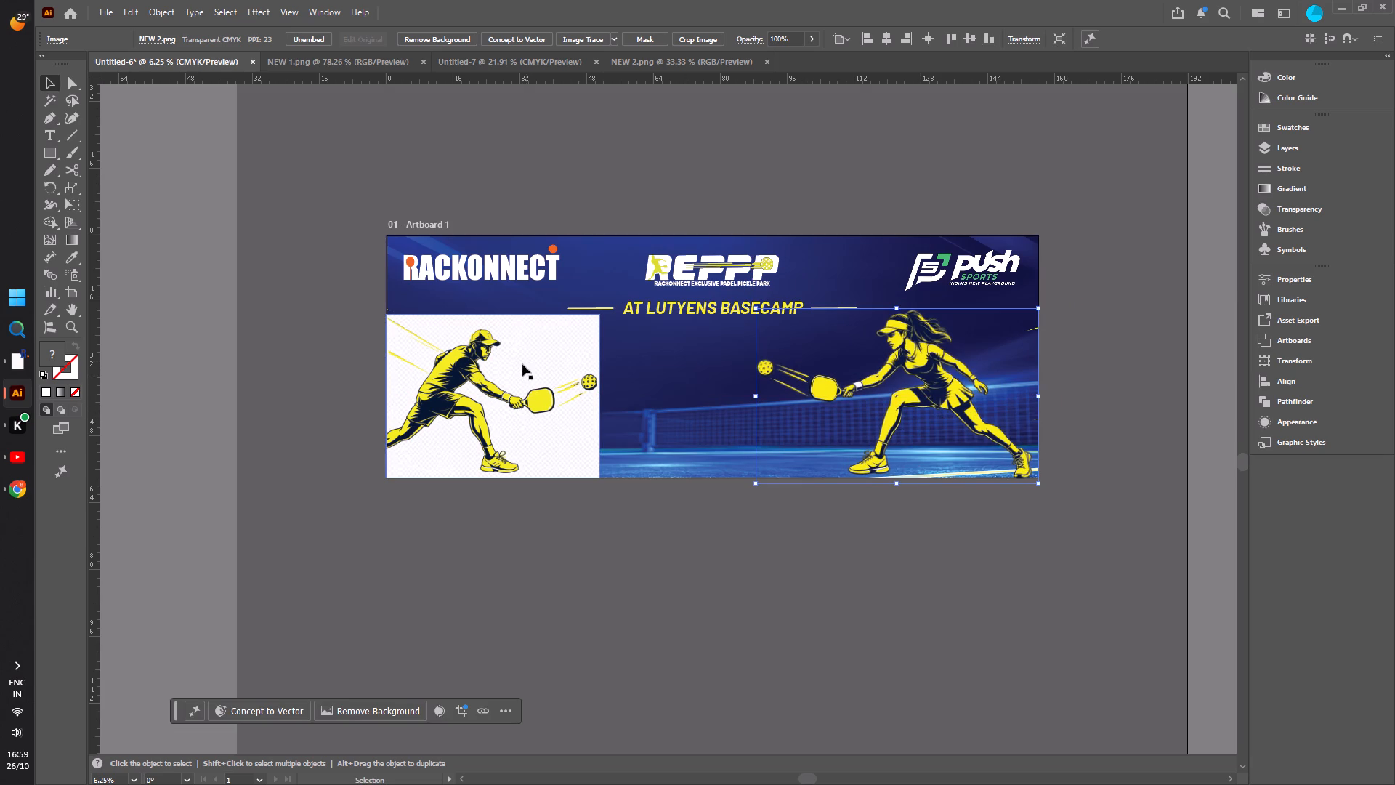
# Remove the white background from the male player image.
pyautogui.click(522, 361)
pyautogui.click(392, 720)
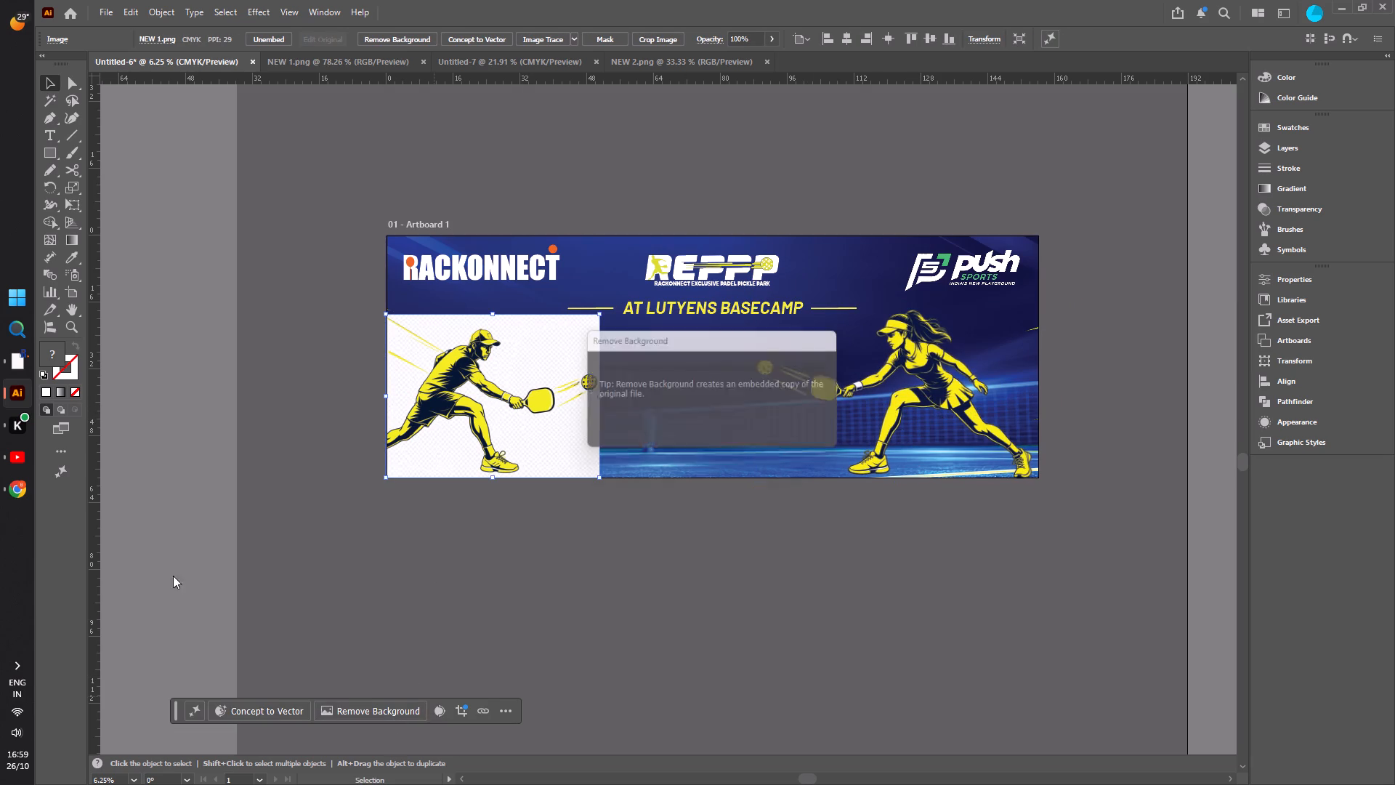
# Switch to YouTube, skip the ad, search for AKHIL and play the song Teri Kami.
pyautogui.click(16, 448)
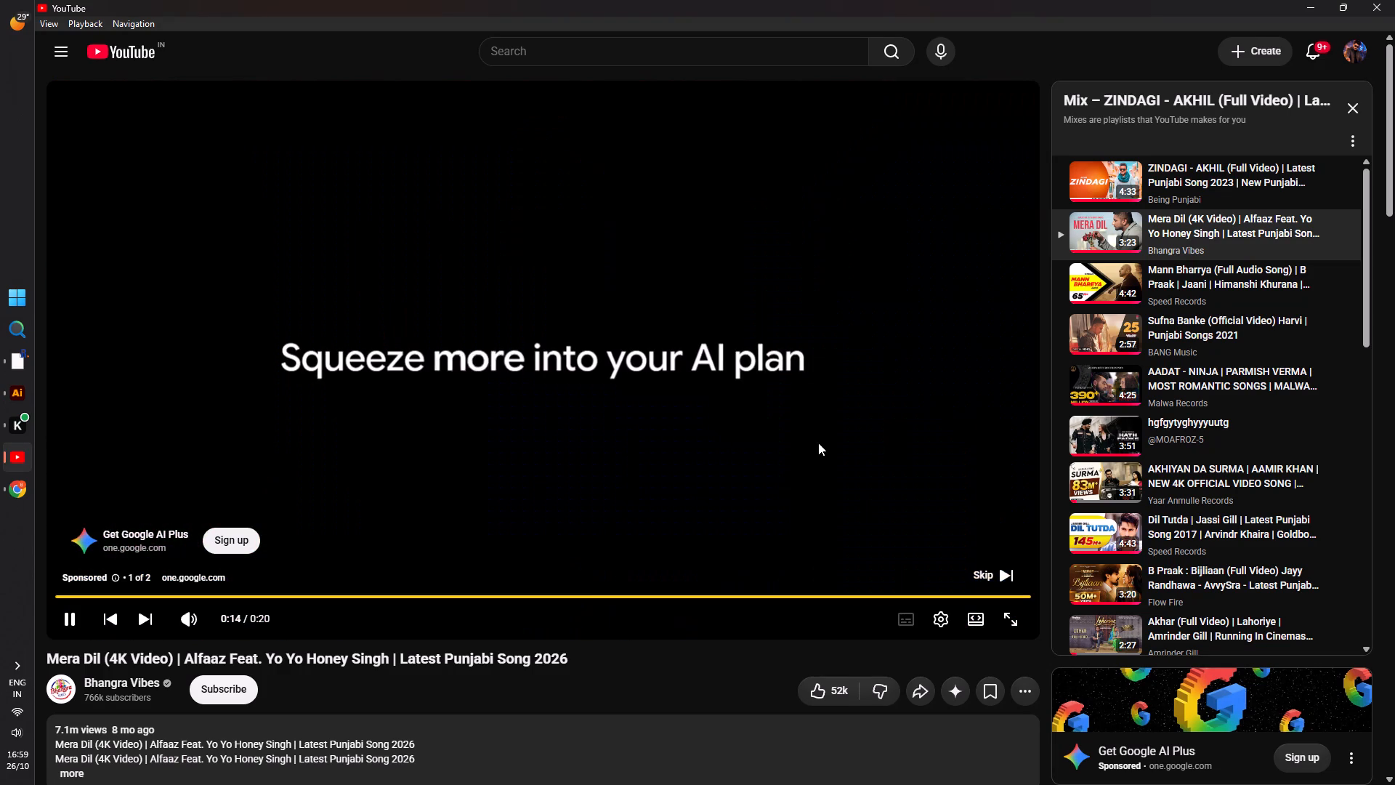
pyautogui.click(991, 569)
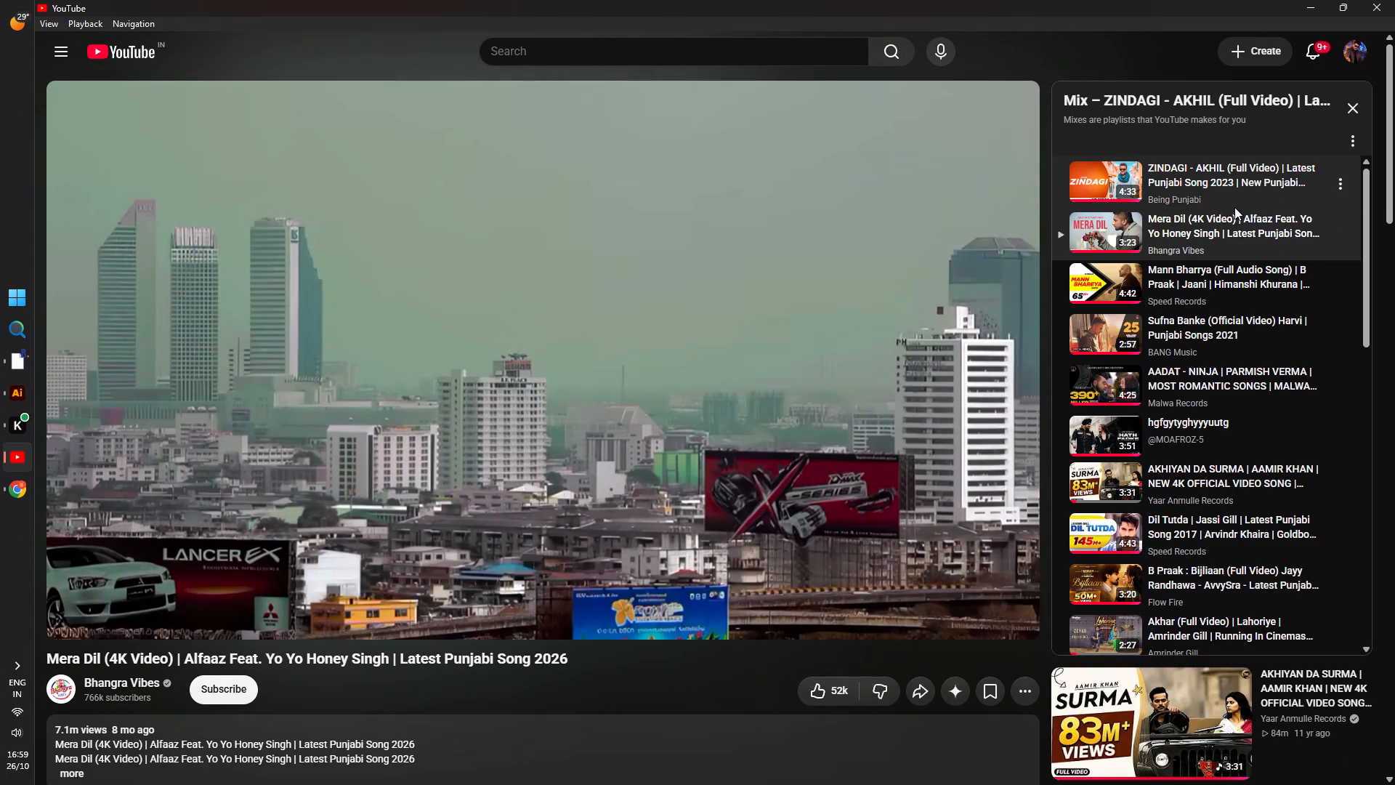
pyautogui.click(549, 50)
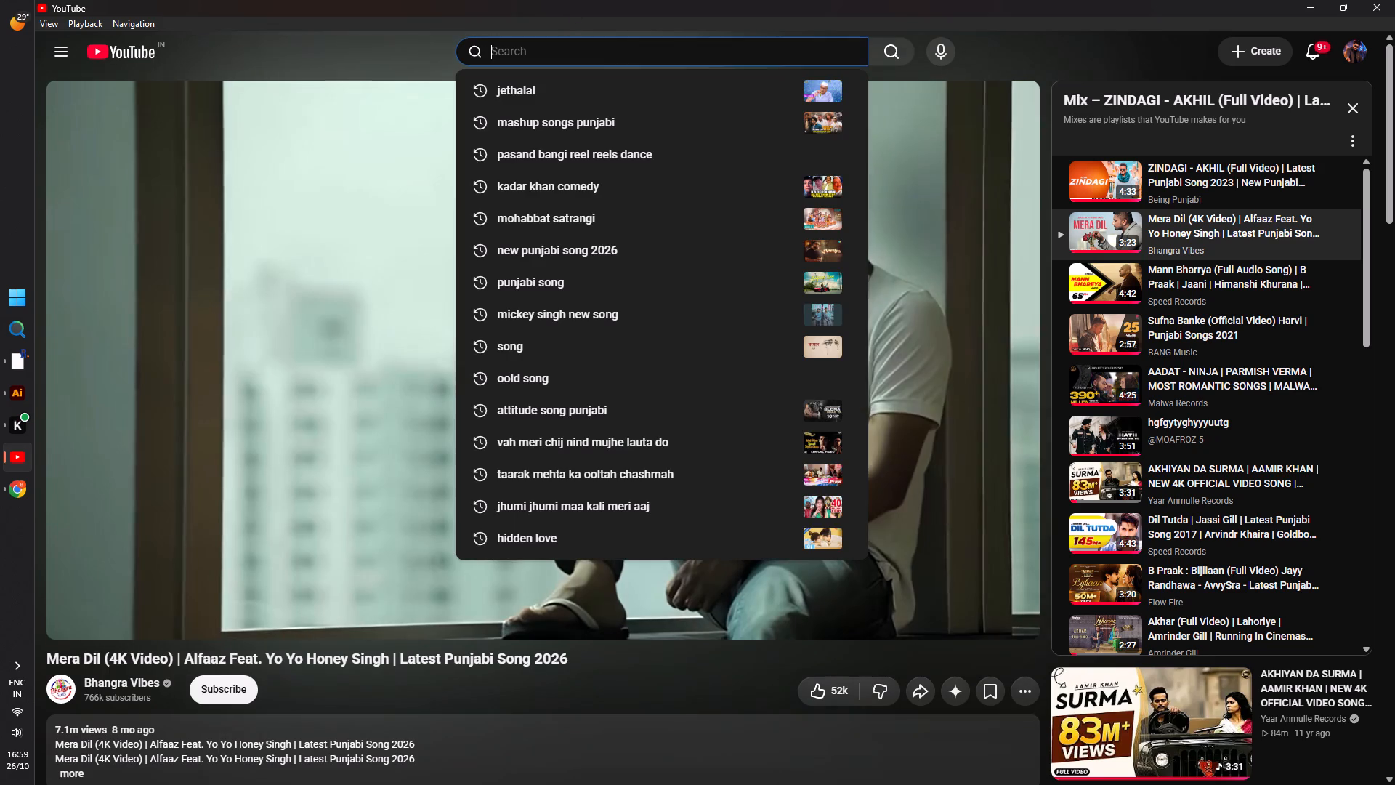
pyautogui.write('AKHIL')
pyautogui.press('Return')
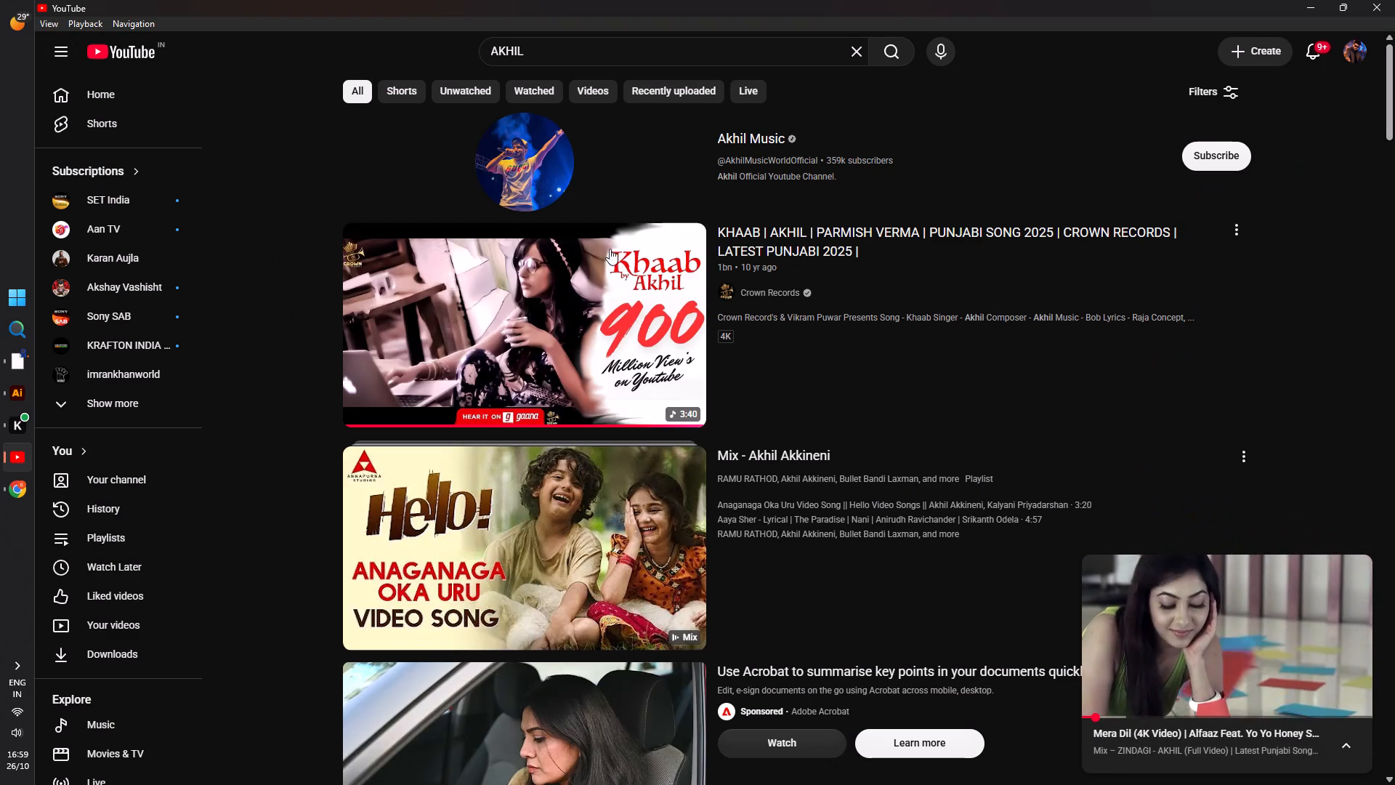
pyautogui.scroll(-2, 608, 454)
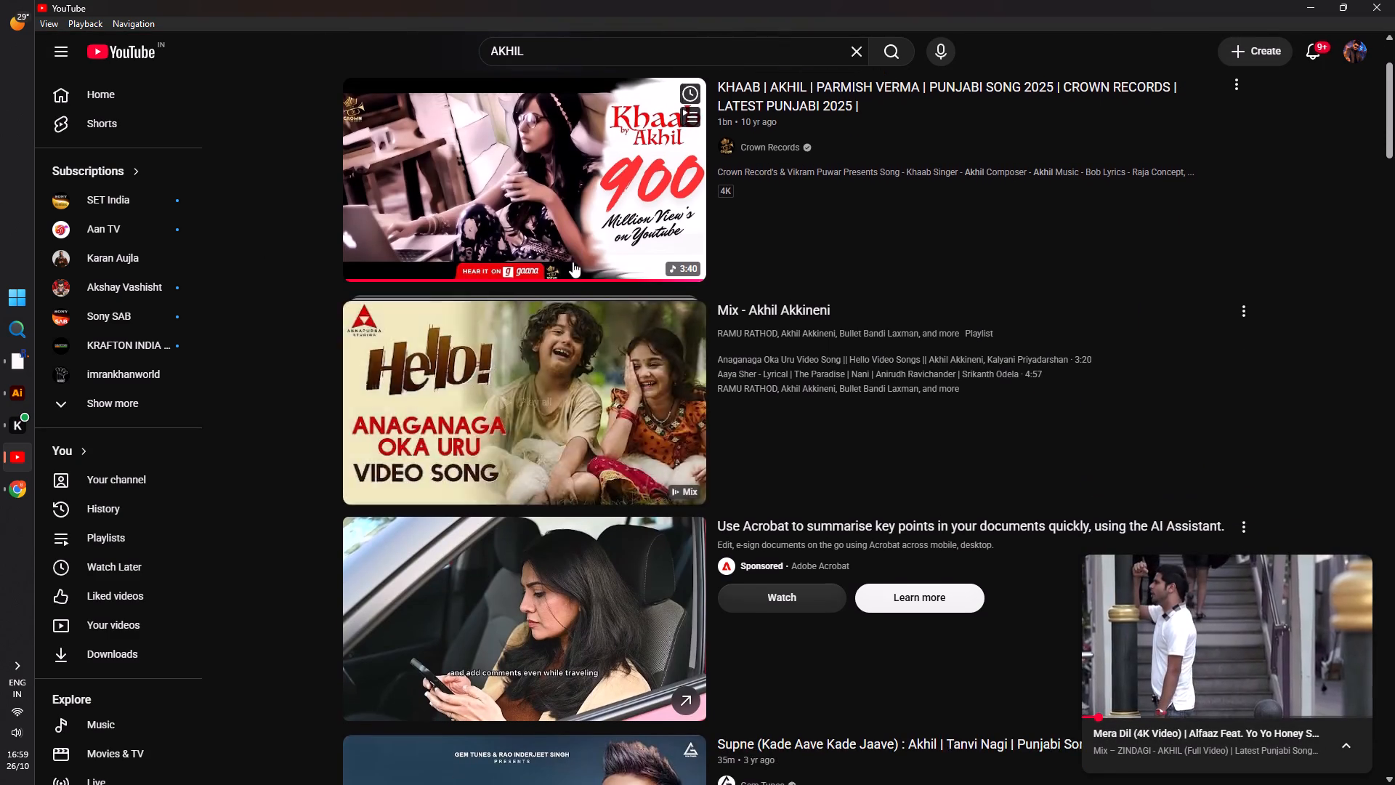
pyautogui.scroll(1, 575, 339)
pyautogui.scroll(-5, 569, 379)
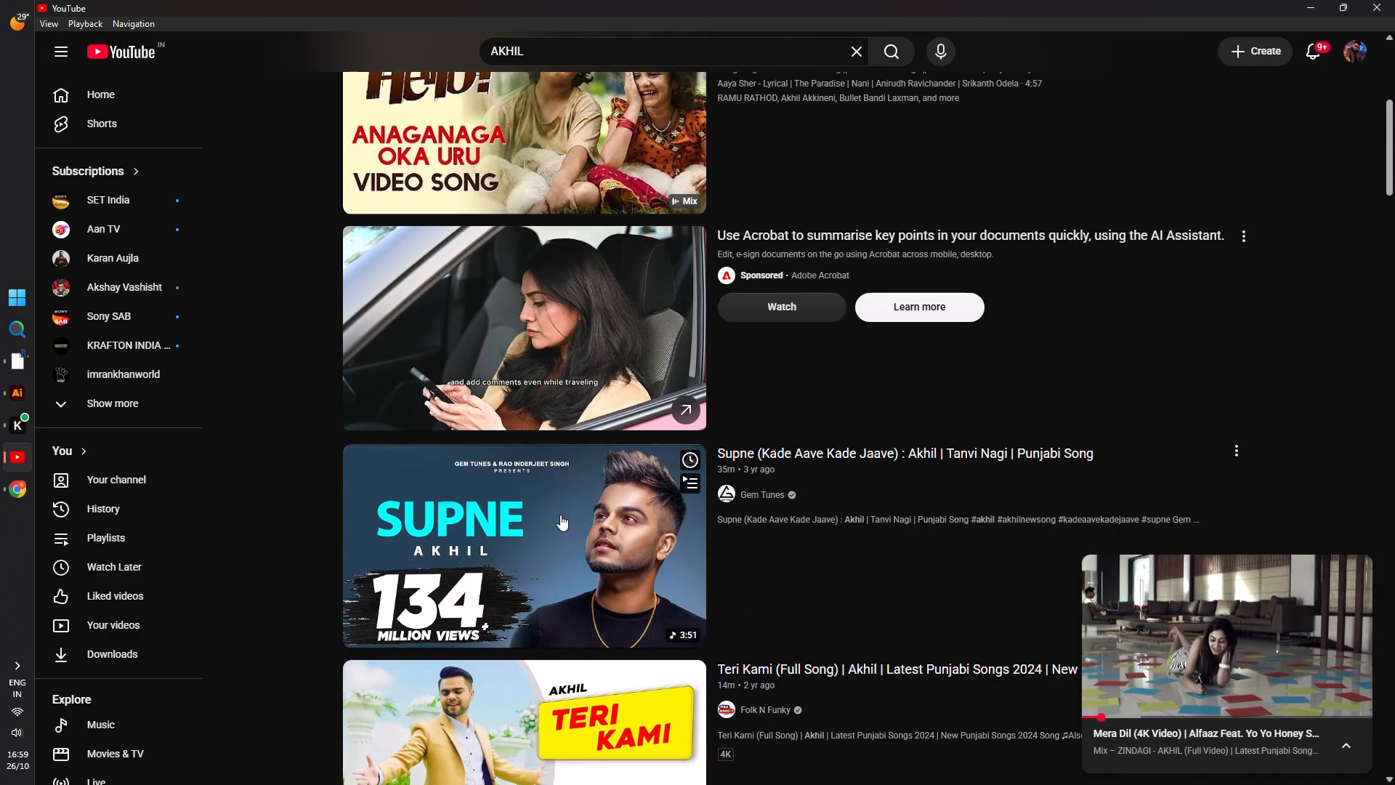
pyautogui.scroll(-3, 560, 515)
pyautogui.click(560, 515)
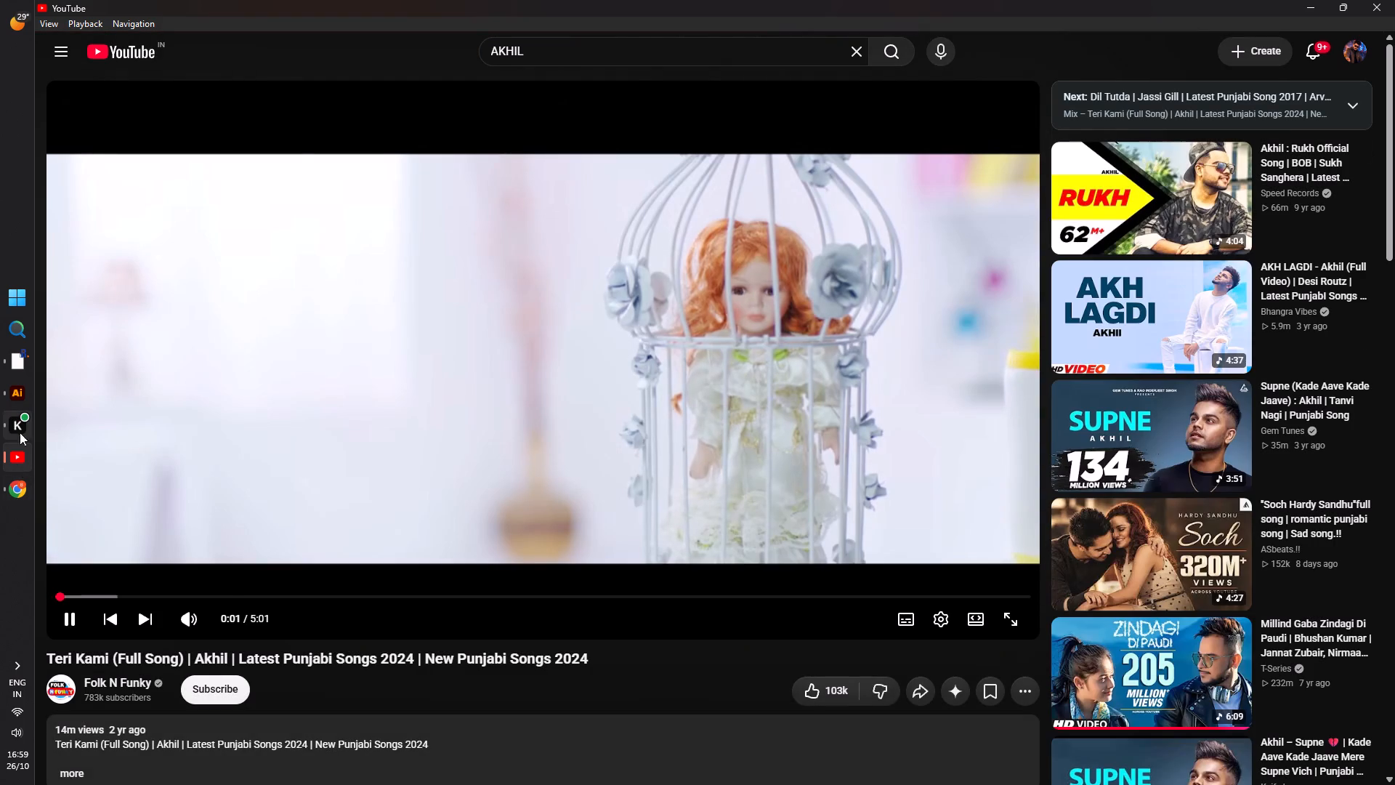
# Return to Illustrator and enlarge the male player image from its bottom-left corner until its top edge nearly meets the RACKONNECT logo.
pyautogui.click(14, 377)
pyautogui.click(13, 395)
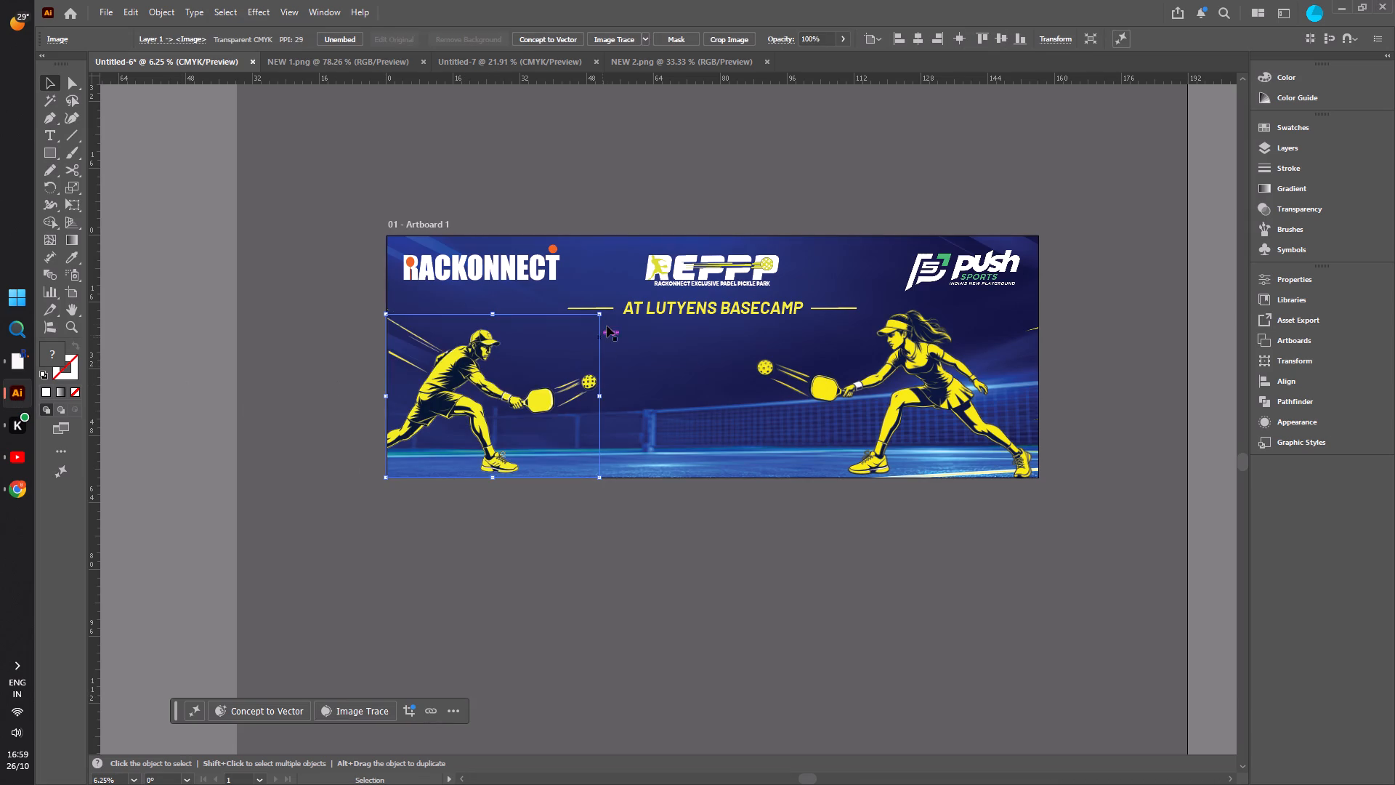
pyautogui.keyDown('shift'); pyautogui.moveTo(598, 315); pyautogui.dragTo(637, 291); pyautogui.keyUp('shift')
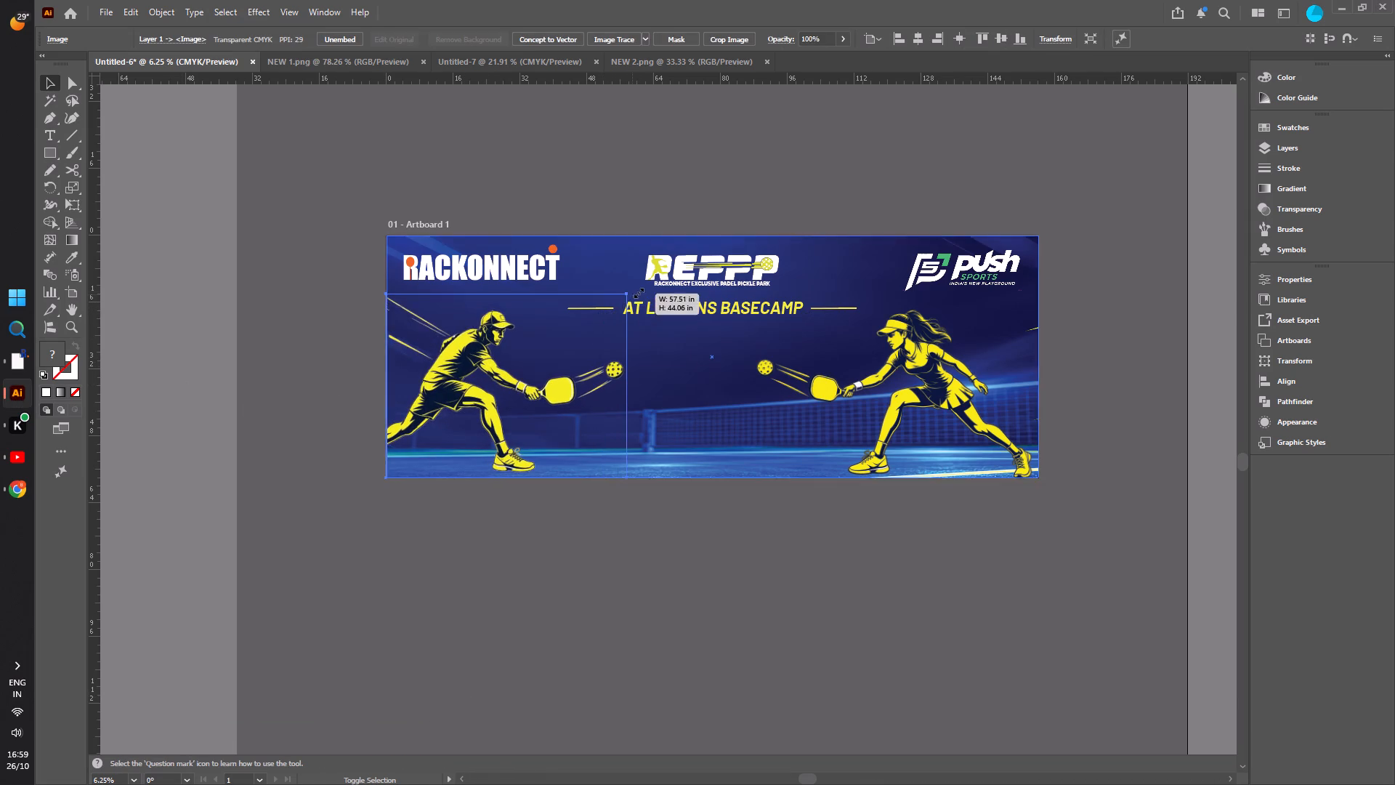
pyautogui.keyDown('shift'); pyautogui.moveTo(637, 291); pyautogui.dragTo(655, 280); pyautogui.keyUp('shift')
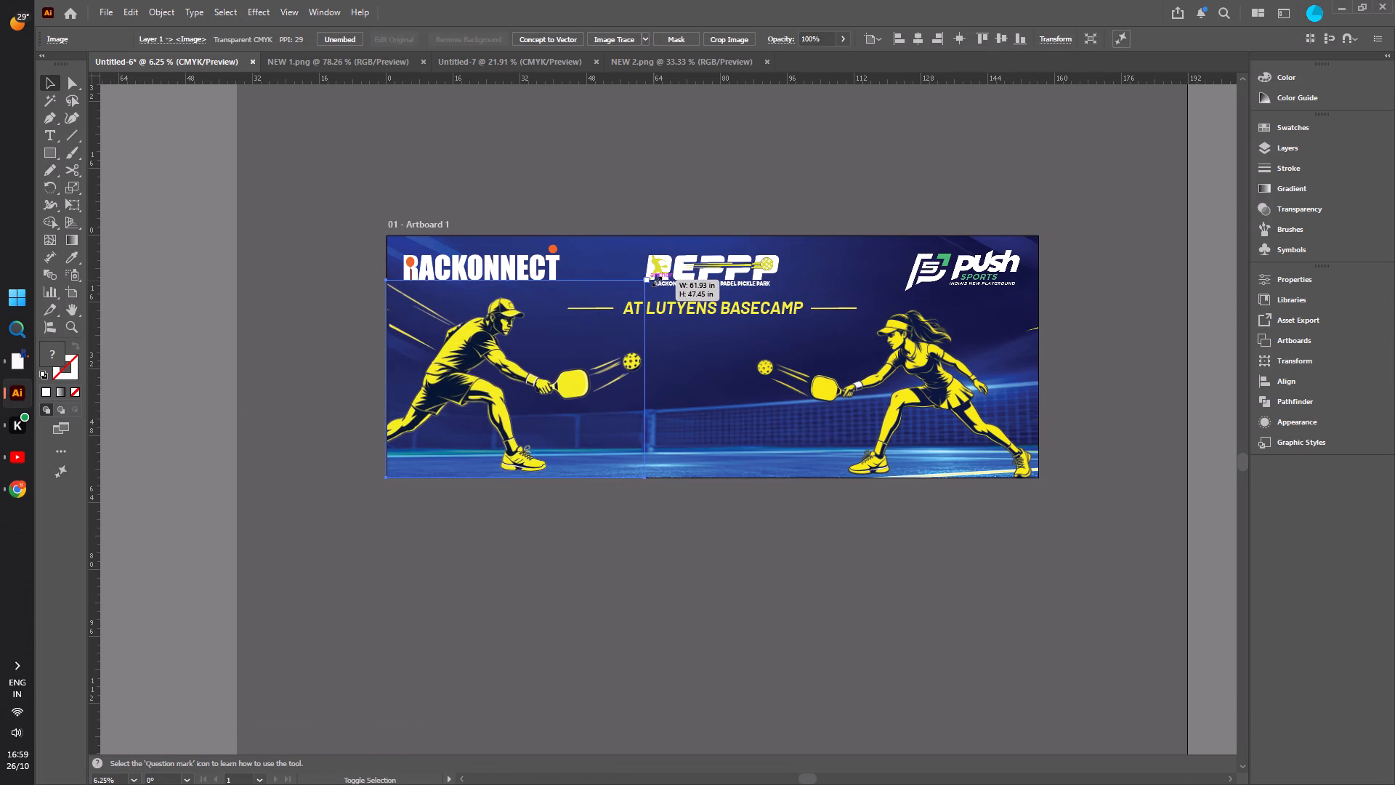
pyautogui.keyDown('shift'); pyautogui.moveTo(655, 280); pyautogui.dragTo(658, 275); pyautogui.keyUp('shift')
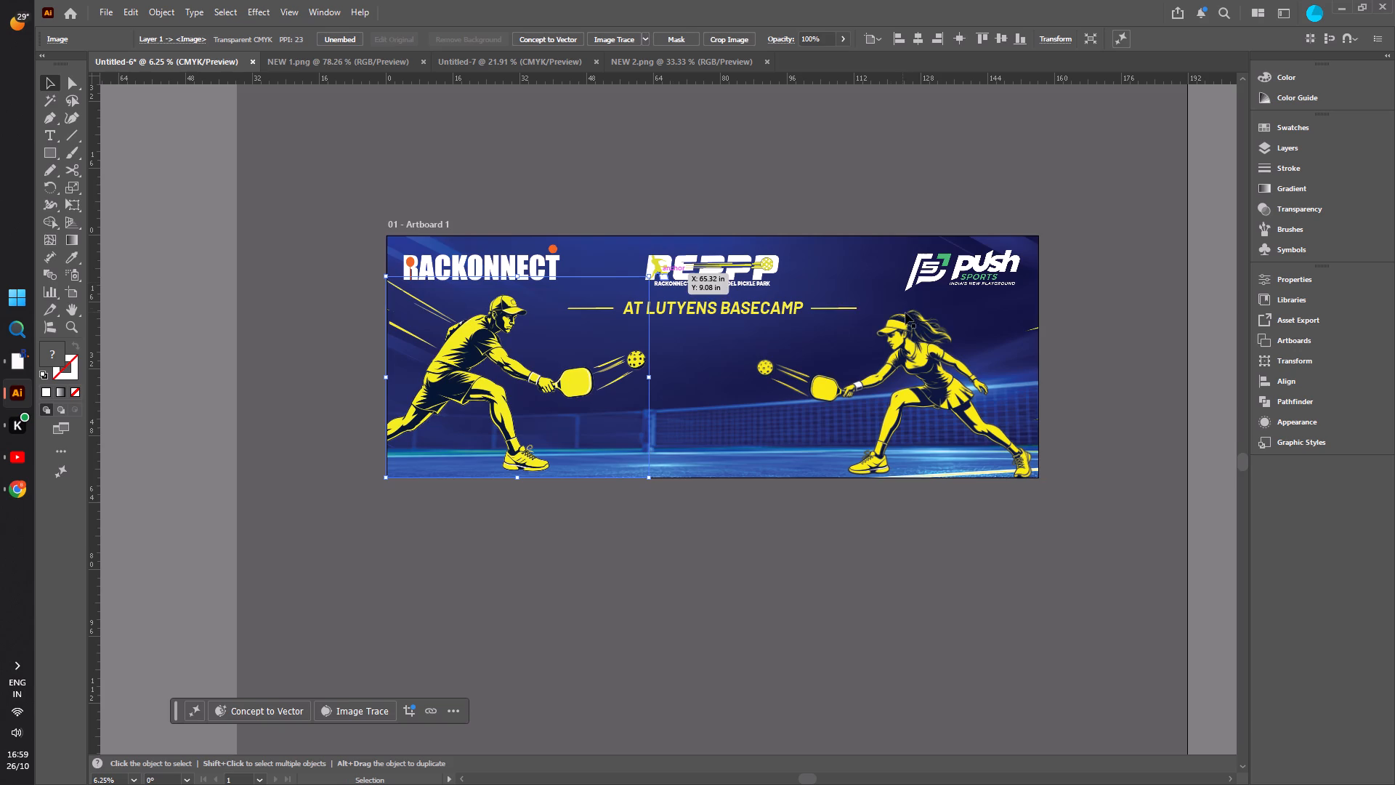
pyautogui.keyDown('shift'); pyautogui.moveTo(650, 278); pyautogui.dragTo(642, 282); pyautogui.keyUp('shift')
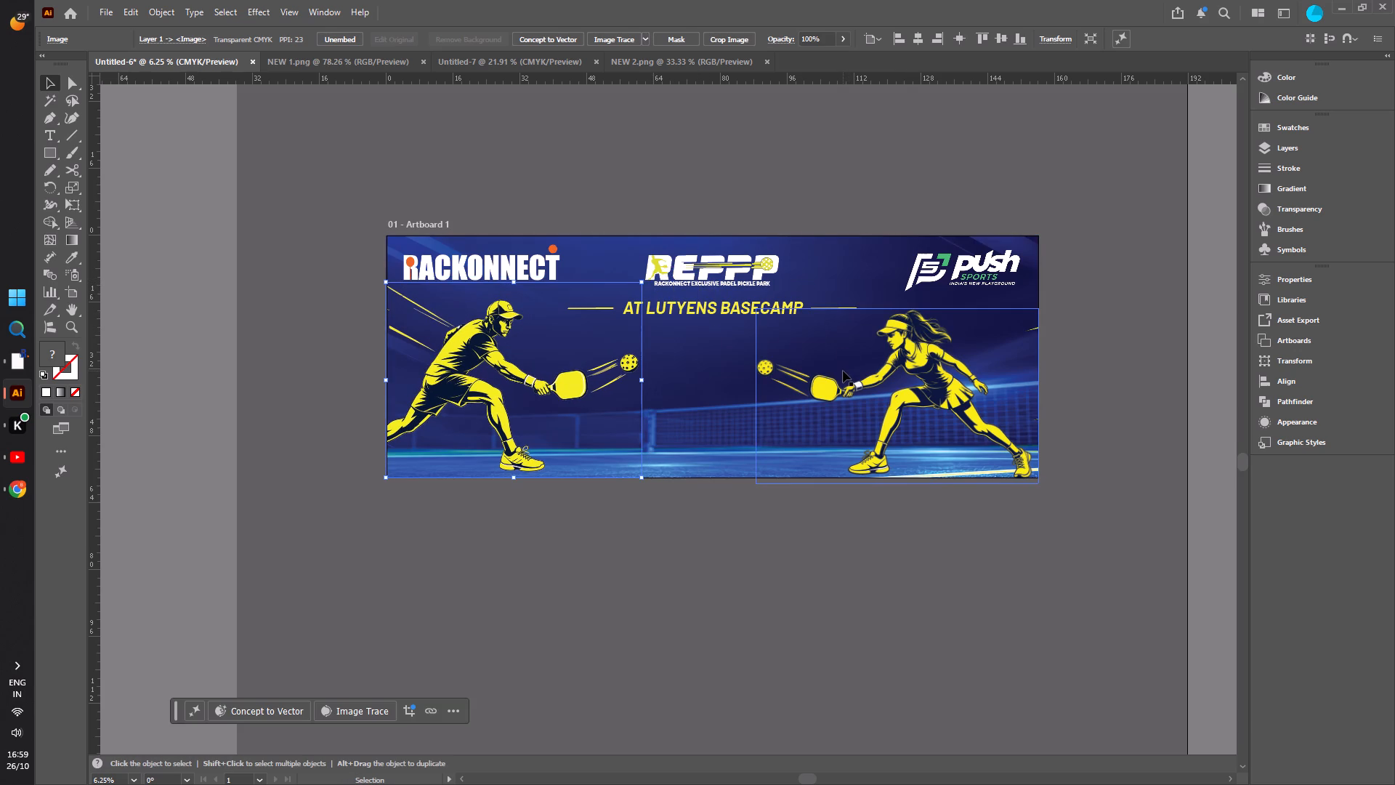
# Crop the female player image to about 59.77 by 41.84 in, cutting off the ball in front of her paddle.
pyautogui.click(843, 371)
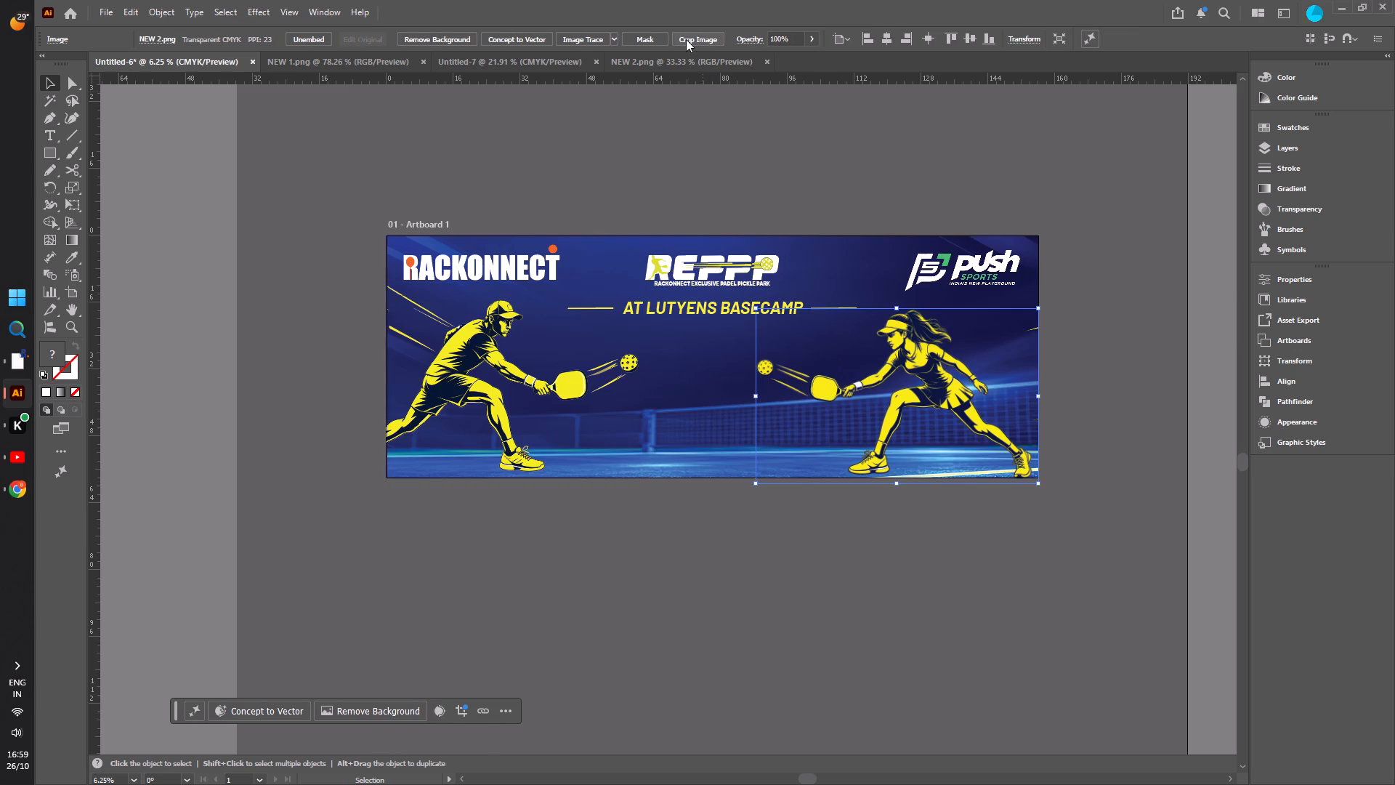
pyautogui.click(686, 39)
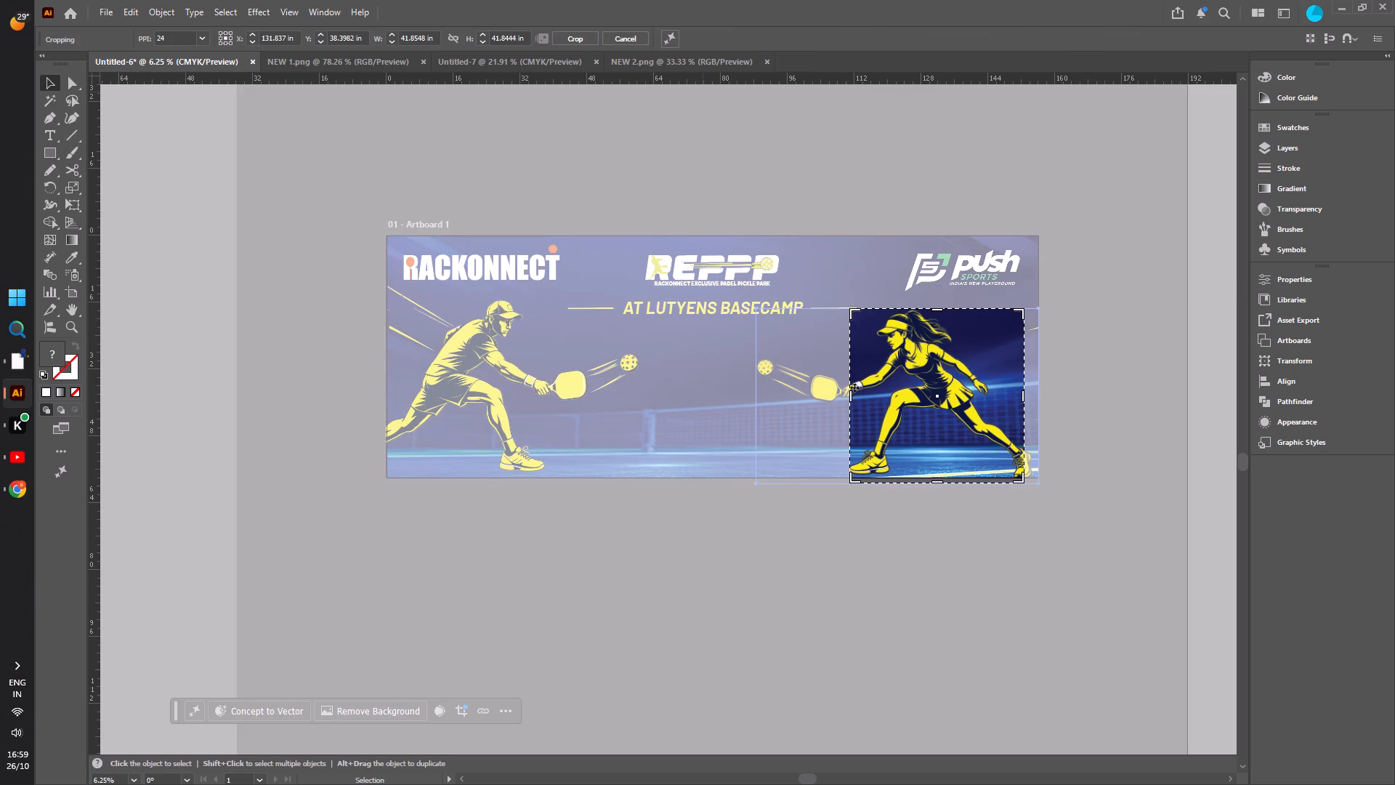
pyautogui.moveTo(852, 395); pyautogui.dragTo(786, 398)
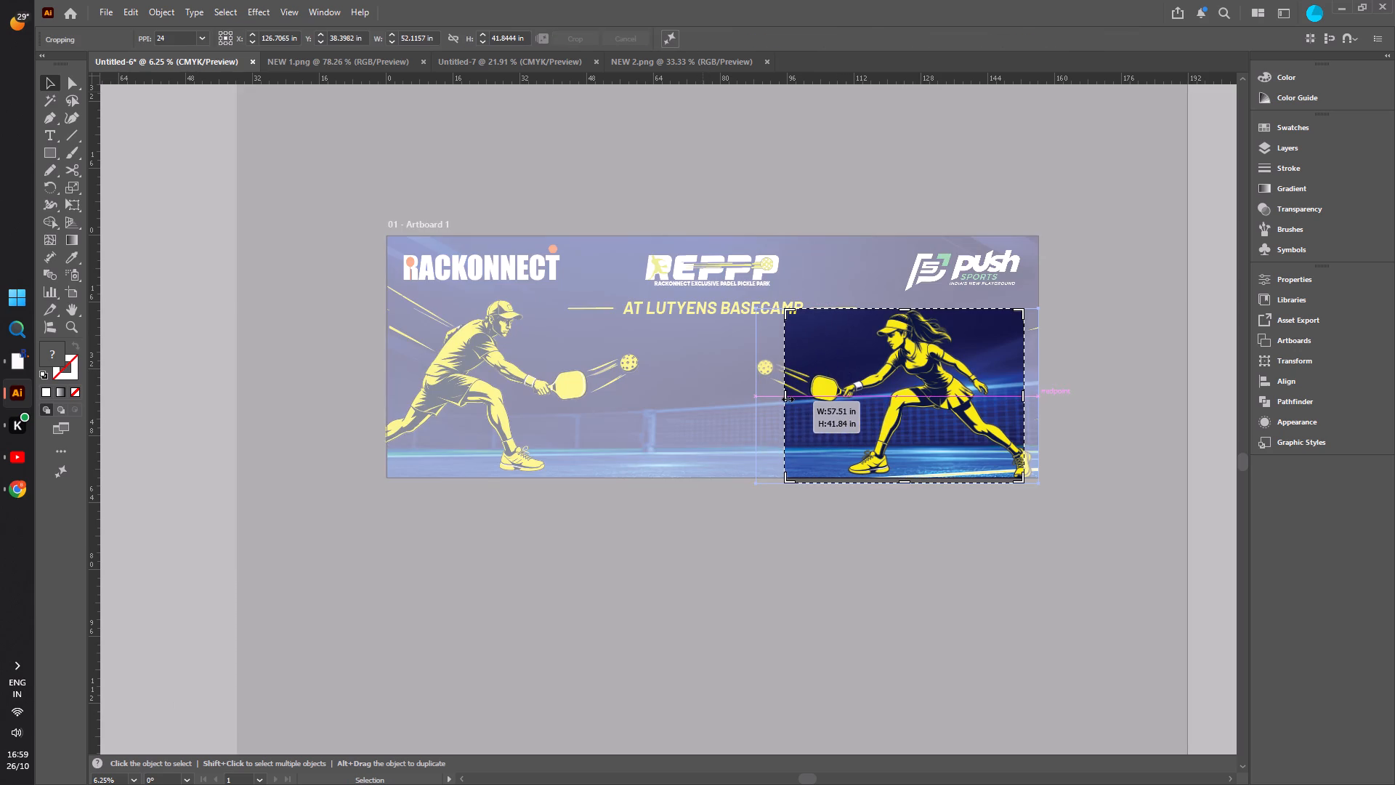
pyautogui.moveTo(786, 398); pyautogui.dragTo(777, 395)
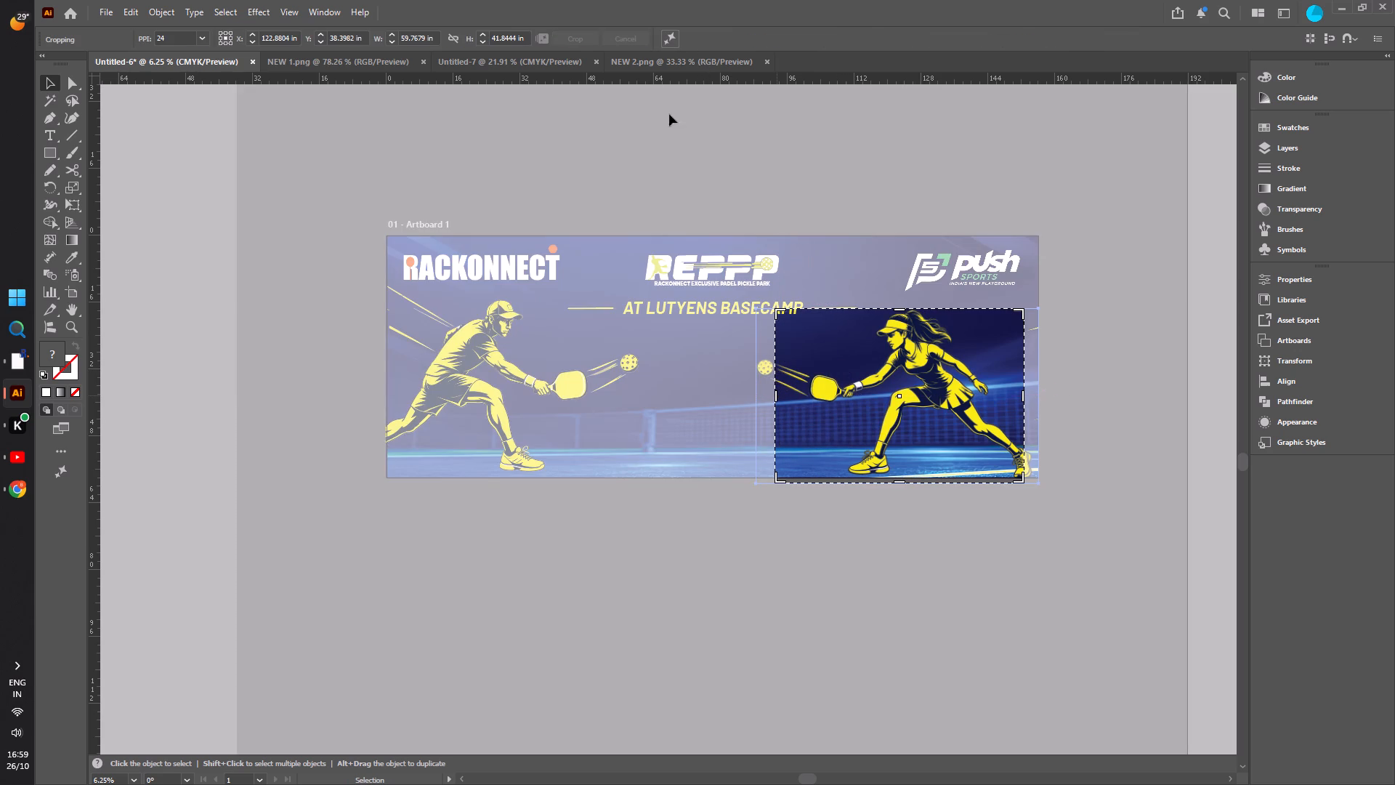
pyautogui.click(581, 40)
pyautogui.click(251, 317)
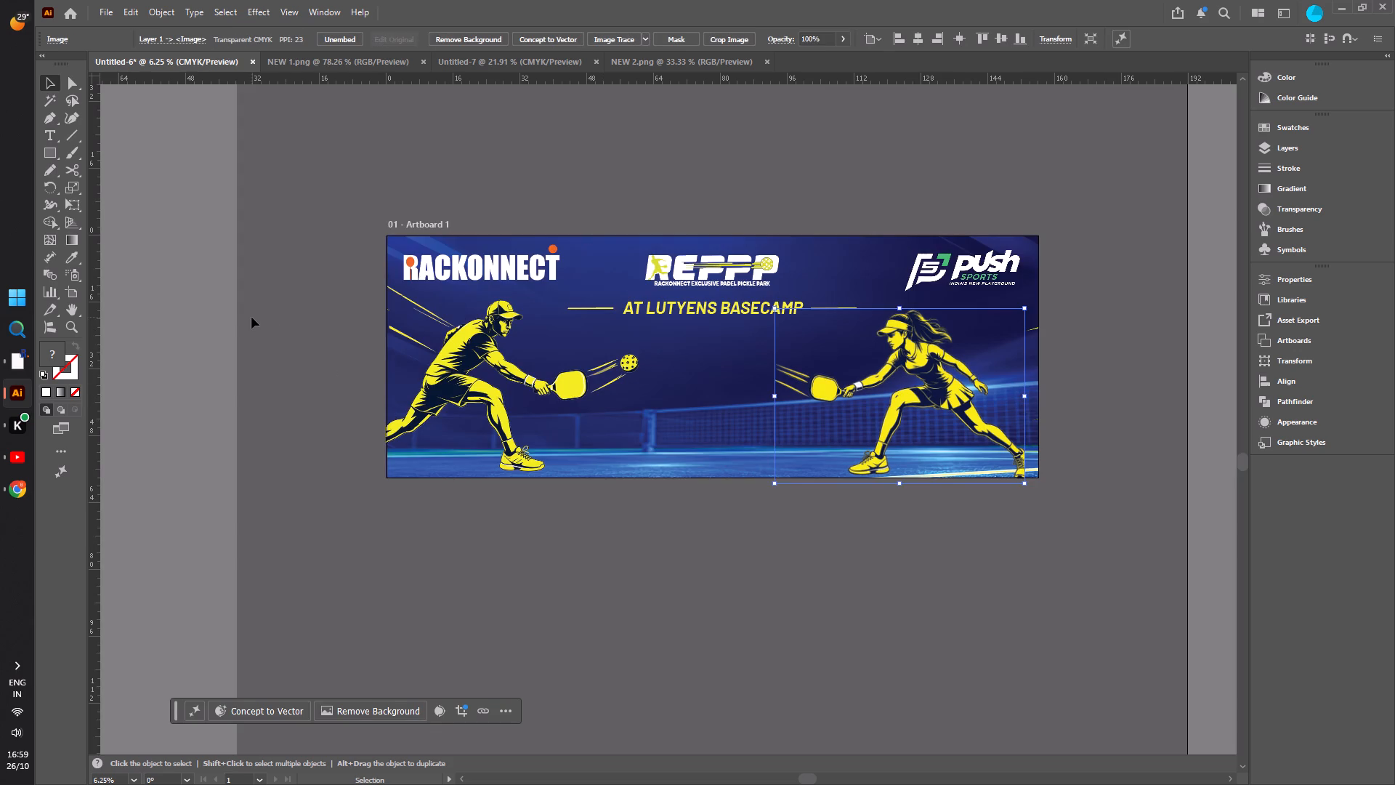
# Nudge the male player image slightly down and align its cut-off back leg with the banner's left edge.
pyautogui.click(489, 366)
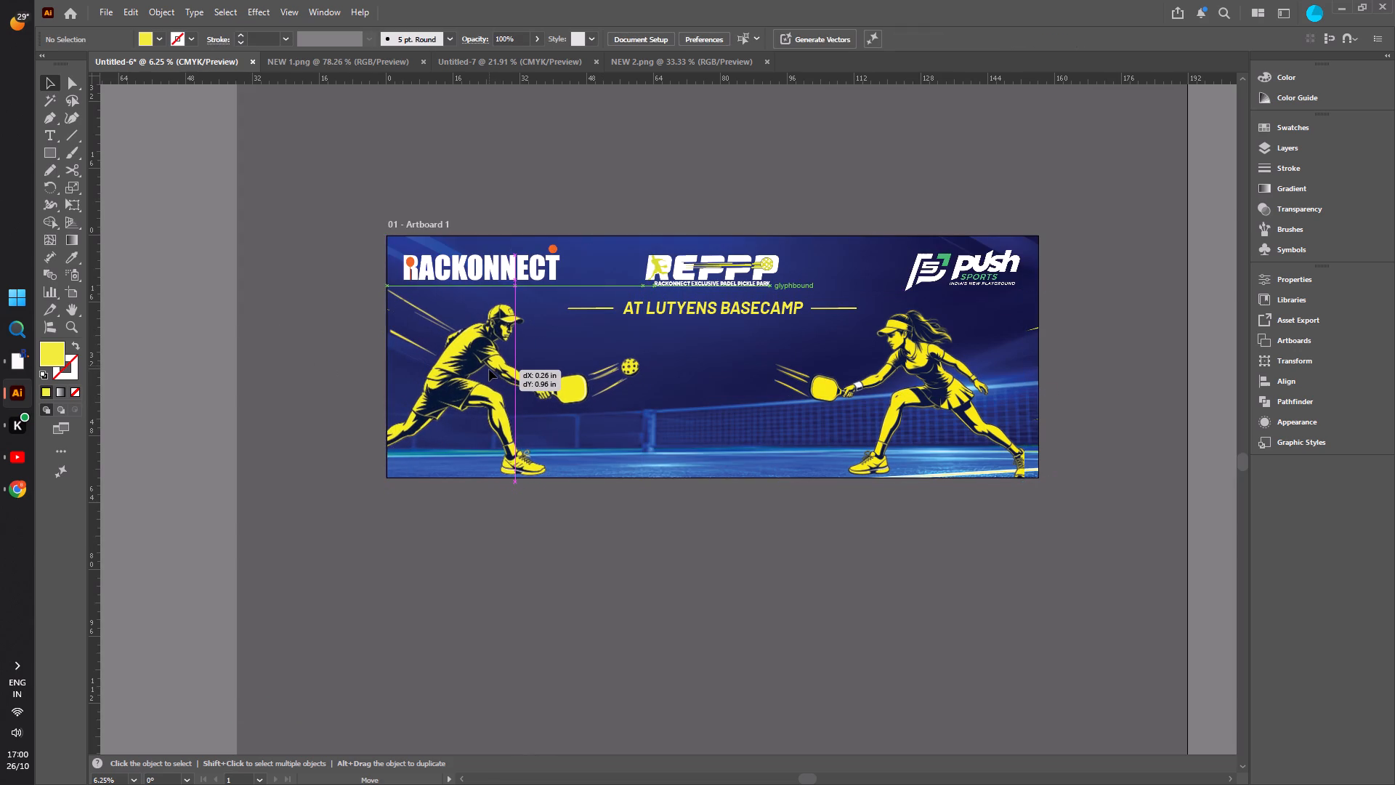
pyautogui.click(309, 391)
pyautogui.keyDown('alt'); pyautogui.scroll(4, 333, 408); pyautogui.keyUp('alt')
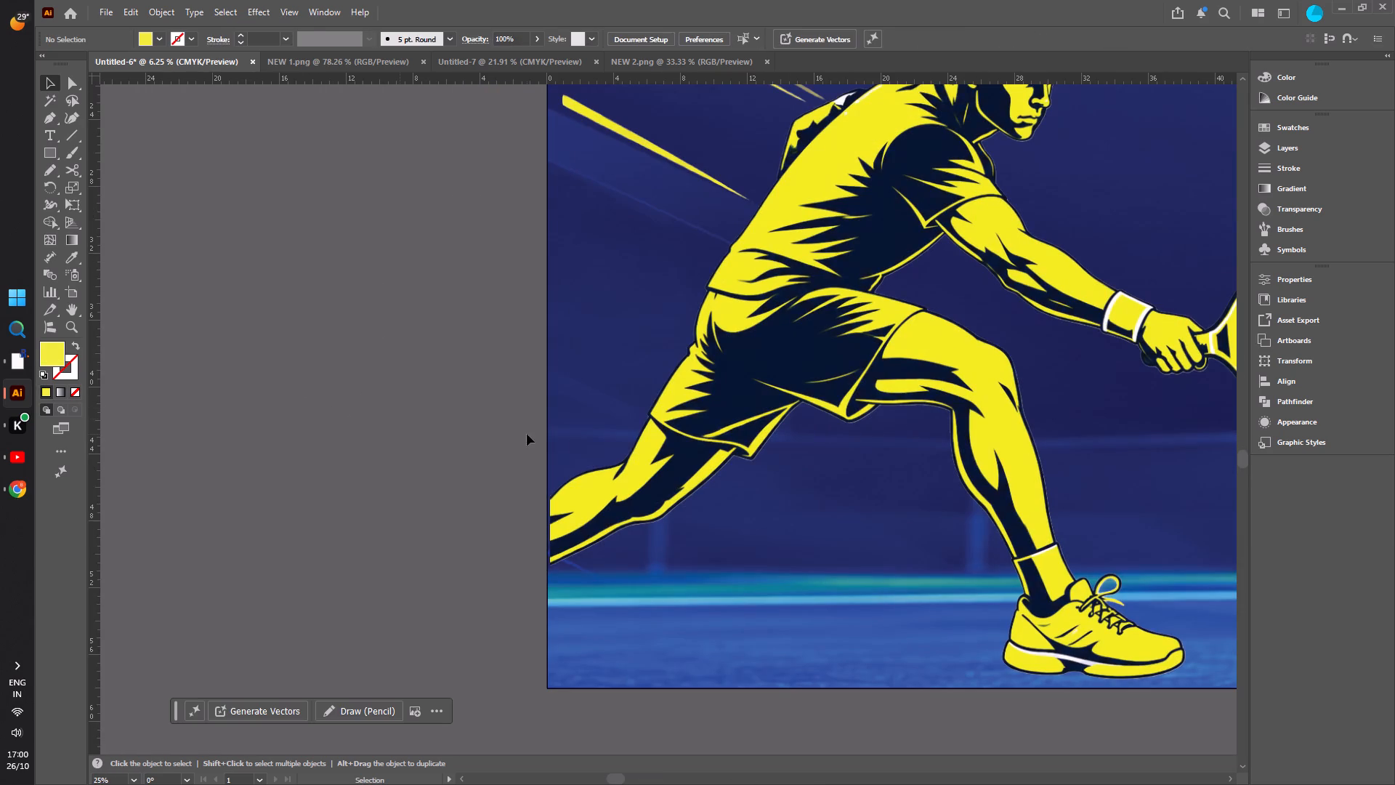
pyautogui.click(720, 363)
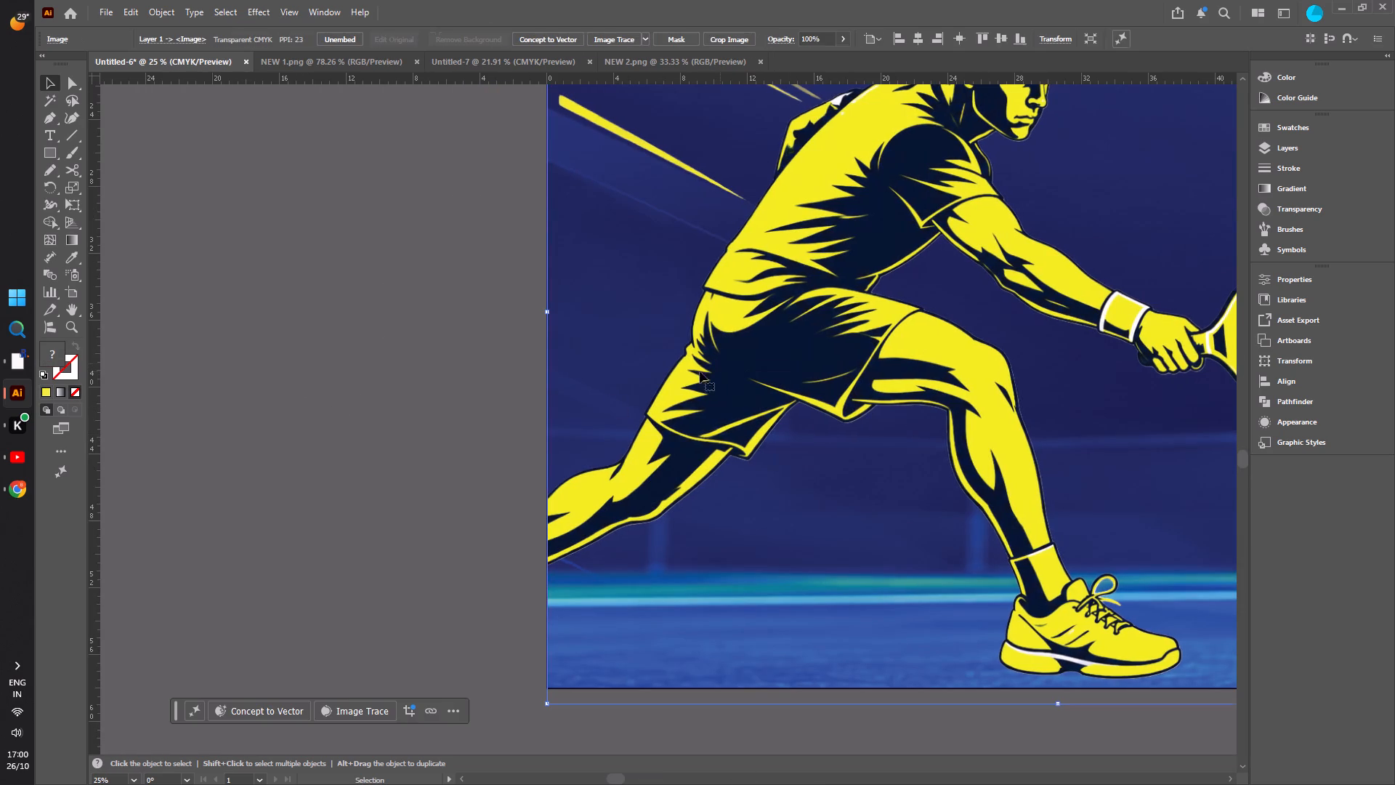
pyautogui.click(501, 398)
# Enlarge the AT LUTYENS BASECAMP heading group to about 86 in wide and move it back under the REPPP logo.
pyautogui.keyDown('alt'); pyautogui.scroll(-3, 495, 408); pyautogui.keyUp('alt')
pyautogui.scroll(2, 498, 486)
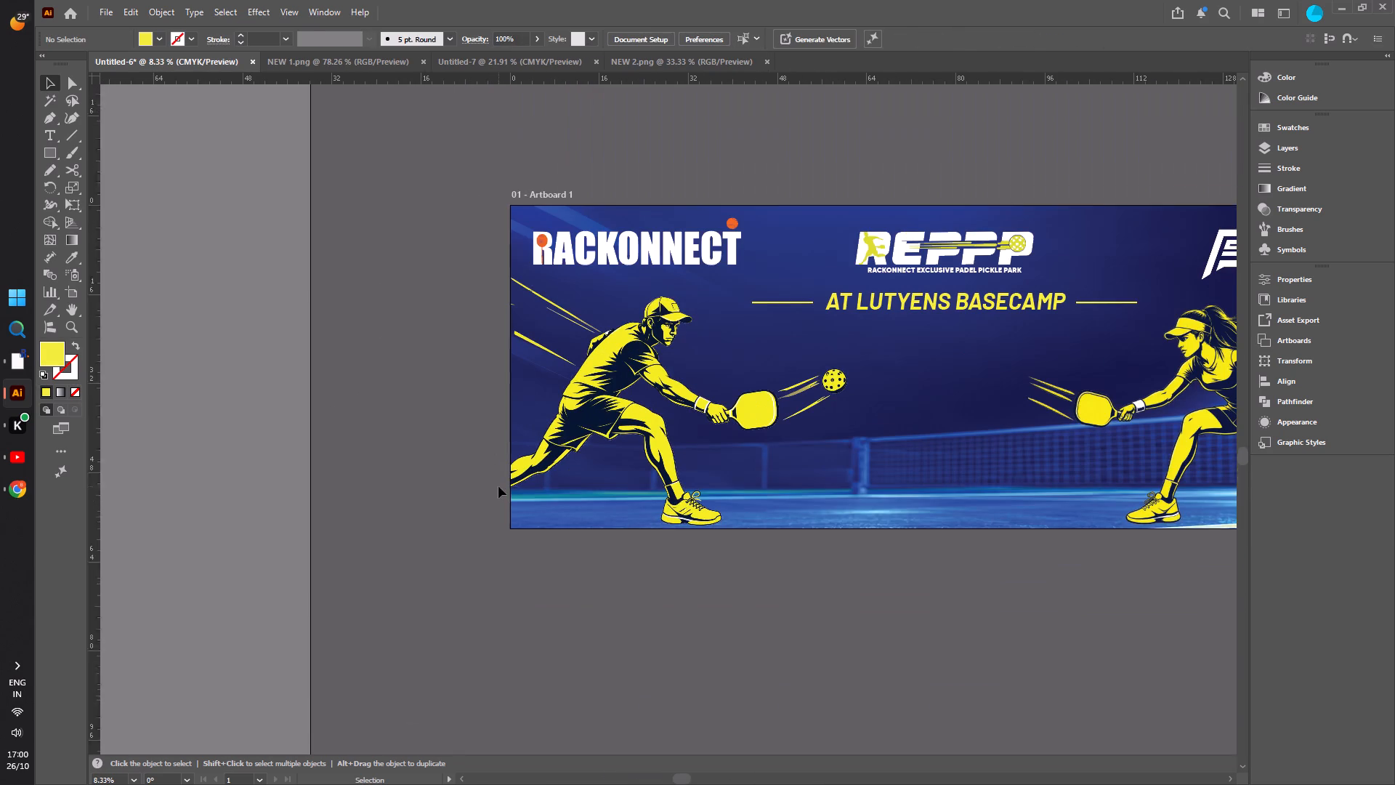
pyautogui.keyDown('alt'); pyautogui.scroll(-2, 430, 476); pyautogui.keyUp('alt')
pyautogui.keyDown('alt'); pyautogui.scroll(1, 734, 563); pyautogui.keyUp('alt')
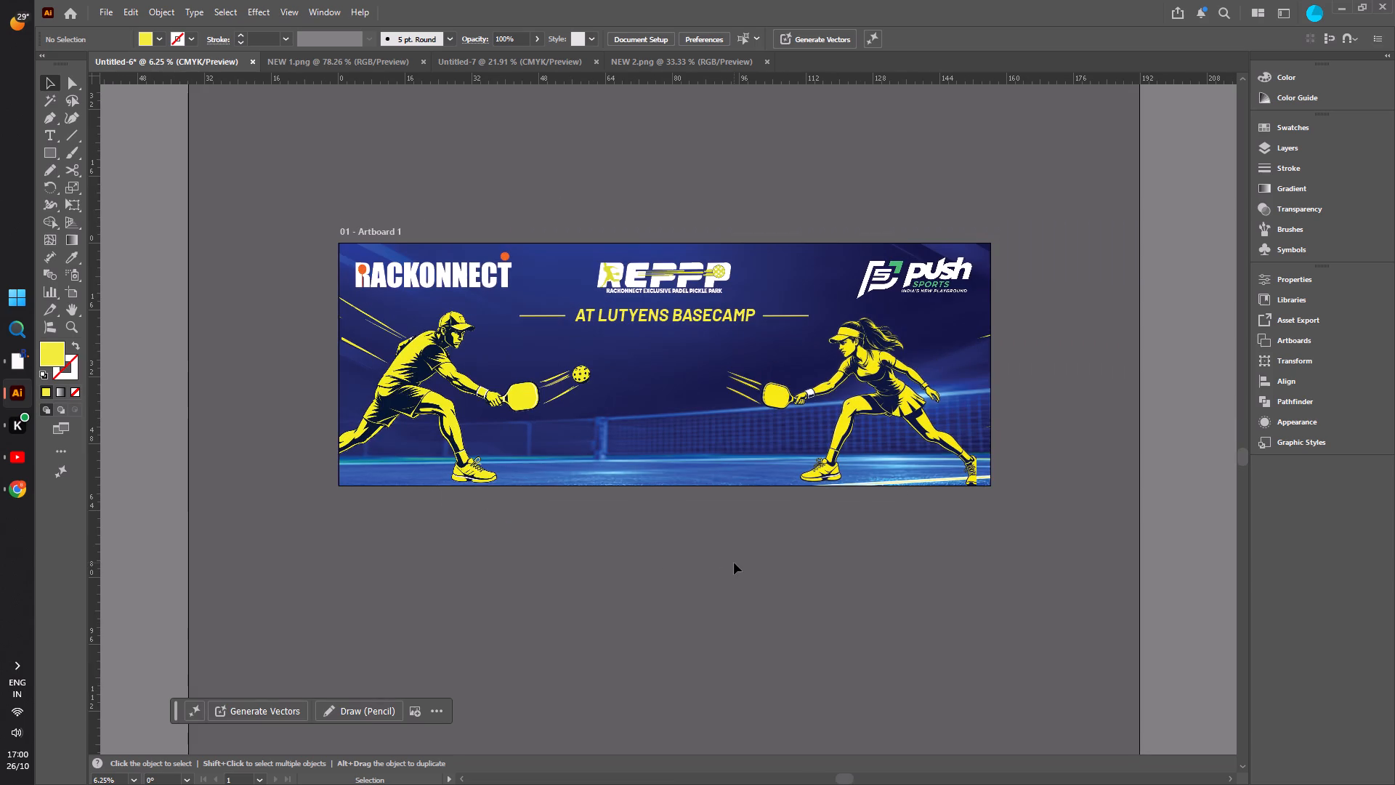
pyautogui.click(653, 321)
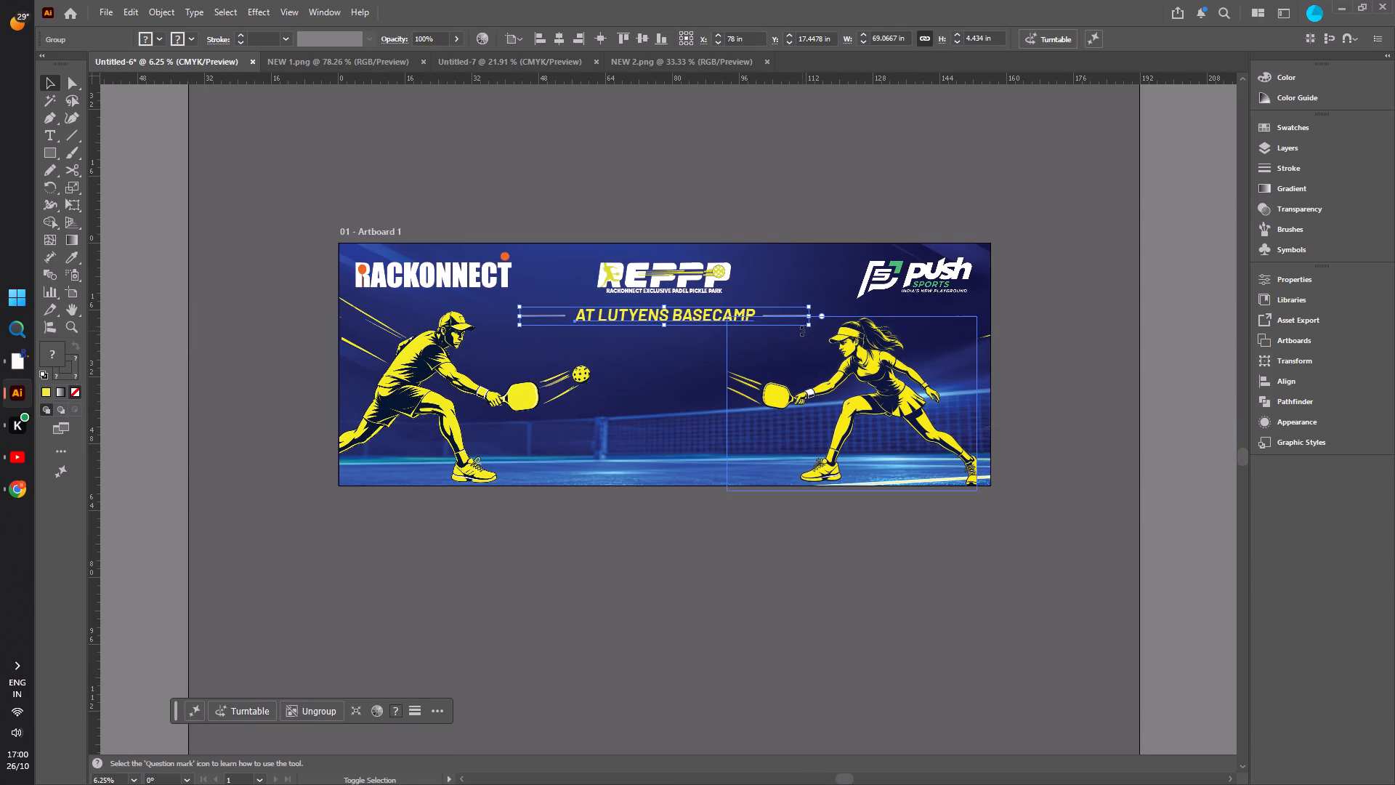
pyautogui.keyDown('shift'); pyautogui.moveTo(810, 327); pyautogui.dragTo(879, 360); pyautogui.keyUp('shift')
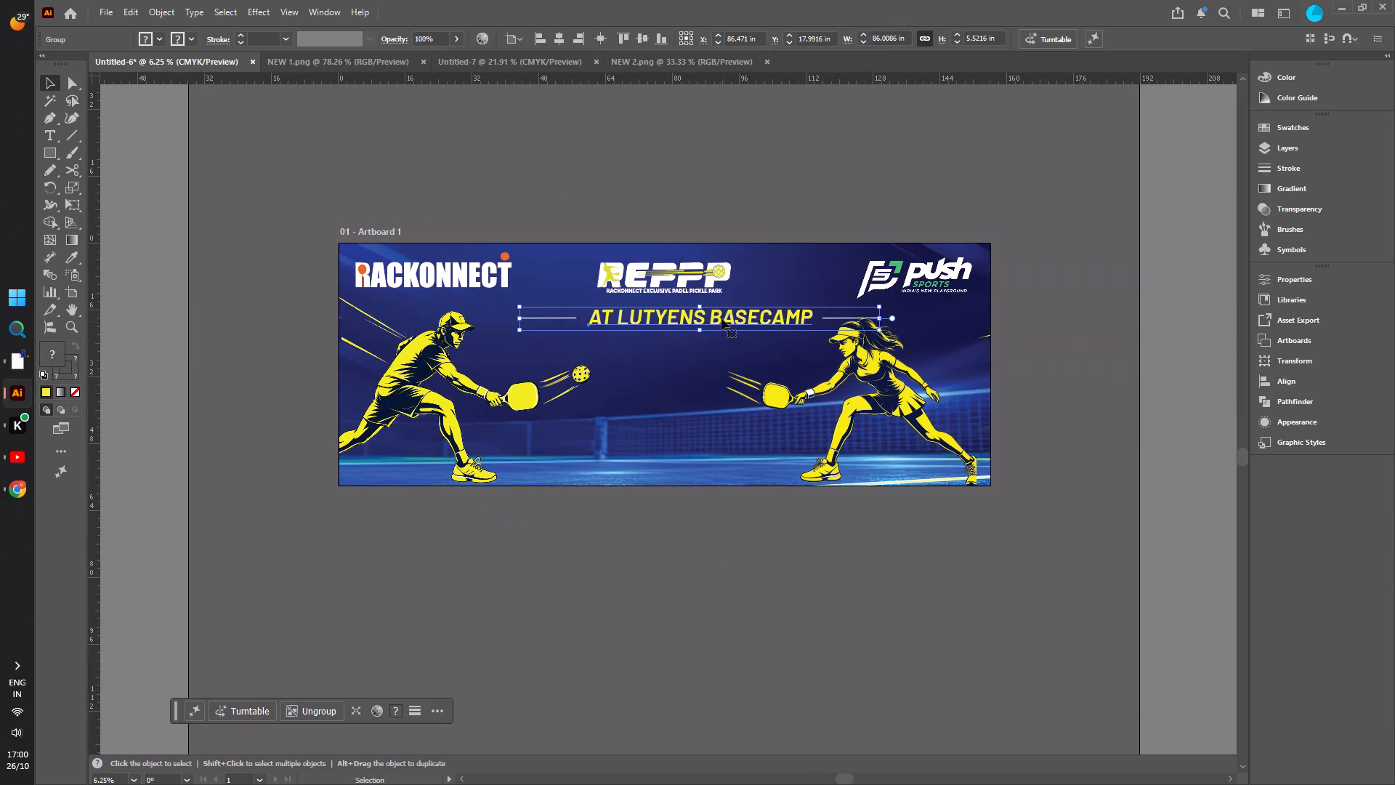
pyautogui.moveTo(678, 315); pyautogui.dragTo(632, 315)
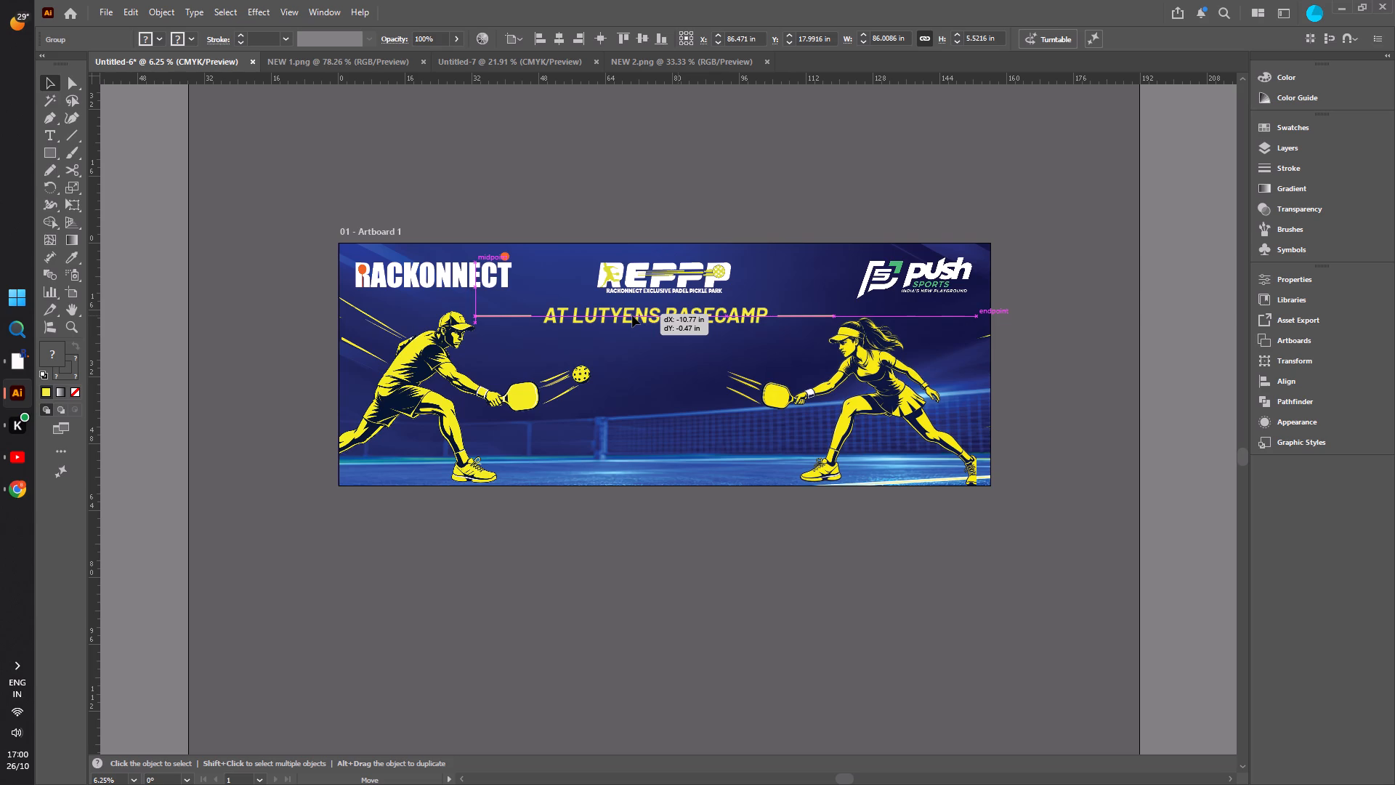
pyautogui.moveTo(632, 315); pyautogui.dragTo(633, 315)
pyautogui.click(615, 544)
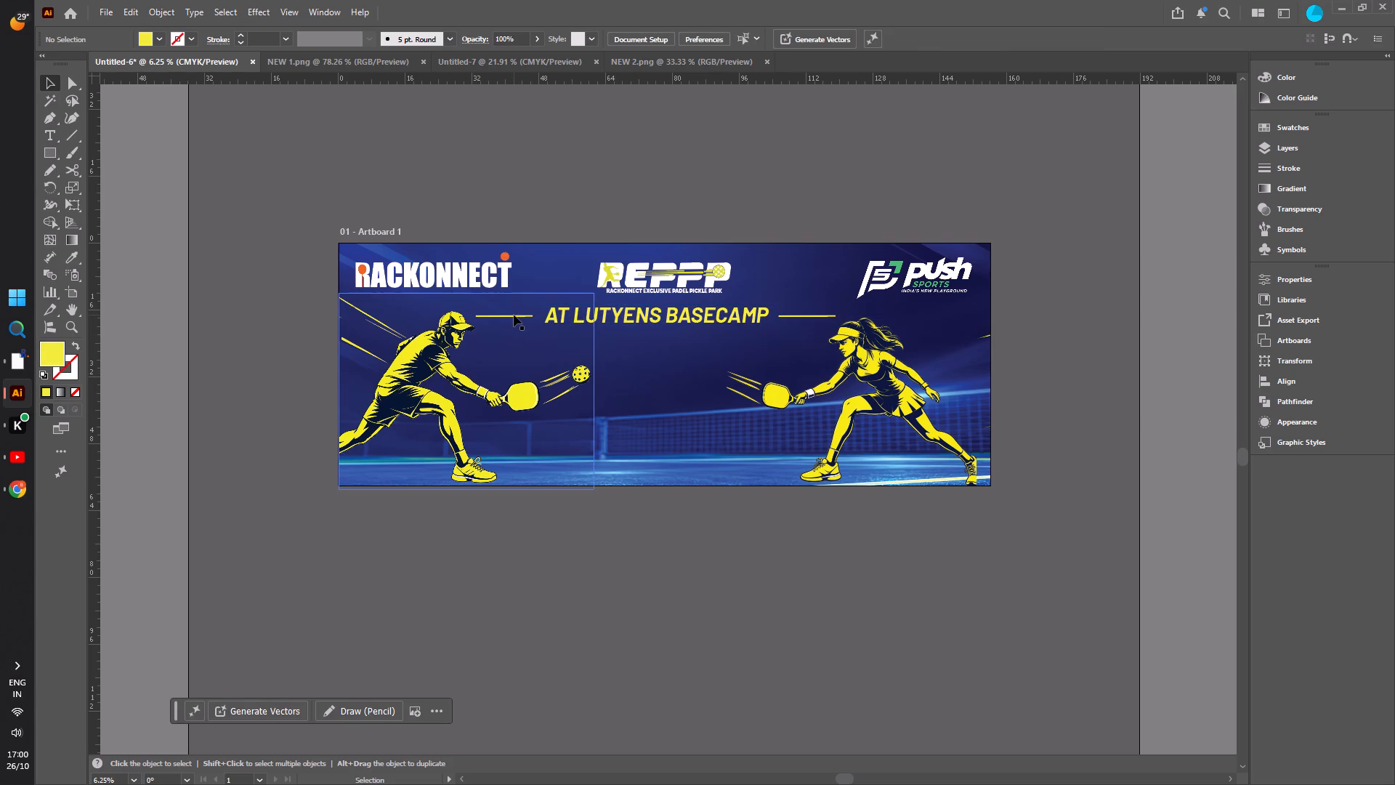
# Ungroup the AT LUTYENS BASECAMP heading and its two side lines.
pyautogui.click(618, 318)
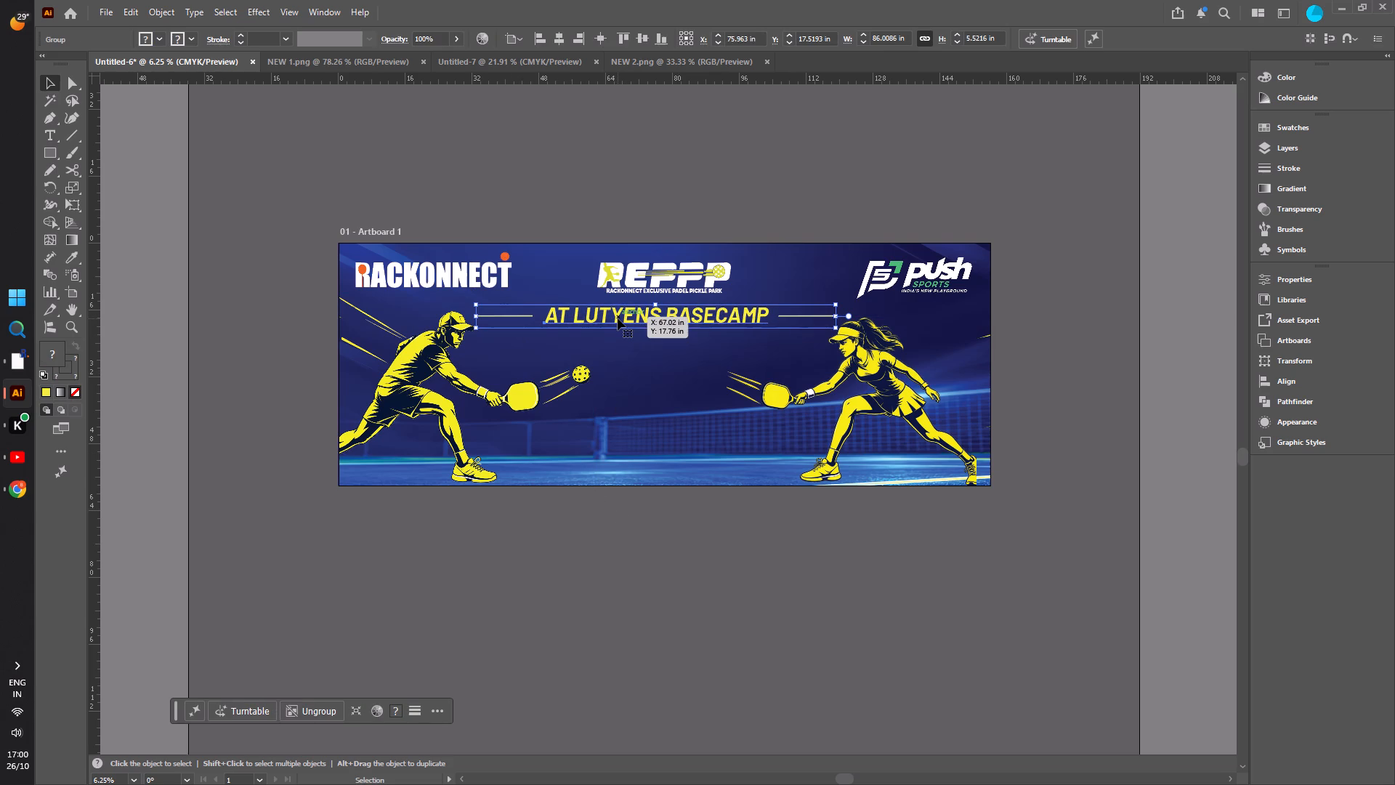
pyautogui.click(314, 708)
pyautogui.click(210, 520)
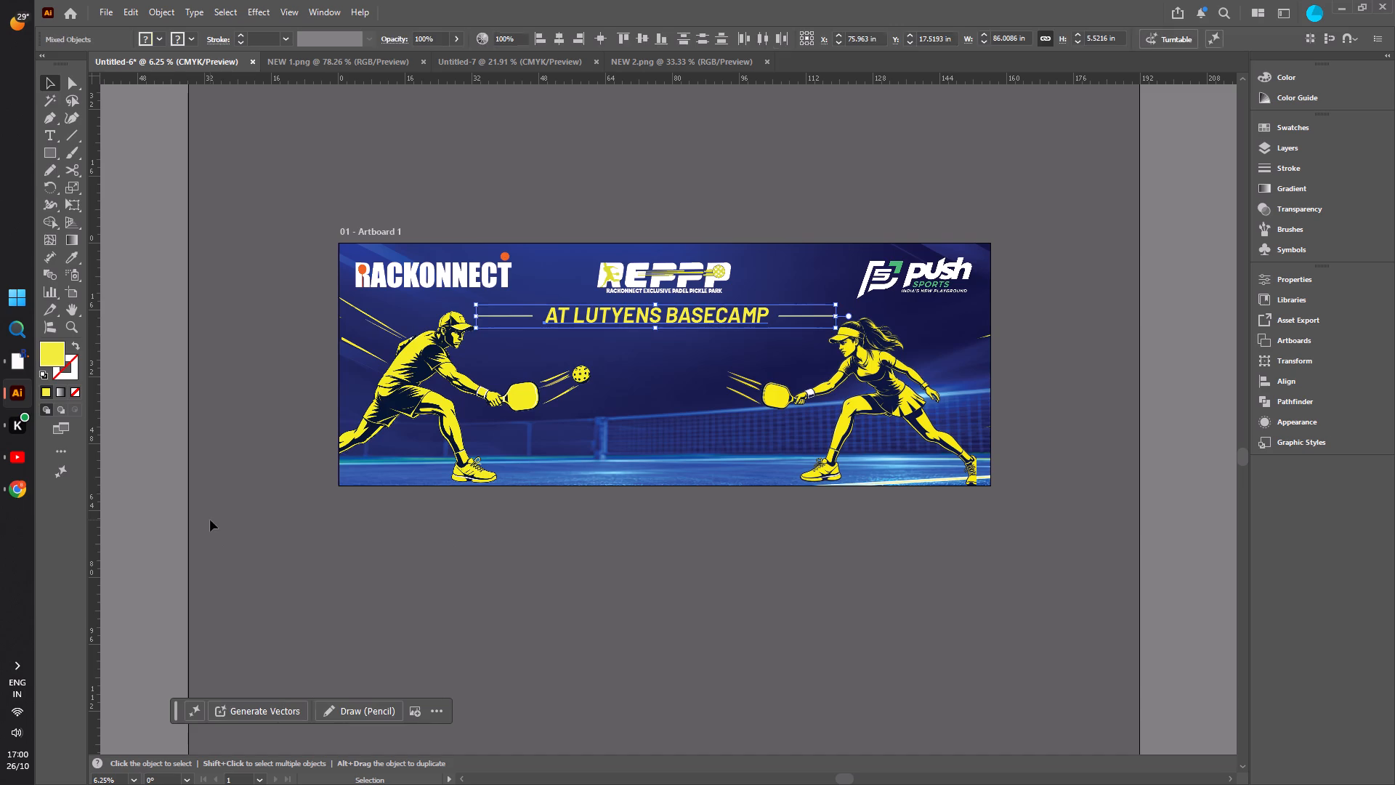
pyautogui.keyDown('alt'); pyautogui.scroll(4, 446, 355); pyautogui.keyUp('alt')
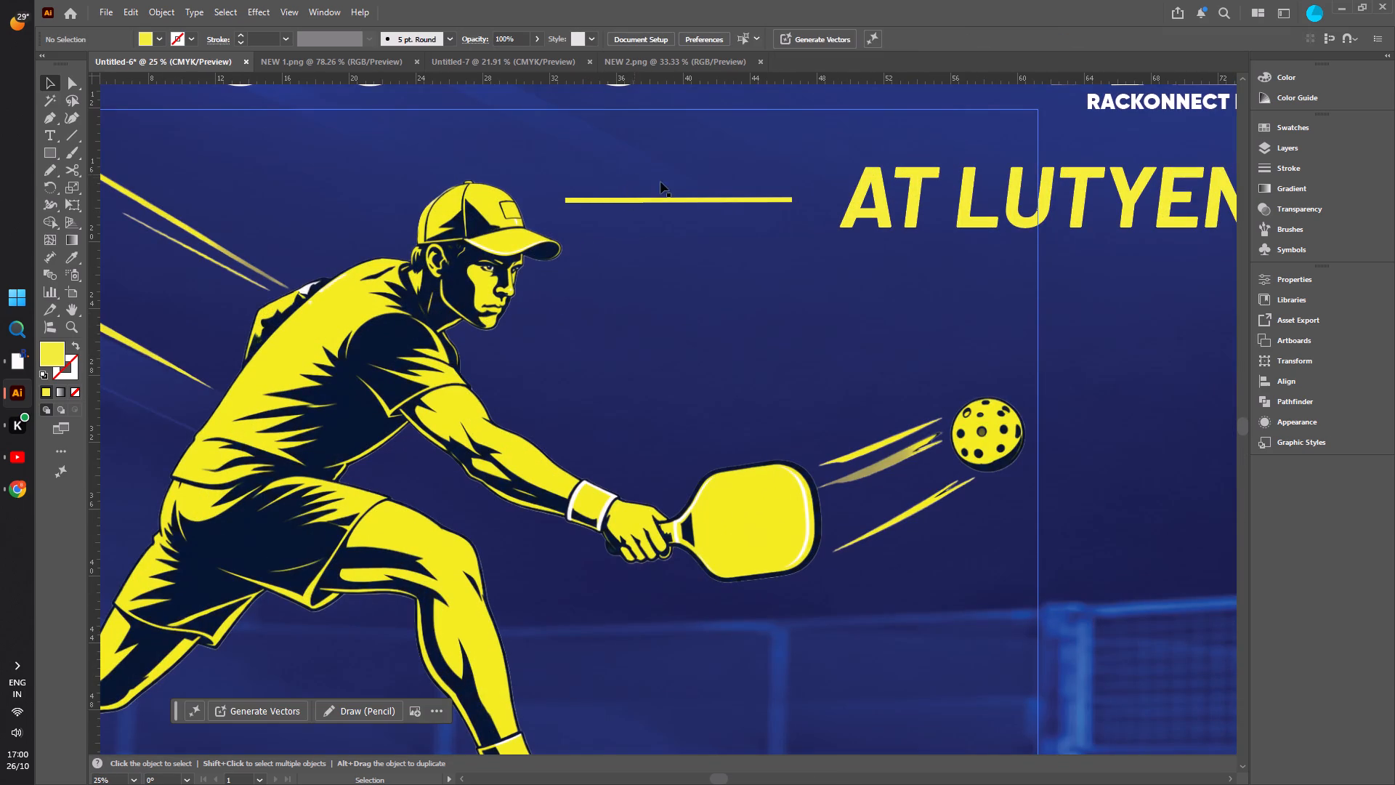
# Close the NEW 2.png and NEW 1.png documents, keeping the wide banner and the 6 ft by 3 ft document open.
pyautogui.keyDown('alt'); pyautogui.scroll(-3, 631, 374); pyautogui.keyUp('alt')
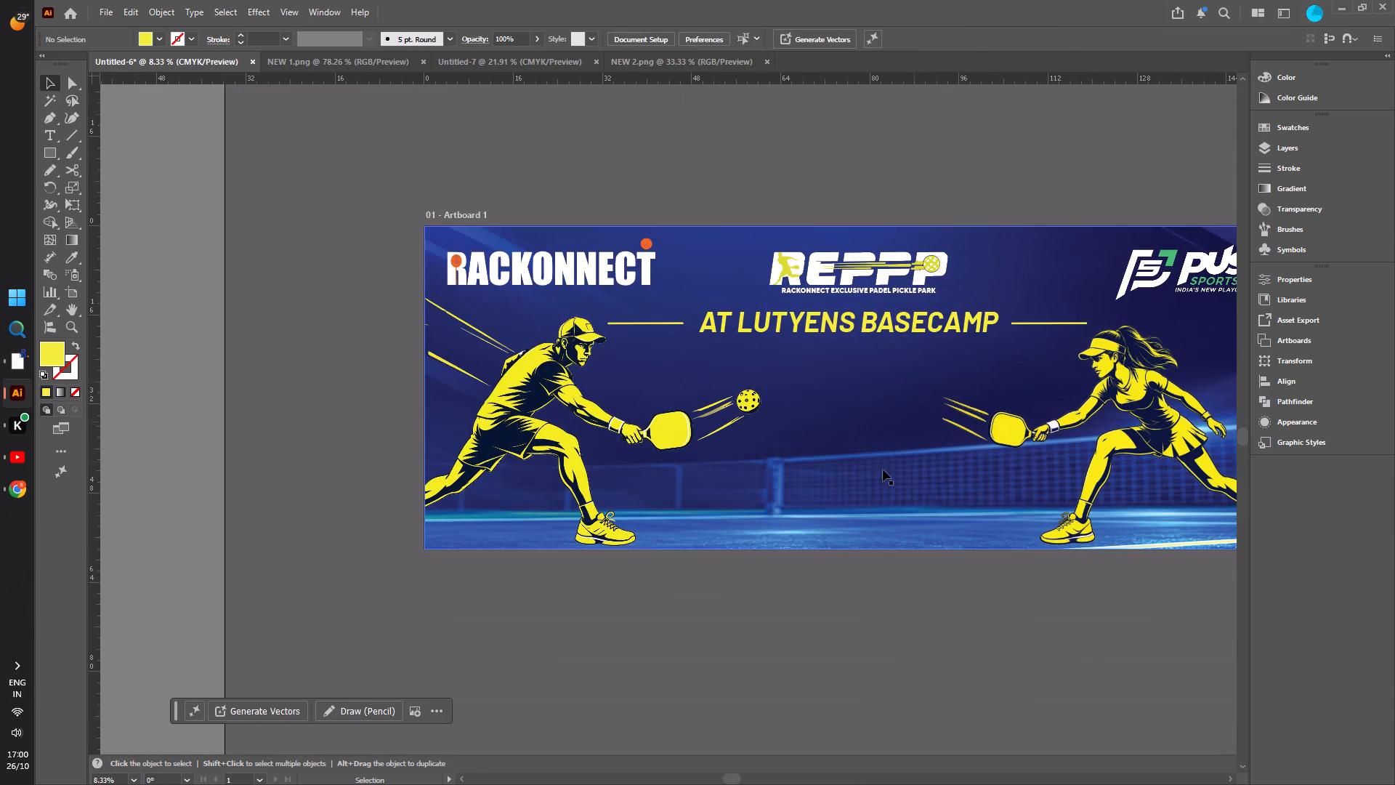
pyautogui.keyDown('alt'); pyautogui.scroll(-1, 780, 560); pyautogui.keyUp('alt')
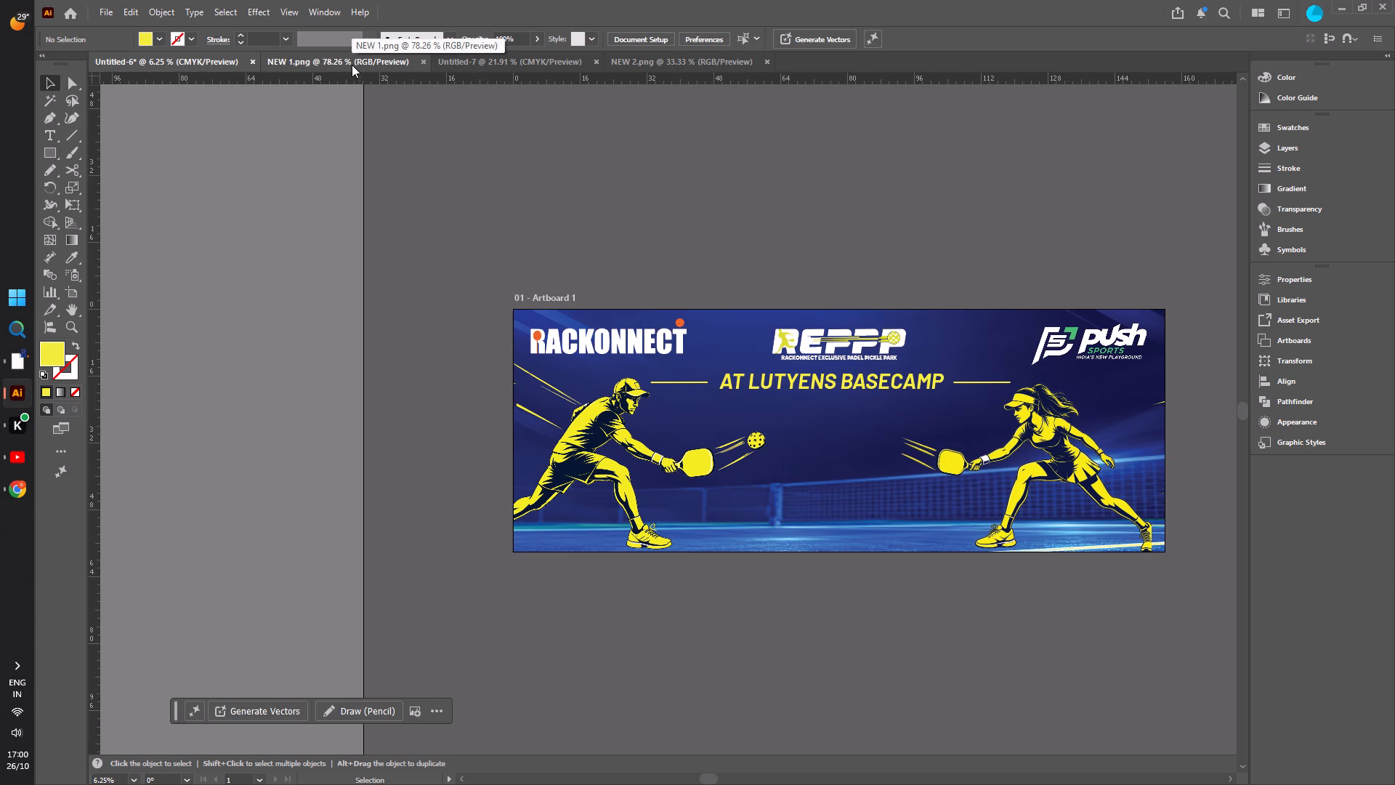
pyautogui.click(769, 60)
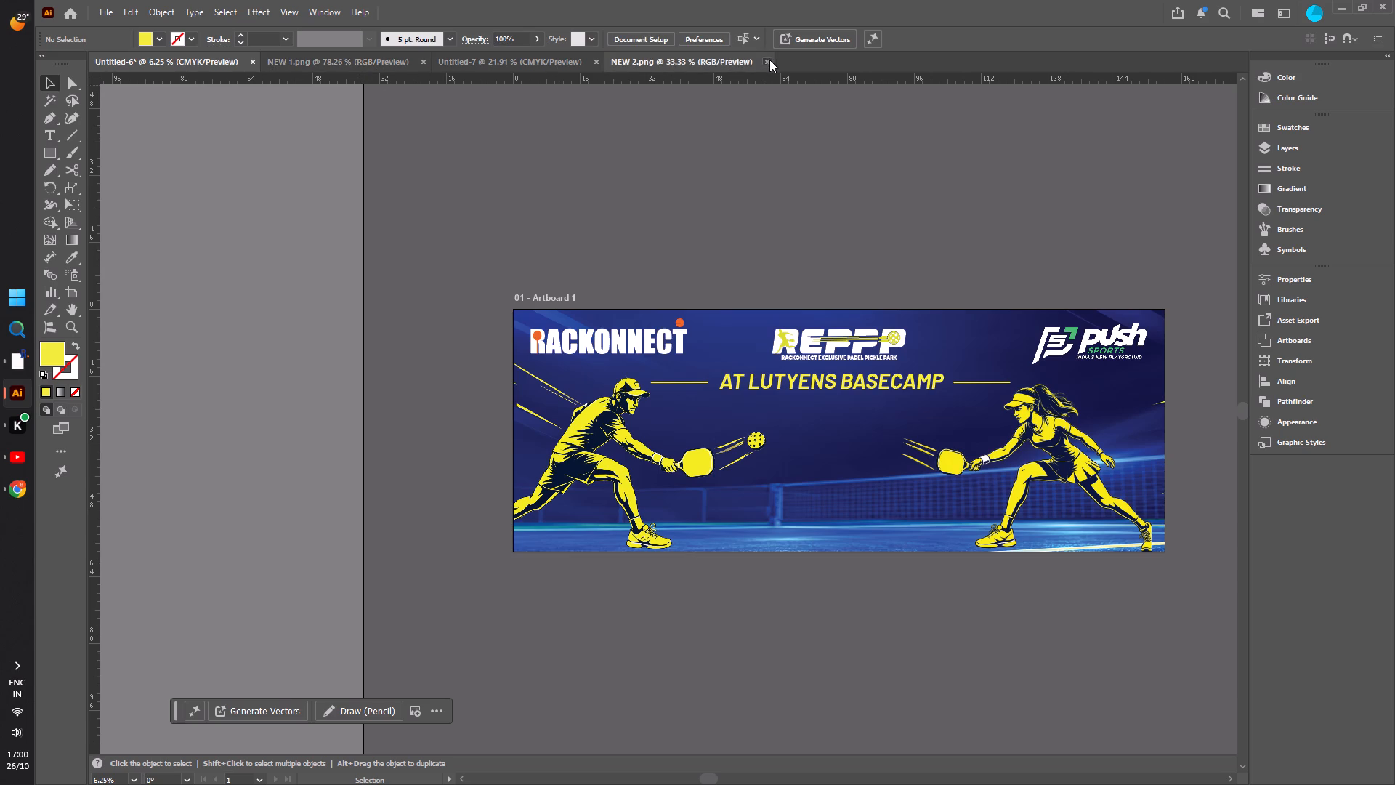
pyautogui.click(400, 57)
pyautogui.click(424, 60)
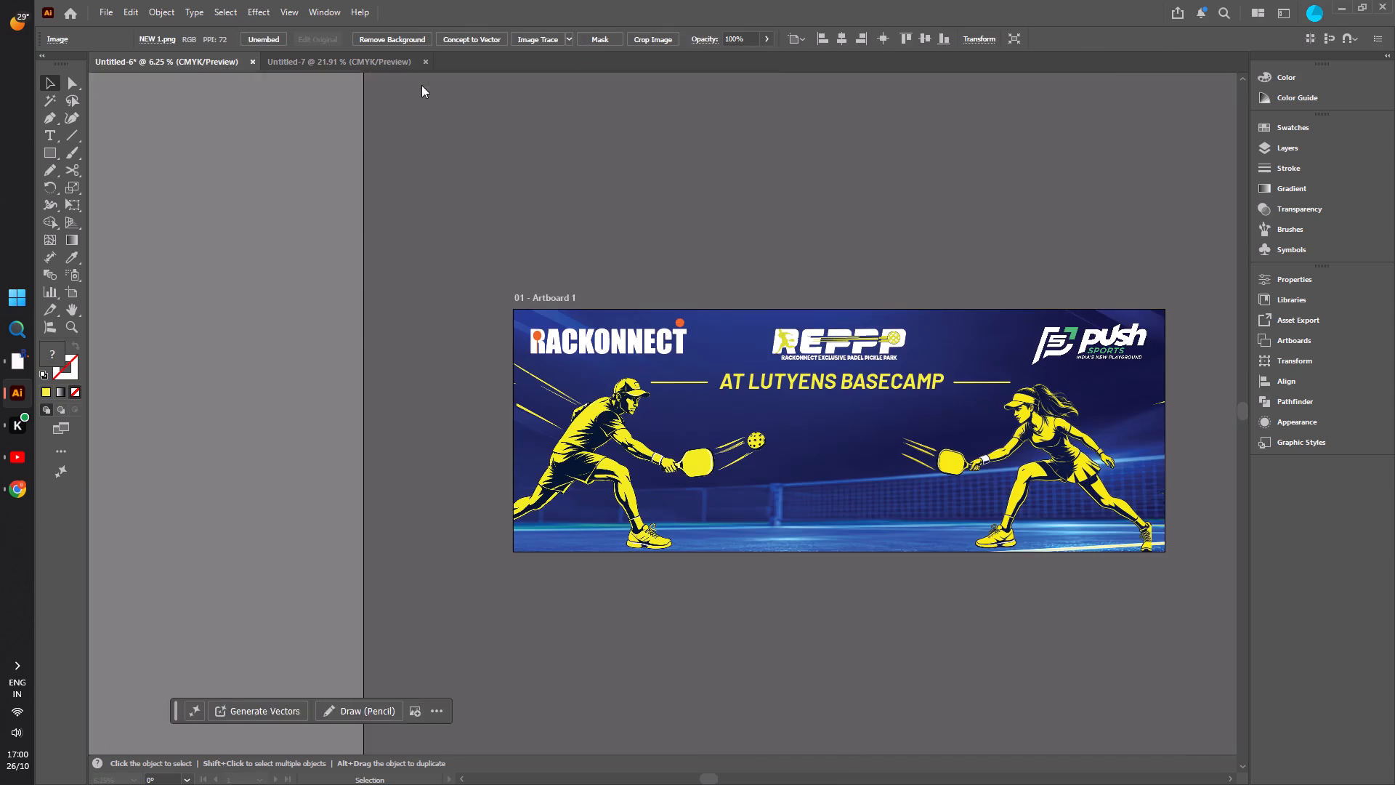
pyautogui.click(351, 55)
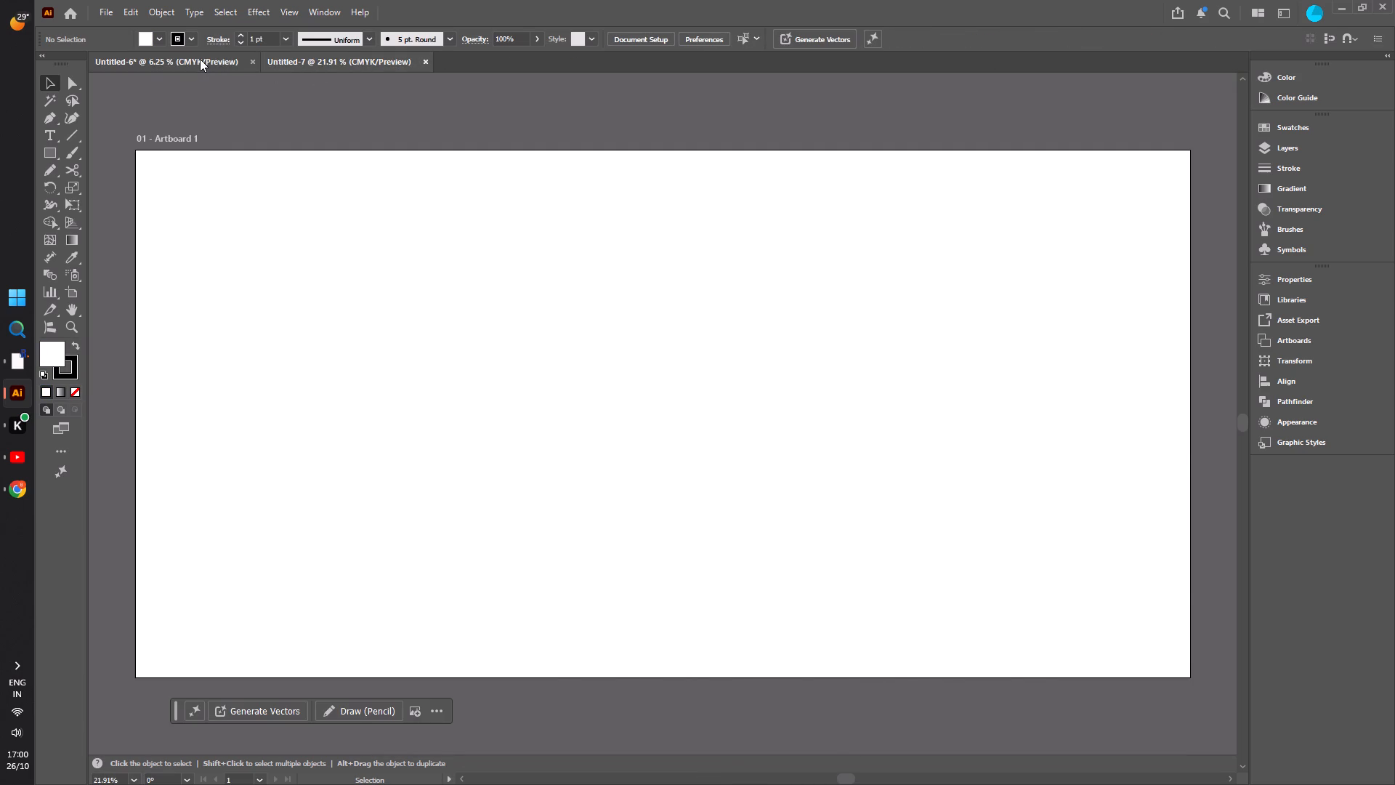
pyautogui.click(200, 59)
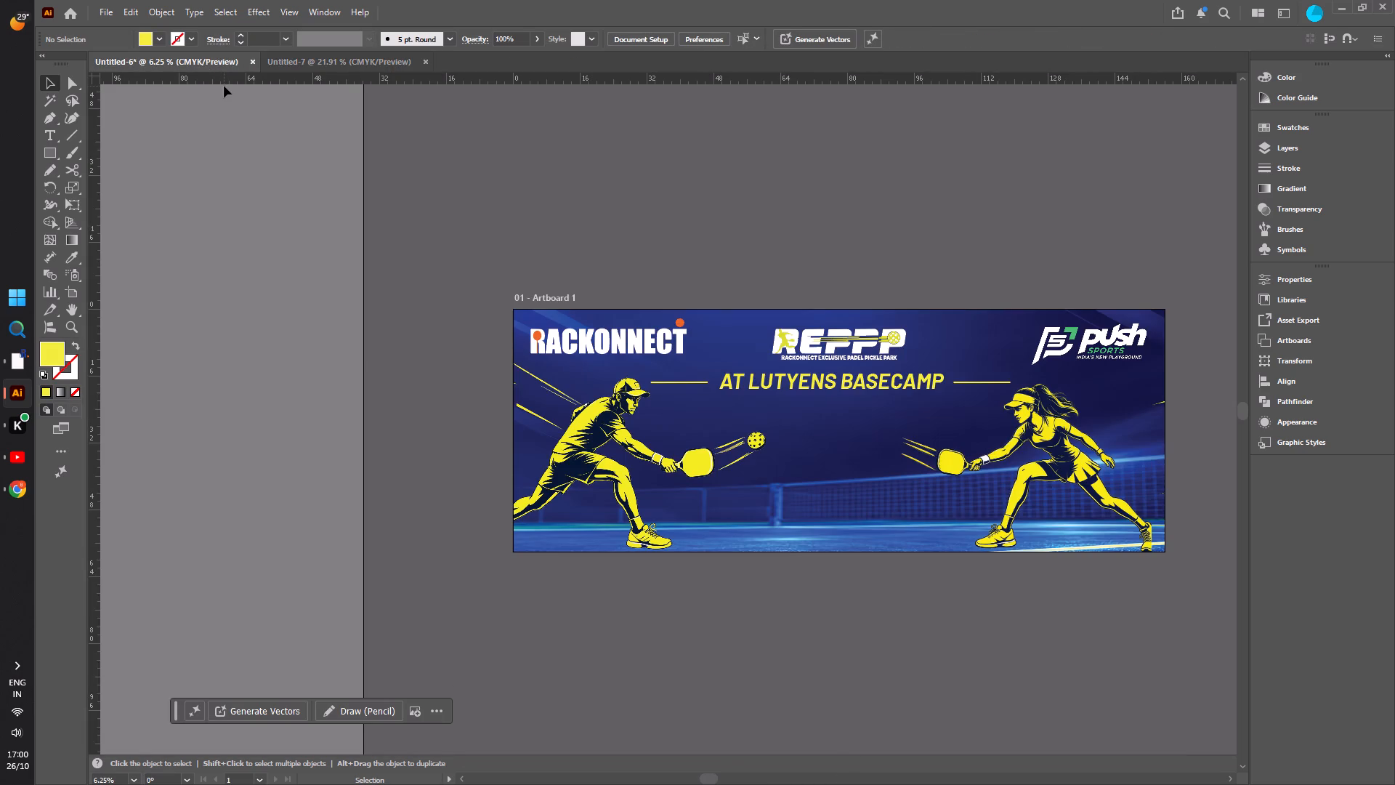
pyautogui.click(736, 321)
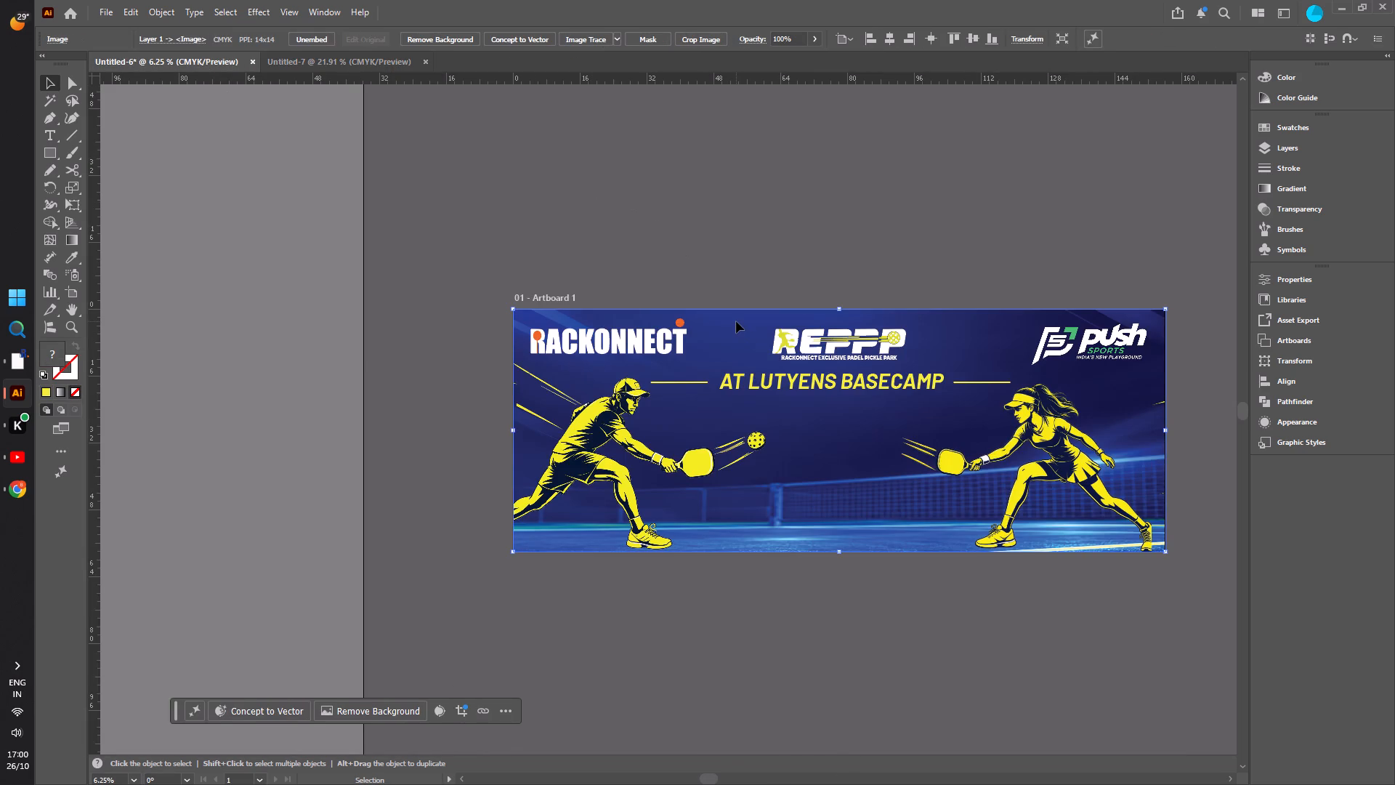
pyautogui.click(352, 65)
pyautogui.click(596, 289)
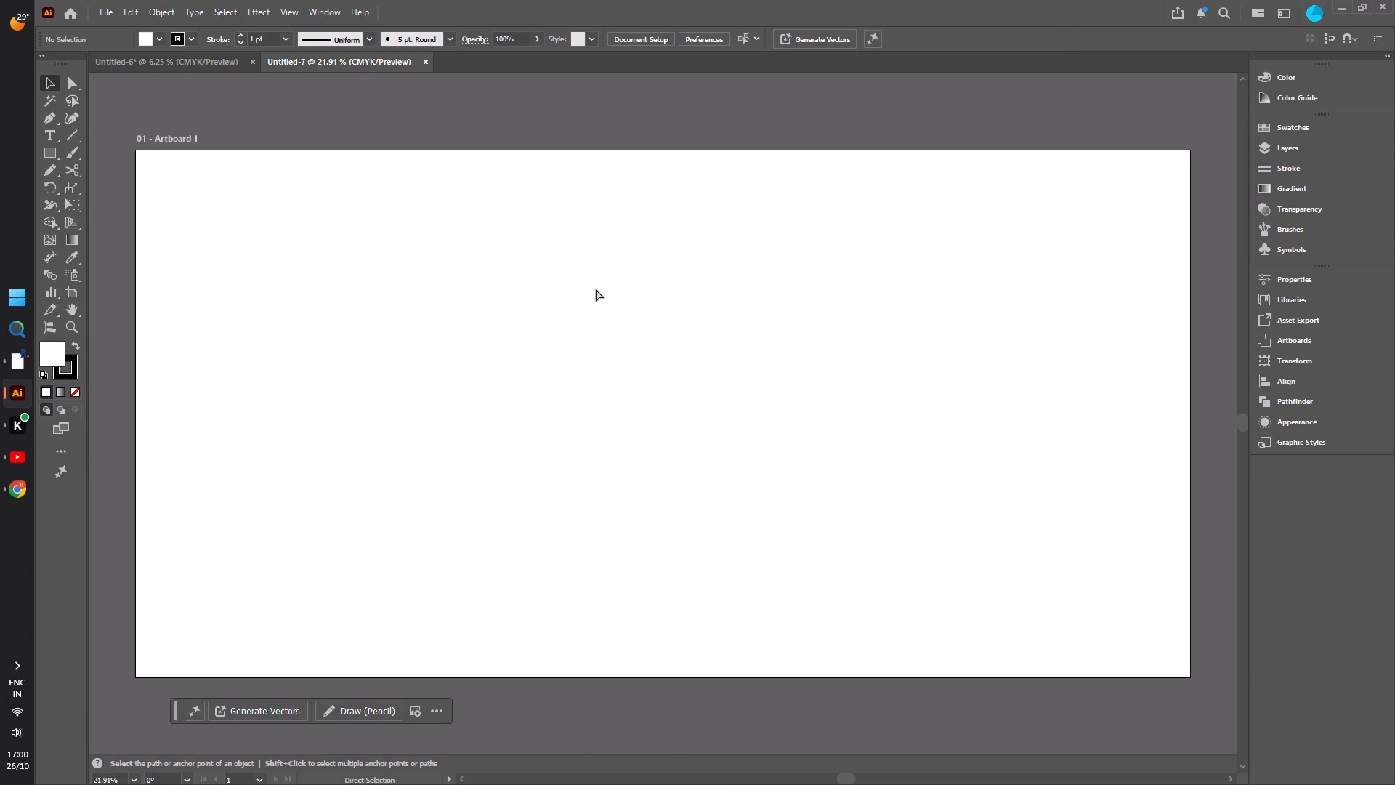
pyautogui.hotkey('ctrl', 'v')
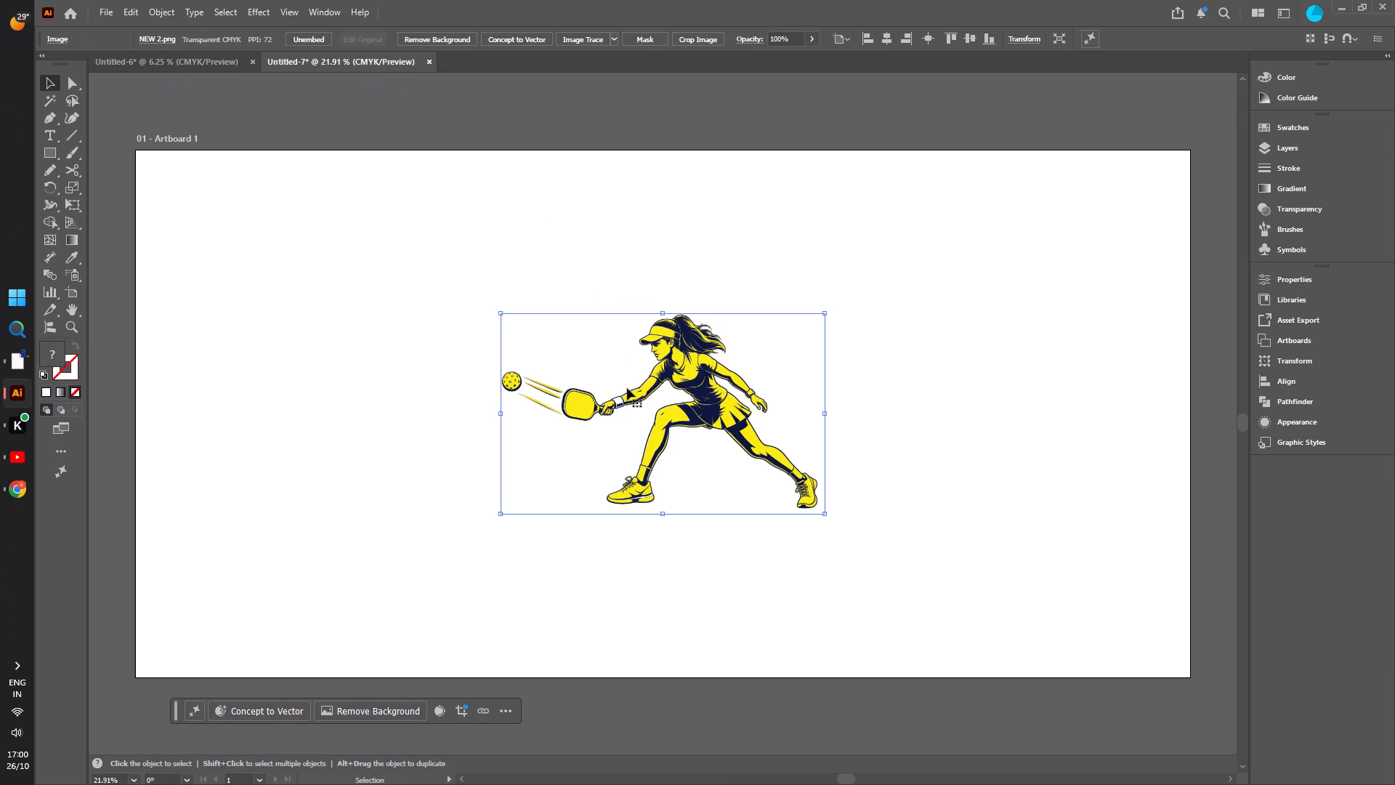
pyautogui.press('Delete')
# Copy the blue court background image from the wide banner and paste it into the 6 ft by 3 ft document.
pyautogui.click(200, 59)
pyautogui.click(645, 216)
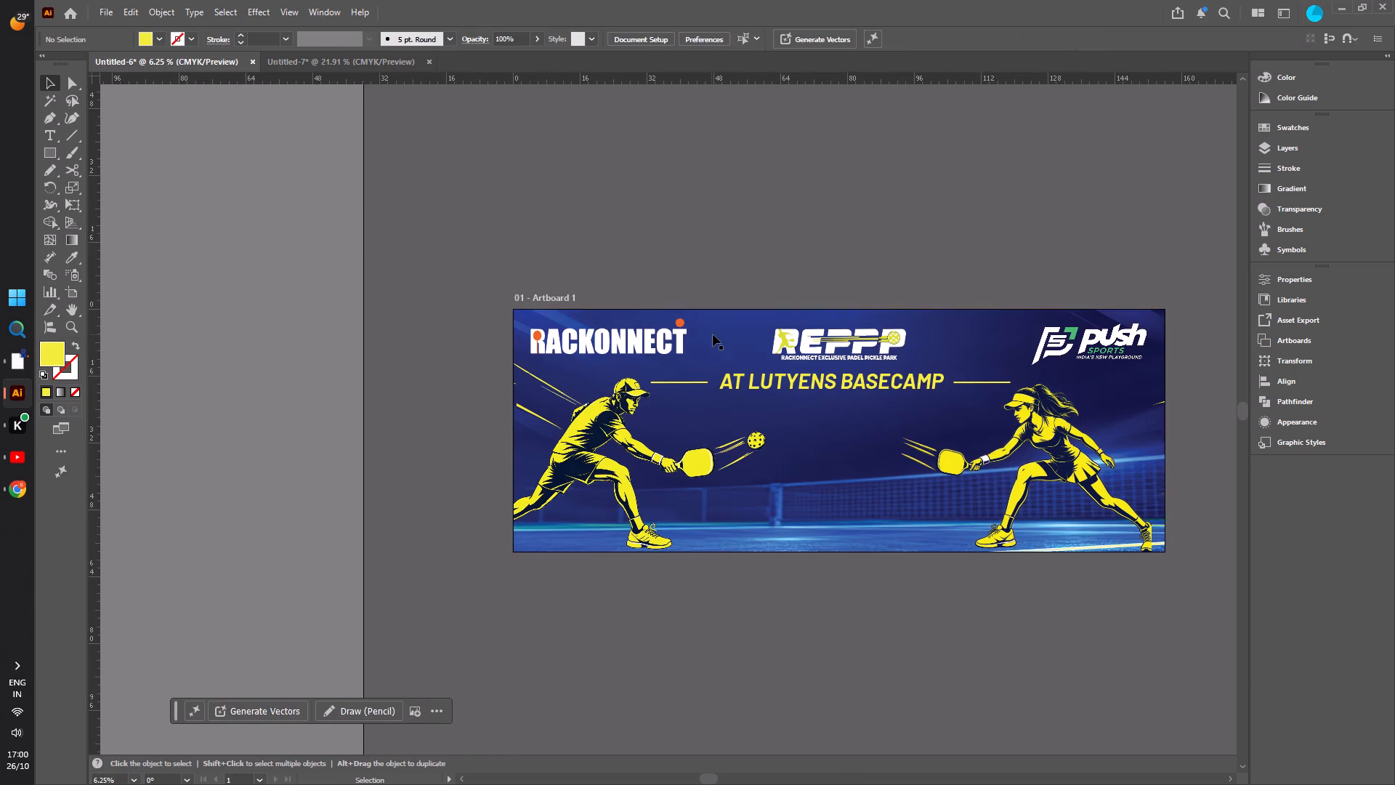
pyautogui.click(726, 322)
pyautogui.rightClick(726, 322)
pyautogui.click(769, 352)
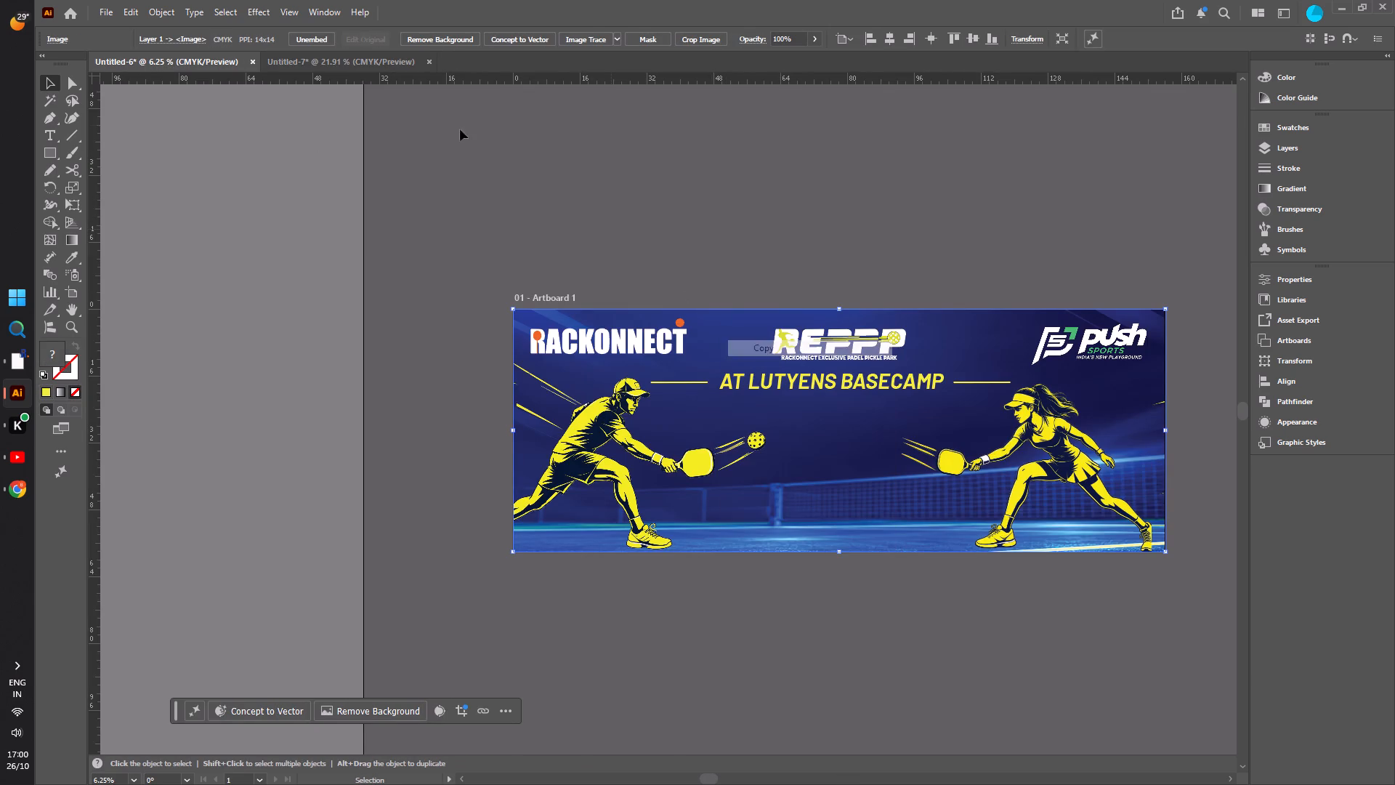
pyautogui.click(368, 57)
pyautogui.click(586, 360)
pyautogui.rightClick(586, 360)
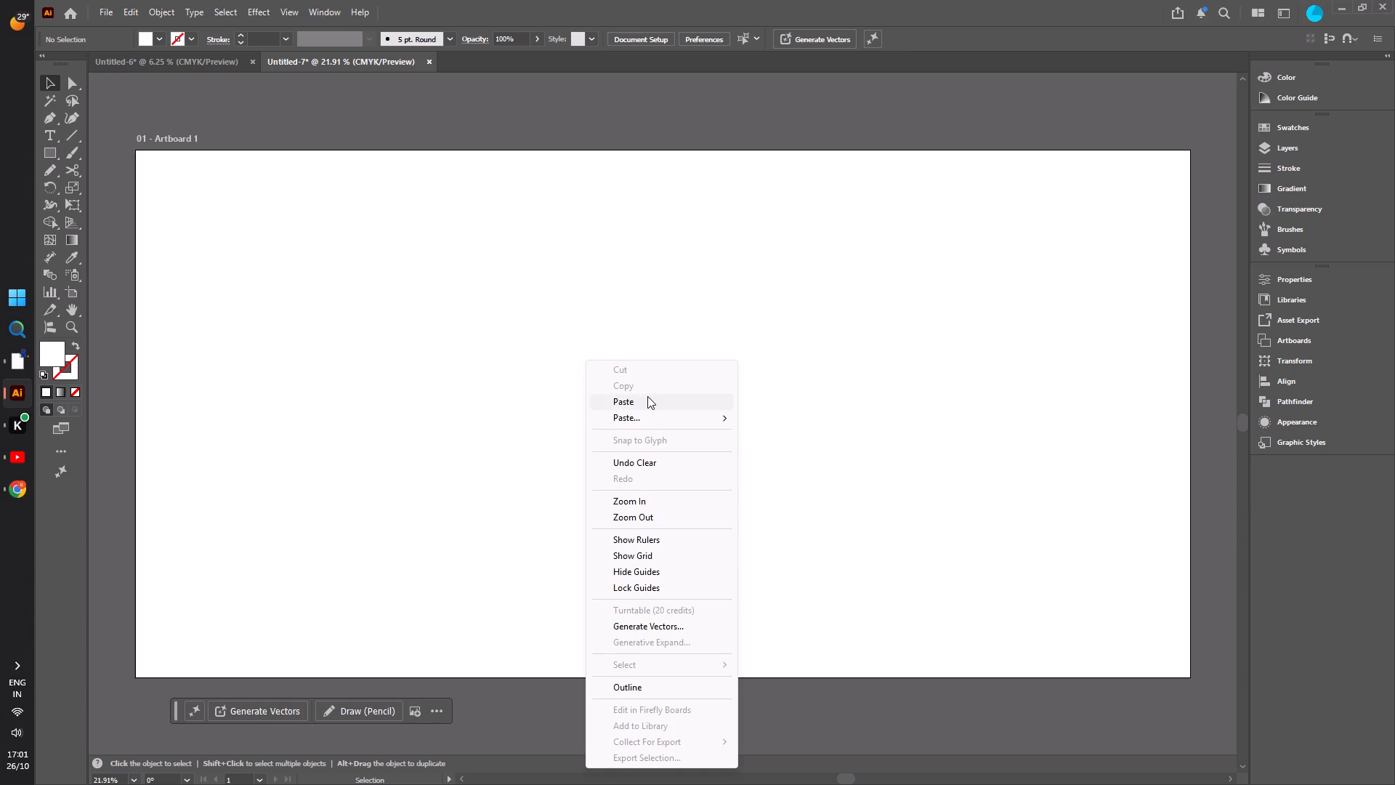
pyautogui.click(647, 396)
# Align the background image with the artboard's top-left corner and resize it to 6 ft by 3 ft to cover the artboard.
pyautogui.keyDown('alt'); pyautogui.scroll(-5, 612, 400); pyautogui.keyUp('alt')
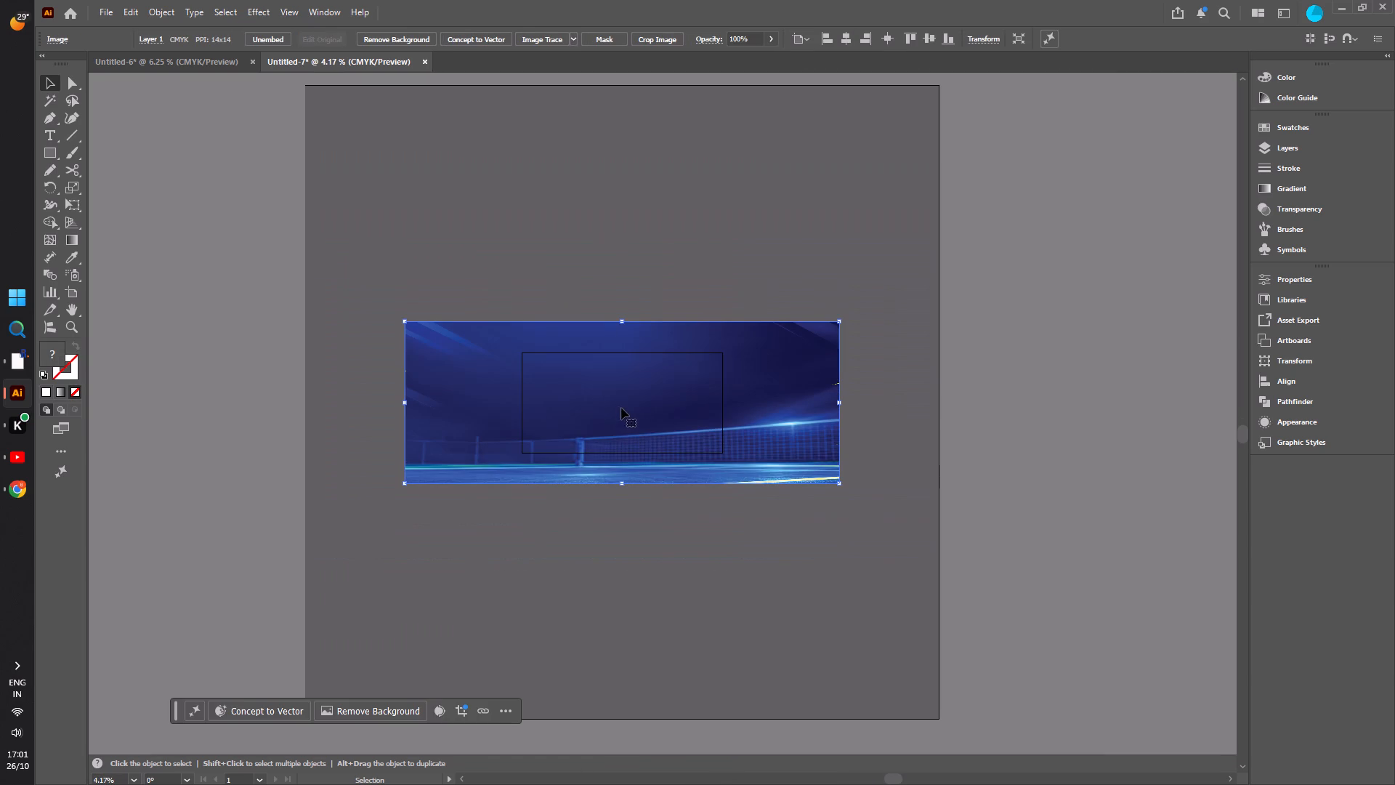
pyautogui.moveTo(453, 350); pyautogui.dragTo(570, 383)
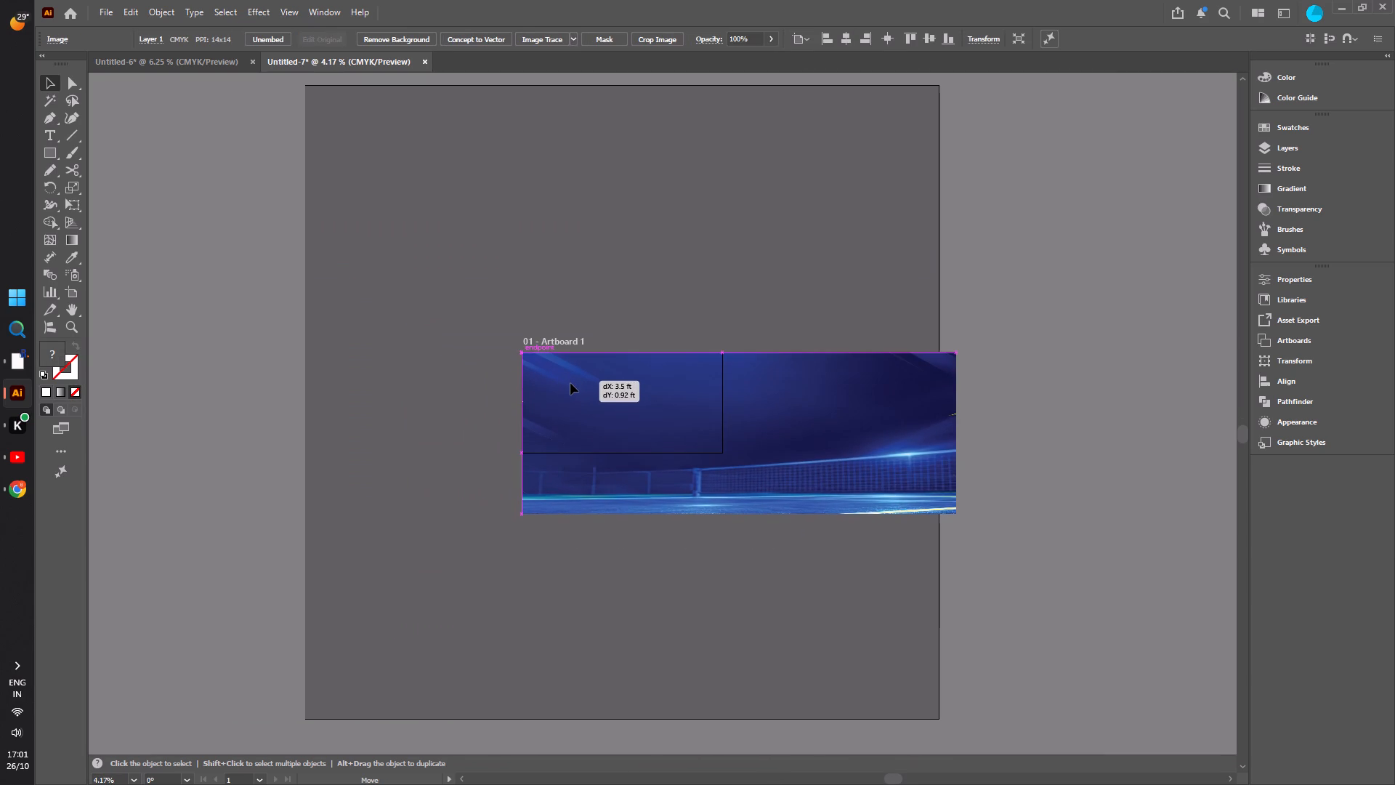
pyautogui.moveTo(570, 383); pyautogui.dragTo(570, 381)
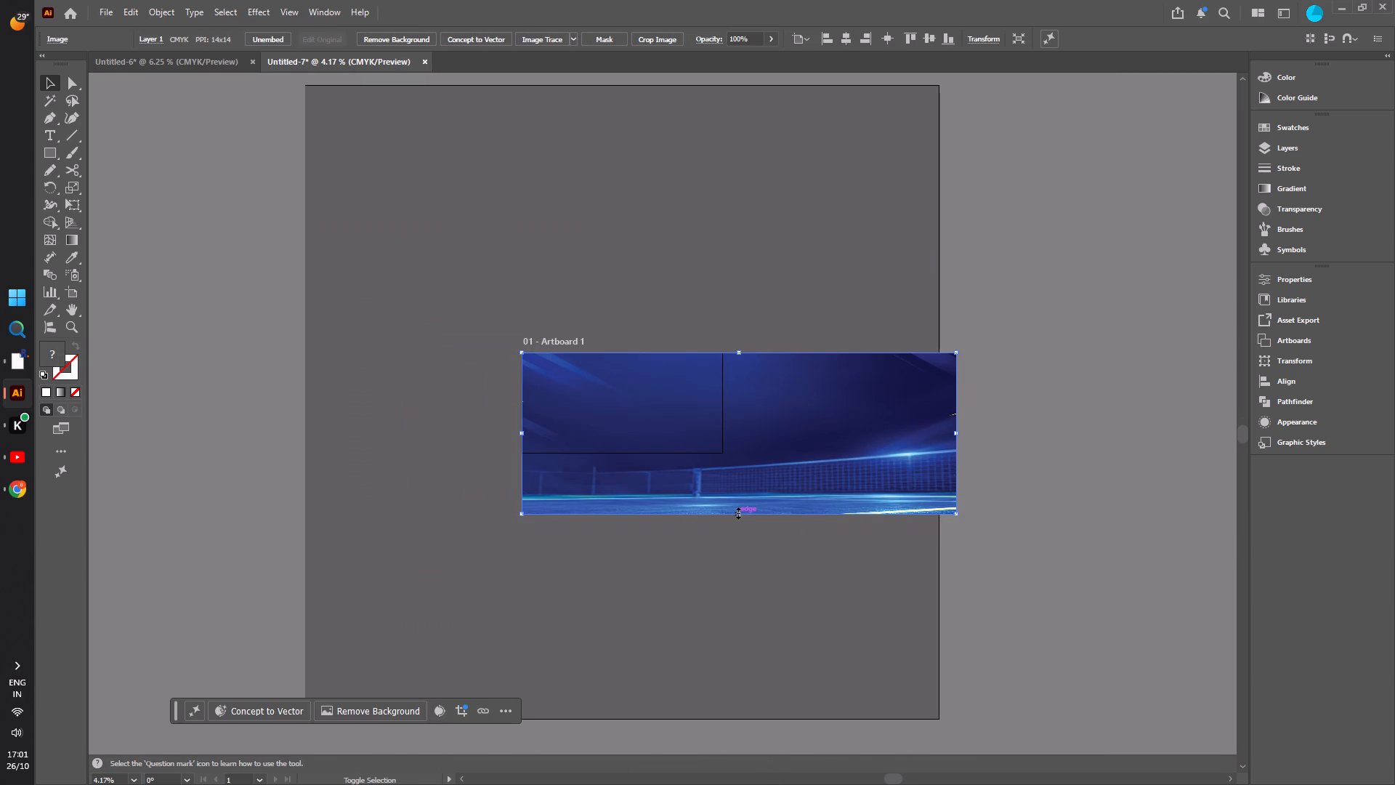
pyautogui.keyDown('shift'); pyautogui.moveTo(957, 517); pyautogui.dragTo(899, 491); pyautogui.keyUp('shift')
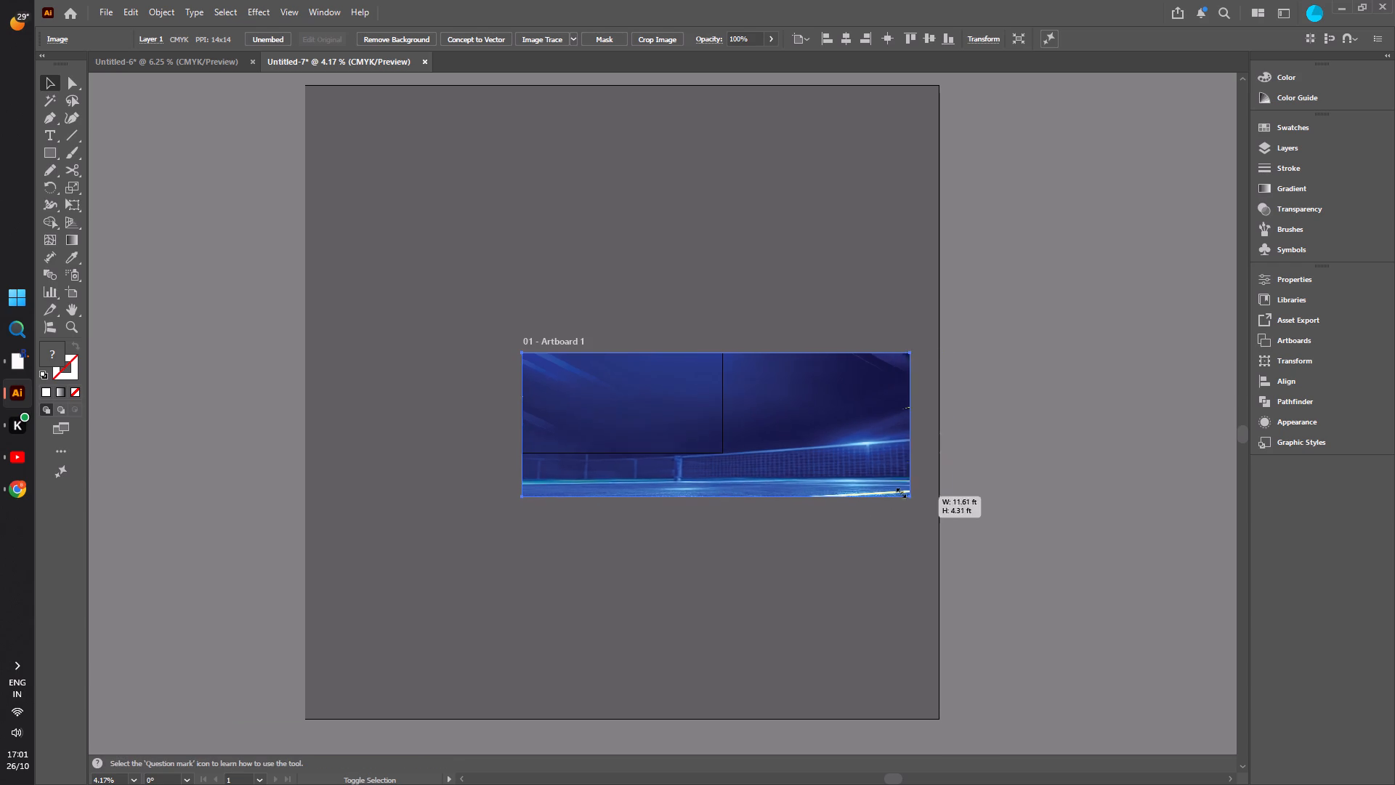
pyautogui.keyDown('shift'); pyautogui.moveTo(899, 491); pyautogui.dragTo(725, 443); pyautogui.keyUp('shift')
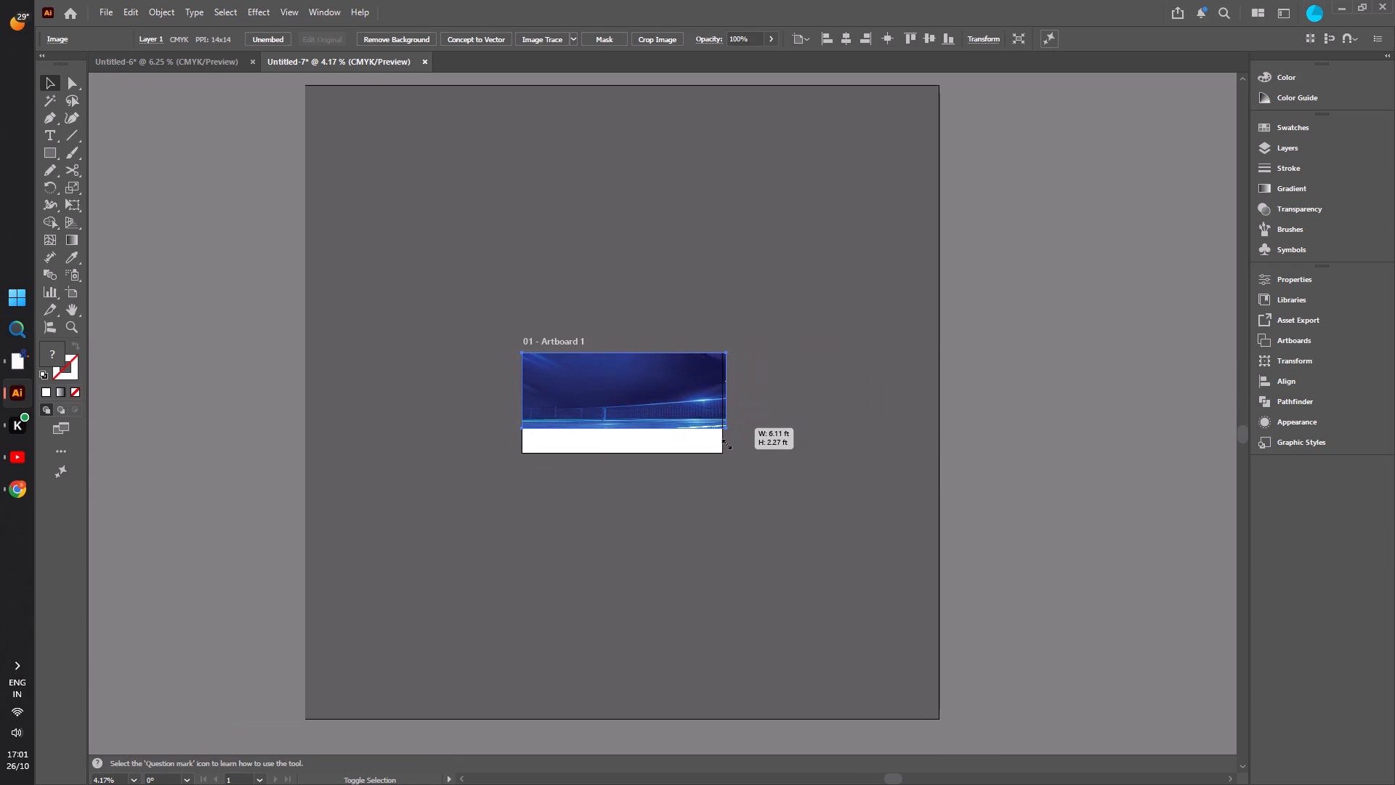
pyautogui.keyDown('shift'); pyautogui.moveTo(725, 443); pyautogui.dragTo(722, 440); pyautogui.keyUp('shift')
pyautogui.moveTo(619, 426); pyautogui.dragTo(618, 447)
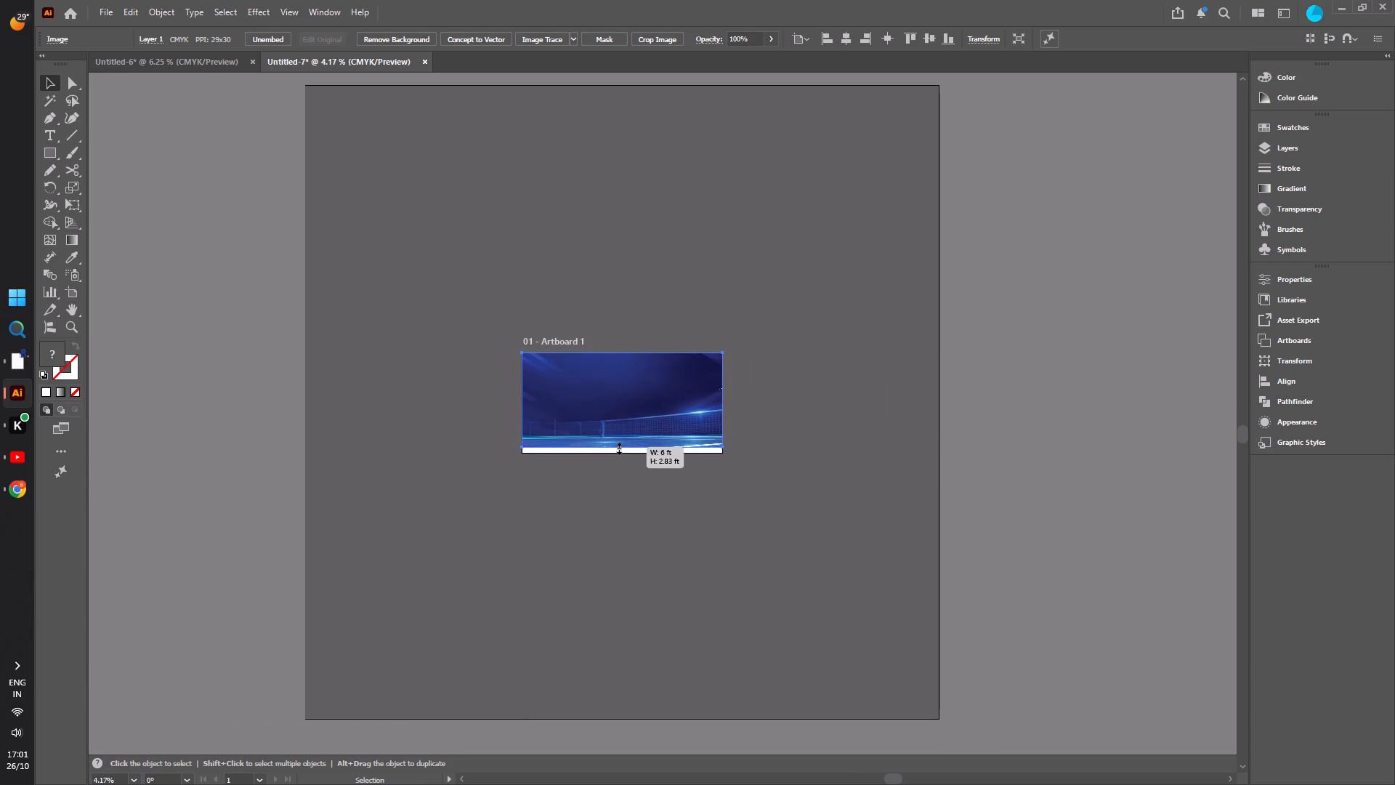
pyautogui.moveTo(618, 447); pyautogui.dragTo(618, 453)
pyautogui.keyDown('alt'); pyautogui.scroll(4, 618, 456); pyautogui.keyUp('alt')
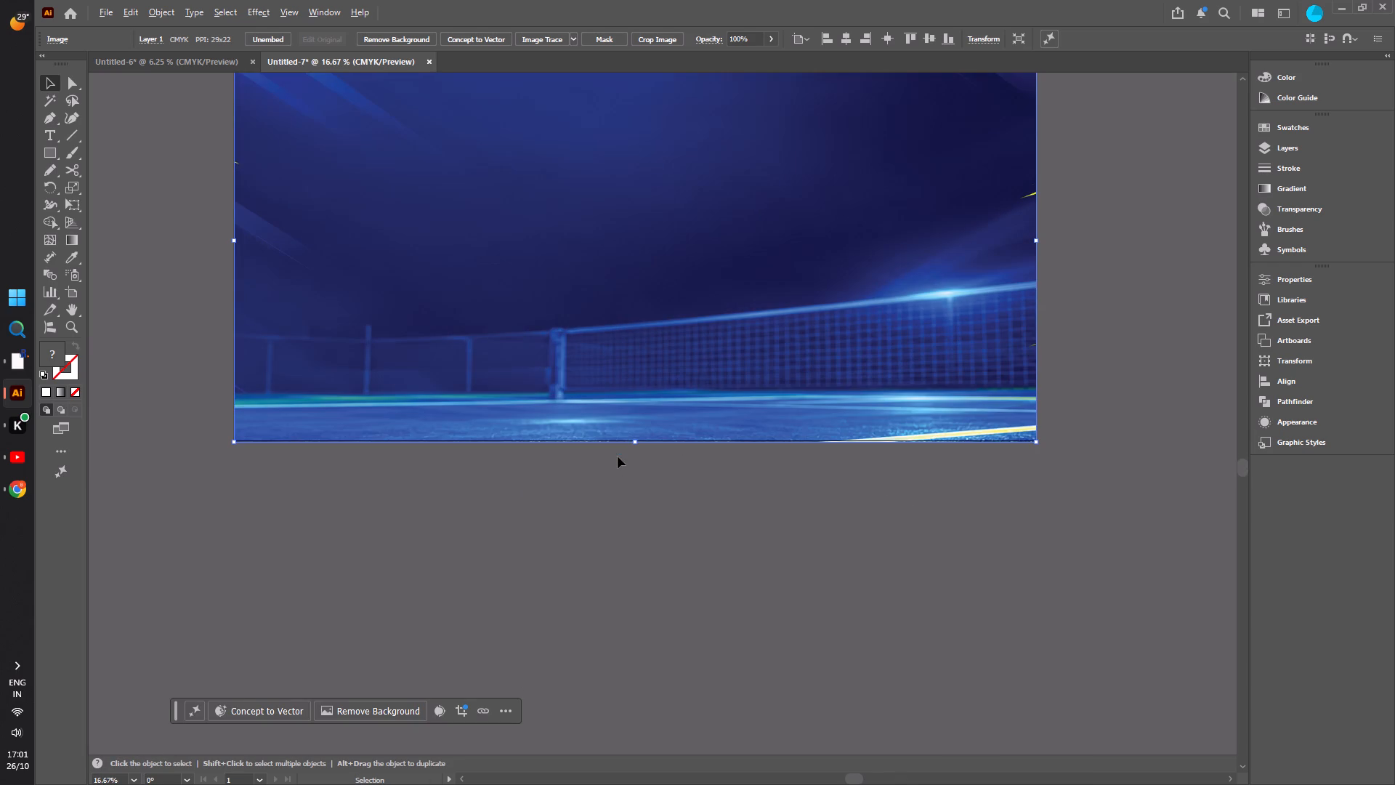
pyautogui.keyDown('alt'); pyautogui.scroll(-2, 644, 476); pyautogui.keyUp('alt')
pyautogui.scroll(1, 644, 478)
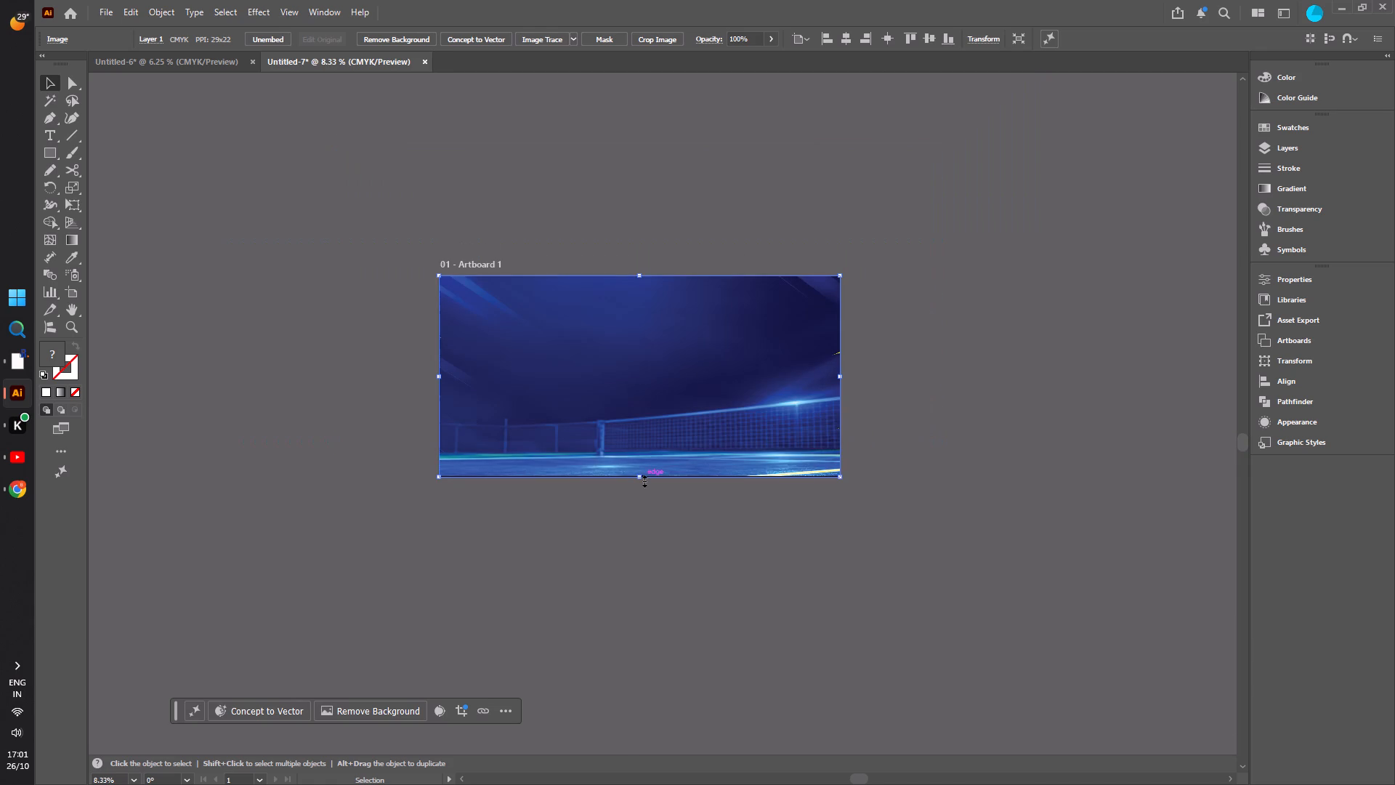
pyautogui.keyDown('alt'); pyautogui.scroll(2, 643, 480); pyautogui.keyUp('alt')
pyautogui.click(634, 475)
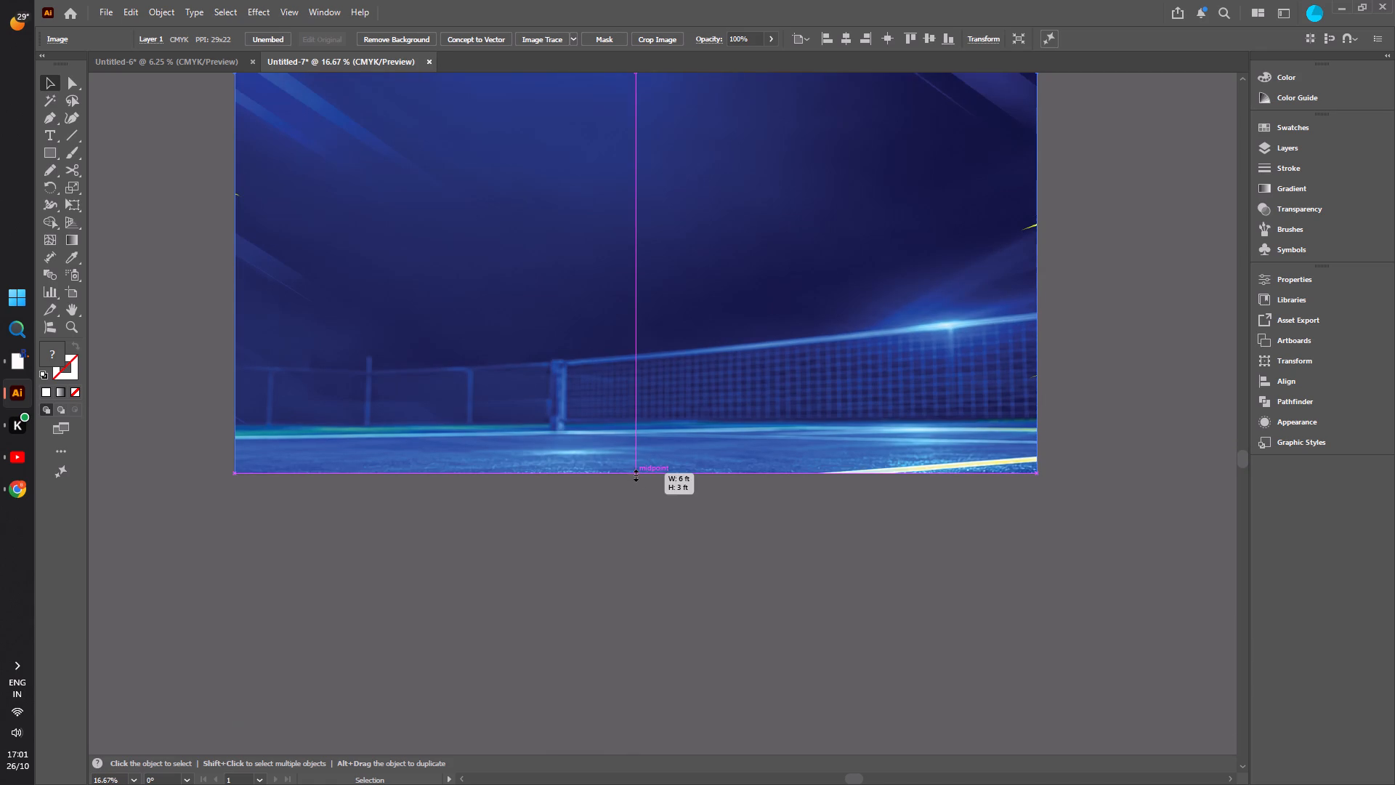
pyautogui.keyDown('alt'); pyautogui.scroll(-2, 633, 506); pyautogui.keyUp('alt')
pyautogui.click(348, 414)
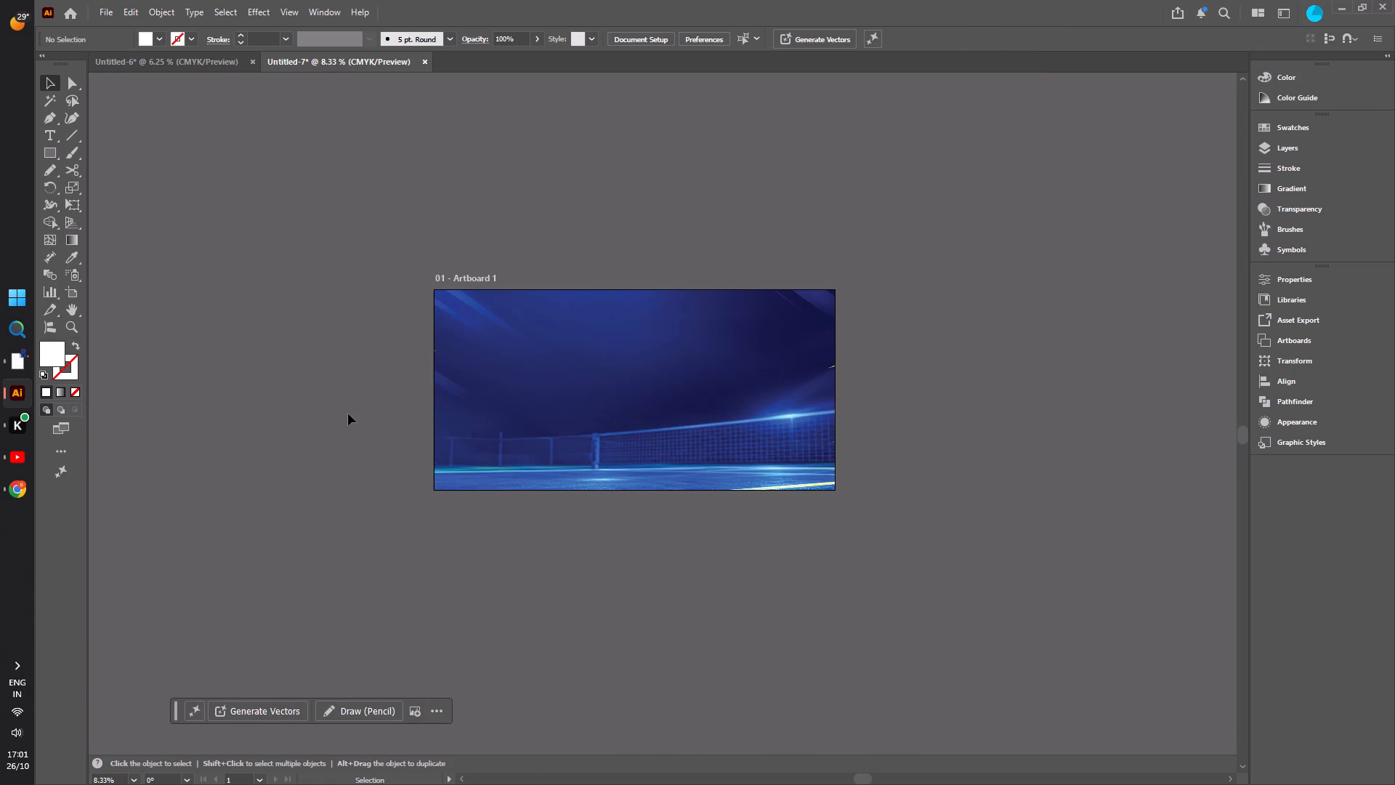
# Copy the REPPP logo group from the wide banner and paste it into the 6 ft by 3 ft document.
pyautogui.click(183, 63)
pyautogui.click(485, 241)
pyautogui.keyDown('alt'); pyautogui.scroll(-2, 365, 270); pyautogui.keyUp('alt')
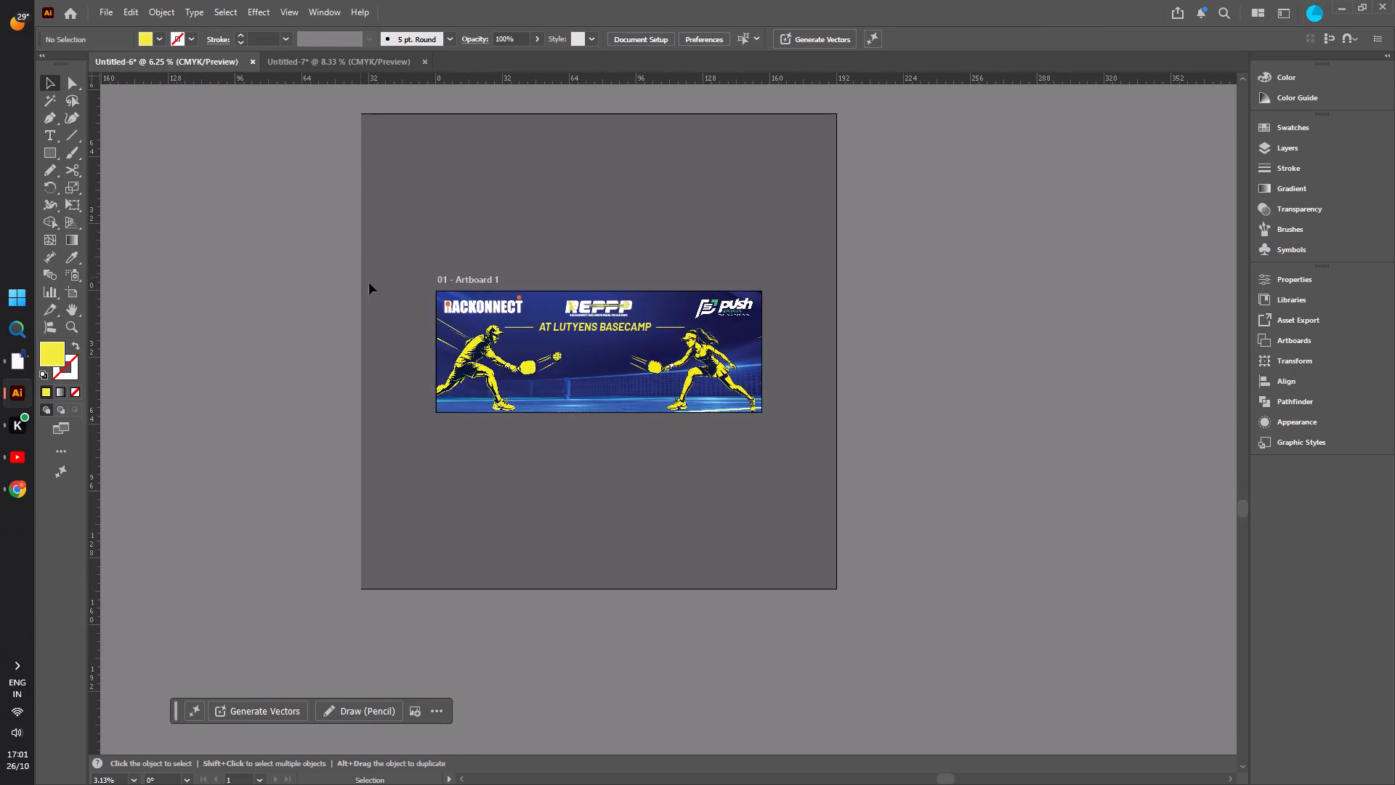
pyautogui.keyDown('alt'); pyautogui.scroll(2, 386, 286); pyautogui.keyUp('alt')
pyautogui.keyDown('alt'); pyautogui.scroll(-2, 476, 316); pyautogui.keyUp('alt')
pyautogui.keyDown('alt'); pyautogui.scroll(2, 557, 337); pyautogui.keyUp('alt')
pyautogui.scroll(-1, 557, 337)
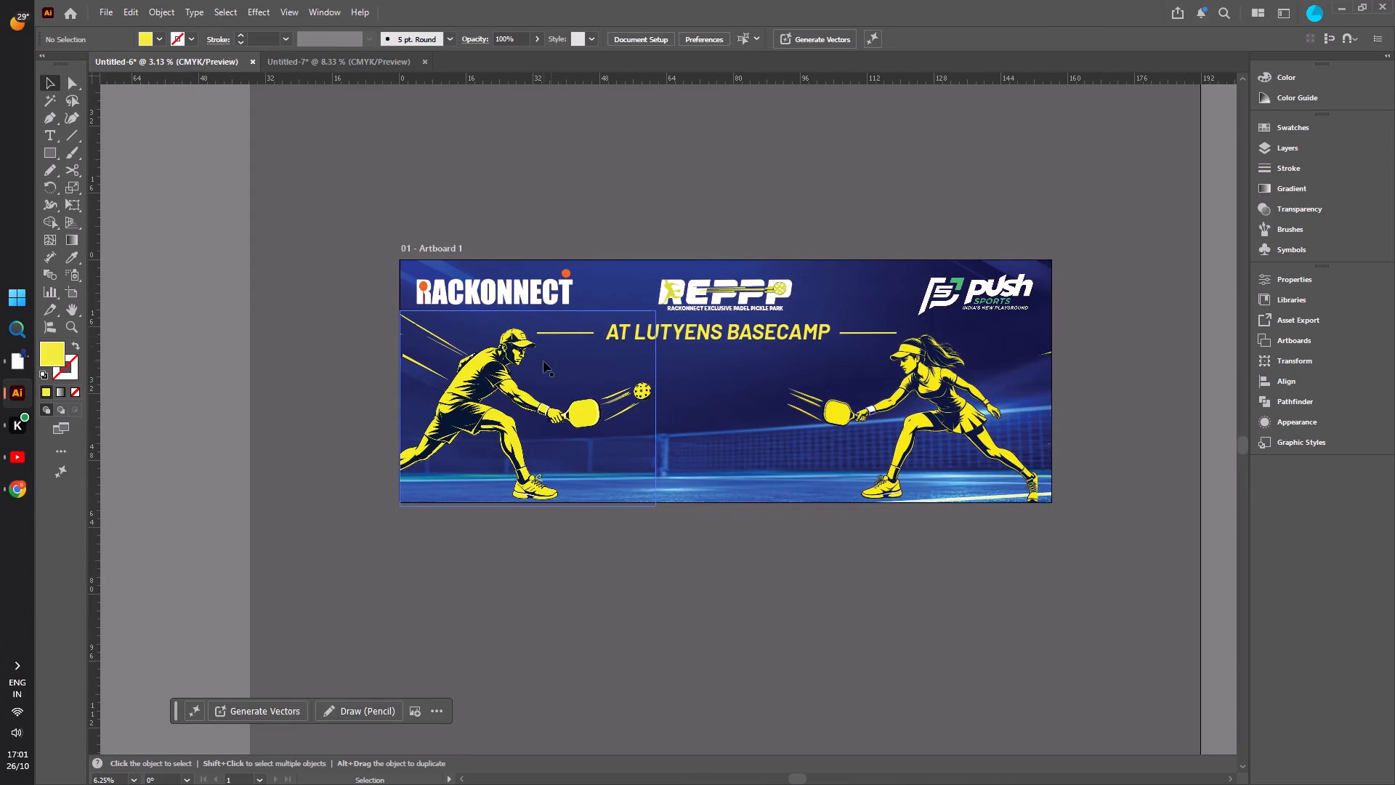
pyautogui.click(547, 561)
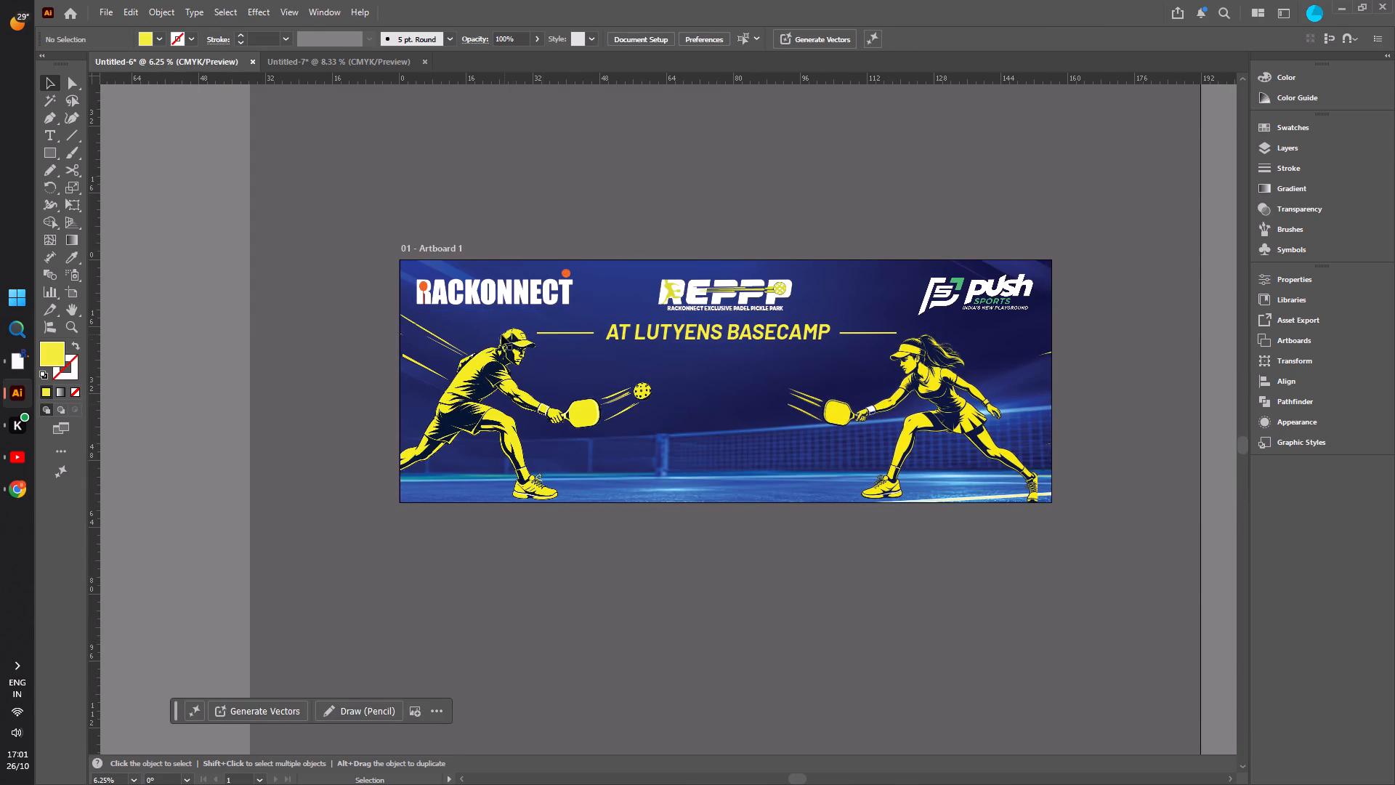
pyautogui.click(490, 291)
pyautogui.click(317, 327)
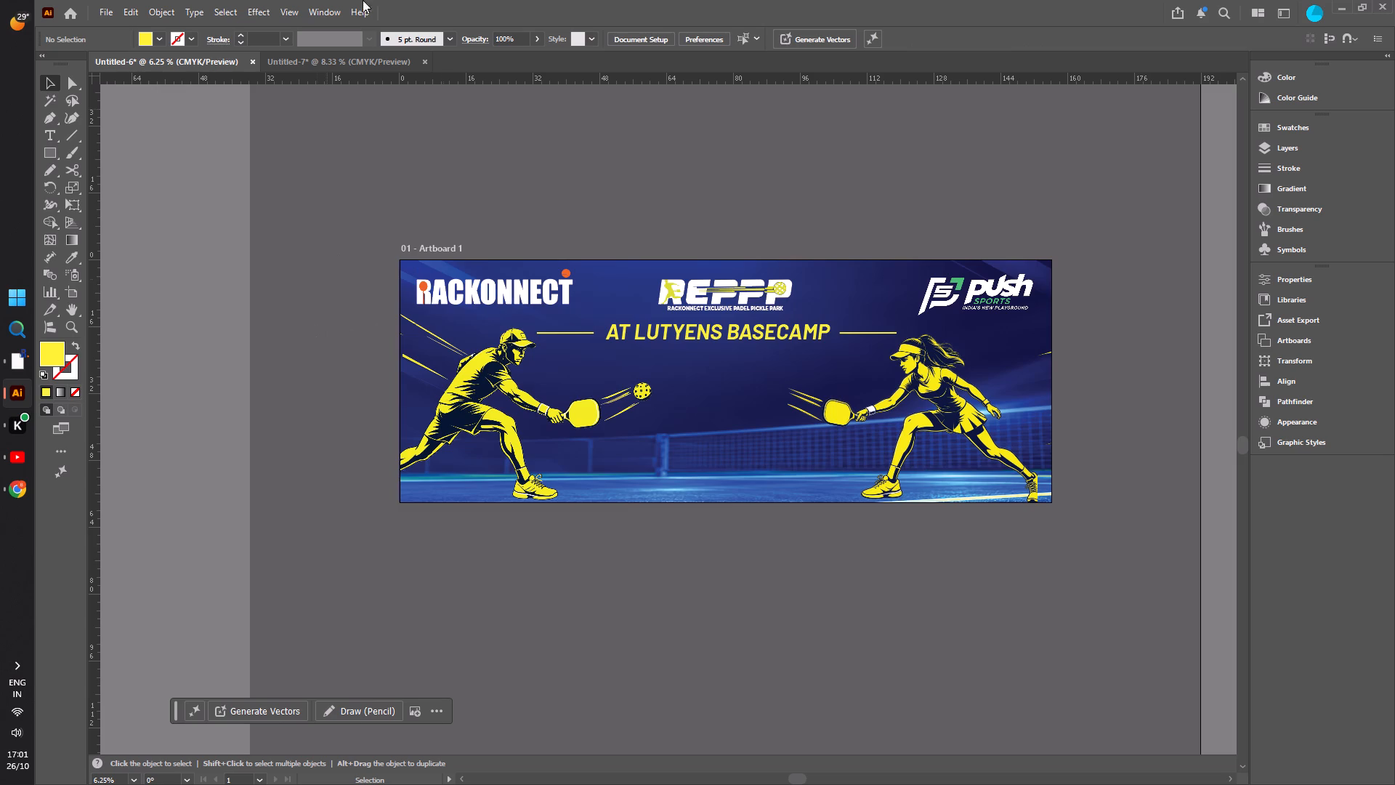
pyautogui.click(668, 292)
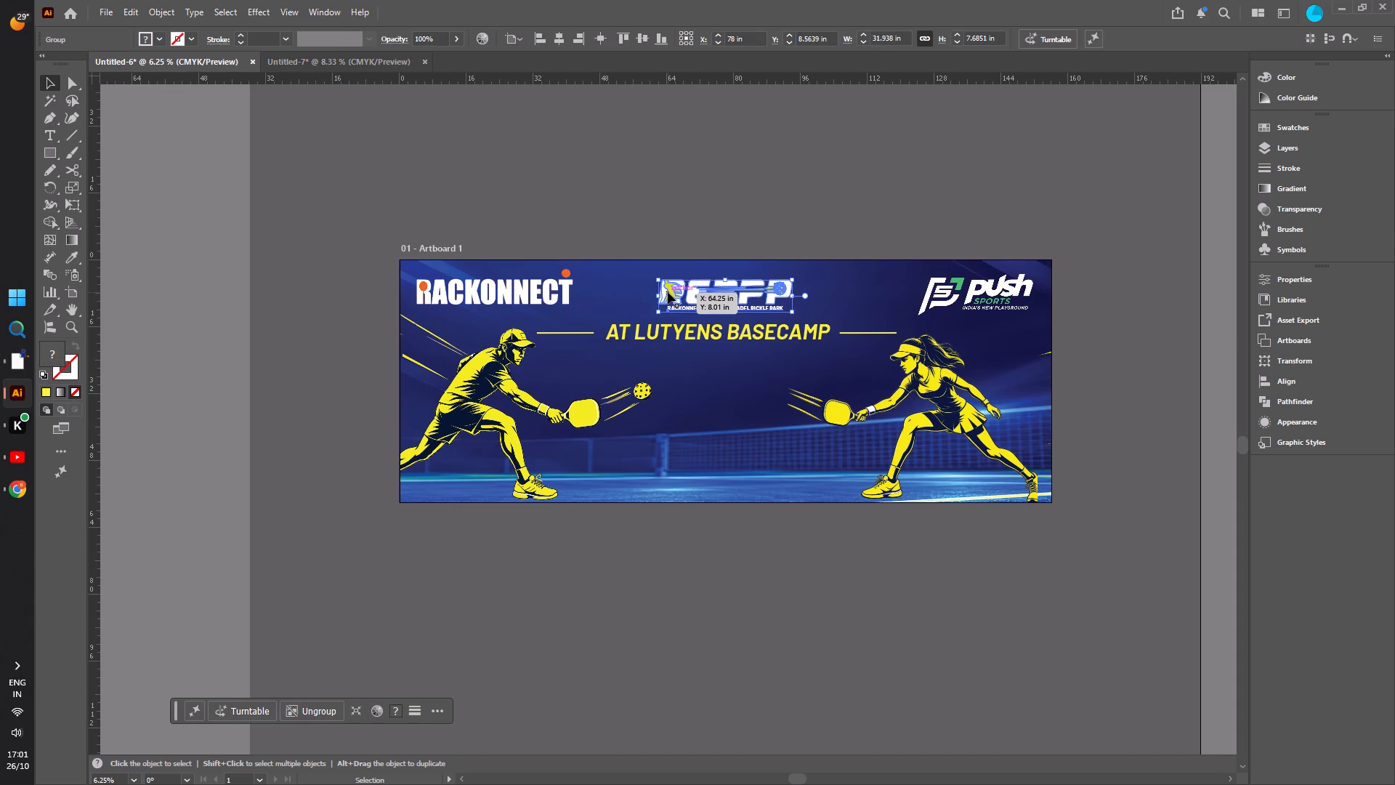
pyautogui.hotkey('ctrl', 'c')
pyautogui.click(357, 64)
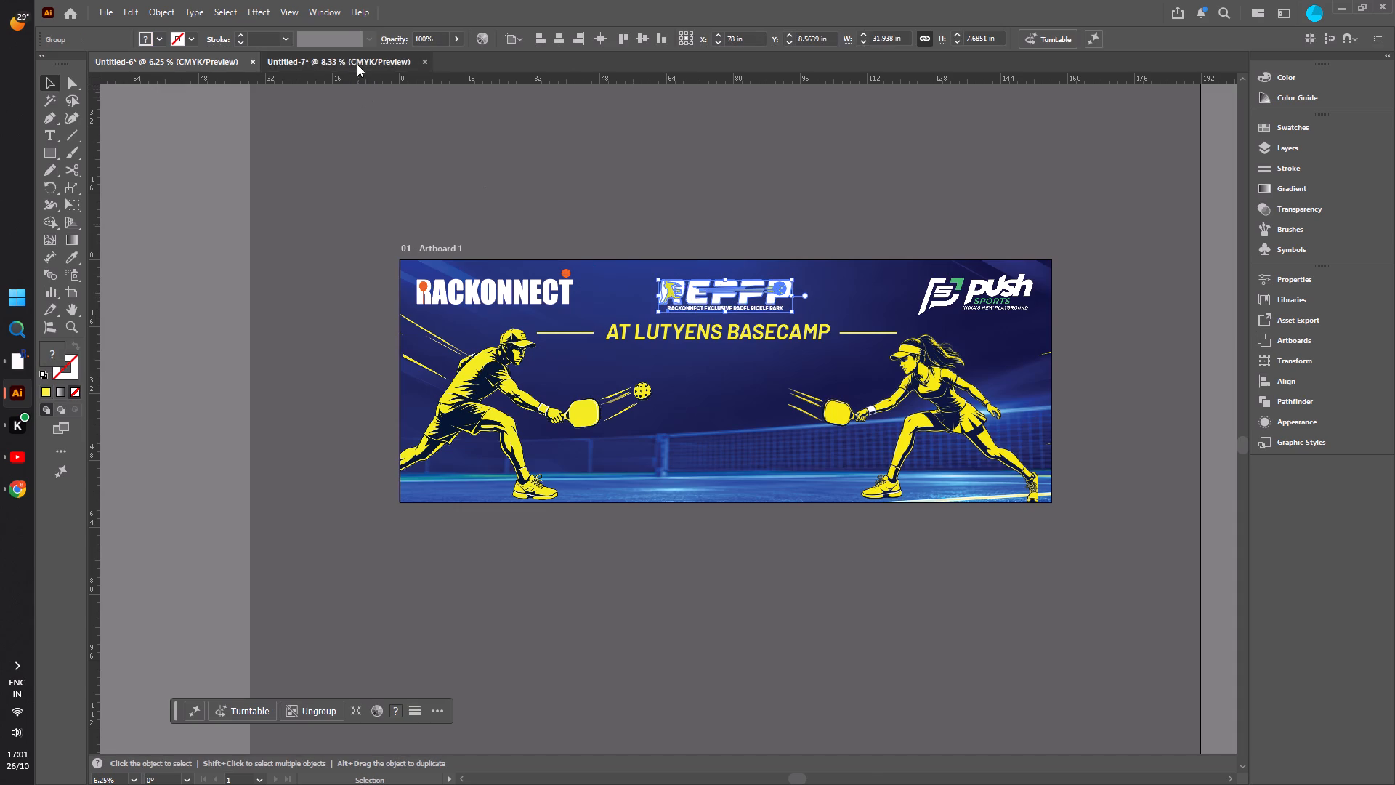
pyautogui.click(415, 140)
pyautogui.click(541, 372)
pyautogui.hotkey('ctrl', 'v')
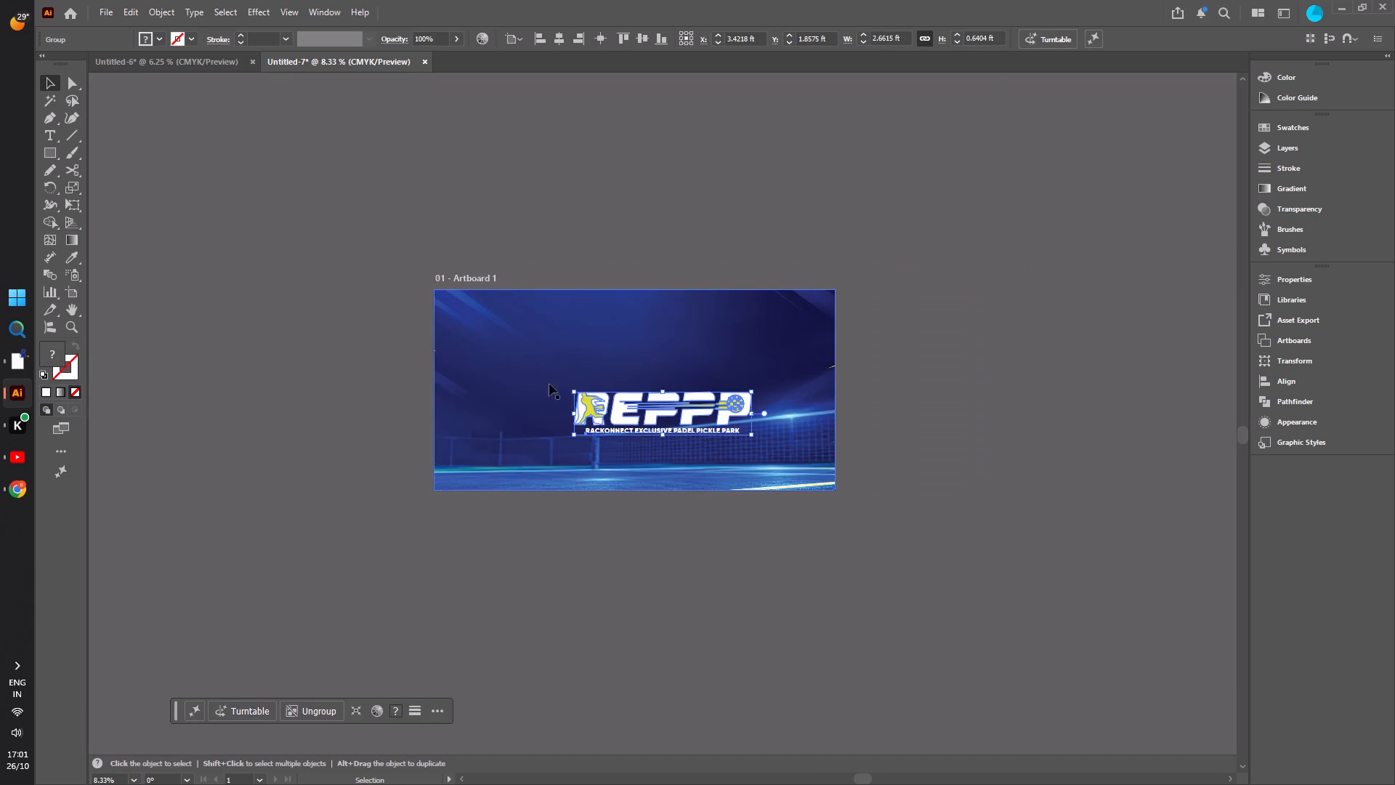
# Enlarge the REPPP logo to about 4.02 ft wide by 0.97 ft high and centre it horizontally, slightly above the artboard's middle.
pyautogui.moveTo(623, 410); pyautogui.dragTo(603, 363)
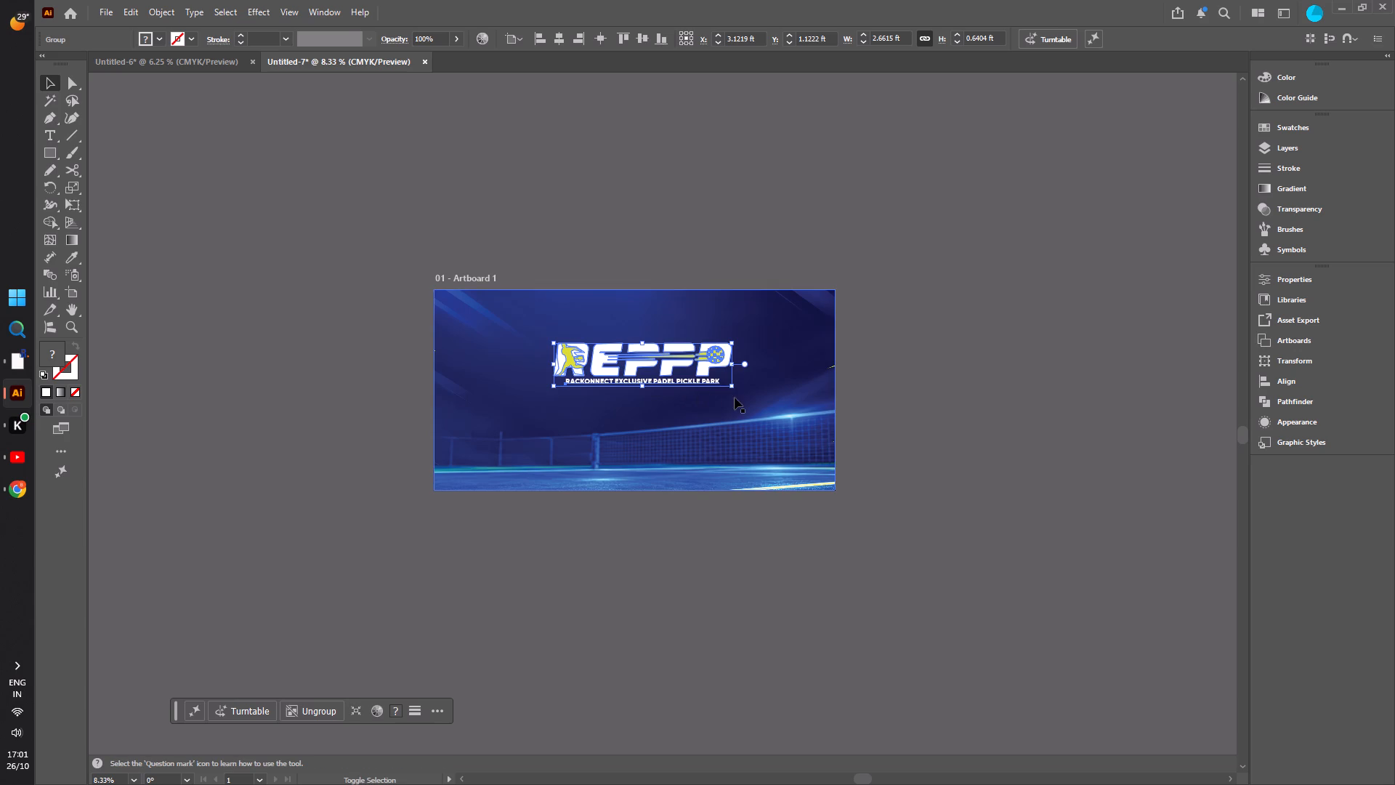
pyautogui.keyDown('shift'); pyautogui.moveTo(728, 384); pyautogui.dragTo(822, 430); pyautogui.keyUp('shift')
pyautogui.moveTo(684, 375); pyautogui.dragTo(636, 379)
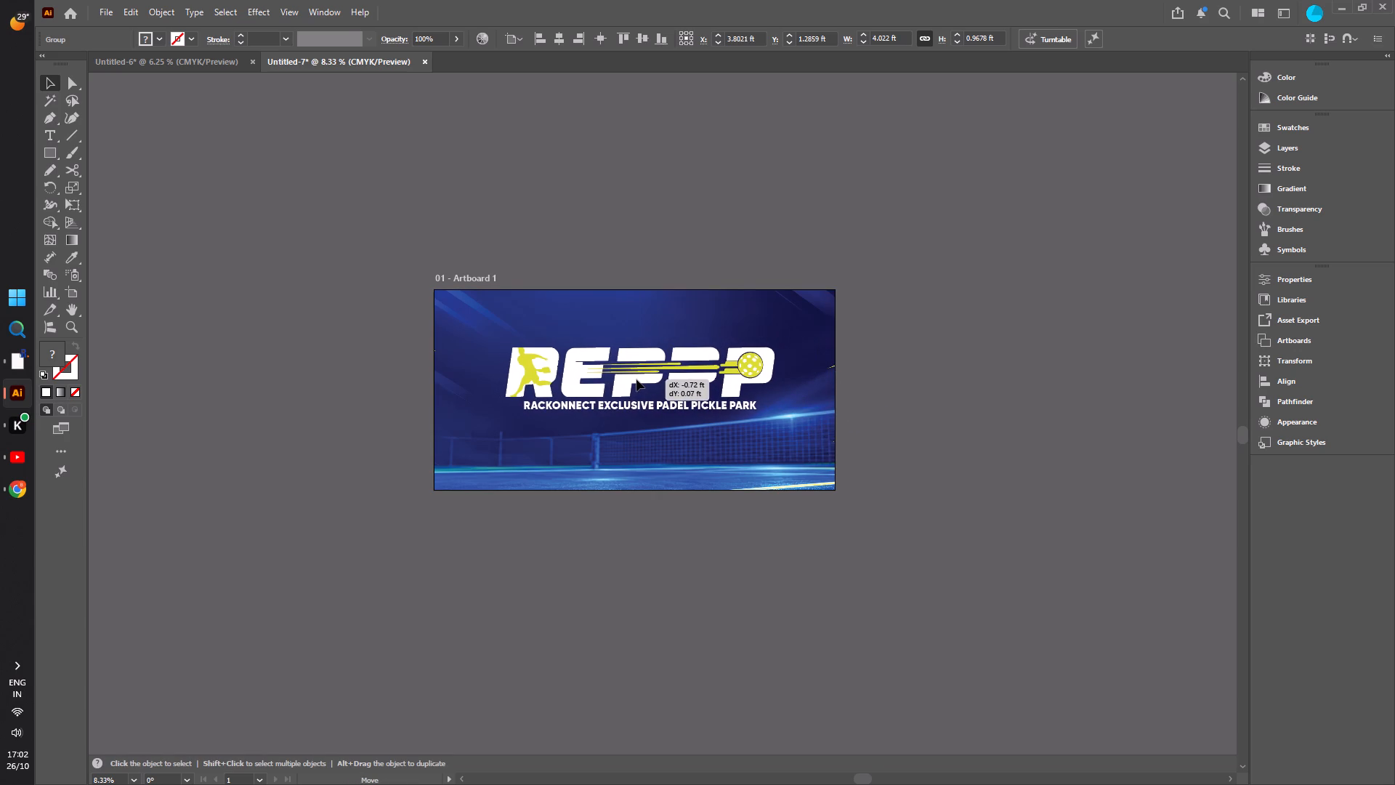
pyautogui.moveTo(636, 379); pyautogui.dragTo(632, 379)
pyautogui.click(949, 290)
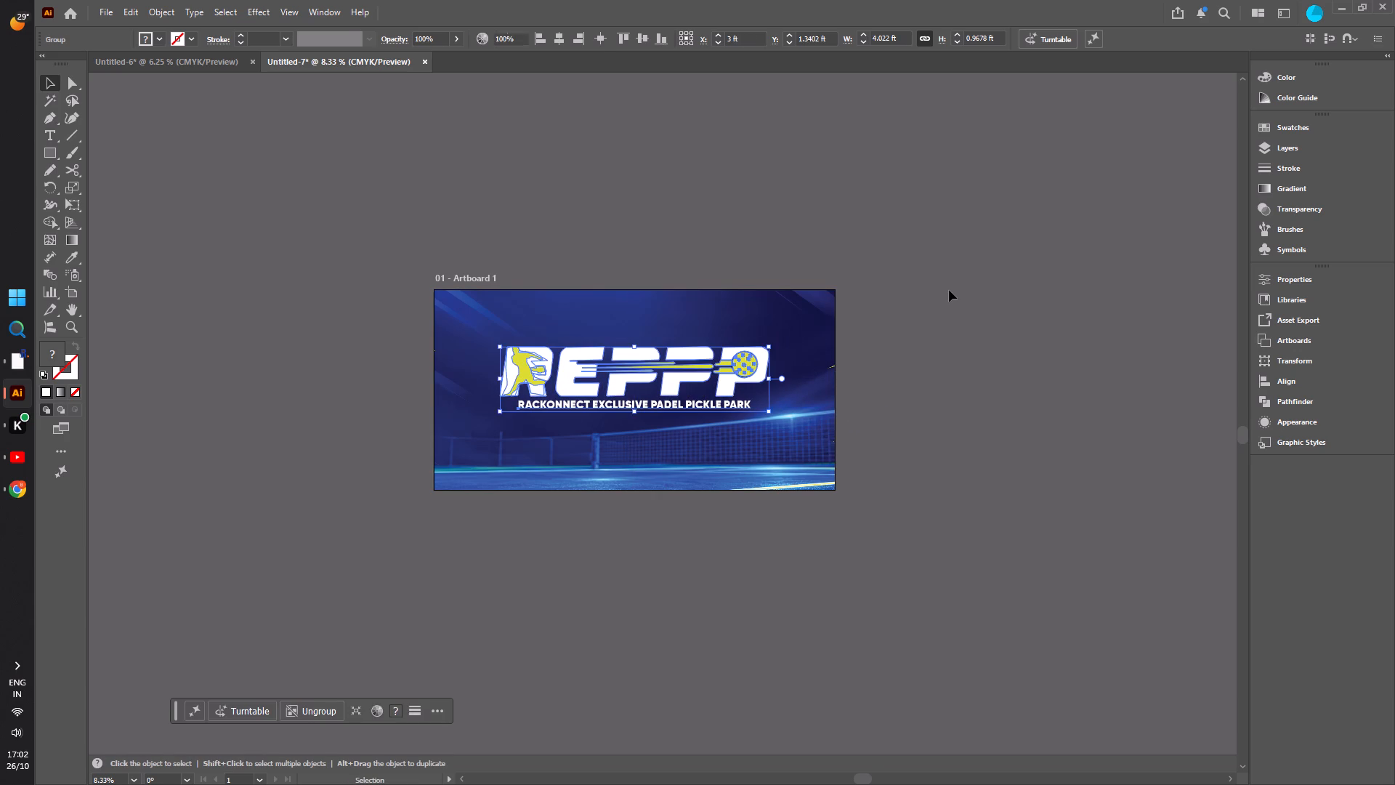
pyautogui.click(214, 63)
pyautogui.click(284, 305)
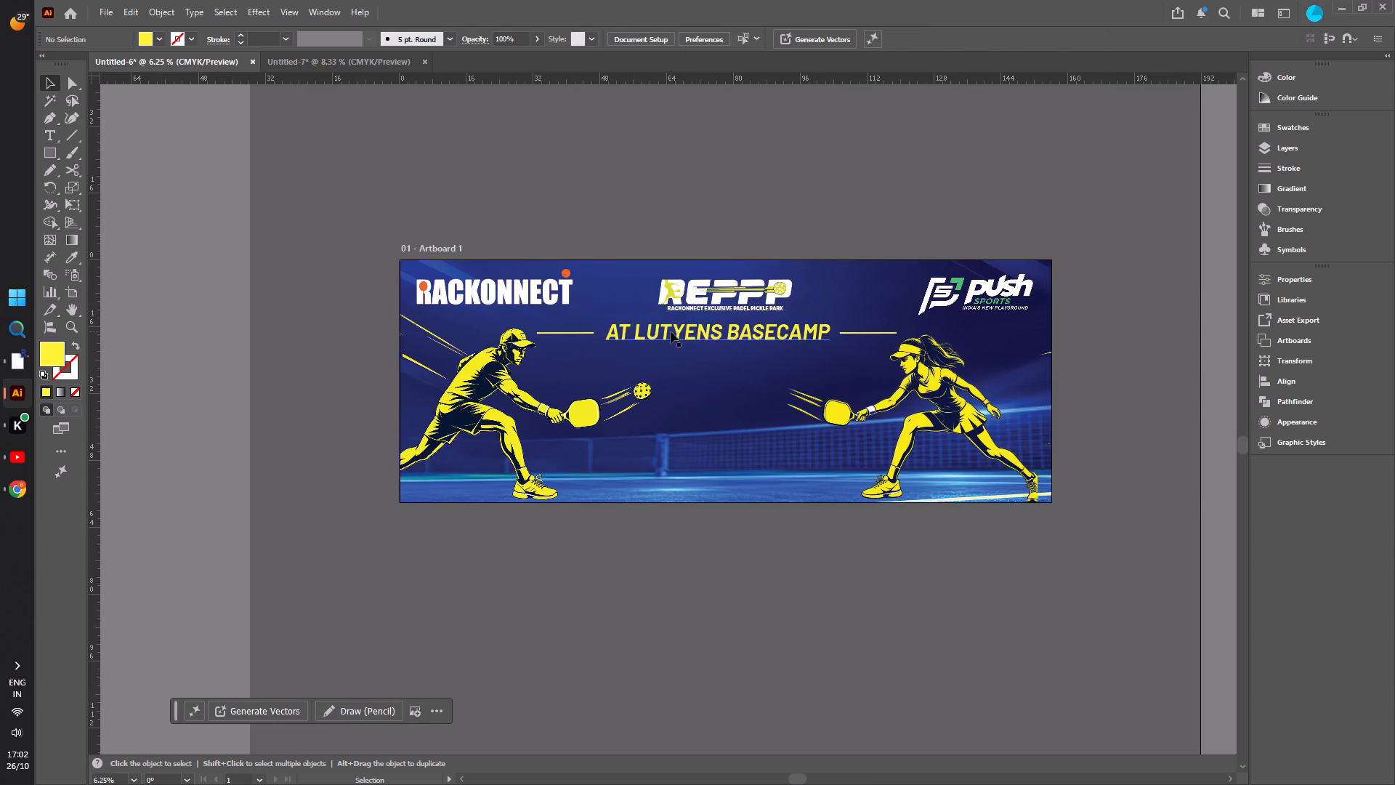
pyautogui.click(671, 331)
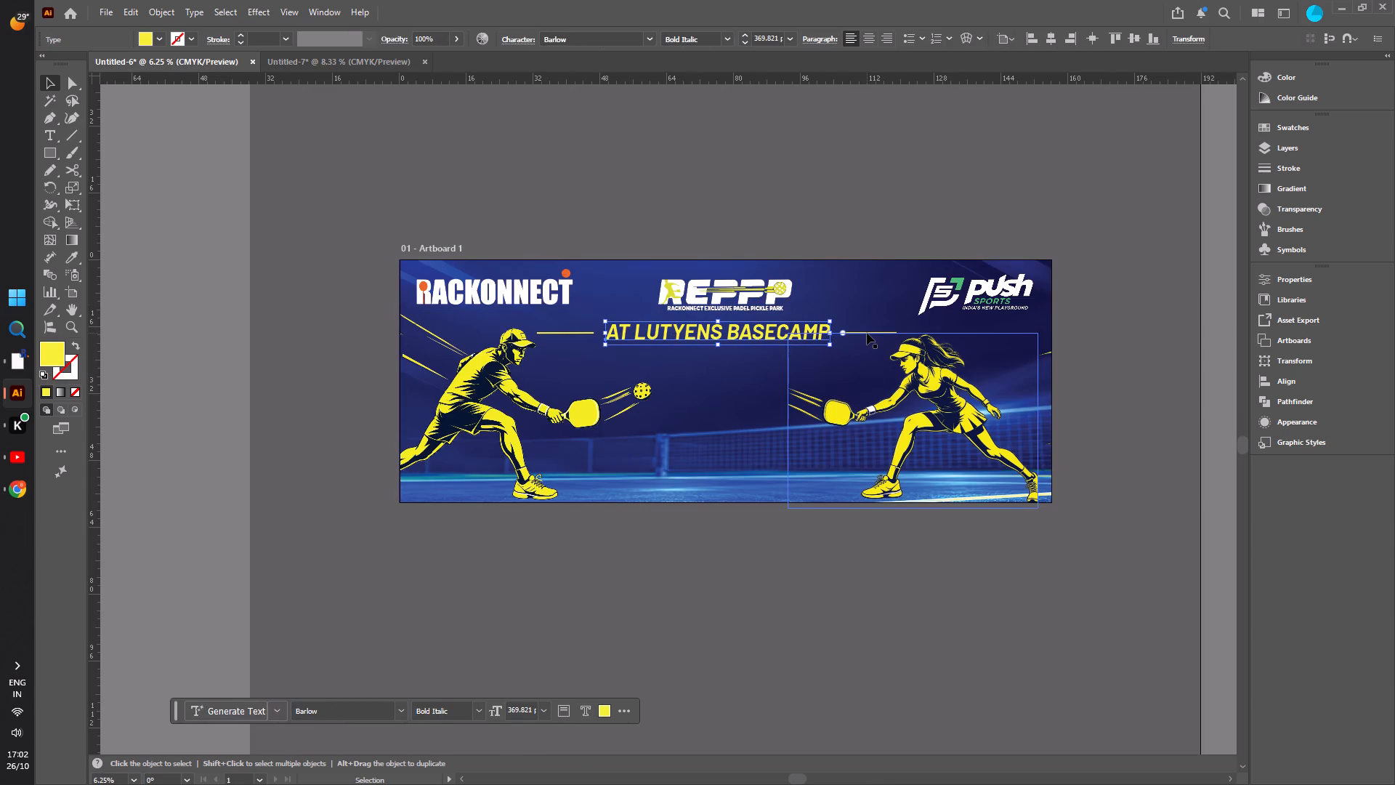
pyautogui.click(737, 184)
# Open the Illustrator file 10W-5H PICKLEBALL DESIGN 1 IN KHAN MARKET from the Desktop.
pyautogui.click(114, 17)
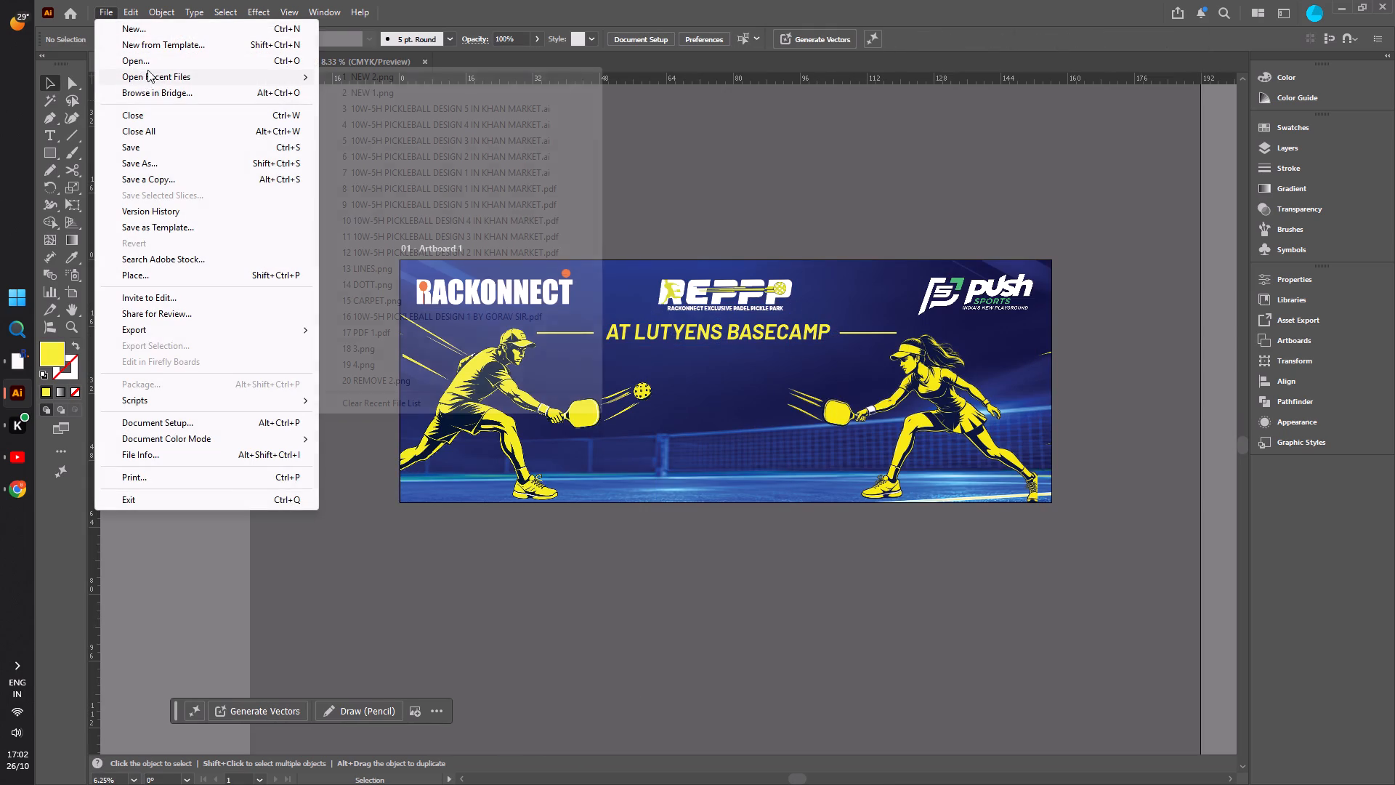
pyautogui.click(148, 62)
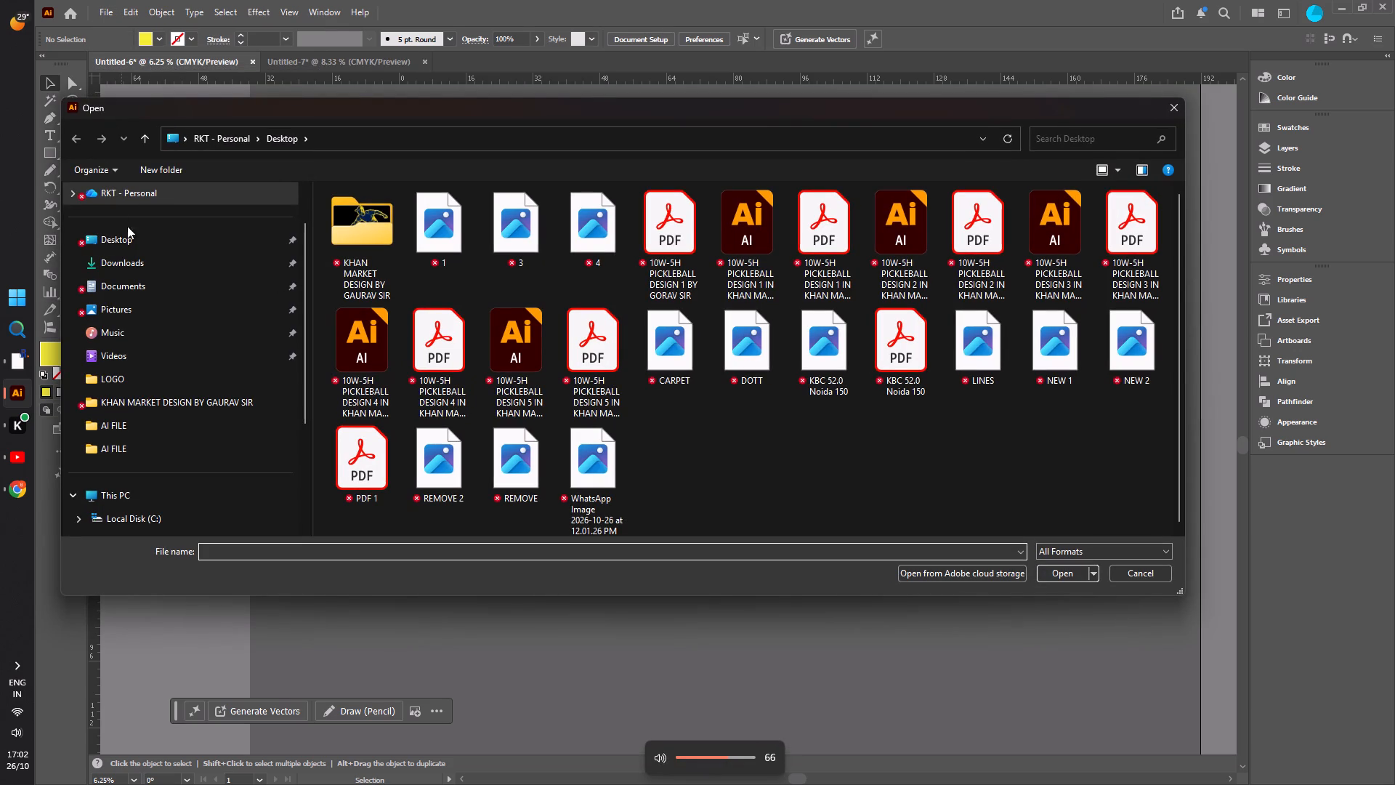
pyautogui.click(129, 233)
pyautogui.click(129, 233)
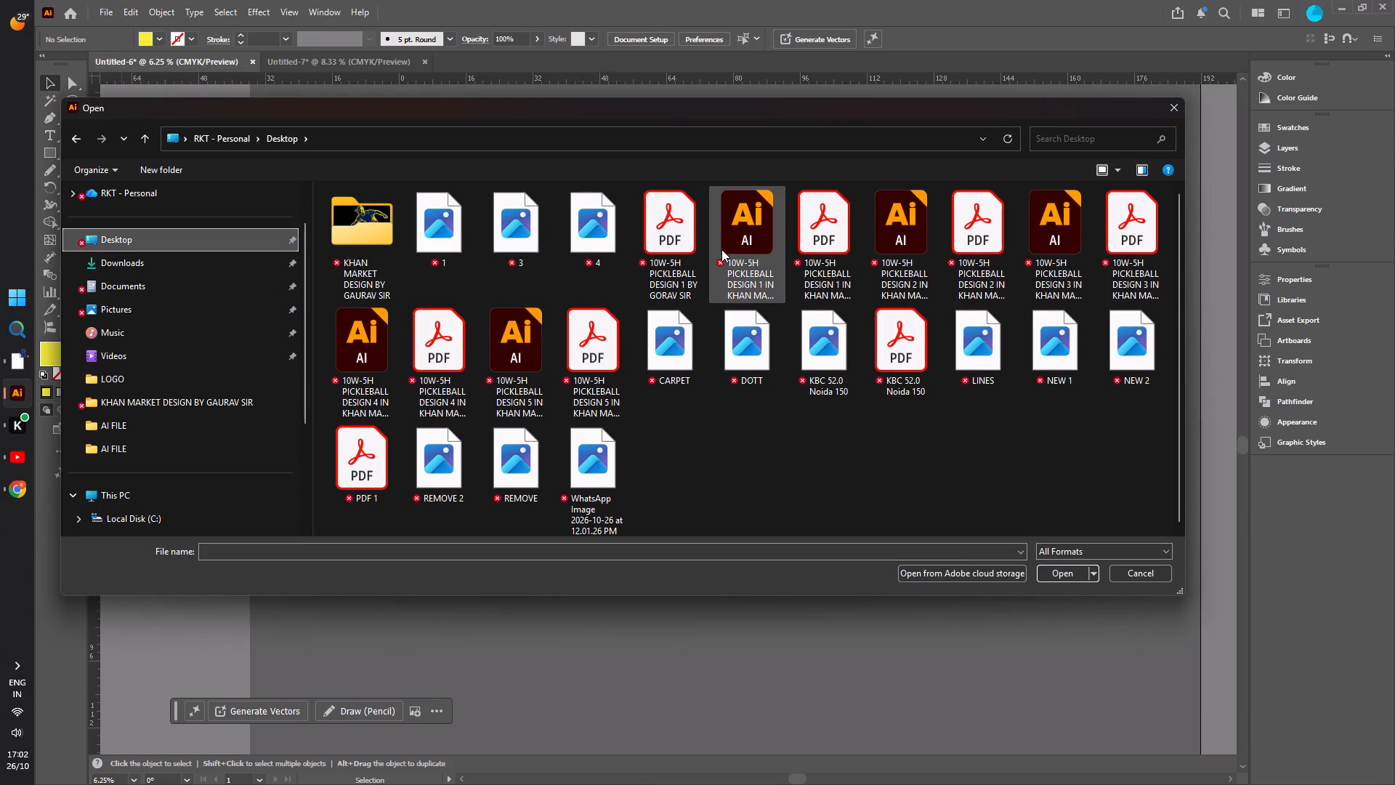
pyautogui.click(740, 243)
pyautogui.click(1069, 569)
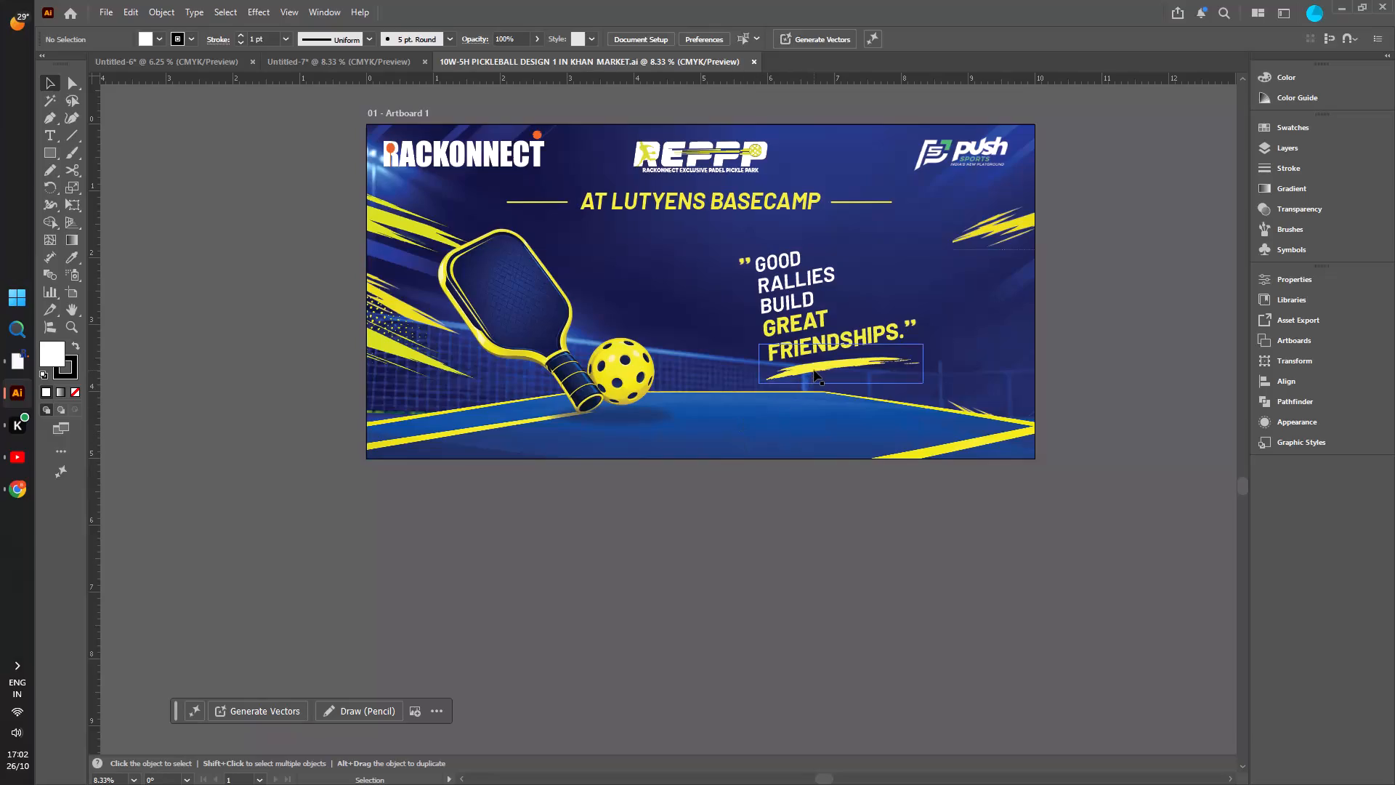
# Copy the yellow brush-stroke group under the quote into the 6 ft by 3 ft document and place it below the REPPP logo.
pyautogui.click(814, 370)
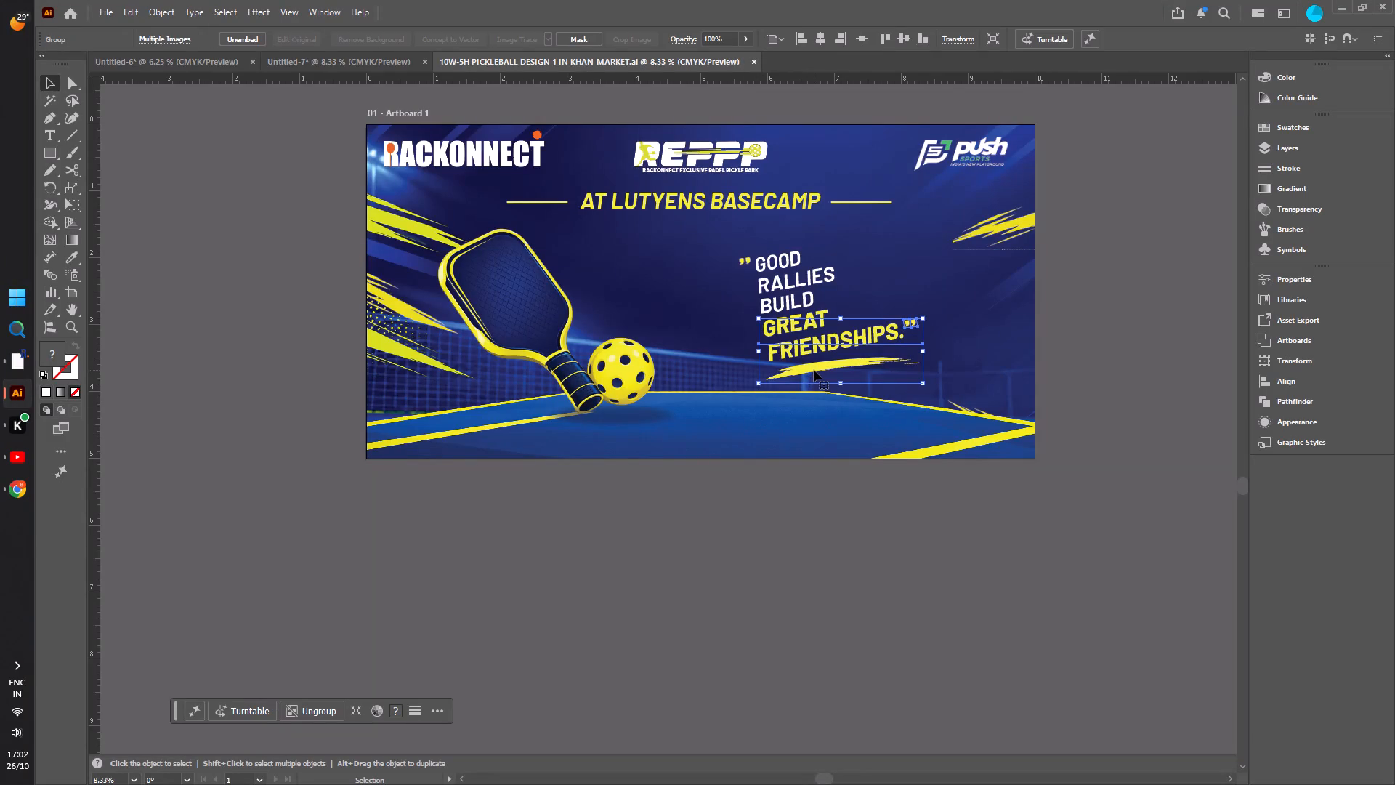
pyautogui.hotkey('ctrl', 'c')
pyautogui.click(304, 73)
pyautogui.click(307, 64)
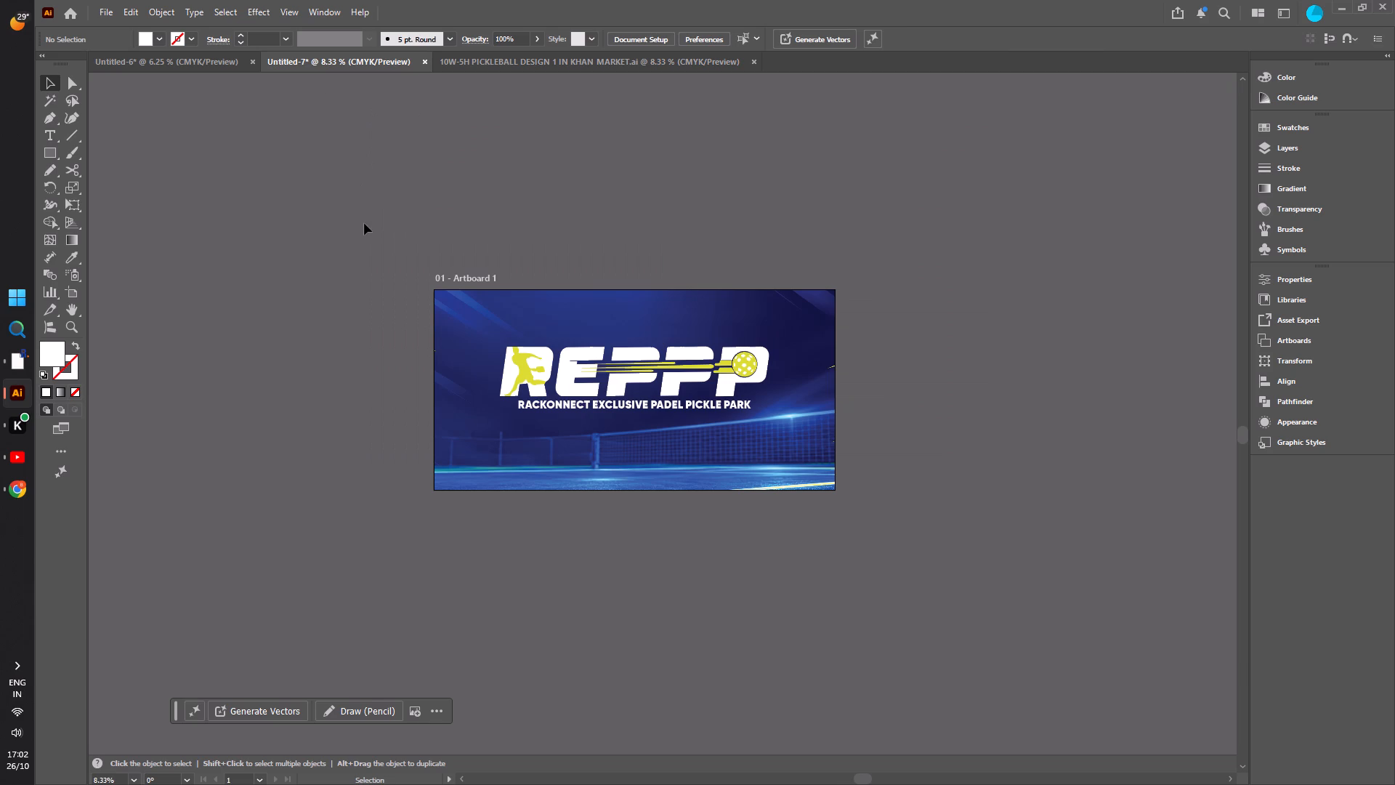
pyautogui.hotkey('ctrl', 'v')
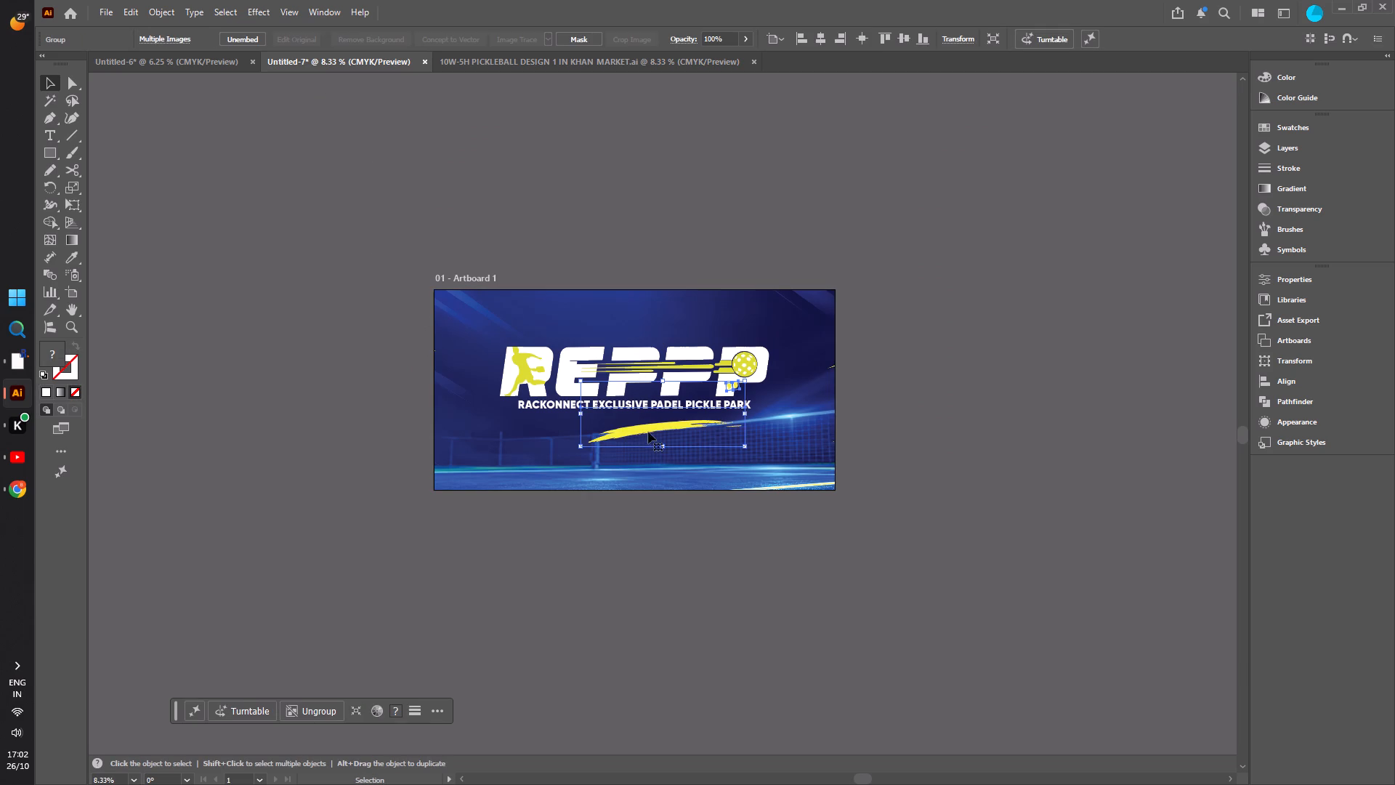
pyautogui.moveTo(649, 430); pyautogui.dragTo(625, 460)
pyautogui.click(113, 301)
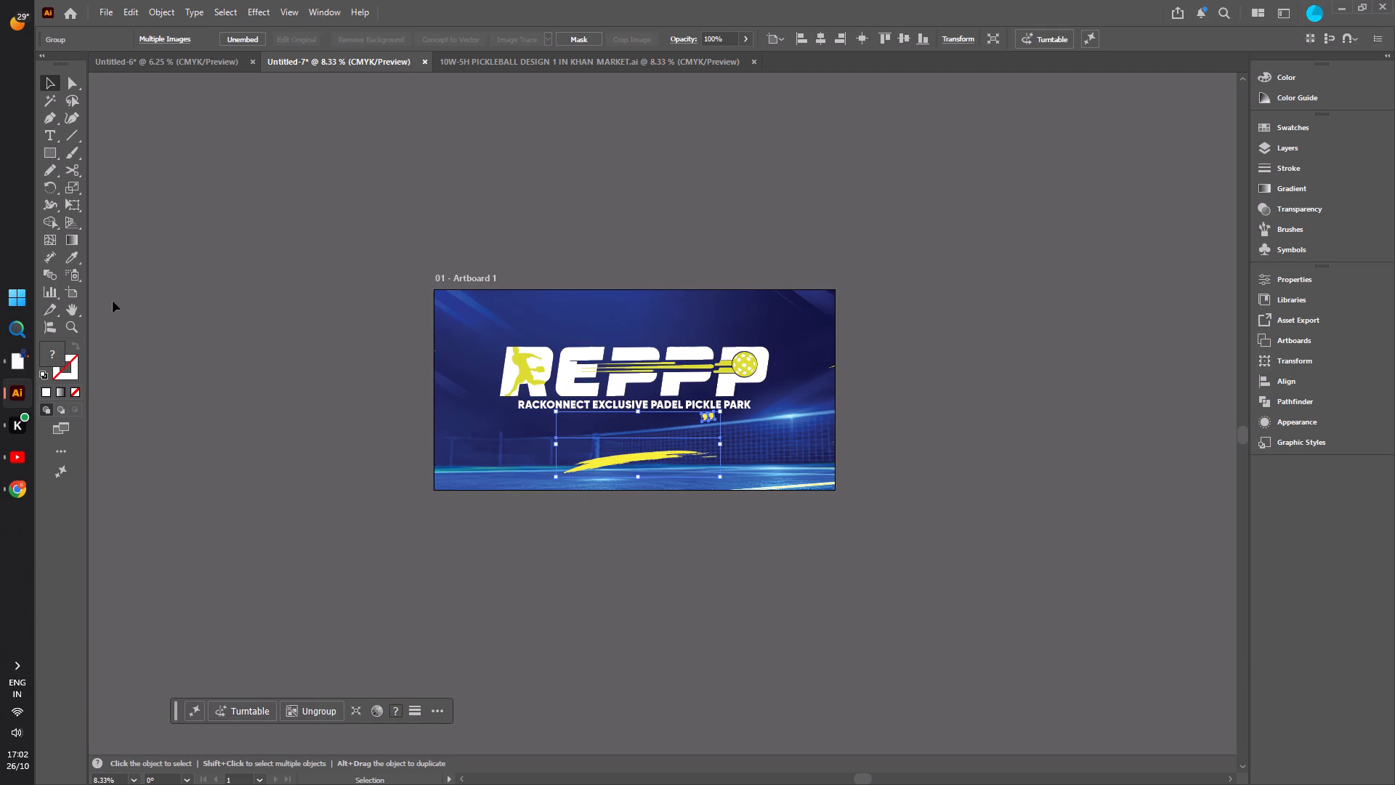
# Copy the yellow streak image near the upper right edge of the 10W-5H design.
pyautogui.click(589, 56)
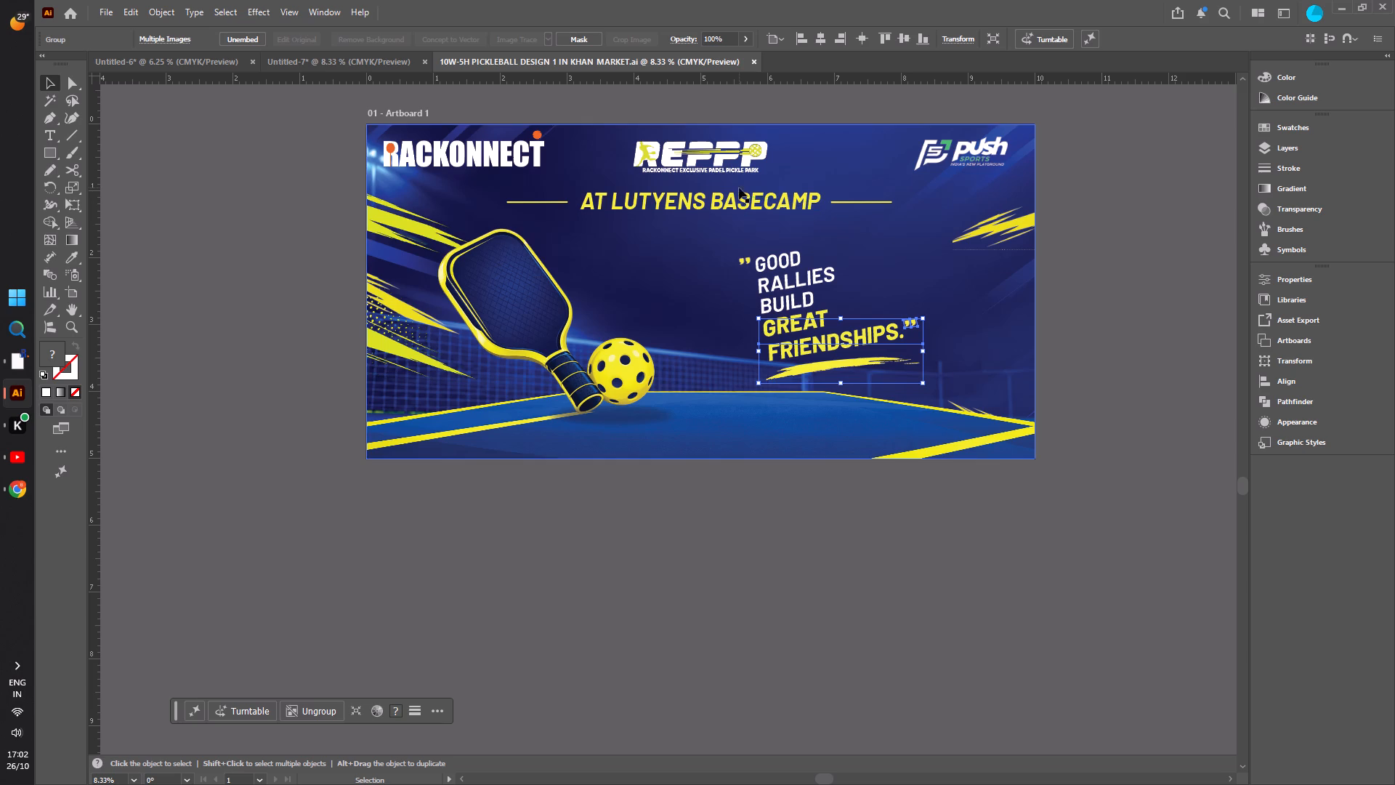
pyautogui.click(1154, 241)
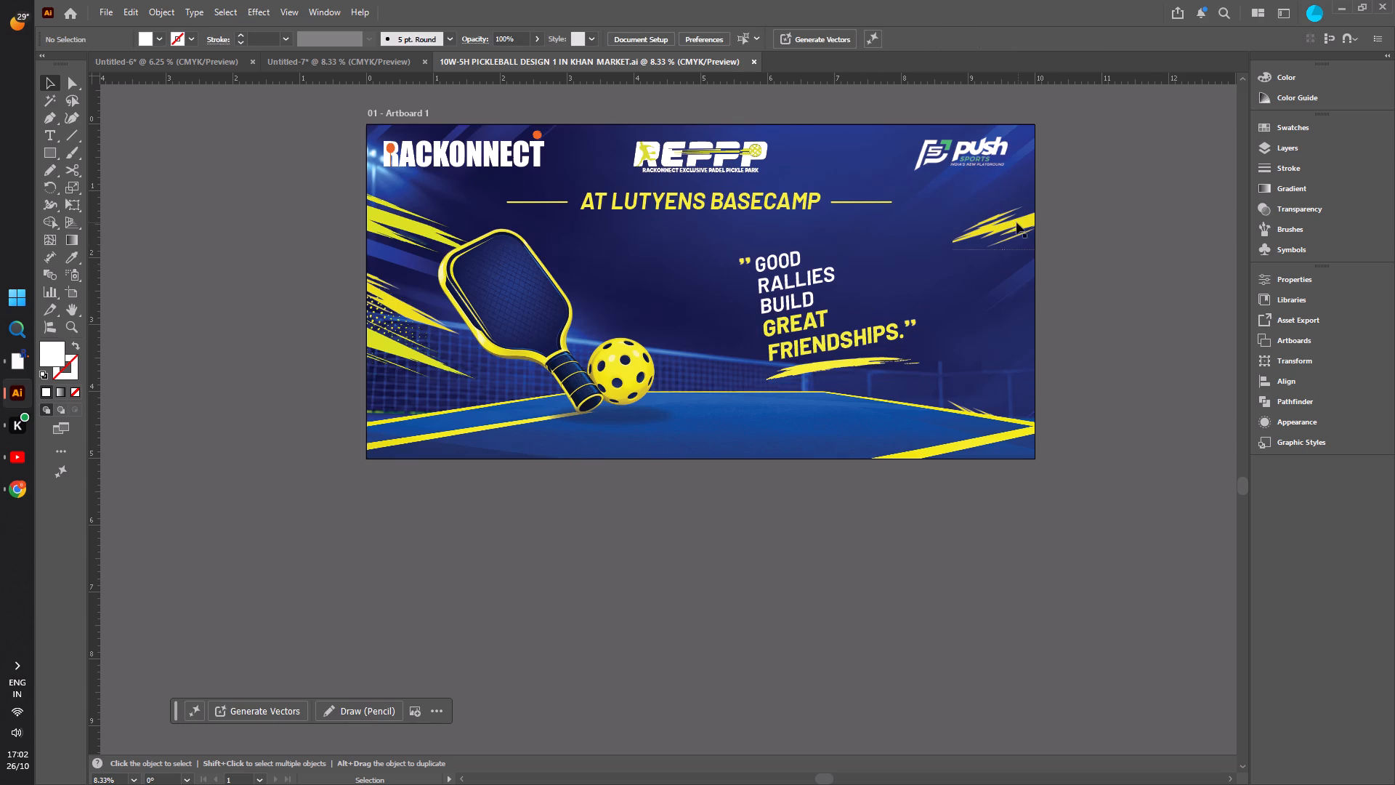
pyautogui.click(1004, 227)
pyautogui.hotkey('ctrl', 'c')
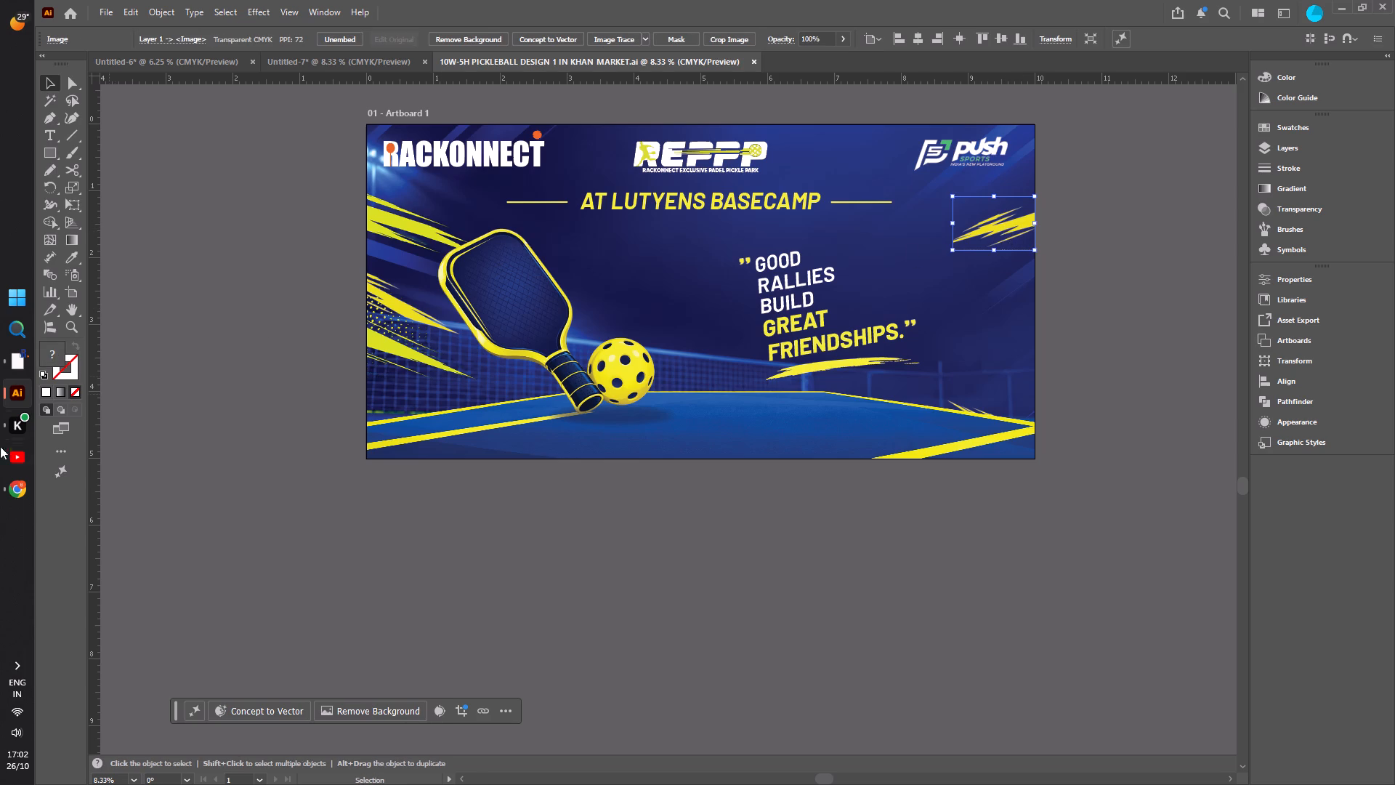
# Switch to YouTube and open the system's Bluetooth device settings to check the connected devices.
pyautogui.click(7, 460)
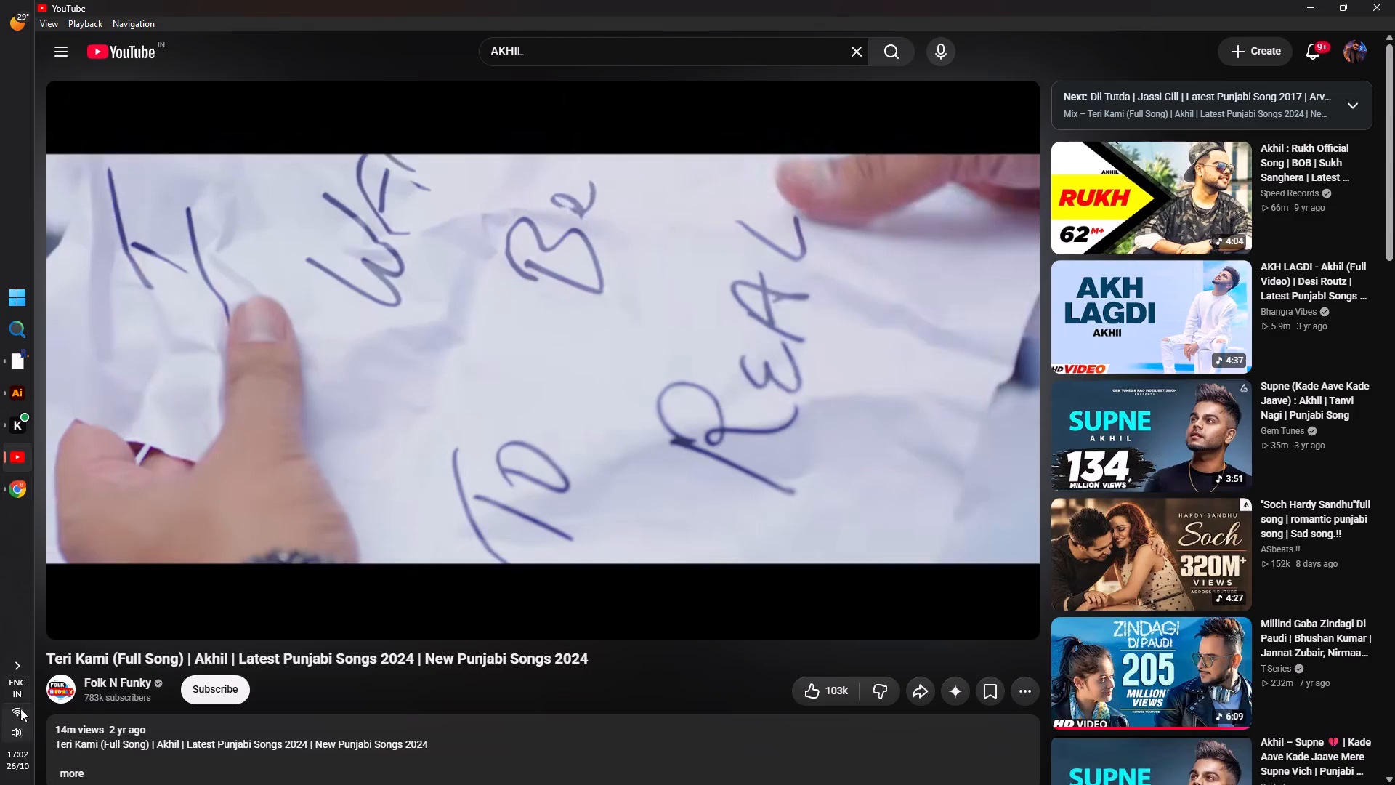
pyautogui.click(17, 660)
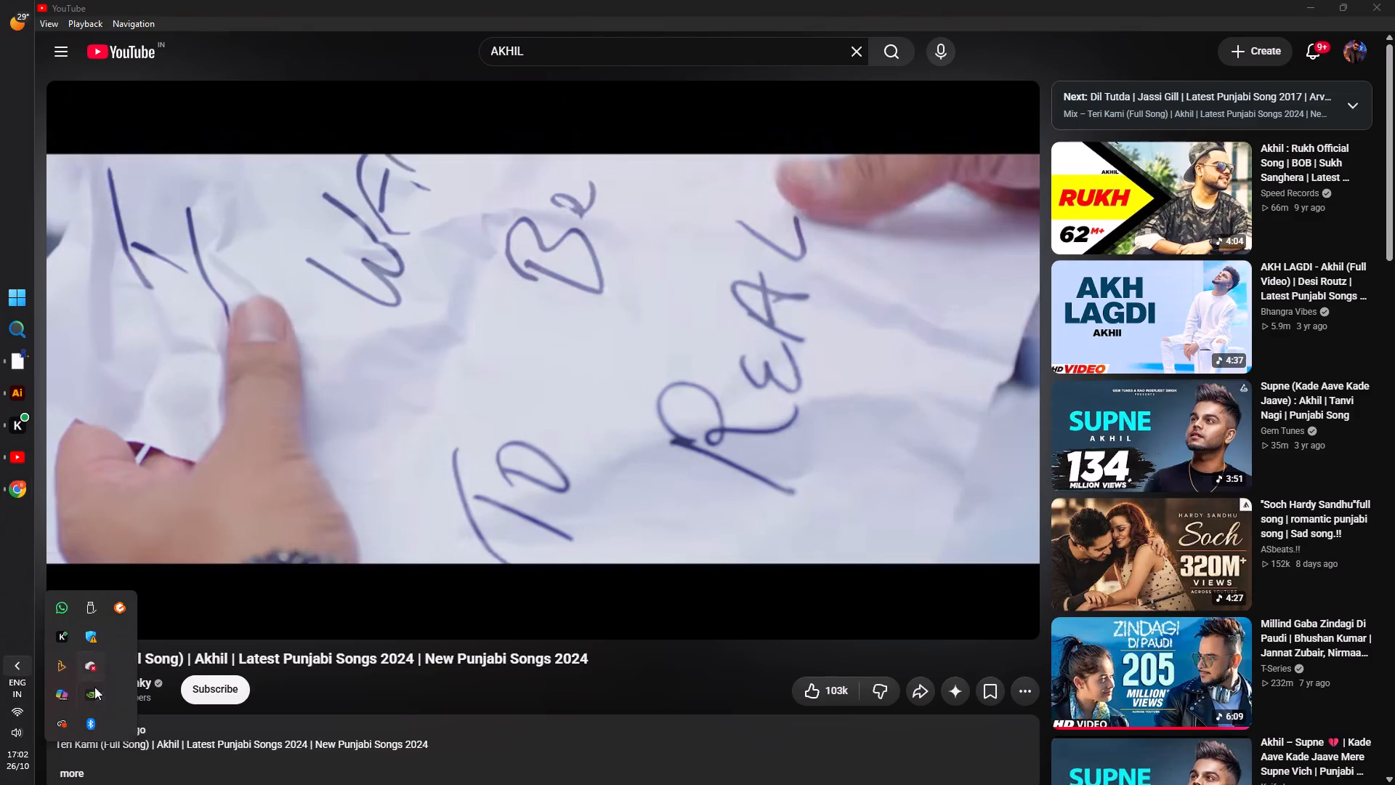
pyautogui.click(91, 728)
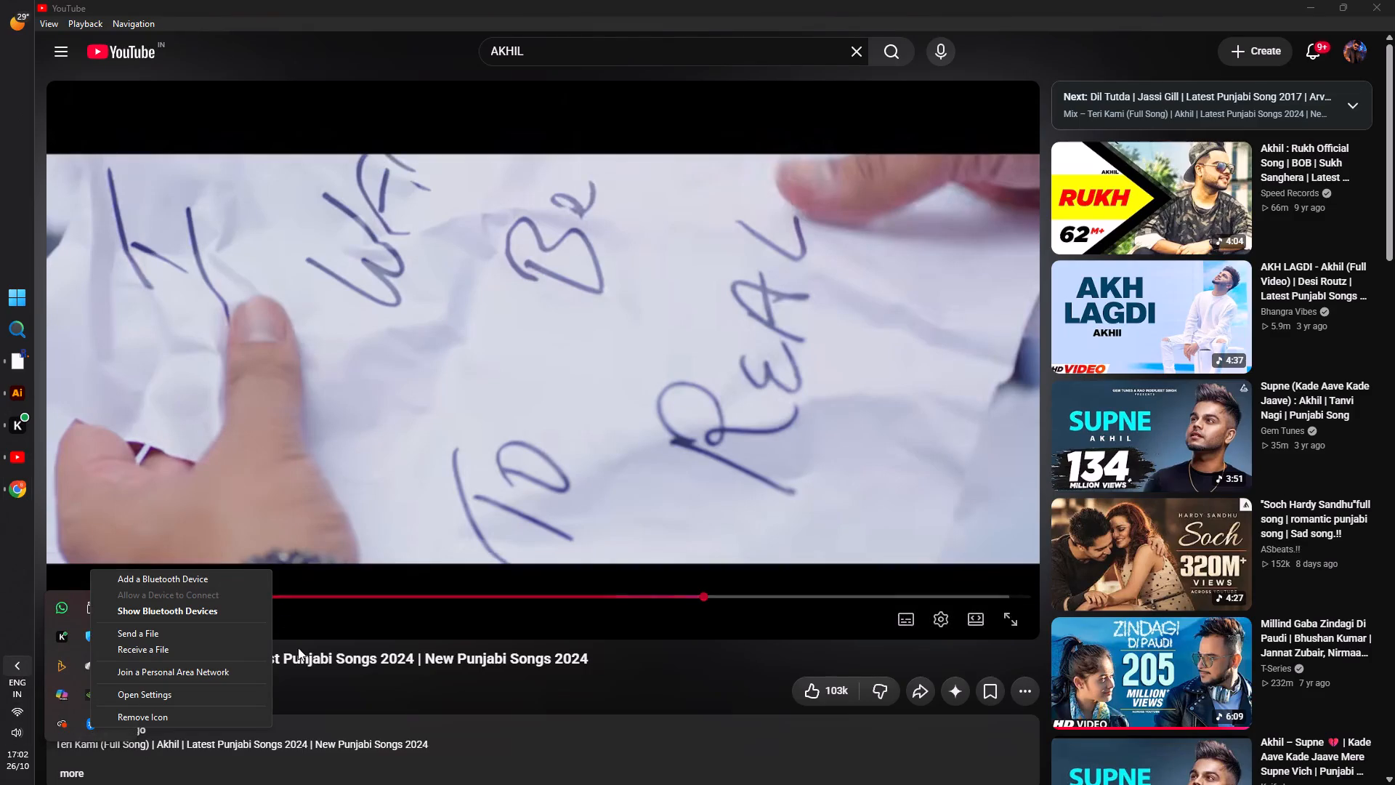
pyautogui.click(171, 573)
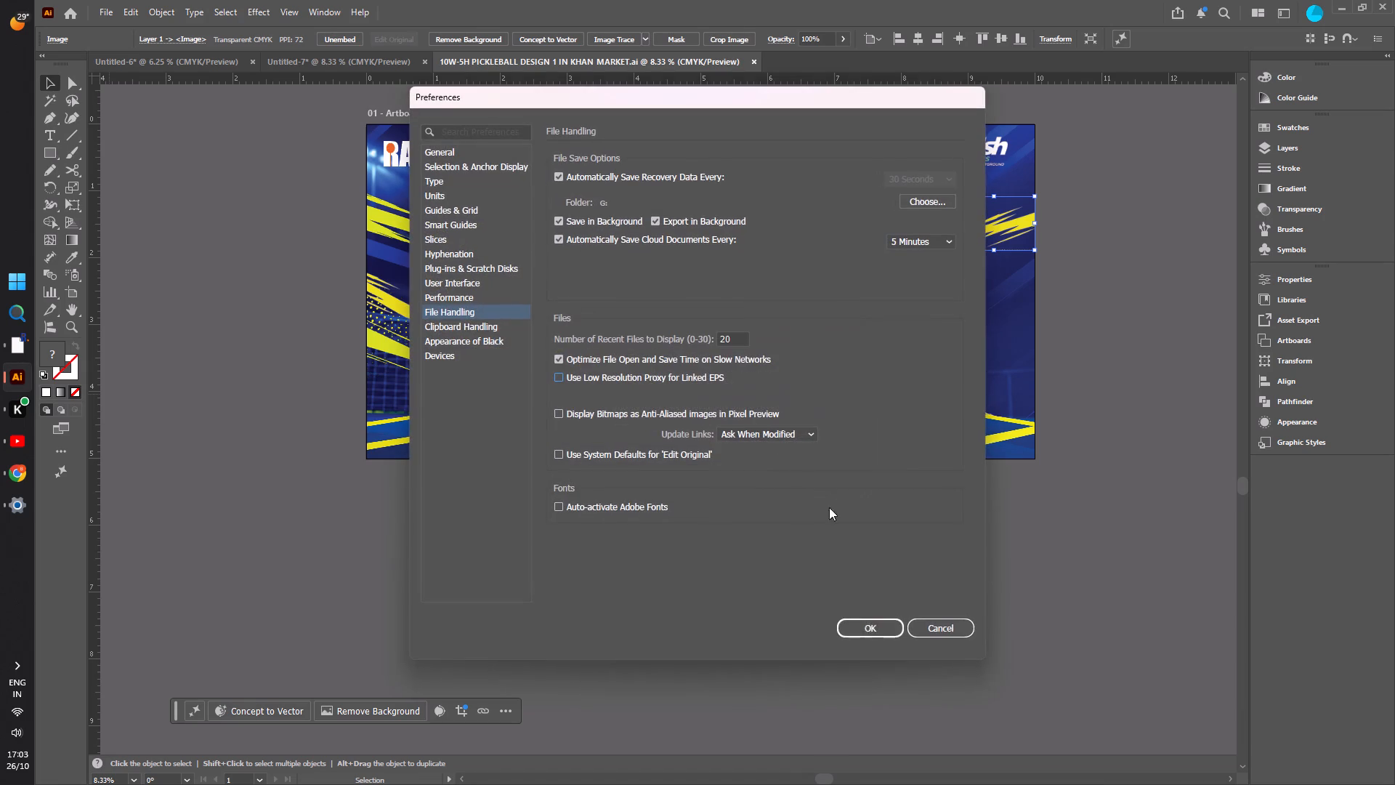
pyautogui.click(872, 633)
pyautogui.click(1115, 235)
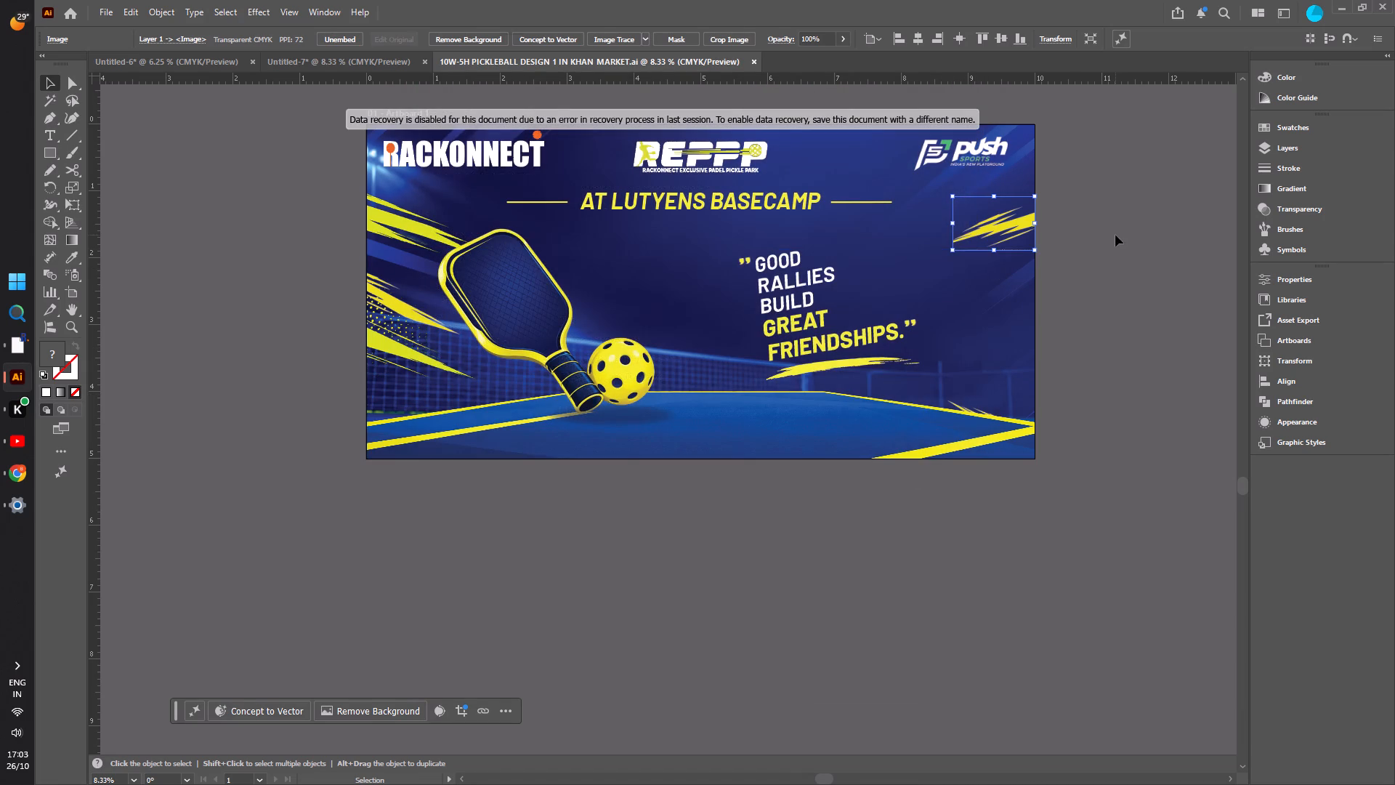
# Group the AT LUTYENS BASECAMP headline with the two lines beside it in the 10W-5H design.
pyautogui.click(865, 203)
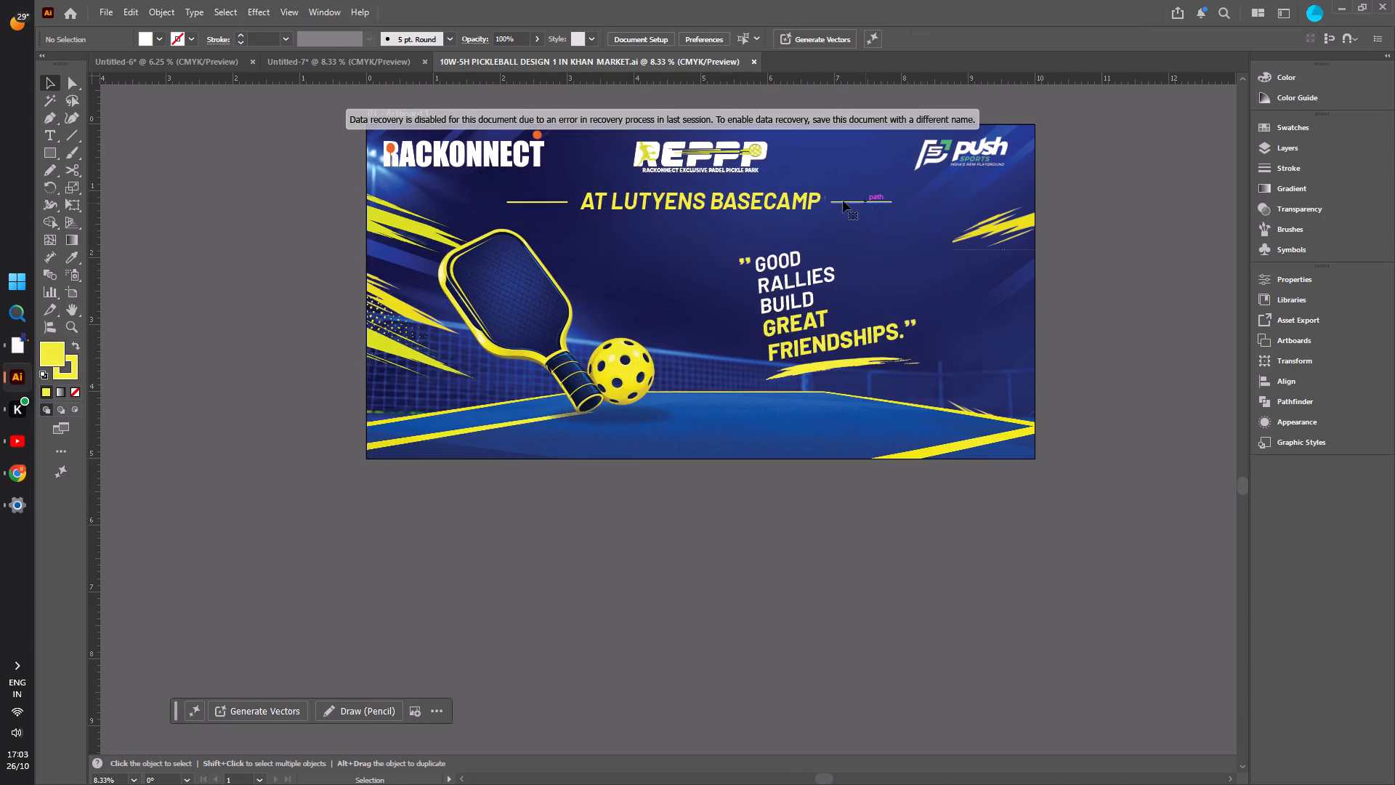
pyautogui.keyDown('shift'); pyautogui.click(766, 201); pyautogui.keyUp('shift')
pyautogui.keyDown('shift'); pyautogui.click(545, 201); pyautogui.keyUp('shift')
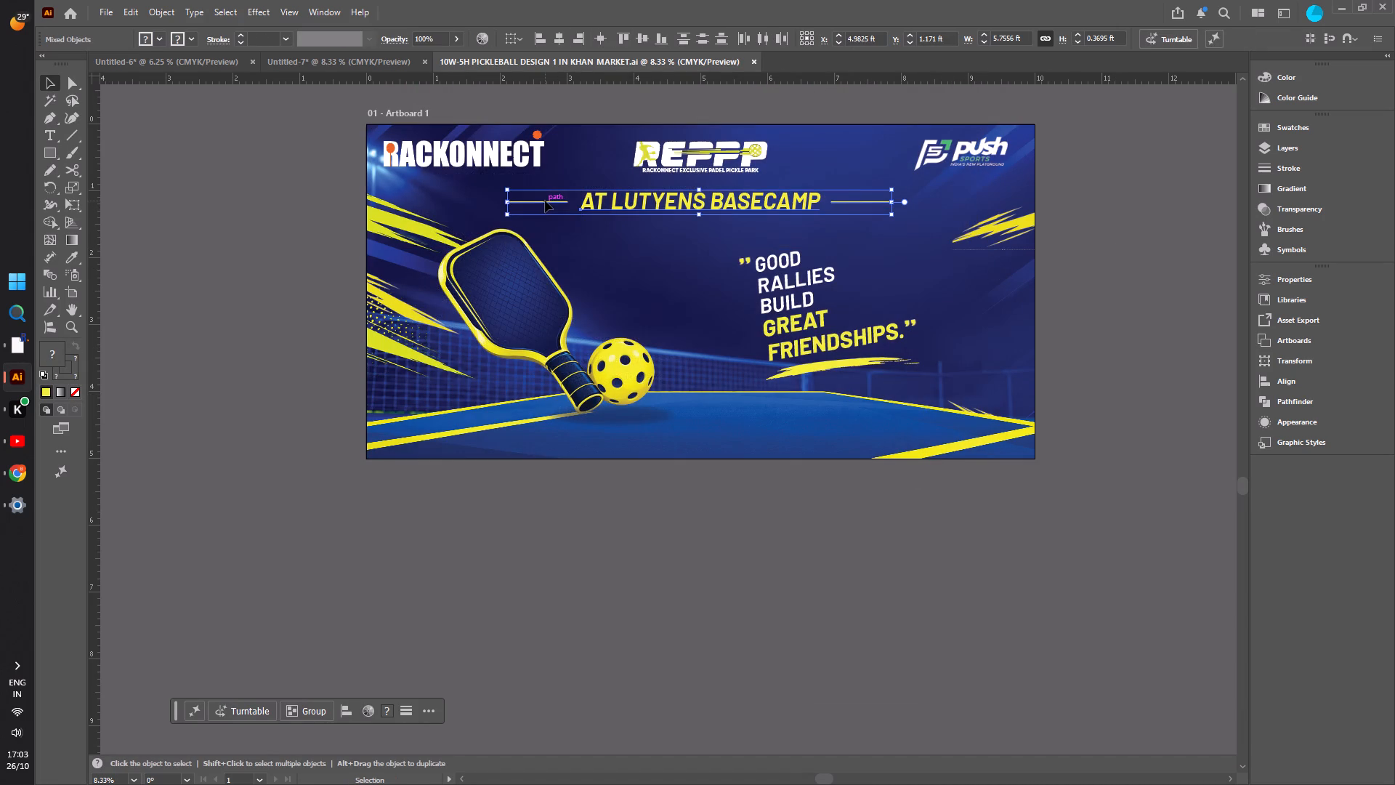
pyautogui.hotkey('ctrl', 'g')
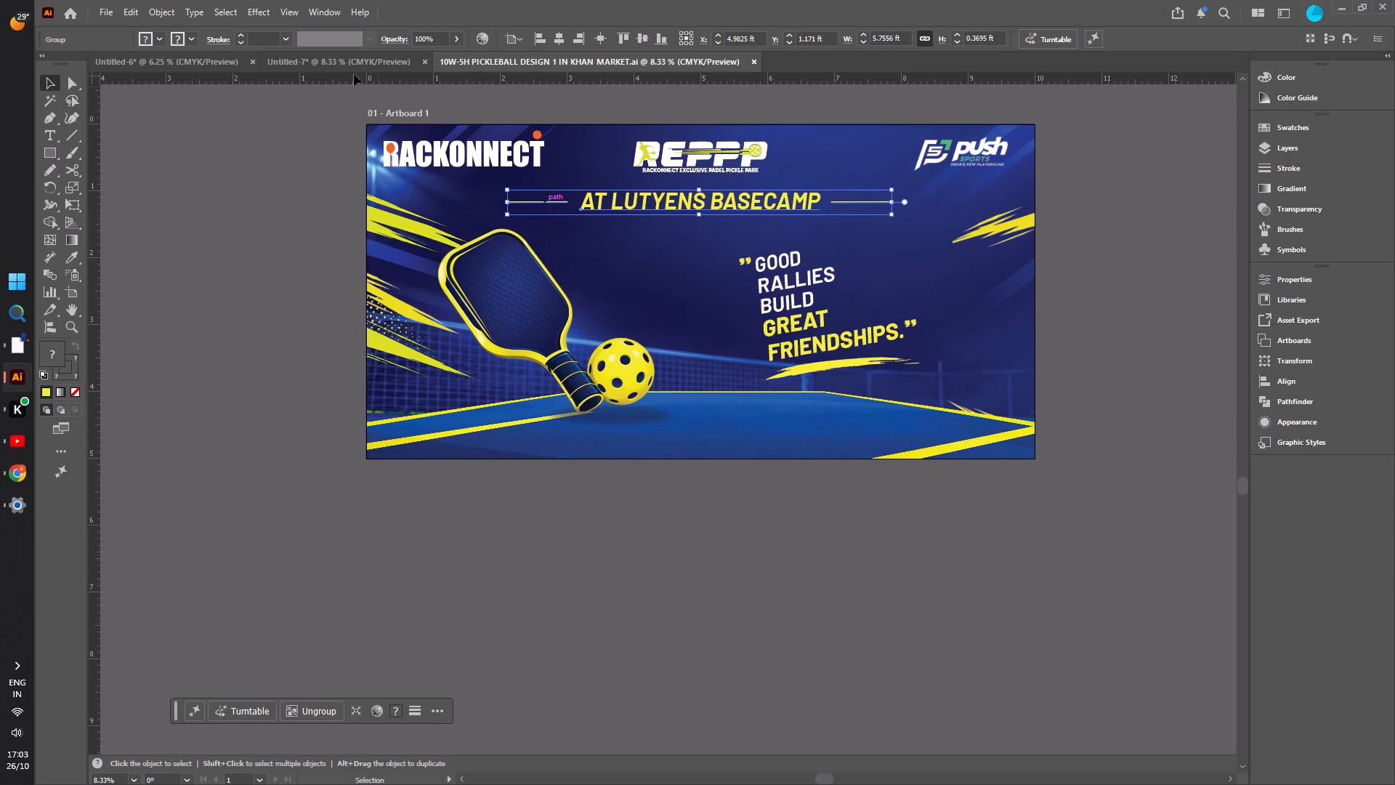
# Paste the copied yellow streak image into the 6 ft by 3 ft document and place it in the artboard's upper right corner.
pyautogui.click(296, 67)
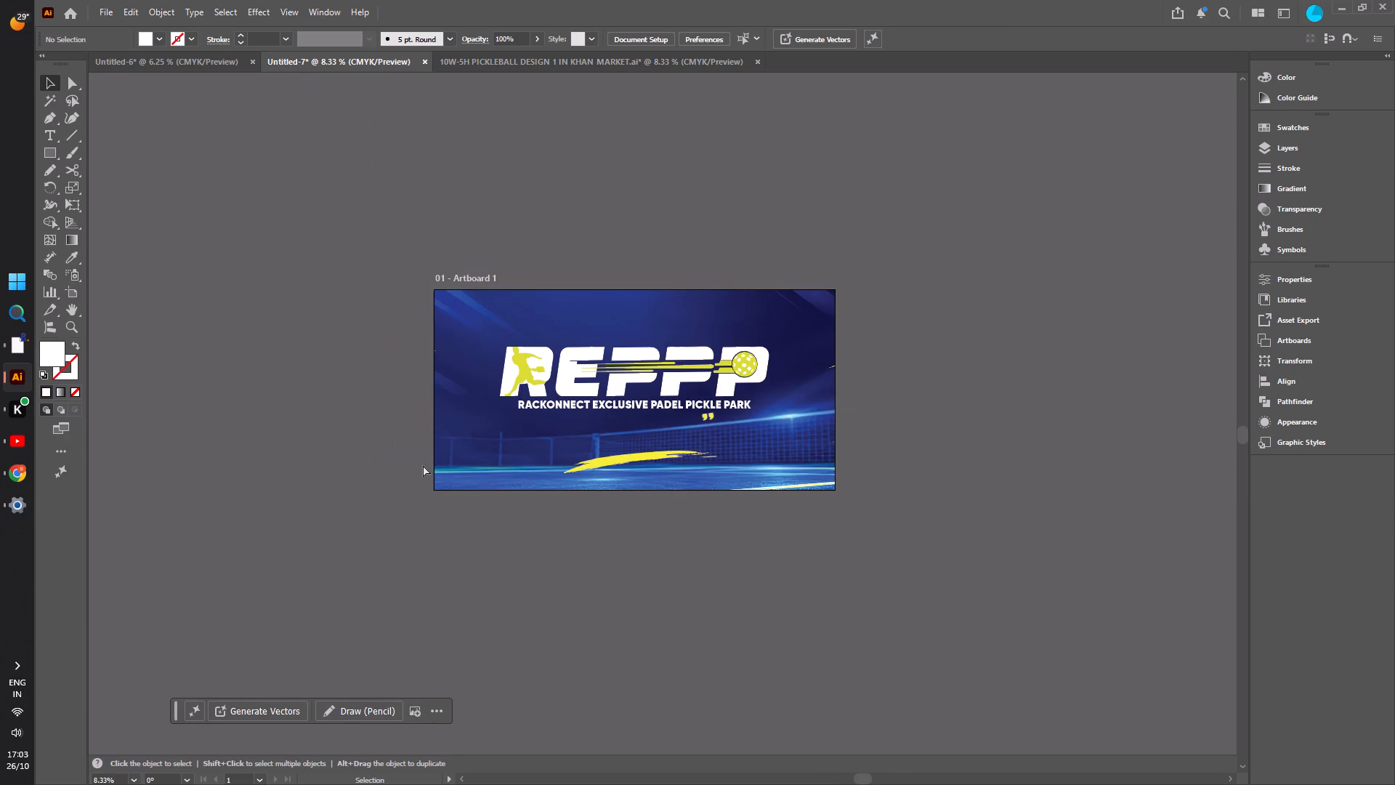
pyautogui.hotkey('ctrl', 'v')
pyautogui.moveTo(671, 413); pyautogui.dragTo(795, 308)
pyautogui.click(941, 292)
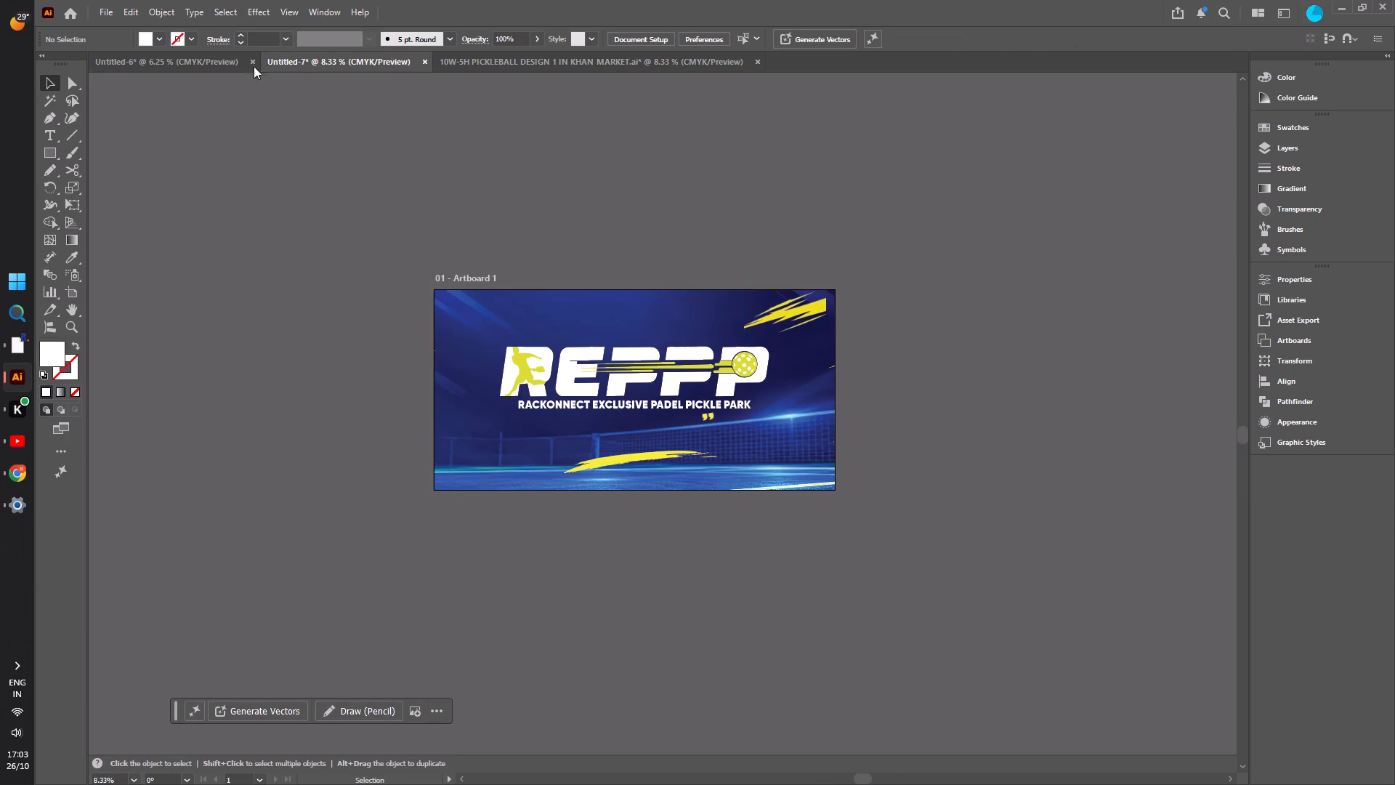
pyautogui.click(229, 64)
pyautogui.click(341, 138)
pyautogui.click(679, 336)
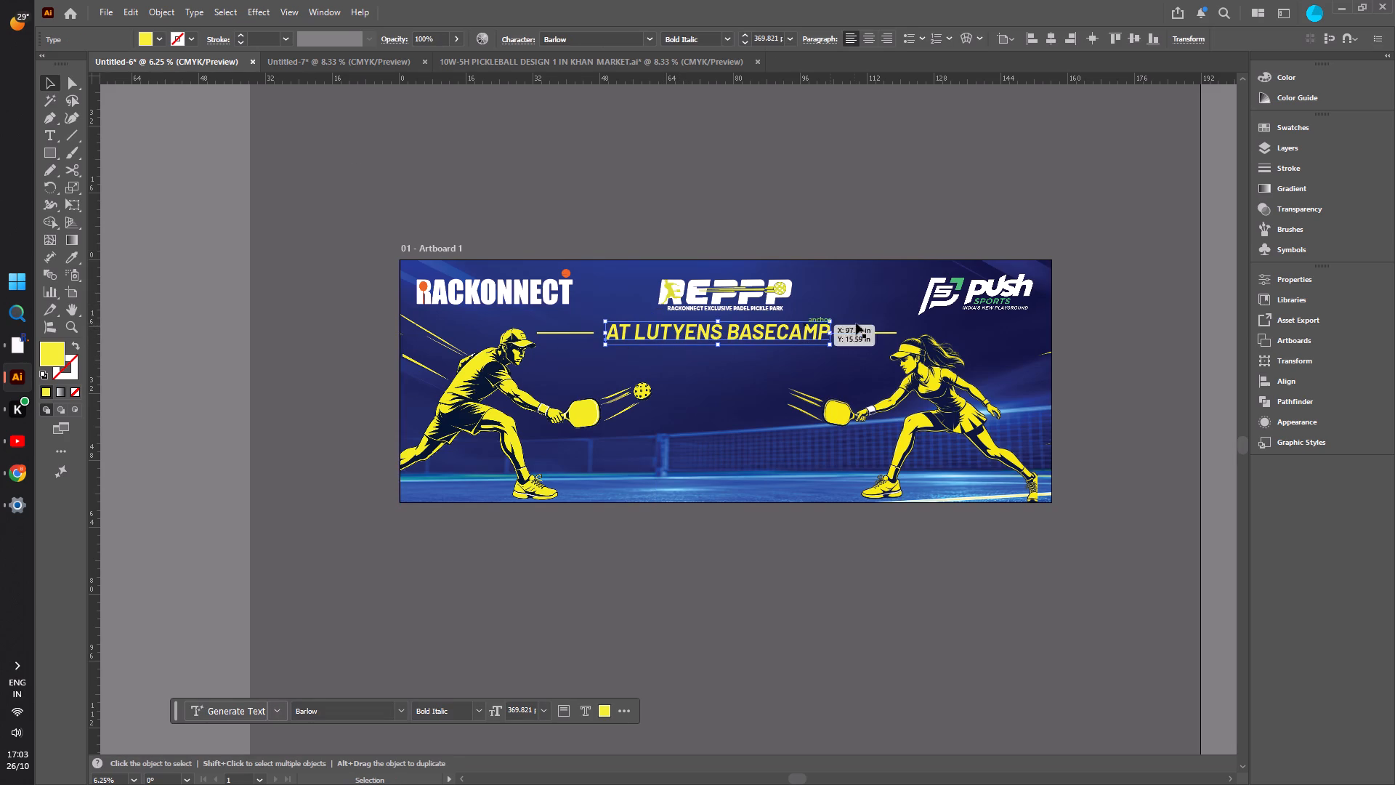
# Copy the grouped AT LUTYENS BASECAMP headline from the 10W-5H design.
pyautogui.click(544, 68)
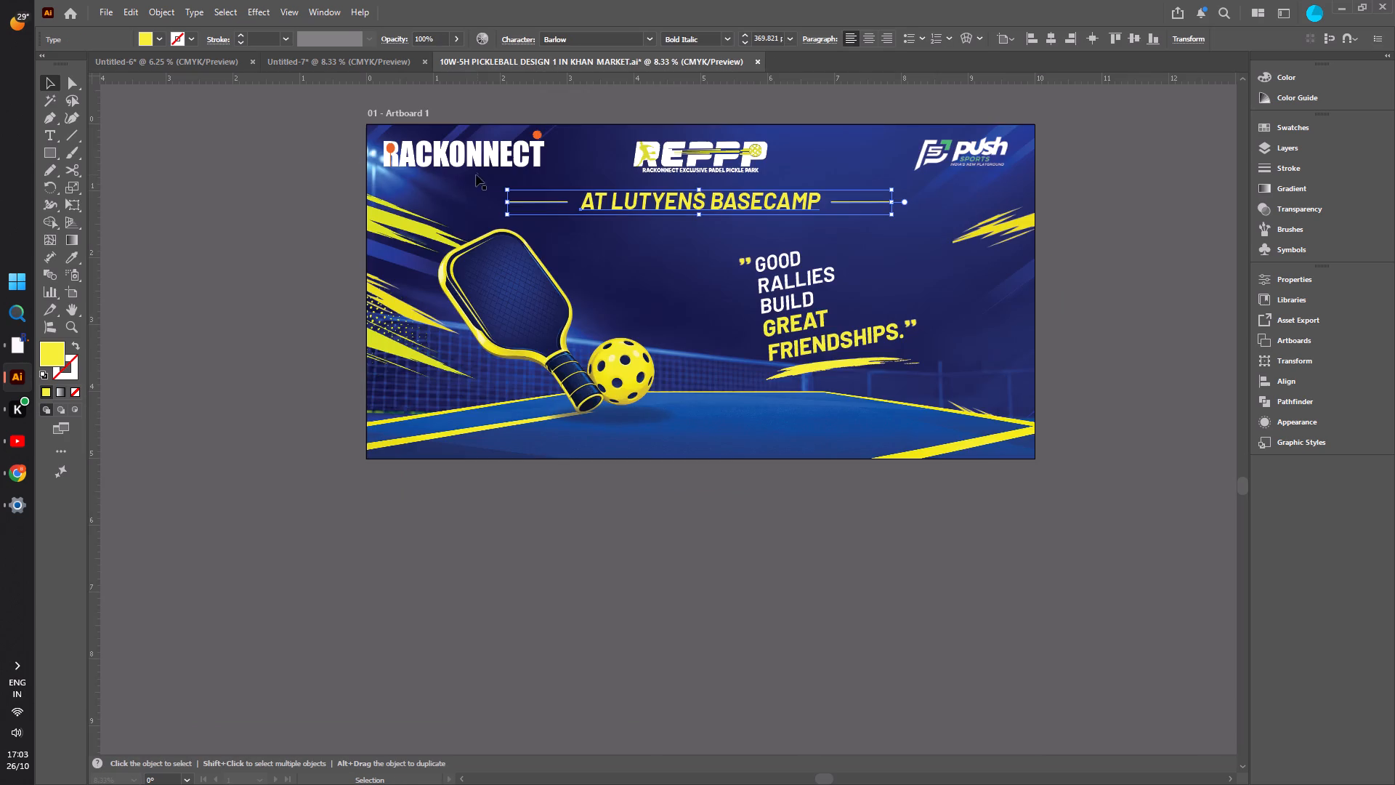
pyautogui.rightClick(682, 197)
pyautogui.click(713, 226)
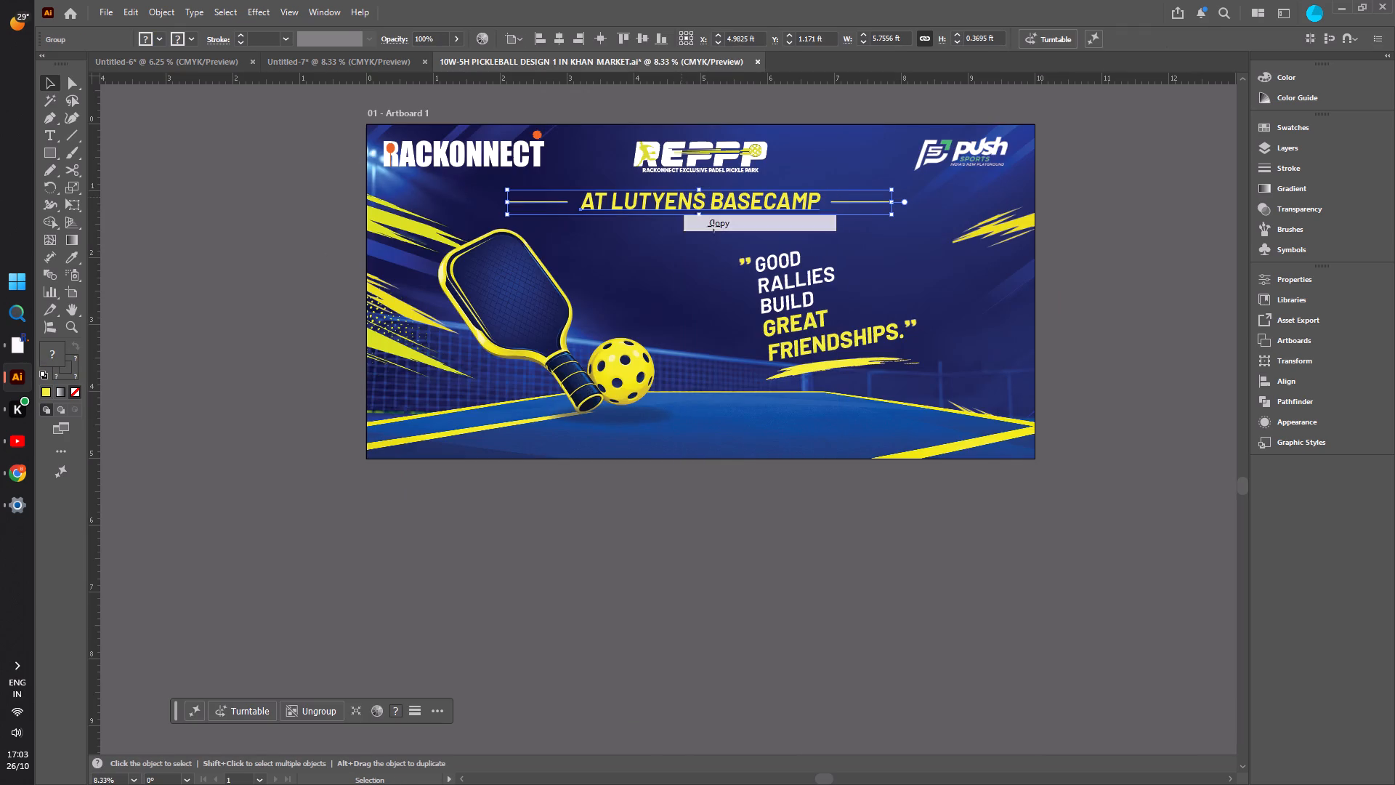
# Ungroup the pasted brush stroke in the 6 ft by 3 ft document and delete its yellow quotation marks.
pyautogui.click(314, 55)
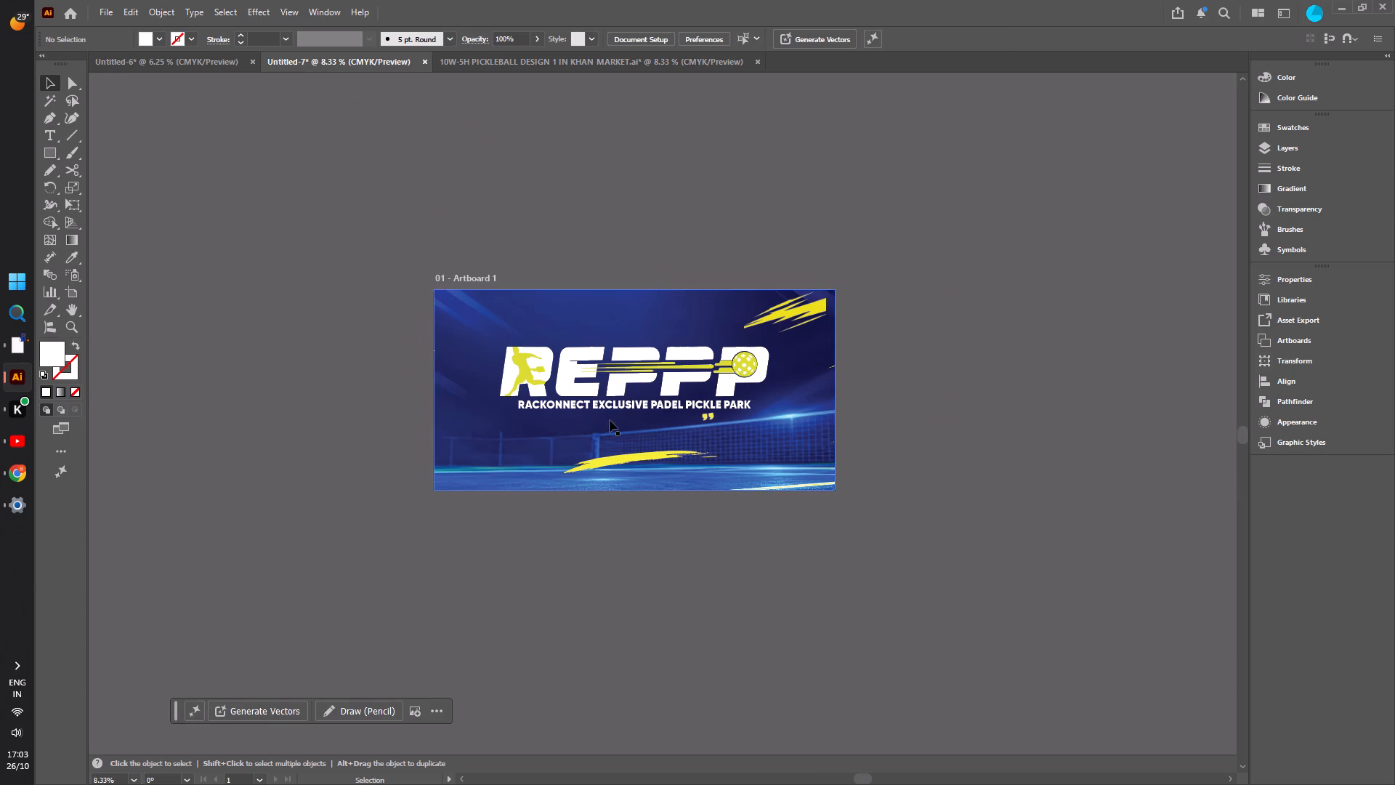
pyautogui.click(704, 416)
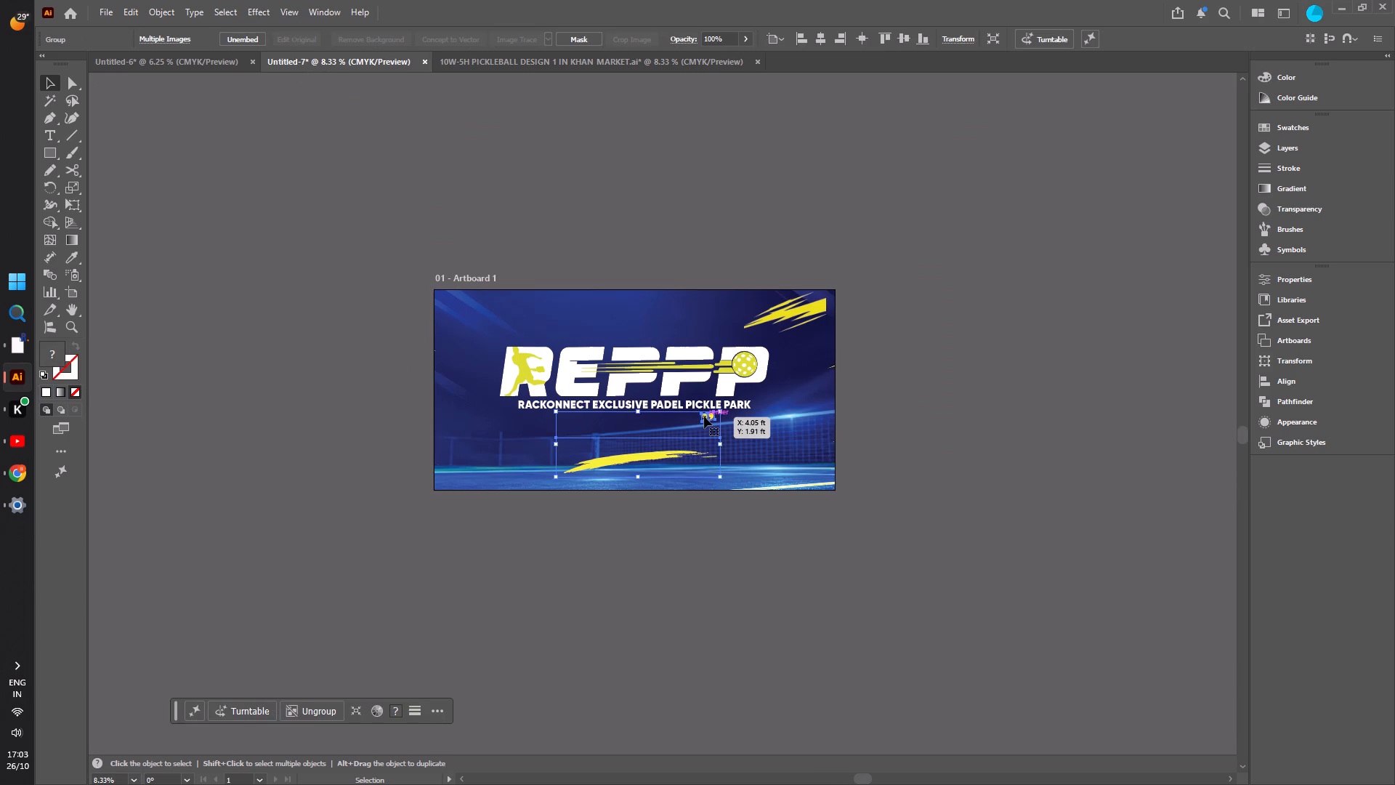
pyautogui.click(310, 711)
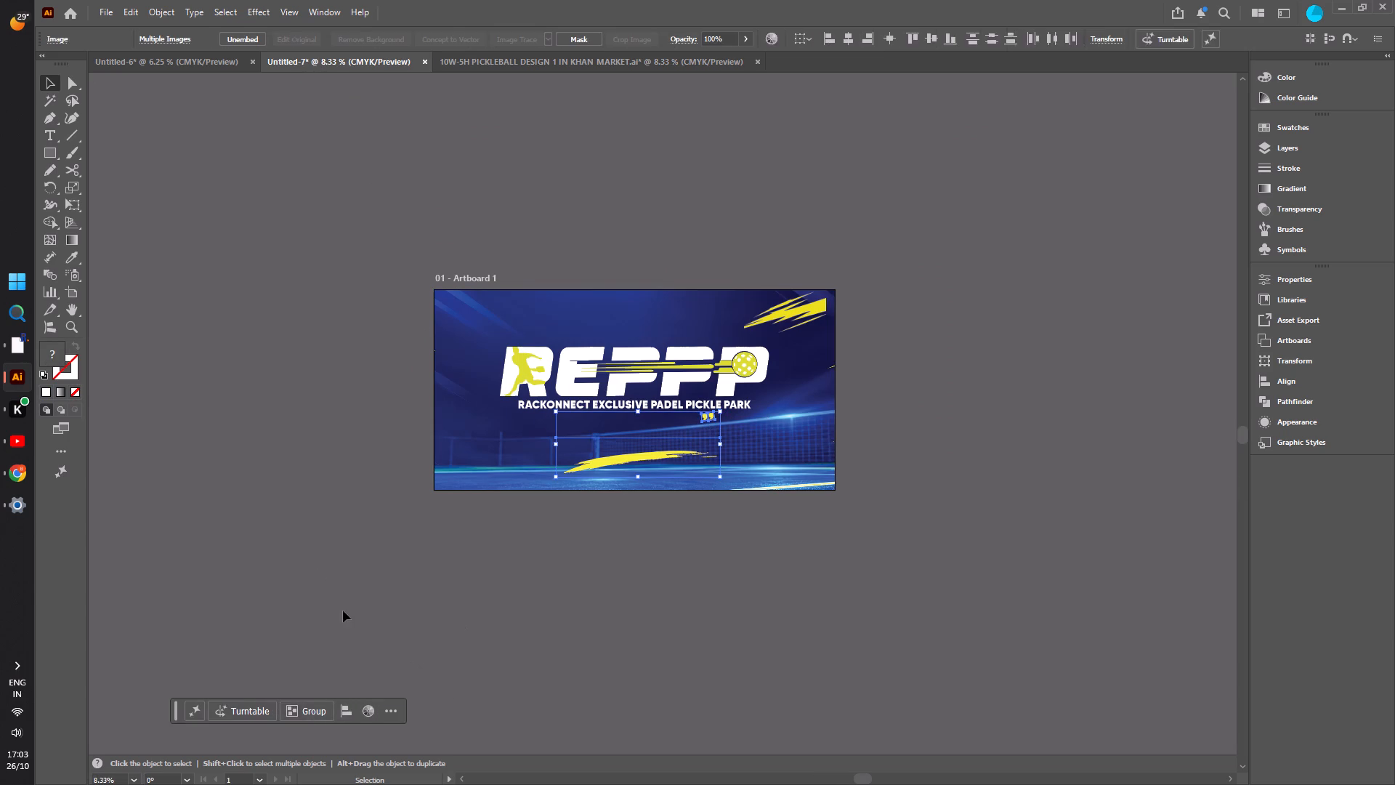
pyautogui.click(315, 571)
pyautogui.click(708, 417)
pyautogui.press('Delete')
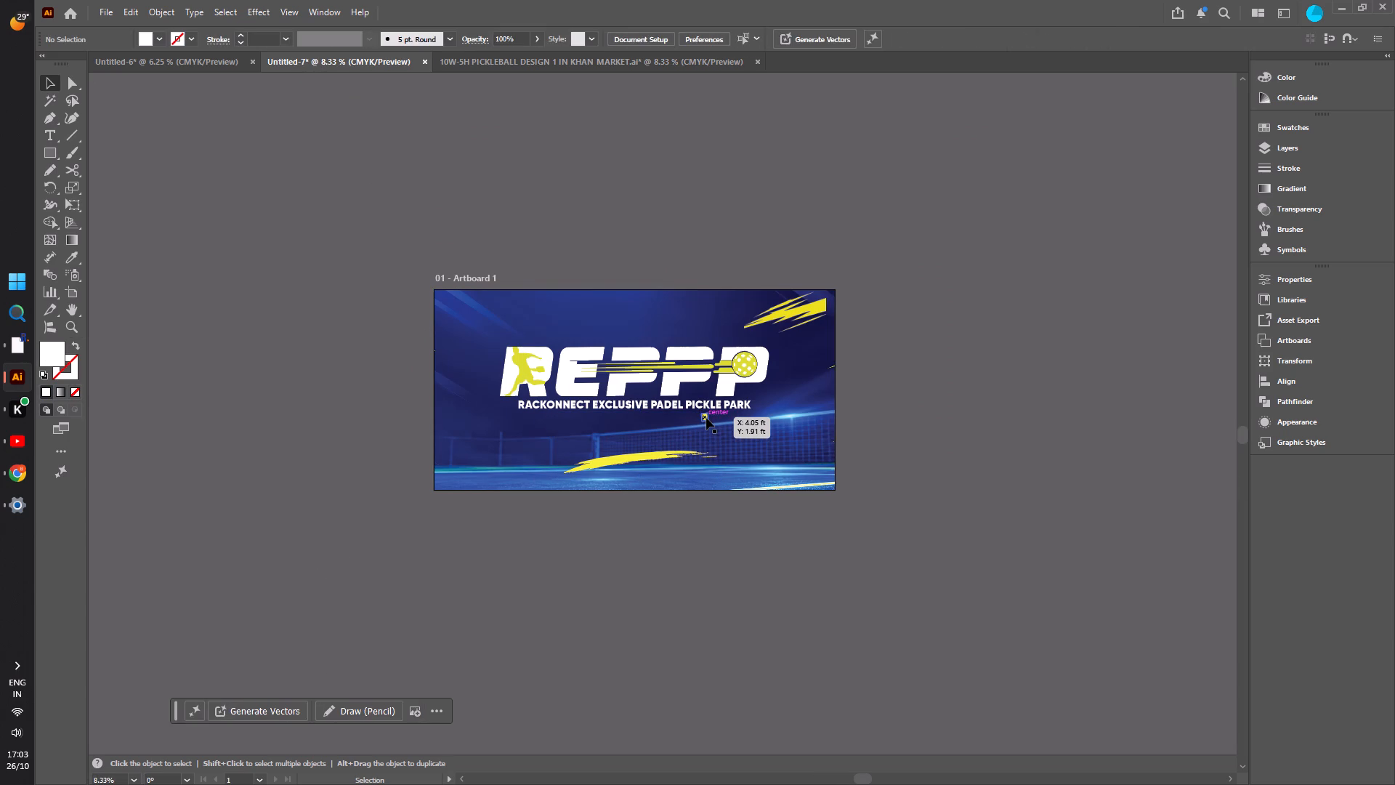
# Delete the remaining small fragment of the ungrouped artwork just below the RACKONNECT EXCLUSIVE PADEL PICKLE PARK tagline.
pyautogui.click(706, 418)
pyautogui.press('Delete')
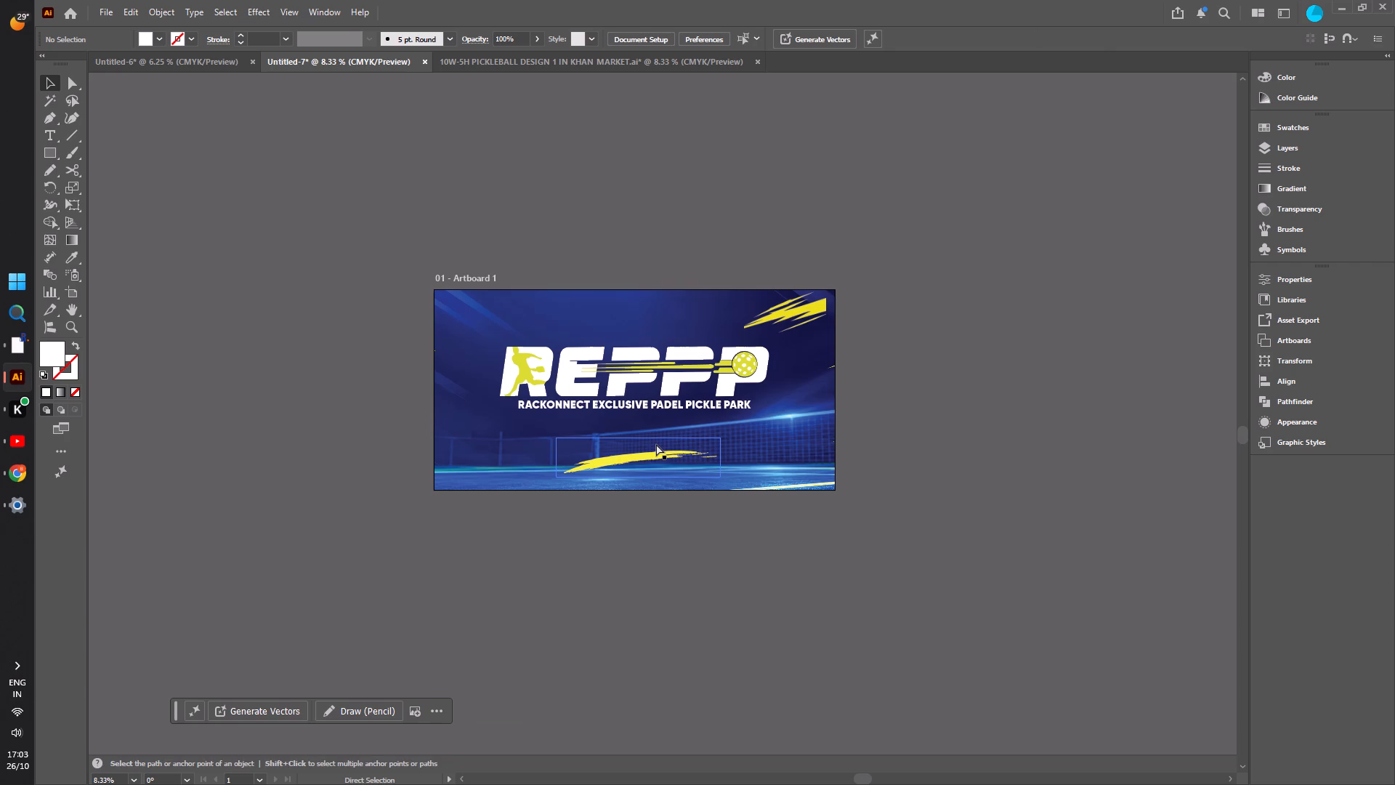
# Paste the AT LUTYENS BASECAMP headline group, scale it down to about 4.08 ft wide, and place it beneath the PADEL PICKLE PARK tagline.
pyautogui.hotkey('ctrl', 'v')
pyautogui.moveTo(722, 413); pyautogui.dragTo(695, 434)
pyautogui.keyDown('shift'); pyautogui.moveTo(827, 446); pyautogui.dragTo(787, 439); pyautogui.keyUp('shift')
pyautogui.moveTo(616, 432); pyautogui.dragTo(672, 427)
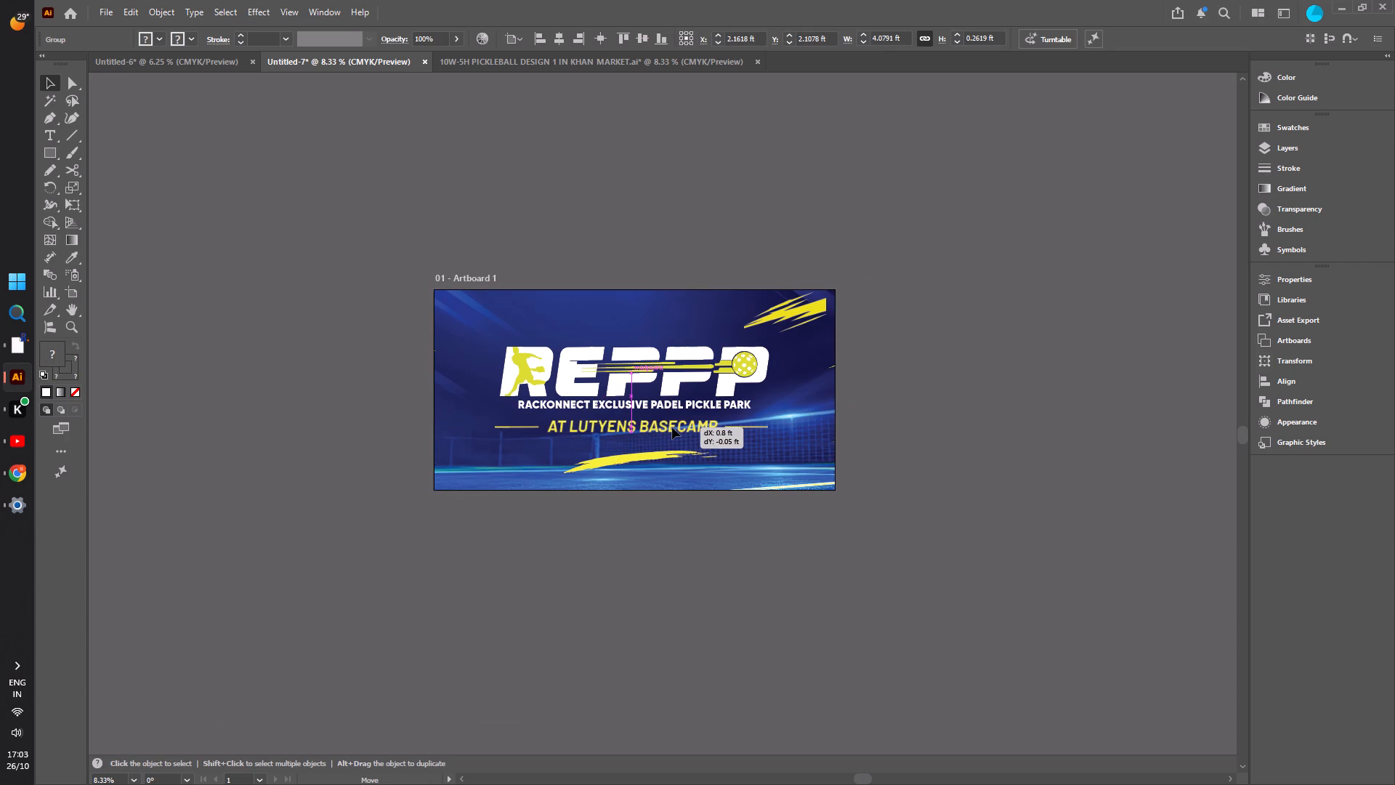
pyautogui.moveTo(672, 427); pyautogui.dragTo(686, 427)
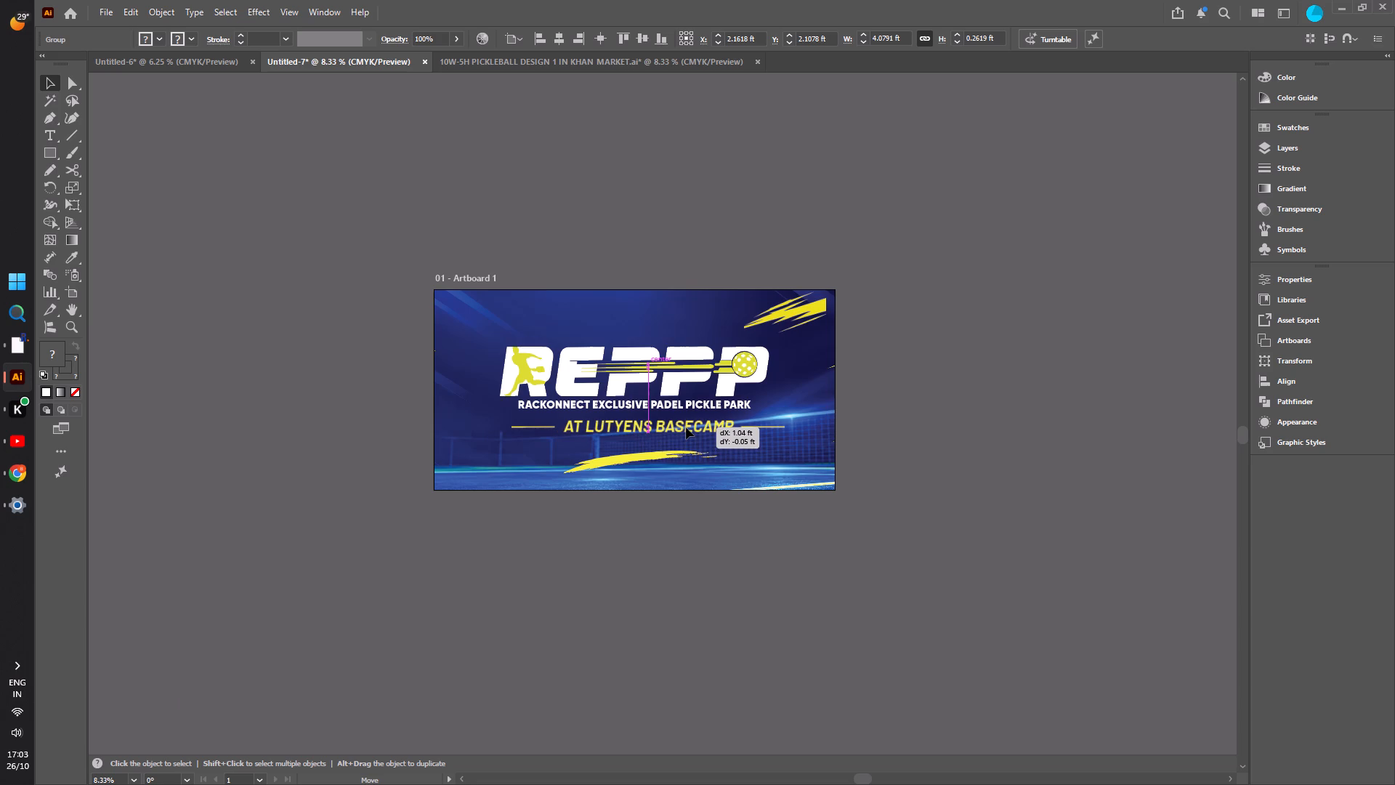
pyautogui.moveTo(686, 427); pyautogui.dragTo(679, 427)
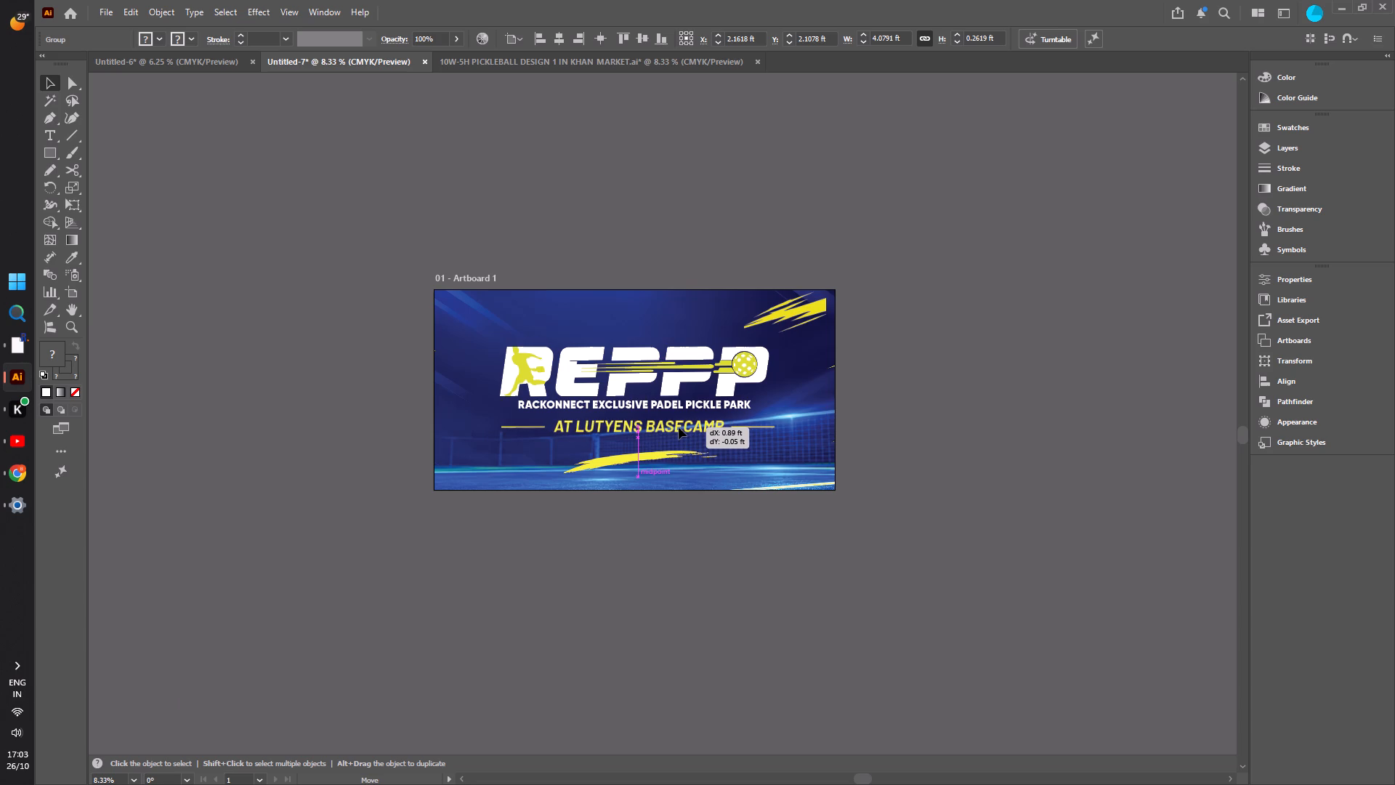
pyautogui.moveTo(679, 427); pyautogui.dragTo(685, 427)
pyautogui.click(891, 377)
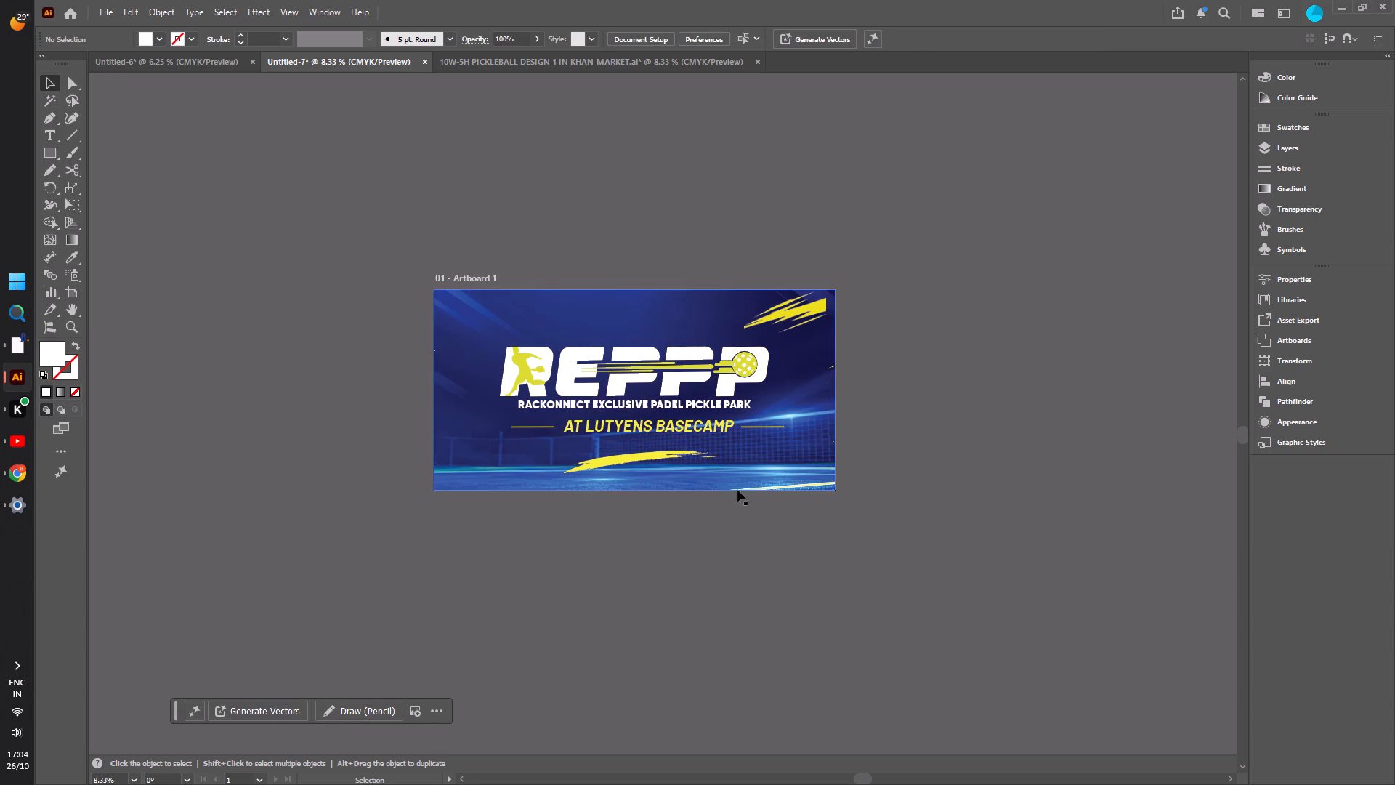
# Move the yellow brush stroke up so it sits just beneath the AT LUTYENS BASECAMP headline.
pyautogui.moveTo(636, 456); pyautogui.dragTo(647, 441)
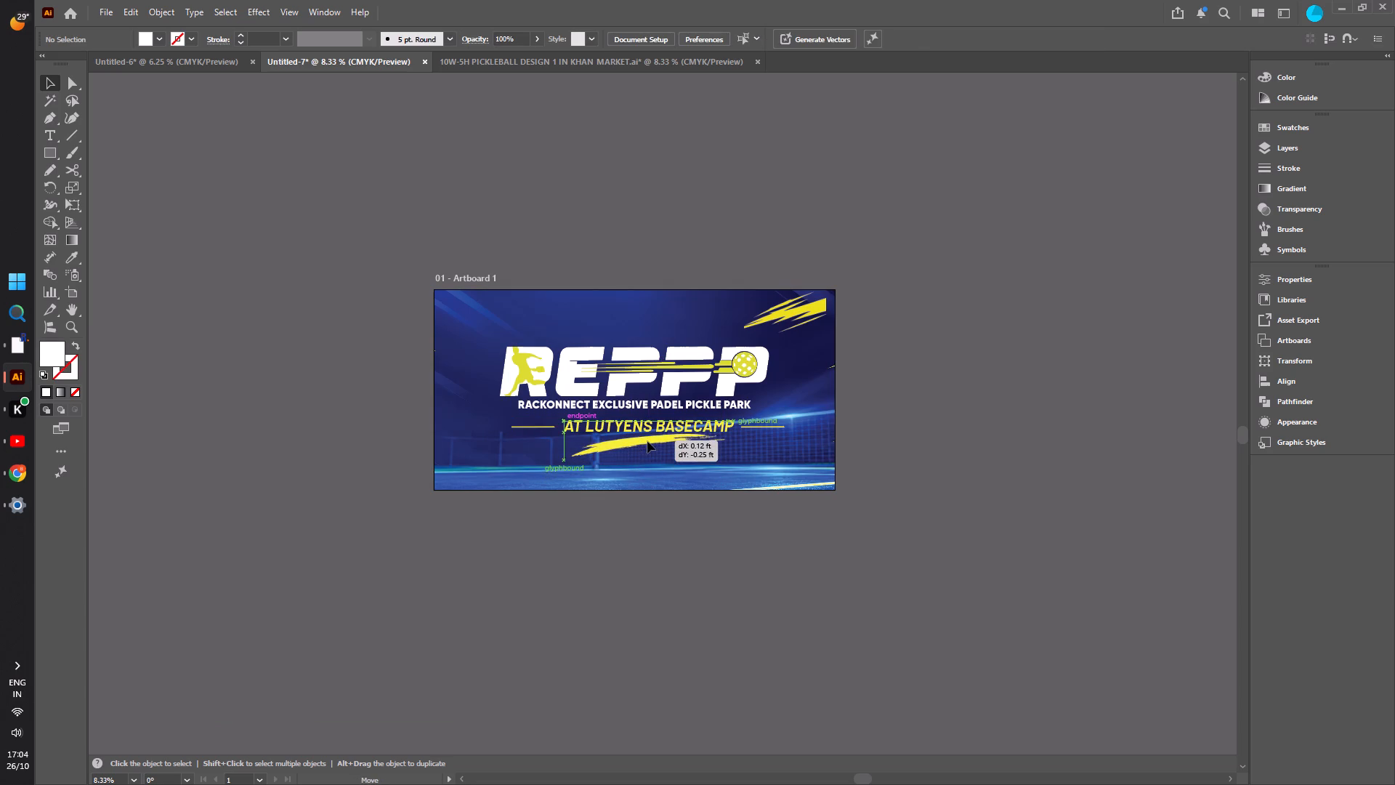
pyautogui.moveTo(647, 441); pyautogui.dragTo(648, 447)
pyautogui.click(914, 341)
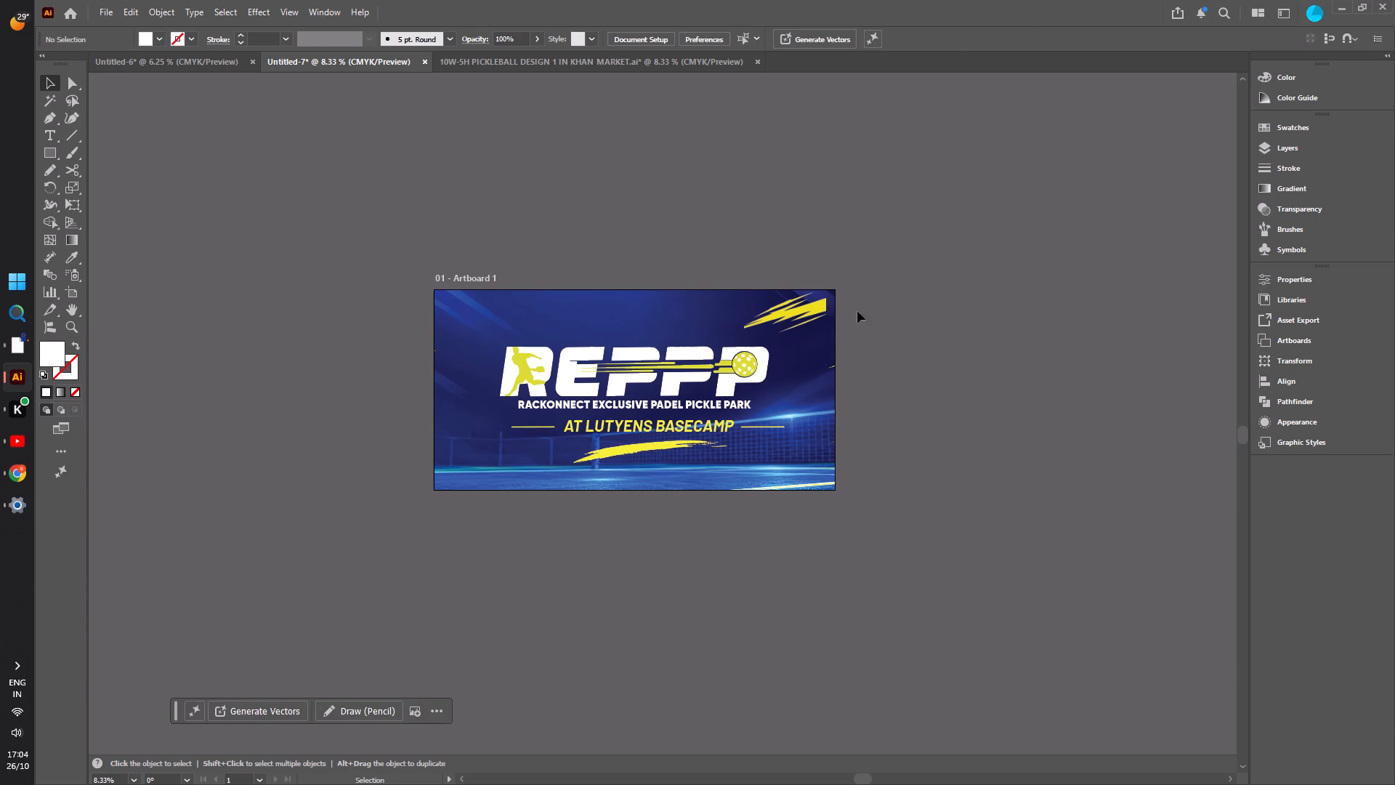
# Shift the upper-right yellow streak image so its edge lies flush with the artboard's right edge.
pyautogui.moveTo(809, 305); pyautogui.dragTo(817, 303)
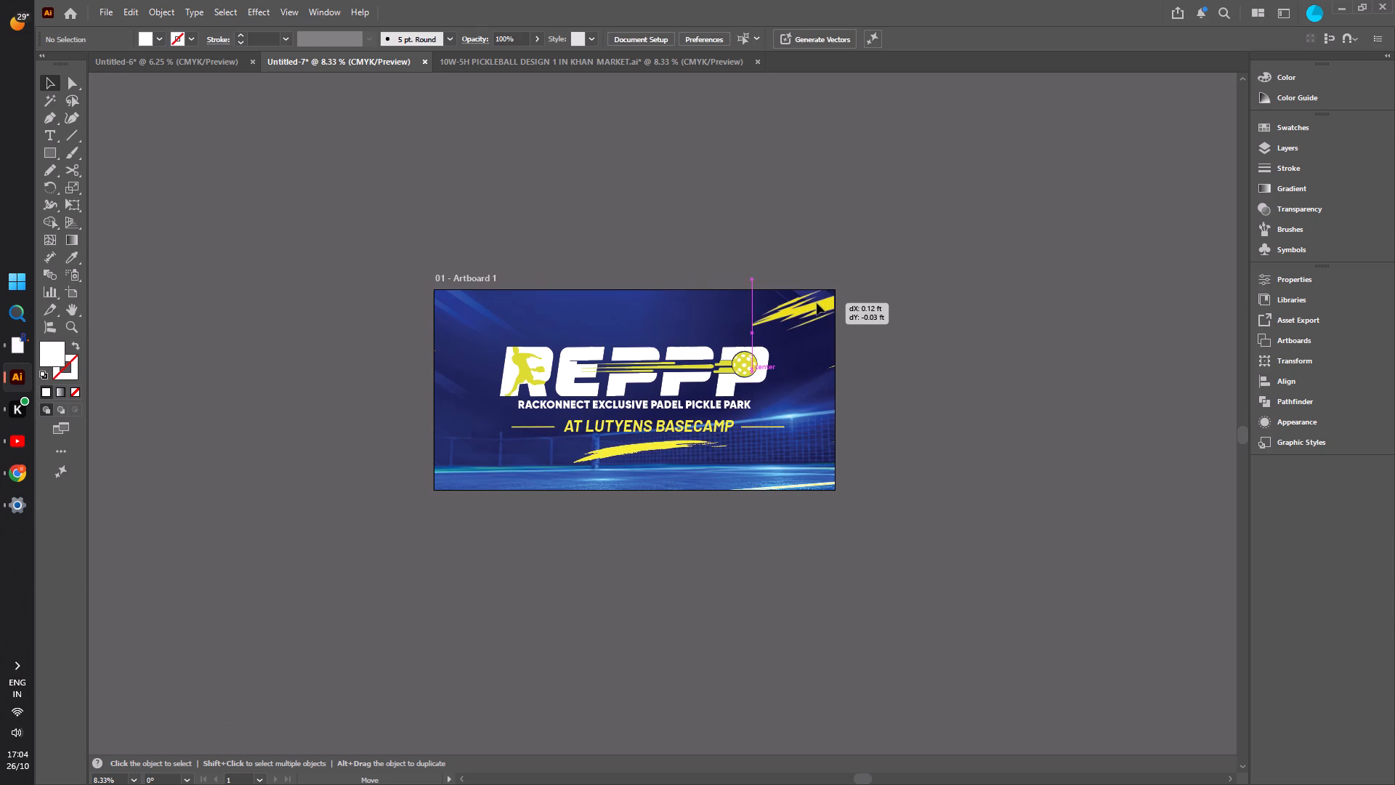
pyautogui.moveTo(817, 303); pyautogui.dragTo(817, 302)
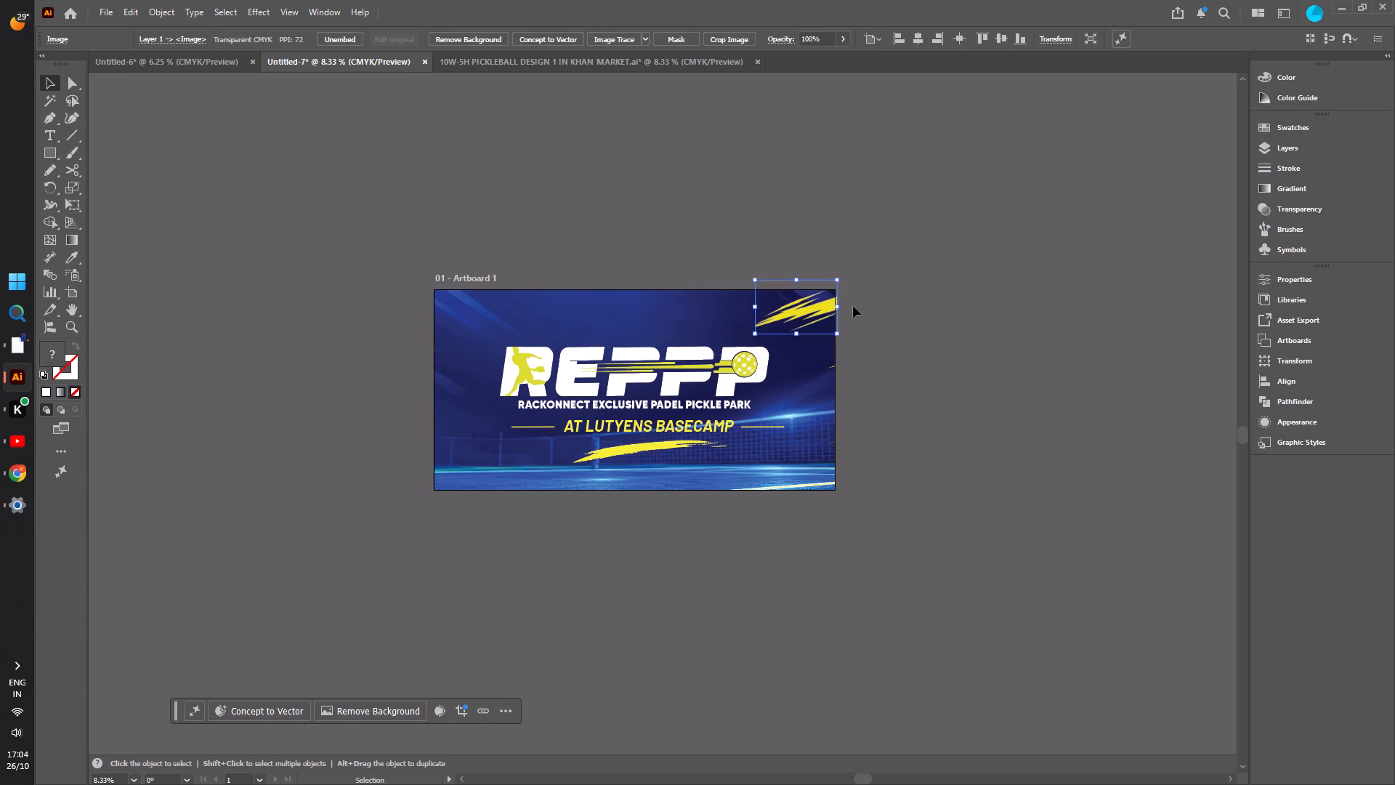
pyautogui.keyDown('ctrl'); pyautogui.scroll(4, 853, 306); pyautogui.keyUp('ctrl')
pyautogui.keyDown('alt'); pyautogui.scroll(3, 921, 315); pyautogui.keyUp('alt')
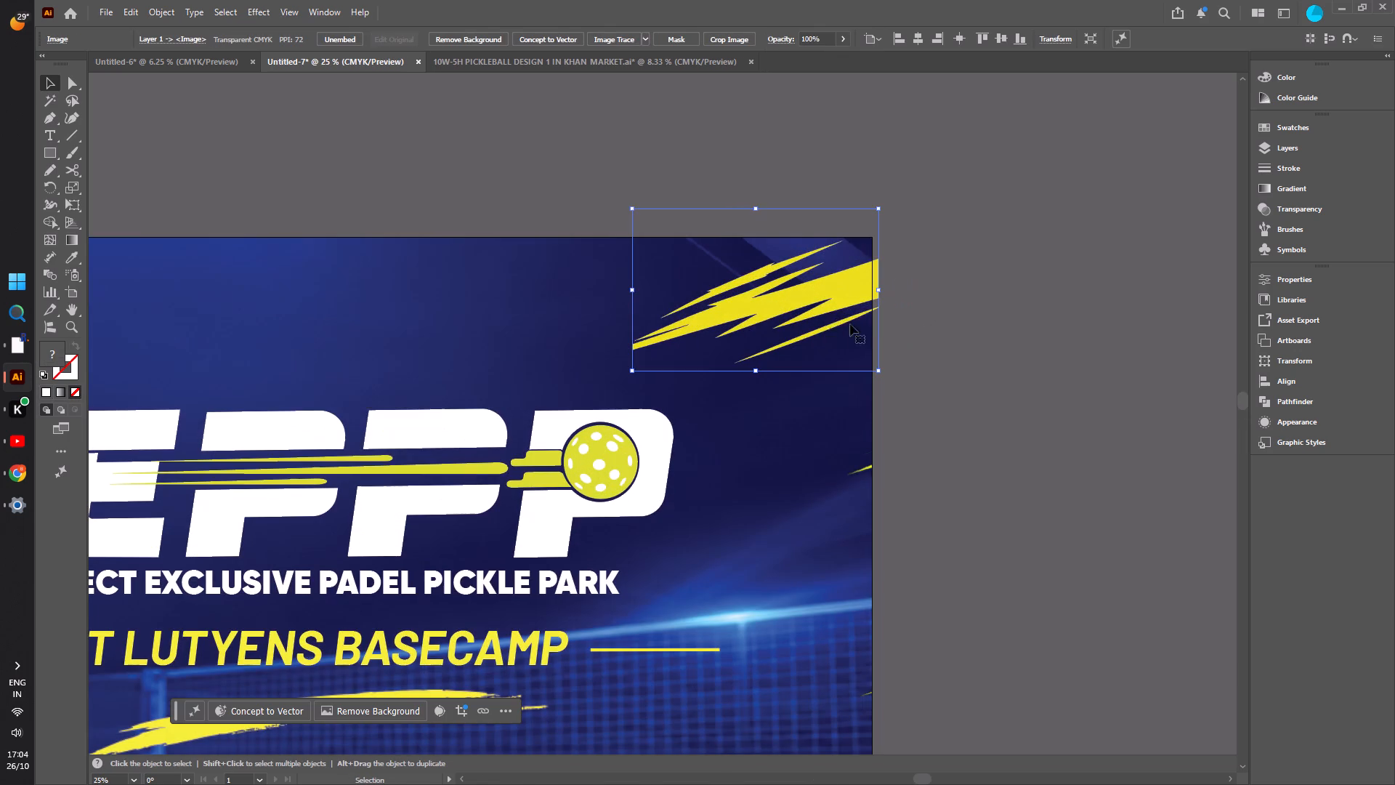
pyautogui.moveTo(830, 305); pyautogui.dragTo(822, 307)
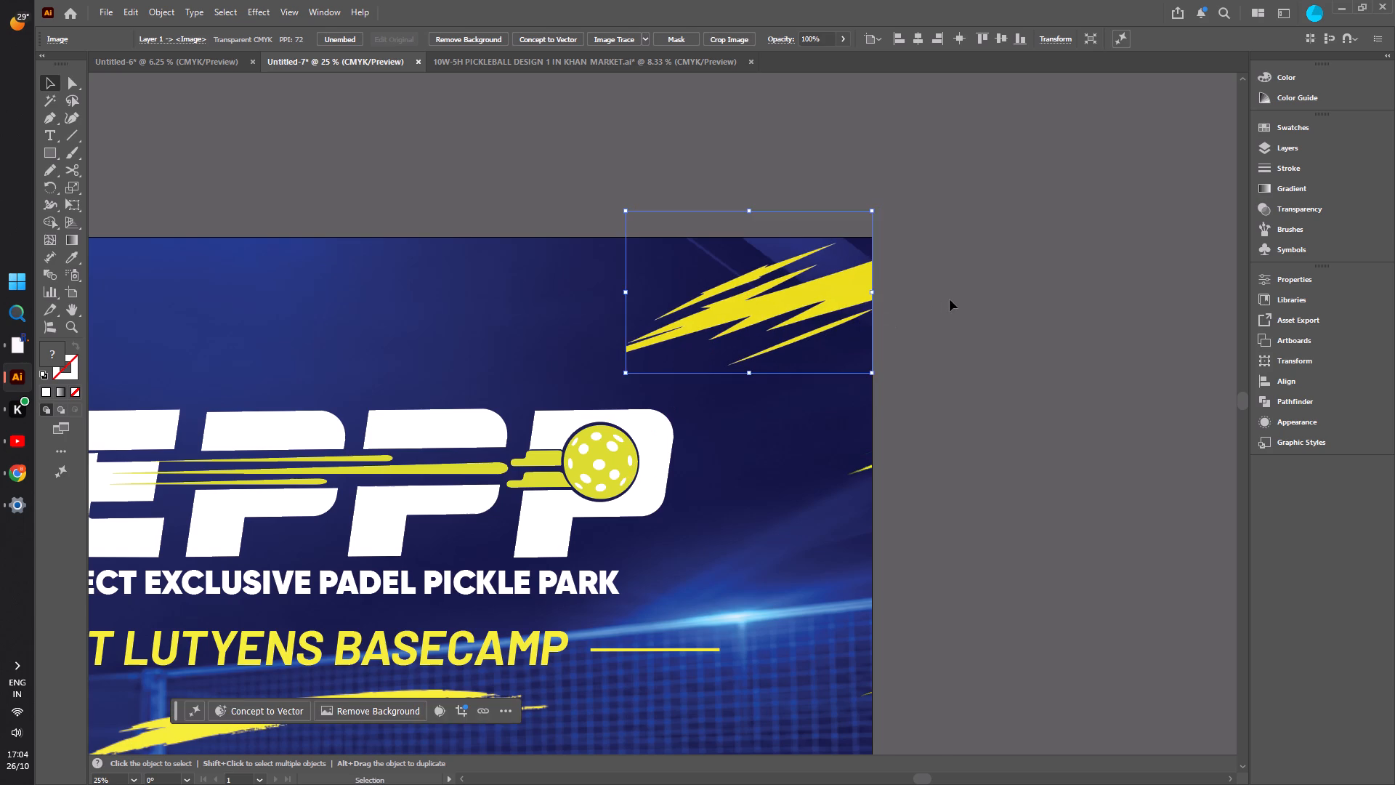
pyautogui.keyDown('alt'); pyautogui.click(950, 299); pyautogui.keyUp('alt')
# Duplicate the yellow streak image into the artboard's lower left corner and flip the copy horizontally.
pyautogui.keyDown('alt'); pyautogui.scroll(-2, 953, 302); pyautogui.keyUp('alt')
pyautogui.keyDown('alt'); pyautogui.moveTo(868, 316); pyautogui.dragTo(389, 547); pyautogui.keyUp('alt')
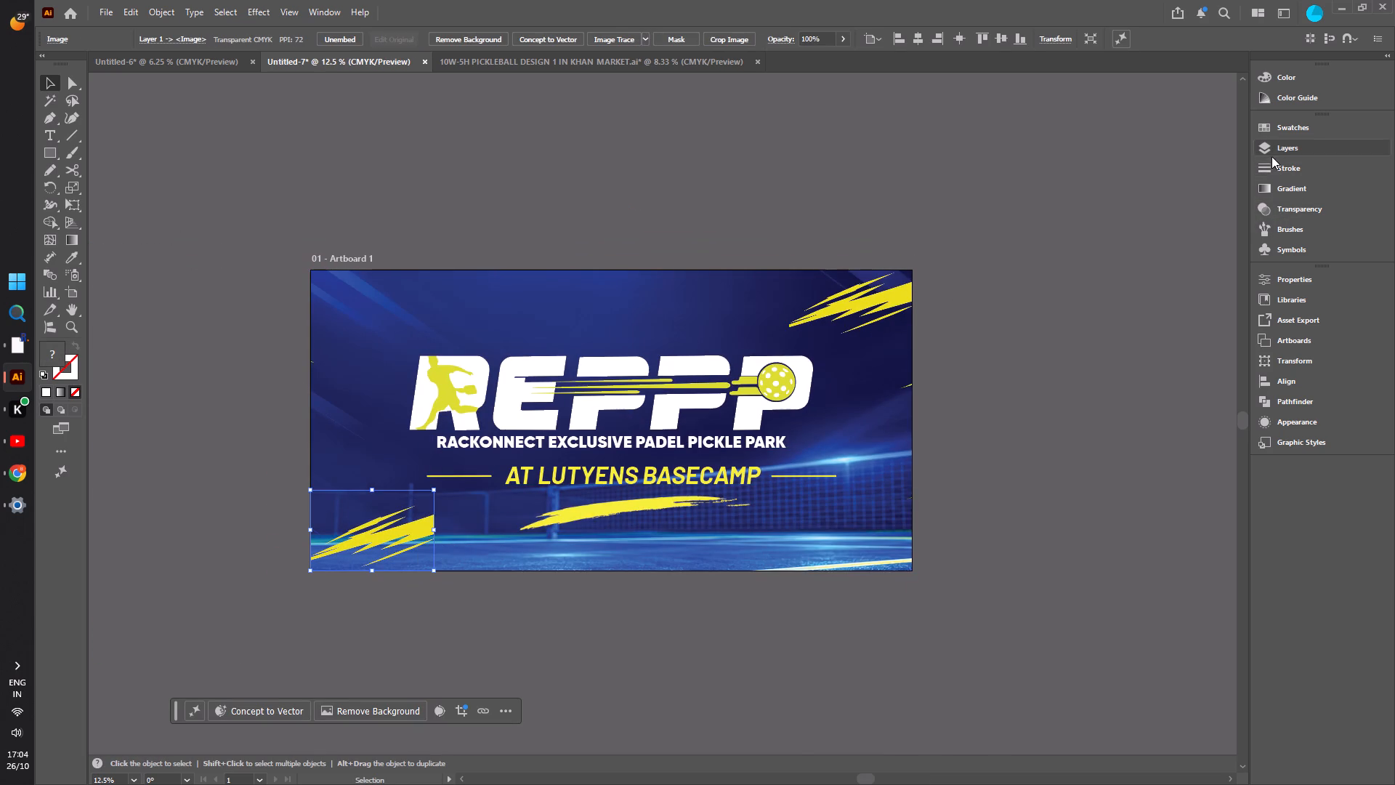
pyautogui.click(1263, 278)
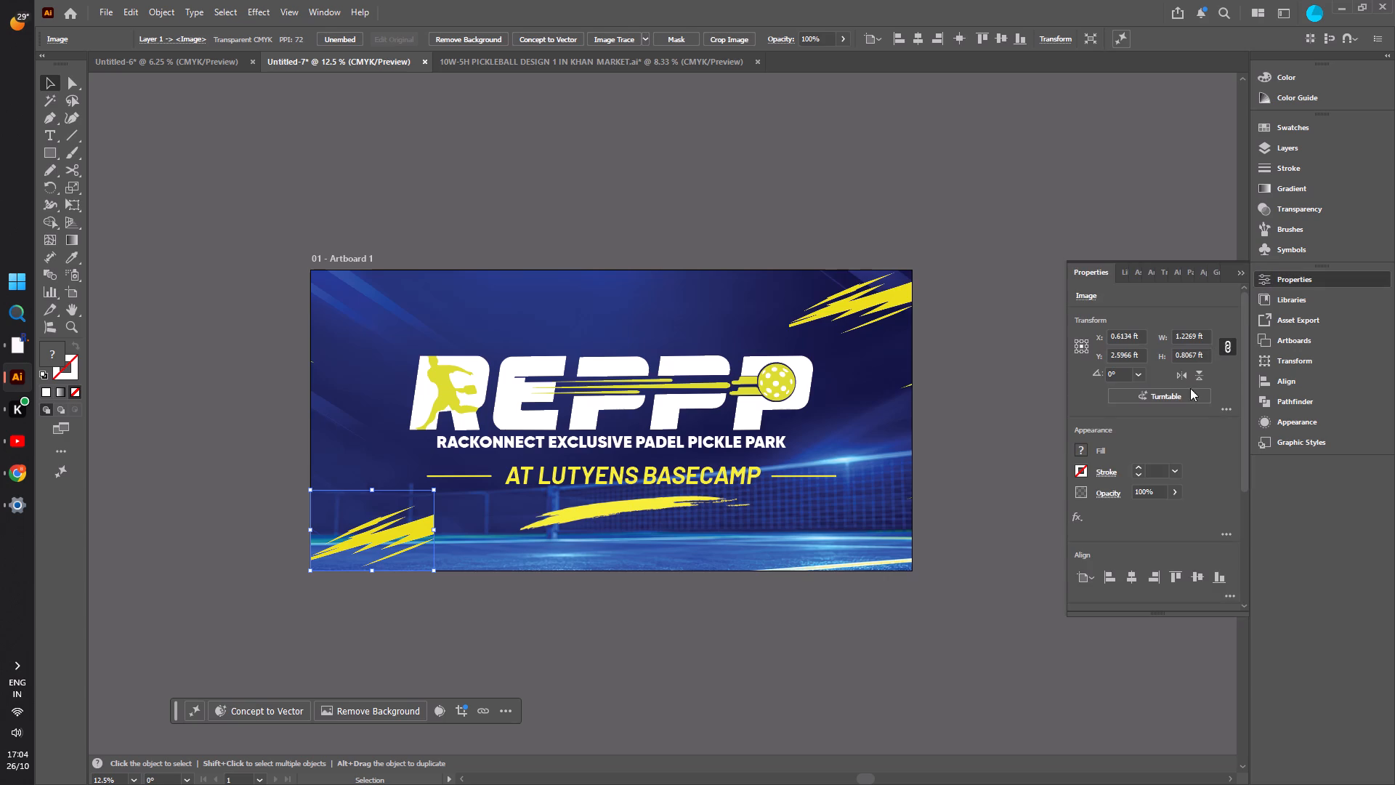
pyautogui.click(1179, 376)
pyautogui.click(1245, 275)
pyautogui.click(1047, 204)
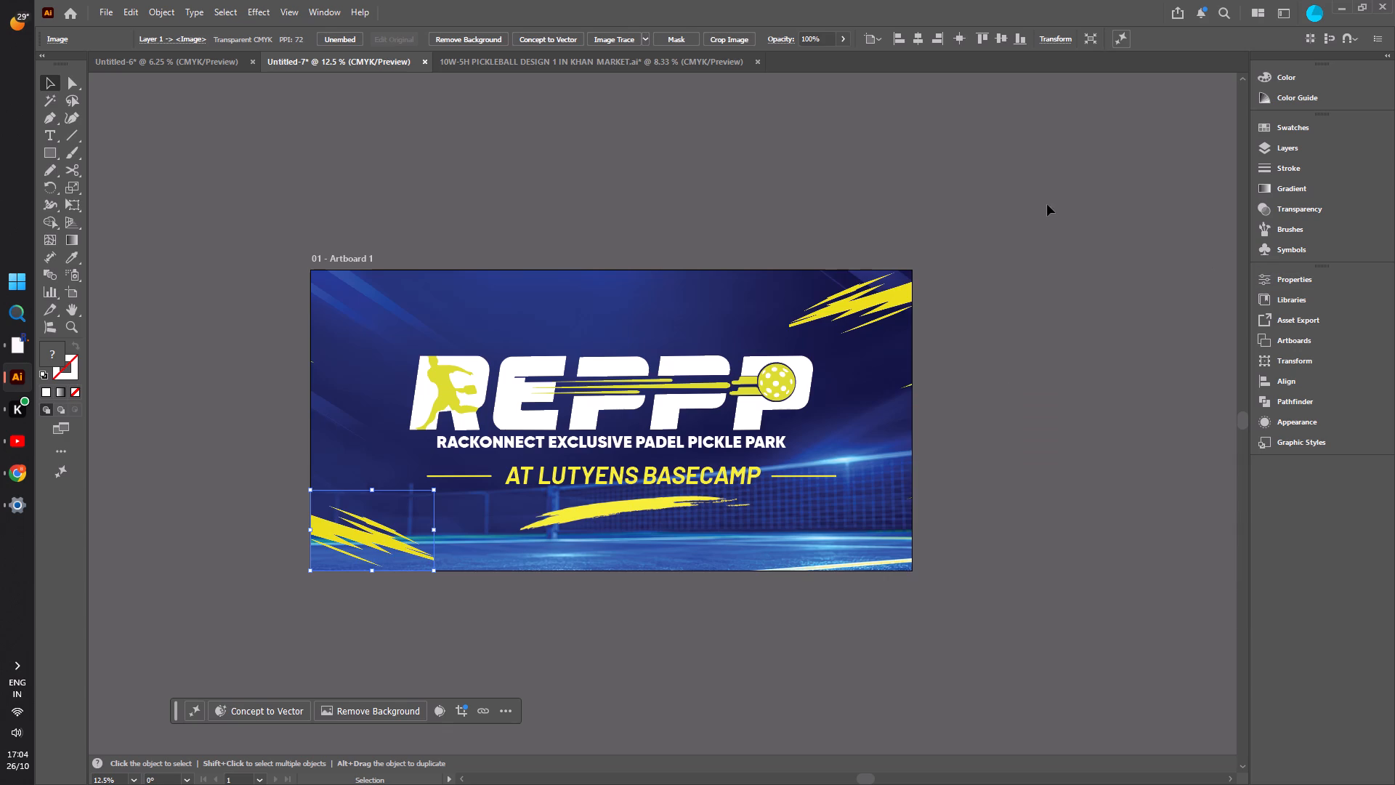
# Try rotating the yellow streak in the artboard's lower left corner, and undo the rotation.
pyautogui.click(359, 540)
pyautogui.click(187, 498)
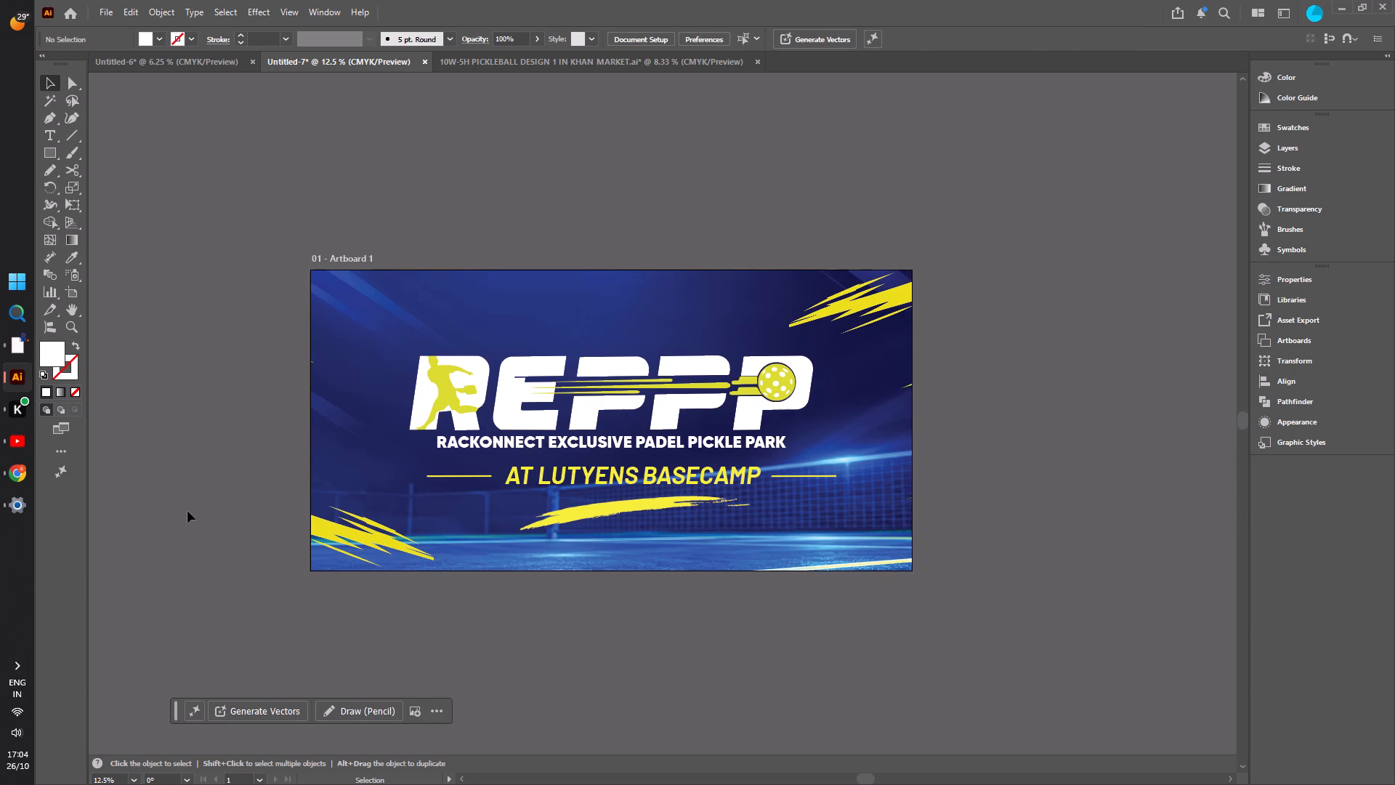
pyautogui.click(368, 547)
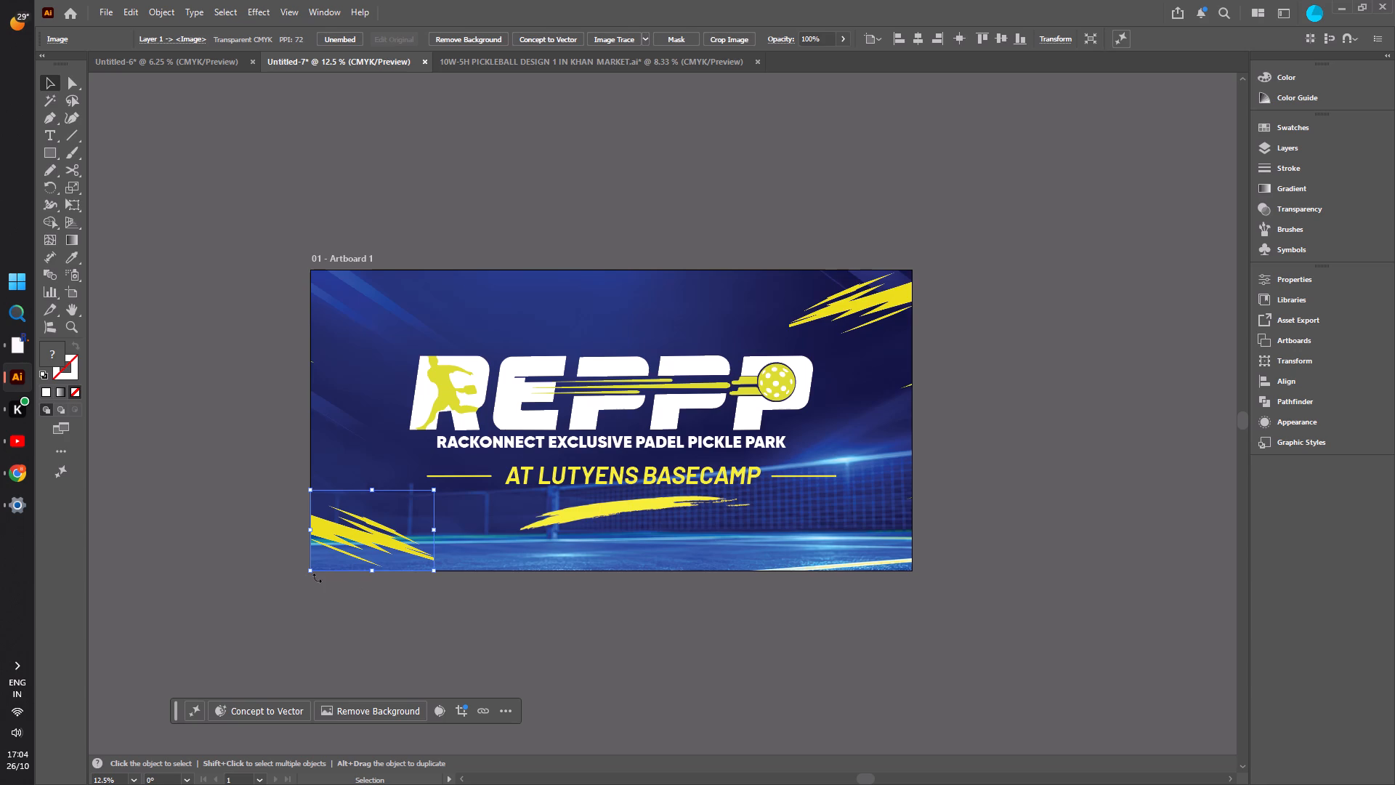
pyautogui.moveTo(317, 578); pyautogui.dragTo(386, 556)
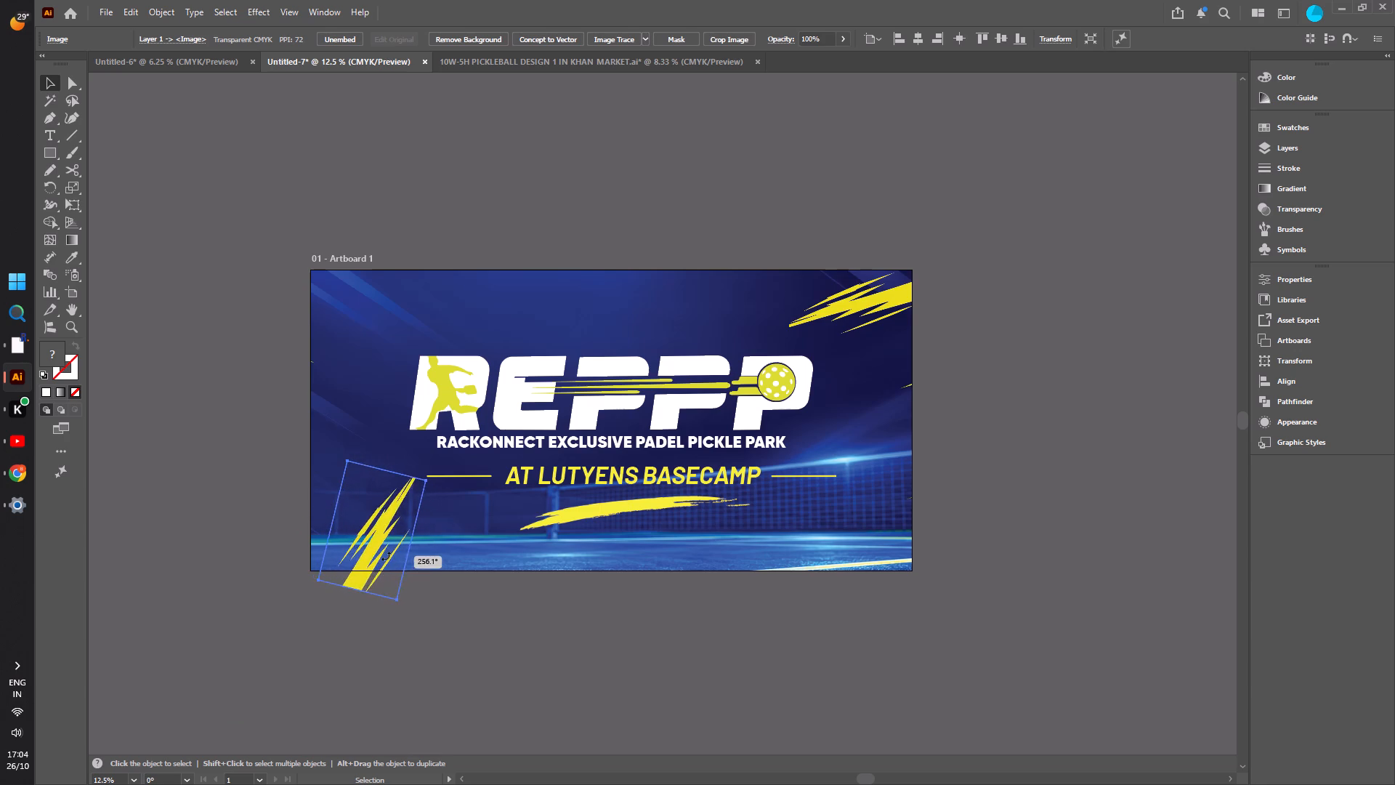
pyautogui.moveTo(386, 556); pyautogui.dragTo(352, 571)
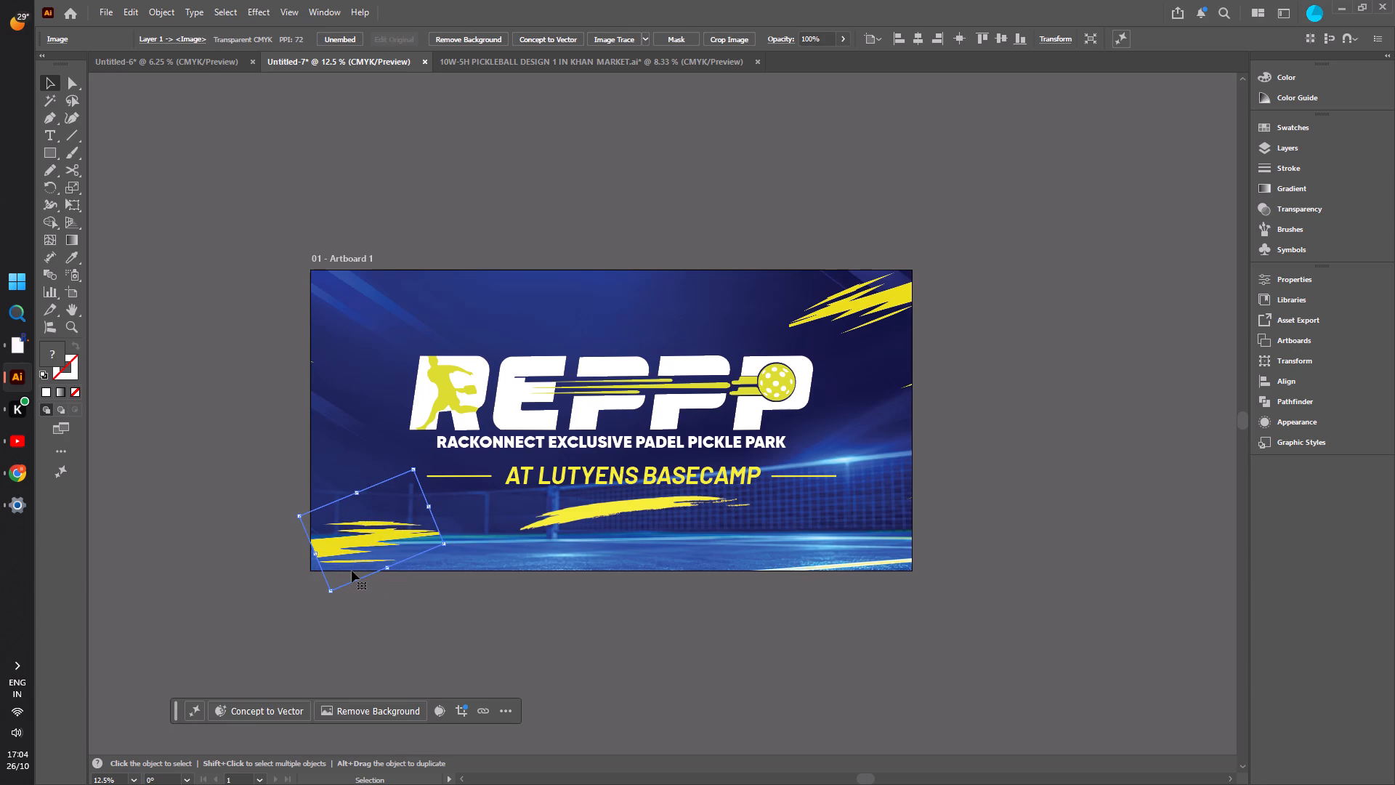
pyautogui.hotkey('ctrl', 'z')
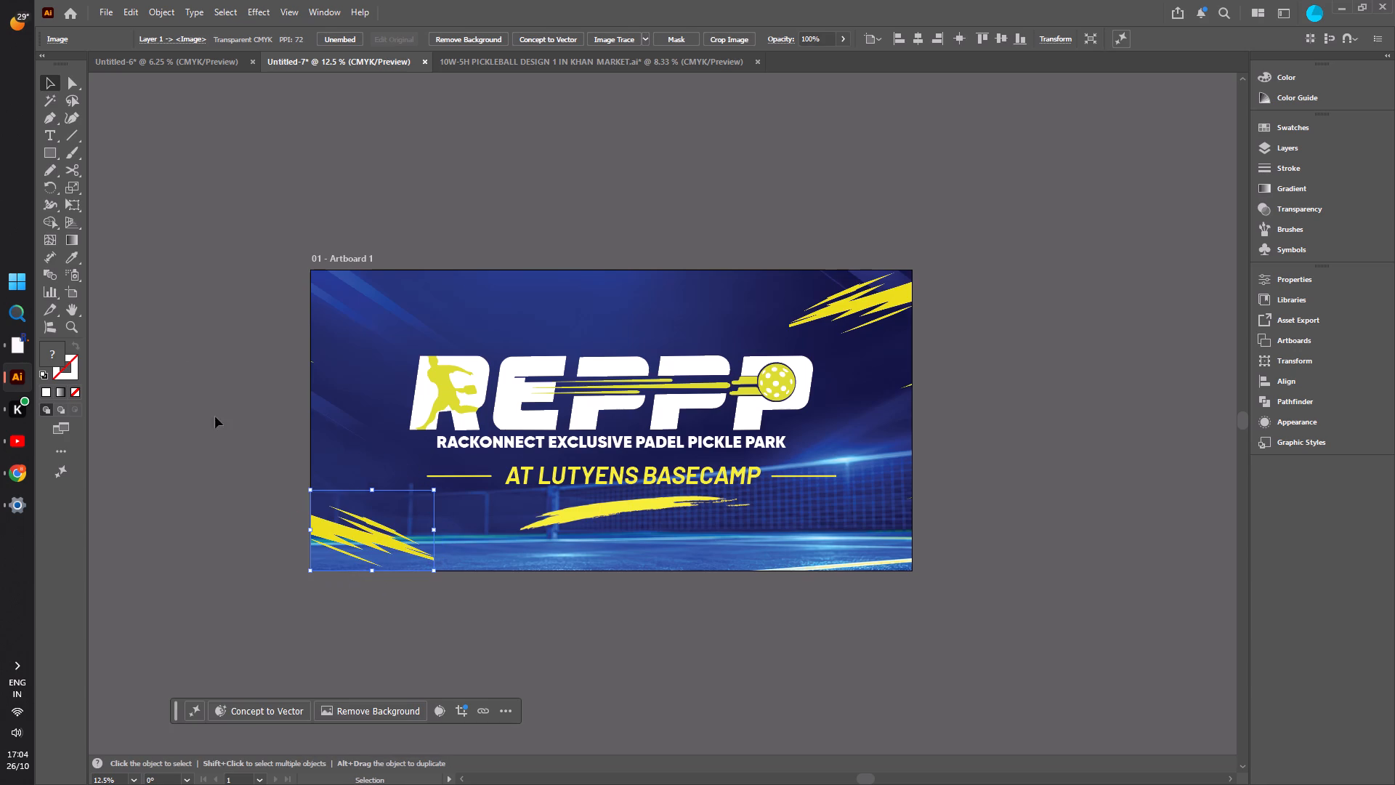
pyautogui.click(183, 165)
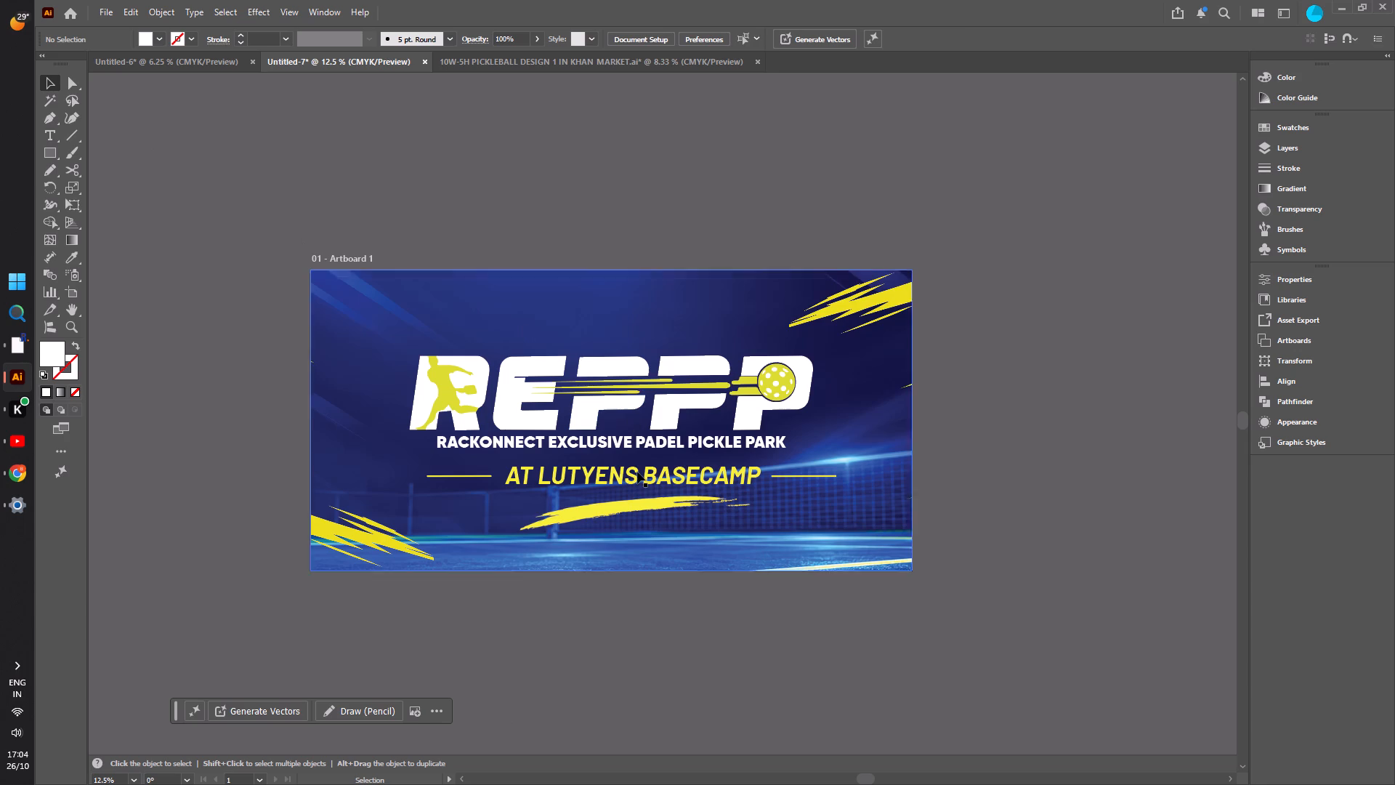
# Flatten the yellow brush stroke under the AT LUTYENS BASECAMP headline by reducing its height from its lower edge.
pyautogui.click(583, 521)
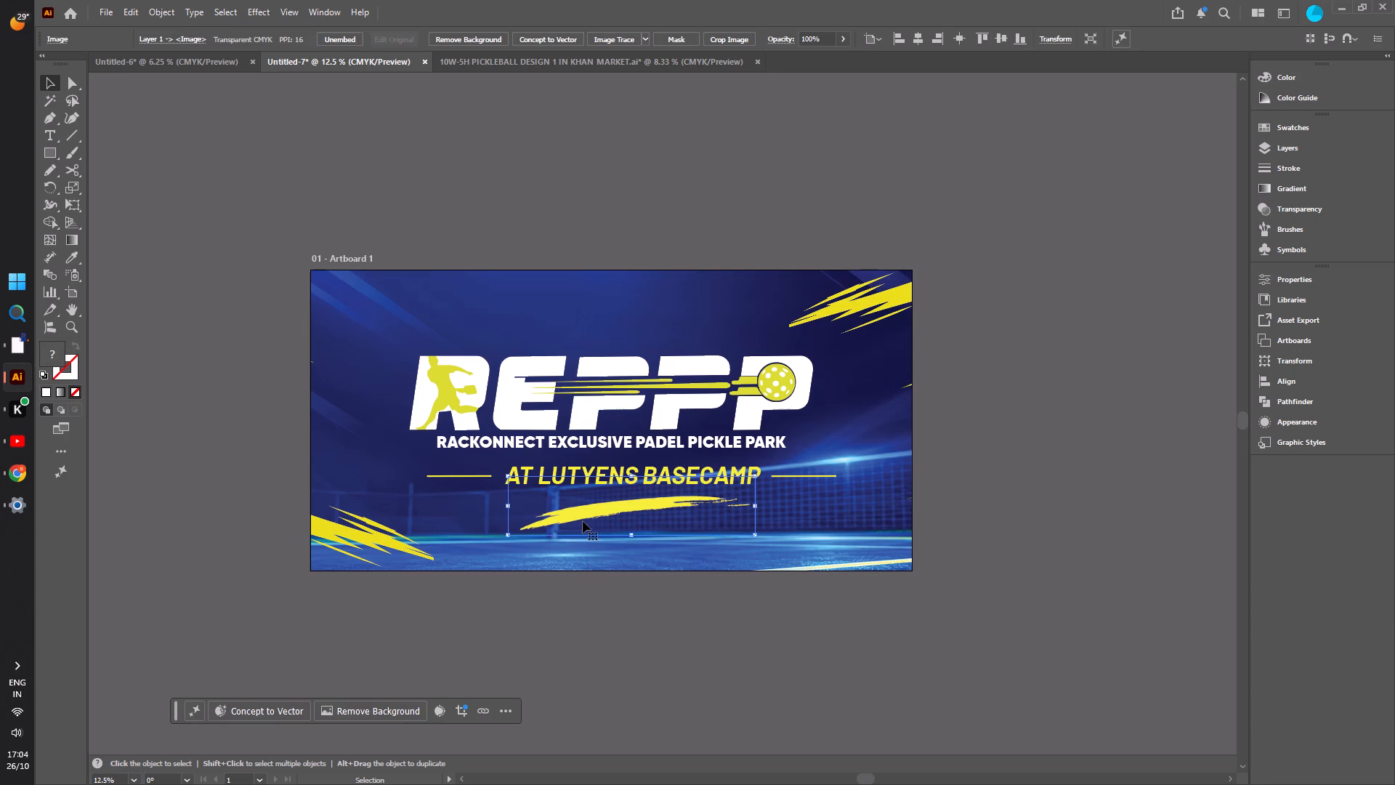
pyautogui.moveTo(631, 538); pyautogui.dragTo(634, 518)
pyautogui.click(632, 495)
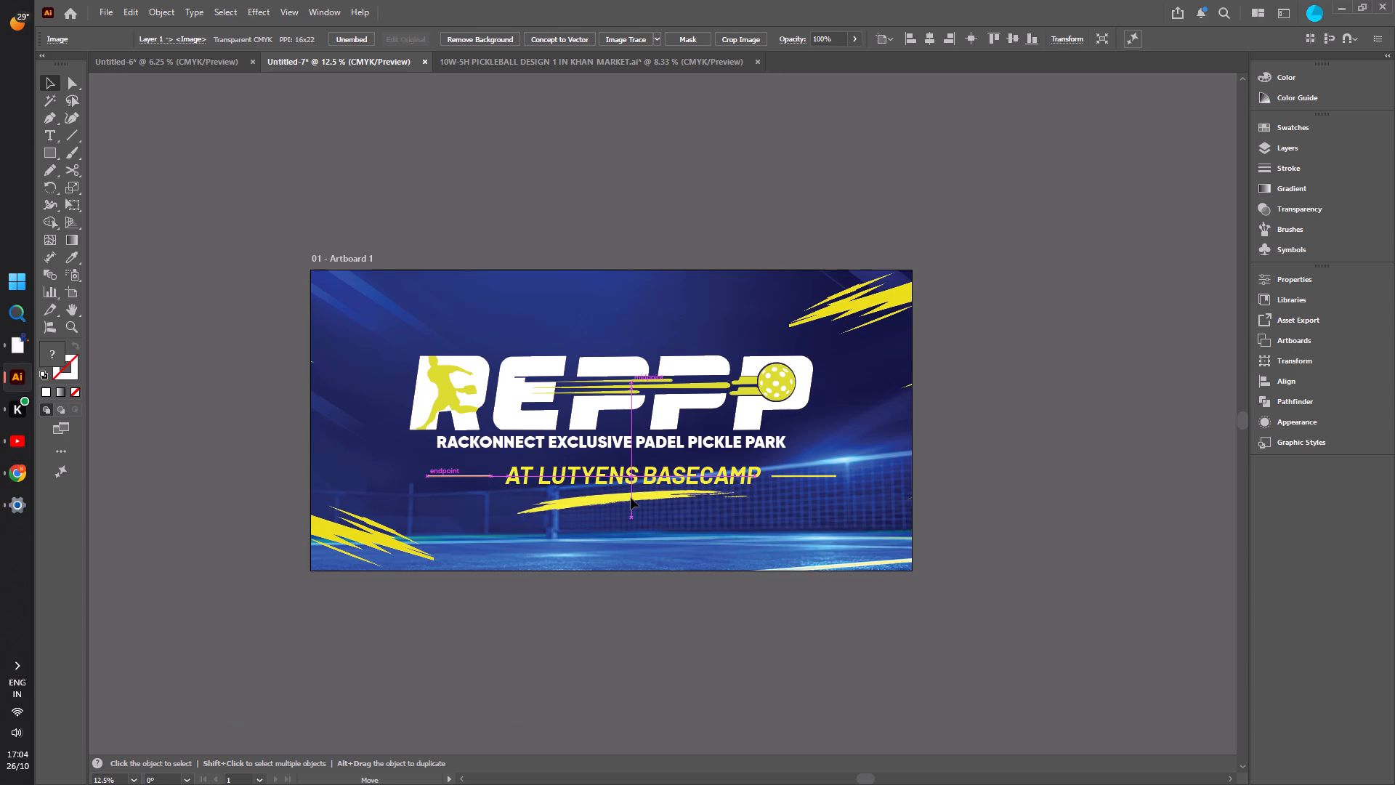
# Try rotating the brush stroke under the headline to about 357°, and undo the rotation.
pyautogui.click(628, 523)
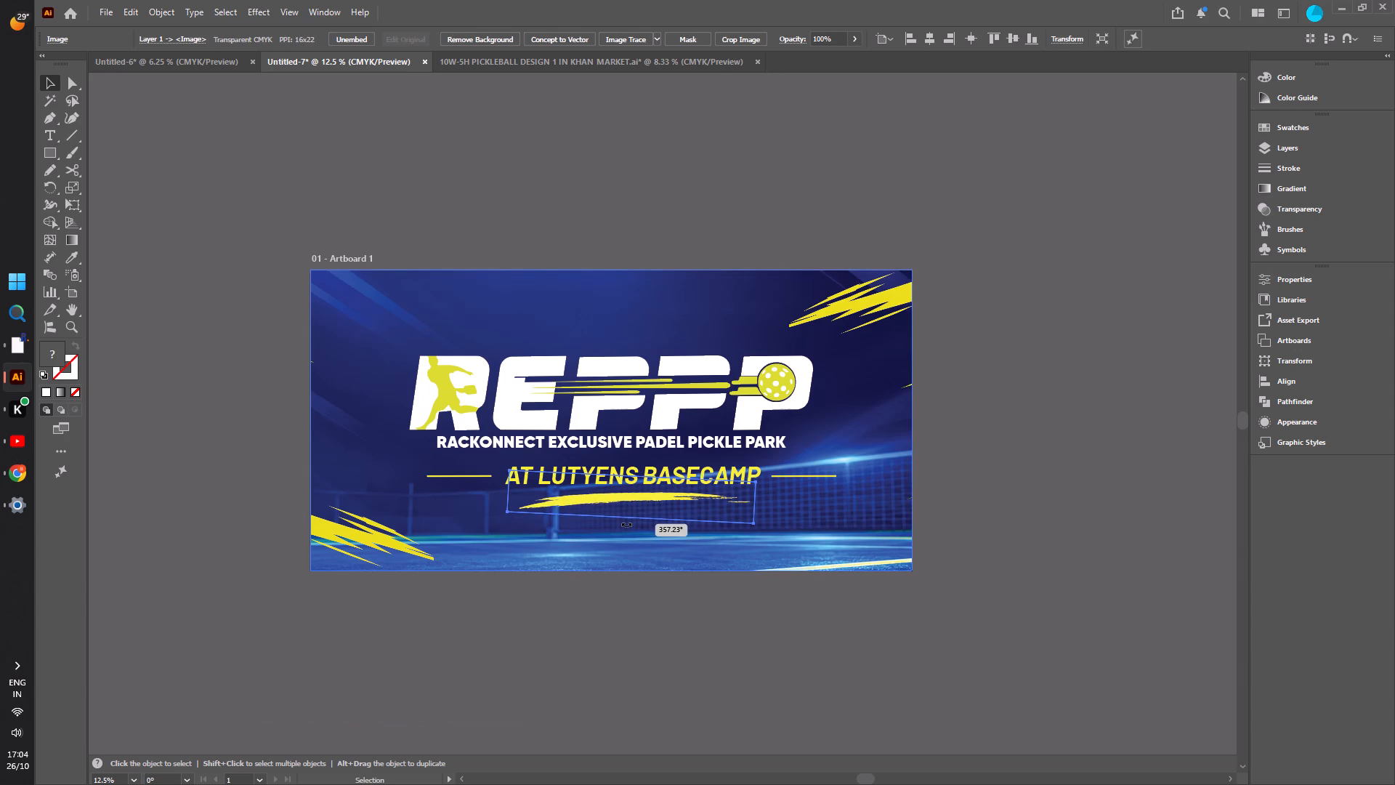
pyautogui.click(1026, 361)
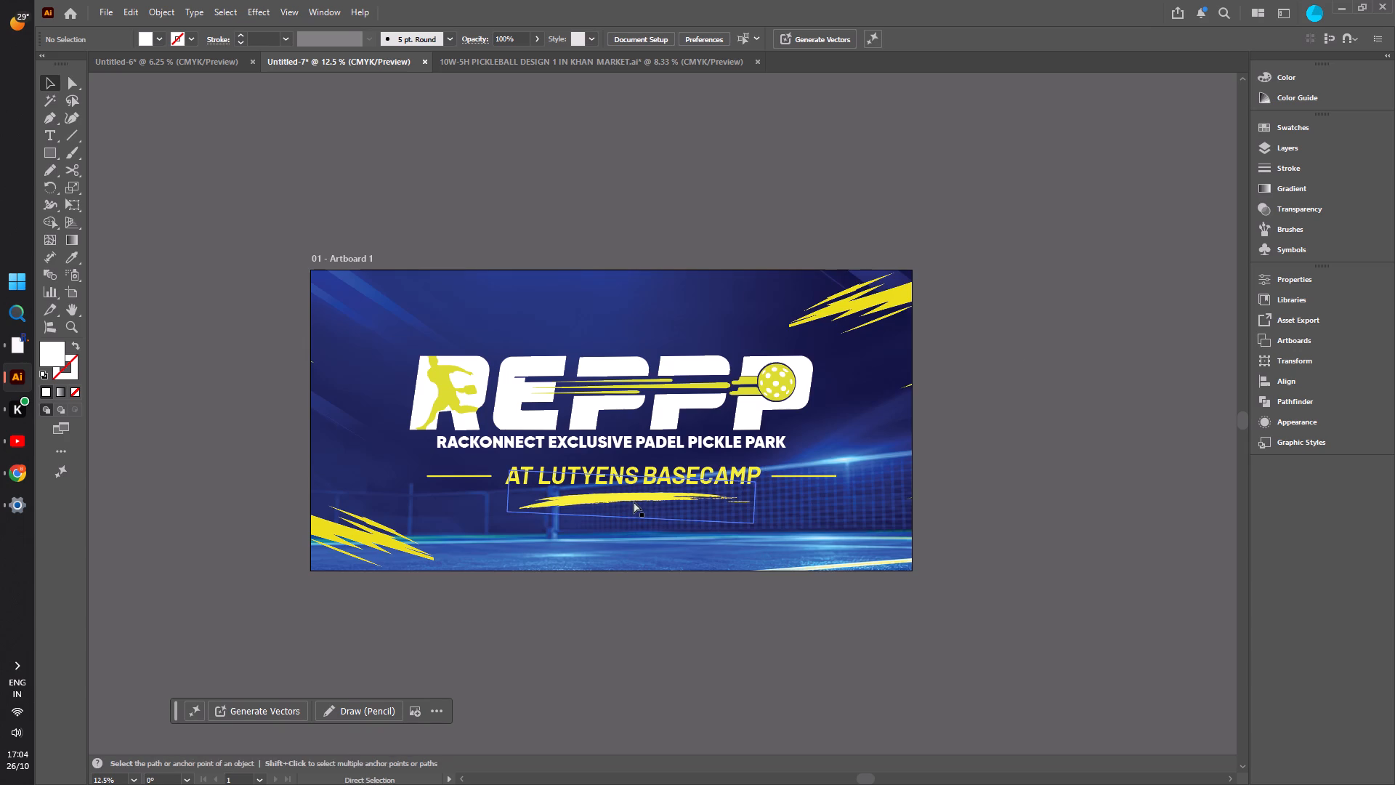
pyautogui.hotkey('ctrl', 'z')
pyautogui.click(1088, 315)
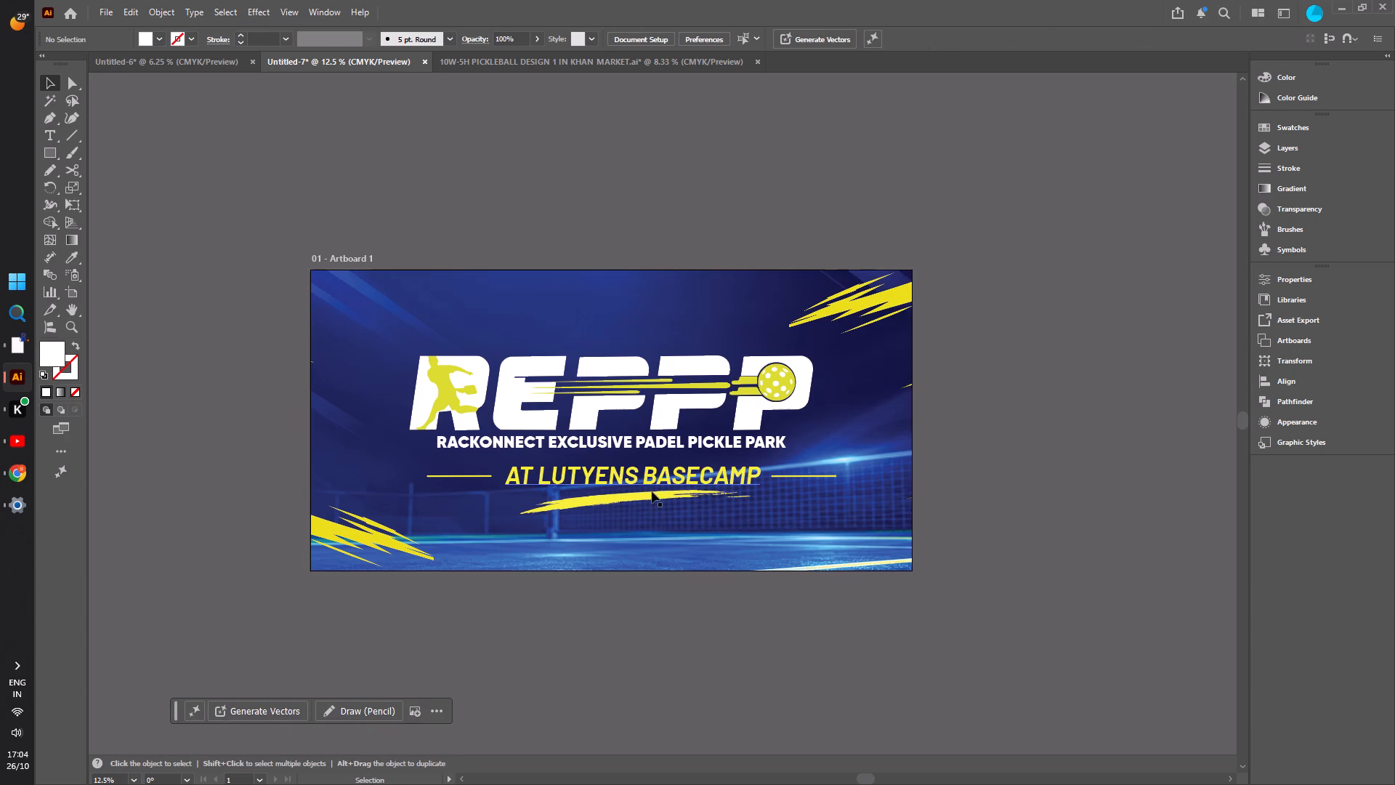
# Nudge the brush stroke slightly downward, away from the AT LUTYENS BASECAMP headline.
pyautogui.click(639, 493)
pyautogui.press('Down')
pyautogui.press('Down')
pyautogui.press('Down')
pyautogui.press('Down')
pyautogui.press('Down')
pyautogui.press('Down')
pyautogui.press('Down')
pyautogui.press('Down')
pyautogui.press('Down')
pyautogui.press('Down')
pyautogui.press('Down')
pyautogui.press('Down')
pyautogui.press('Down')
pyautogui.press('Down')
pyautogui.press('Down')
pyautogui.press('Down')
pyautogui.press('Down')
pyautogui.press('Down')
pyautogui.press('Down')
pyautogui.press('Down')
pyautogui.press('Down')
pyautogui.press('Down')
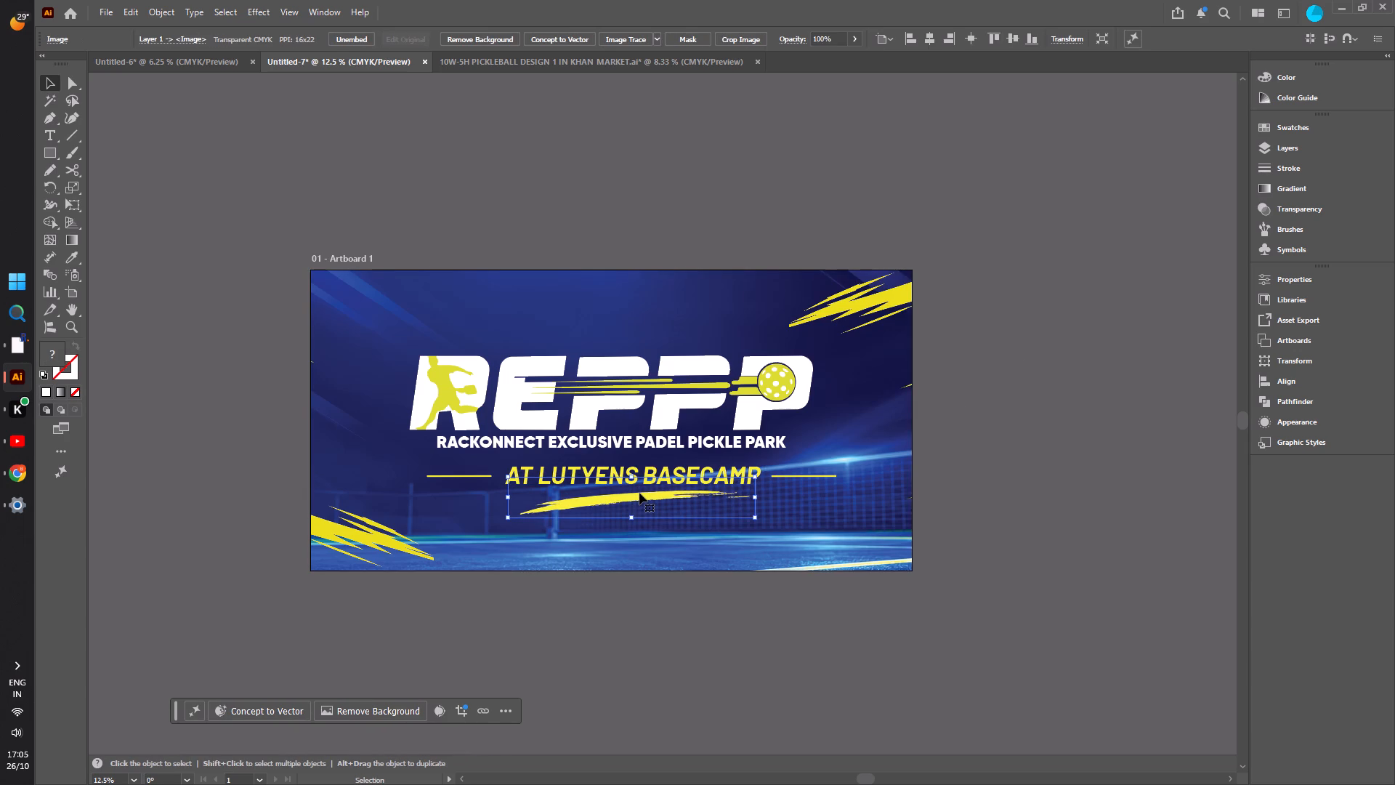
pyautogui.click(1045, 419)
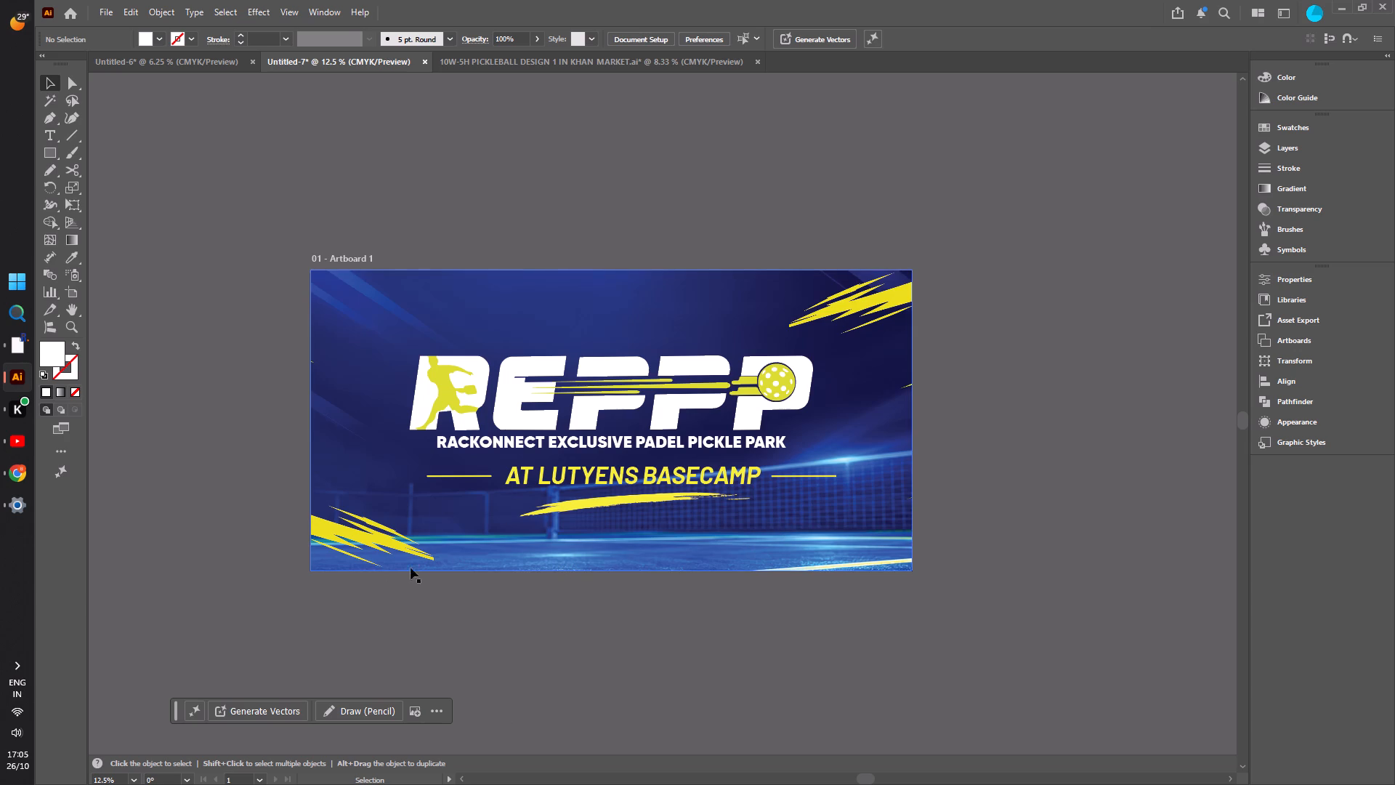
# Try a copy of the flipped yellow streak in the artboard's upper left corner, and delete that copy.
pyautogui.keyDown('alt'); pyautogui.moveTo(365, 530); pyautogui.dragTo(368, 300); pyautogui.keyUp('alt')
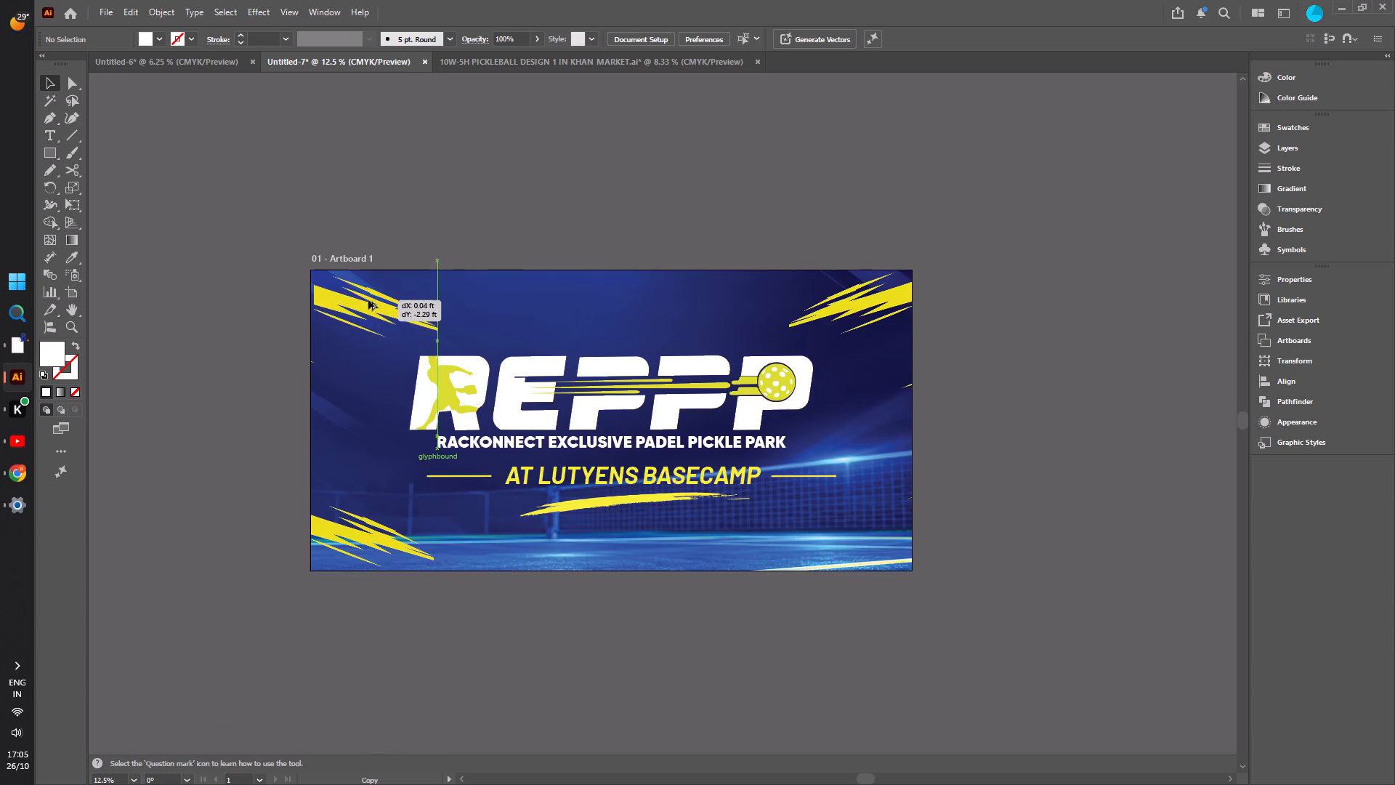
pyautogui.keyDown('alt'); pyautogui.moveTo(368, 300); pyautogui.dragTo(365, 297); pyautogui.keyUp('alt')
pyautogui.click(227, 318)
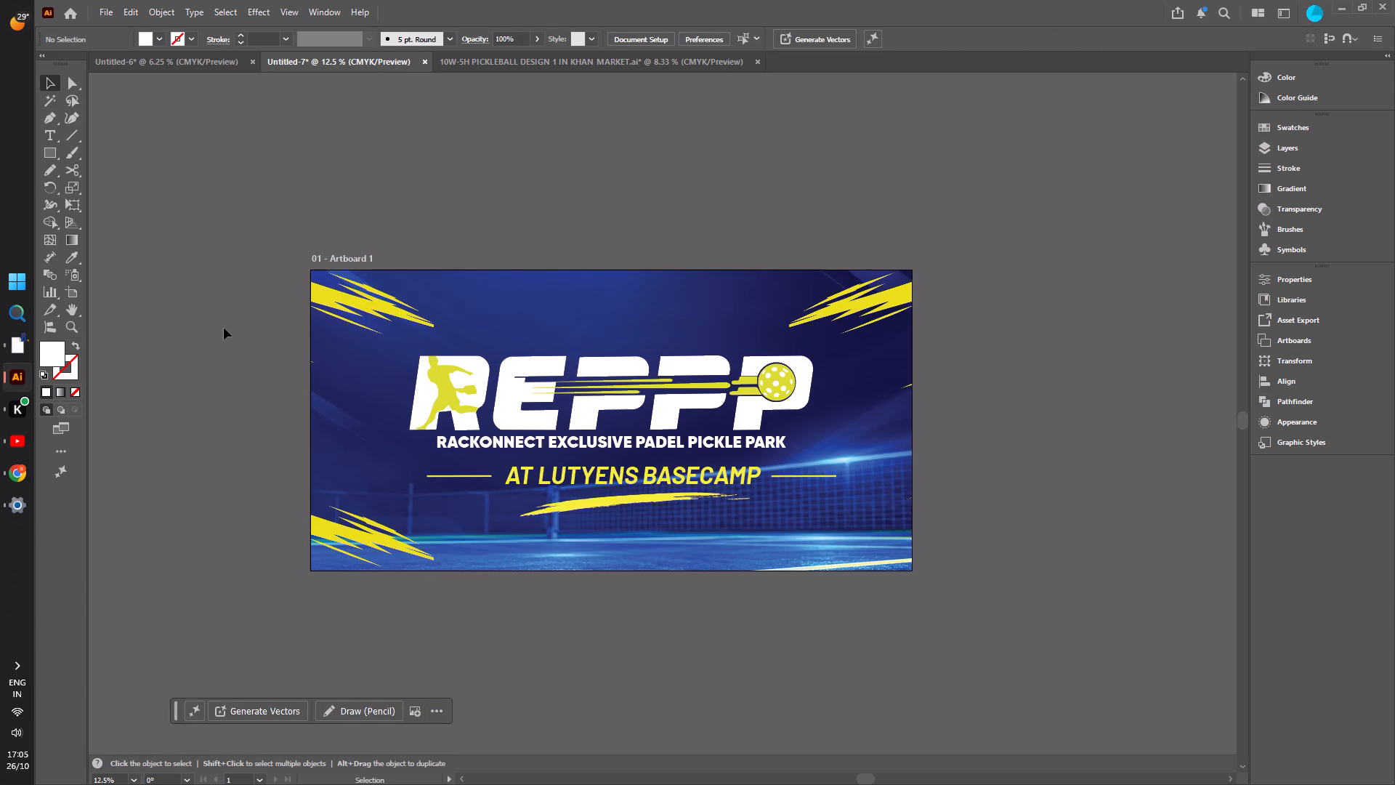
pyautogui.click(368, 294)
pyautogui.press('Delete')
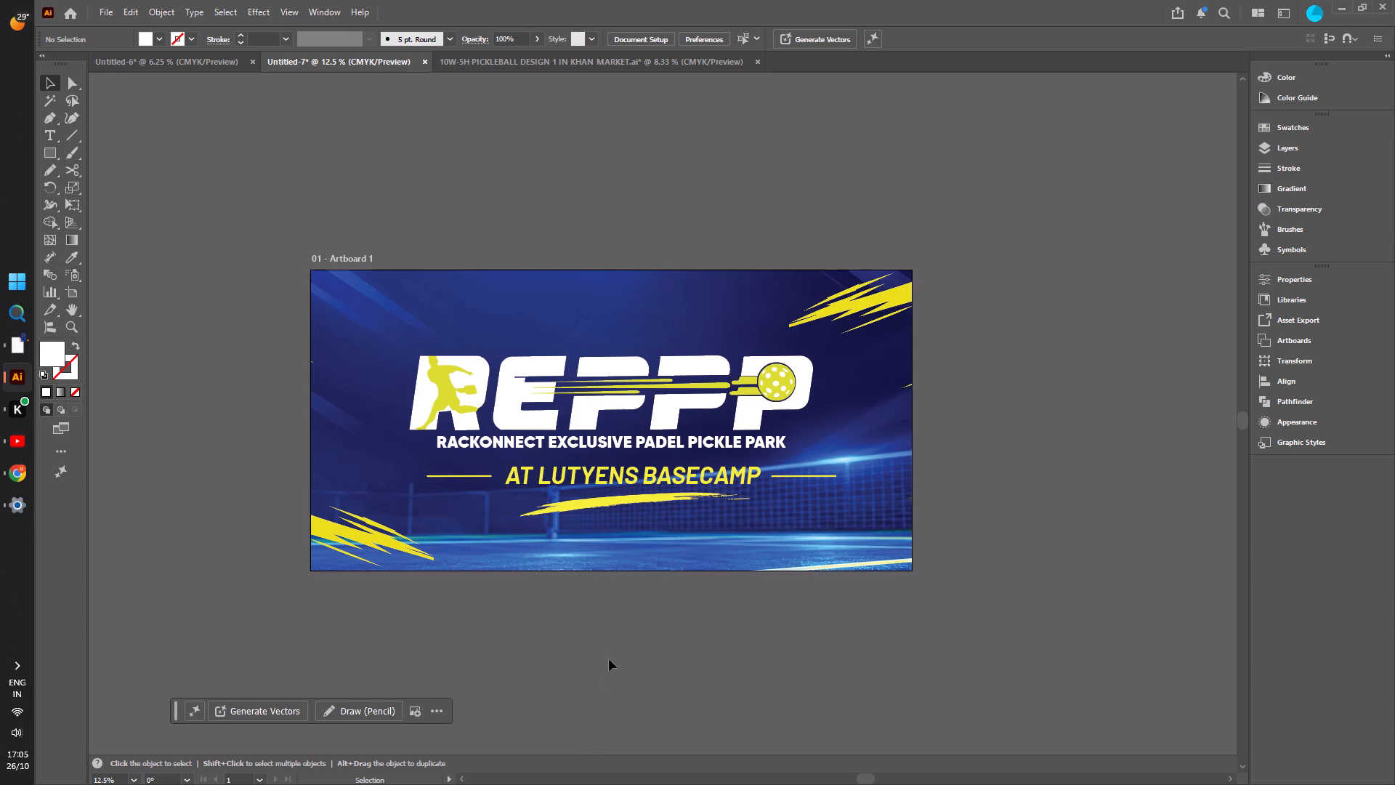
# Capture a screen snip of the whole 6 ft by 3 ft artboard and copy it.
pyautogui.press('shift+super+s')
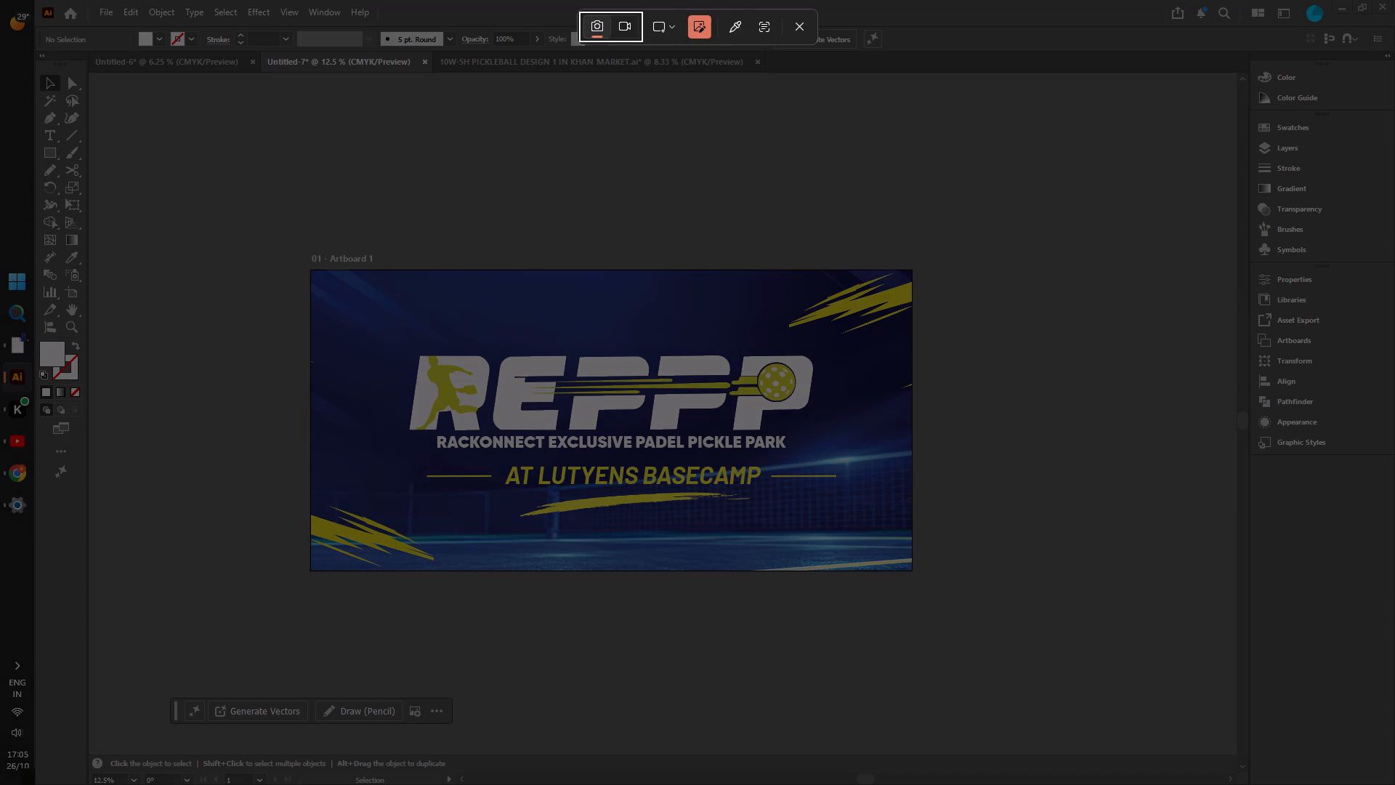
pyautogui.moveTo(309, 271); pyautogui.dragTo(889, 583)
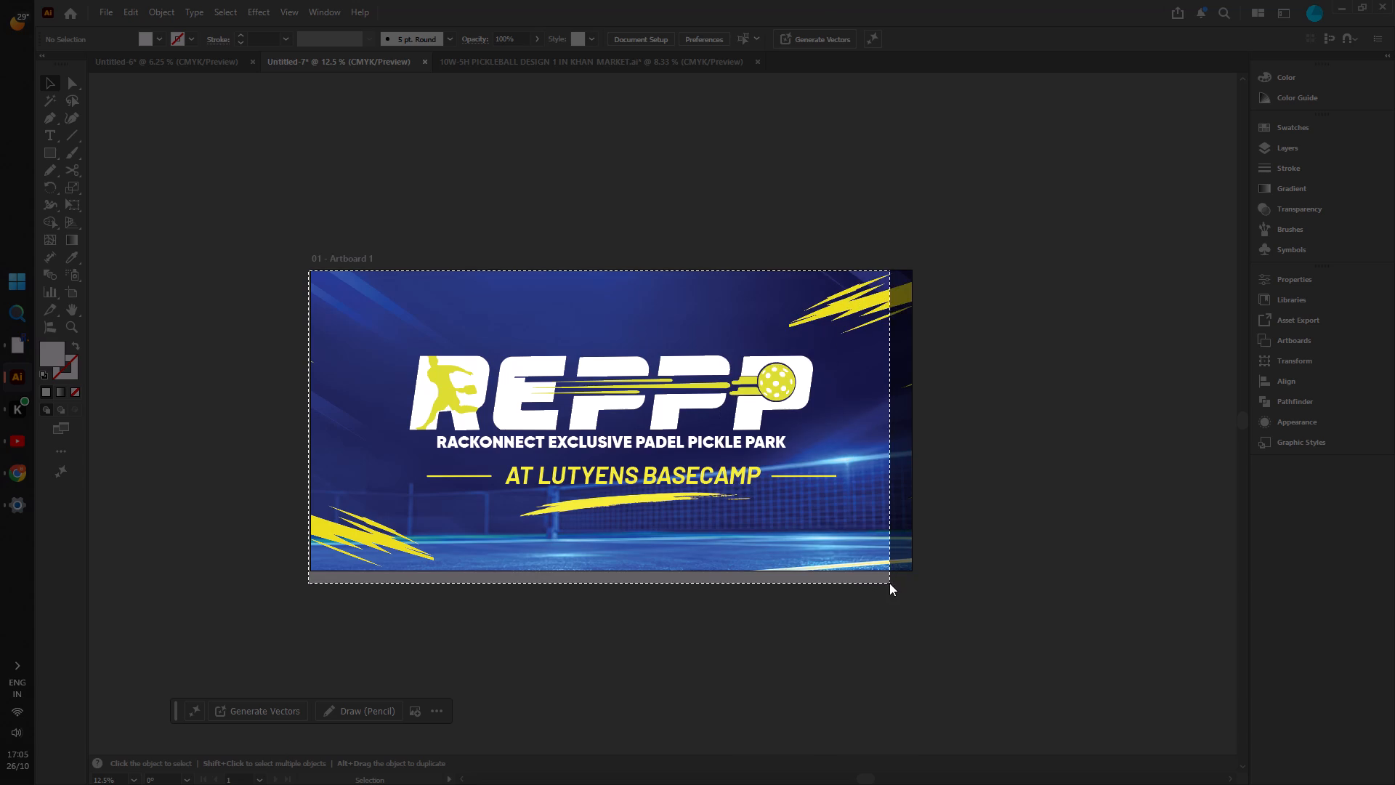
pyautogui.moveTo(889, 583); pyautogui.dragTo(913, 571)
pyautogui.hotkey('ctrl', 'c')
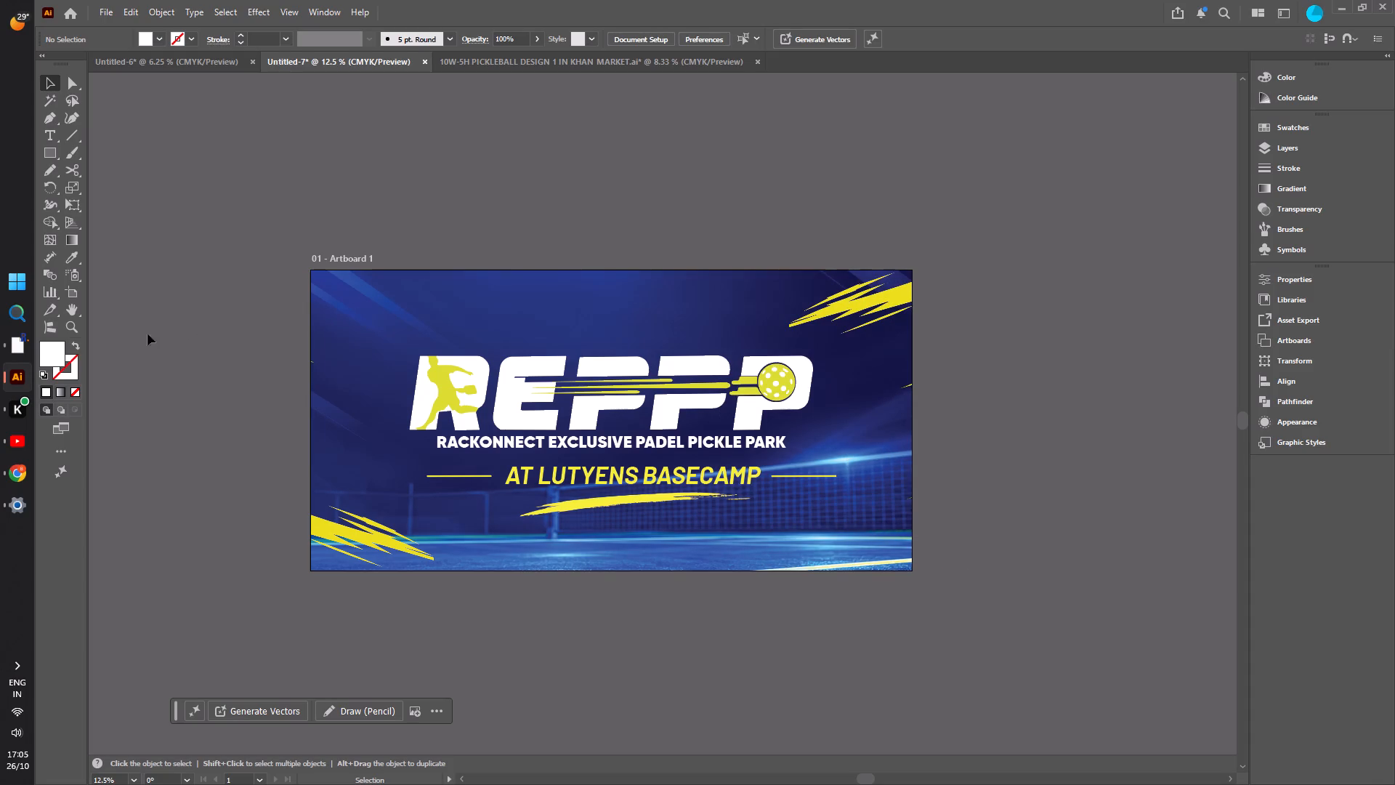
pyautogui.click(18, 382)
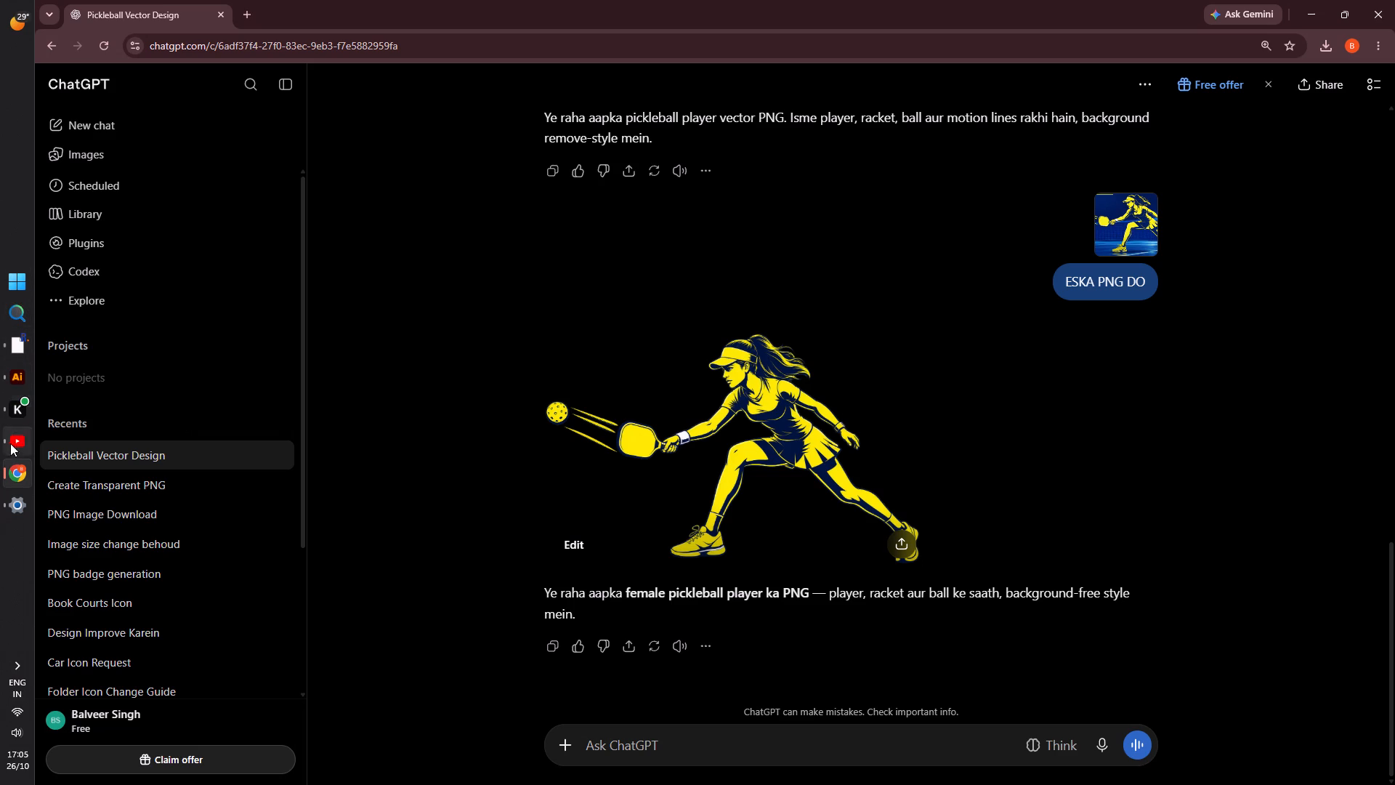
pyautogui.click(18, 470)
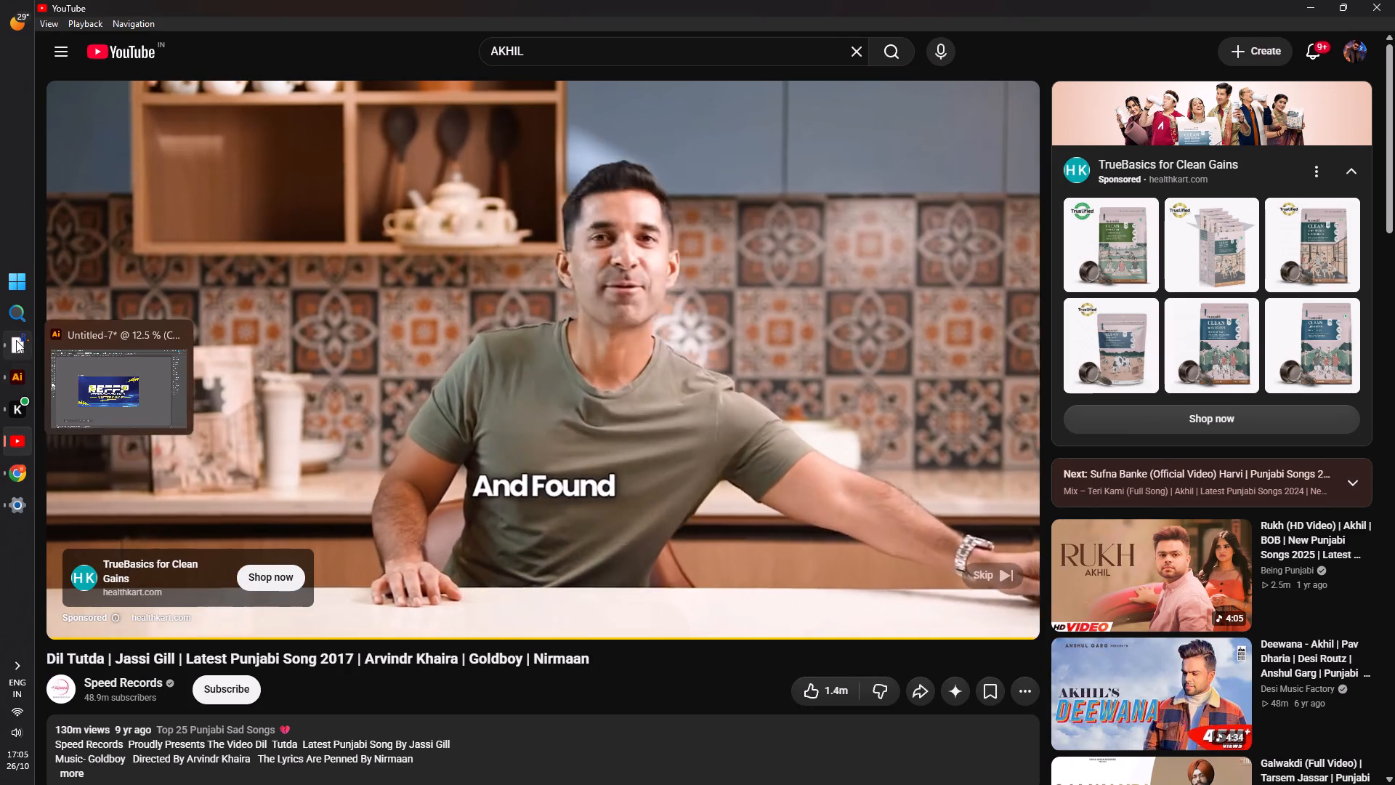
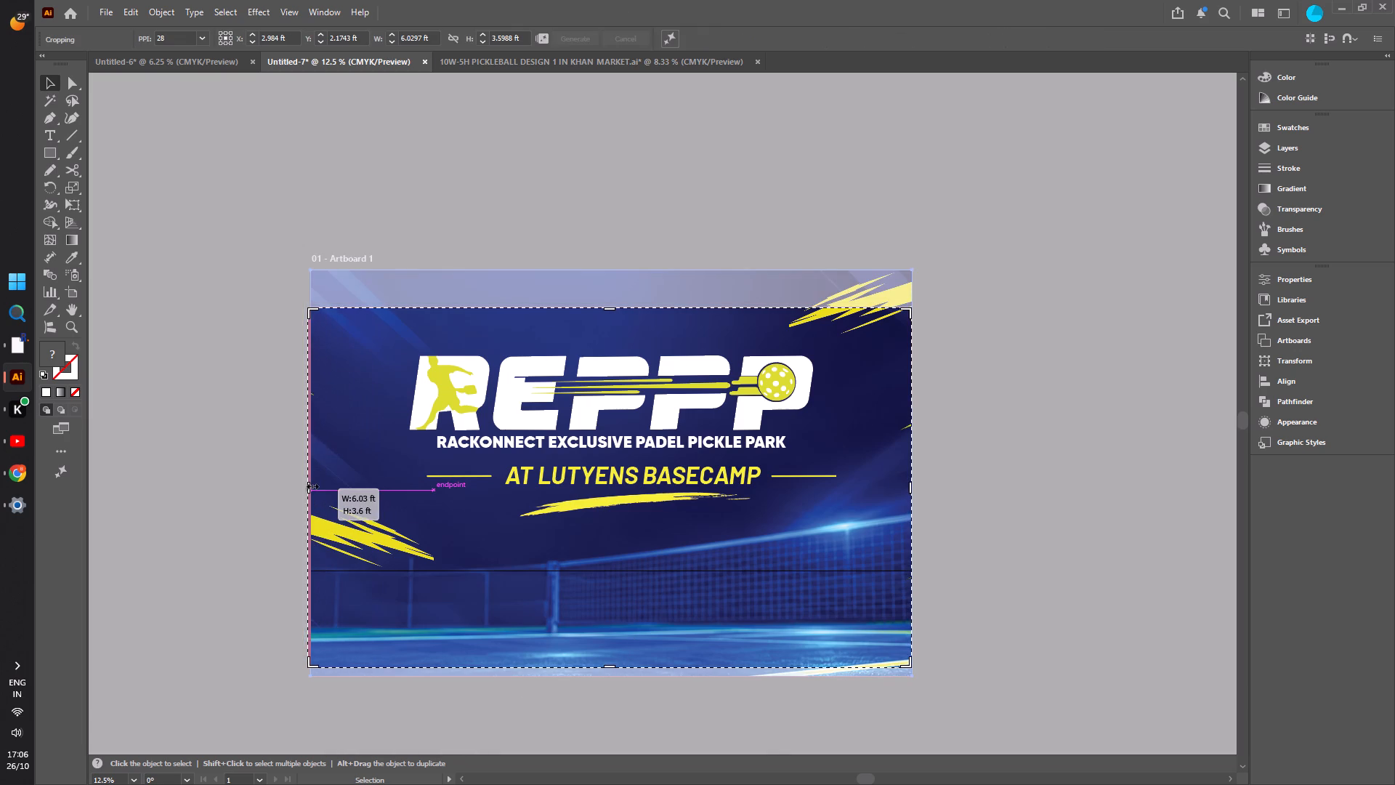
# Crop the blue court background image to the artboard edges, about 6 ft wide by 3 ft high.
pyautogui.moveTo(311, 485); pyautogui.dragTo(315, 488)
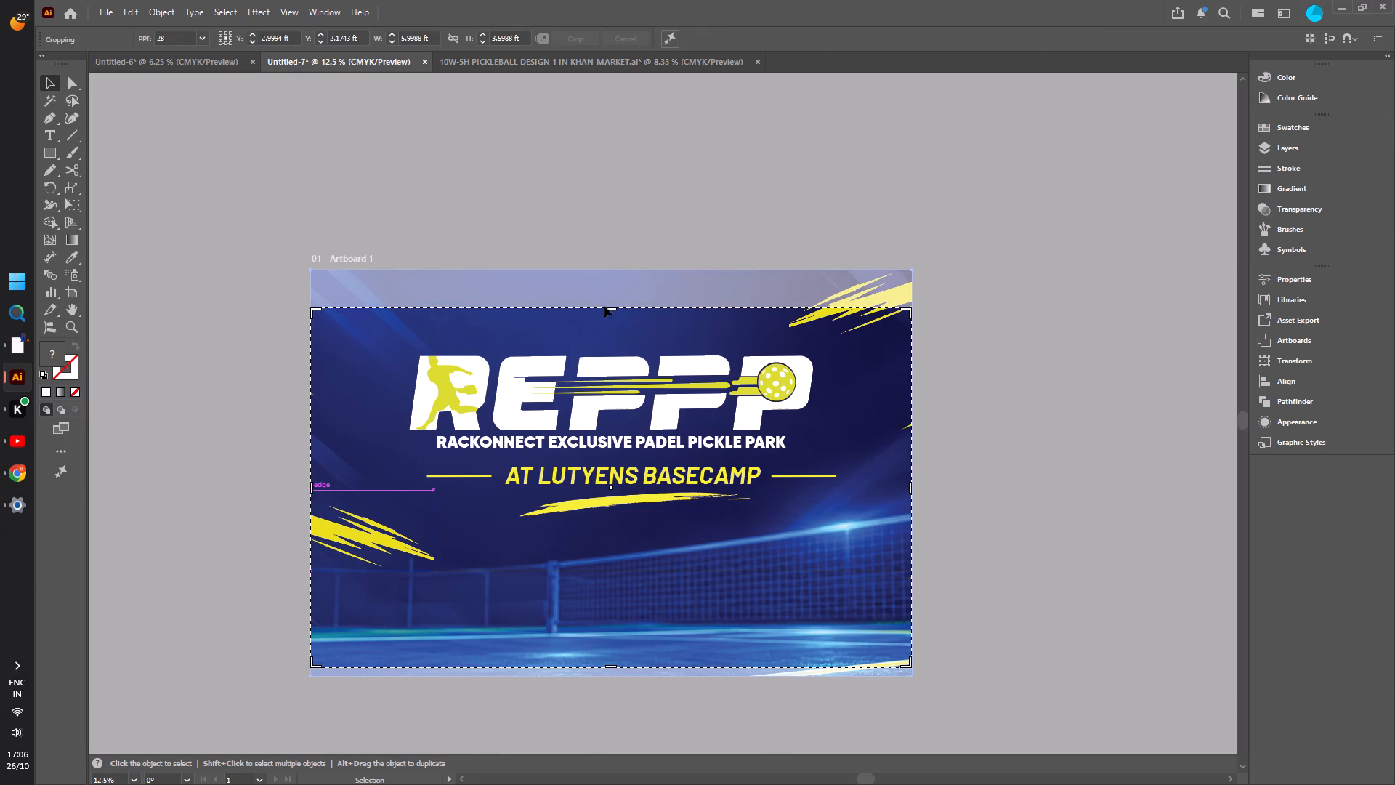
pyautogui.moveTo(611, 308); pyautogui.dragTo(613, 269)
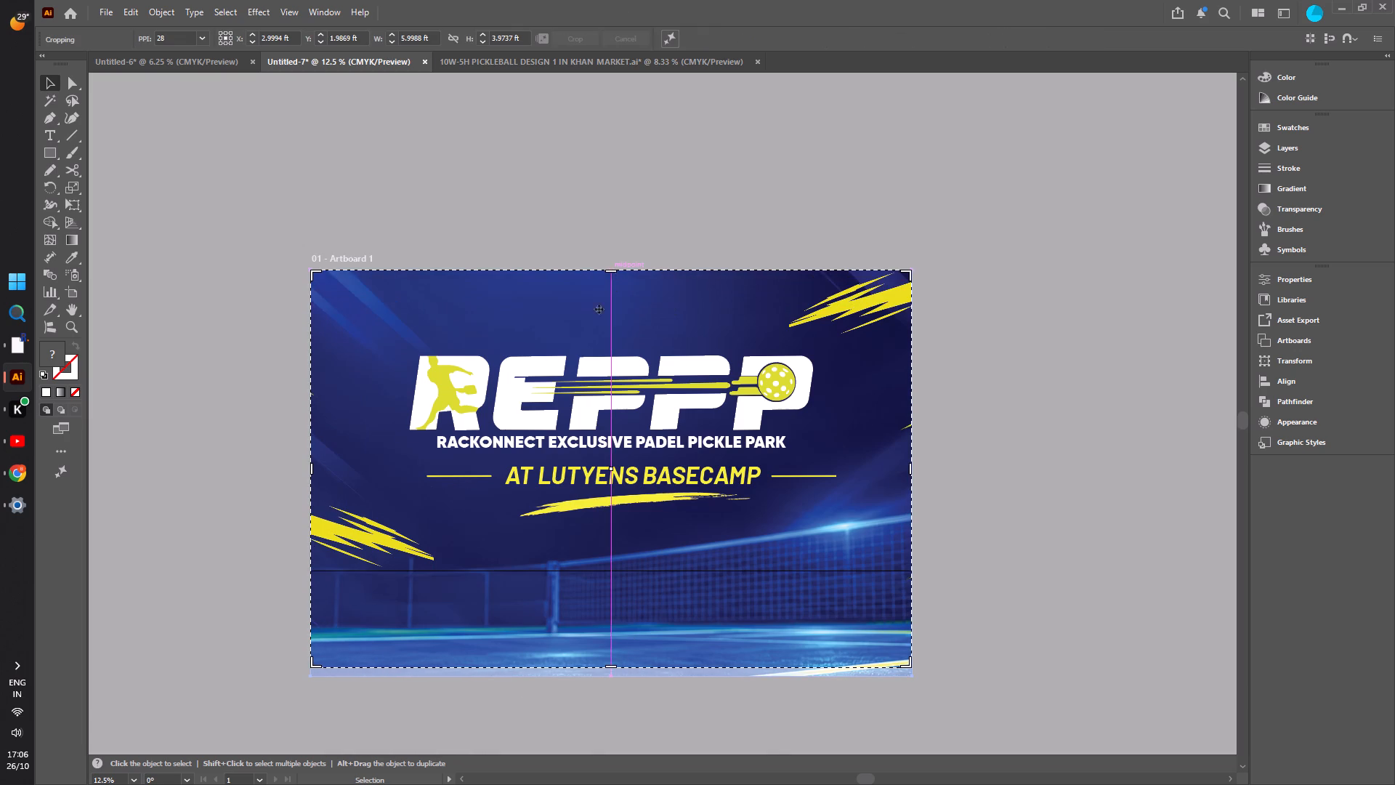
pyautogui.moveTo(611, 665); pyautogui.dragTo(605, 571)
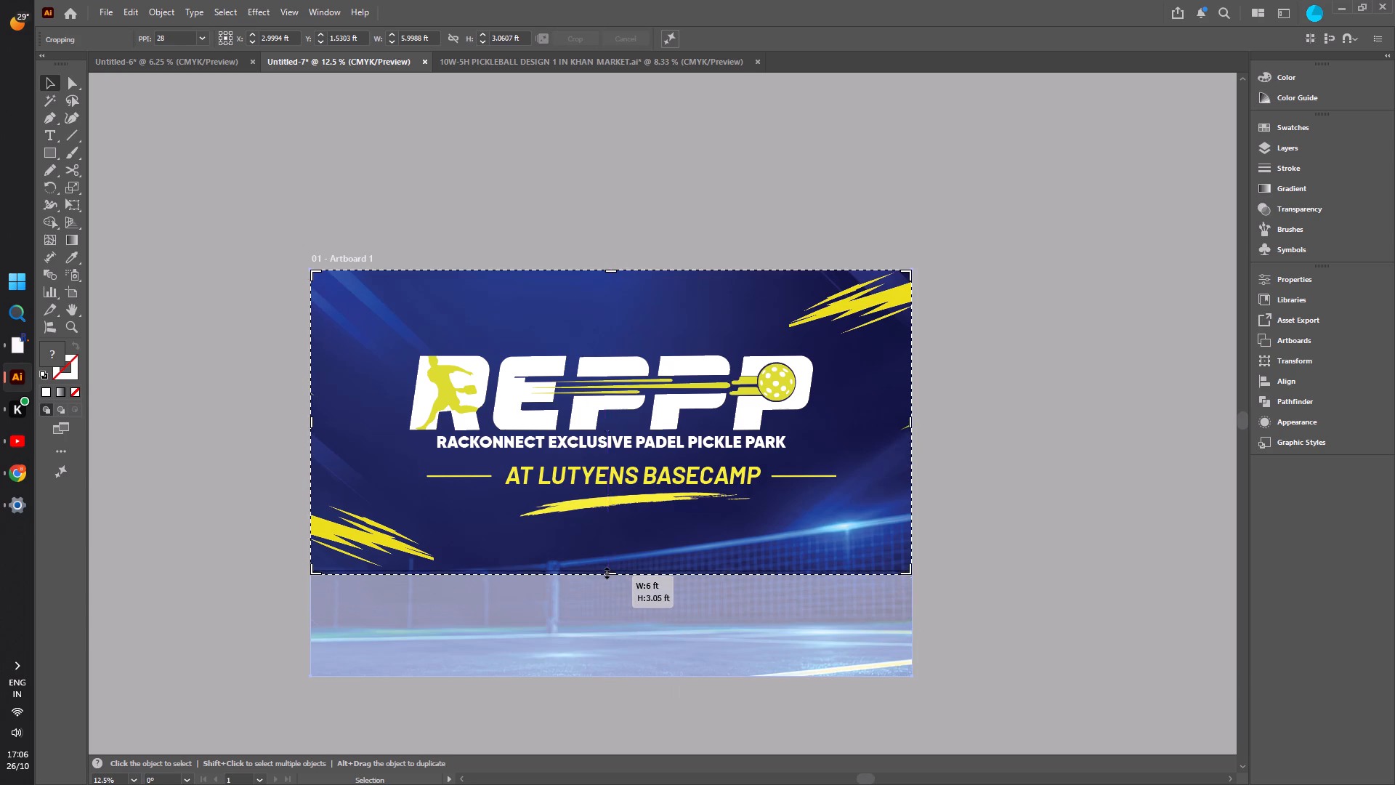
pyautogui.moveTo(605, 571); pyautogui.dragTo(606, 567)
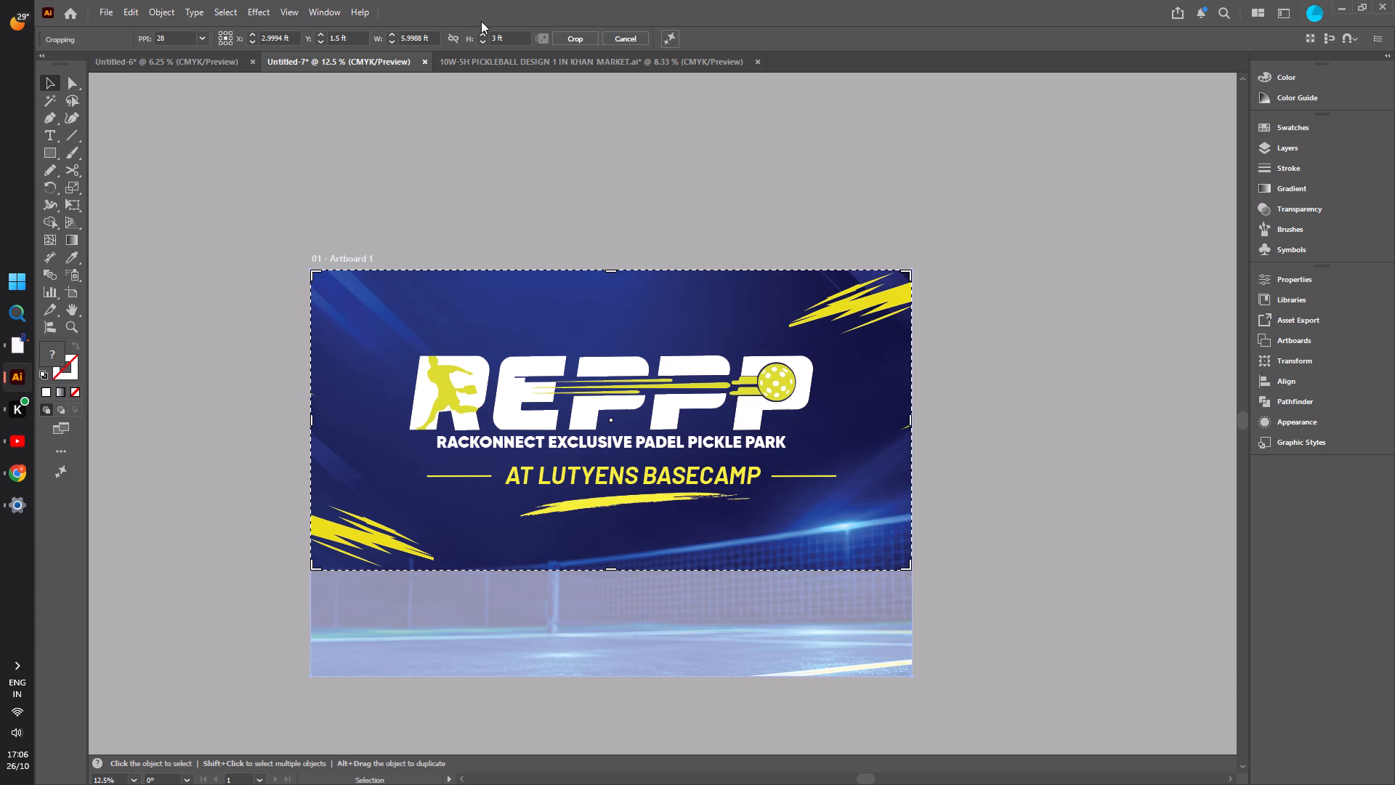
pyautogui.click(578, 33)
pyautogui.click(209, 314)
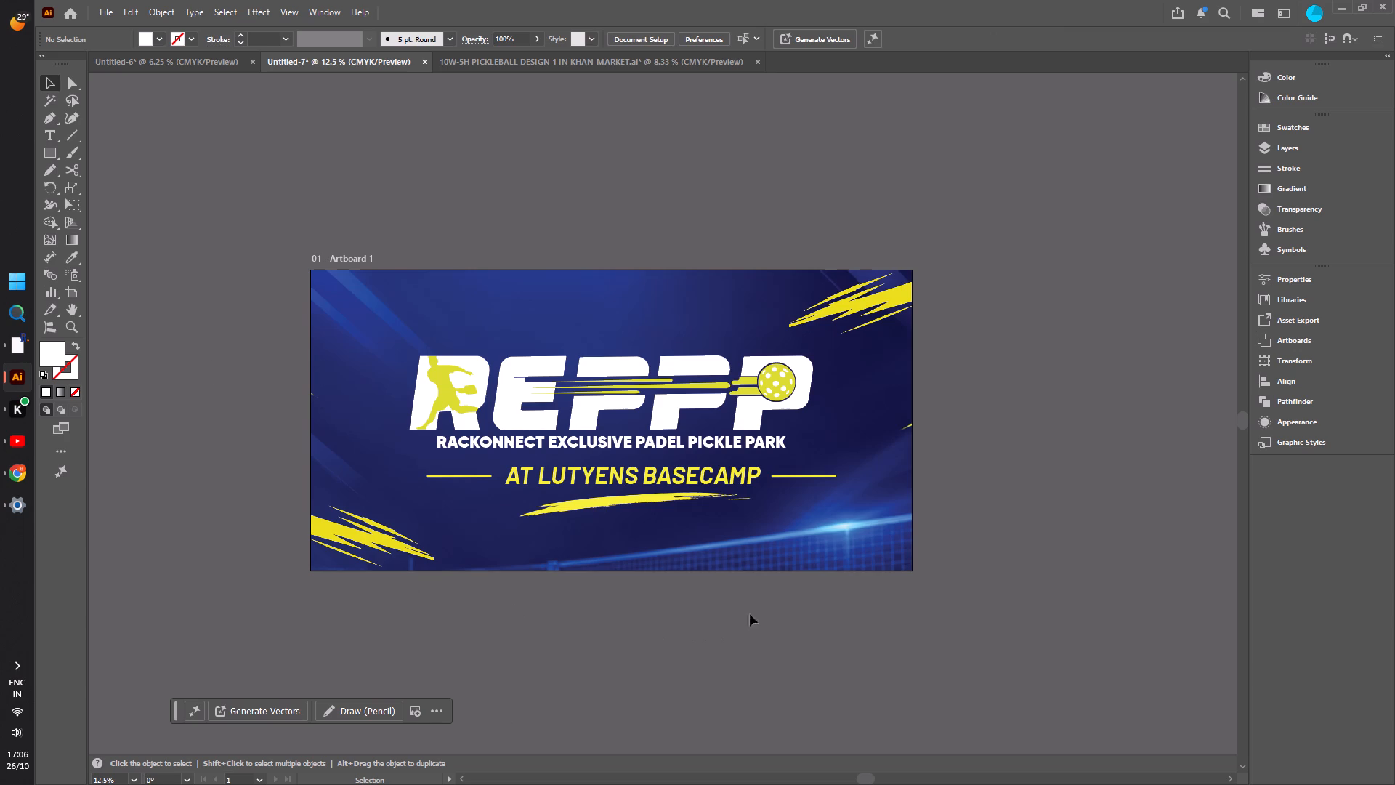
# Shift the AT LUTYENS BASECAMP headline group and its brush stroke together slightly left to center them under the REPPP logo.
pyautogui.click(666, 470)
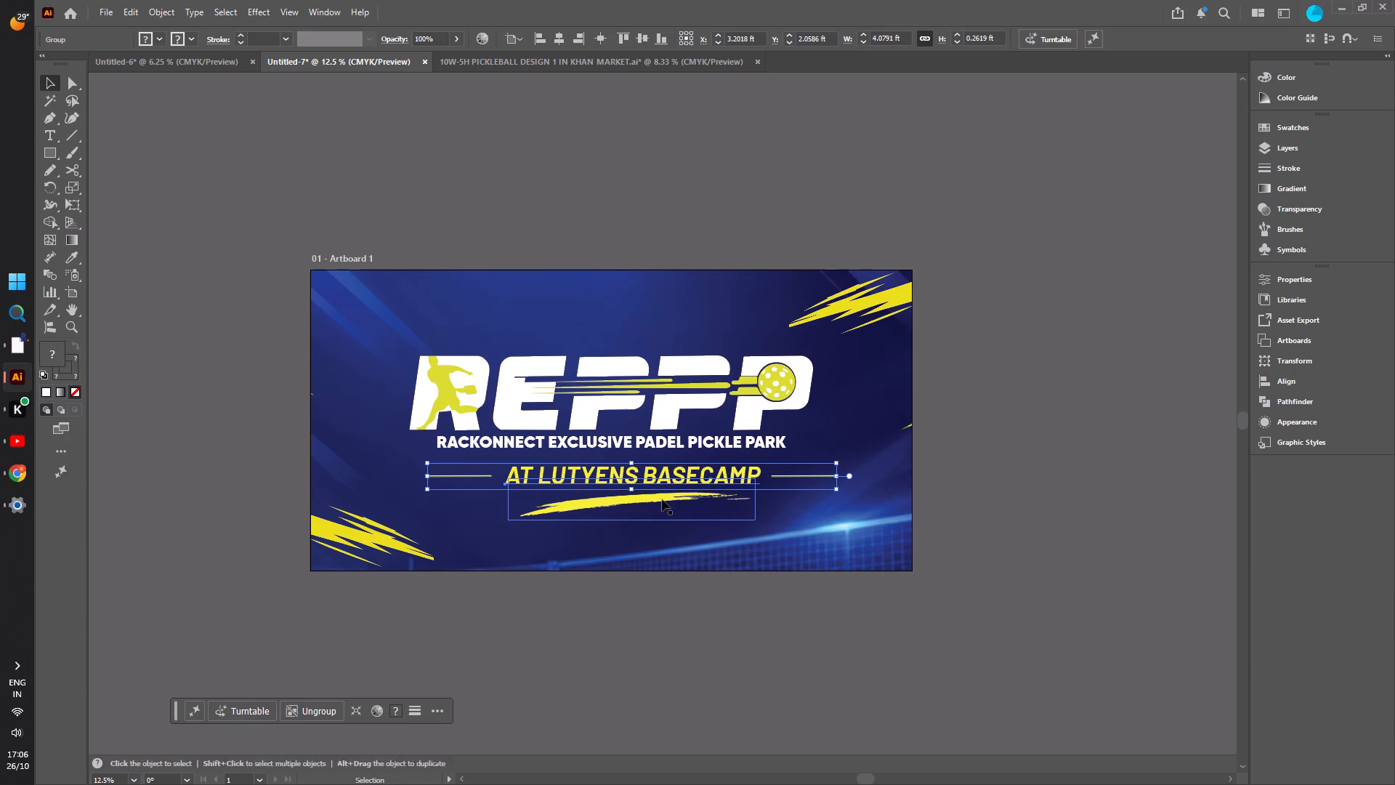
pyautogui.keyDown('shift'); pyautogui.click(662, 499); pyautogui.keyUp('shift')
pyautogui.moveTo(672, 483); pyautogui.dragTo(664, 483)
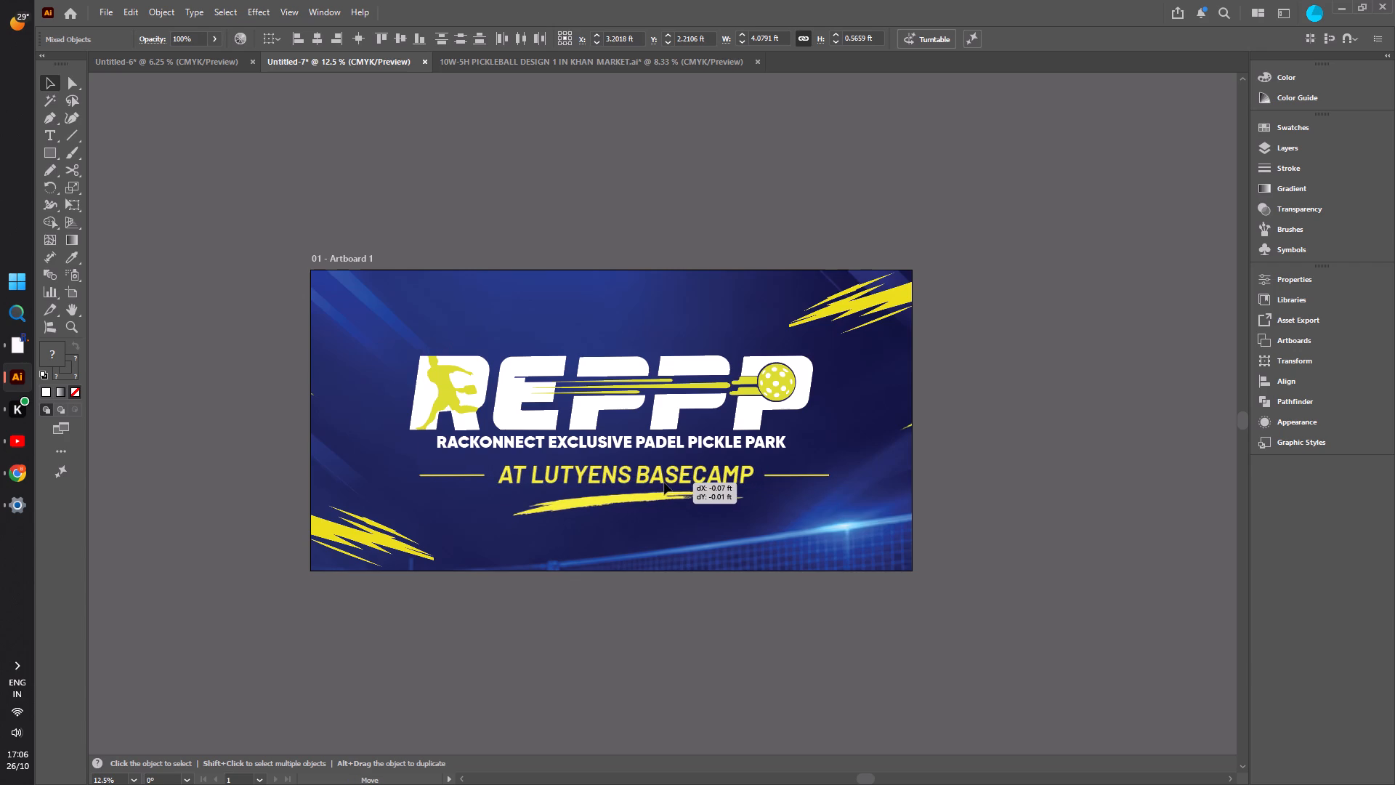
pyautogui.moveTo(664, 483); pyautogui.dragTo(650, 483)
pyautogui.click(177, 467)
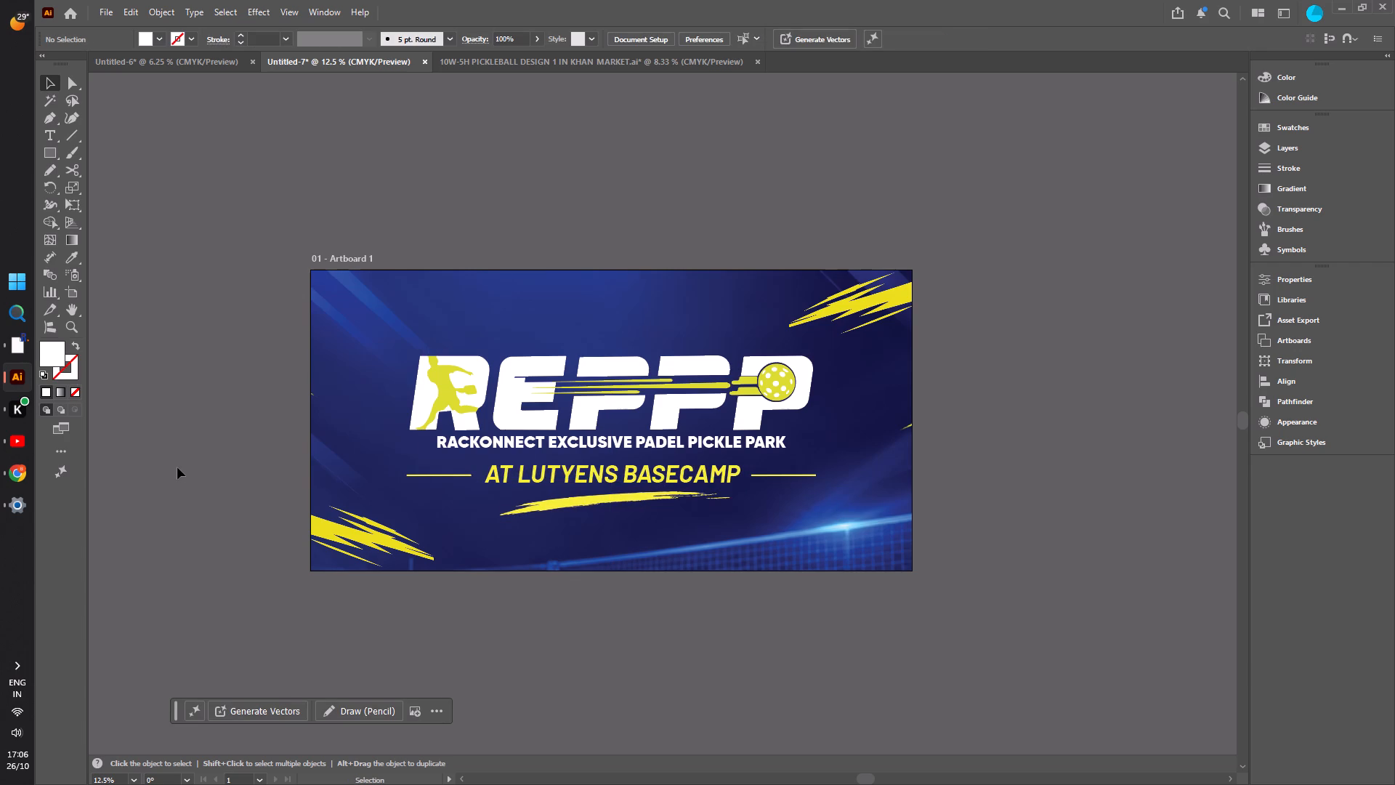
# Capture a new screen snip of the whole 6 ft by 3 ft artboard and copy it.
pyautogui.press('shift+super+s')
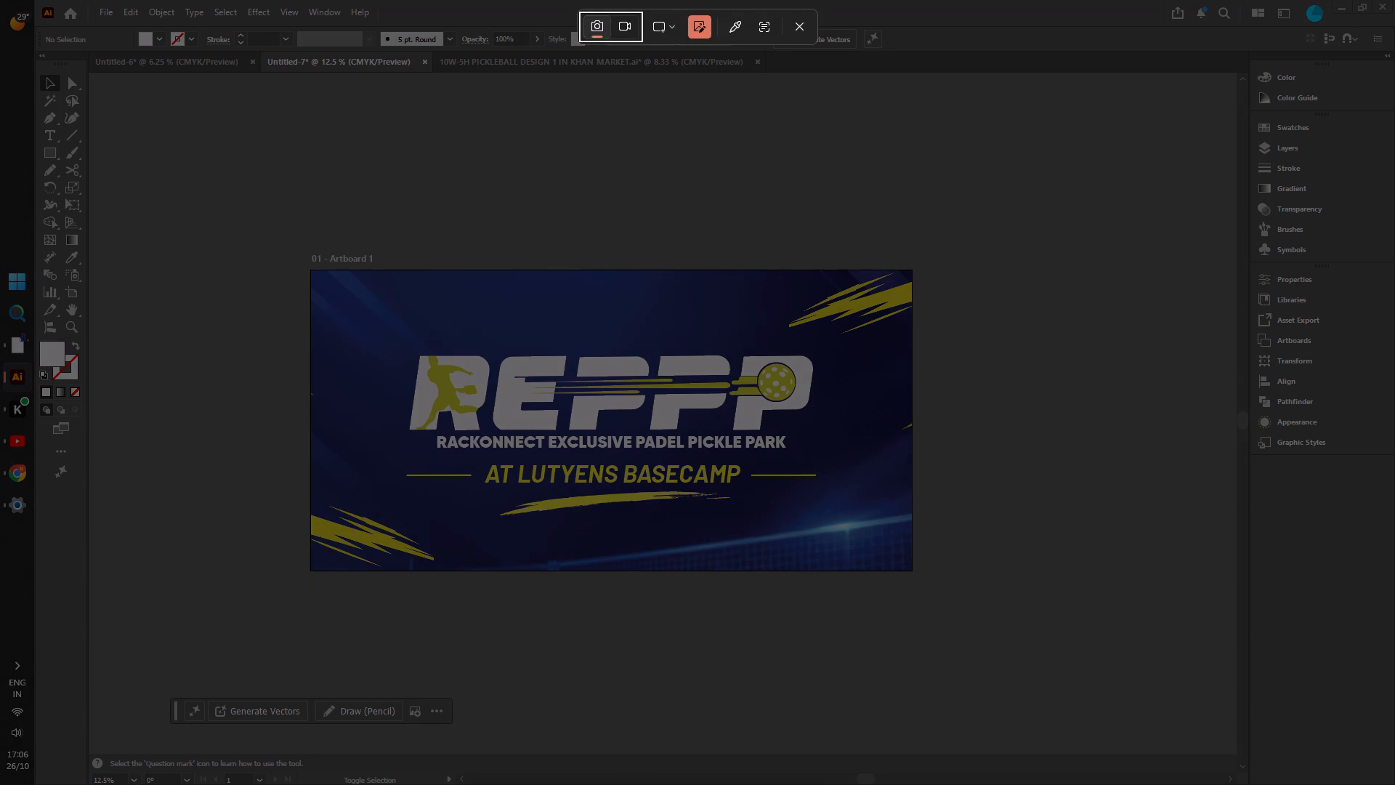
pyautogui.moveTo(310, 269); pyautogui.dragTo(912, 566)
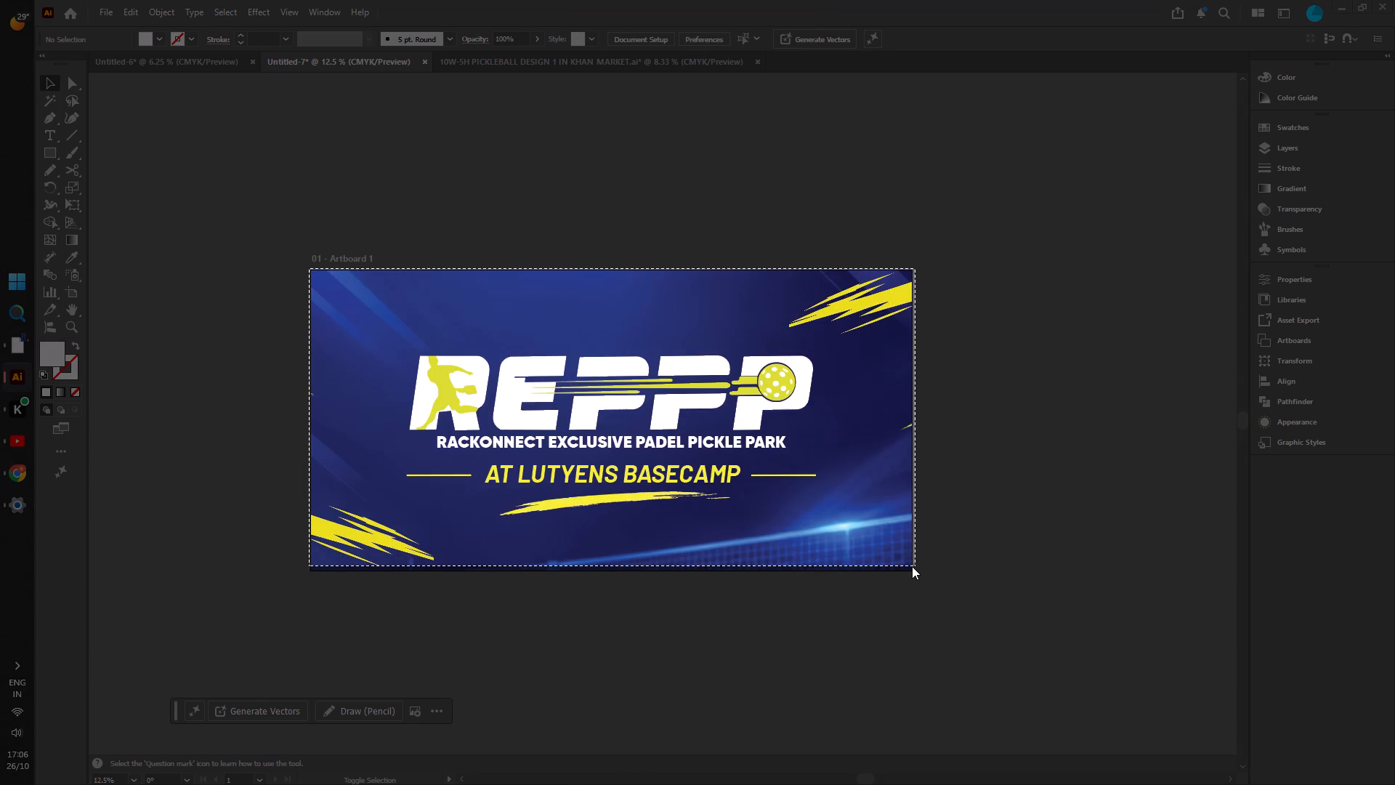
pyautogui.moveTo(912, 566); pyautogui.dragTo(910, 573)
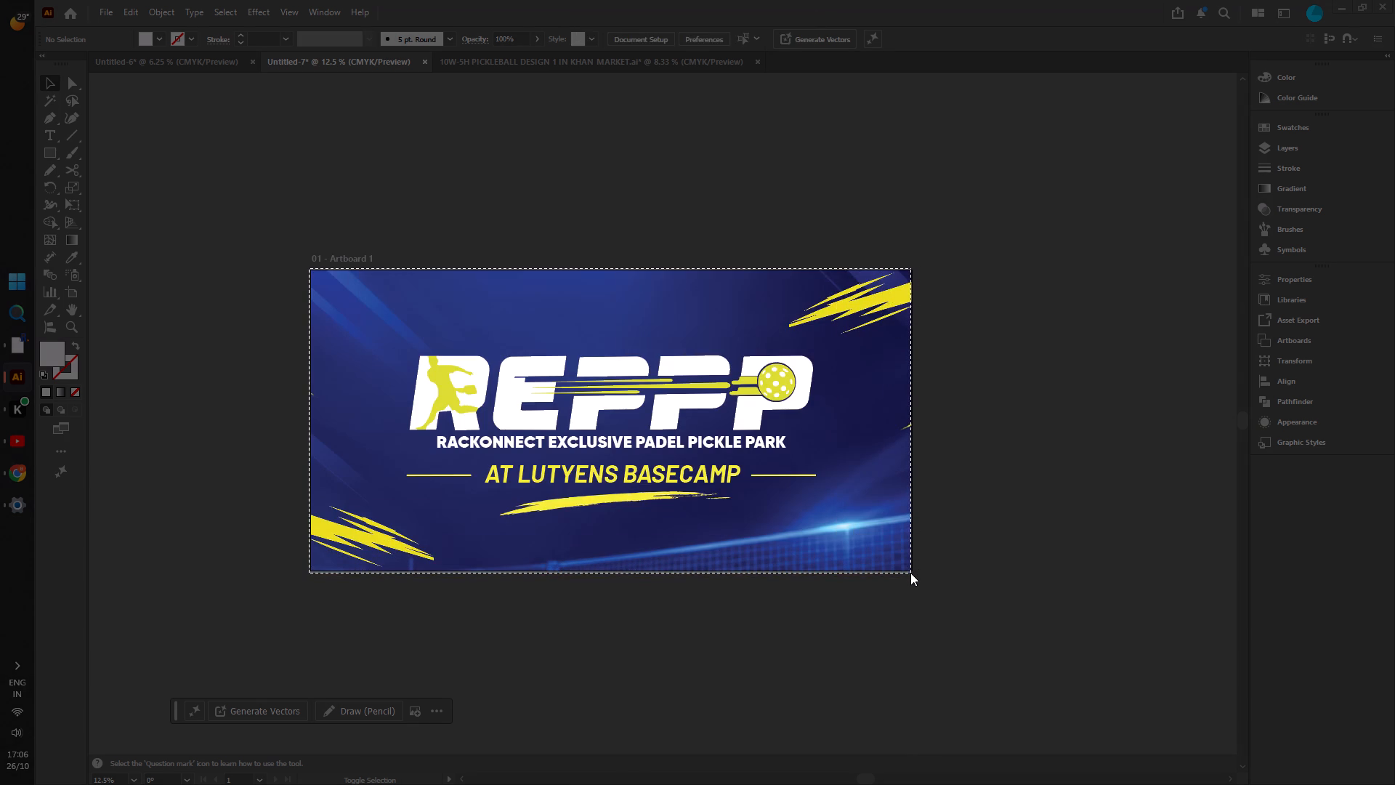
pyautogui.moveTo(910, 573); pyautogui.dragTo(910, 572)
pyautogui.hotkey('ctrl', 'c')
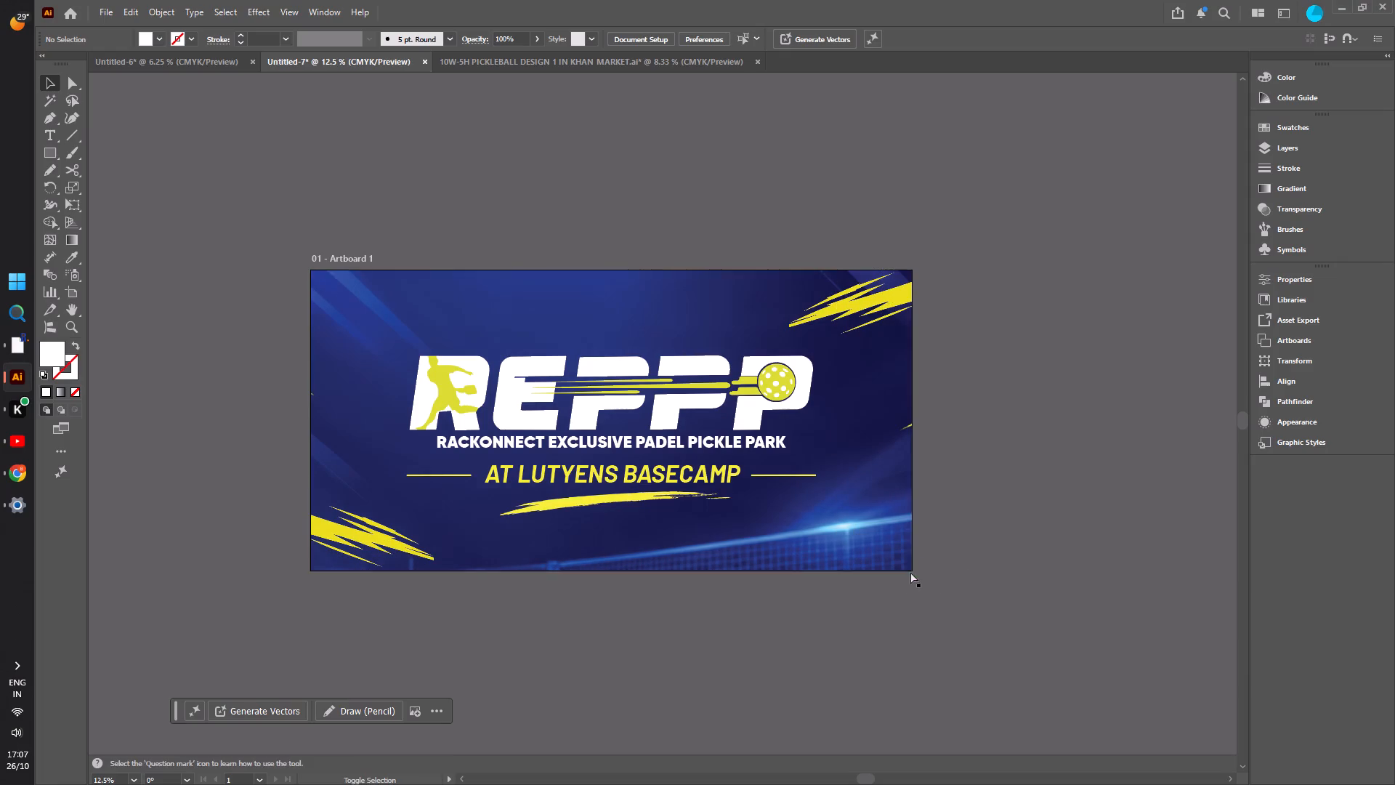
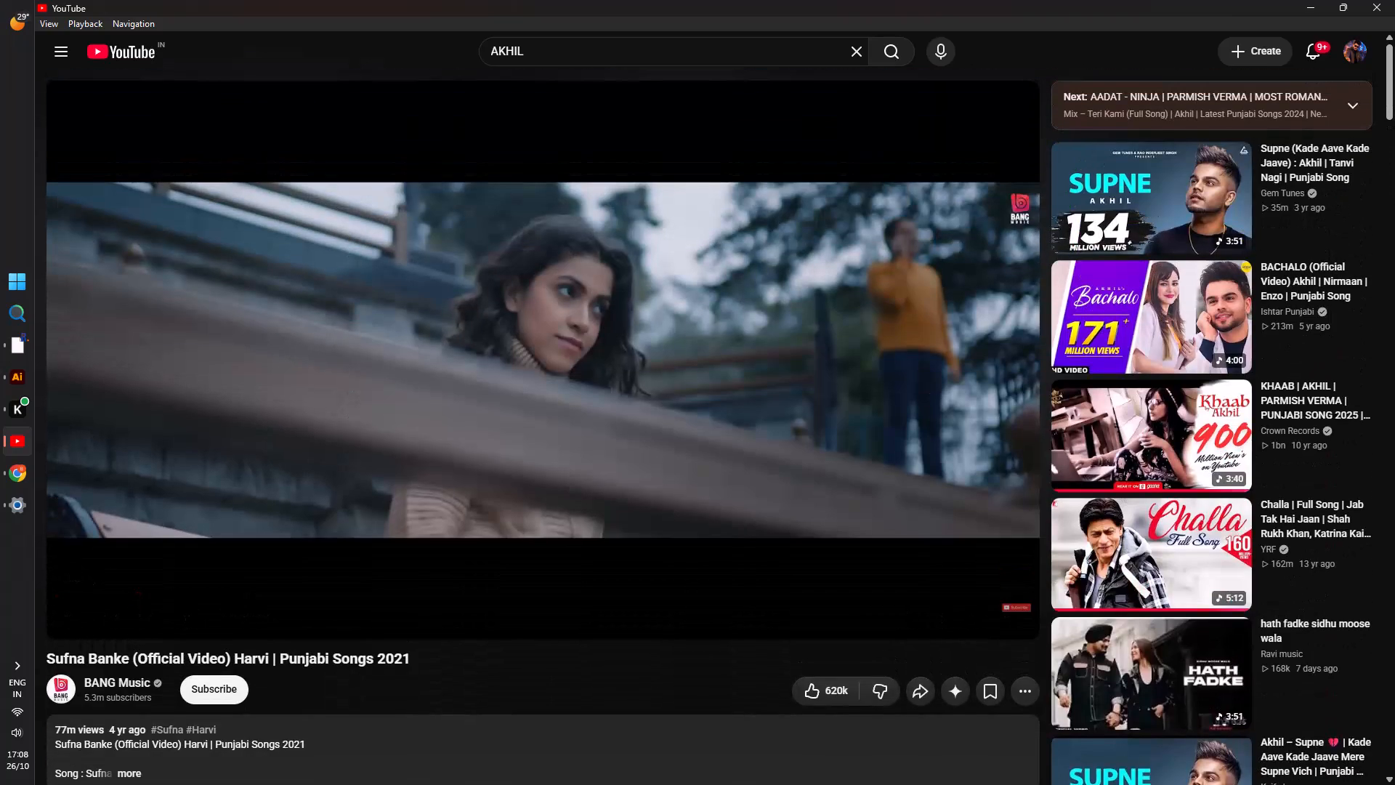
# Look through the recommended videos on YouTube and start playing the Akhil – Supne full song.
pyautogui.scroll(4, 272, 256)
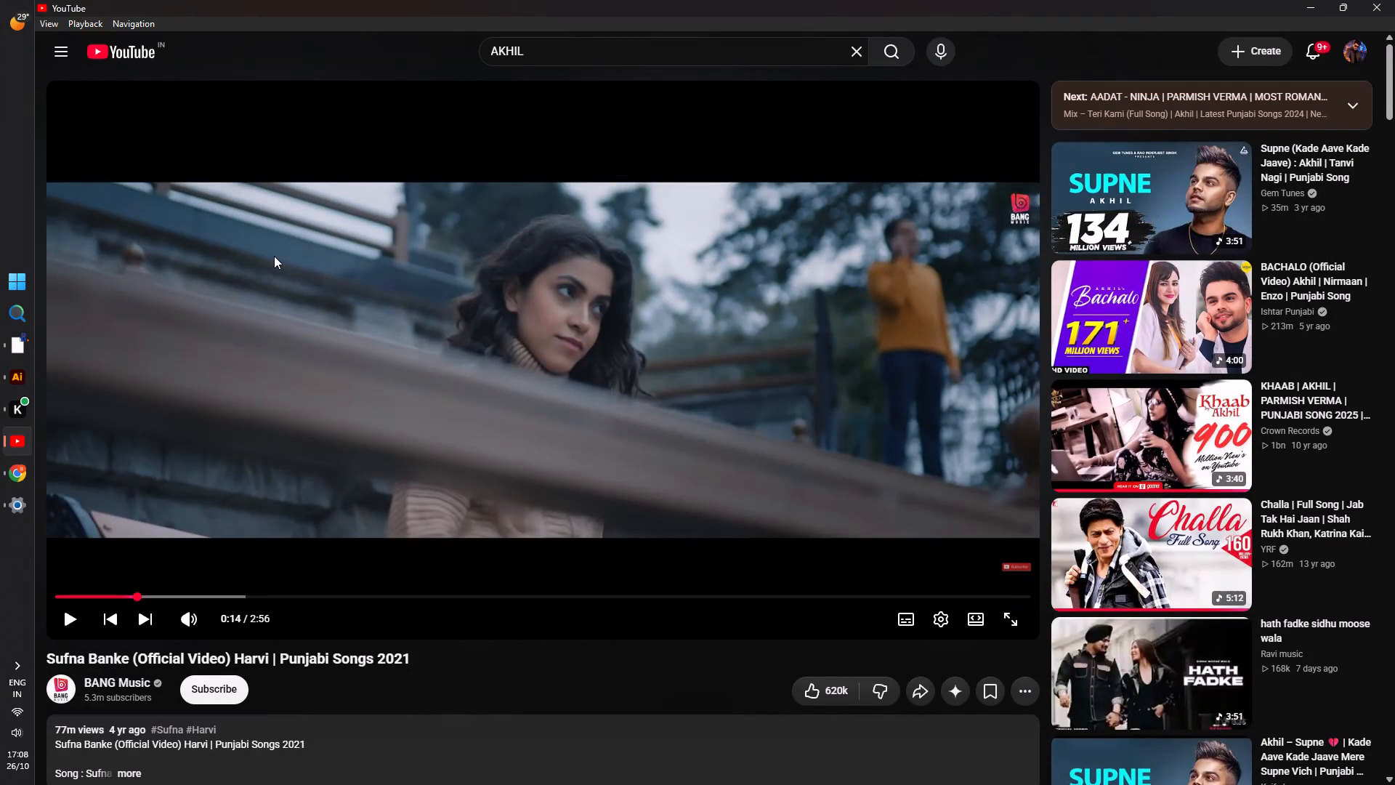
pyautogui.scroll(6, 274, 256)
pyautogui.scroll(-7, 302, 507)
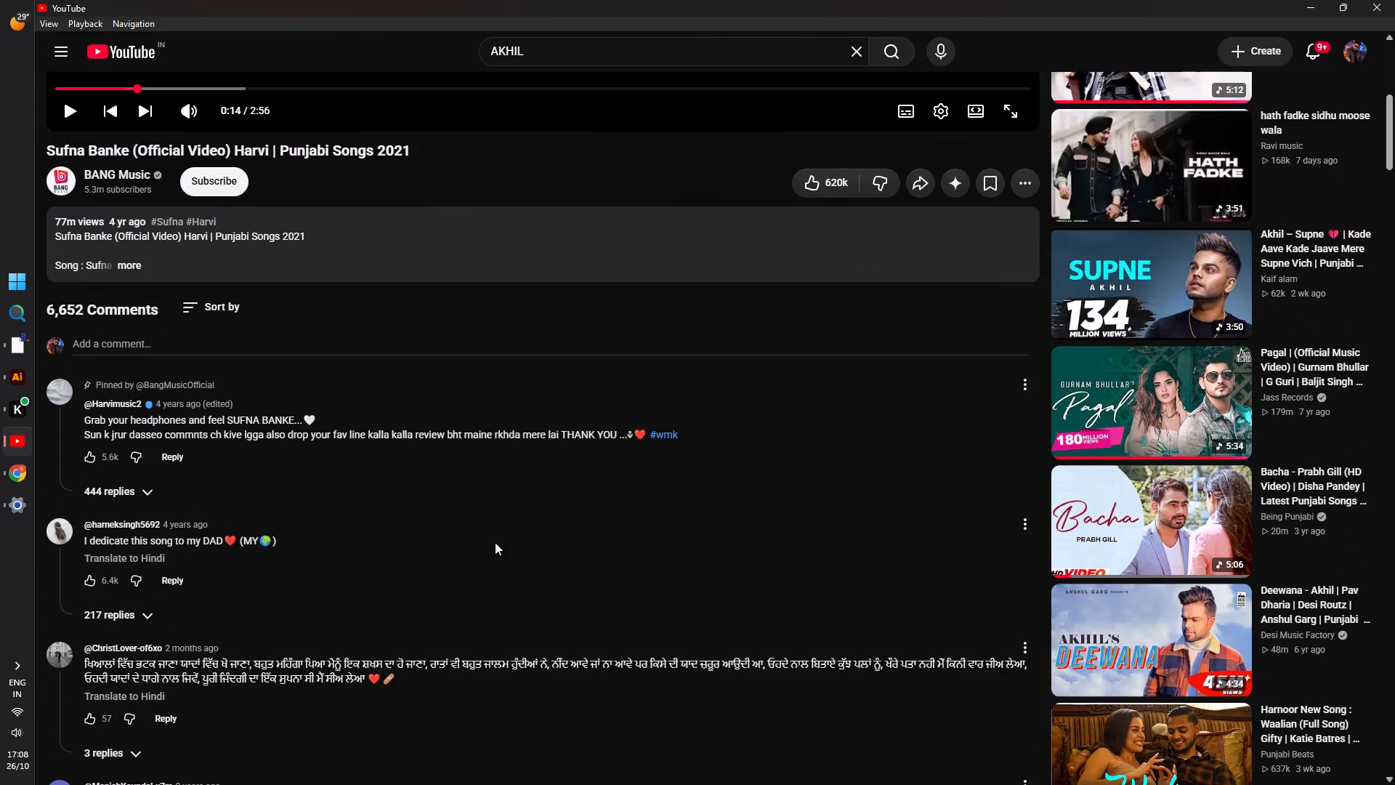
pyautogui.scroll(-5, 1153, 595)
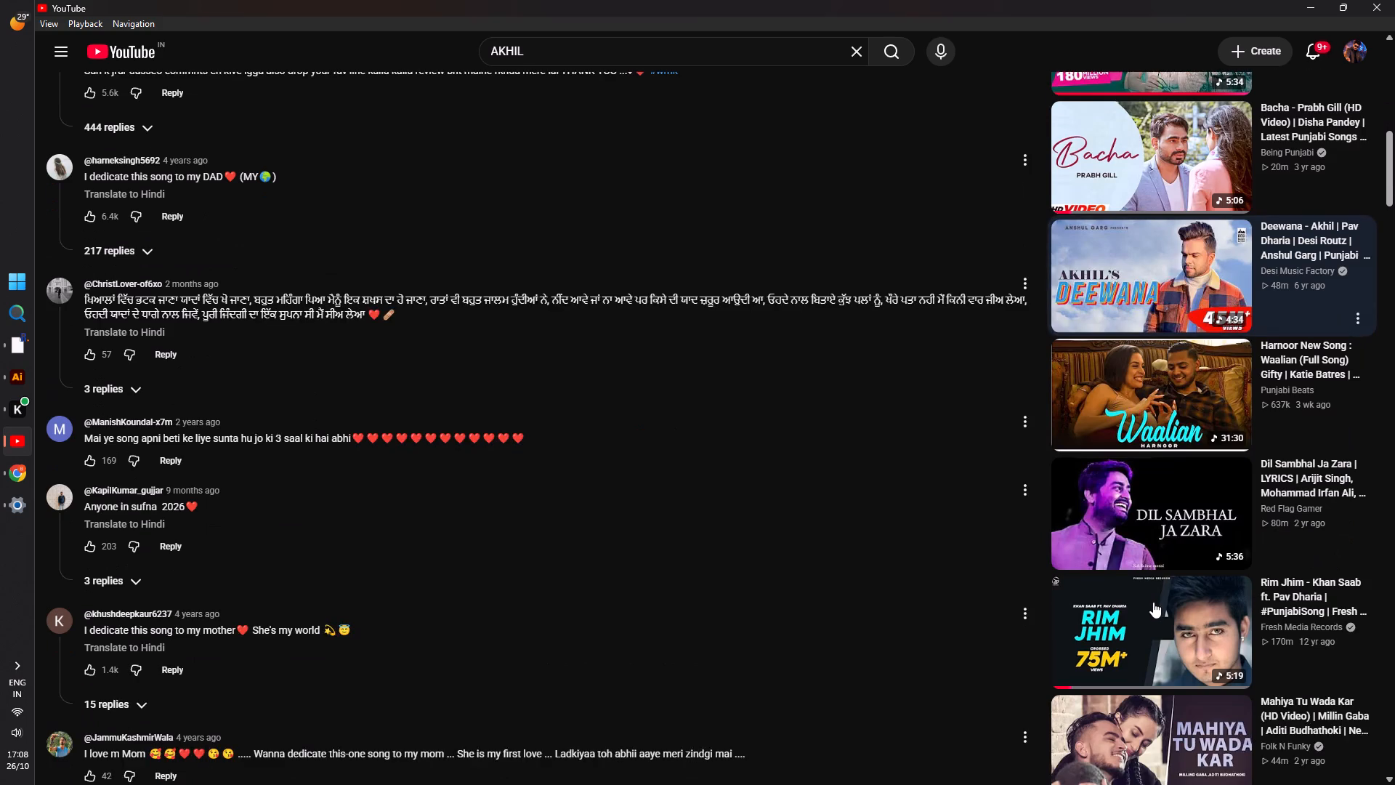
pyautogui.scroll(5, 1153, 602)
pyautogui.click(1125, 308)
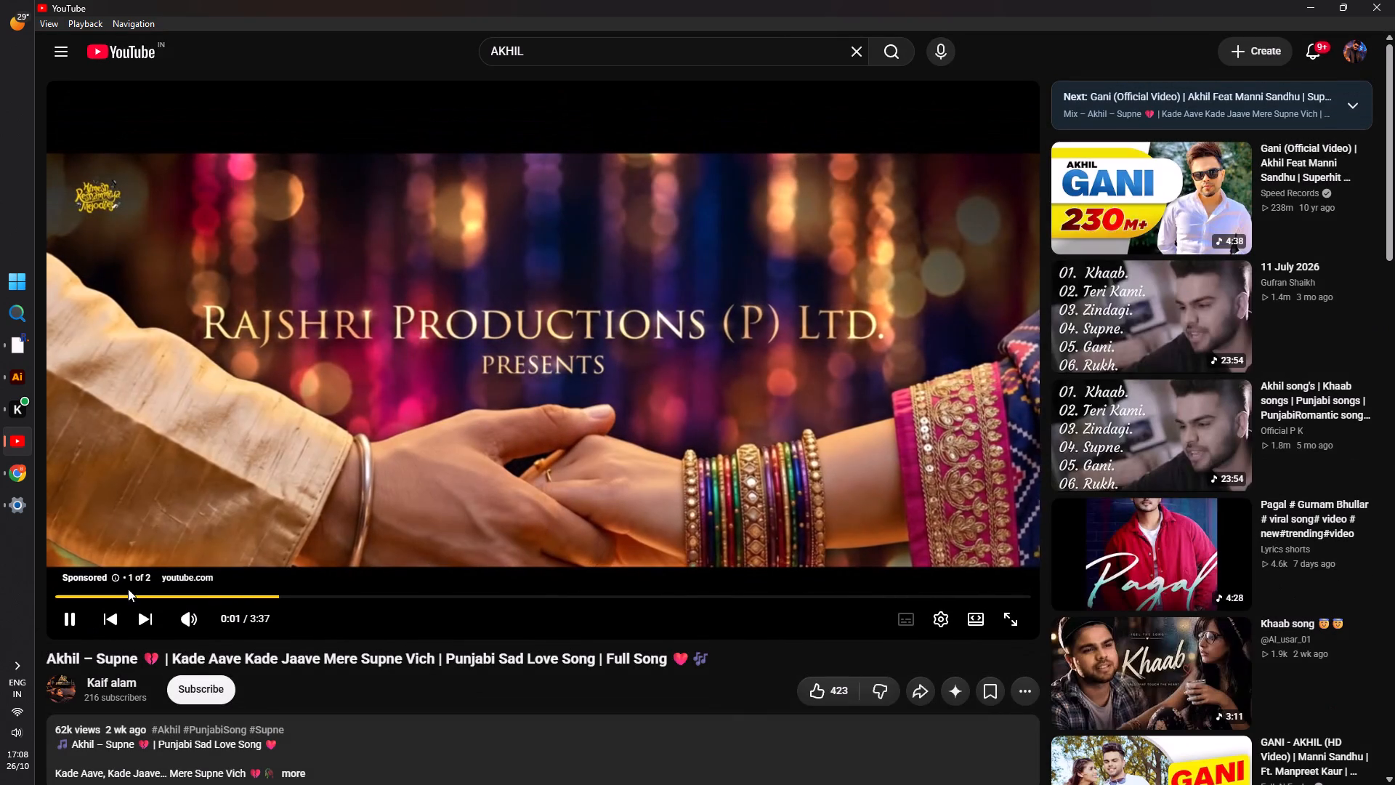
pyautogui.click(20, 443)
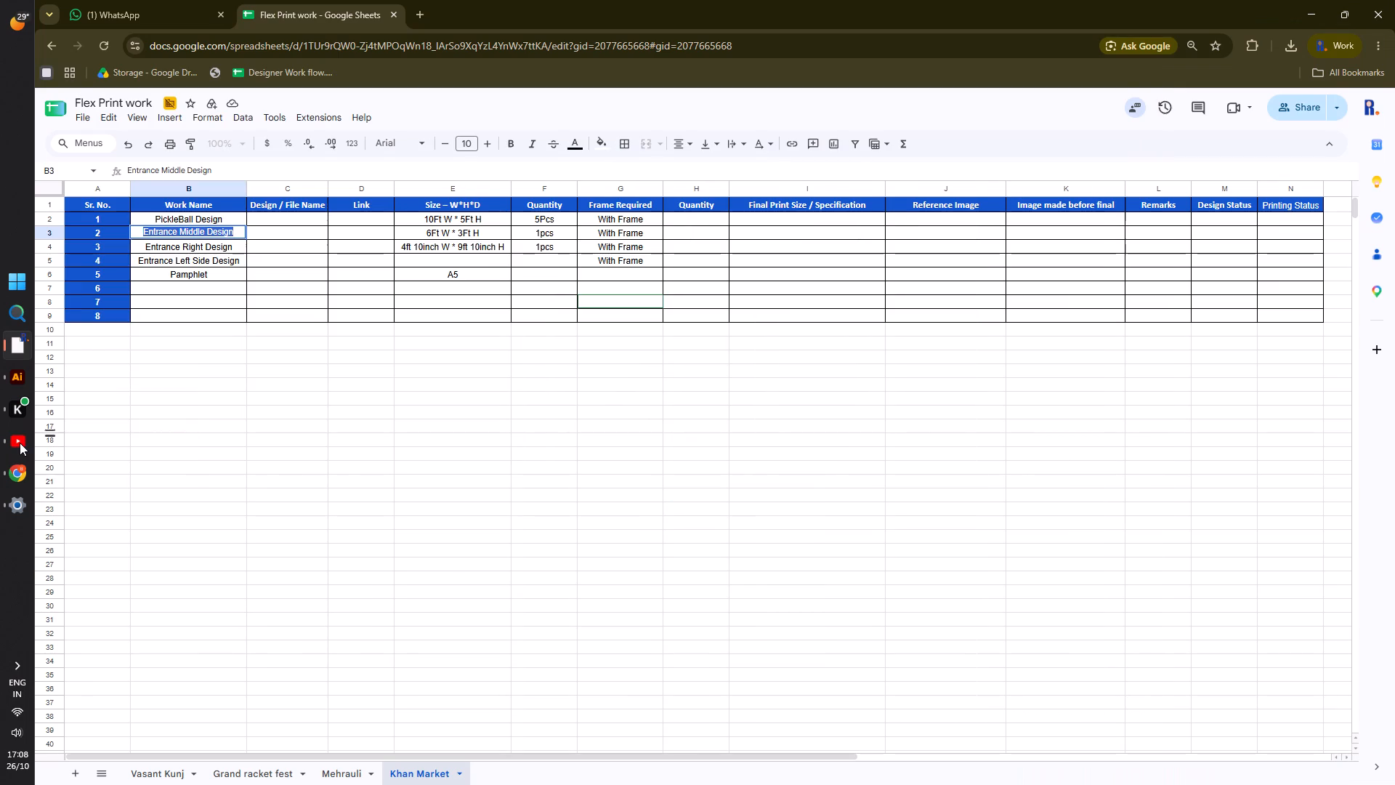
# Switch to Illustrator and shift the AT LUTYENS BASECAMP text slightly right in the two-player banner of Untitled-6.
pyautogui.click(225, 355)
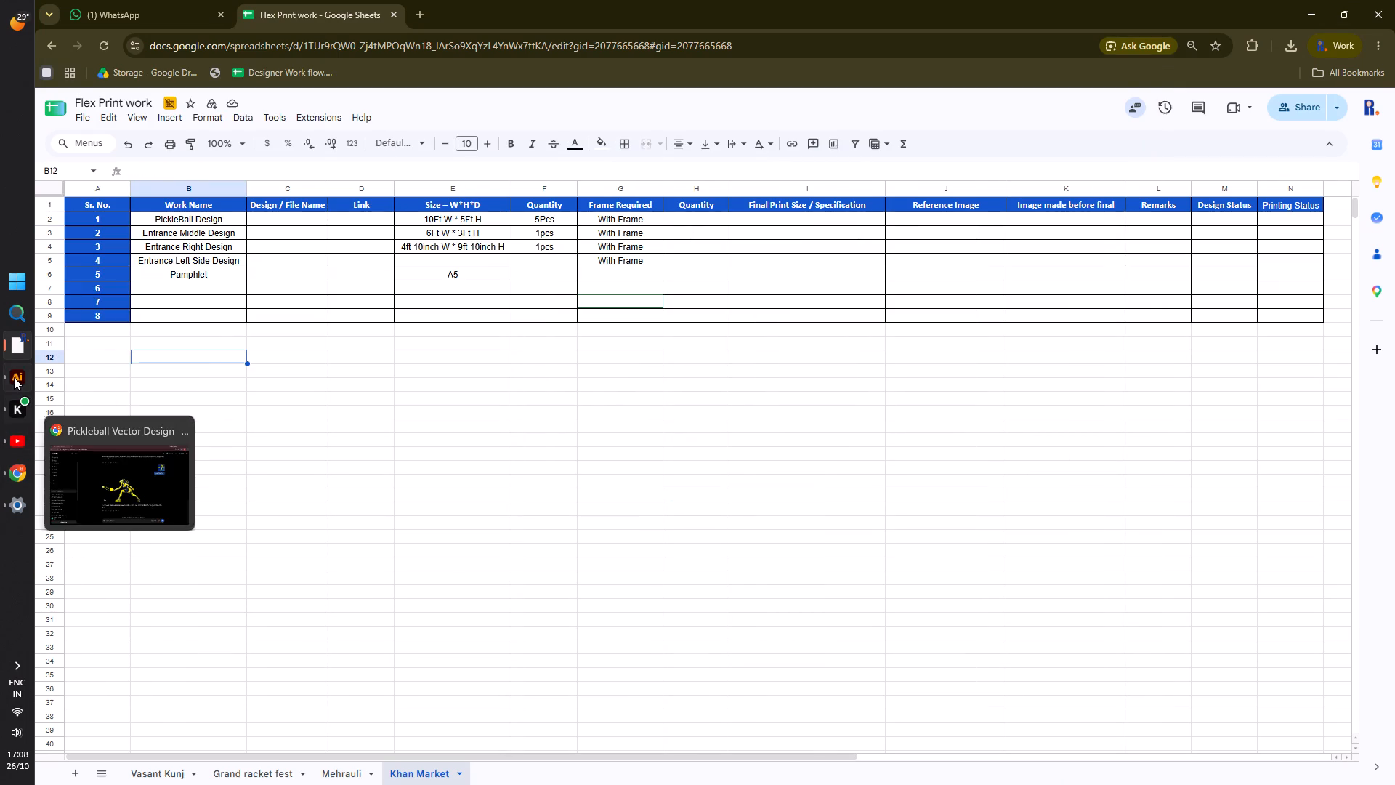
pyautogui.click(14, 377)
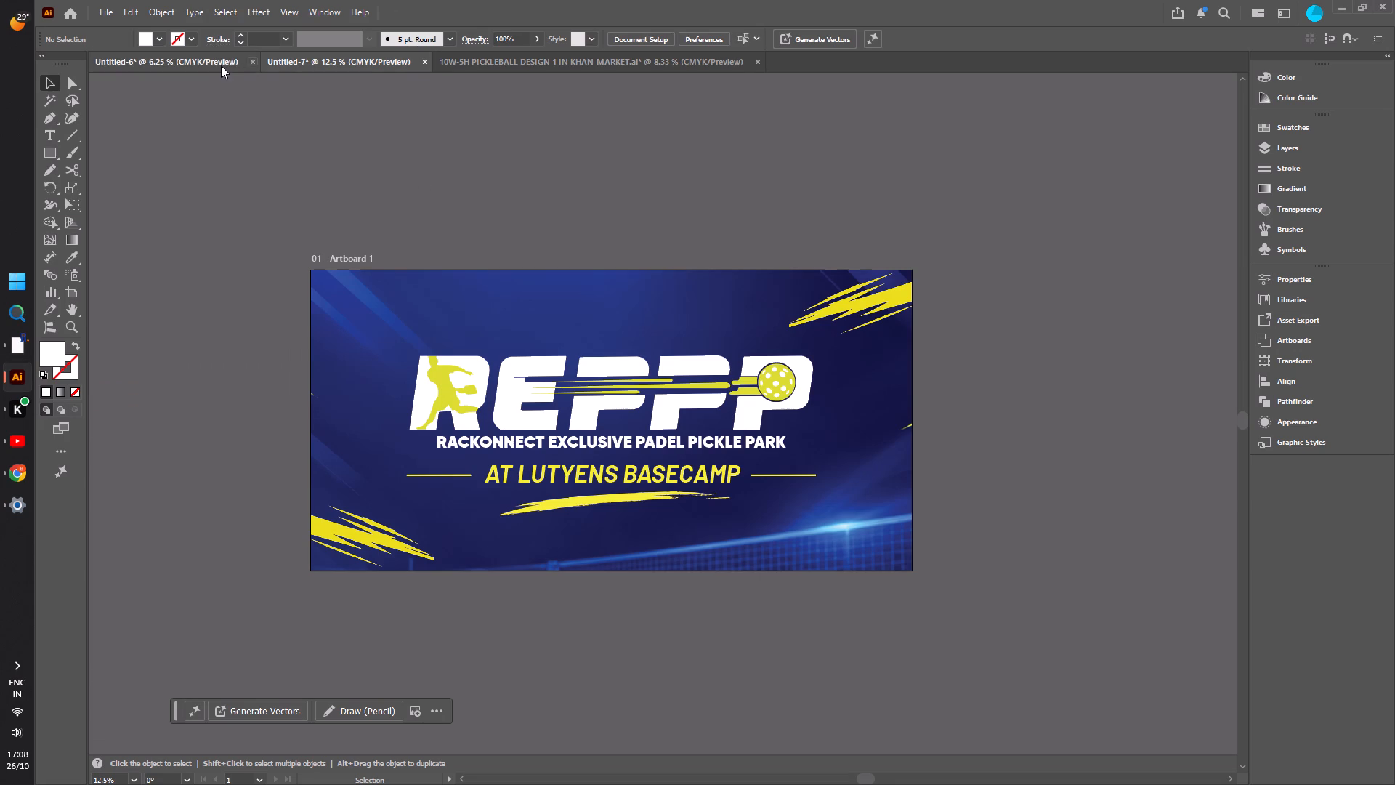
pyautogui.click(219, 65)
pyautogui.click(610, 162)
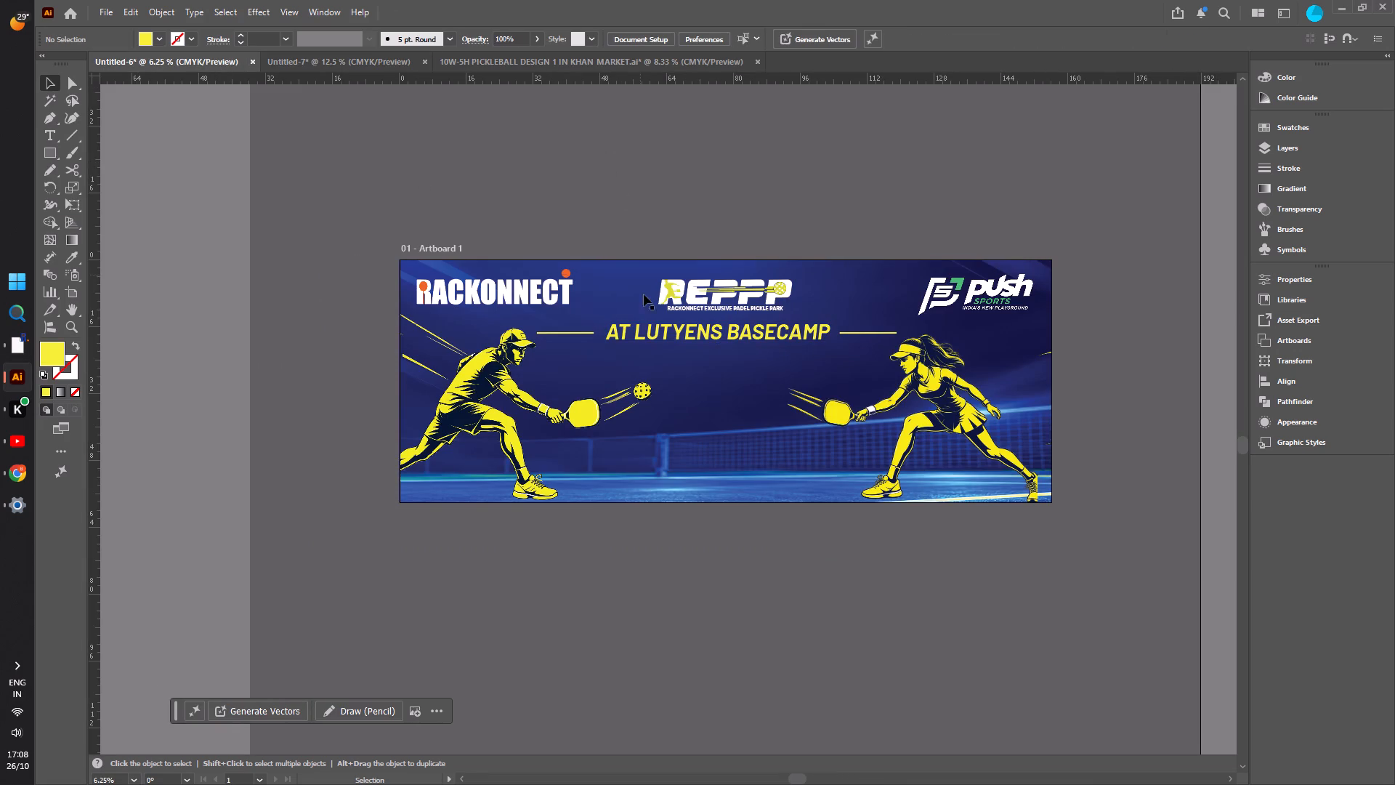
pyautogui.click(661, 326)
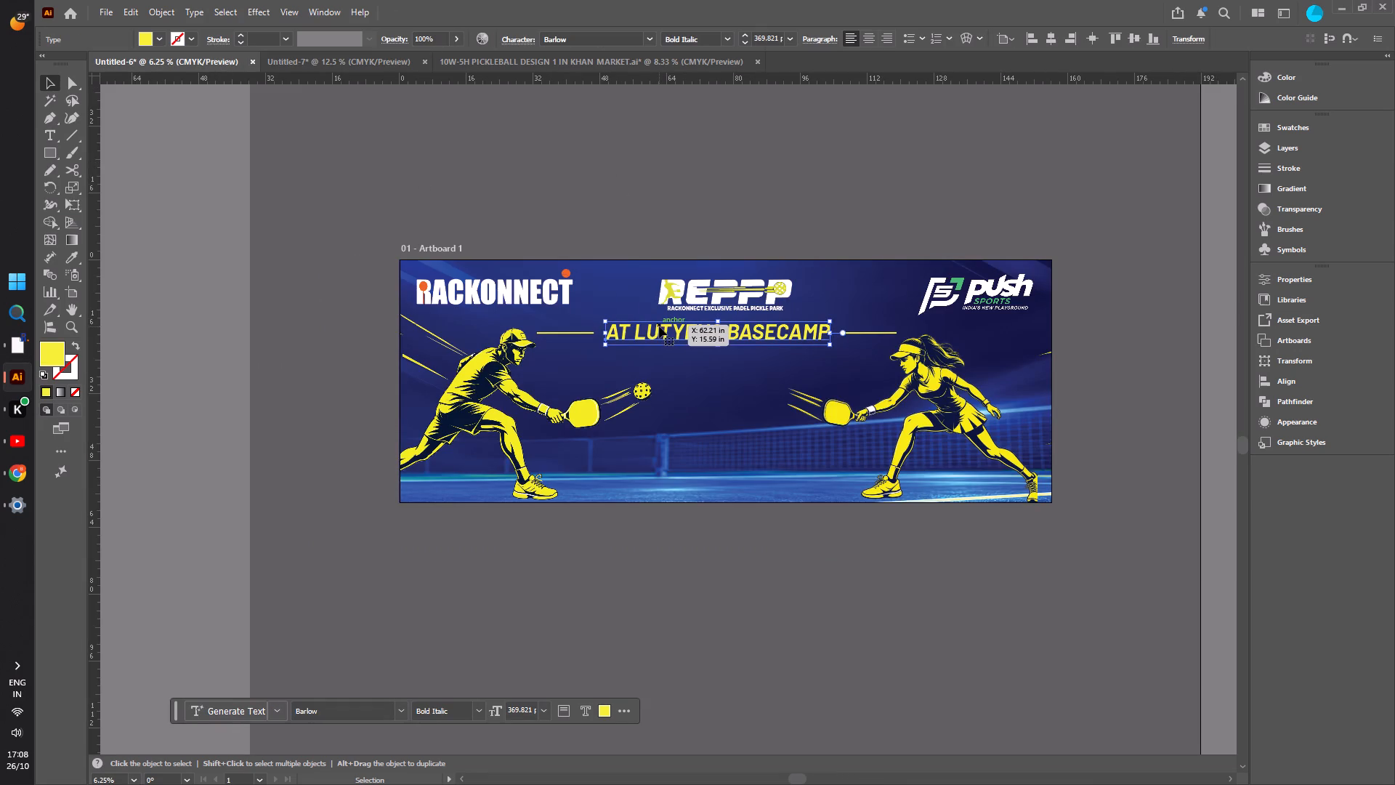
pyautogui.click(661, 326)
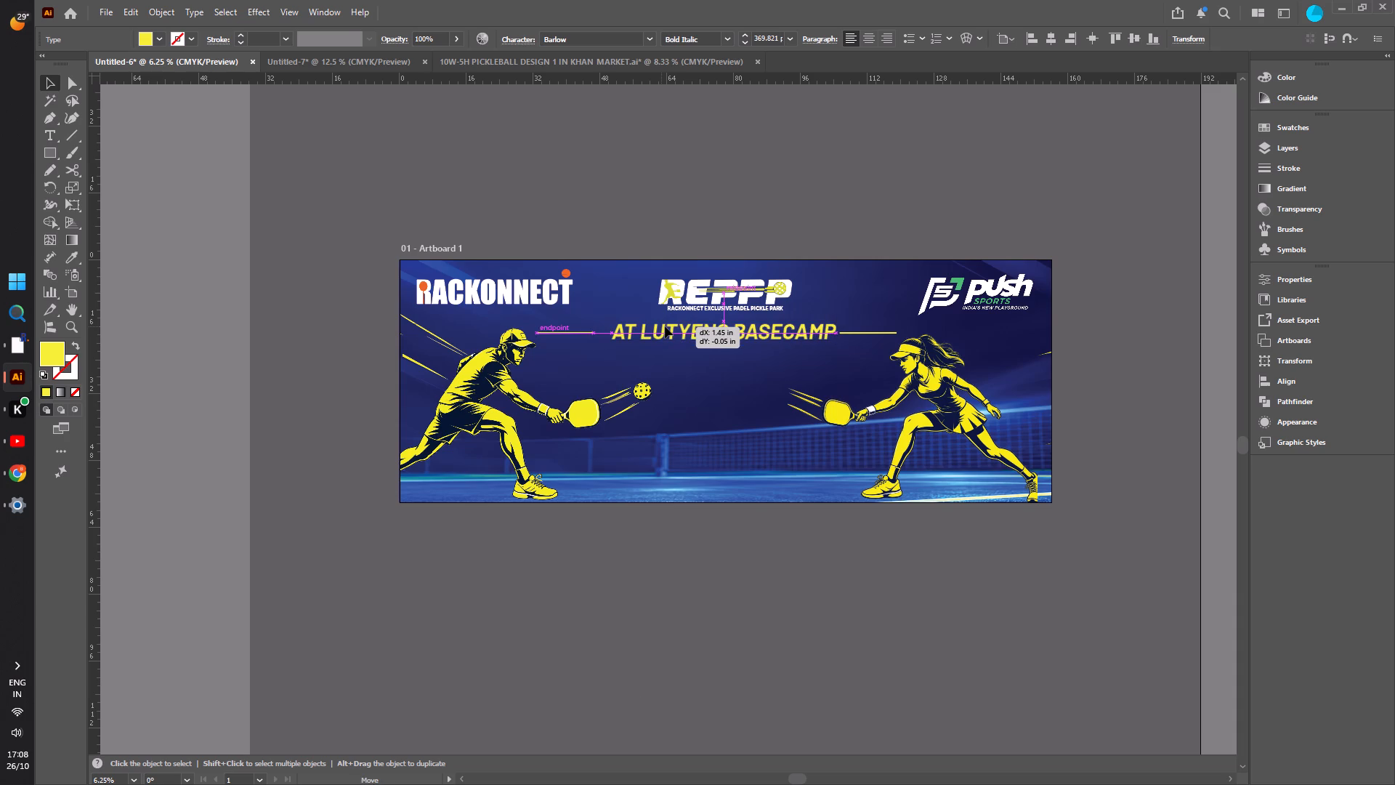
# Move the female player image slightly down off the headline's right-hand line and nudge that line right to X about 112.73 in.
pyautogui.click(886, 331)
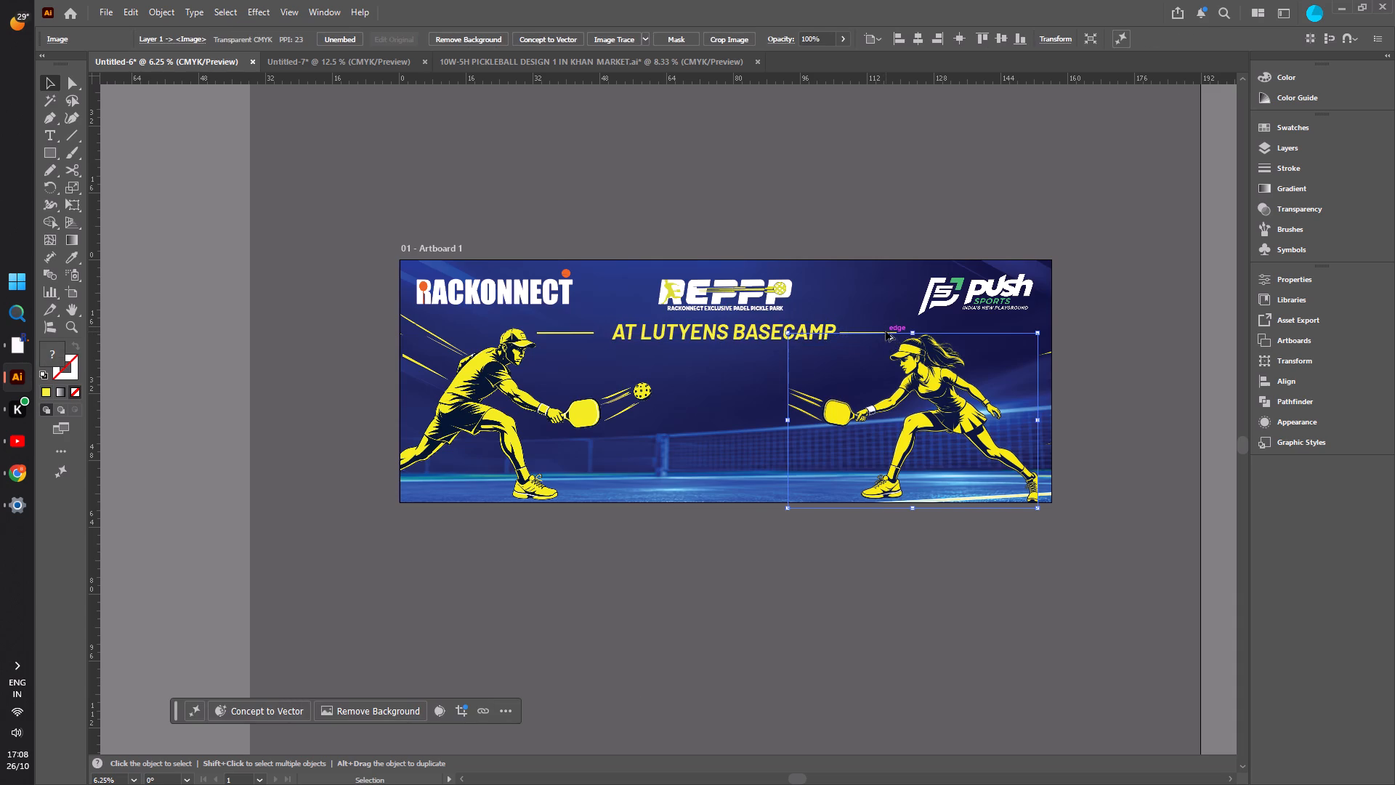
pyautogui.keyDown('alt'); pyautogui.scroll(4, 886, 331); pyautogui.keyUp('alt')
pyautogui.click(862, 335)
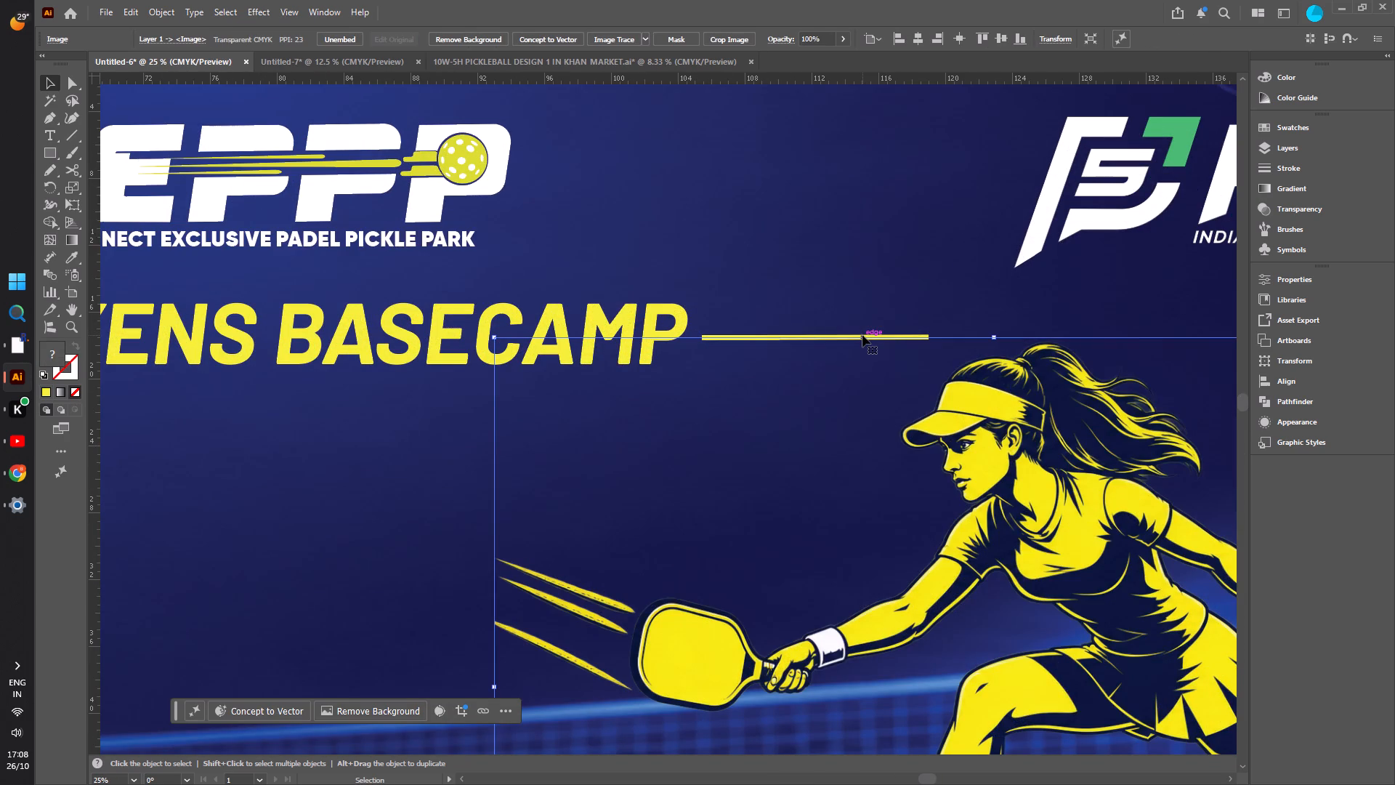
pyautogui.moveTo(852, 398); pyautogui.dragTo(857, 416)
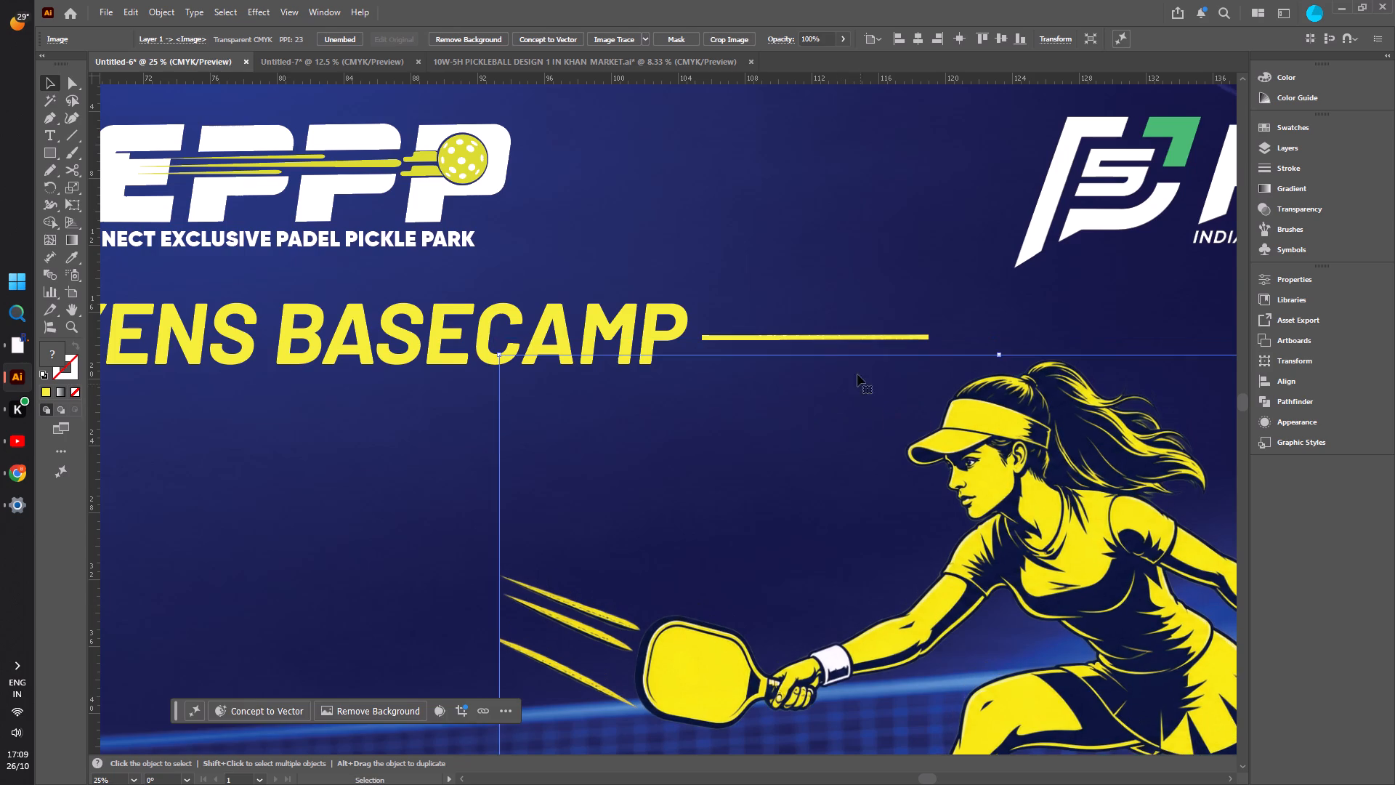
pyautogui.click(825, 338)
pyautogui.keyDown('alt'); pyautogui.scroll(-2, 825, 338); pyautogui.keyUp('alt')
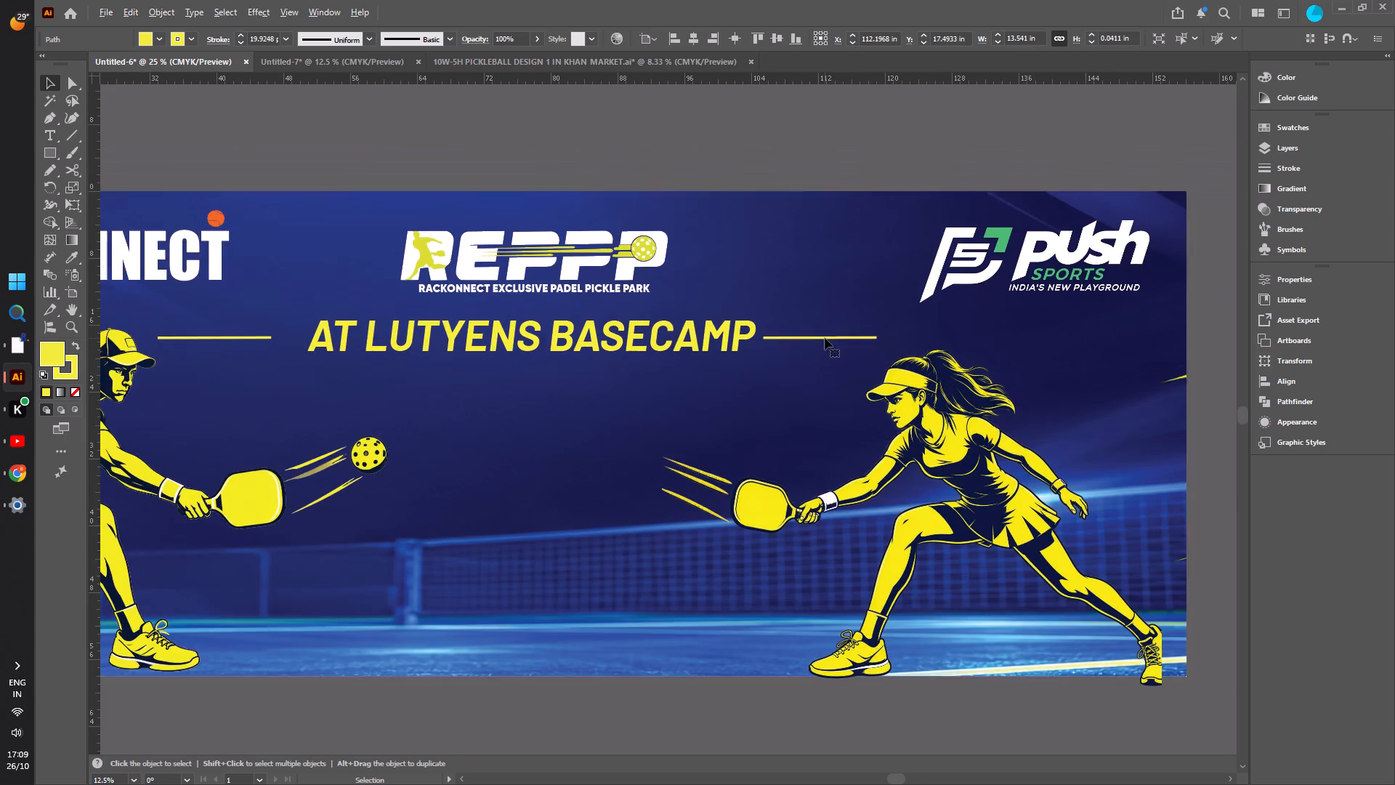
pyautogui.press('Right')
pyautogui.press('Right')
pyautogui.press('Right')
pyautogui.press('Right')
pyautogui.press('Right')
pyautogui.press('Right')
pyautogui.press('Right')
pyautogui.press('Right')
pyautogui.press('Right')
pyautogui.press('Right')
pyautogui.press('Right')
pyautogui.press('Right')
pyautogui.press('Right')
pyautogui.press('Right')
pyautogui.press('Right')
pyautogui.press('Right')
pyautogui.press('Right')
pyautogui.press('Right')
pyautogui.press('Right')
pyautogui.press('Right')
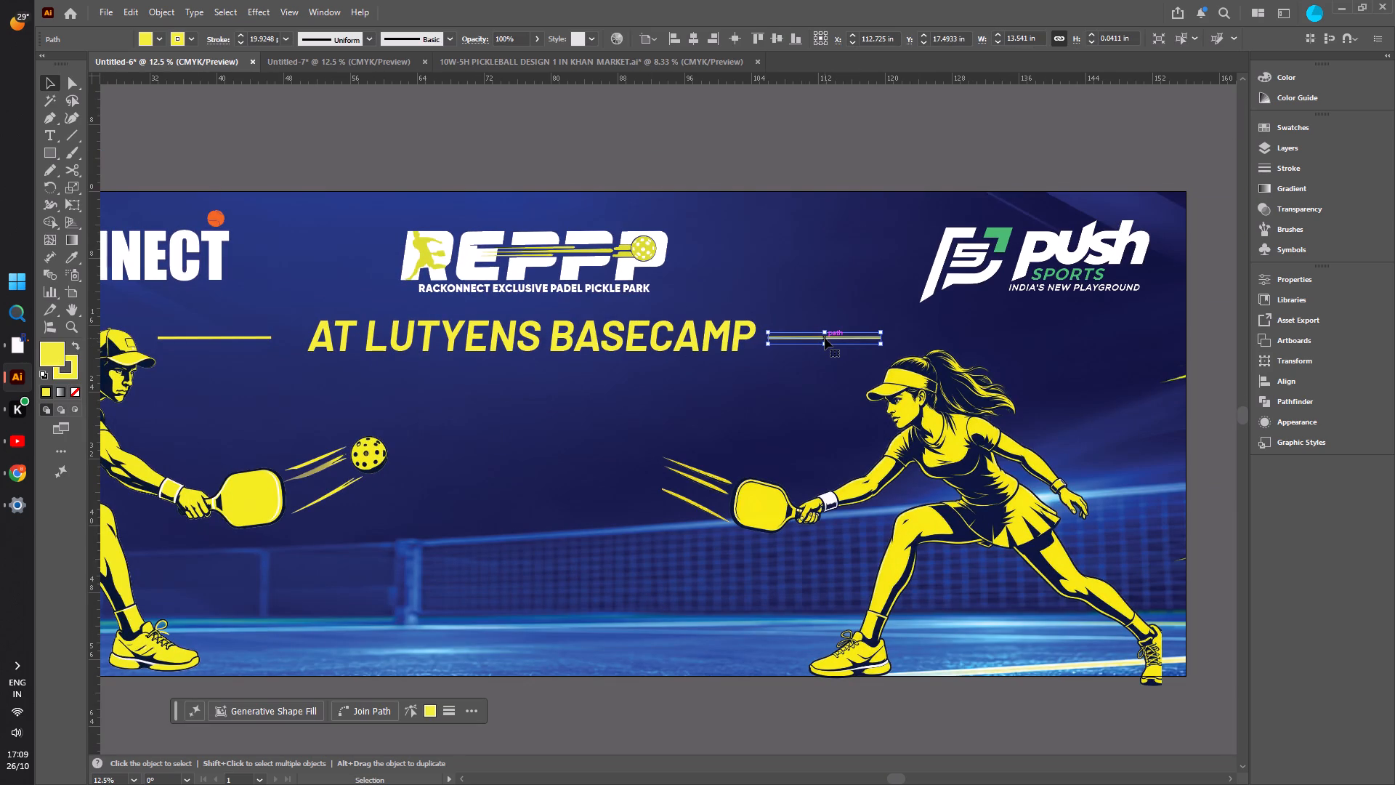
# Move the male player image down off the headline's left-hand line and nudge that line right to X about 41.66 in.
pyautogui.moveTo(230, 347); pyautogui.dragTo(236, 439)
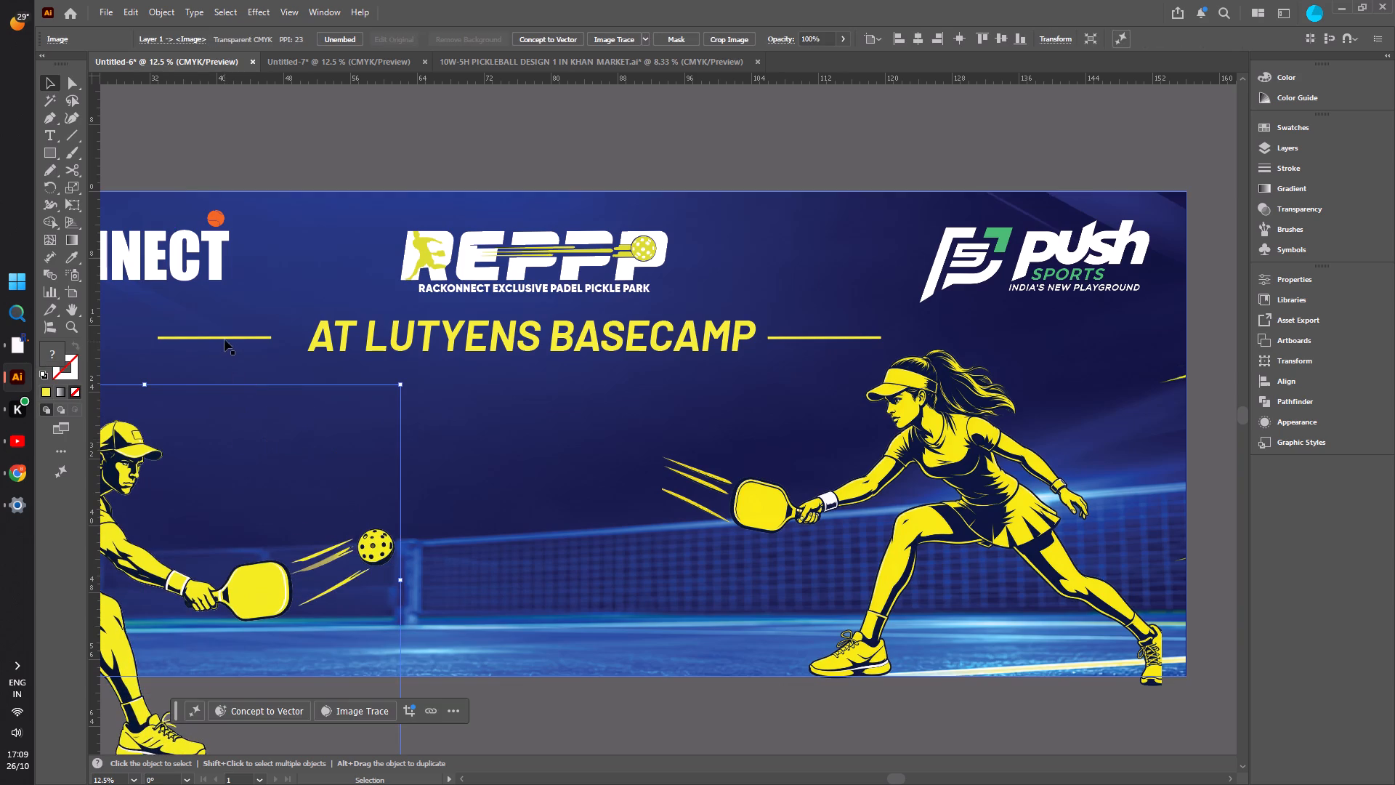
pyautogui.click(225, 338)
pyautogui.press('Right')
pyautogui.press('Right')
pyautogui.press('Right')
pyautogui.press('Right')
pyautogui.press('Right')
pyautogui.press('Right')
pyautogui.press('Right')
pyautogui.press('Right')
pyautogui.press('Right')
pyautogui.press('Right')
pyautogui.press('Right')
pyautogui.press('Right')
pyautogui.press('Right')
pyautogui.press('Right')
pyautogui.press('Right')
pyautogui.press('Right')
pyautogui.press('Right')
pyautogui.press('Right')
pyautogui.press('Right')
pyautogui.press('Right')
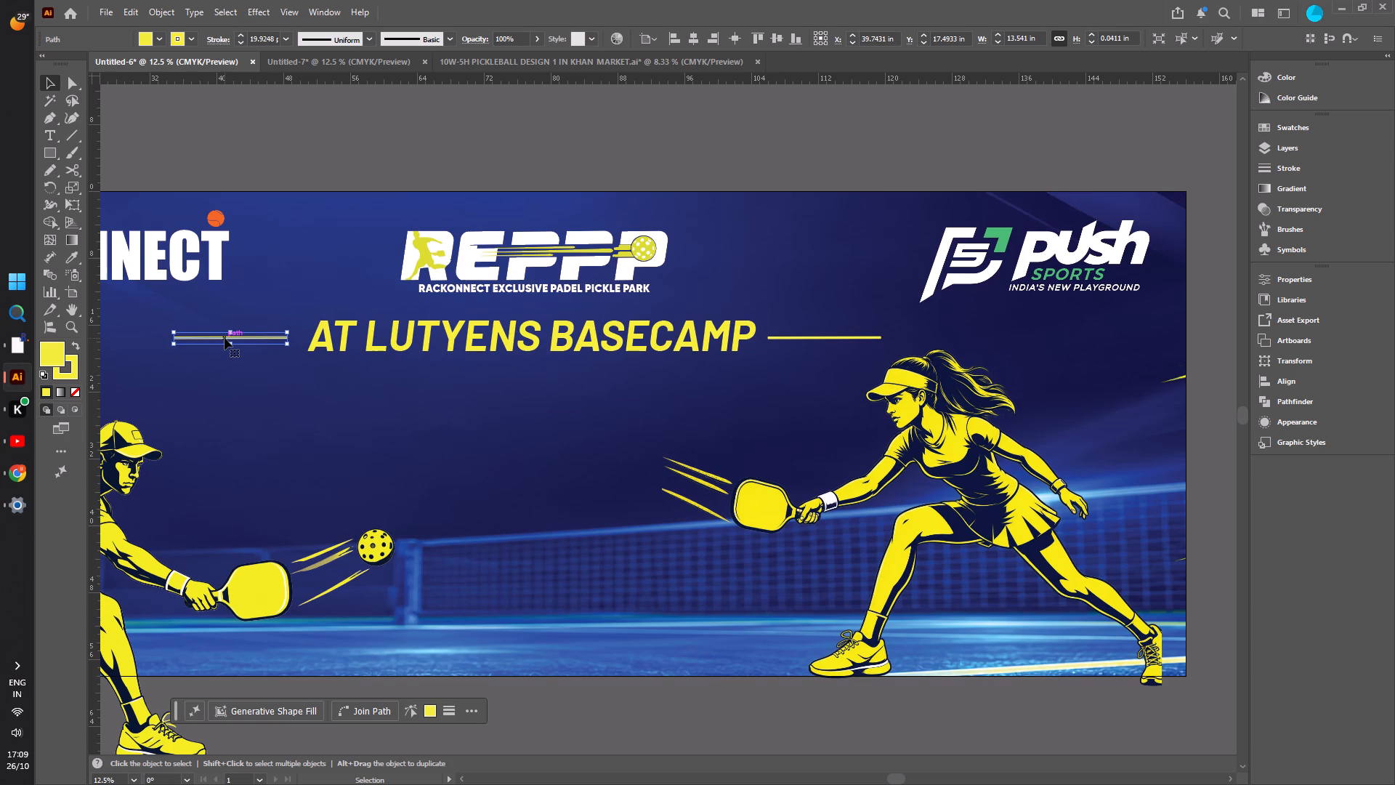
pyautogui.keyDown('alt'); pyautogui.scroll(-4, 273, 430); pyautogui.keyUp('alt')
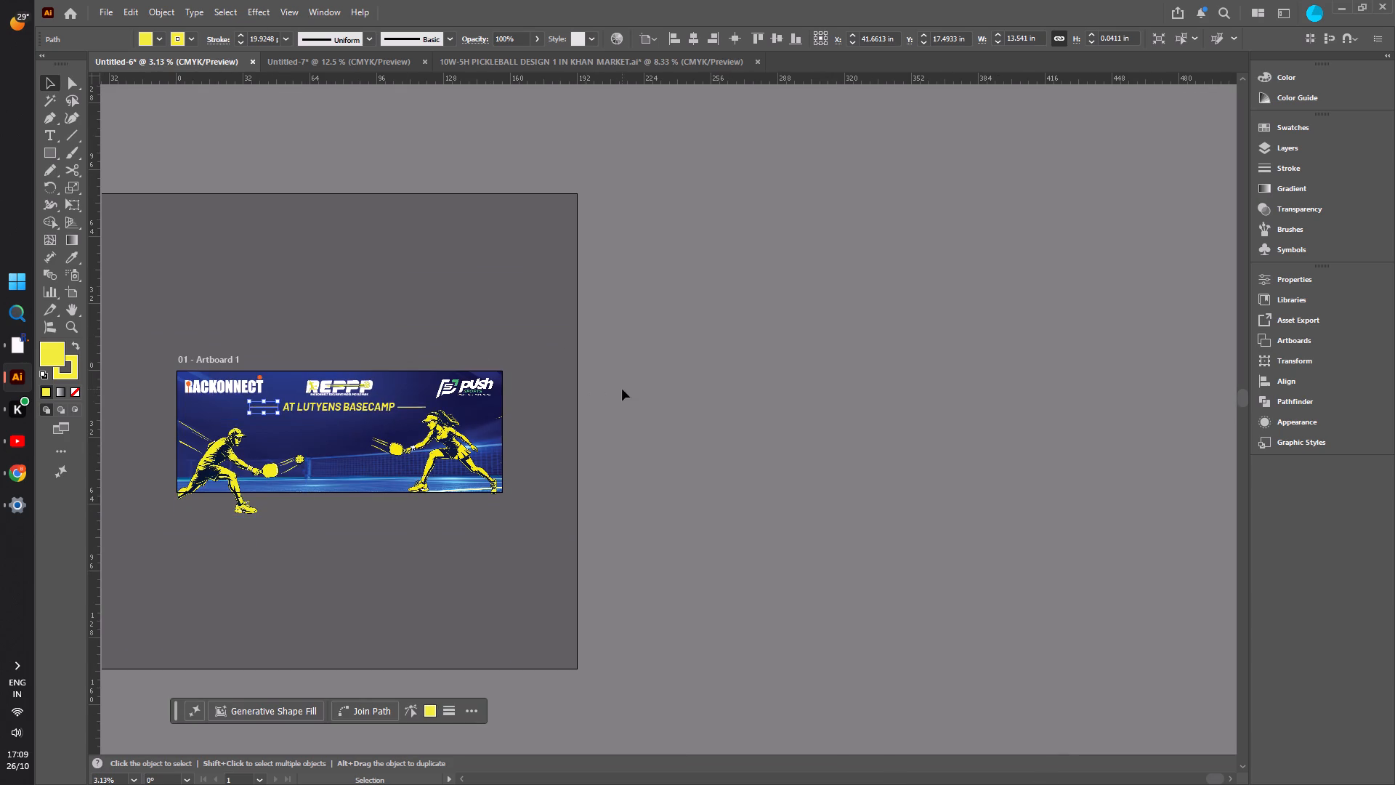
pyautogui.click(622, 389)
# Move the male player image up about 10.4 in so his front foot stands just inside the artboard's bottom edge.
pyautogui.keyDown('alt'); pyautogui.scroll(2, 329, 520); pyautogui.keyUp('alt')
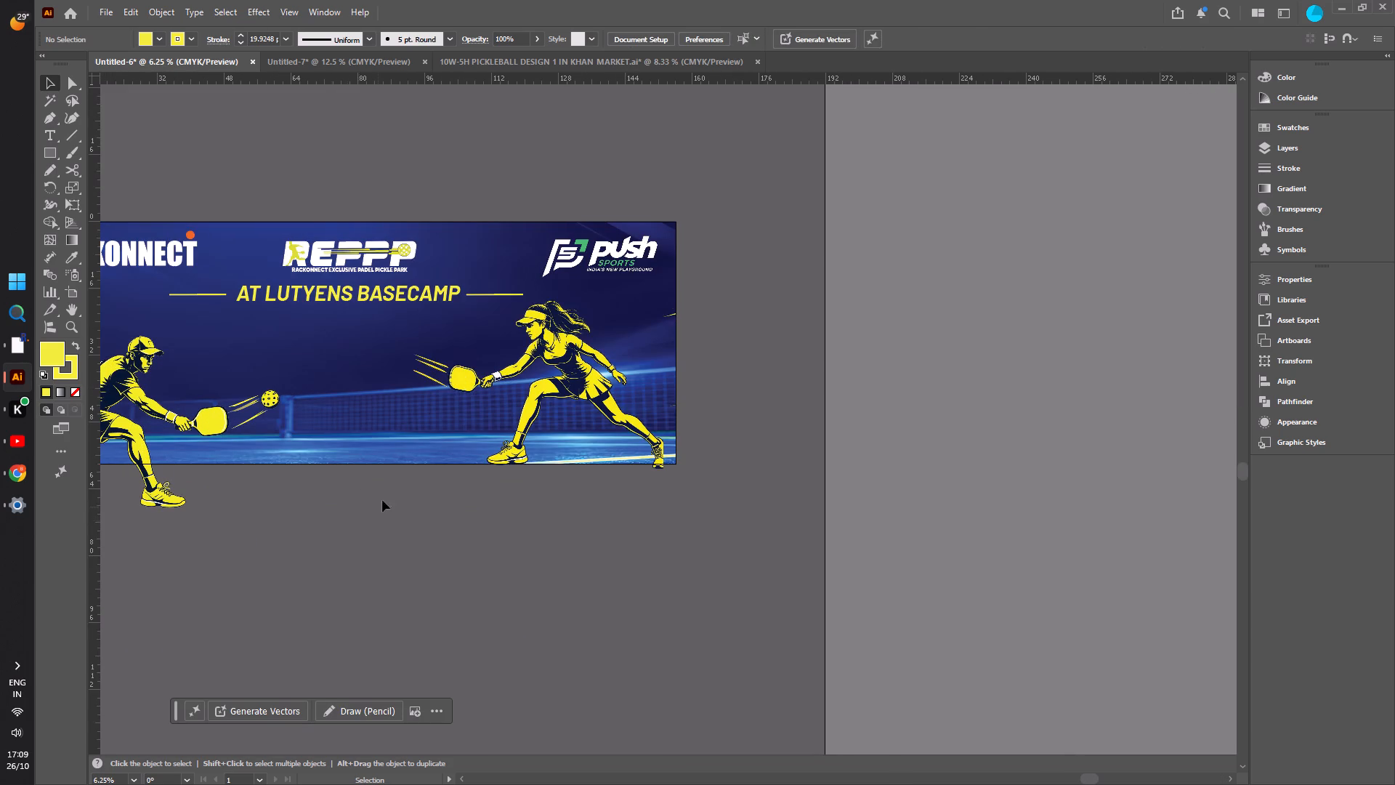
pyautogui.keyDown('alt'); pyautogui.scroll(-1, 412, 493); pyautogui.keyUp('alt')
pyautogui.keyDown('alt'); pyautogui.scroll(1, 164, 522); pyautogui.keyUp('alt')
pyautogui.moveTo(225, 366); pyautogui.dragTo(225, 365)
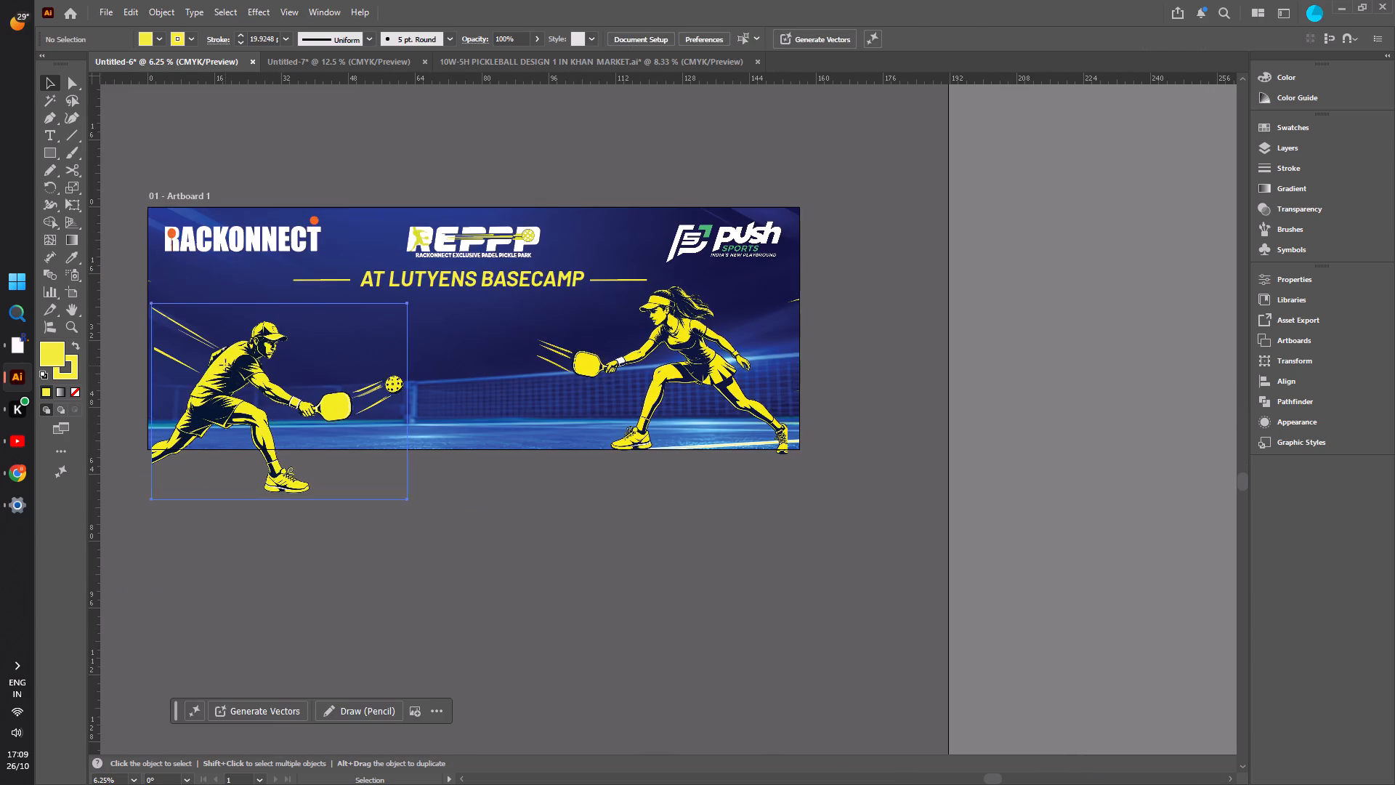
pyautogui.moveTo(225, 365); pyautogui.dragTo(220, 322)
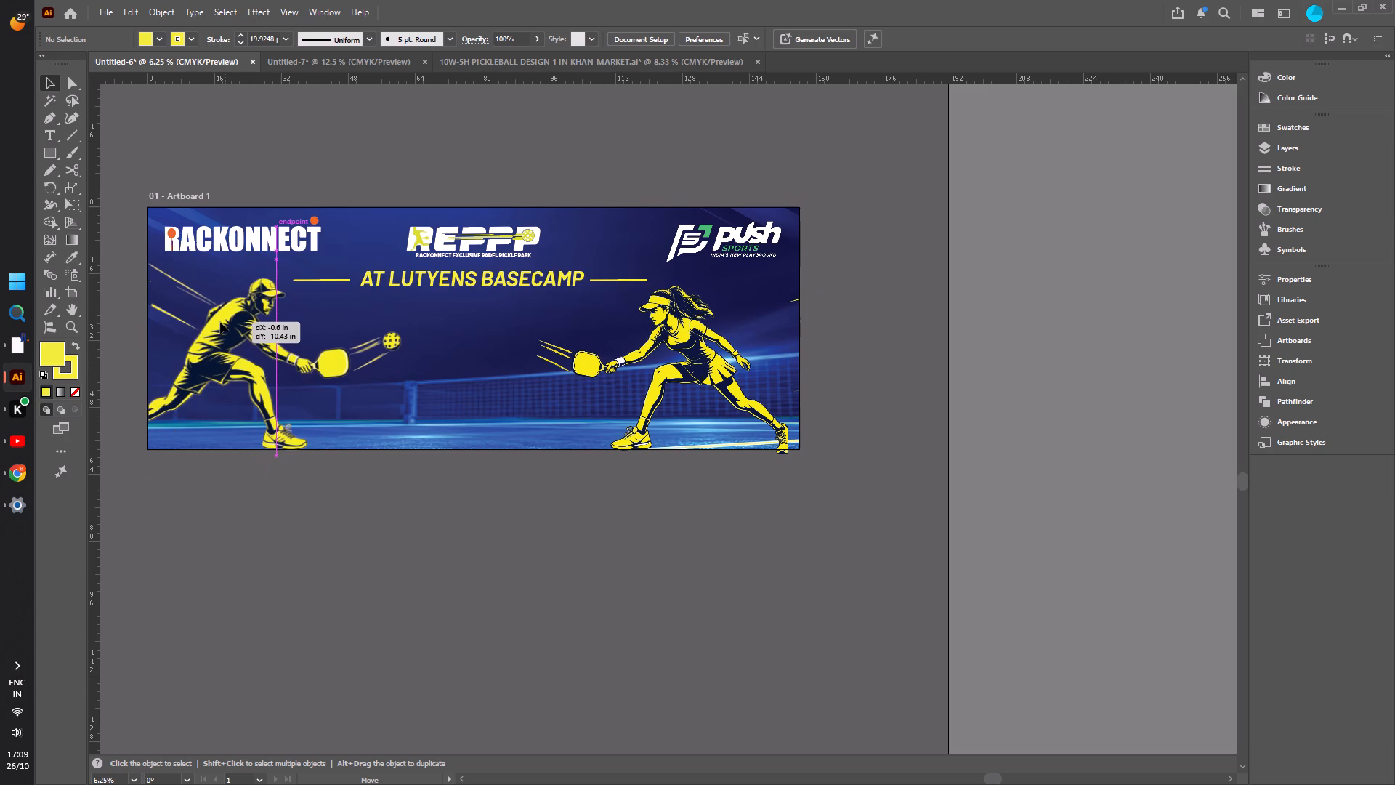
pyautogui.moveTo(220, 322); pyautogui.dragTo(220, 321)
# Switch to YouTube, skip the ad before the Akhil – Supne song, and return to Illustrator.
pyautogui.click(9, 442)
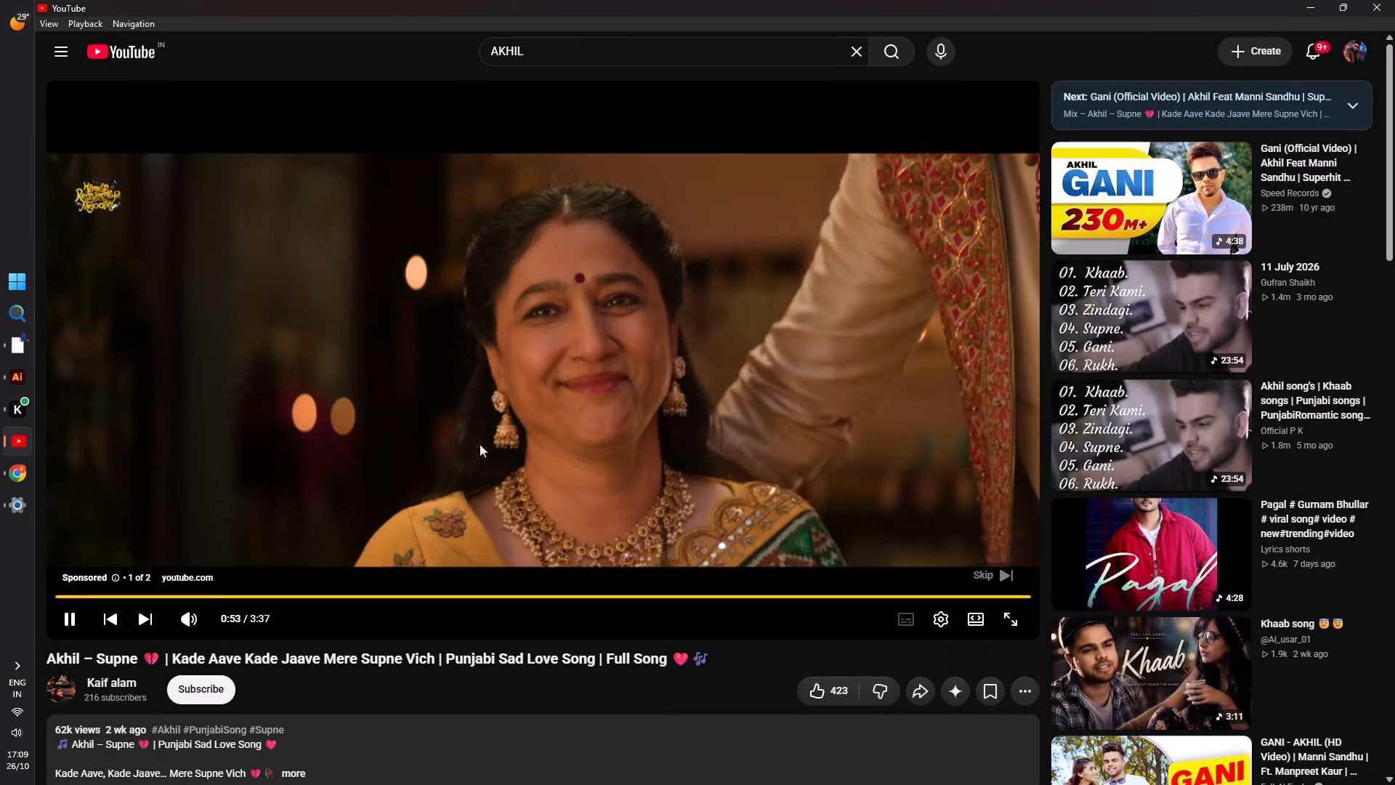
pyautogui.click(989, 573)
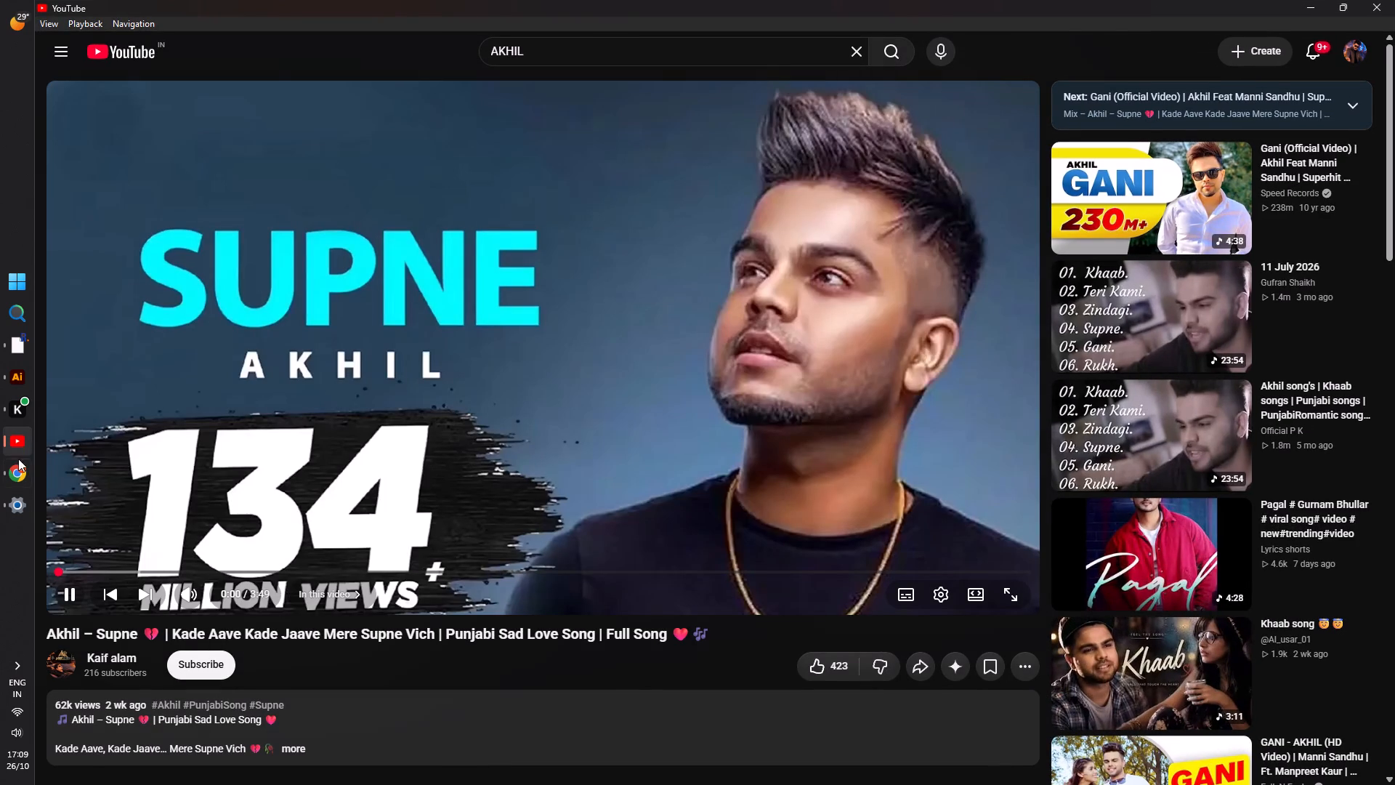
pyautogui.click(17, 440)
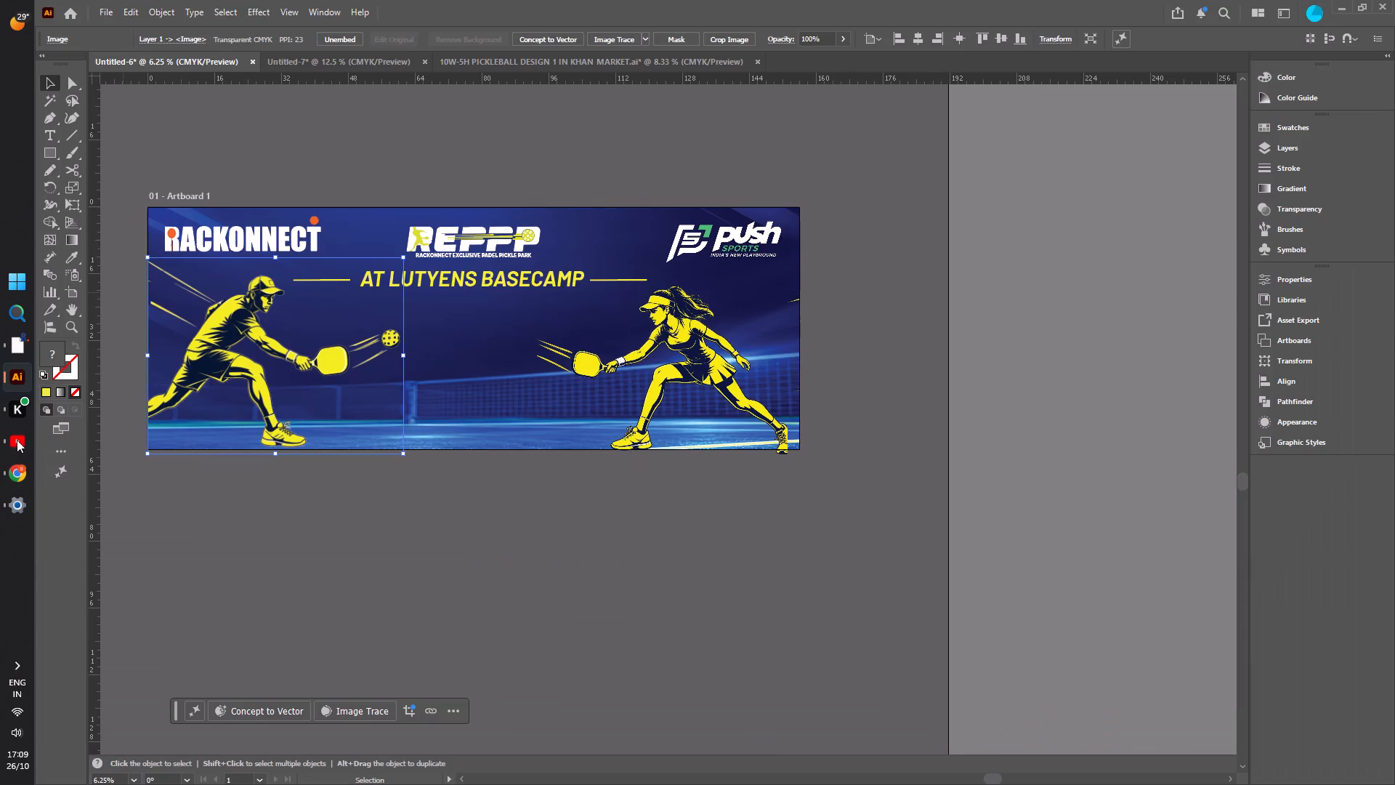
# Move the female player image slightly up and right so her back foot meets the artboard's bottom-right corner.
pyautogui.click(189, 490)
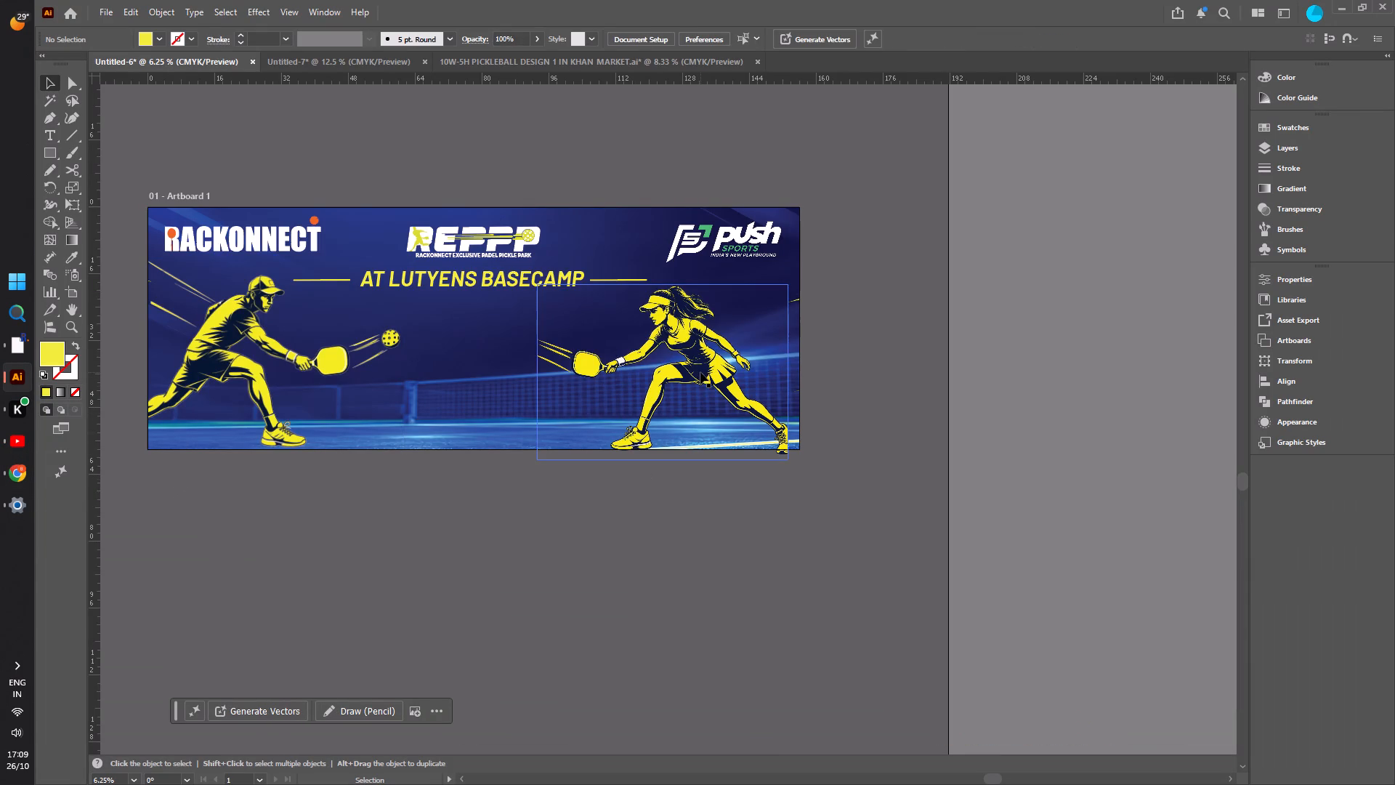
pyautogui.moveTo(700, 372); pyautogui.dragTo(708, 362)
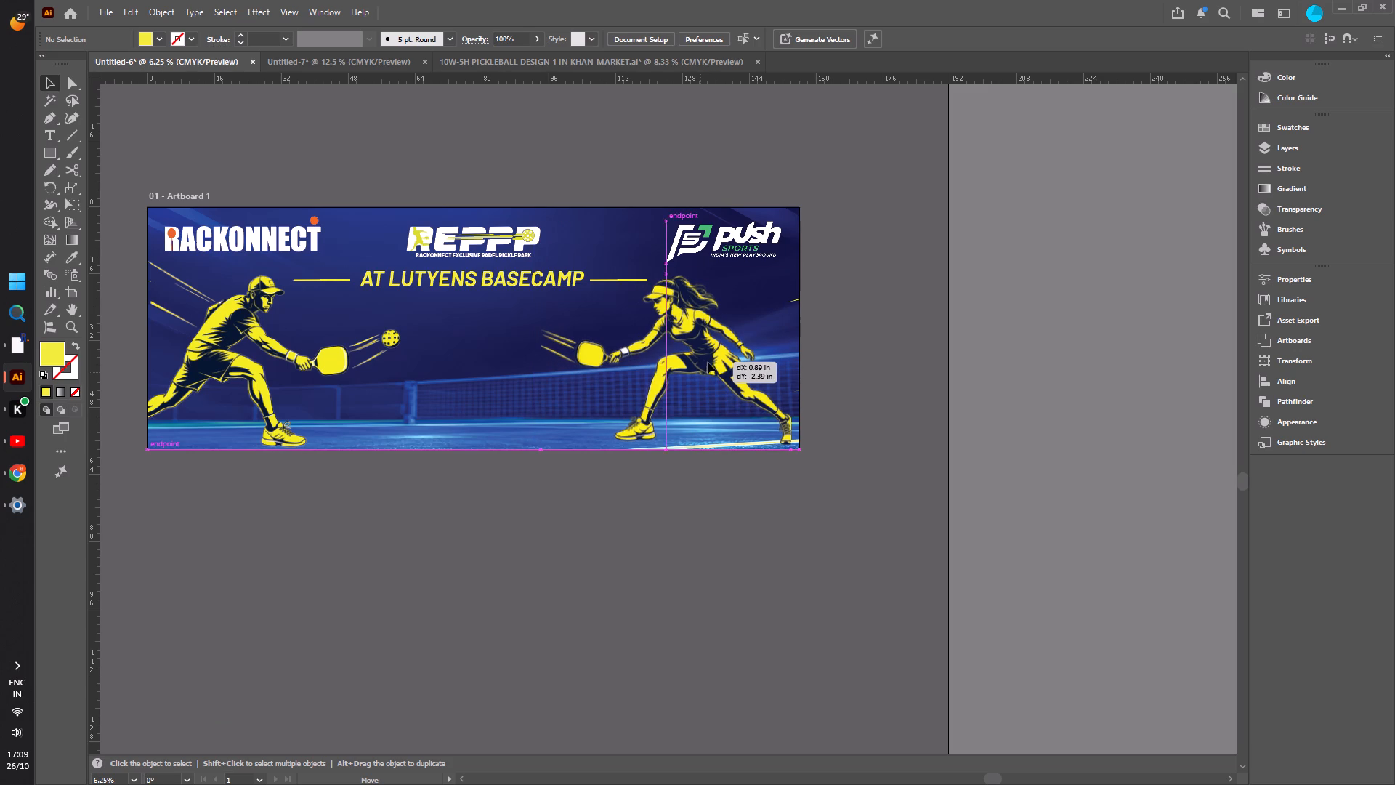
pyautogui.moveTo(708, 362); pyautogui.dragTo(712, 362)
pyautogui.click(875, 351)
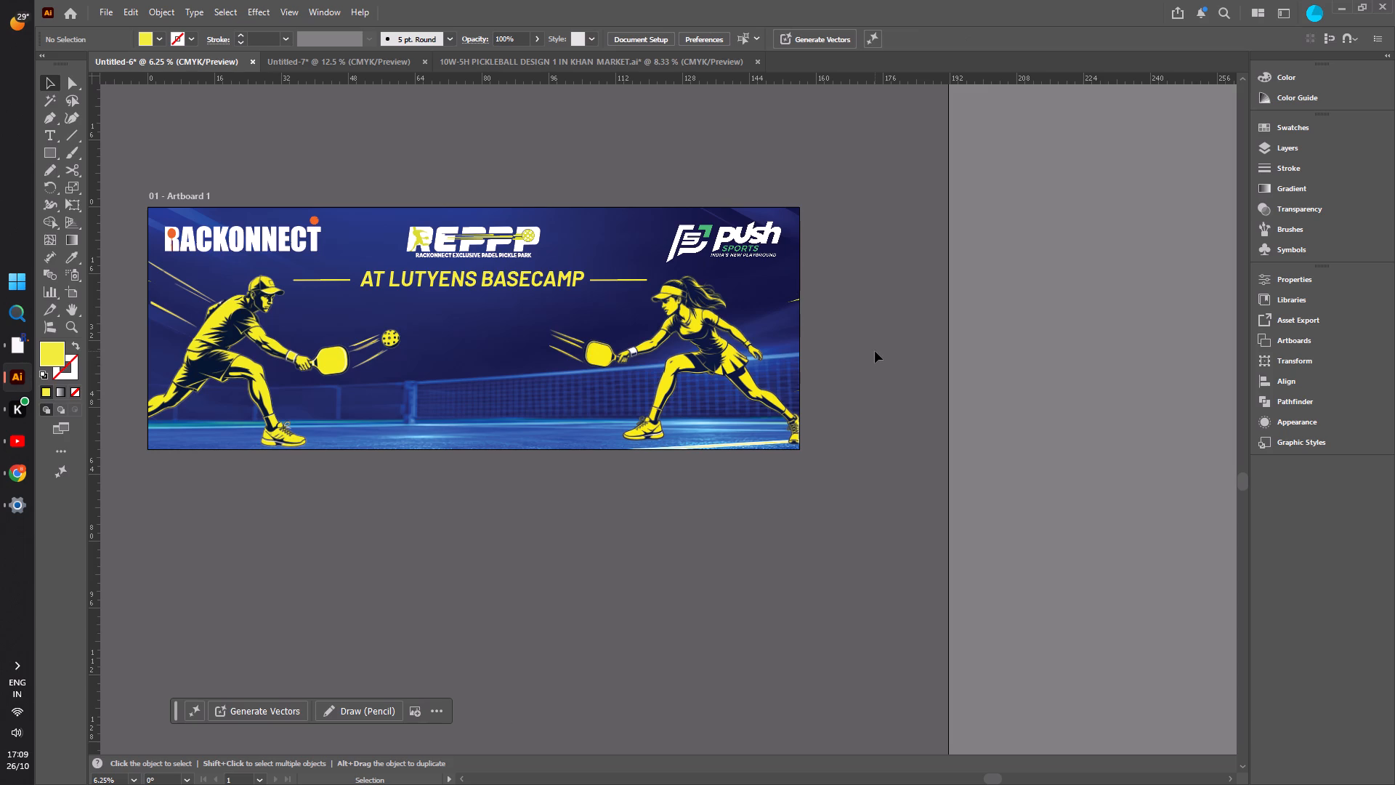
# Open the CARPET image from the Desktop folder and copy the blue court image.
pyautogui.click(106, 15)
pyautogui.click(156, 64)
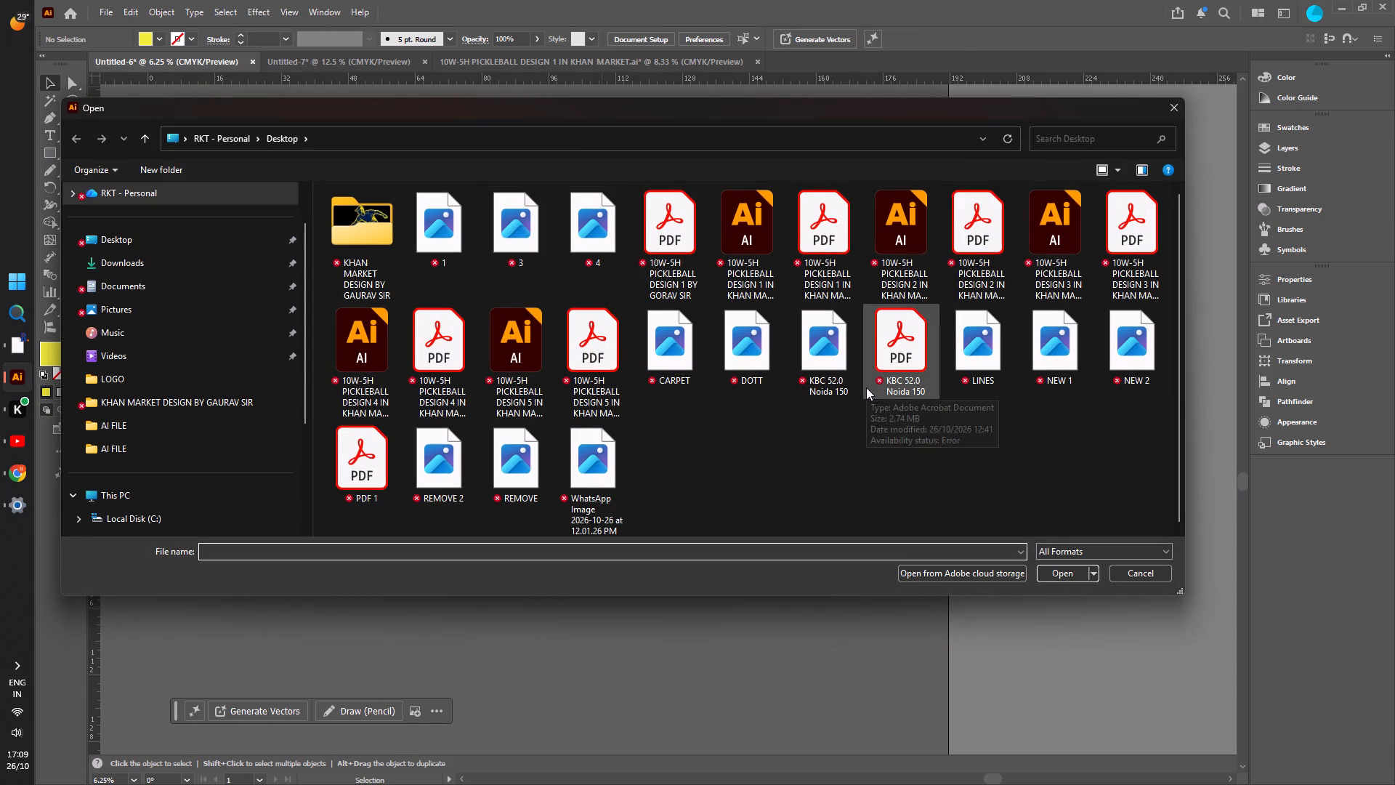
pyautogui.click(692, 343)
pyautogui.click(1069, 567)
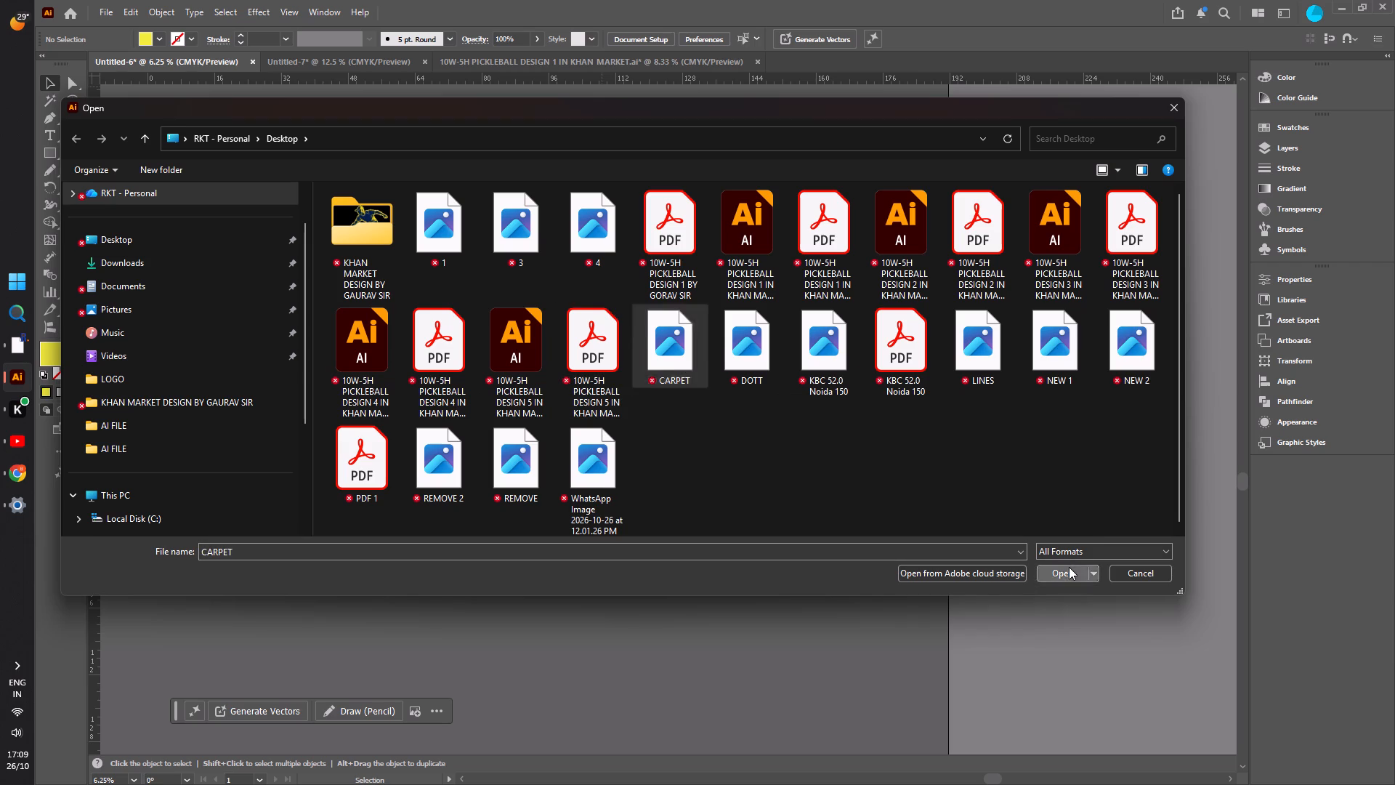
pyautogui.click(844, 563)
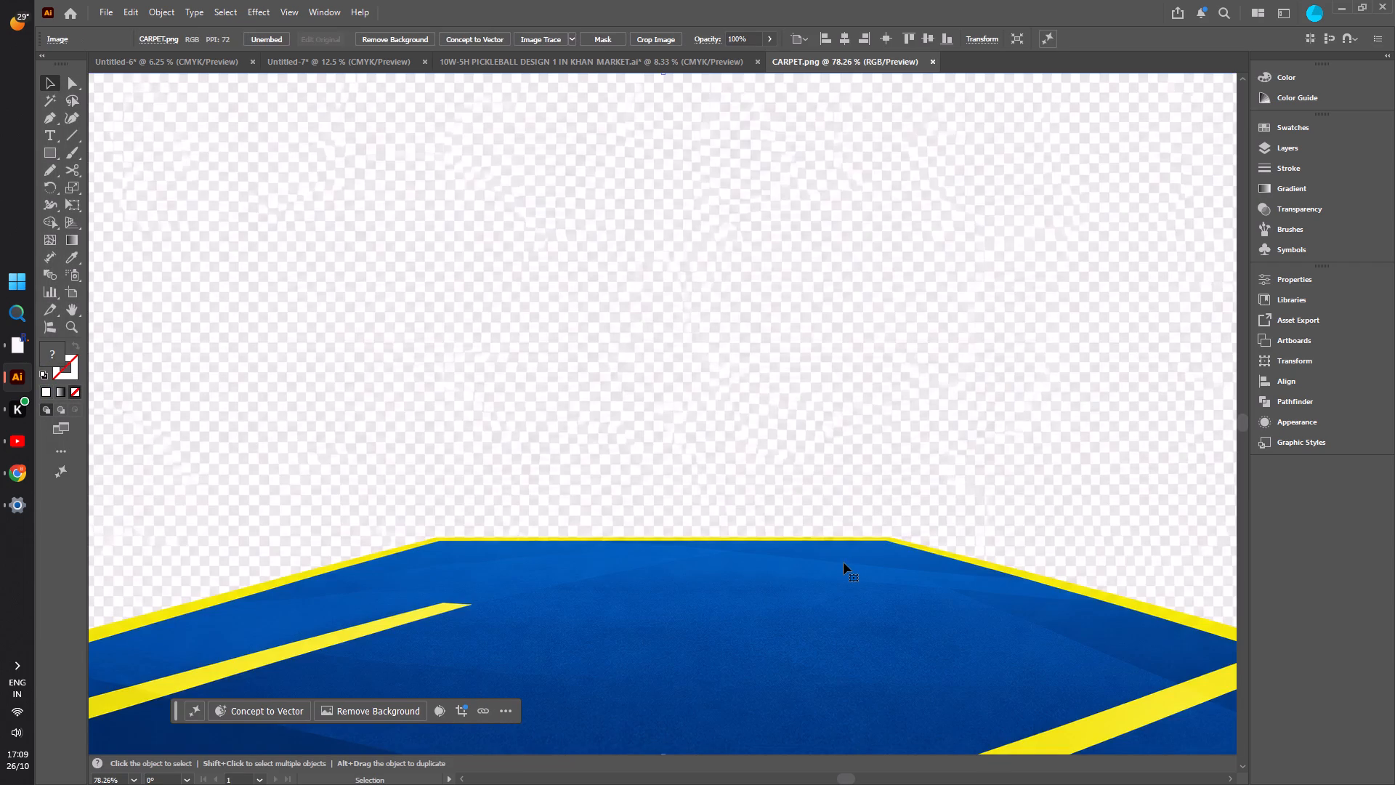
pyautogui.hotkey('ctrl', 'c')
# Paste the court image into the Untitled-6 banner, enlarge it to about half the banner's width and place it bottom center between the players.
pyautogui.click(329, 63)
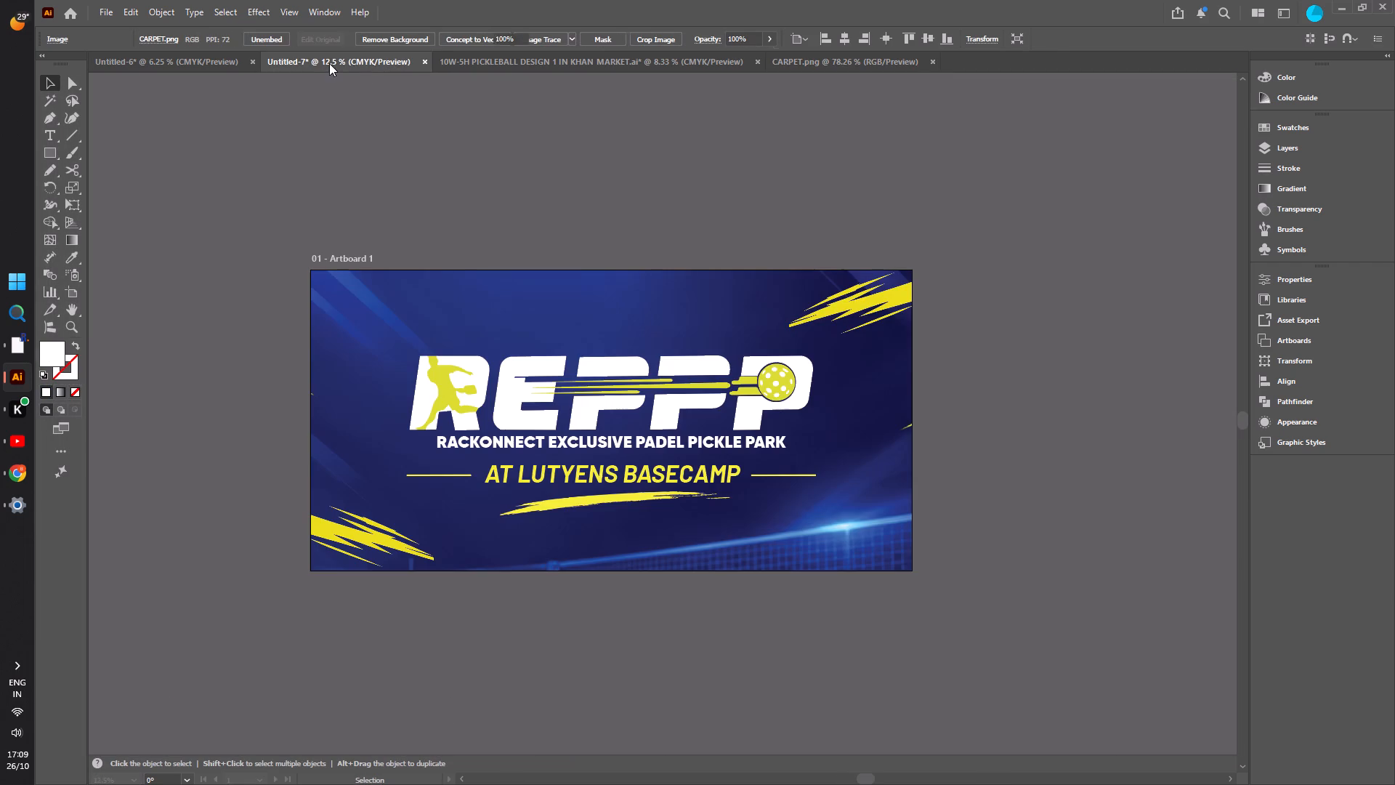
pyautogui.click(543, 63)
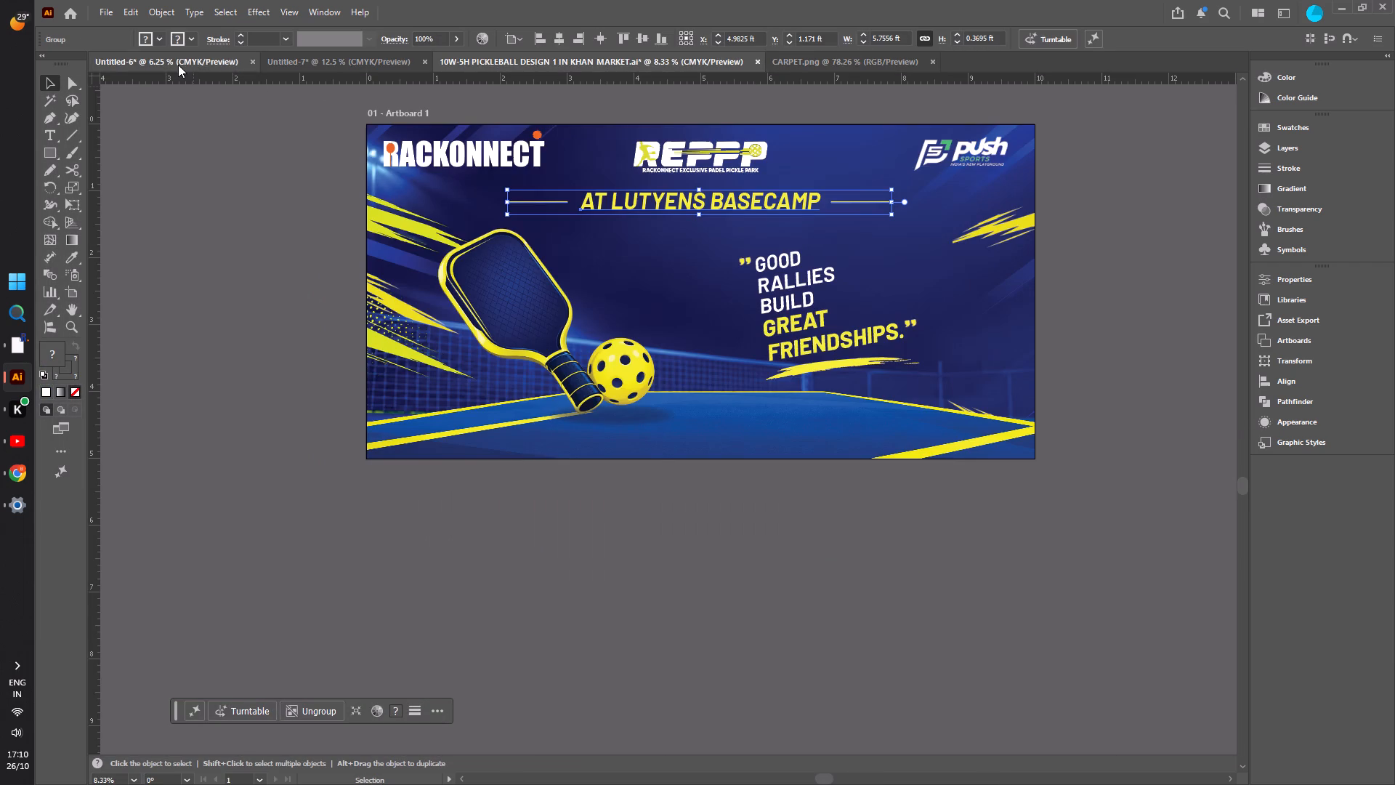
pyautogui.click(178, 65)
pyautogui.click(482, 135)
pyautogui.hotkey('ctrl', 'v')
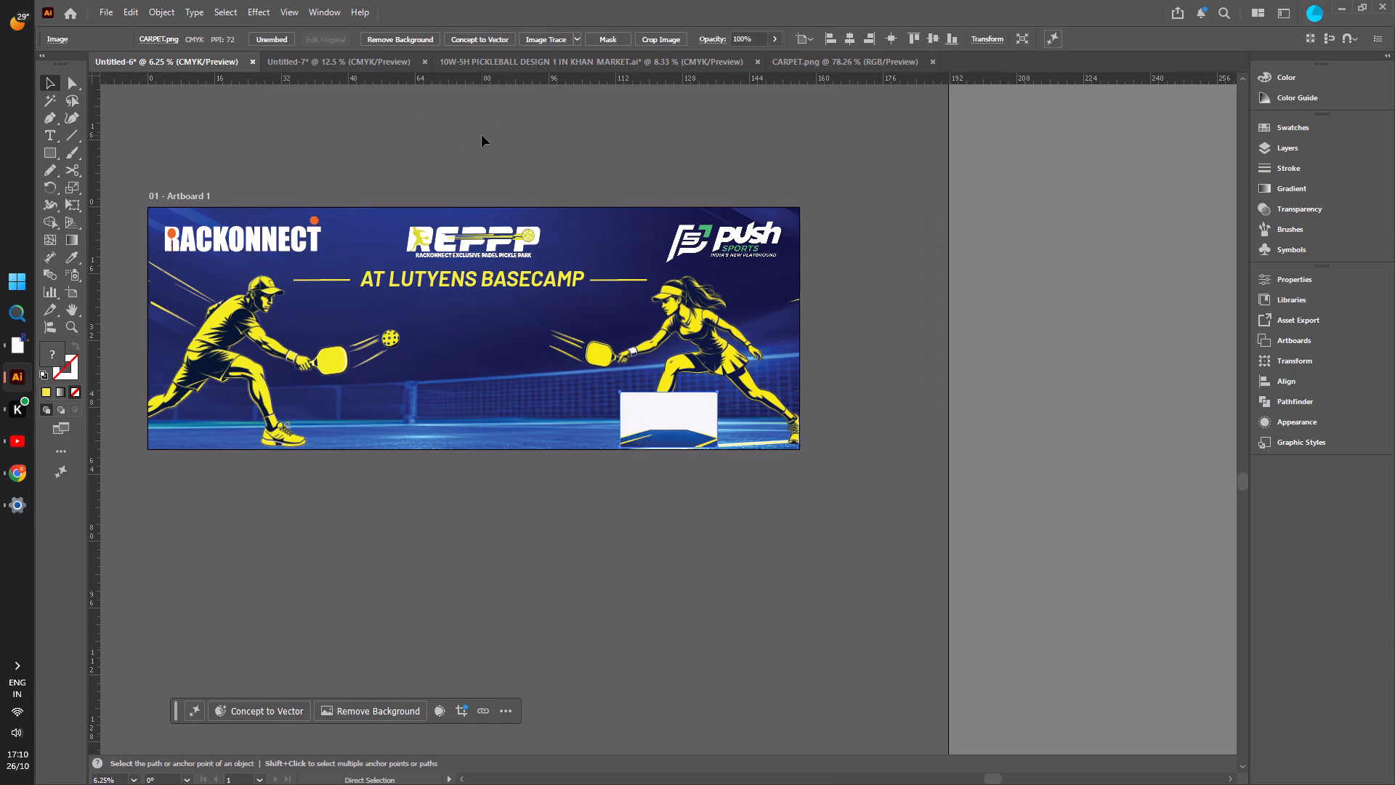
pyautogui.moveTo(650, 421); pyautogui.dragTo(394, 412)
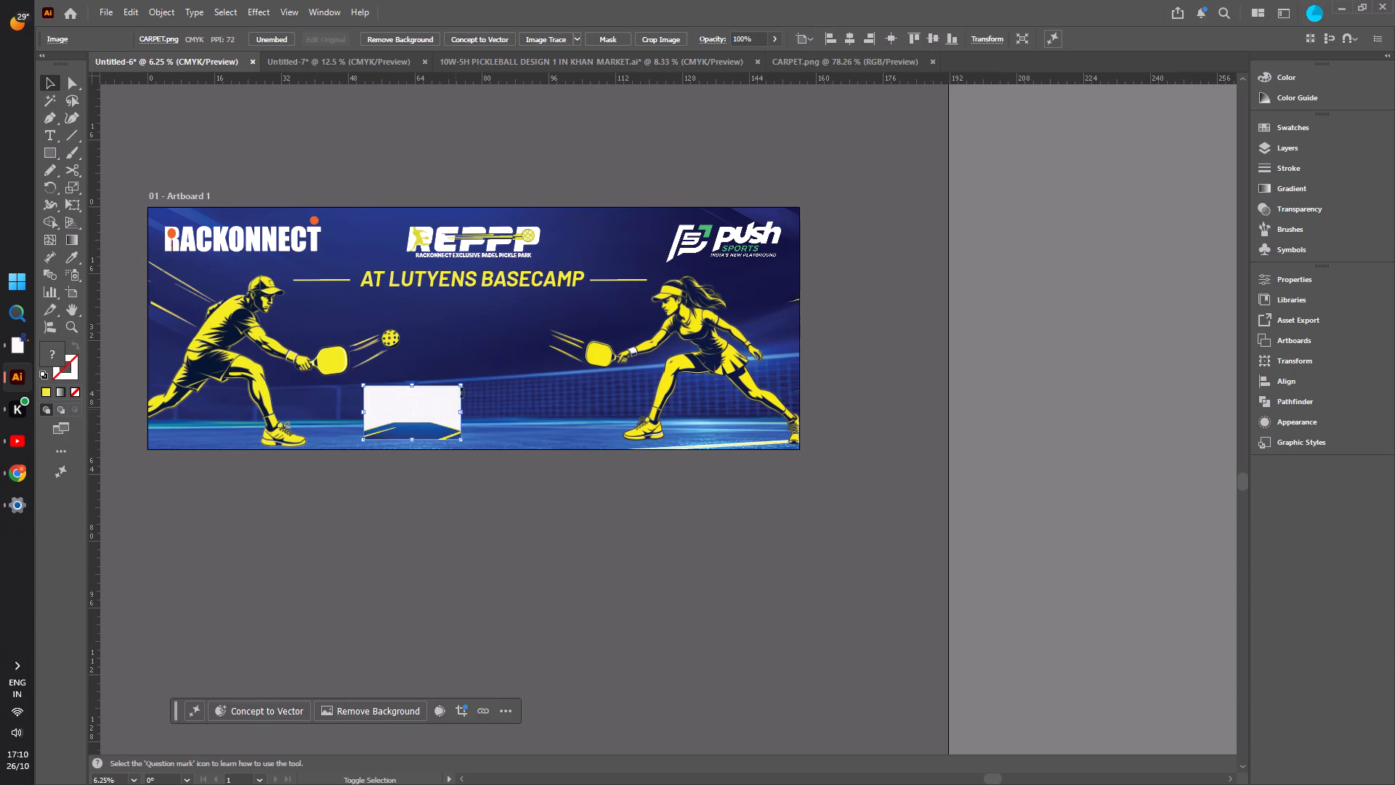
pyautogui.keyDown('shift'); pyautogui.moveTo(461, 382); pyautogui.dragTo(739, 257); pyautogui.keyUp('shift')
pyautogui.moveTo(525, 381); pyautogui.dragTo(489, 391)
# Remove the background of the pasted court image.
pyautogui.click(365, 712)
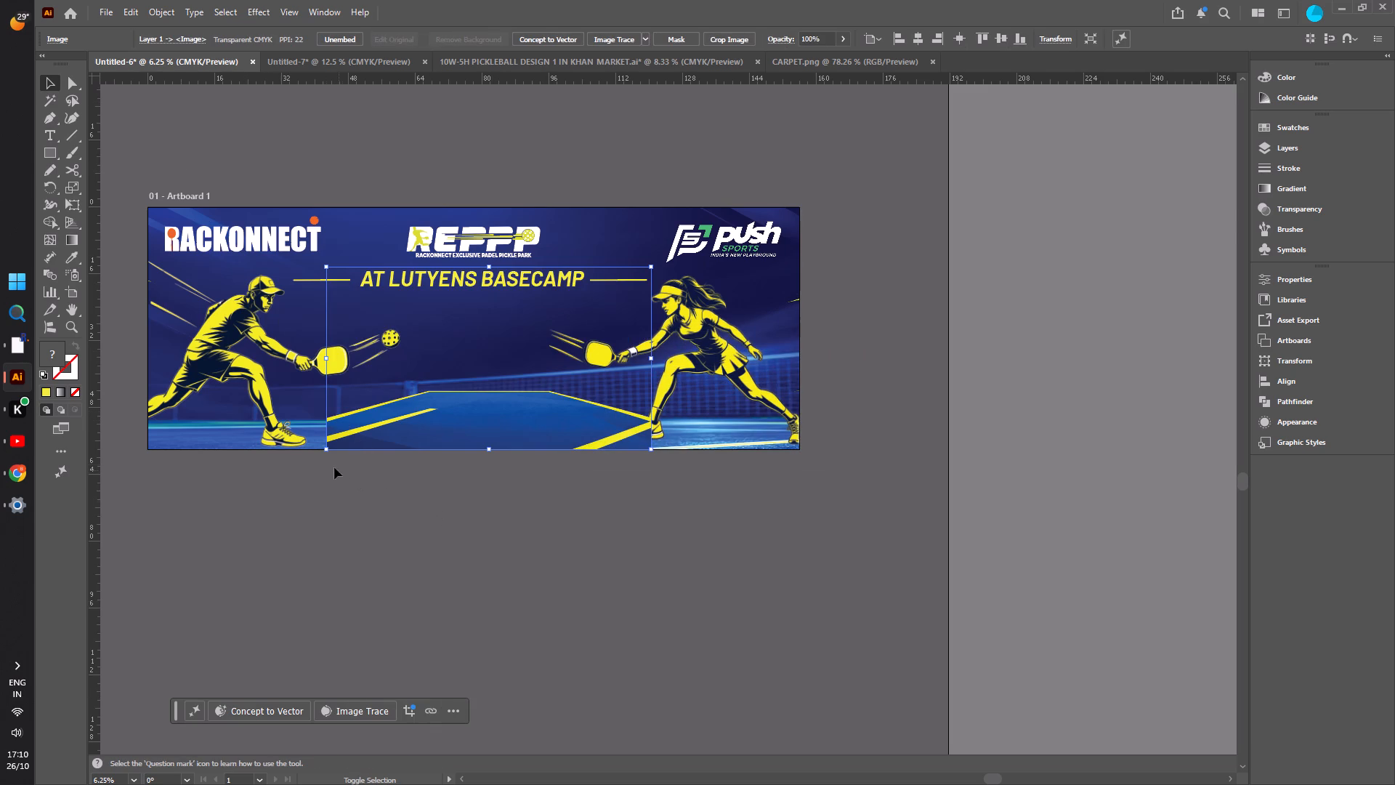
# Scale the court image to the artboard's full width, about 156 in, and align its bottom edge with the artboard's bottom.
pyautogui.keyDown('shift'); pyautogui.moveTo(328, 447); pyautogui.dragTo(0, 567); pyautogui.keyUp('shift')
pyautogui.keyDown('shift'); pyautogui.click(937, 566); pyautogui.keyUp('shift')
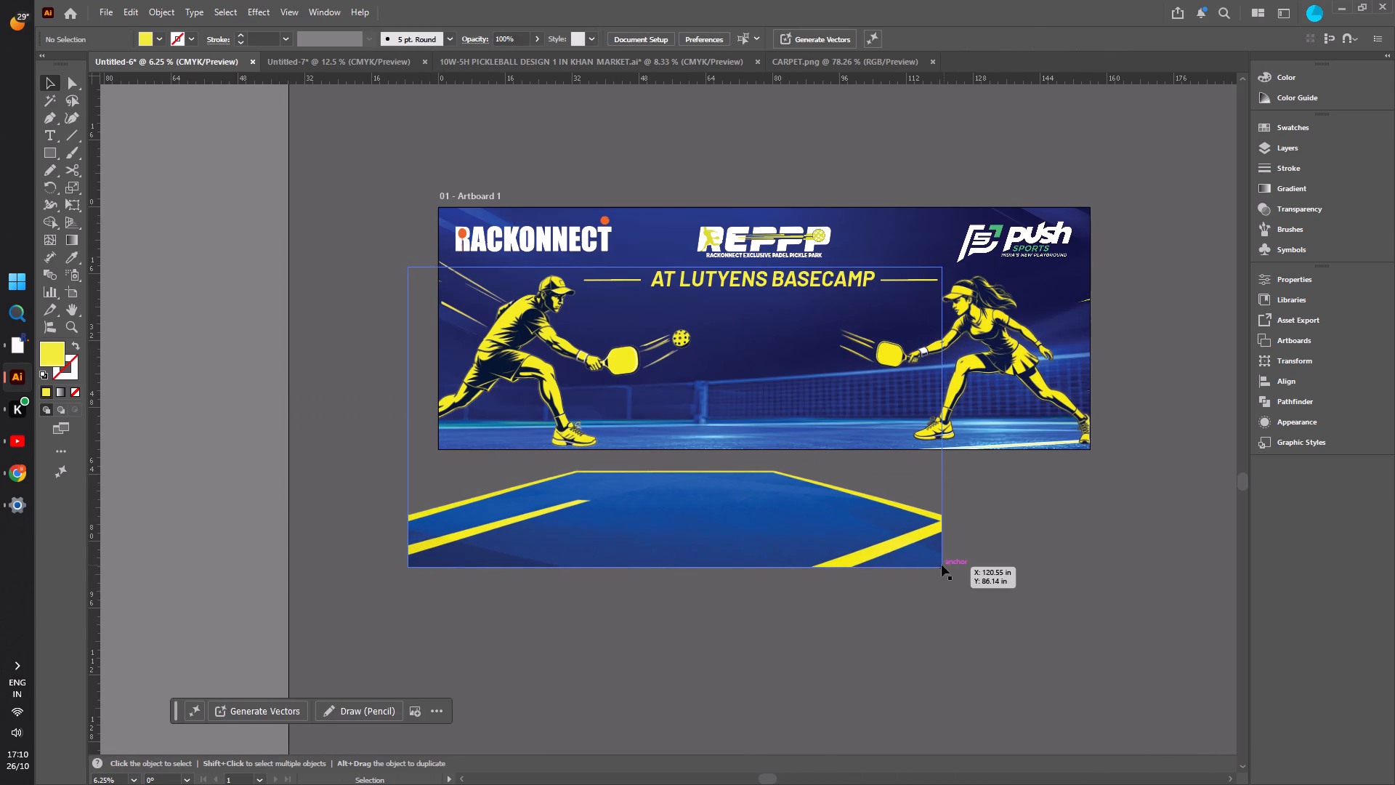
pyautogui.click(914, 557)
pyautogui.keyDown('shift'); pyautogui.moveTo(941, 566); pyautogui.dragTo(1269, 677); pyautogui.keyUp('shift')
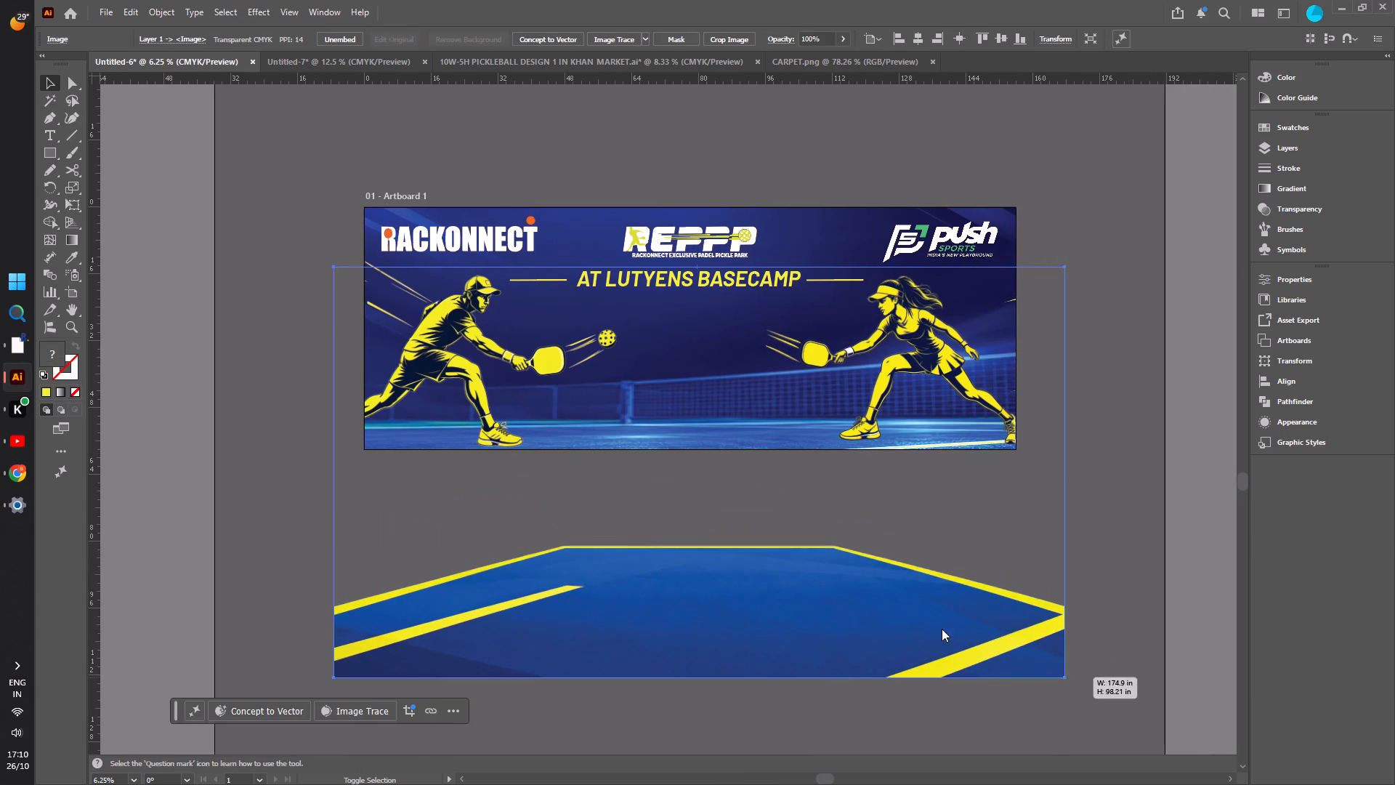
pyautogui.moveTo(769, 621); pyautogui.dragTo(753, 397)
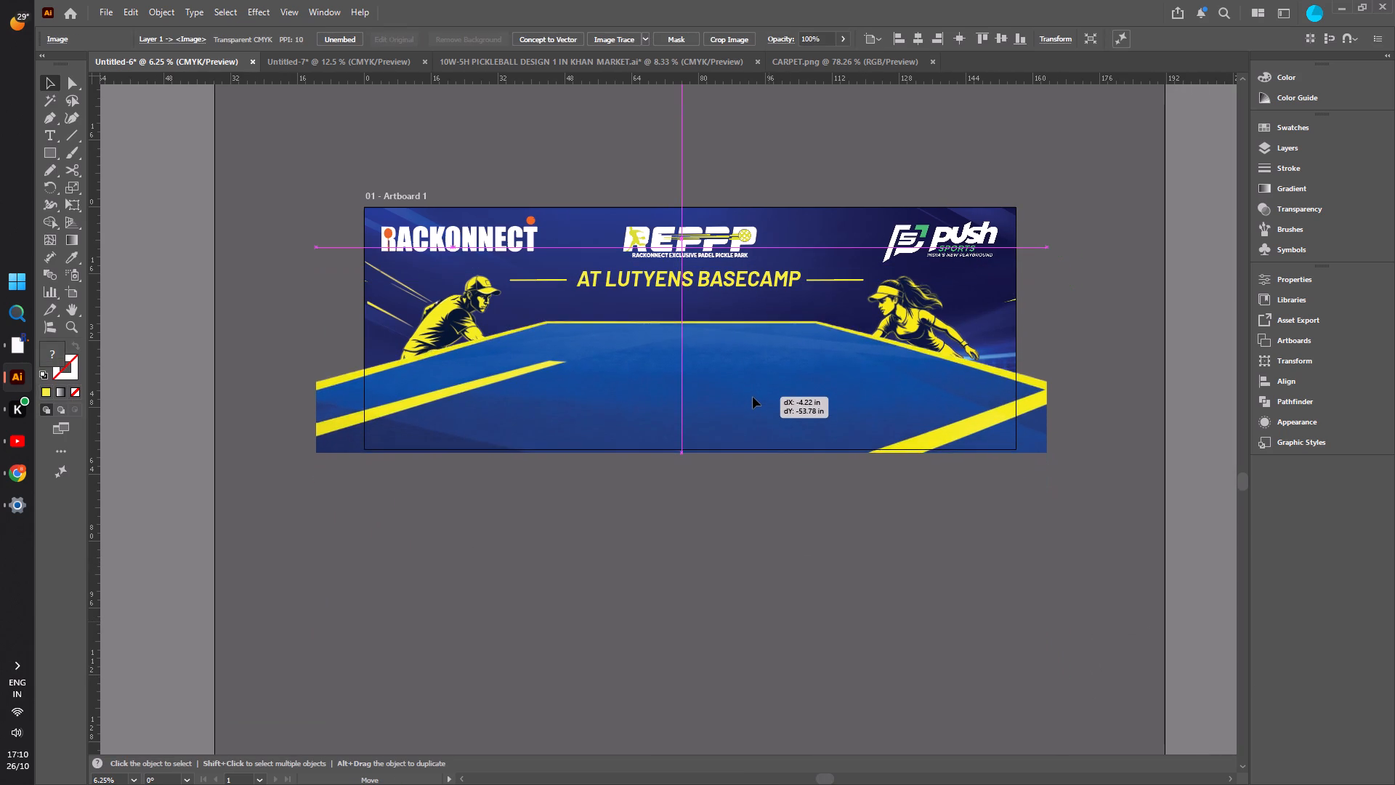
pyautogui.moveTo(753, 397); pyautogui.dragTo(754, 392)
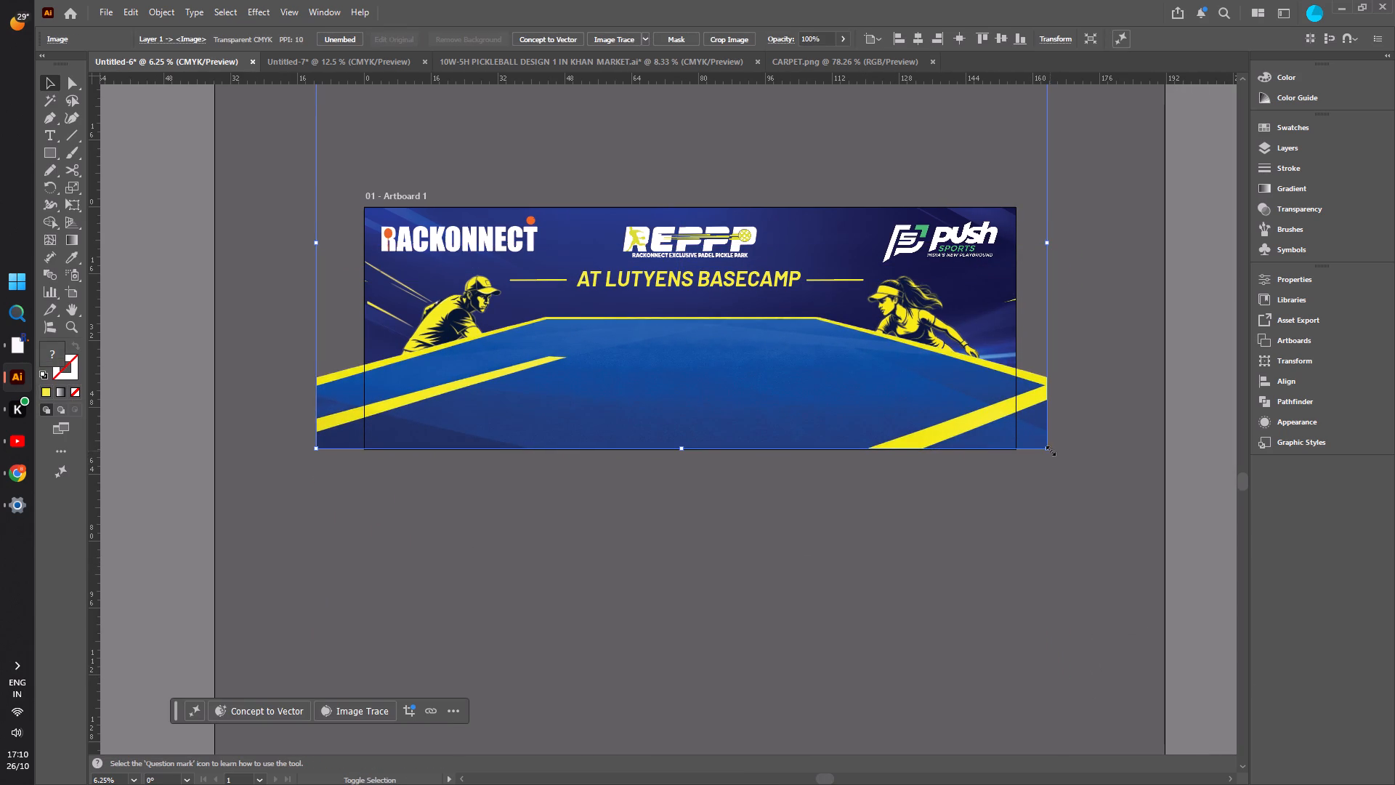
pyautogui.keyDown('shift'); pyautogui.moveTo(1047, 447); pyautogui.dragTo(1017, 436); pyautogui.keyUp('shift')
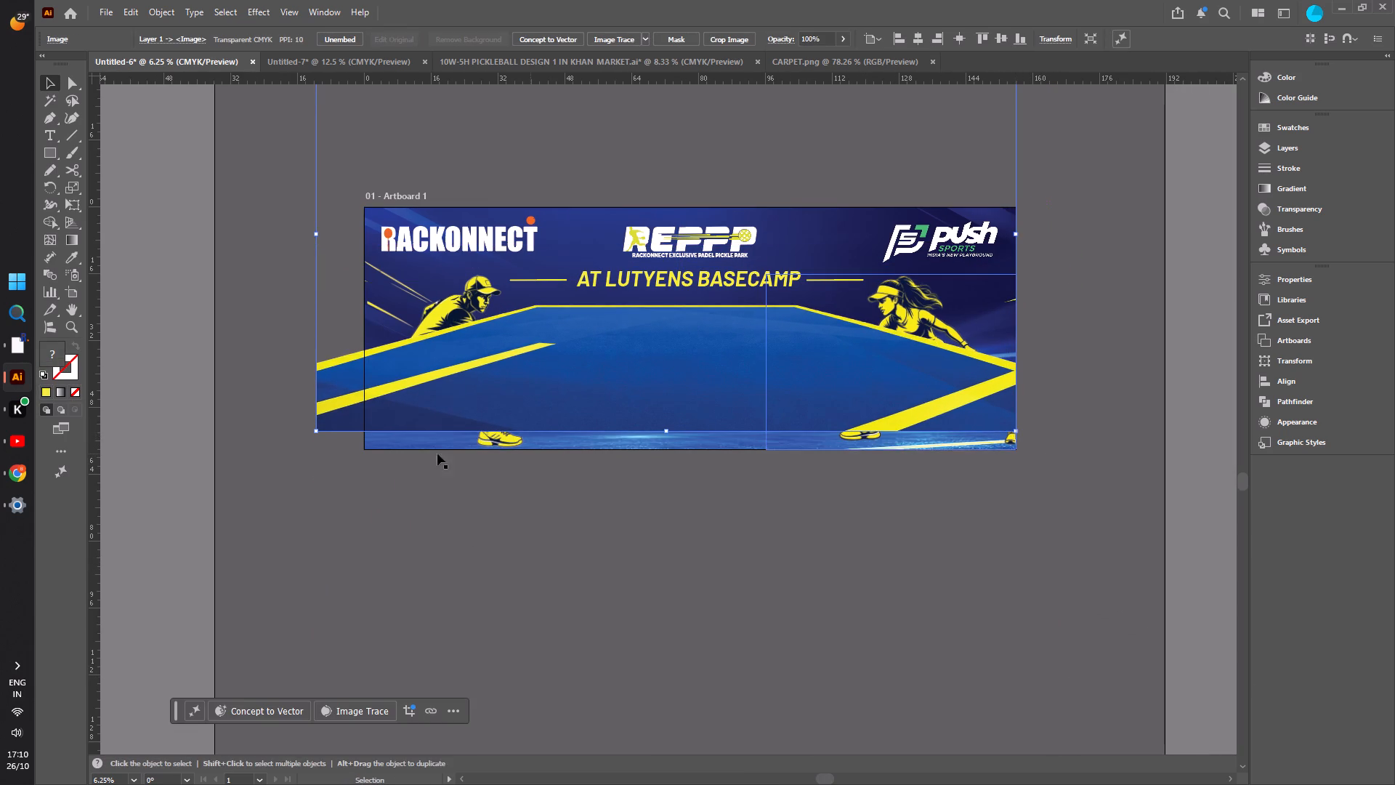
pyautogui.keyDown('shift'); pyautogui.moveTo(317, 433); pyautogui.dragTo(368, 411); pyautogui.keyUp('shift')
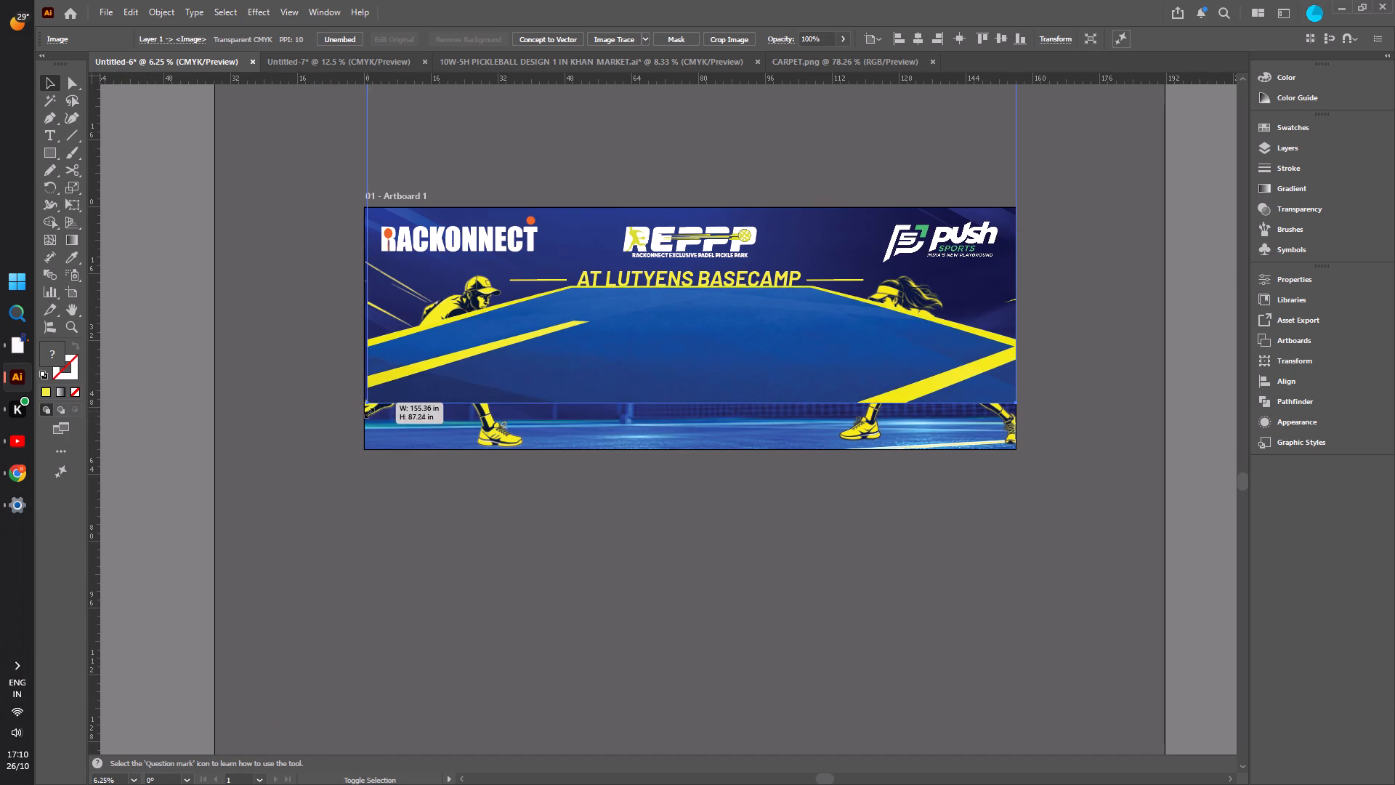
pyautogui.keyDown('shift'); pyautogui.moveTo(368, 411); pyautogui.dragTo(363, 414); pyautogui.keyUp('shift')
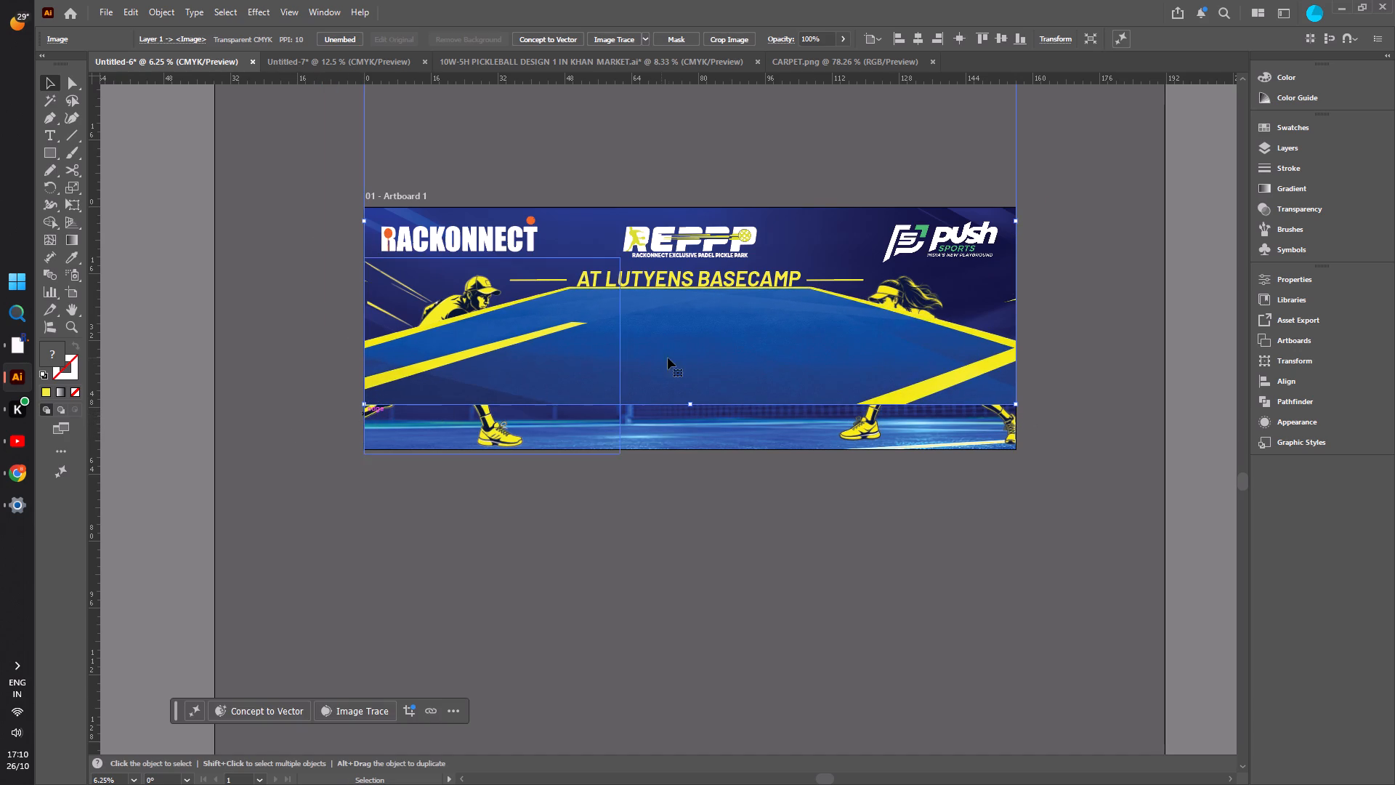
pyautogui.moveTo(753, 357); pyautogui.dragTo(753, 403)
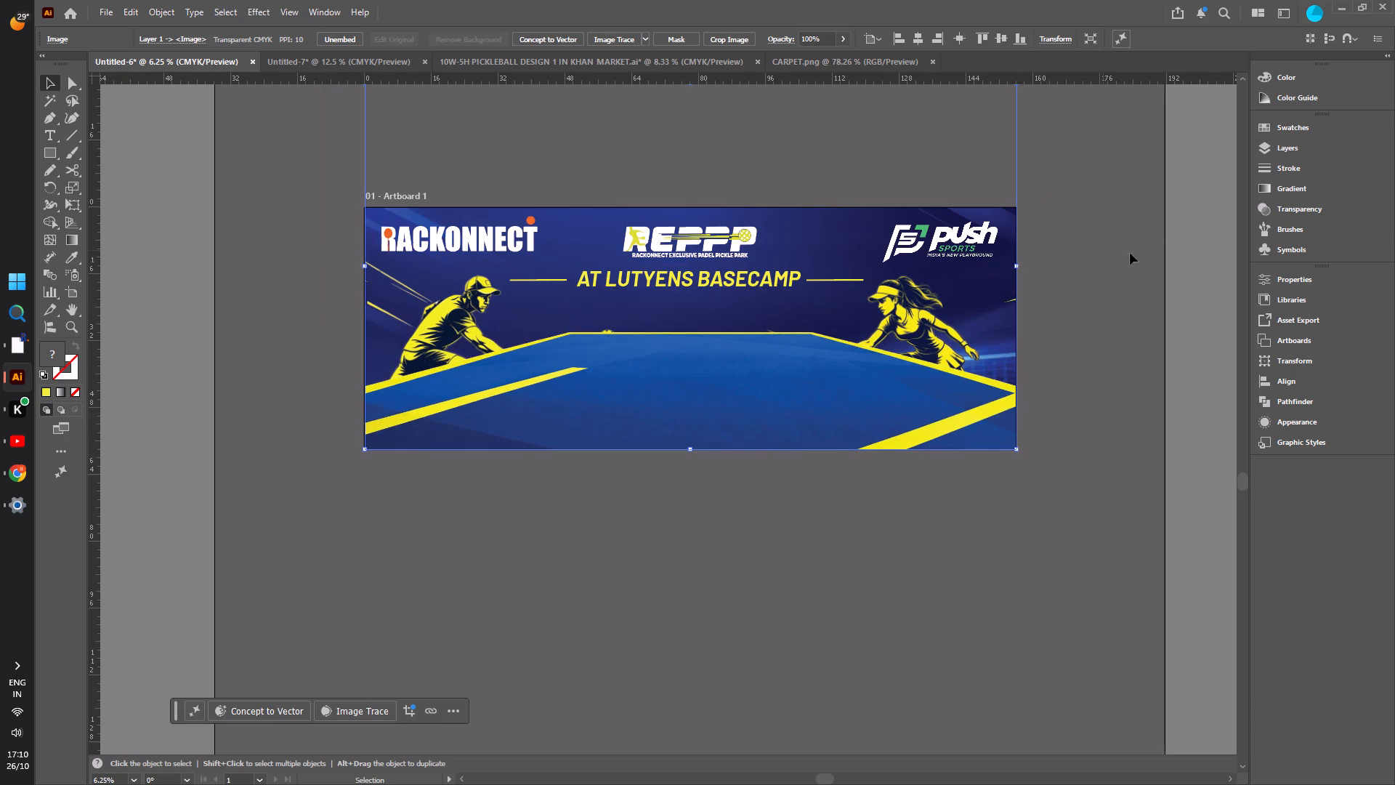
# Move the court image down the stacking order to sit directly above the background image, behind the players, logos and headline.
pyautogui.click(1263, 145)
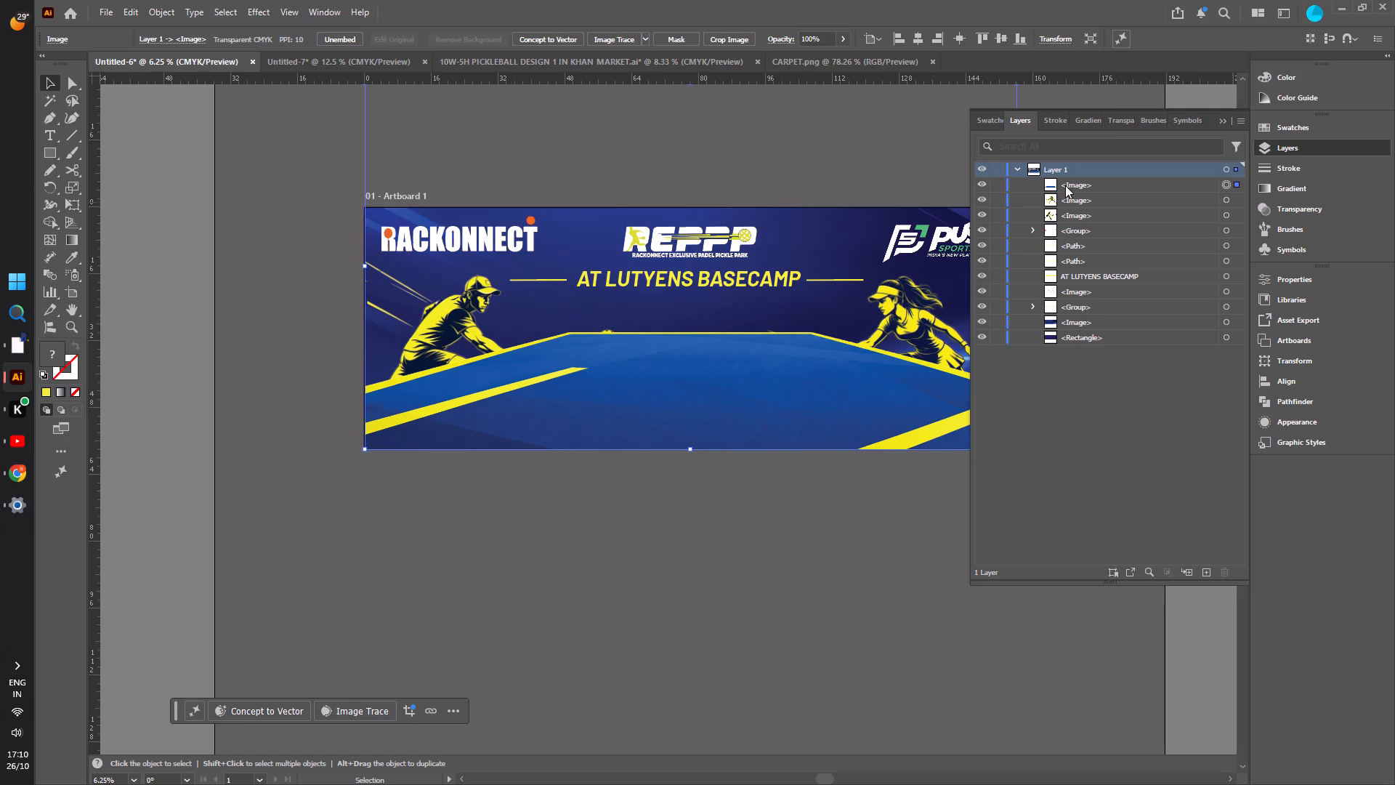
pyautogui.click(1065, 185)
pyautogui.moveTo(1067, 185); pyautogui.dragTo(1106, 209)
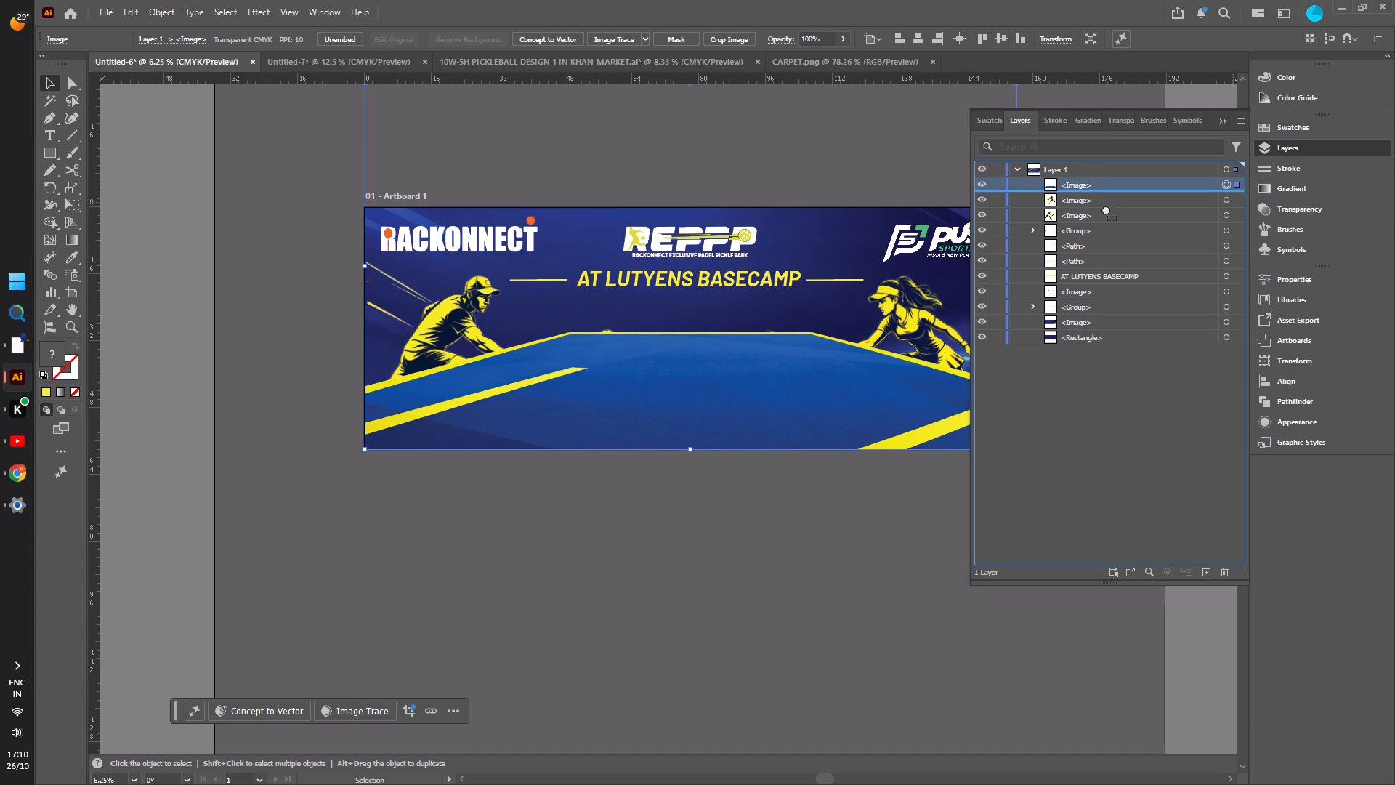
pyautogui.moveTo(1106, 209); pyautogui.dragTo(1084, 334)
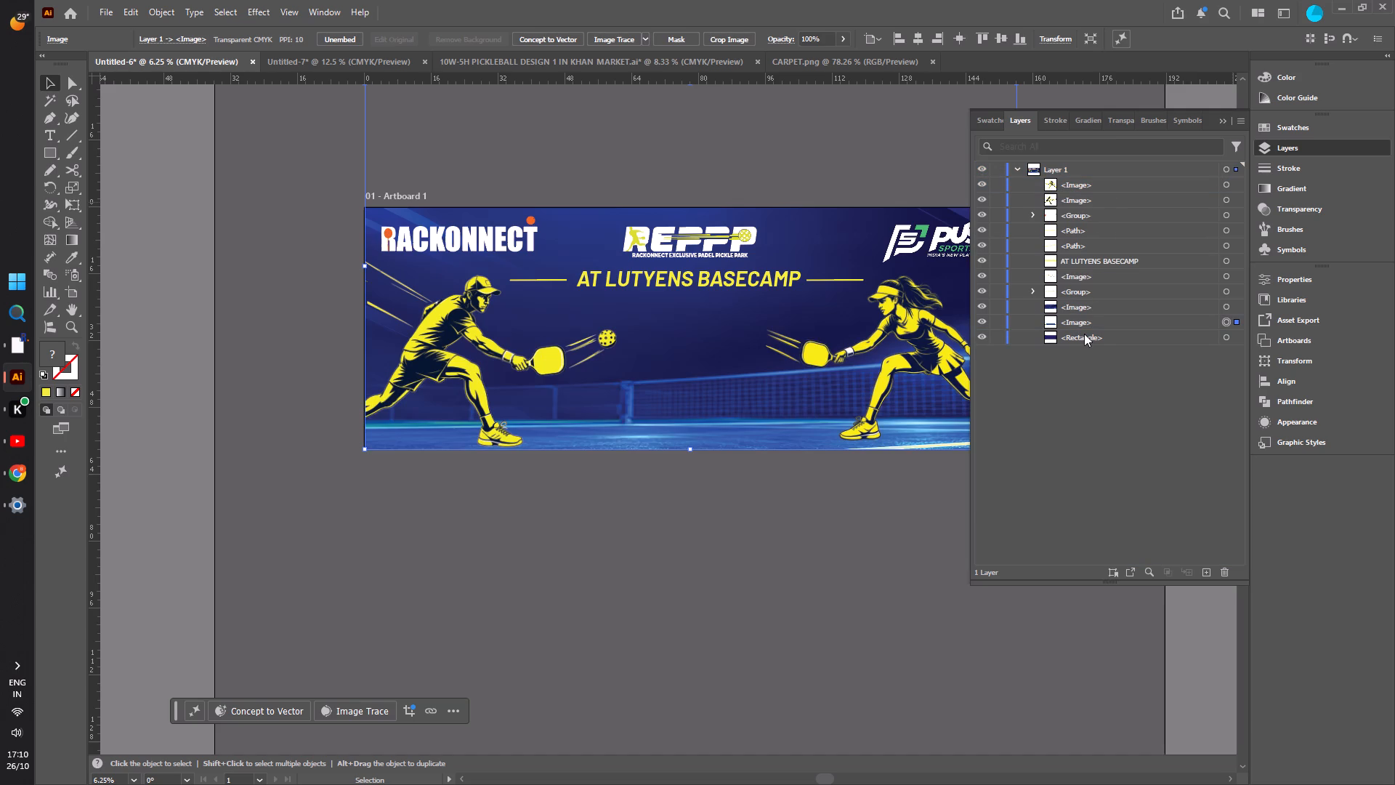
pyautogui.hotkey('ctrl', 'z')
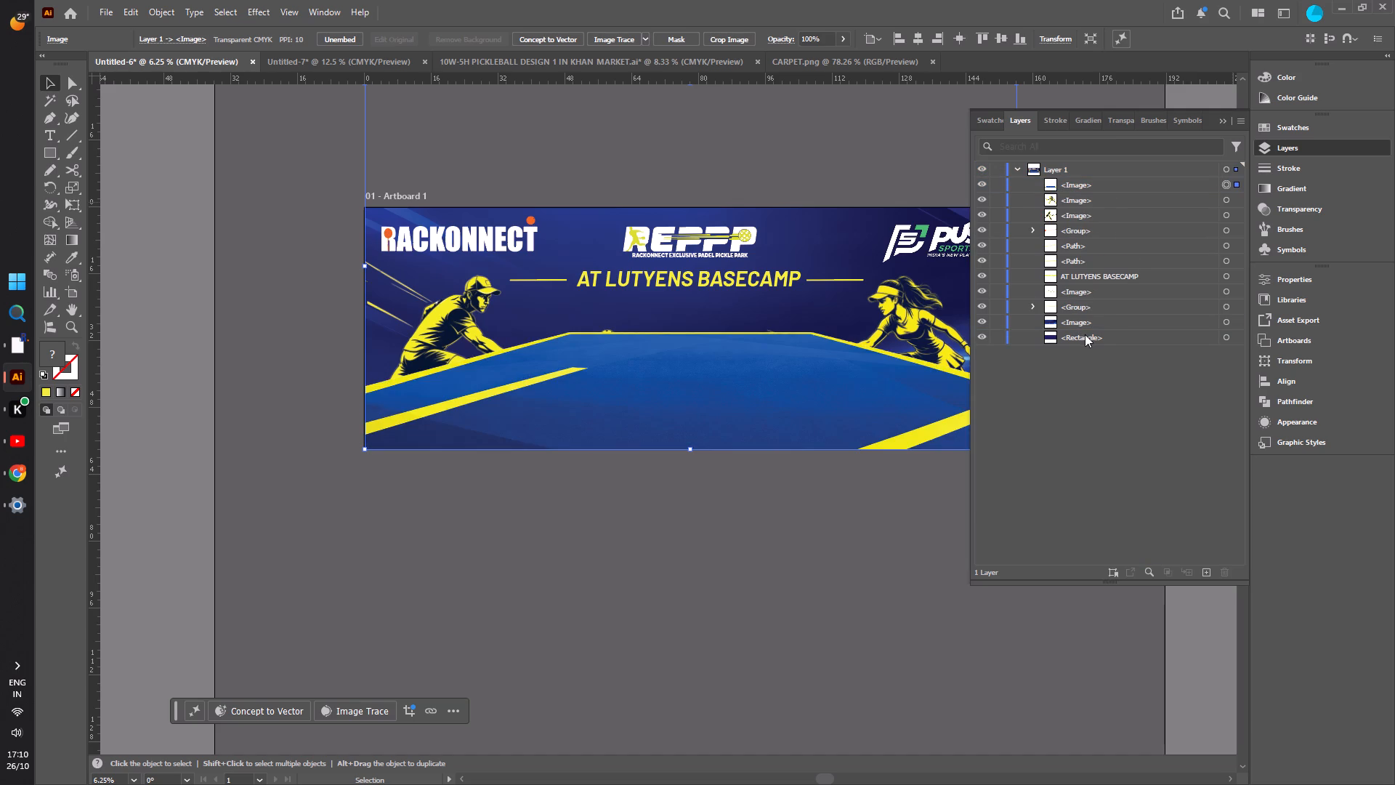
pyautogui.moveTo(1069, 187); pyautogui.dragTo(1085, 321)
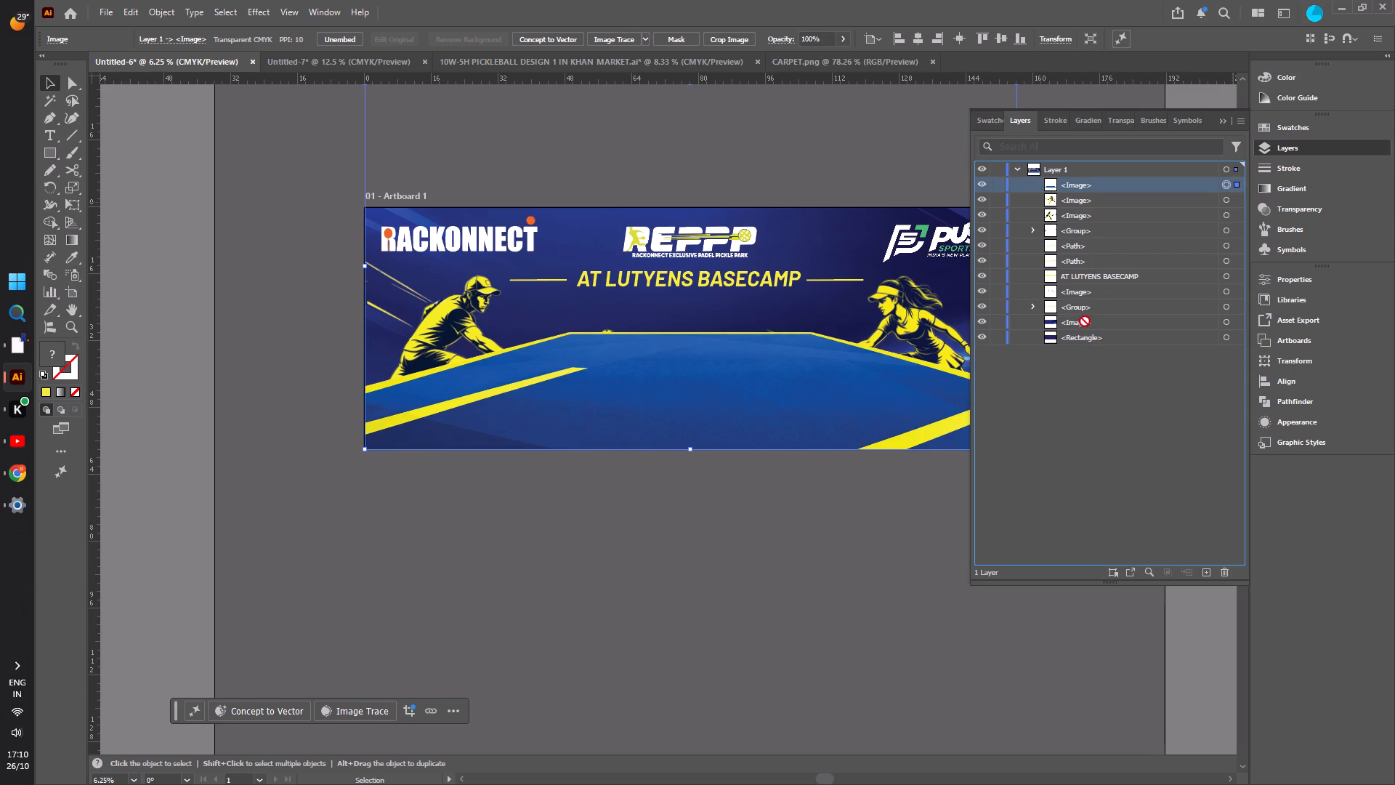
pyautogui.moveTo(1085, 321); pyautogui.dragTo(1085, 316)
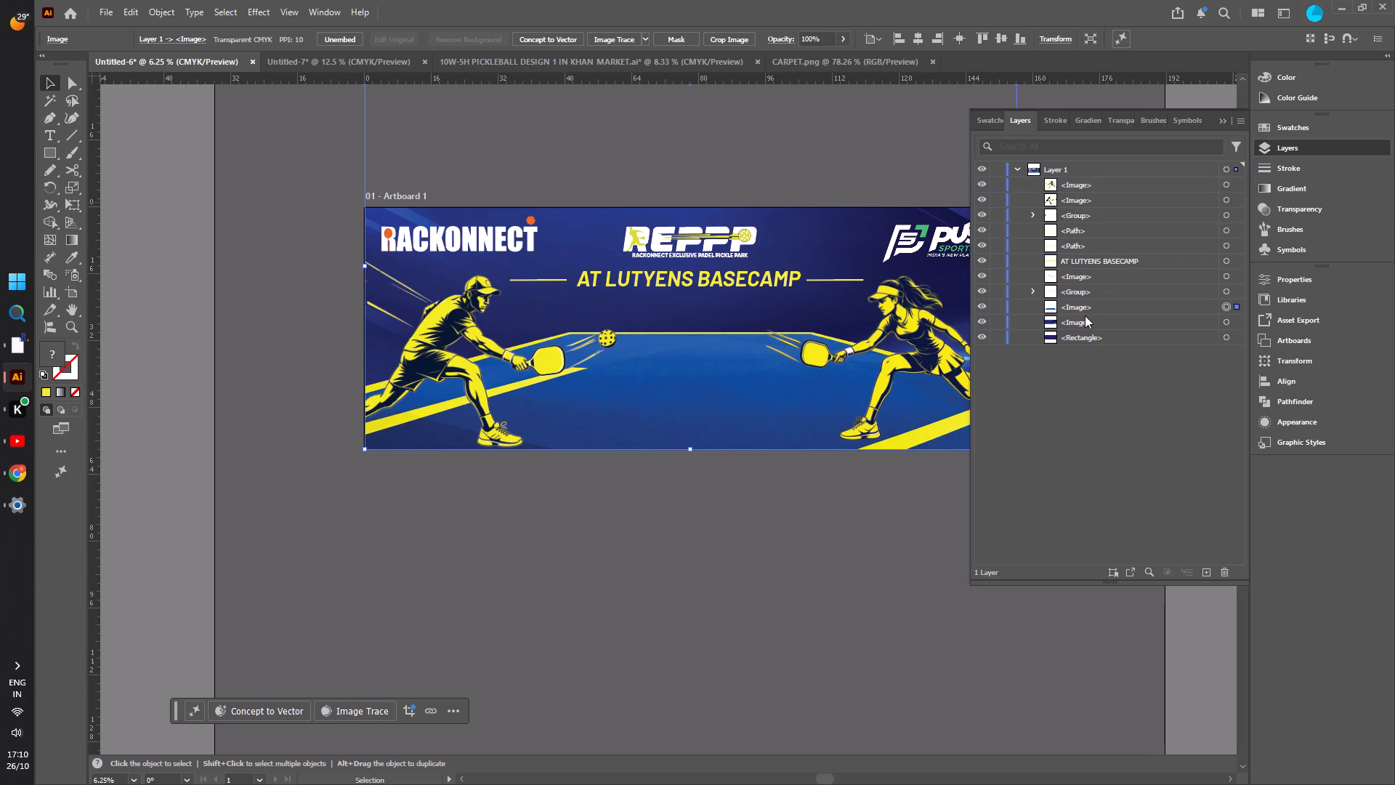
pyautogui.click(1218, 118)
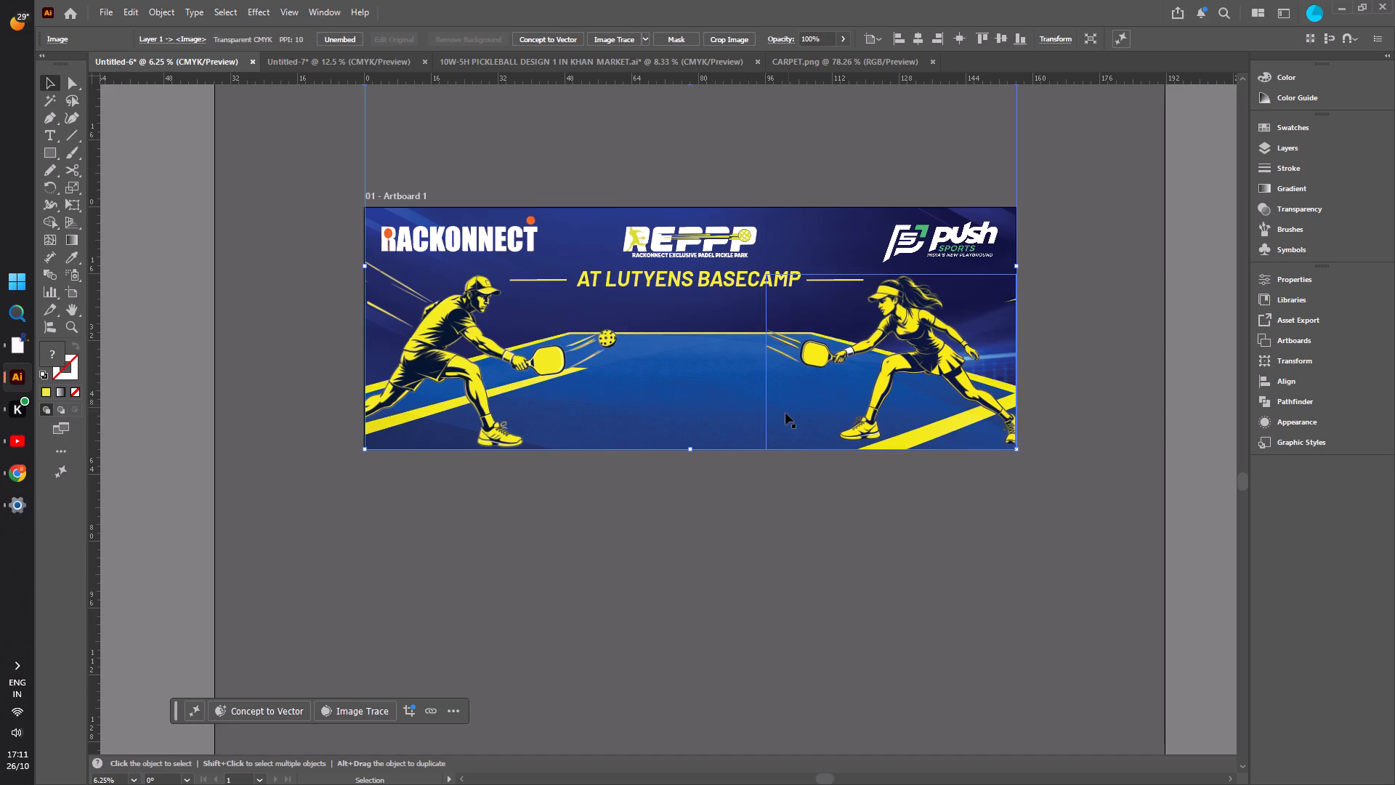
# Squash the court image vertically until its top edge meets the artboard's top edge, about 58 in high.
pyautogui.scroll(2, 729, 415)
pyautogui.moveTo(689, 118); pyautogui.dragTo(690, 123)
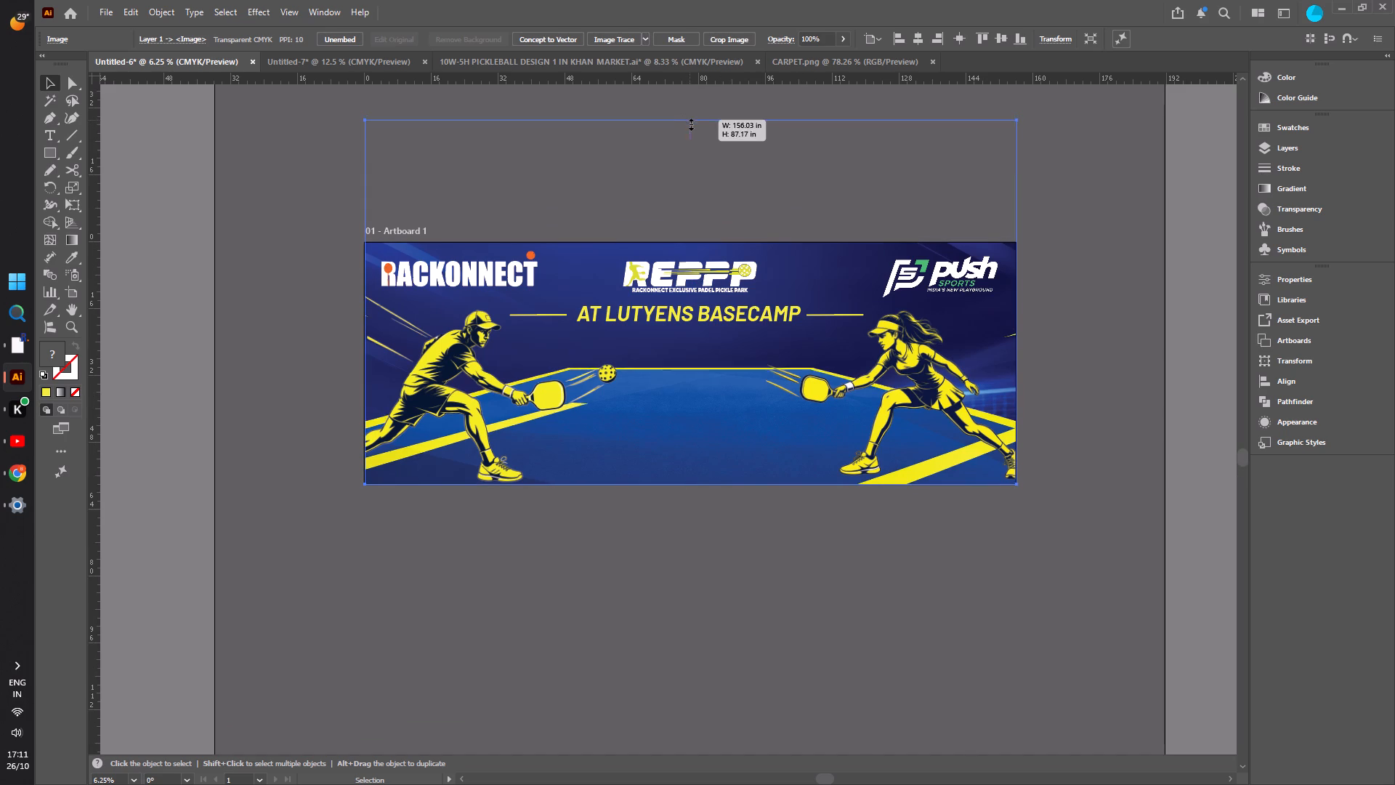
pyautogui.moveTo(690, 123); pyautogui.dragTo(692, 204)
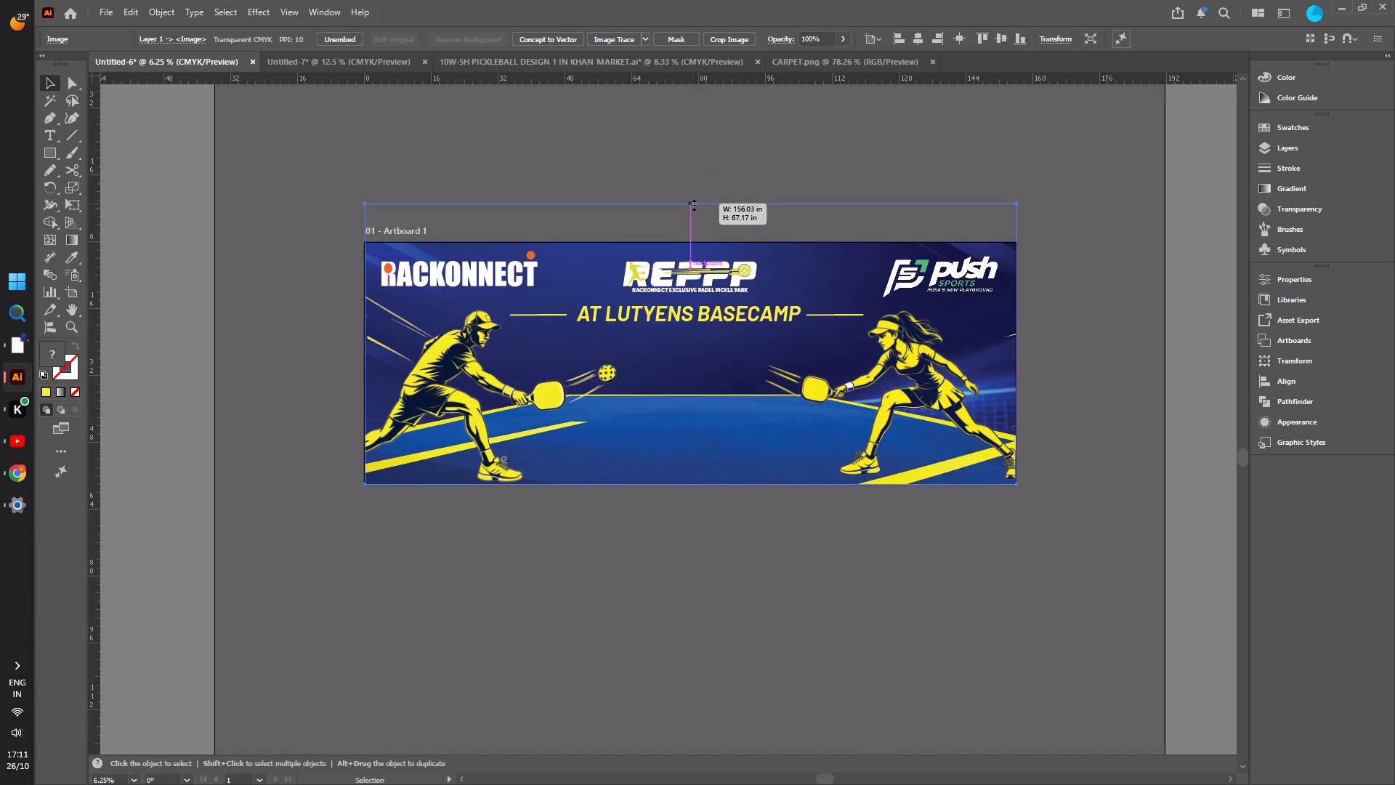
pyautogui.moveTo(692, 204); pyautogui.dragTo(690, 232)
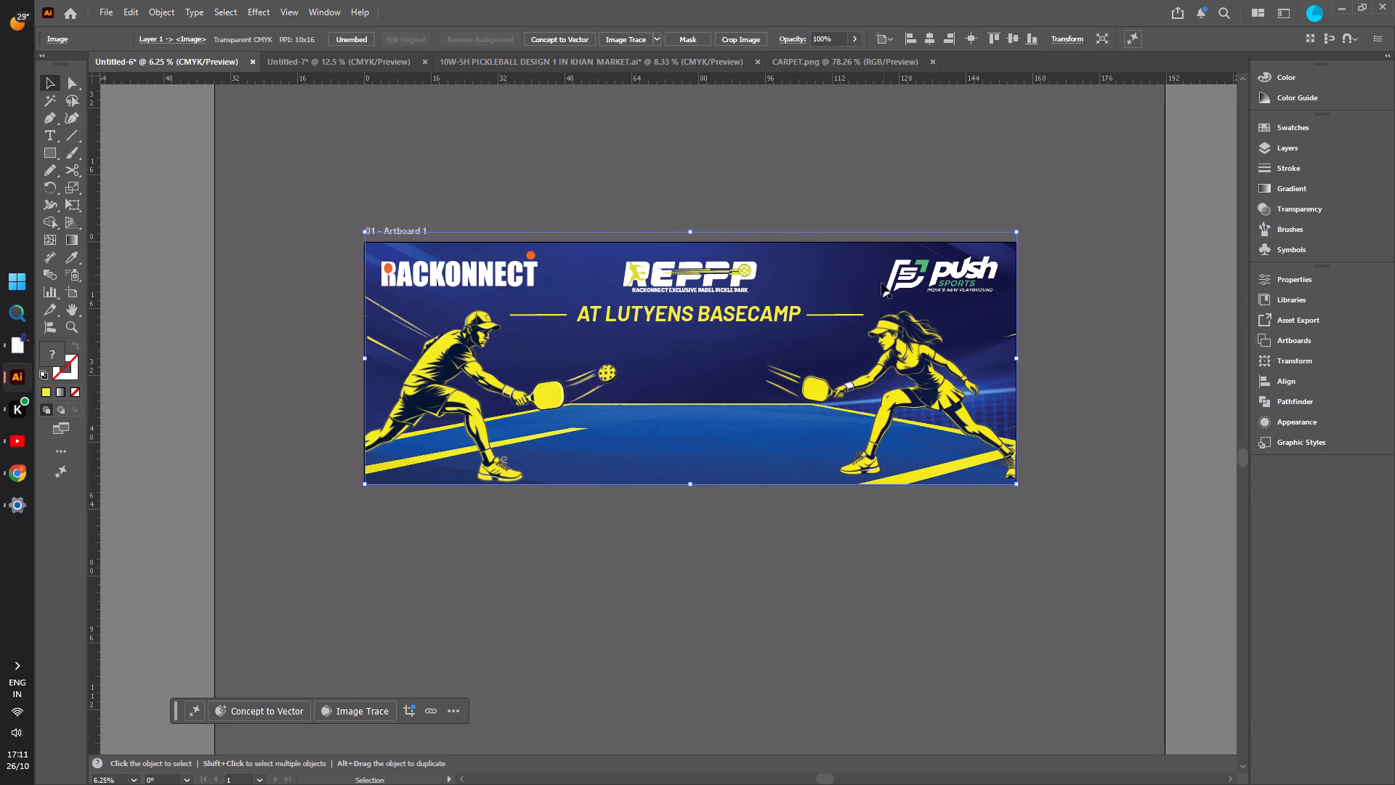
pyautogui.moveTo(691, 230); pyautogui.dragTo(691, 240)
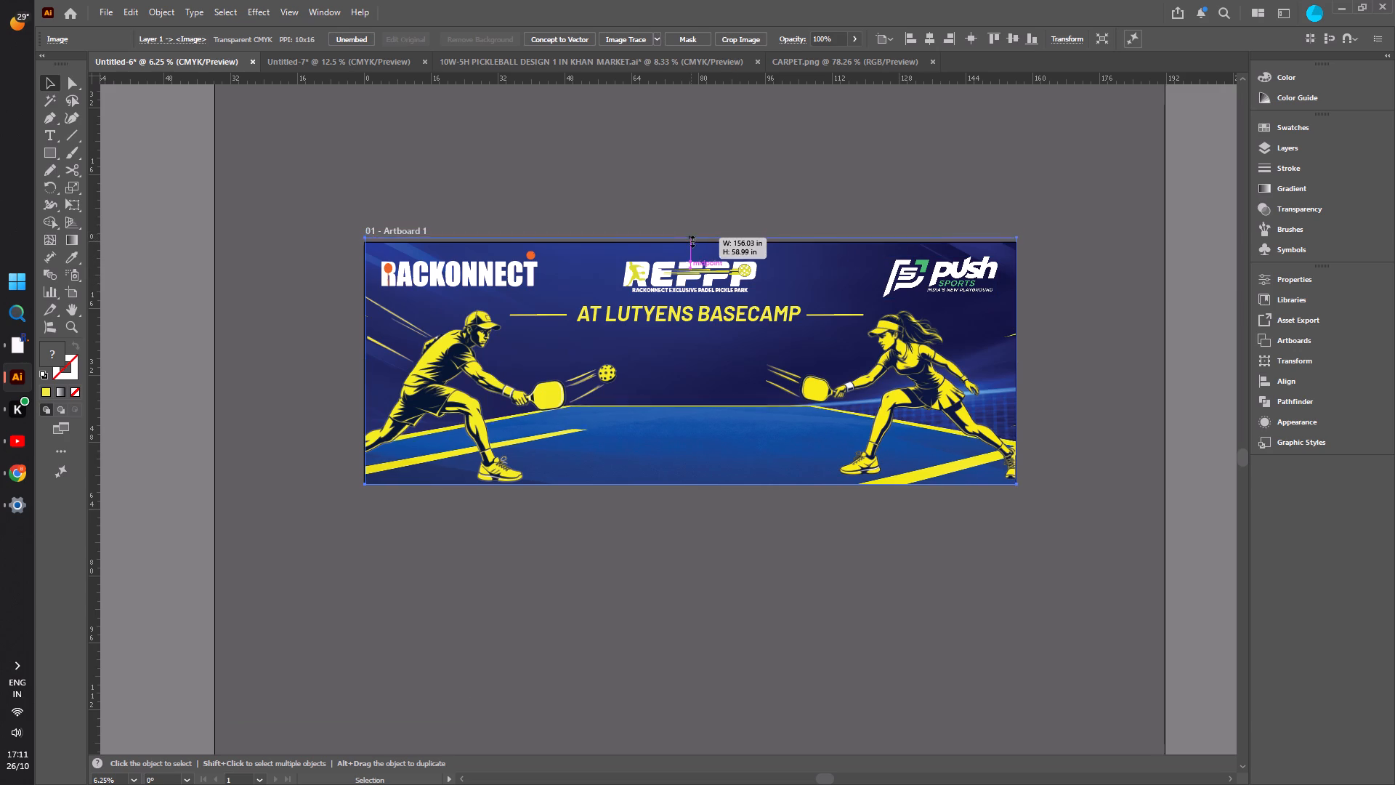
pyautogui.moveTo(691, 240); pyautogui.dragTo(692, 243)
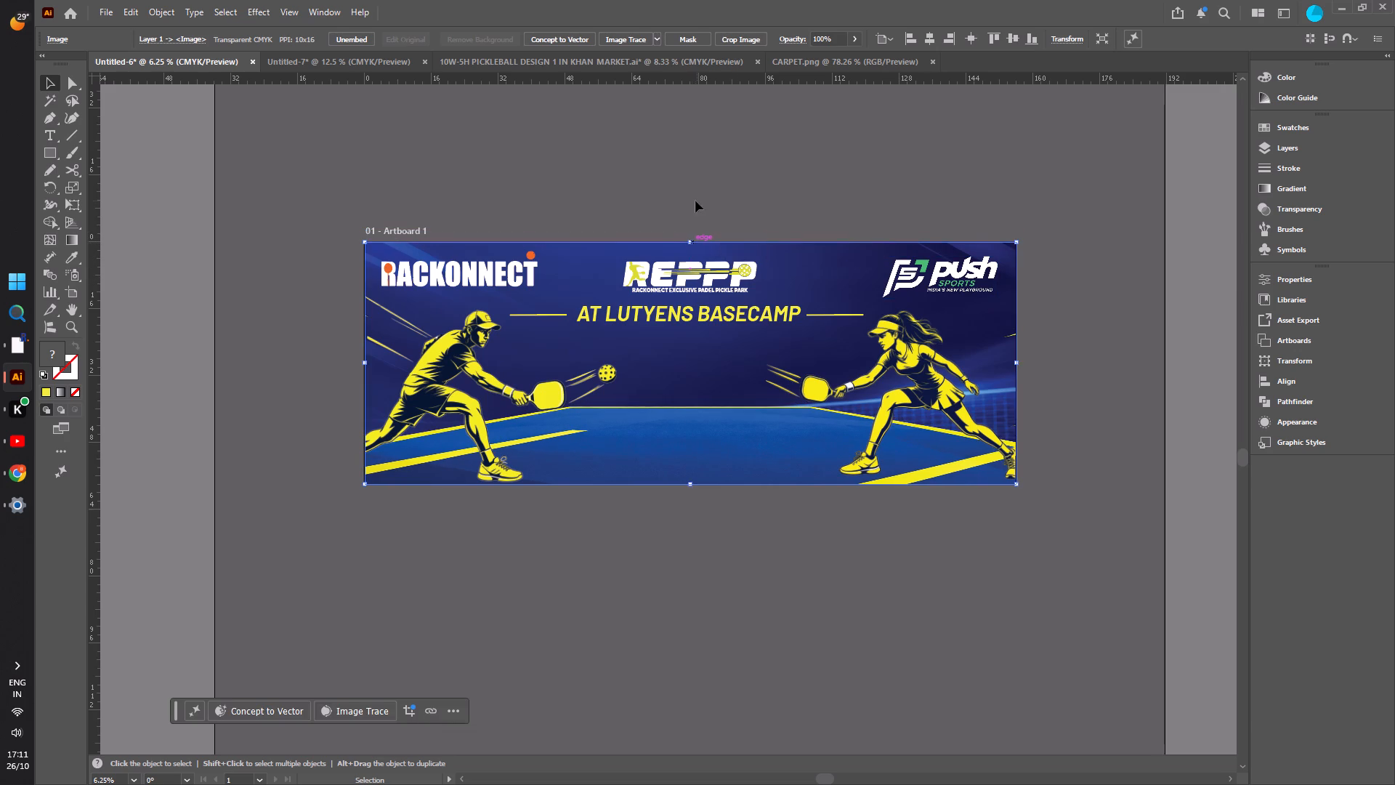
pyautogui.click(683, 183)
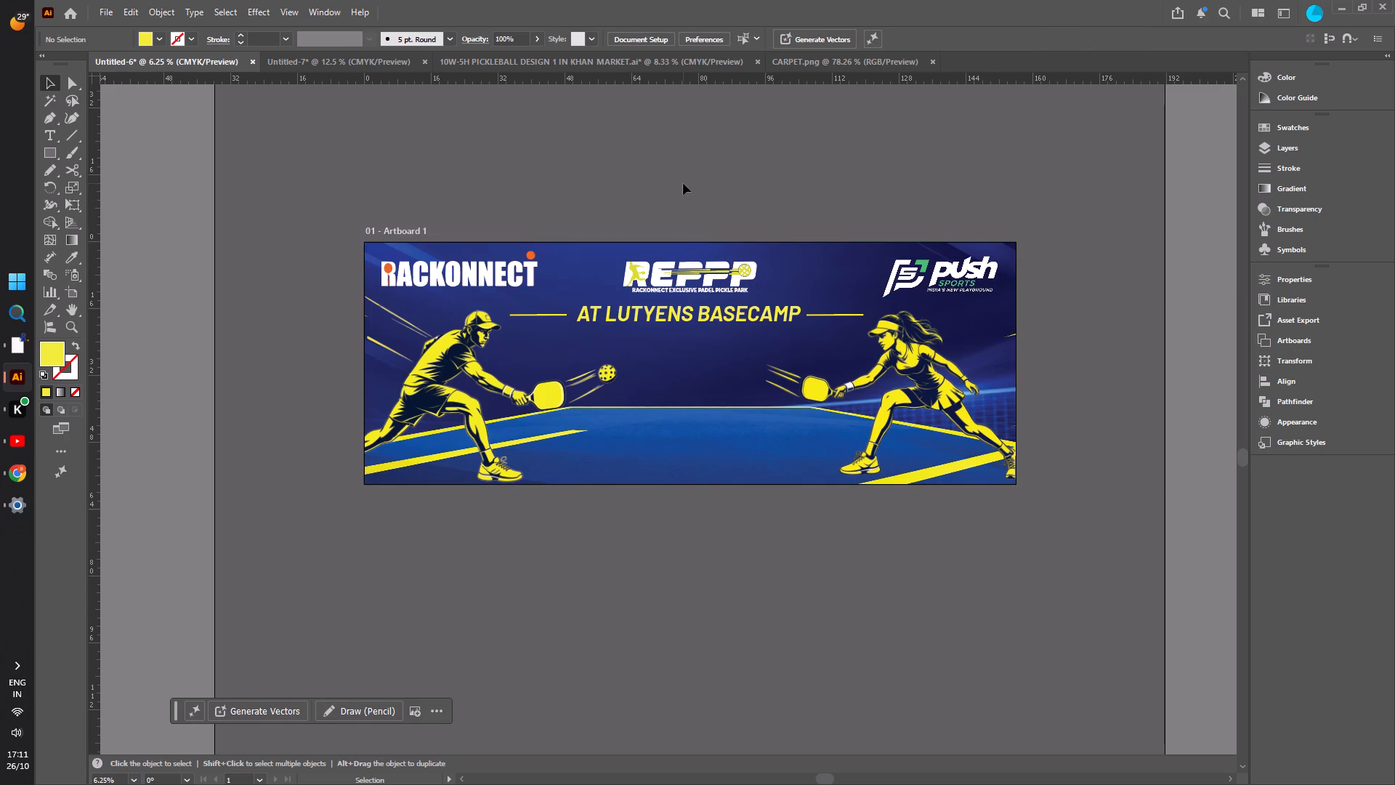
pyautogui.click(684, 169)
# Capture a rectangular screenshot of the whole banner artboard and copy it to the clipboard.
pyautogui.press('shift+super+s')
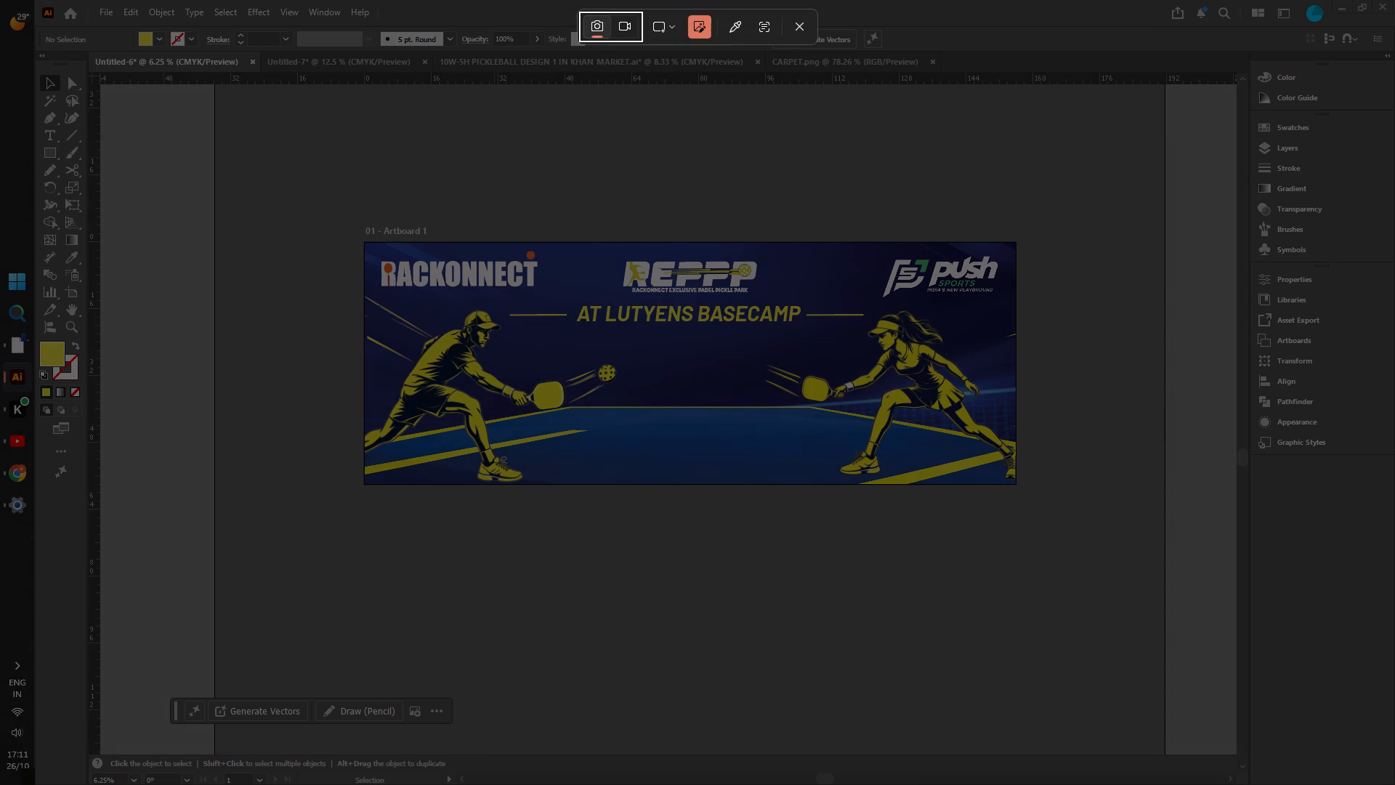
pyautogui.moveTo(364, 242); pyautogui.dragTo(1017, 486)
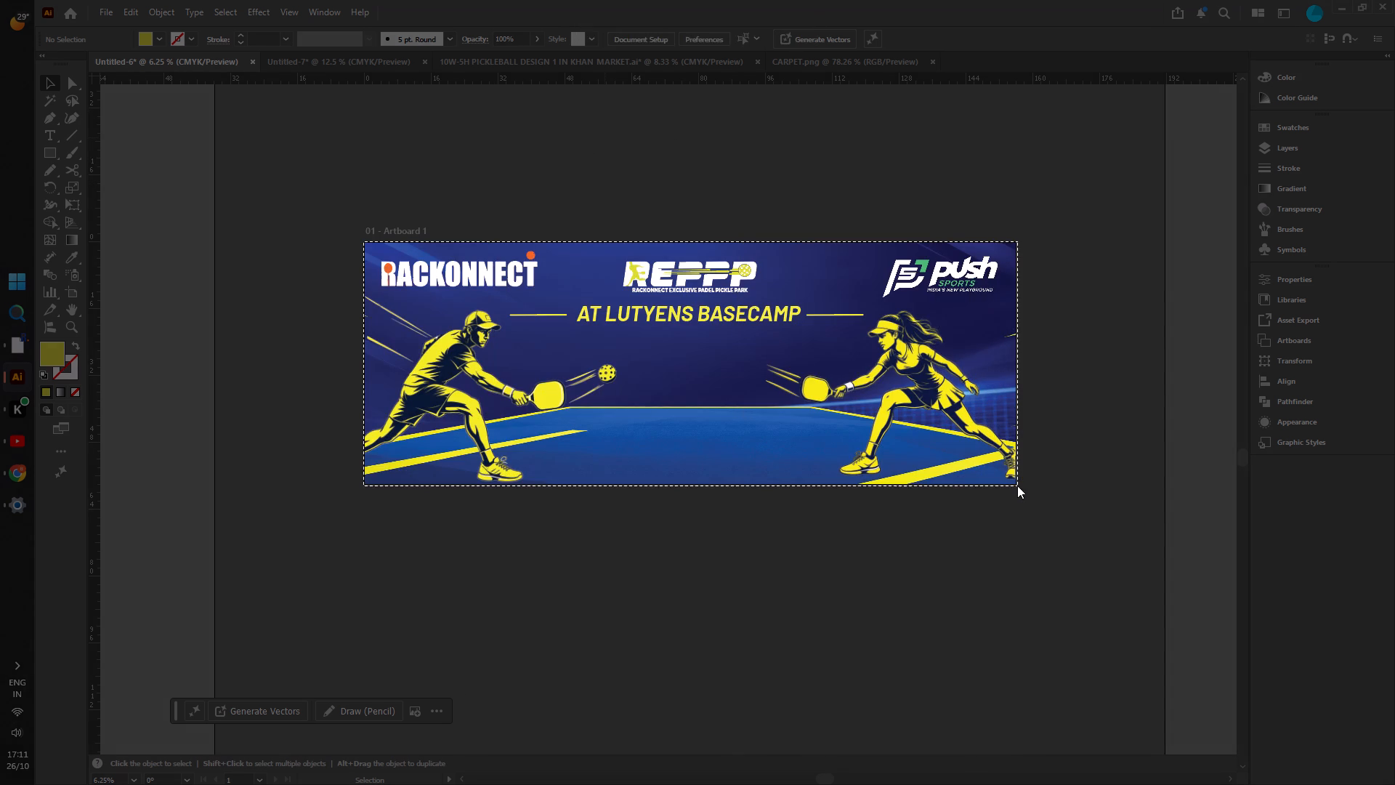
pyautogui.moveTo(1017, 486); pyautogui.dragTo(1017, 482)
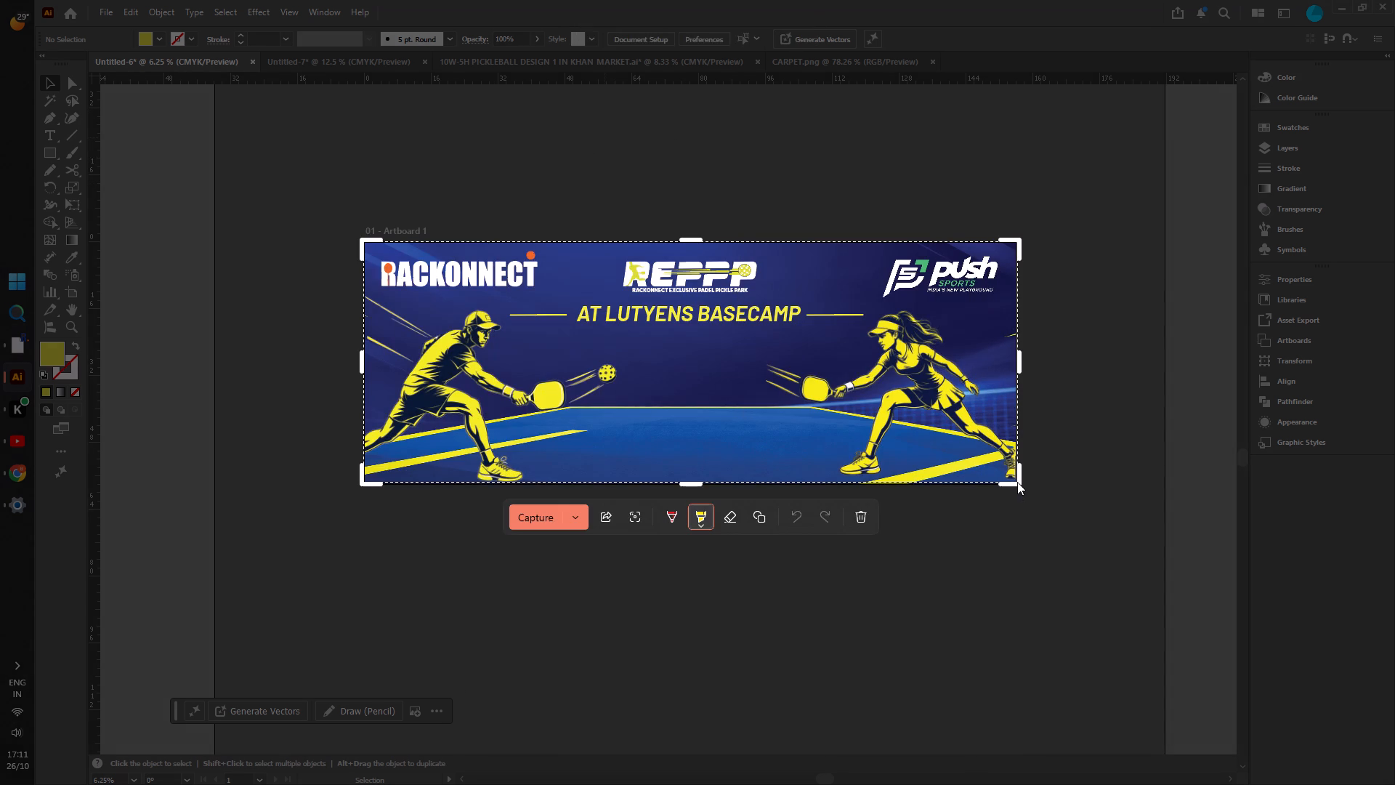
pyautogui.hotkey('ctrl', 'c')
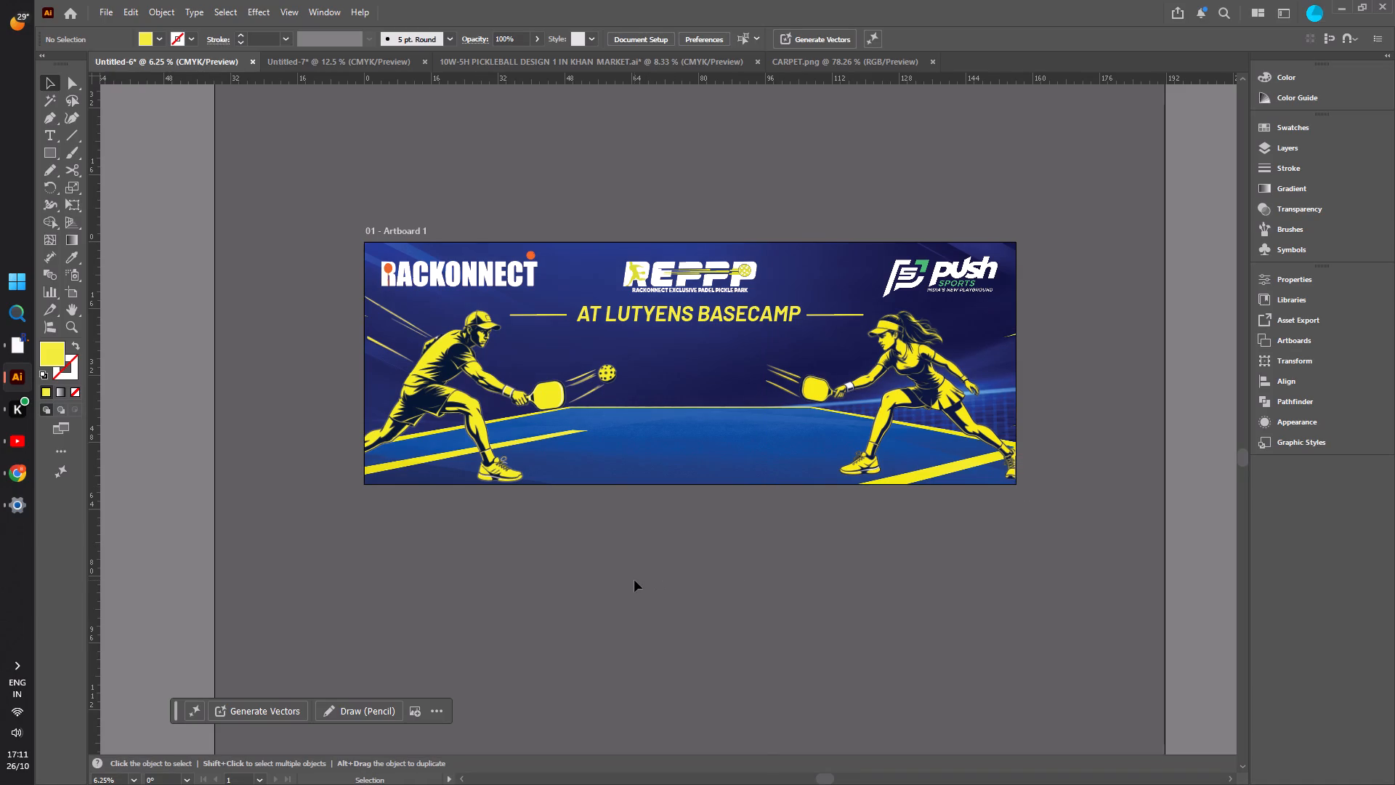
pyautogui.click(634, 580)
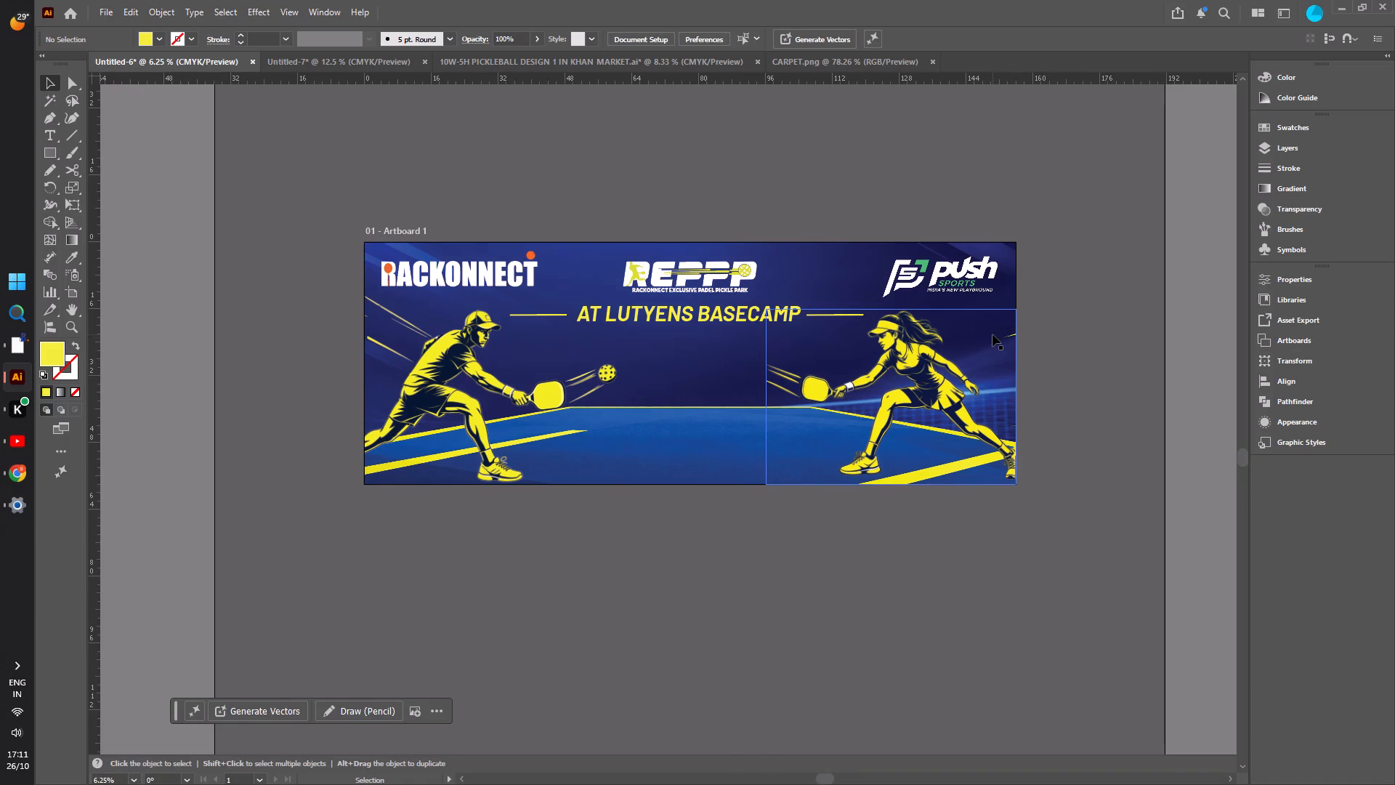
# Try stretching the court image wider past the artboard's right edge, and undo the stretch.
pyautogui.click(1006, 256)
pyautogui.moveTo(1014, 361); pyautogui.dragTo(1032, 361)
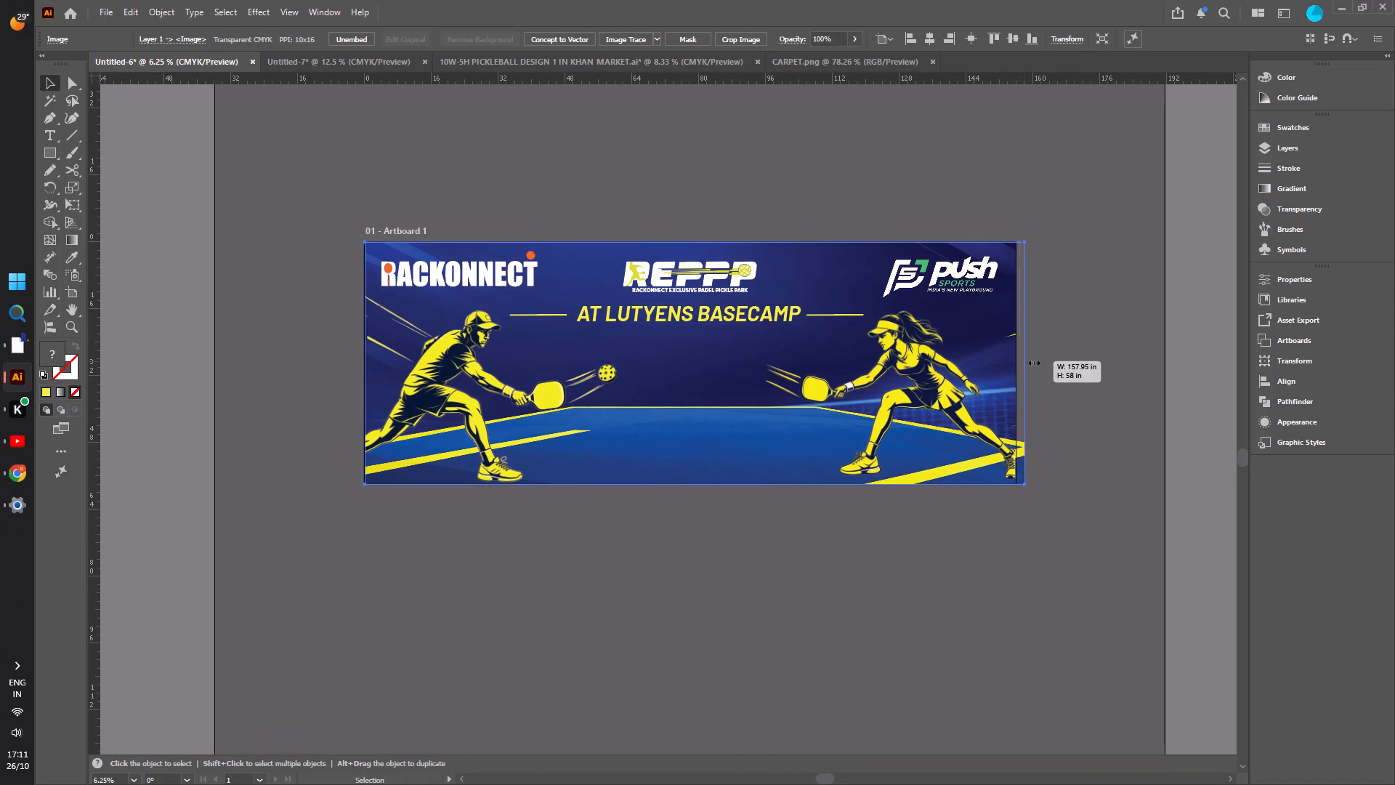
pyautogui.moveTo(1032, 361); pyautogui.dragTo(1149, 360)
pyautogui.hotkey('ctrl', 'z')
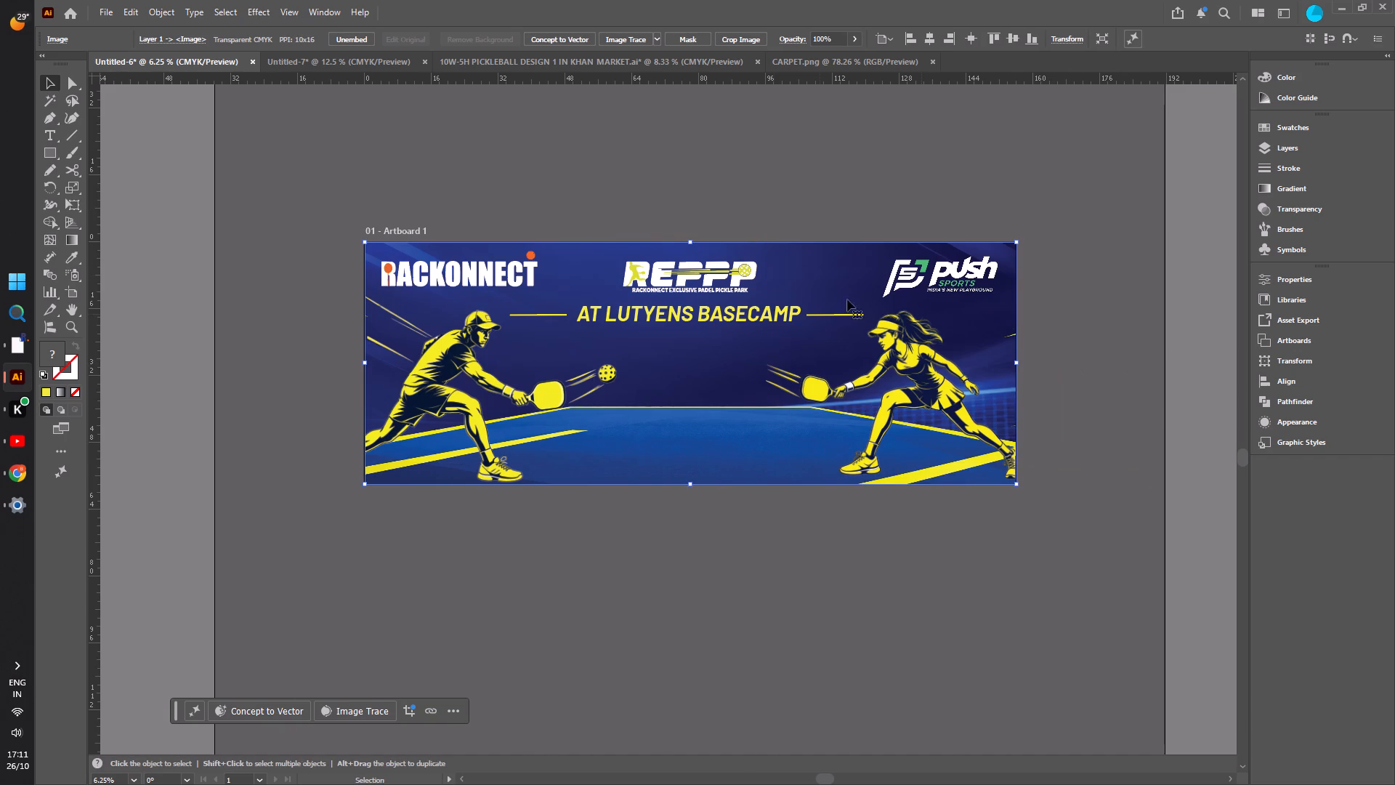
# Move the court image slightly down so its bottom extends past the artboard's lower edge.
pyautogui.moveTo(793, 258); pyautogui.dragTo(793, 271)
# Enlarge the background image from its top-left corner so it extends well past the artboard's right and bottom edges.
pyautogui.click(910, 249)
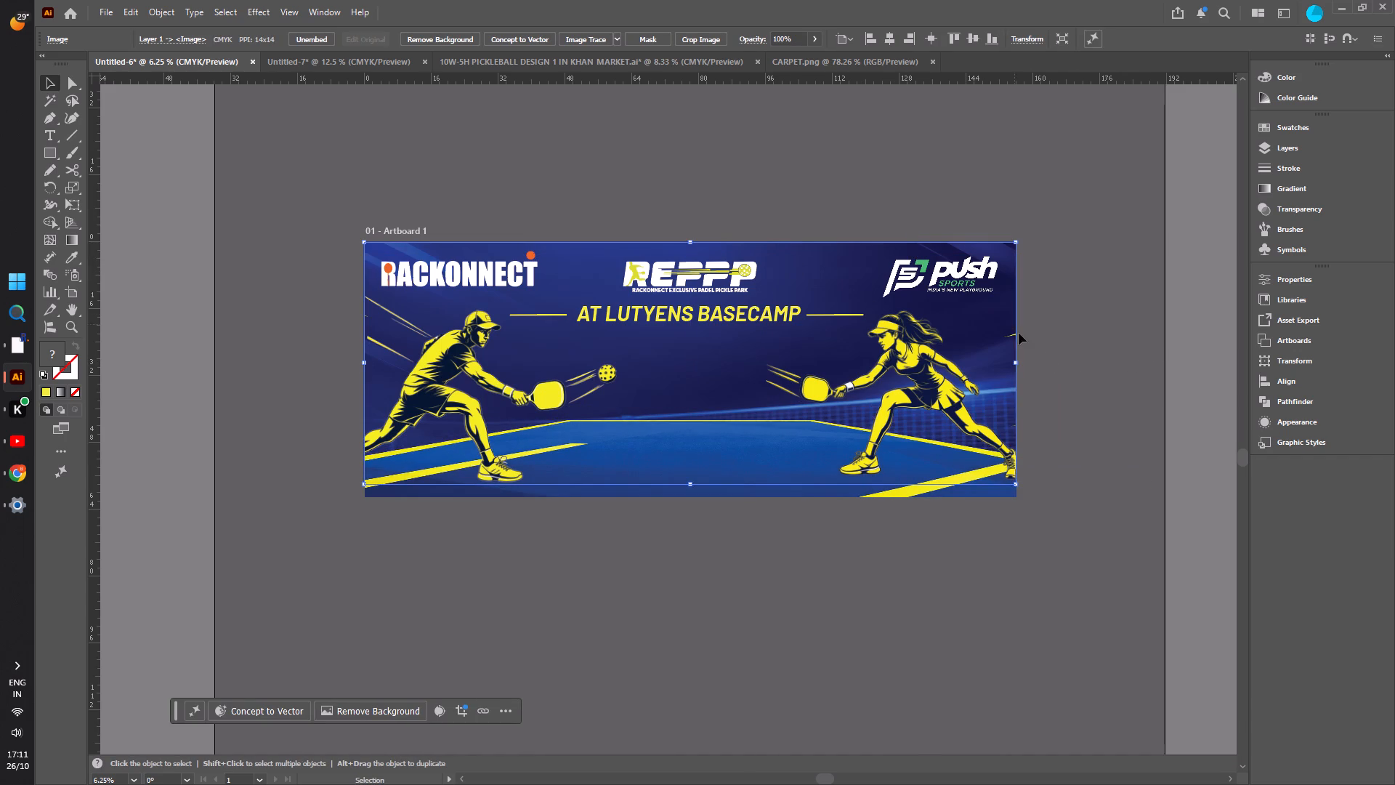
pyautogui.moveTo(1014, 362); pyautogui.dragTo(1222, 434)
pyautogui.moveTo(790, 483); pyautogui.dragTo(789, 640)
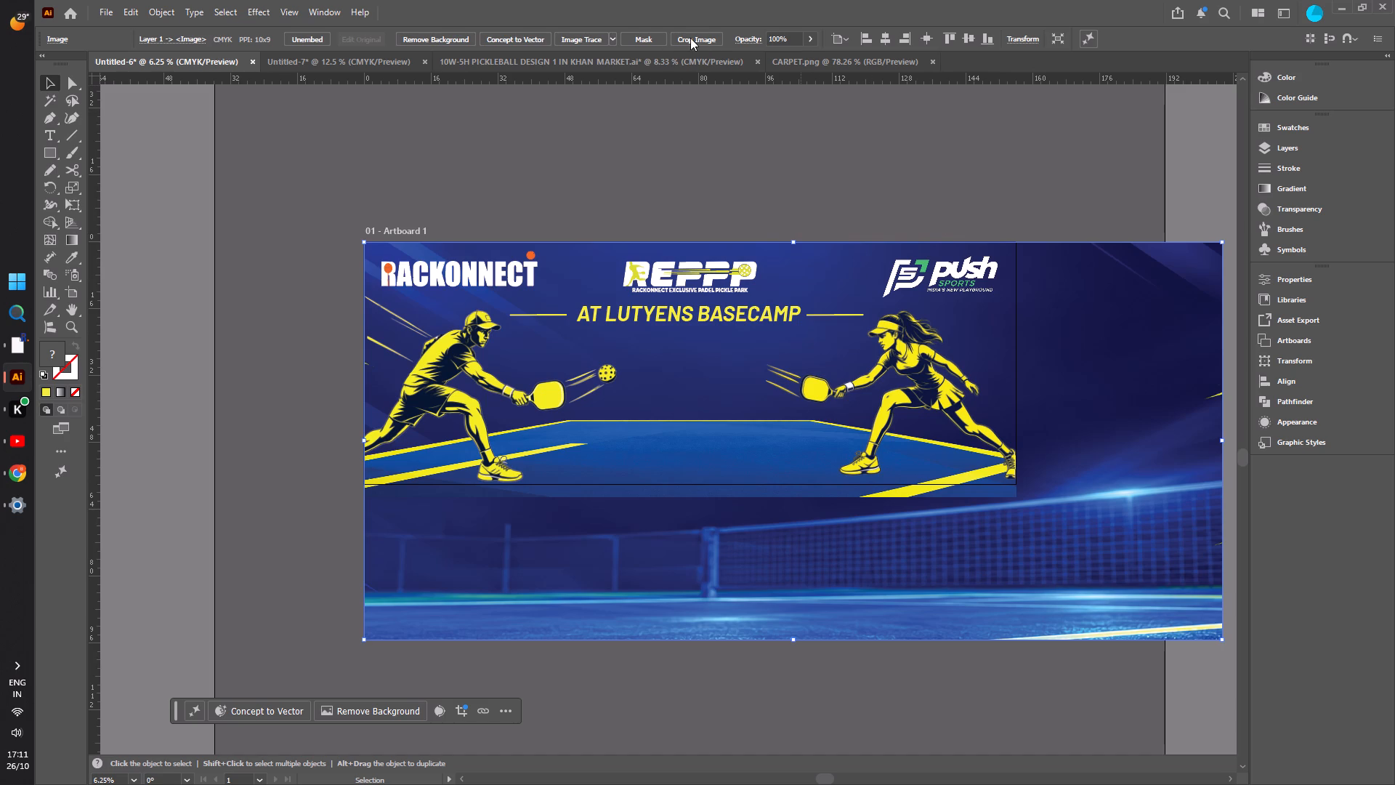
# Crop the oversized background image to the artboard's edges, at about 155.8 by 58.5 in.
pyautogui.click(690, 38)
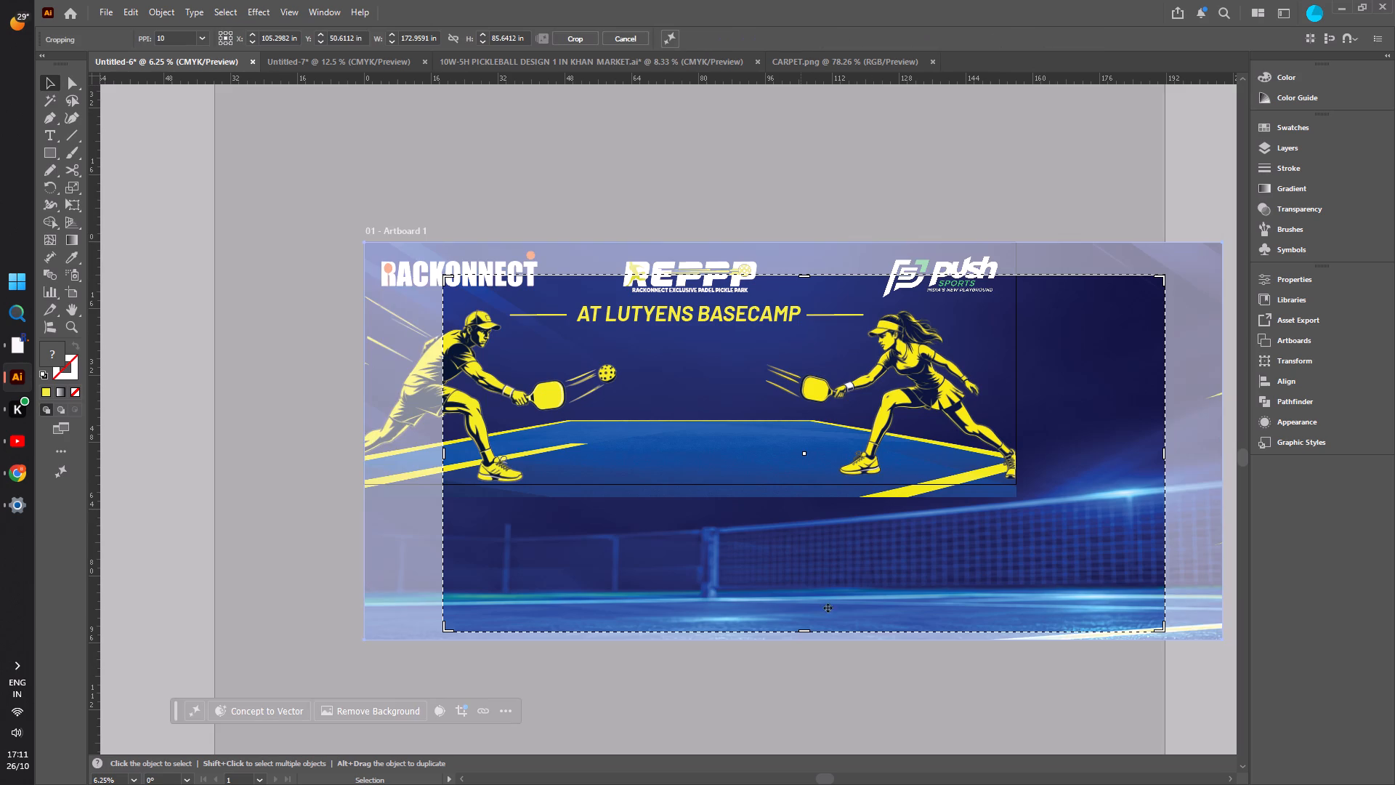
pyautogui.moveTo(805, 627); pyautogui.dragTo(780, 481)
pyautogui.moveTo(445, 379); pyautogui.dragTo(379, 374)
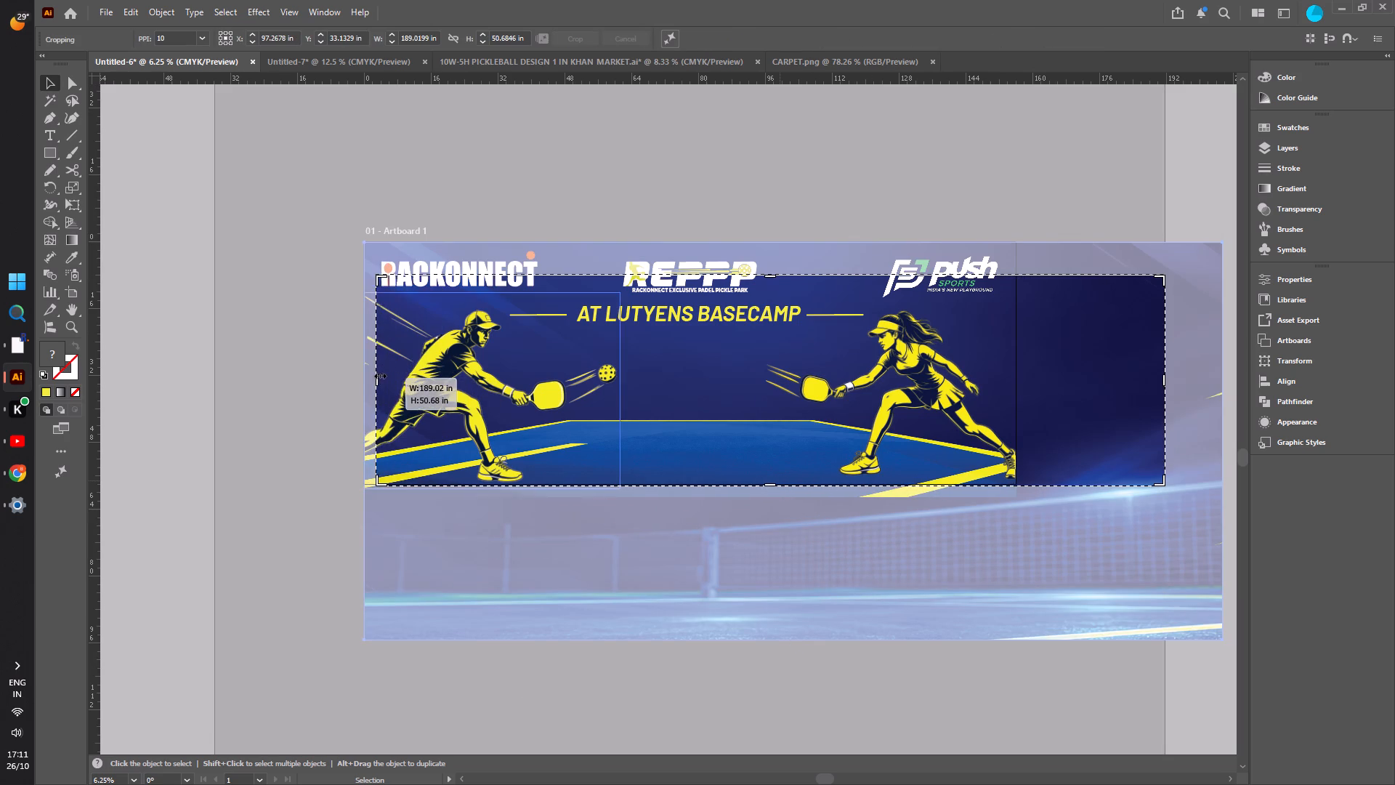
pyautogui.moveTo(379, 374); pyautogui.dragTo(368, 374)
pyautogui.moveTo(763, 281); pyautogui.dragTo(762, 253)
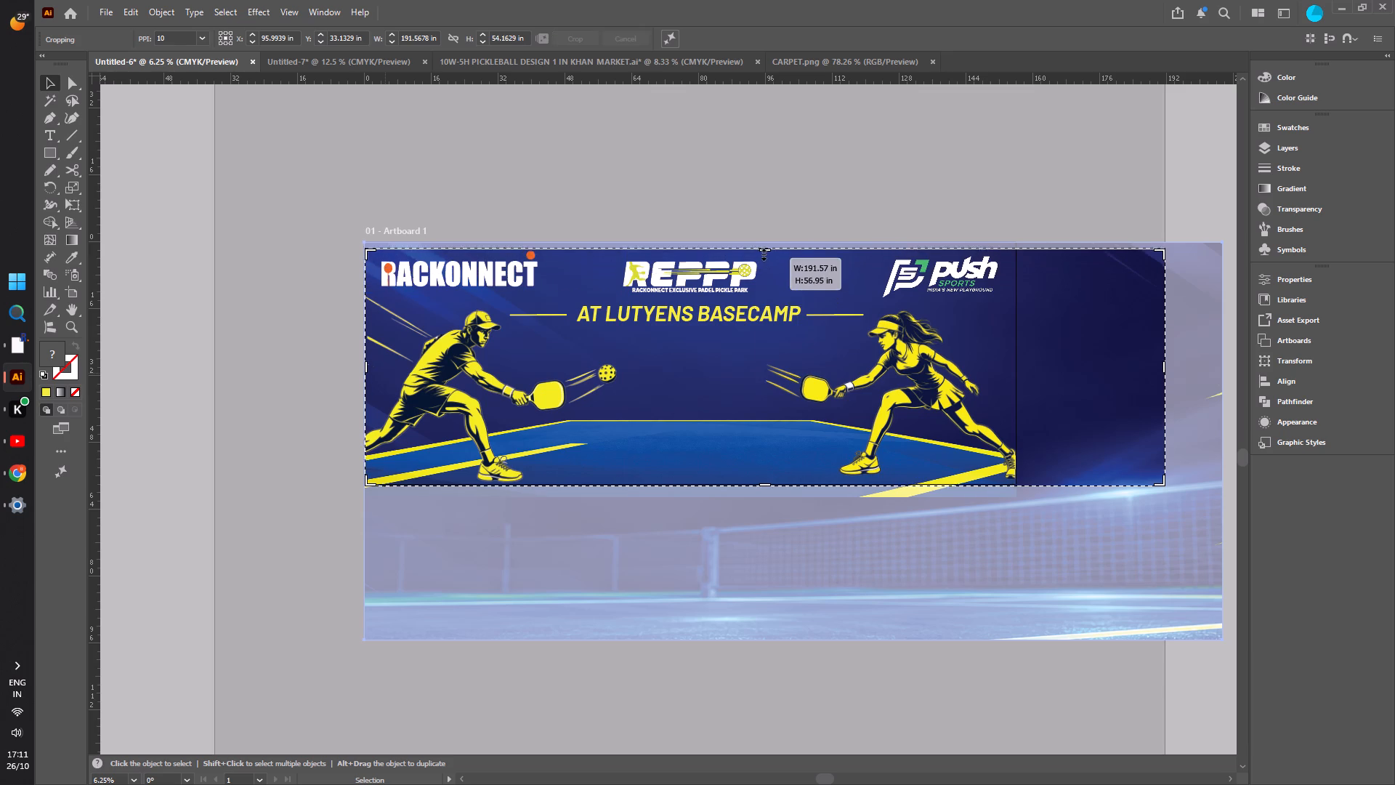
pyautogui.moveTo(762, 253); pyautogui.dragTo(761, 249)
pyautogui.moveTo(1162, 363); pyautogui.dragTo(1024, 359)
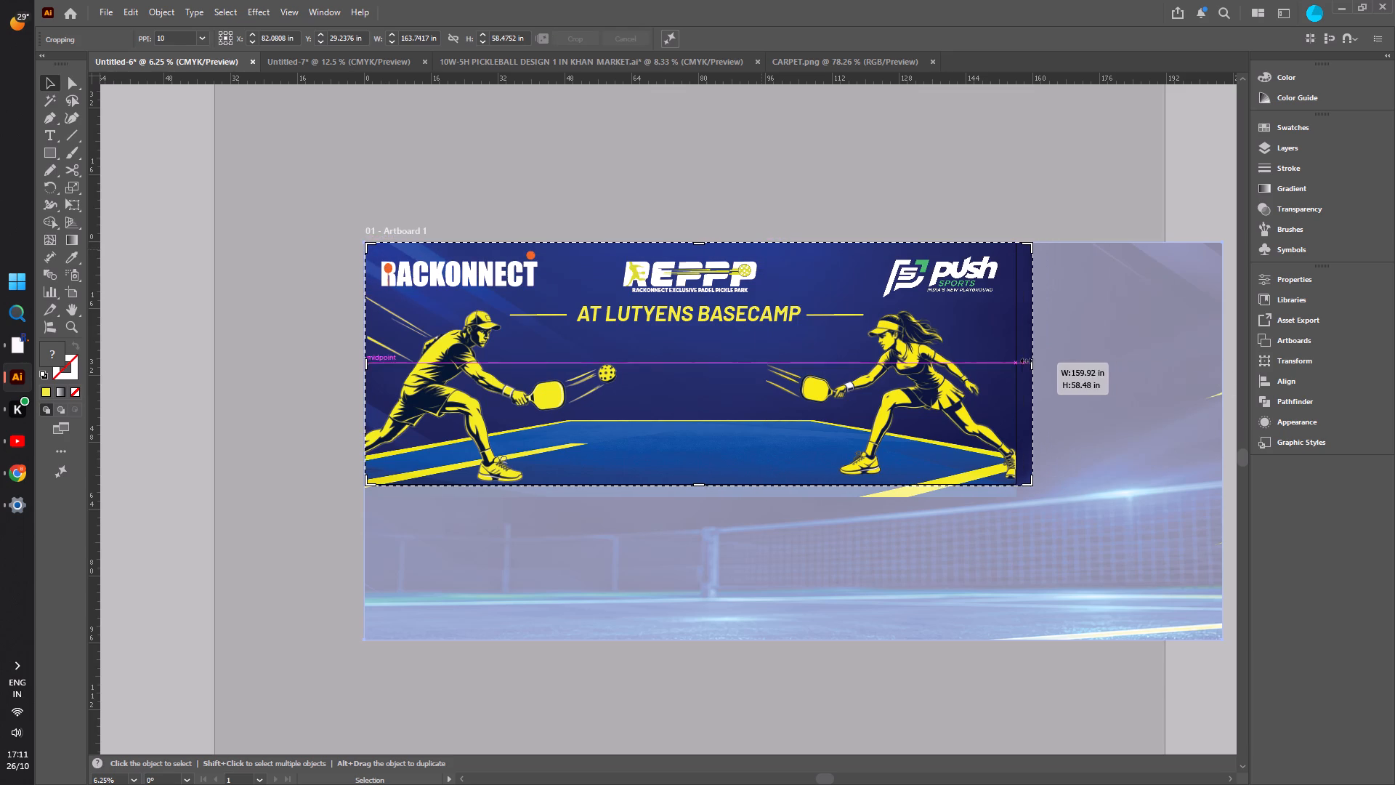
pyautogui.moveTo(1024, 359); pyautogui.dragTo(1013, 359)
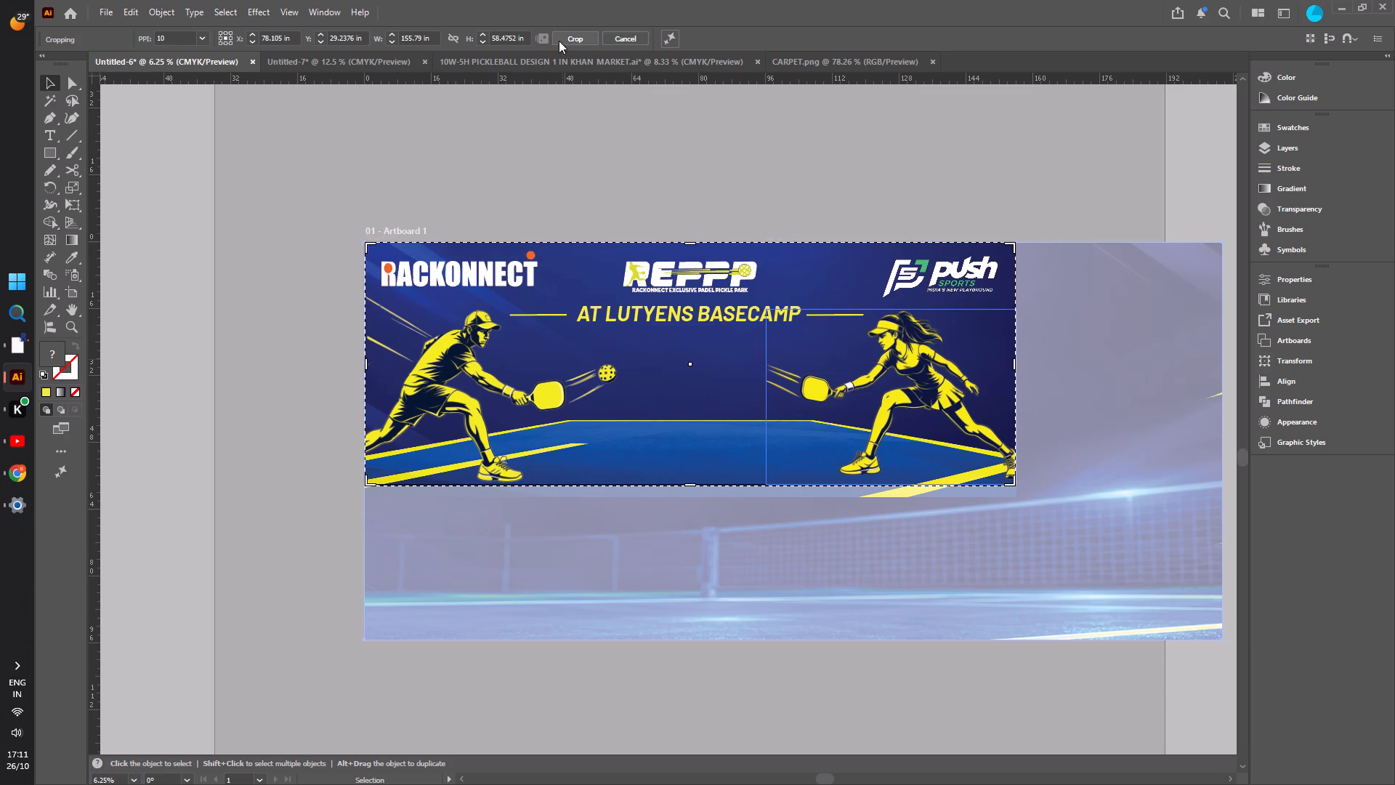
pyautogui.click(565, 39)
pyautogui.click(723, 131)
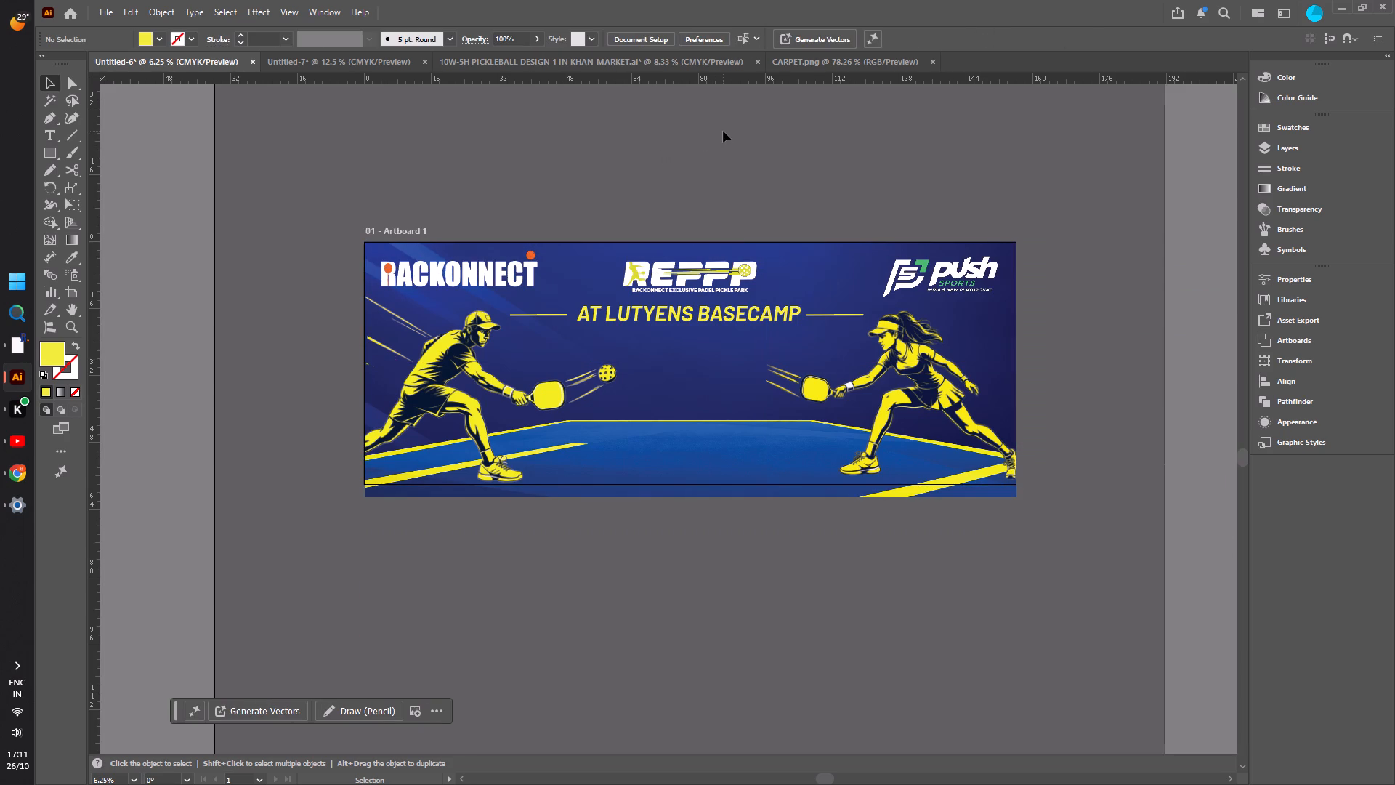
# Move the court image up until its bottom edge meets the artboard's lower edge.
pyautogui.moveTo(688, 473); pyautogui.dragTo(686, 464)
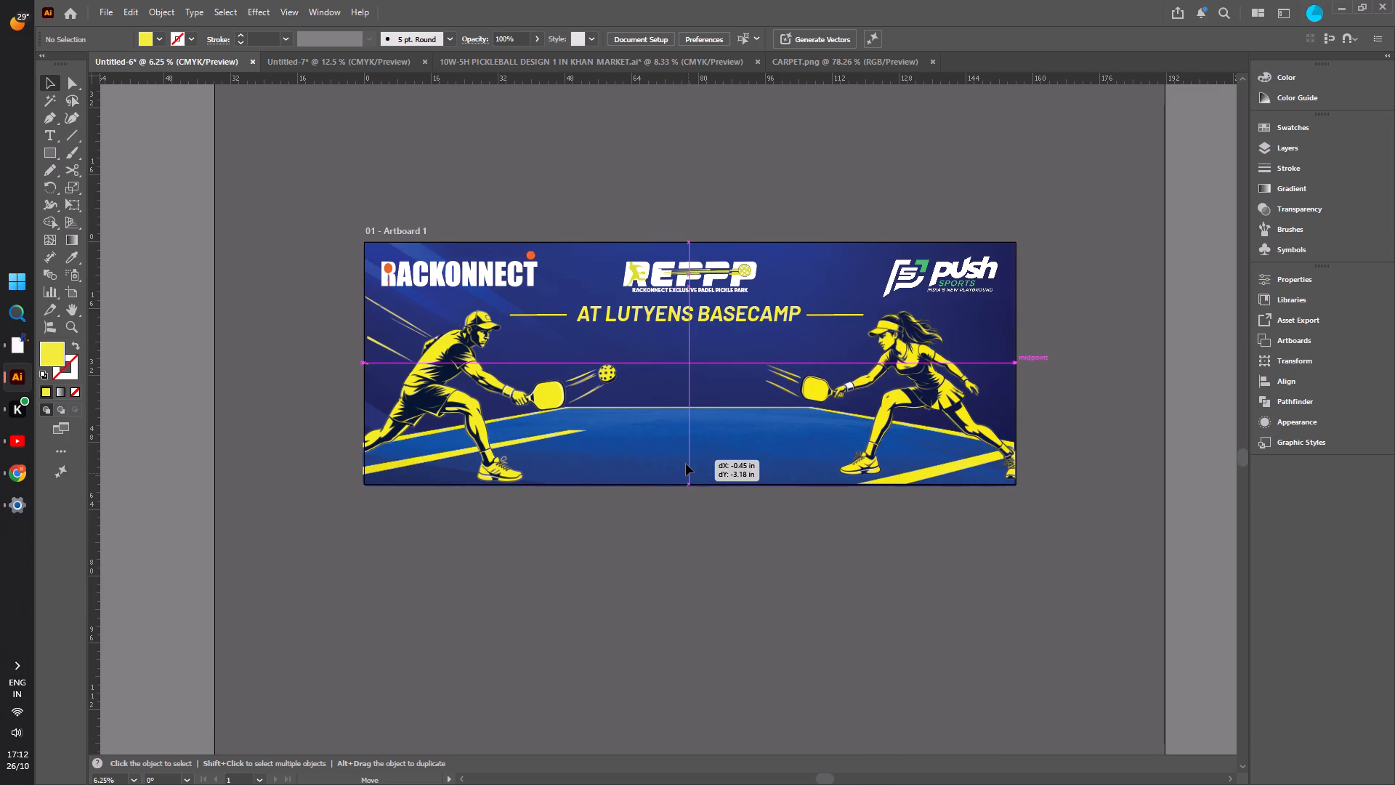
pyautogui.moveTo(686, 464); pyautogui.dragTo(686, 465)
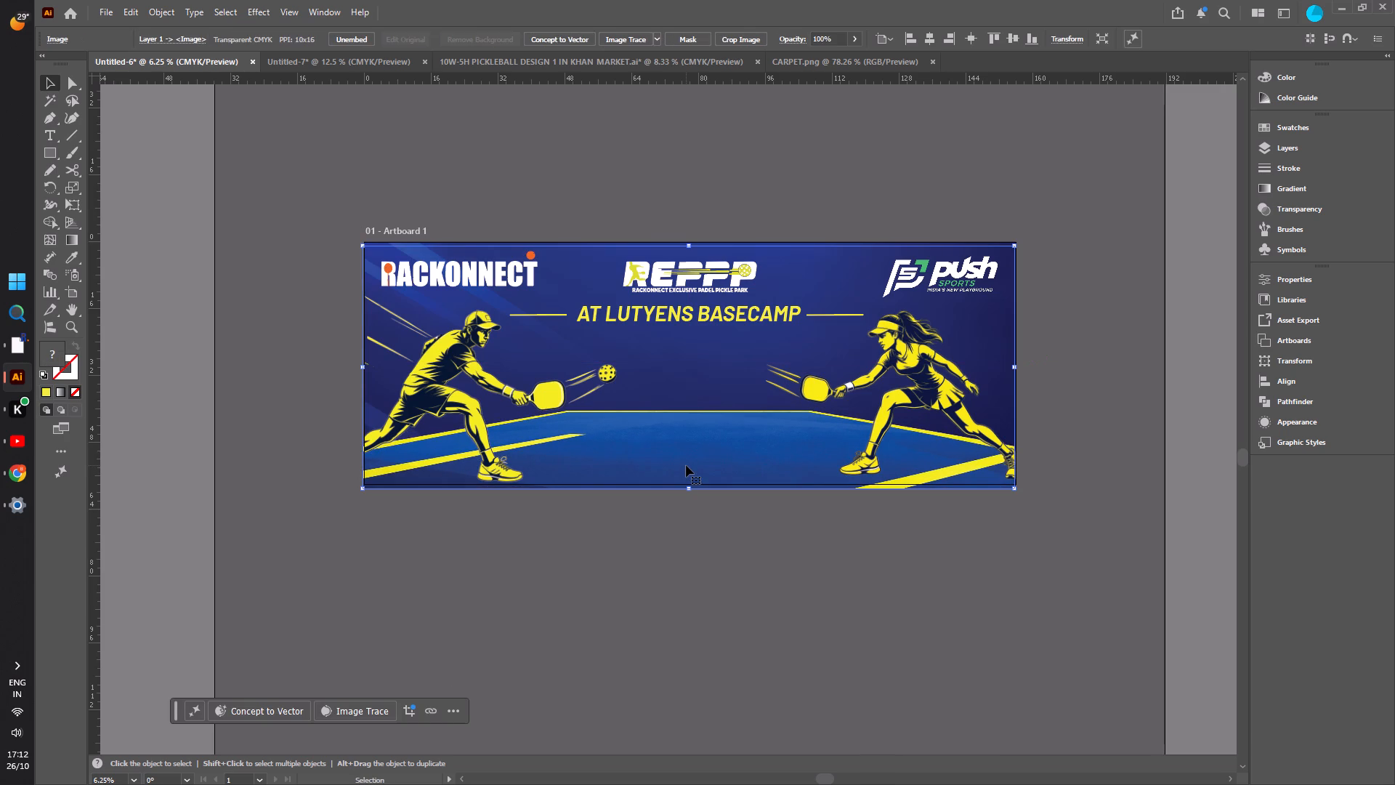
pyautogui.click(686, 465)
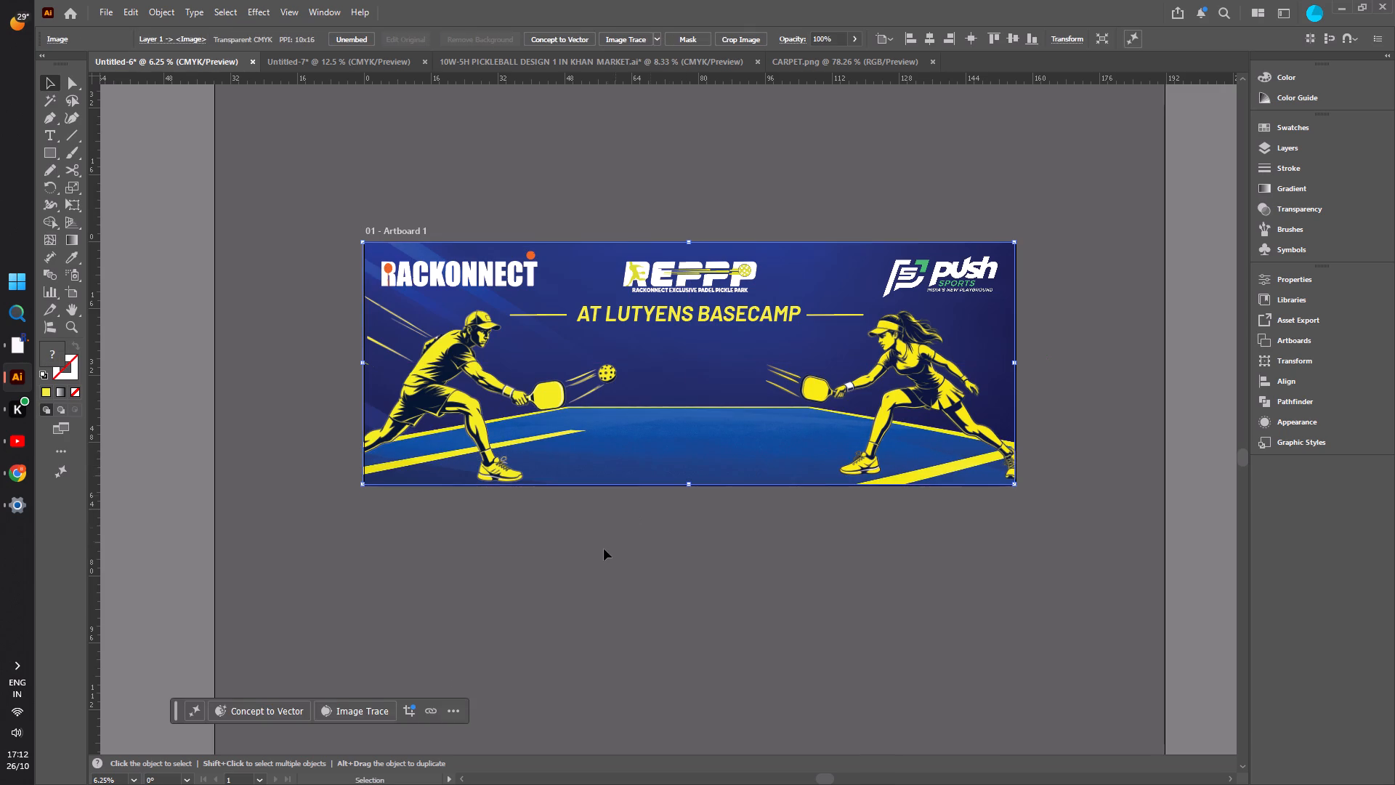
pyautogui.click(599, 557)
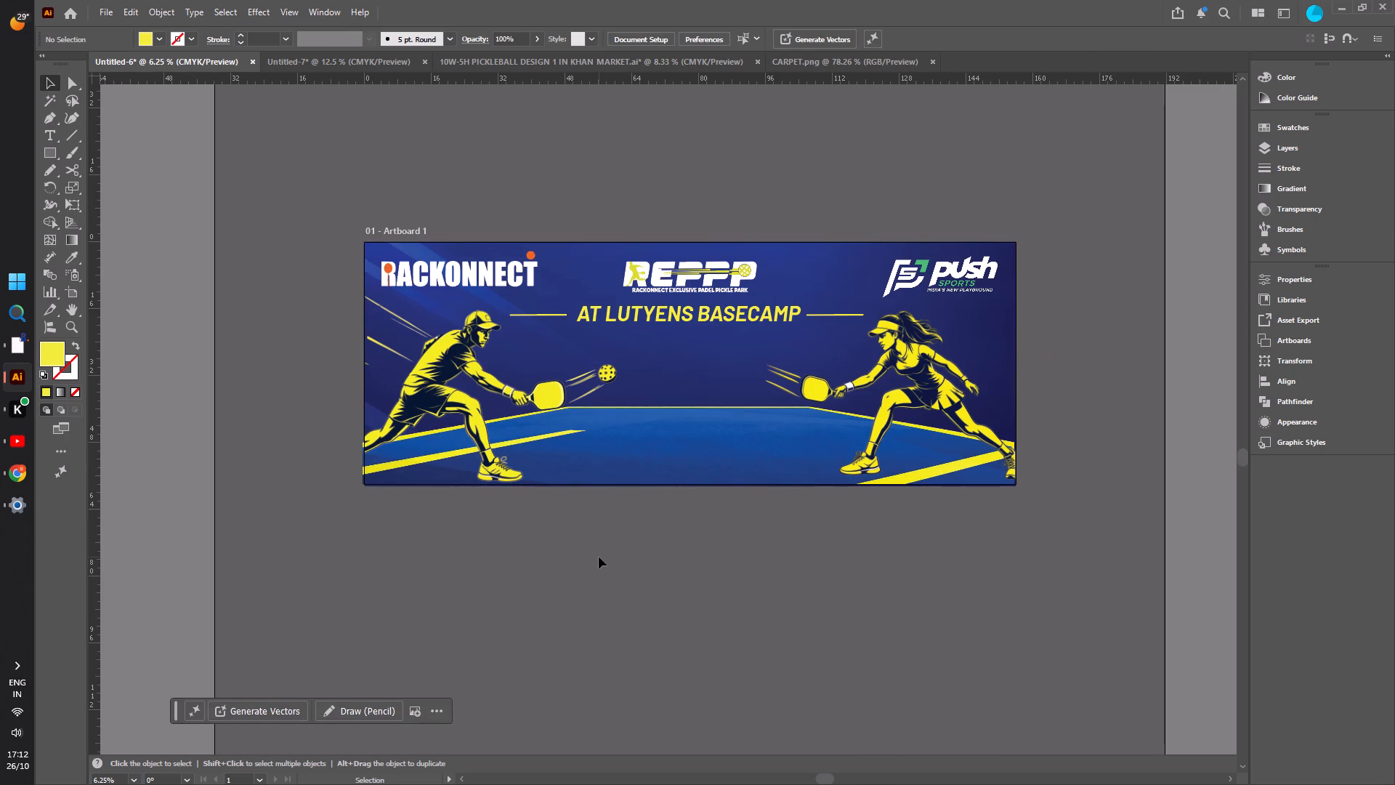
# Nudge the court image down in small increments to line its bottom up with the artboard's lower edge.
pyautogui.click(676, 468)
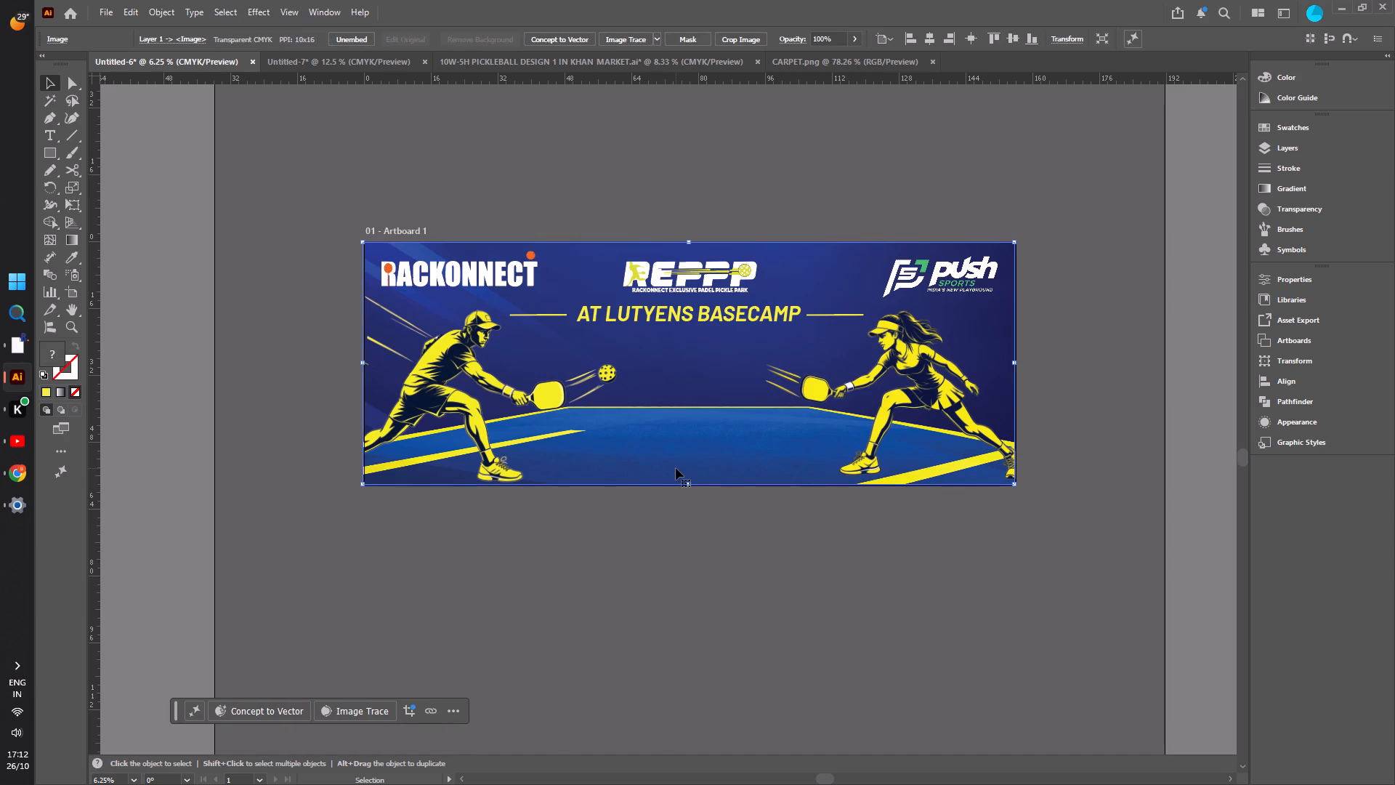
pyautogui.press('Down')
pyautogui.press('Down')
pyautogui.press('Down')
pyautogui.press('Down')
pyautogui.press('Down')
pyautogui.press('Down')
pyautogui.press('Down')
pyautogui.press('Down')
pyautogui.press('Down')
pyautogui.press('Down')
pyautogui.press('Down')
pyautogui.press('Down')
pyautogui.press('Down')
pyautogui.press('Down')
pyautogui.press('Down')
pyautogui.press('Down')
pyautogui.press('Down')
pyautogui.press('Down')
pyautogui.press('Down')
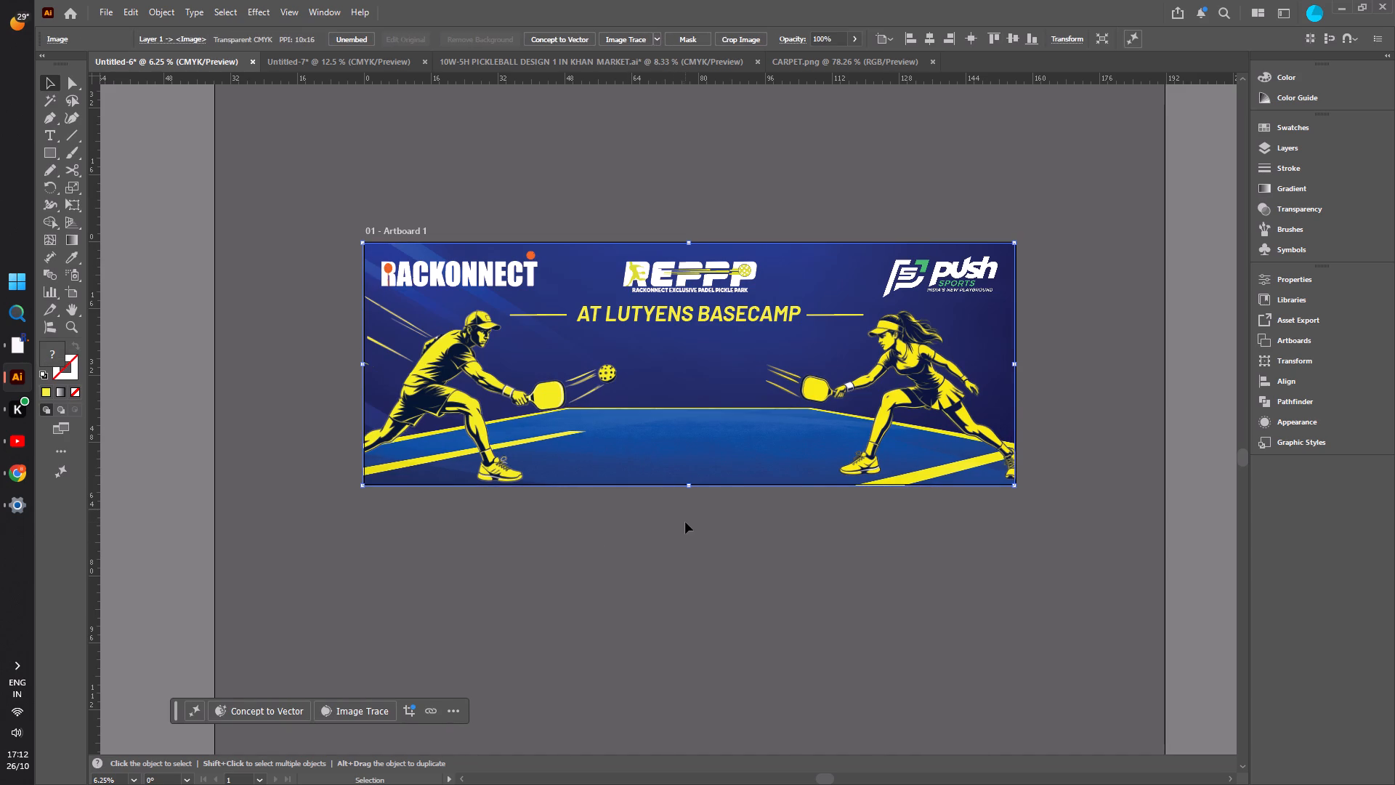
pyautogui.click(685, 523)
pyautogui.click(703, 547)
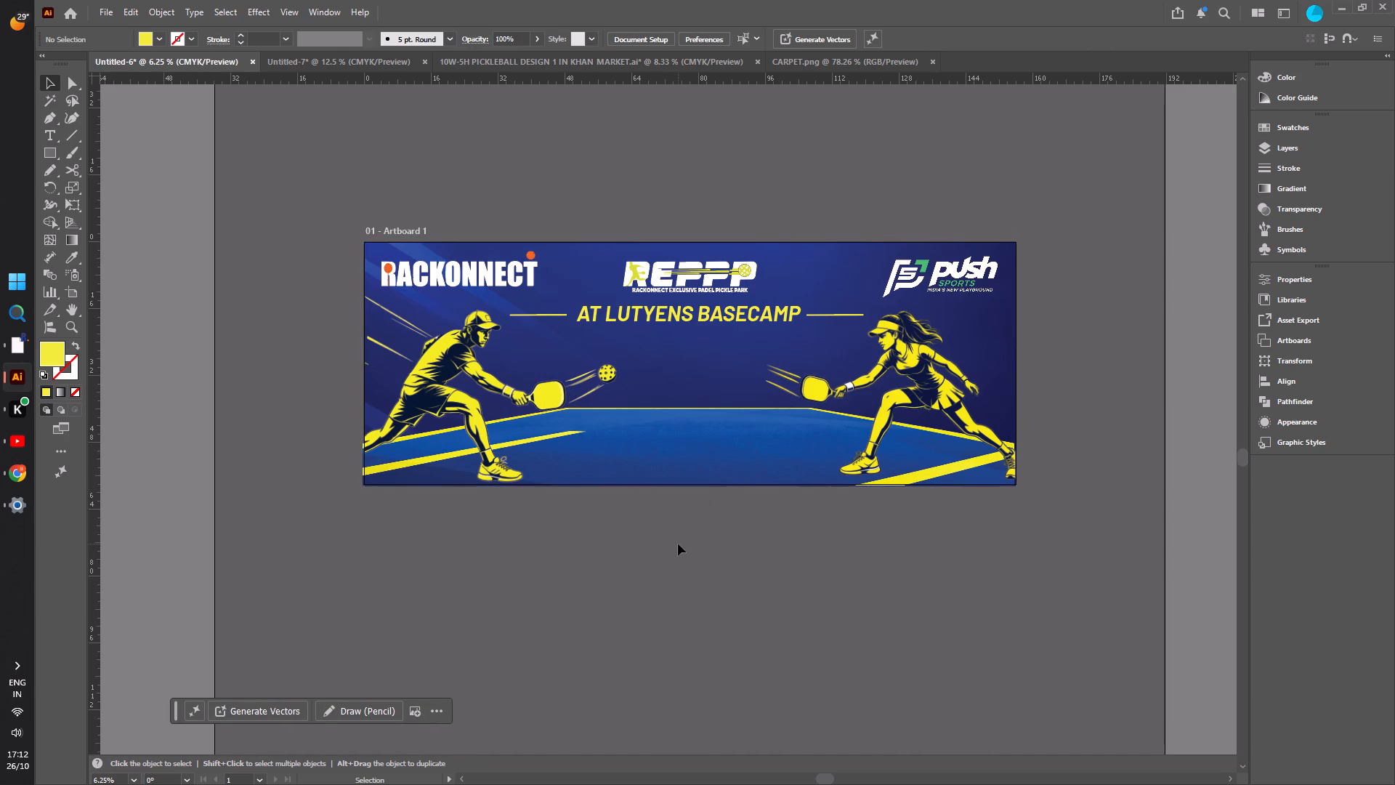
pyautogui.click(678, 544)
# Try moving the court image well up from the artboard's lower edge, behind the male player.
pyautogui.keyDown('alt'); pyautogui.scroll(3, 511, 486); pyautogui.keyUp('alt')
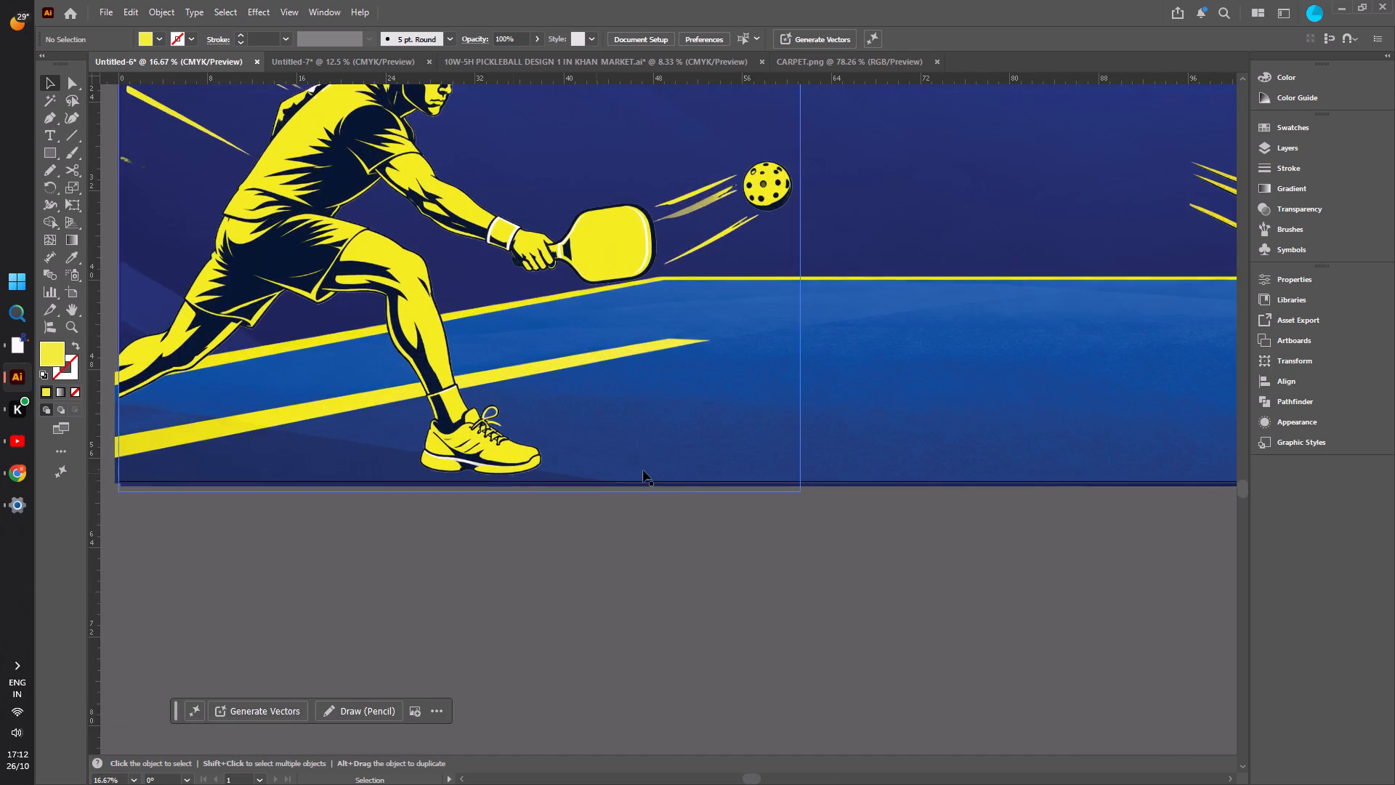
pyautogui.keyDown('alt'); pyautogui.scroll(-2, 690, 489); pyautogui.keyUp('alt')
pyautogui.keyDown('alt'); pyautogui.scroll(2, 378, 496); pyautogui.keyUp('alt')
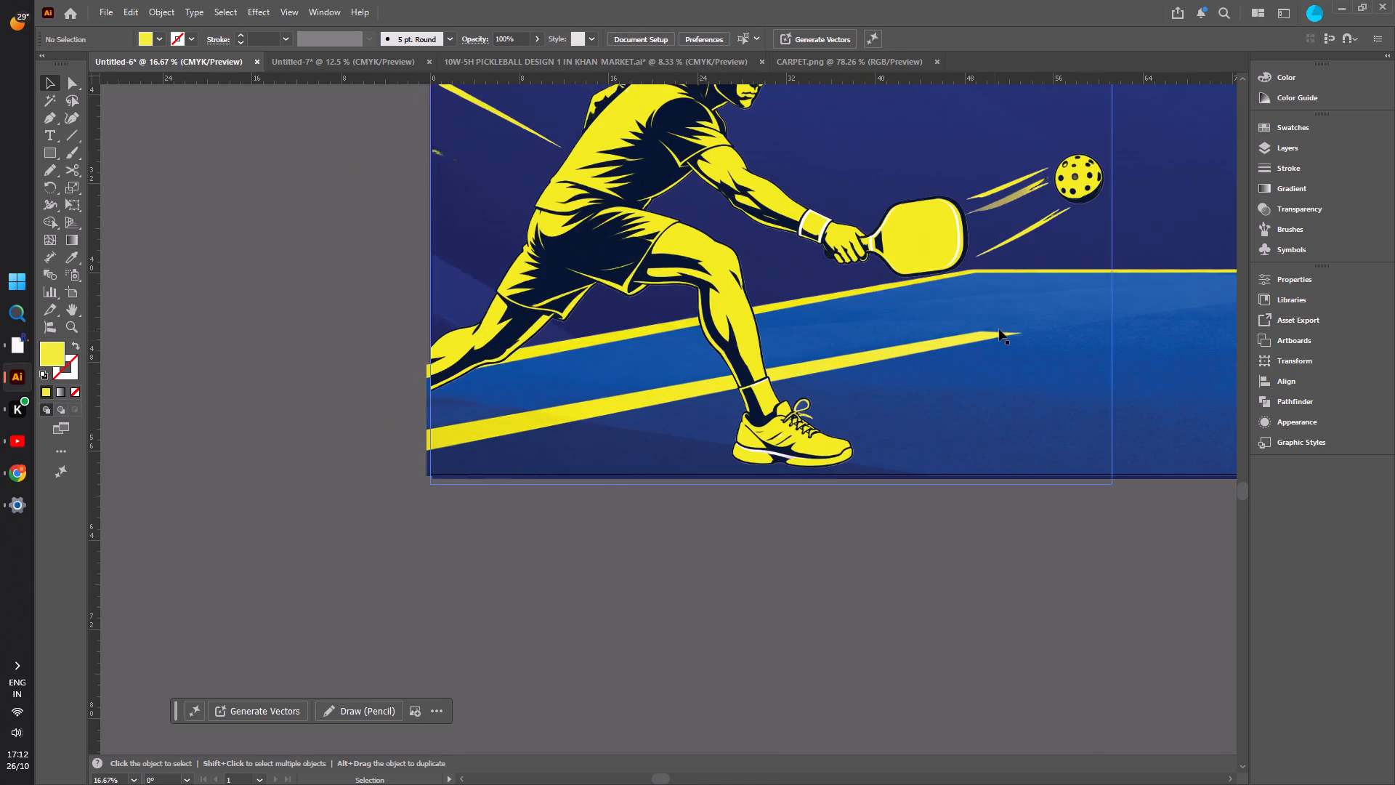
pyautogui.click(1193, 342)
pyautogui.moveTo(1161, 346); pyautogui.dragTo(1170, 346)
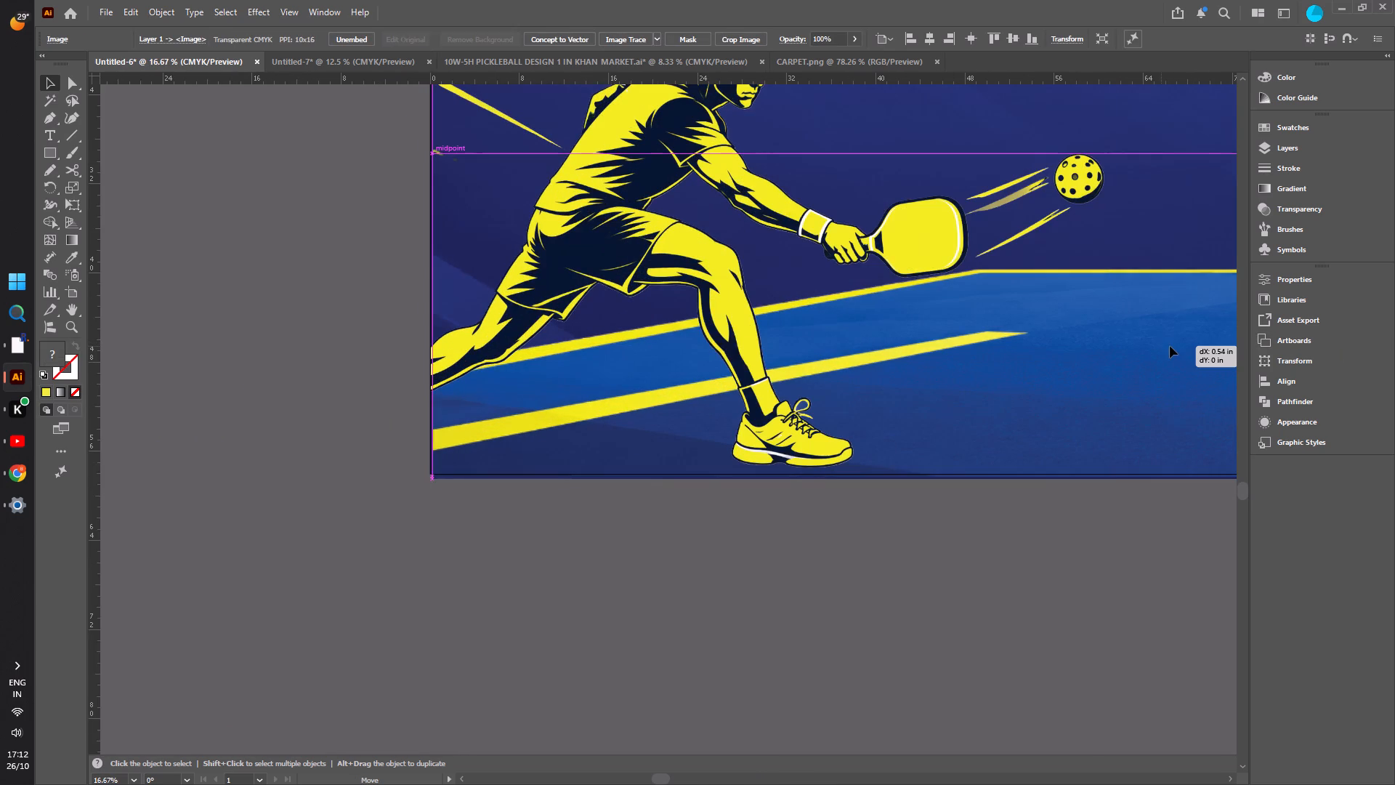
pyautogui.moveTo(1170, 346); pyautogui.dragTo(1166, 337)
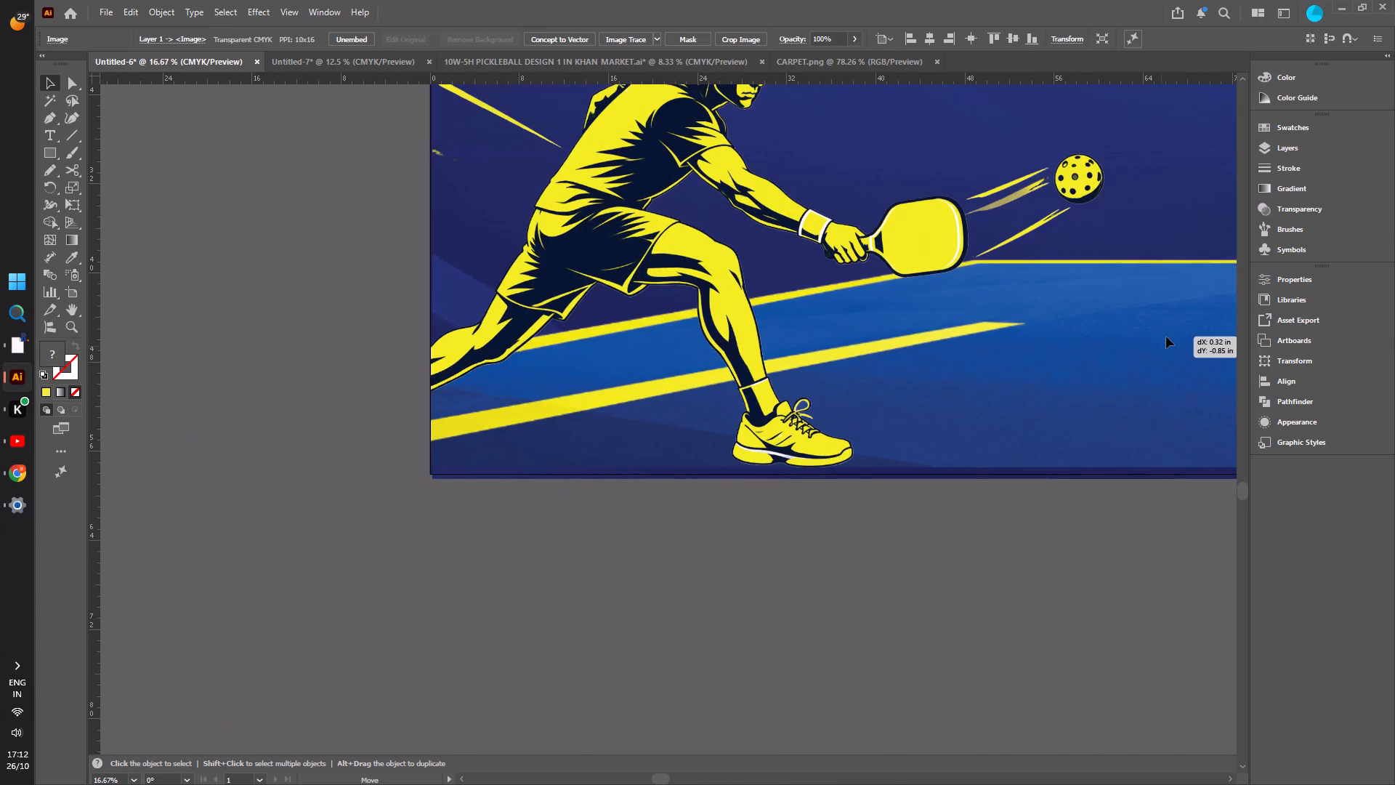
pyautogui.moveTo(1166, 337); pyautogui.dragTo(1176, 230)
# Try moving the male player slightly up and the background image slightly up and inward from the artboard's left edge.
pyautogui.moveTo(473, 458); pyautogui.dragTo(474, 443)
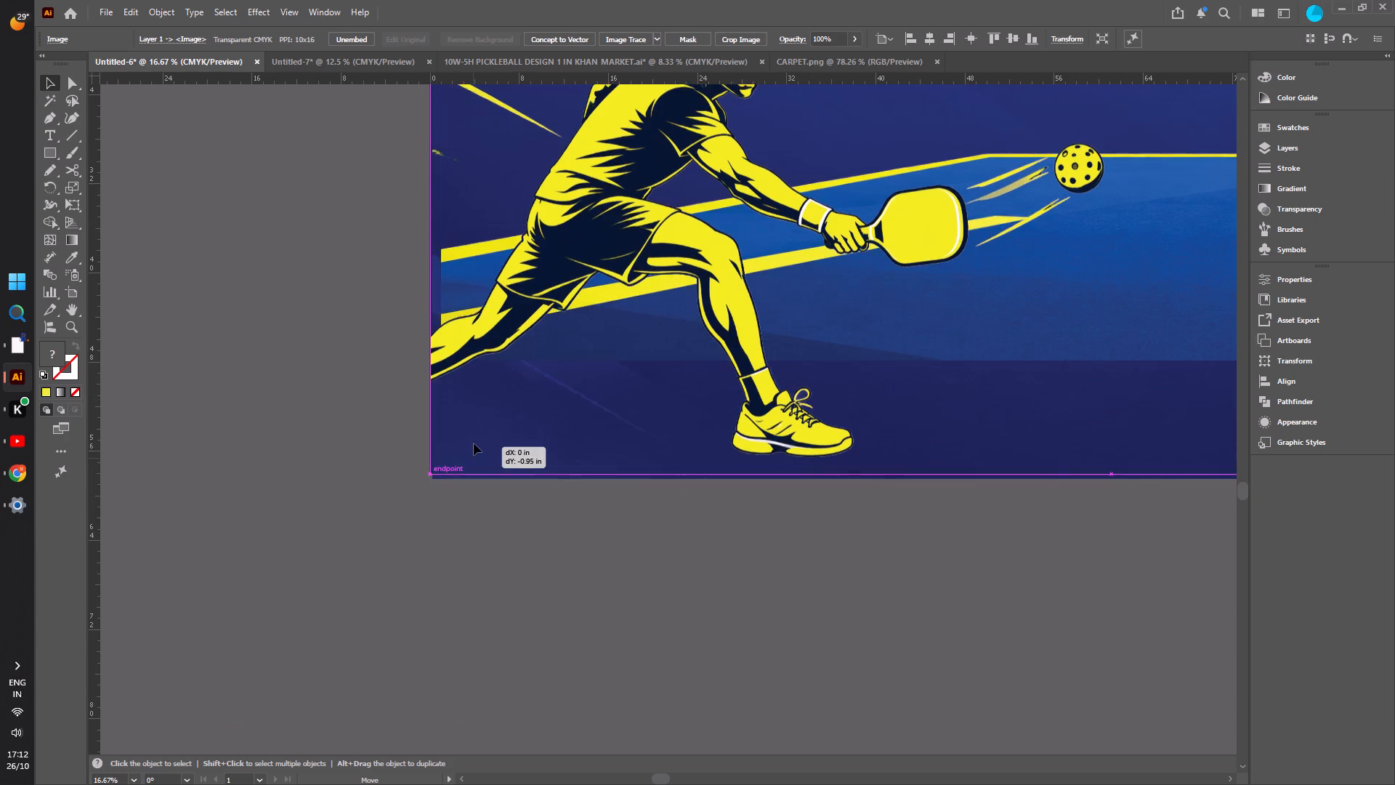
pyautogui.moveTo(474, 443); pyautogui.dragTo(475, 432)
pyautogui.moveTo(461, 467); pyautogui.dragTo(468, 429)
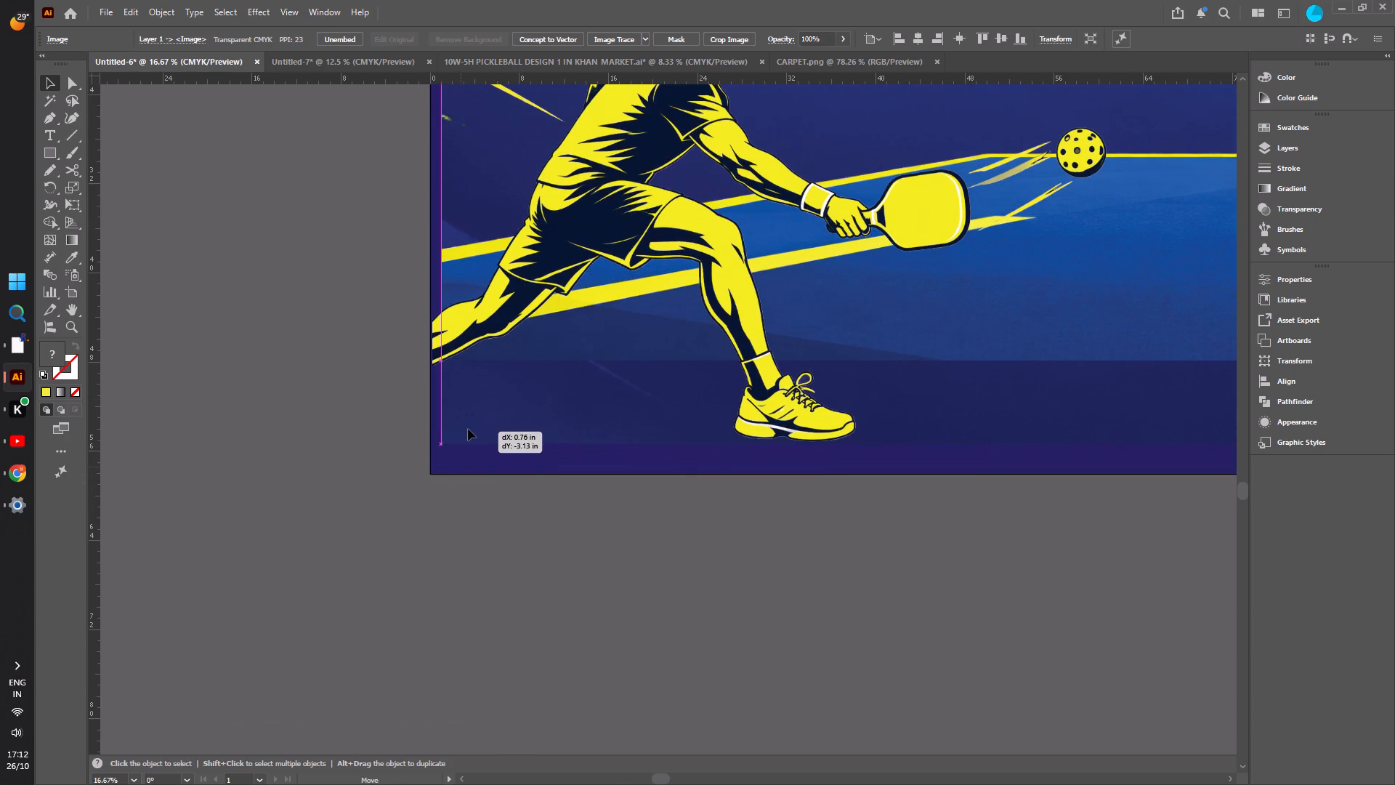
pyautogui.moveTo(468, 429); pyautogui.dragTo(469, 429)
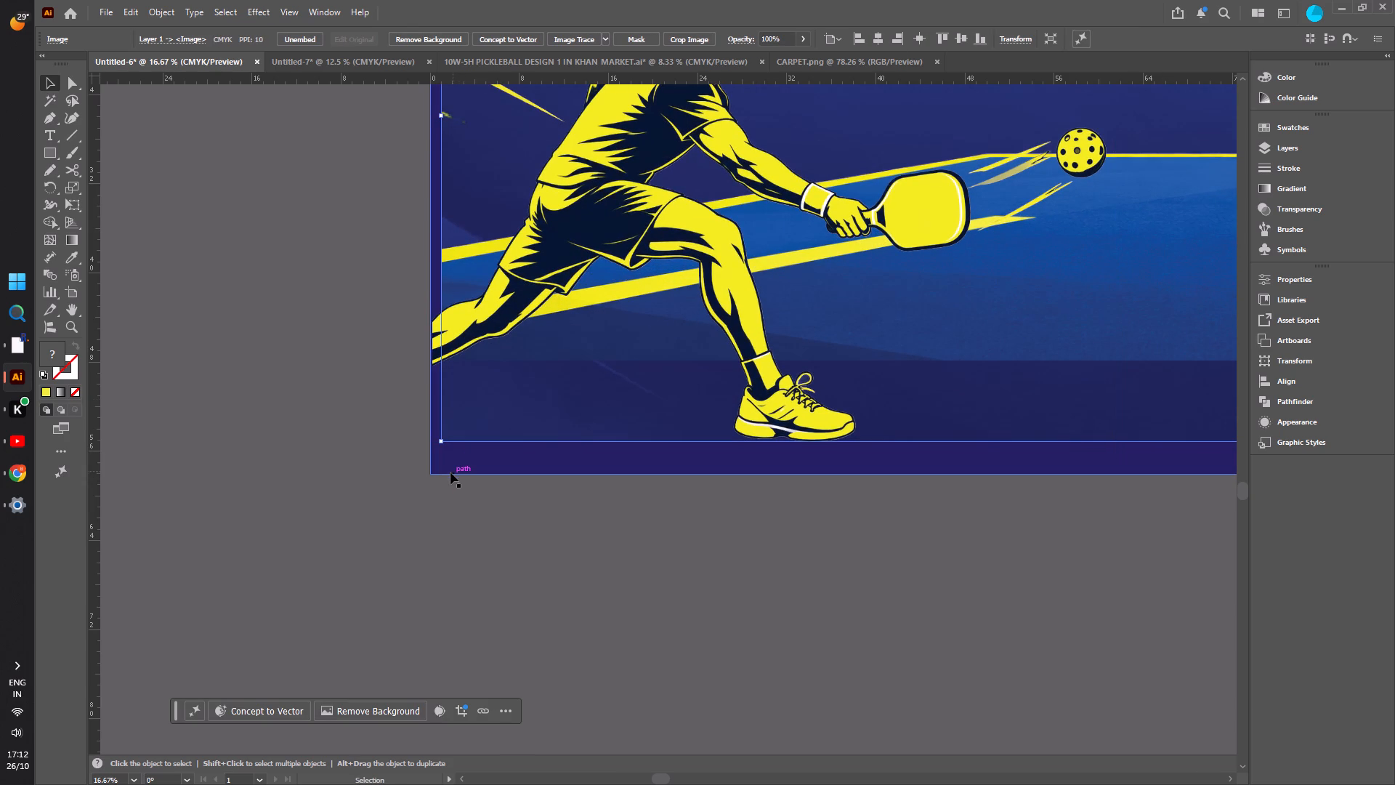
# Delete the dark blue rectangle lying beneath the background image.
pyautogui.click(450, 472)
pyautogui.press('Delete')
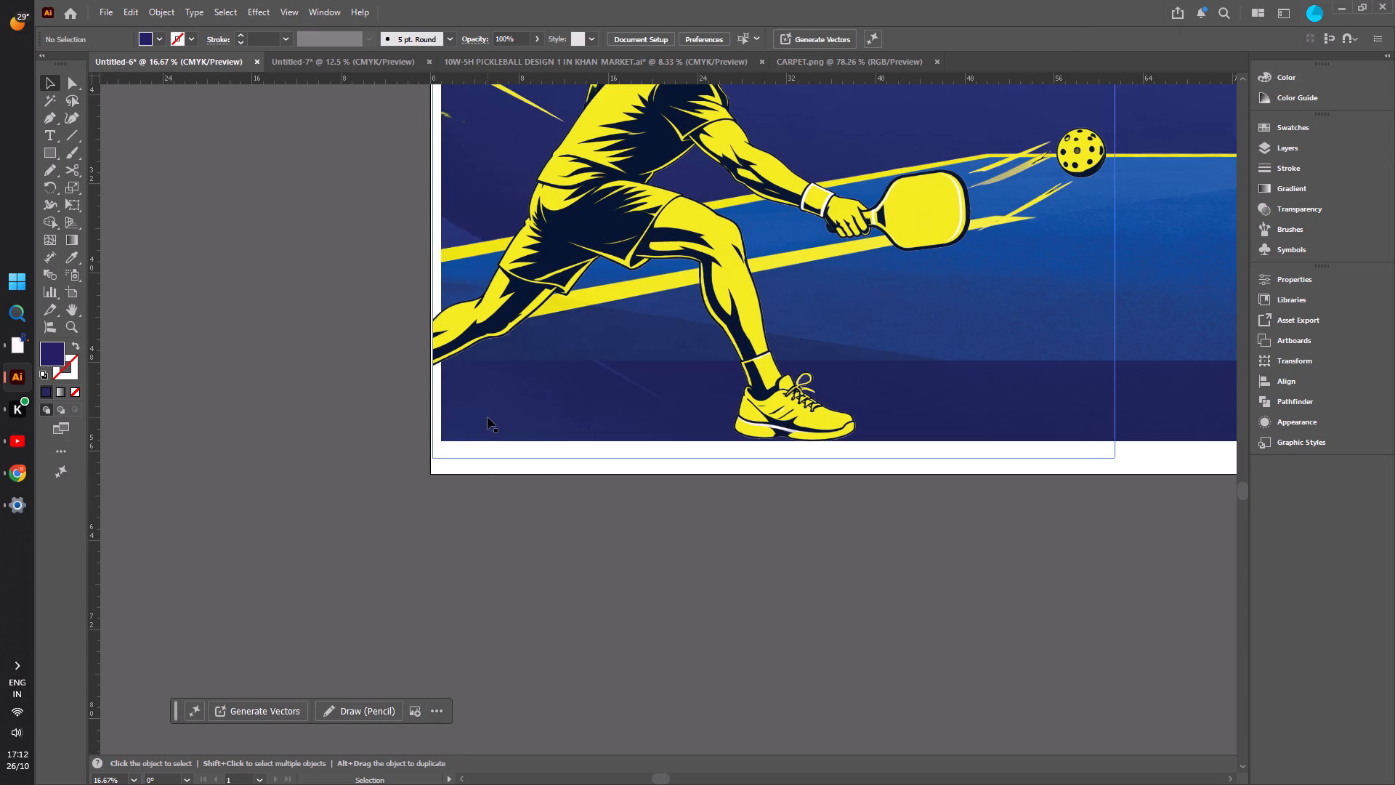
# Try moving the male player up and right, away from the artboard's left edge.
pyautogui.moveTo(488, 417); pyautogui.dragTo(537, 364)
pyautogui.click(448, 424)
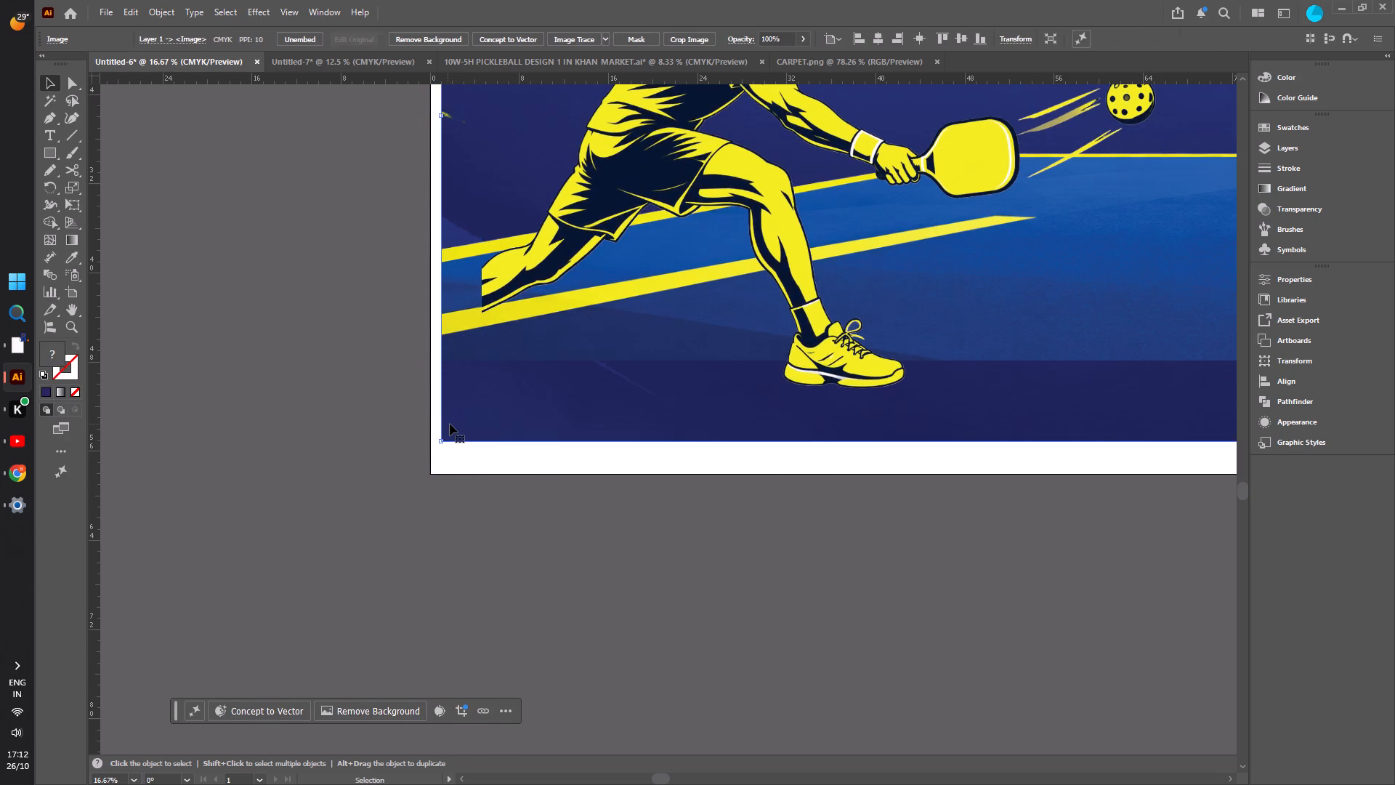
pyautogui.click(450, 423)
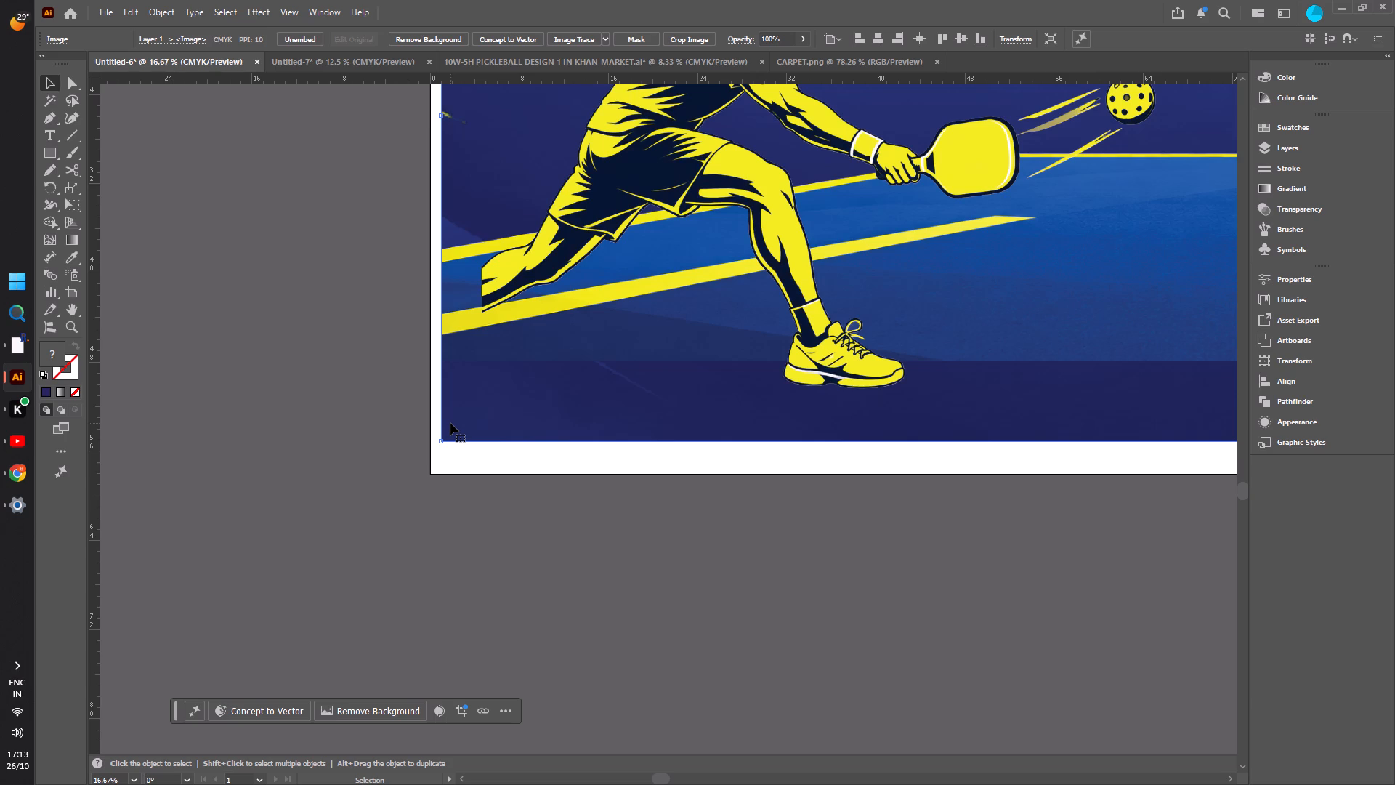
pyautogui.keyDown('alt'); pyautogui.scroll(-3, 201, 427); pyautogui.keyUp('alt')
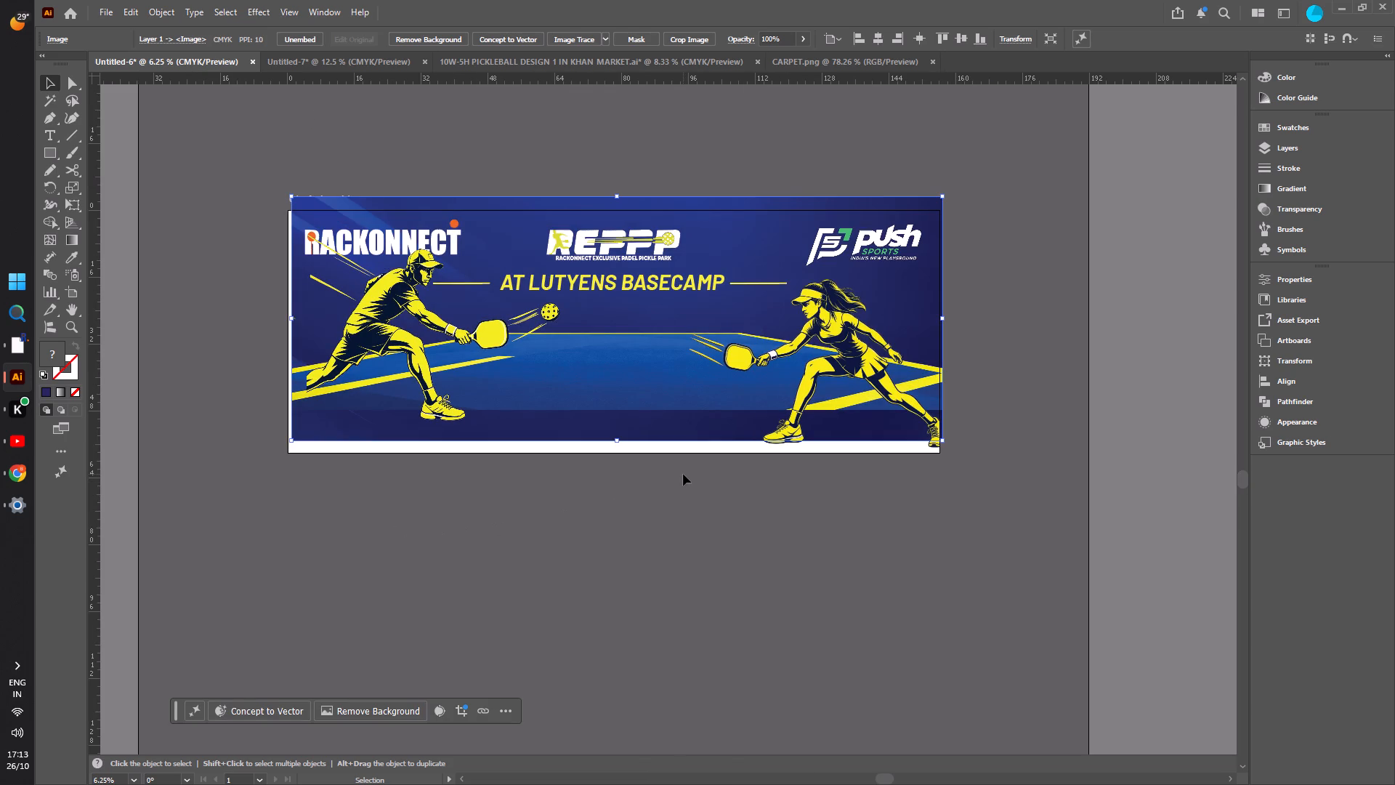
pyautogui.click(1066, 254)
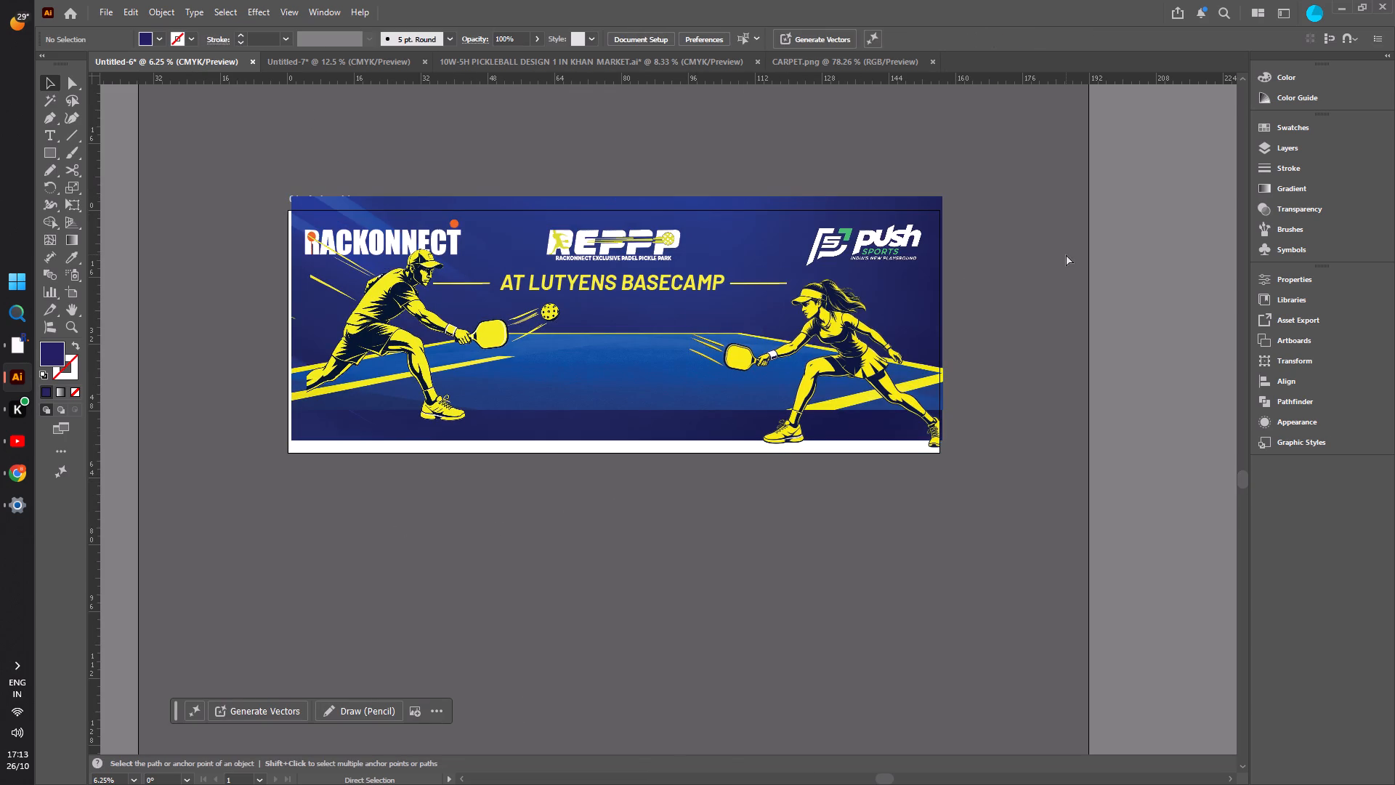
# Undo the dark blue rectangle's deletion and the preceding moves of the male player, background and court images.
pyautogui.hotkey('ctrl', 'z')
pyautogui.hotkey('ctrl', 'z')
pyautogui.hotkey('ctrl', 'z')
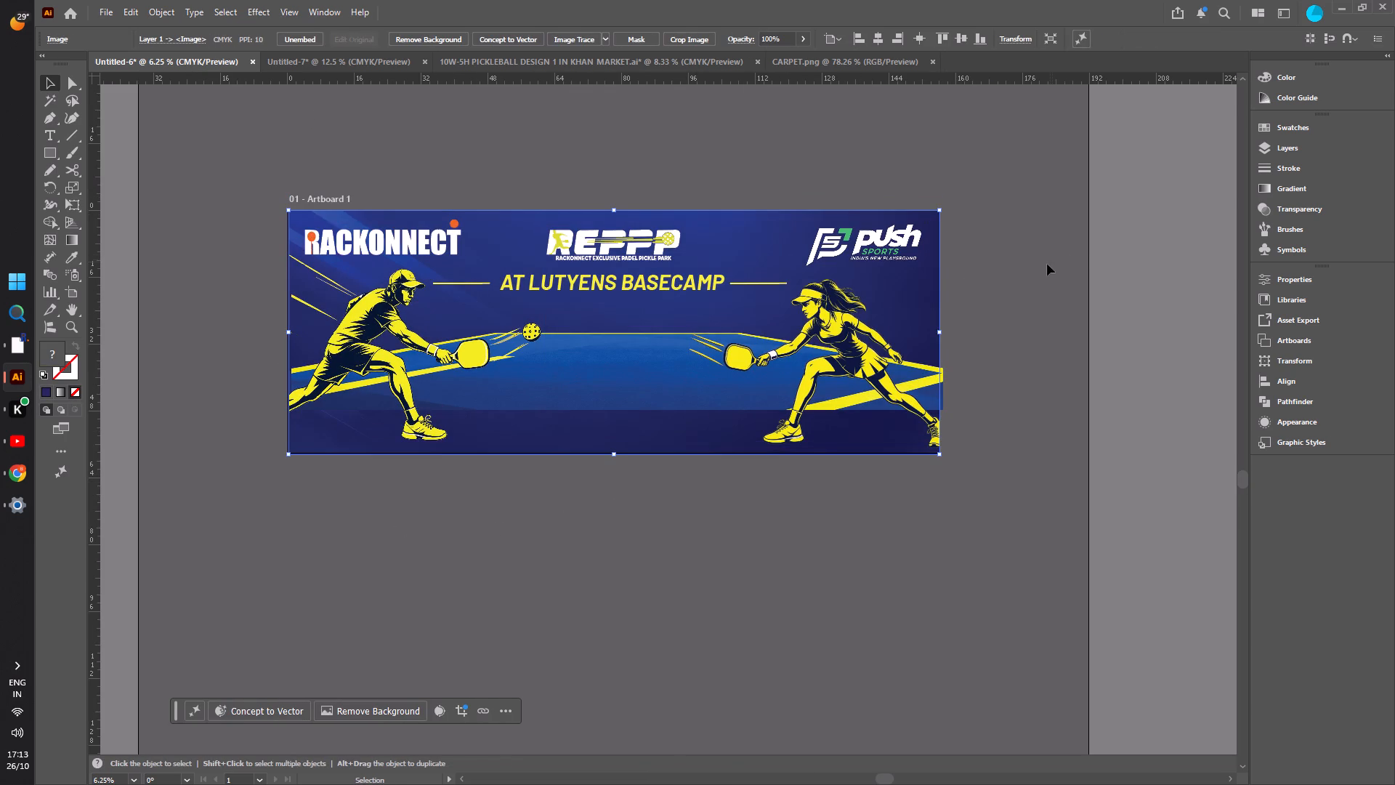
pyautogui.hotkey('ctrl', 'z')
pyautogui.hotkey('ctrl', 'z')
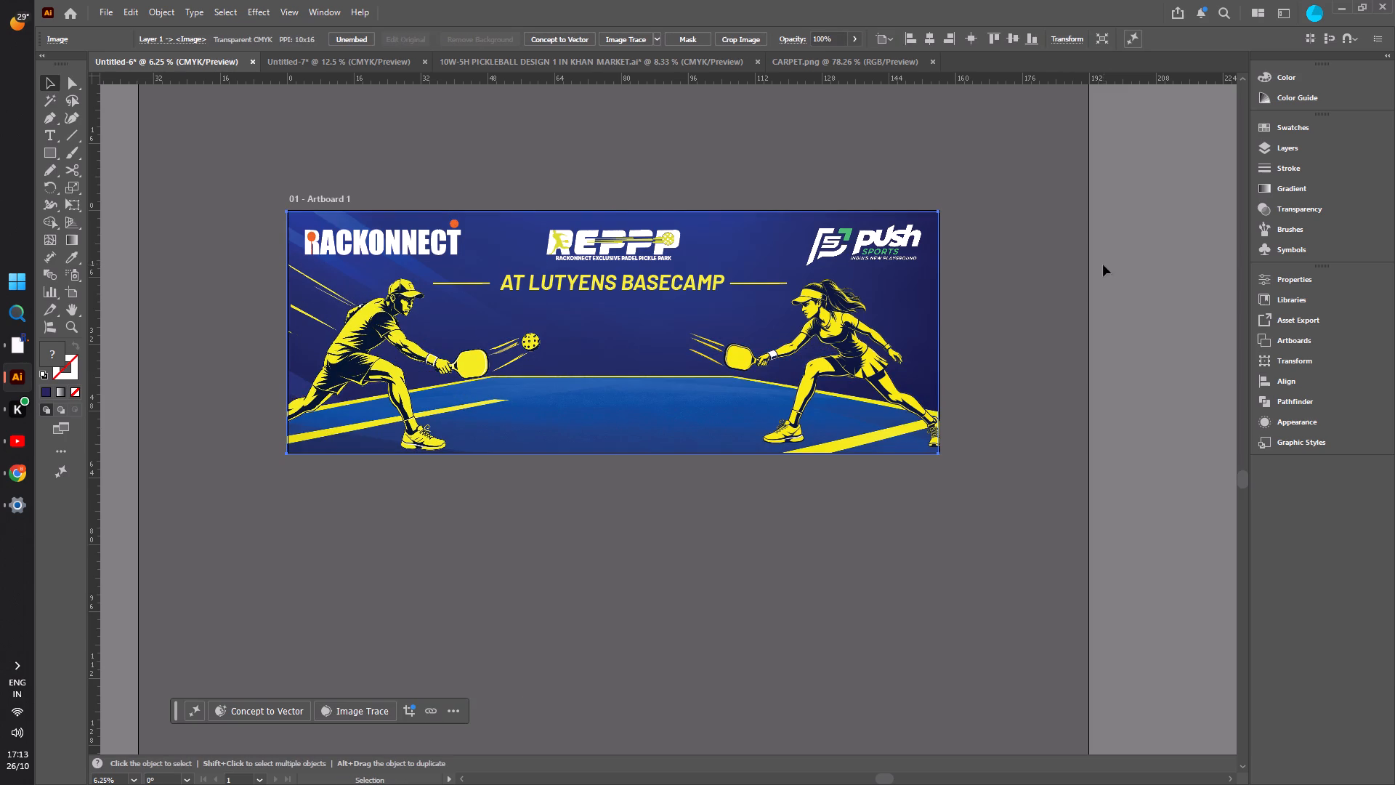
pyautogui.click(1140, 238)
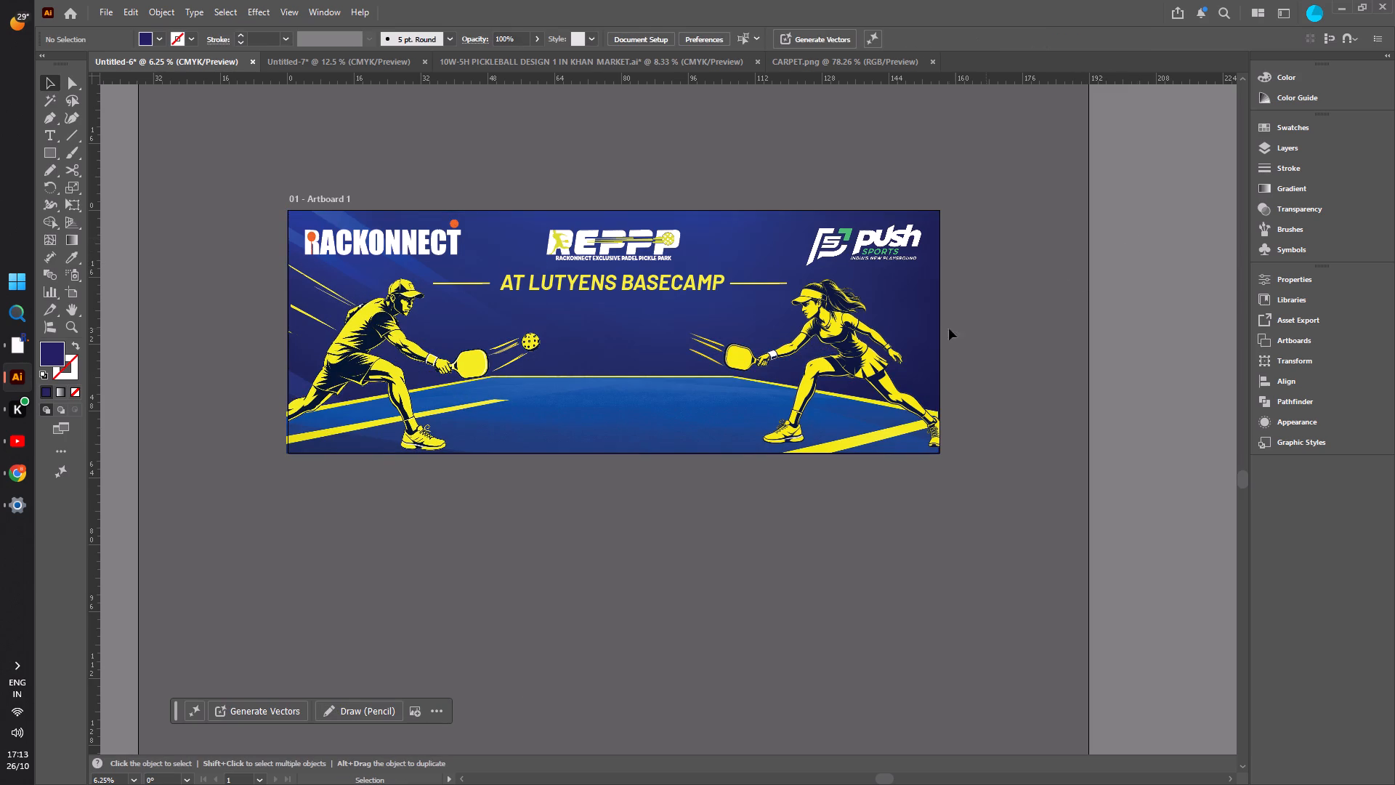